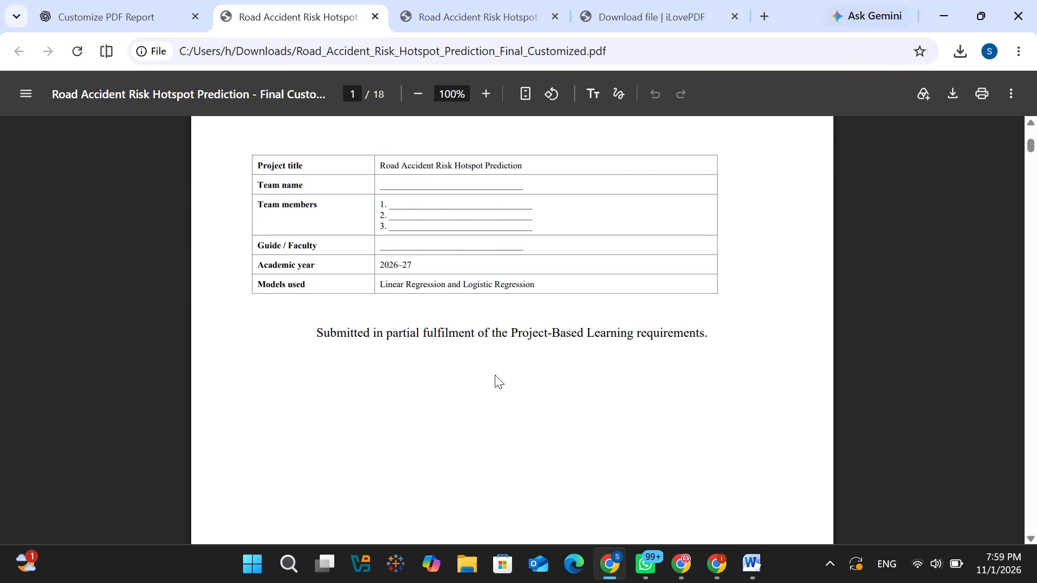
Examine the cover page of the Road Accident Risk Hotspot Prediction report in the PDF and in its Word version.
{"action": "scroll", "coordinate": [495, 375], "scroll_direction": "up", "scroll_amount": 4}
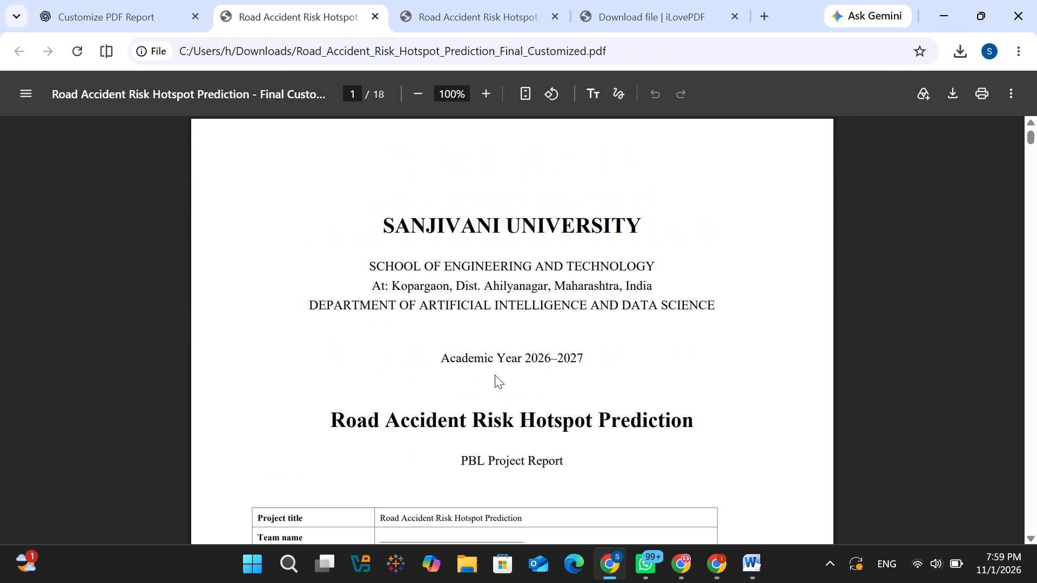
{"action": "left_click", "coordinate": [495, 375]}
{"action": "left_click", "coordinate": [491, 436]}
{"action": "left_click", "coordinate": [551, 426]}
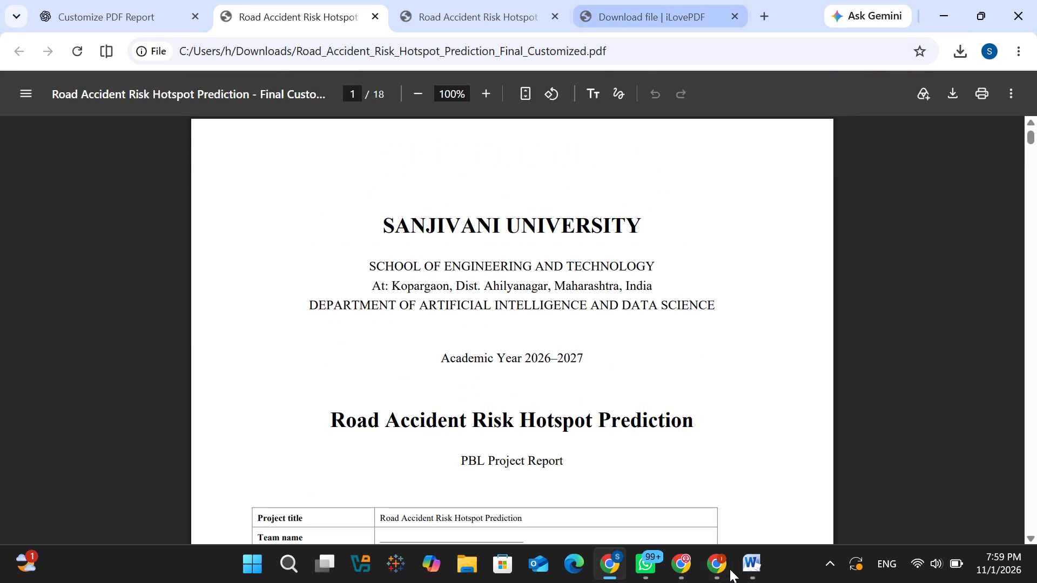
{"action": "left_click", "coordinate": [766, 562]}
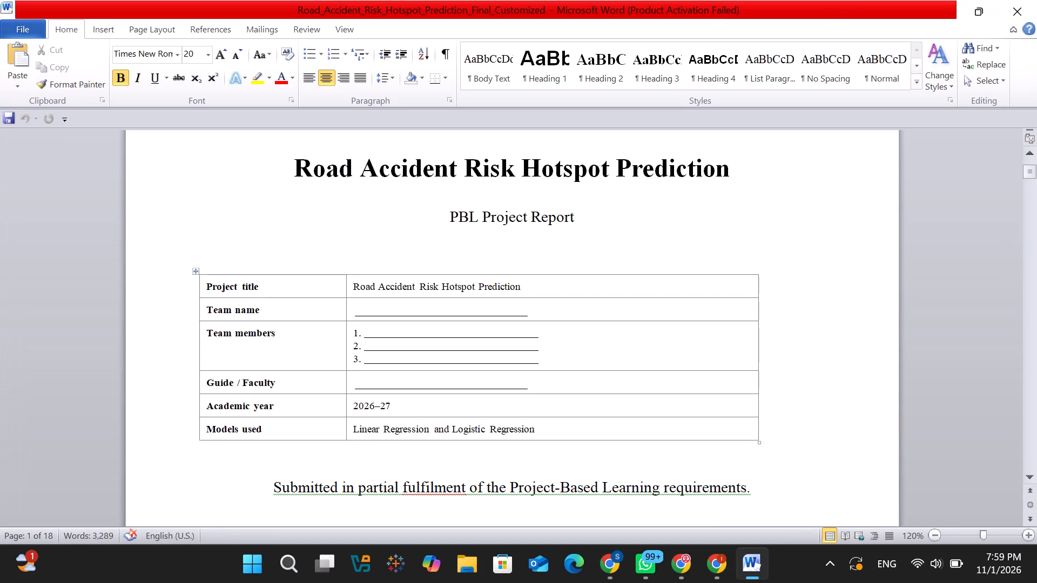
{"action": "left_click", "coordinate": [957, 11]}
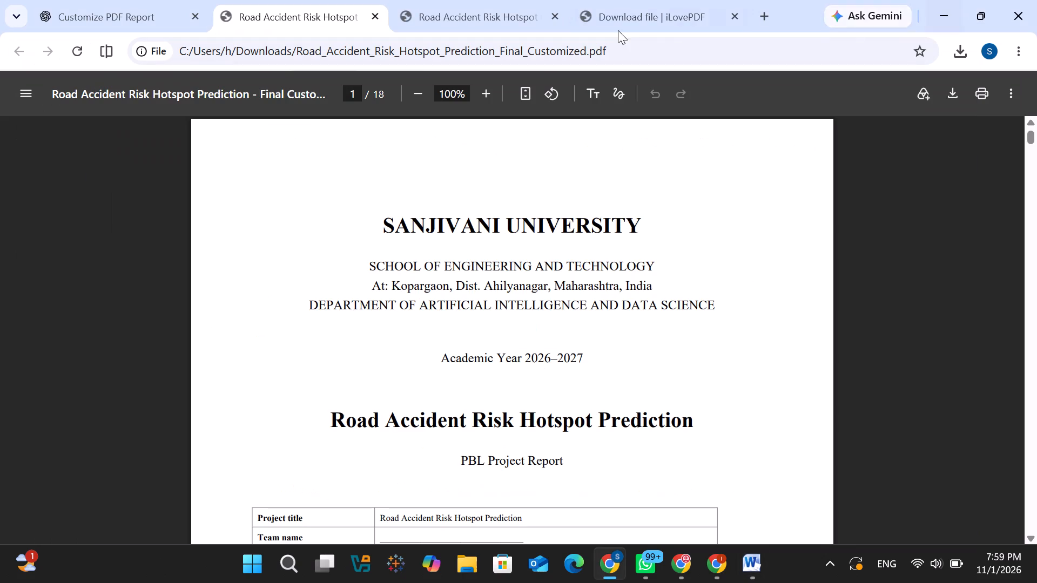
Convert the Telecom Customer Churn Prediction PBL report PDF from Downloads to Word with the iLovePDF converter.
{"action": "left_click", "coordinate": [597, 5]}
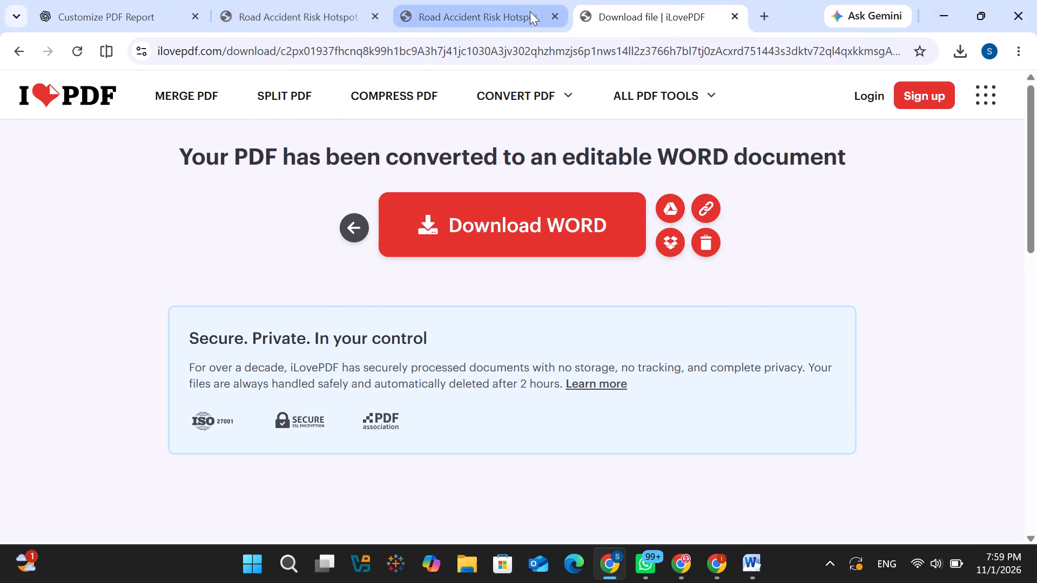
{"action": "left_click", "coordinate": [530, 11]}
{"action": "left_click", "coordinate": [648, 0]}
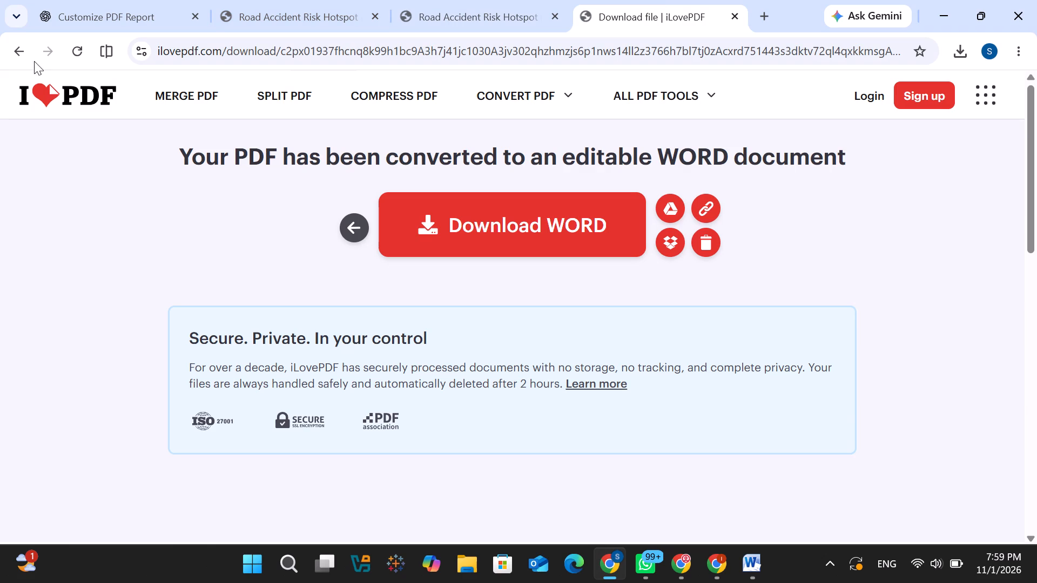
{"action": "left_click", "coordinate": [24, 52]}
{"action": "left_click", "coordinate": [449, 270]}
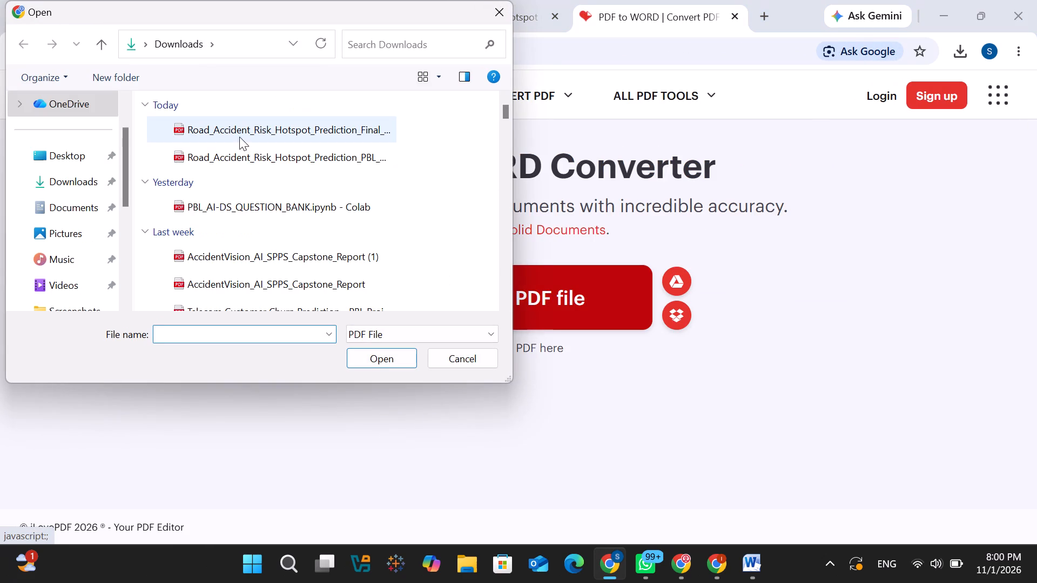
{"action": "scroll", "coordinate": [263, 245], "scroll_direction": "down", "scroll_amount": 1}
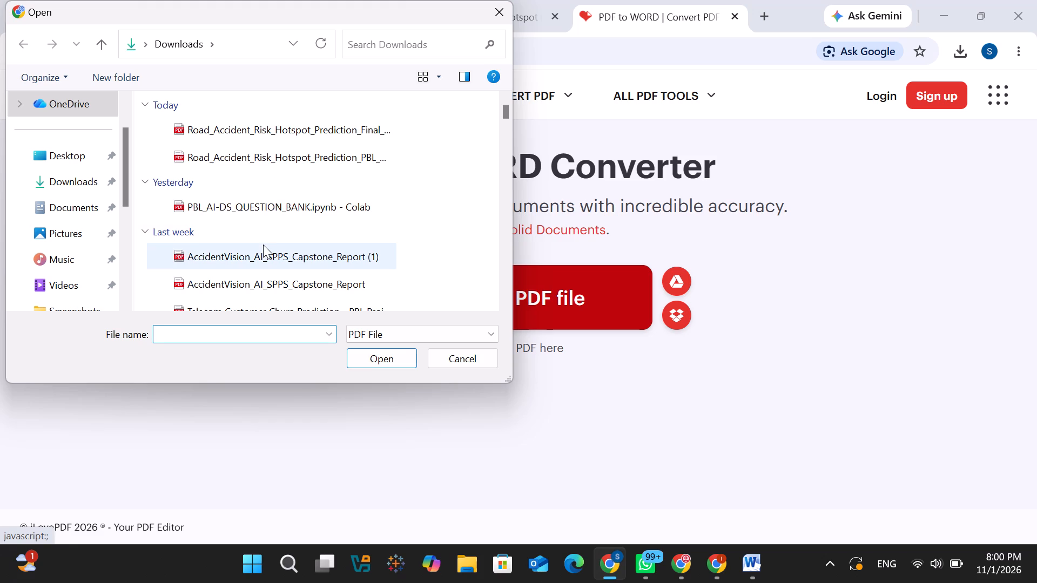
{"action": "scroll", "coordinate": [263, 245], "scroll_direction": "down", "scroll_amount": 1}
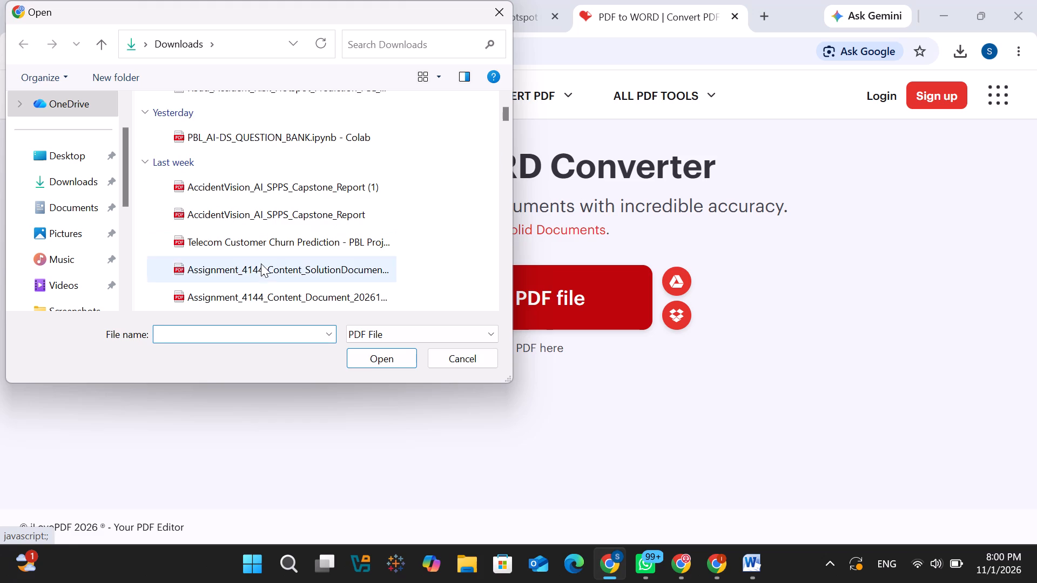
{"action": "left_click", "coordinate": [252, 237]}
{"action": "left_click", "coordinate": [396, 360]}
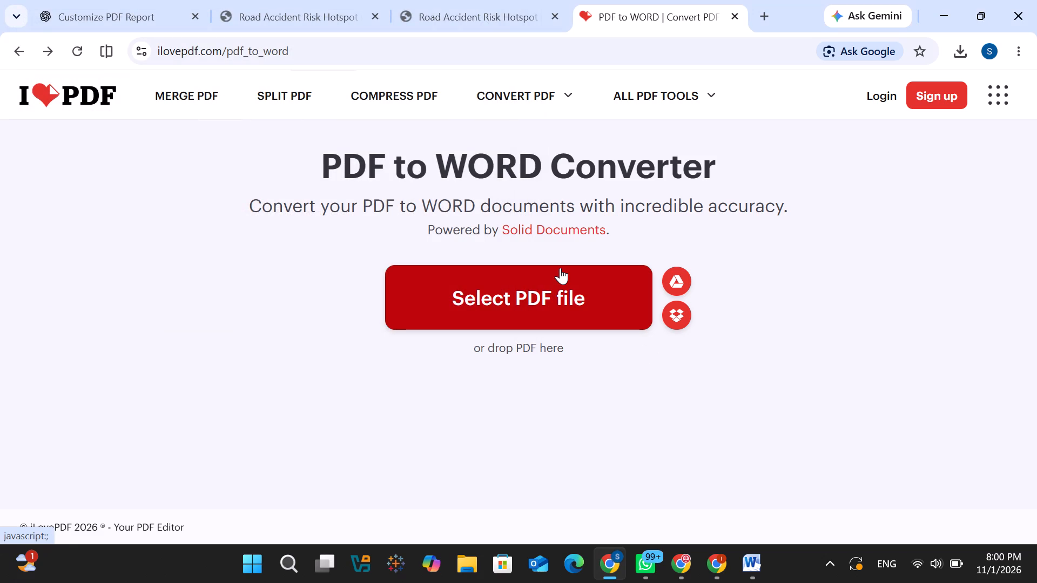
{"action": "left_click", "coordinate": [504, 310]}
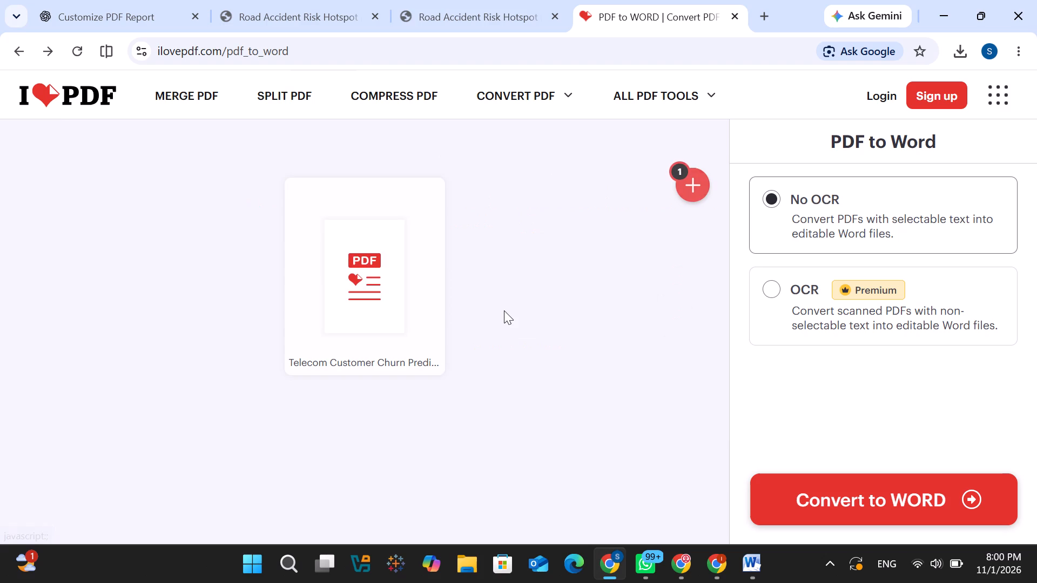
{"action": "left_click", "coordinate": [864, 503]}
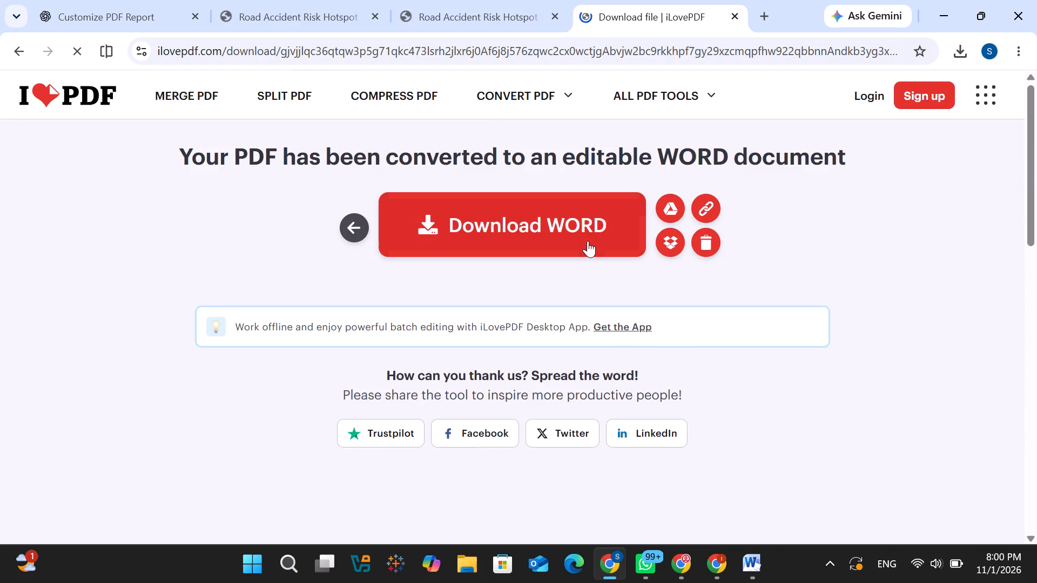
Download the converted Telecom Customer Churn Prediction PBL Project Report and open it in a maximized Word window.
{"action": "left_click", "coordinate": [588, 241]}
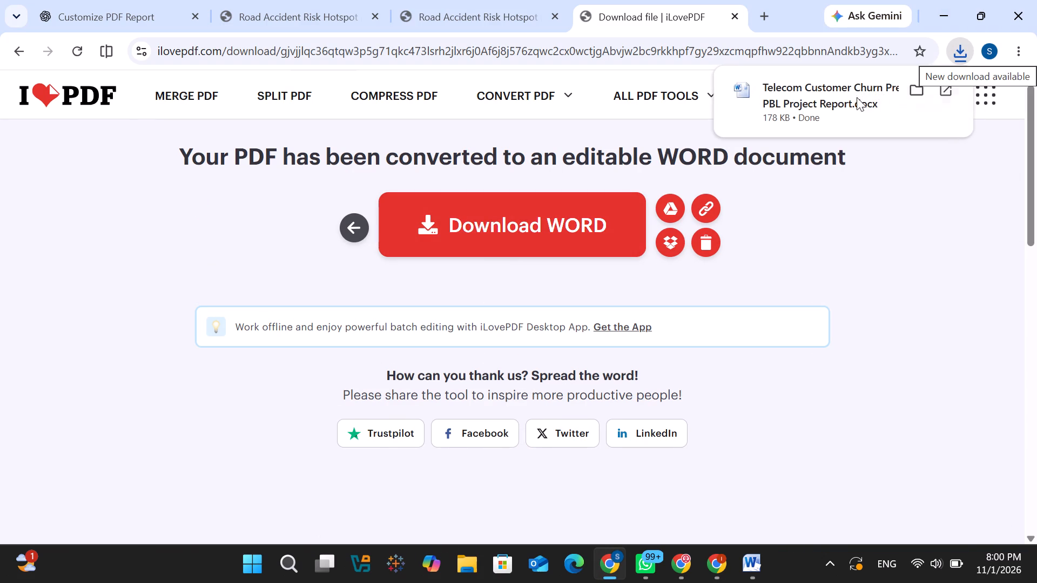
{"action": "left_click", "coordinate": [854, 97]}
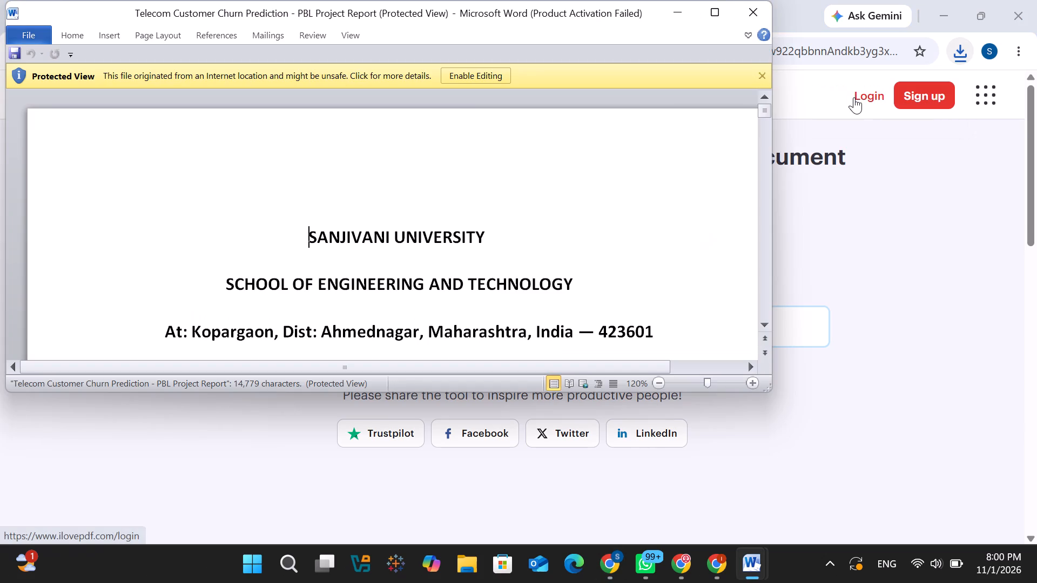
{"action": "left_click", "coordinate": [720, 8]}
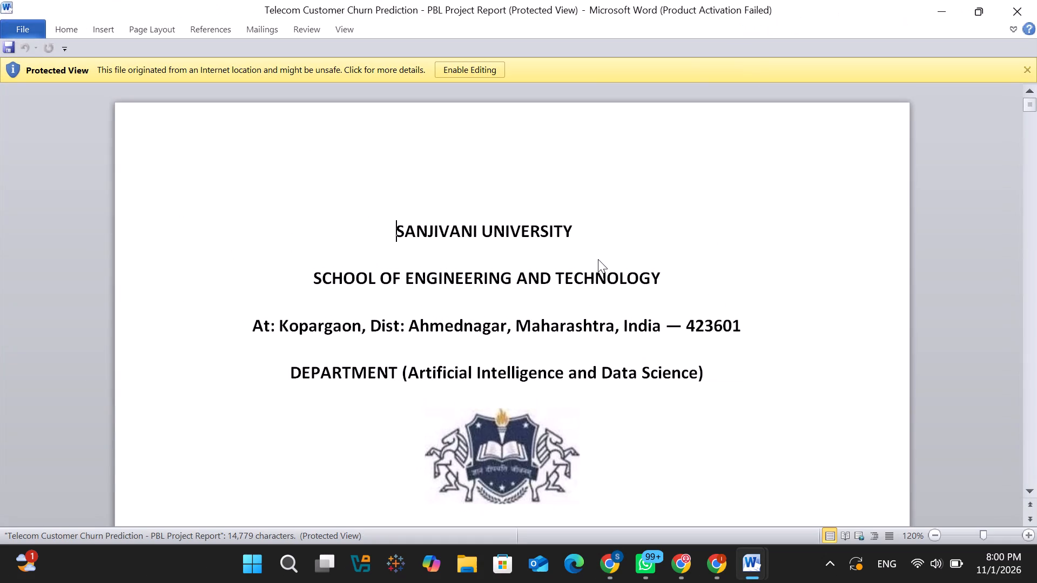
Compare the Telecom Customer Churn Prediction report's cover page and project details table with those of the Road Accident Risk Hotspot Prediction report.
{"action": "scroll", "coordinate": [609, 290], "scroll_direction": "down", "scroll_amount": 4}
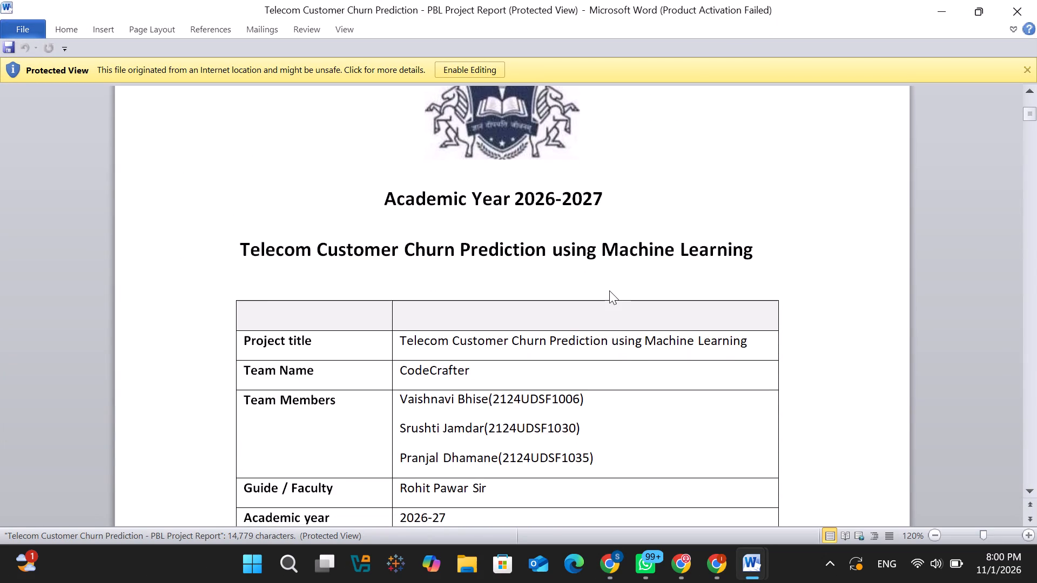
{"action": "scroll", "coordinate": [609, 290], "scroll_direction": "down", "scroll_amount": 2}
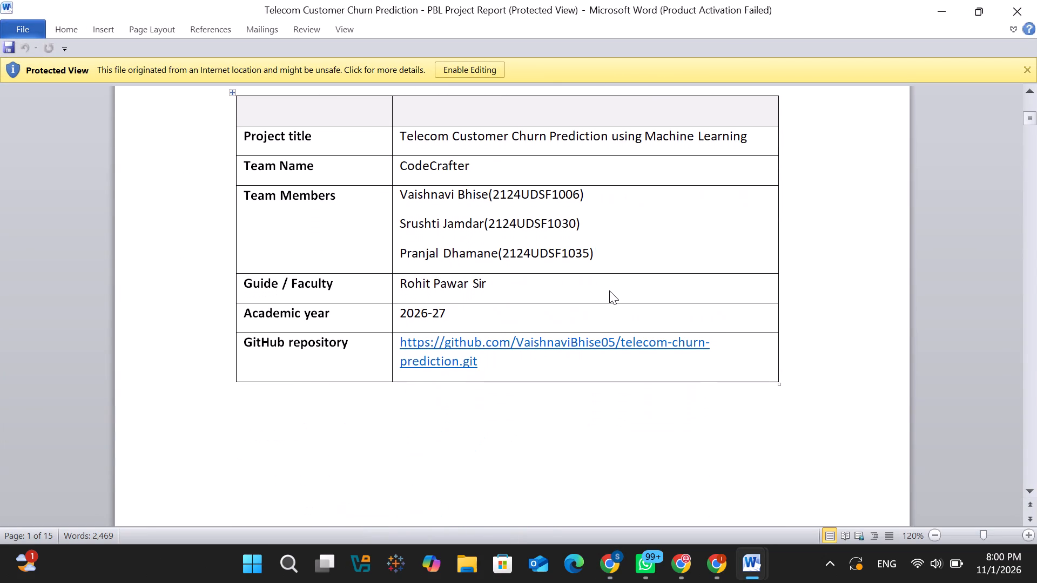
{"action": "scroll", "coordinate": [609, 290], "scroll_direction": "down", "scroll_amount": 2}
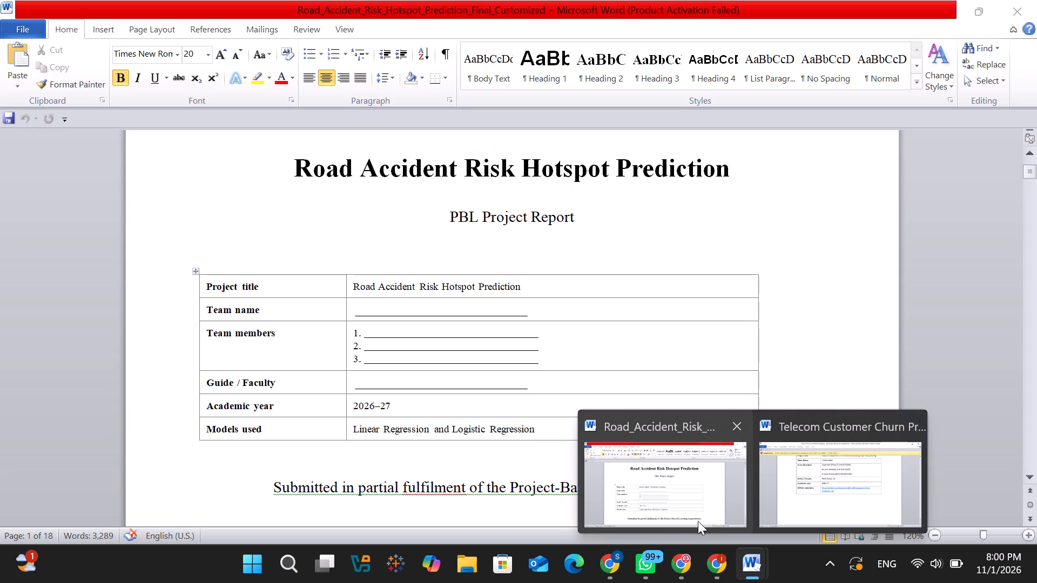
{"action": "left_click", "coordinate": [698, 521]}
{"action": "scroll", "coordinate": [588, 411], "scroll_direction": "up", "scroll_amount": 4}
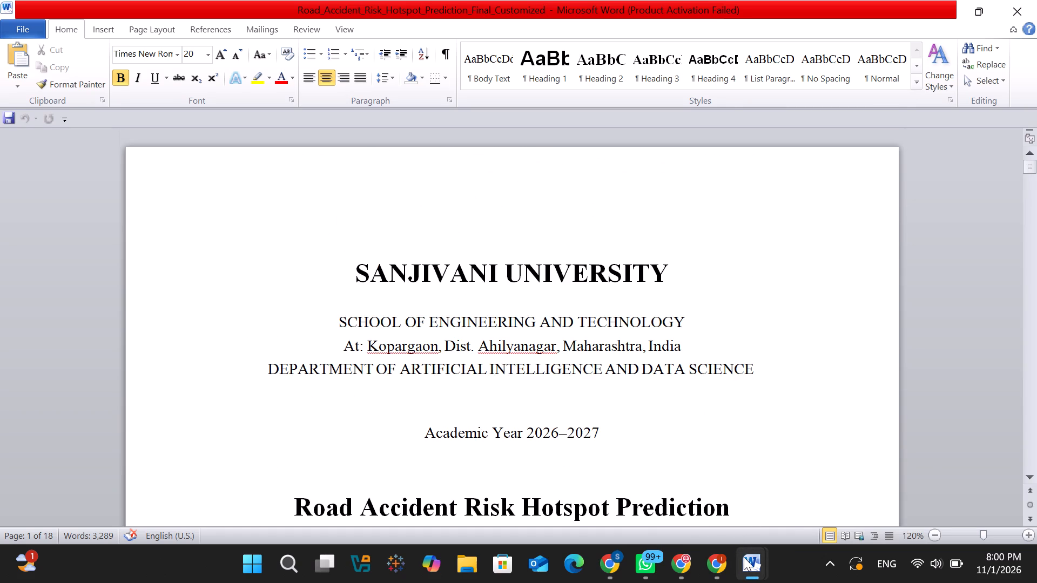
{"action": "left_click", "coordinate": [790, 477]}
{"action": "scroll", "coordinate": [670, 401], "scroll_direction": "up", "scroll_amount": 3}
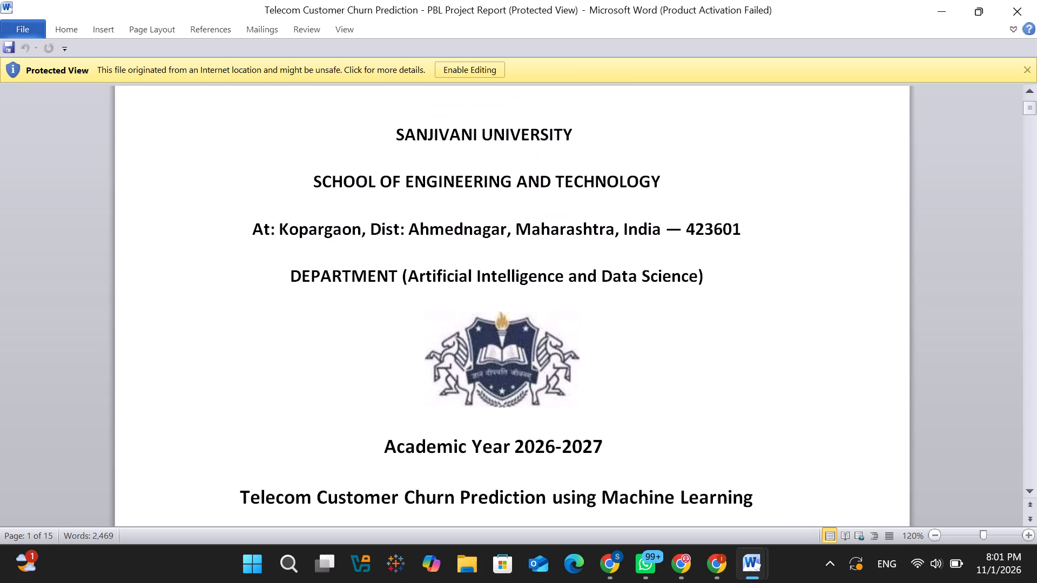
{"action": "scroll", "coordinate": [670, 401], "scroll_direction": "down", "scroll_amount": 2}
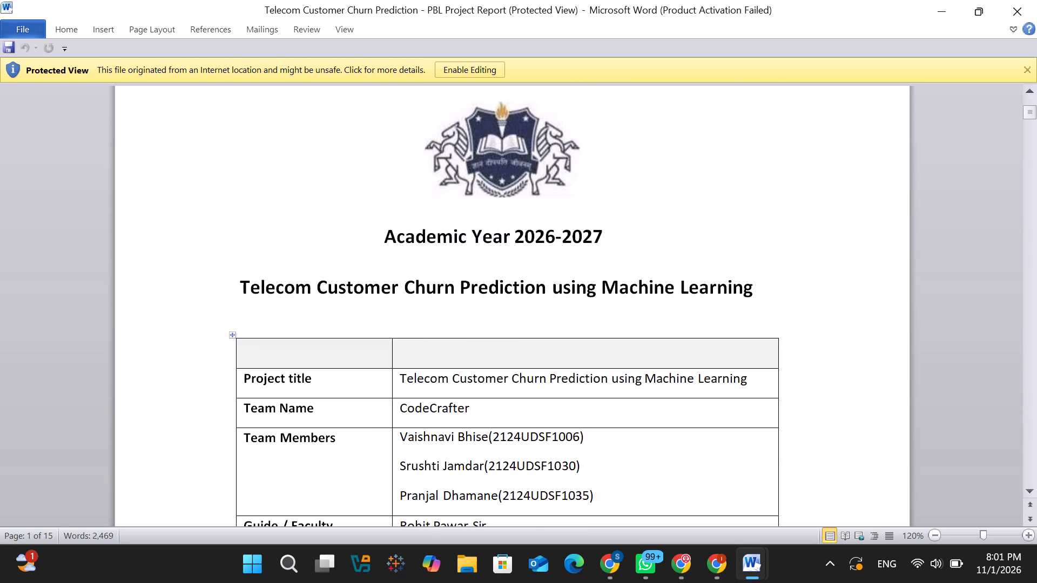
{"action": "left_click", "coordinate": [670, 401]}
{"action": "scroll", "coordinate": [702, 299], "scroll_direction": "down", "scroll_amount": 8}
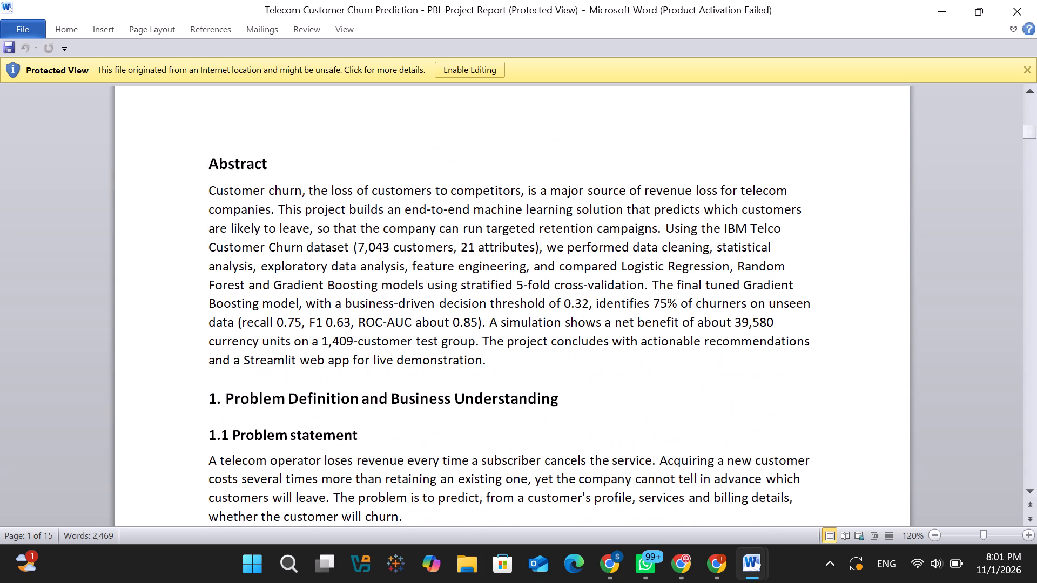
{"action": "scroll", "coordinate": [738, 411], "scroll_direction": "down", "scroll_amount": 5}
{"action": "scroll", "coordinate": [738, 407], "scroll_direction": "up", "scroll_amount": 2}
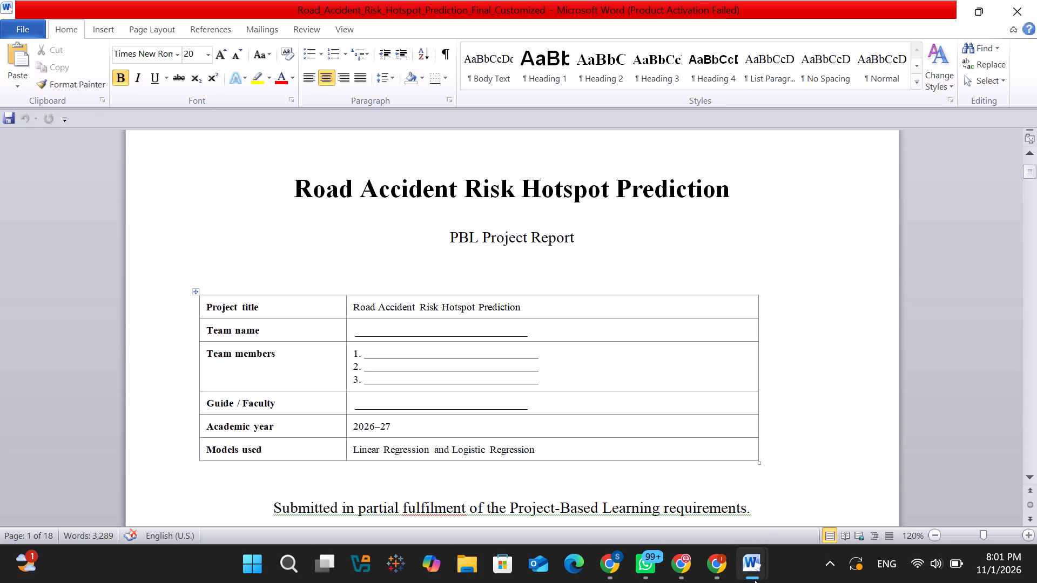
Switch to the converted Telecom Customer Churn Prediction report and enable editing of the protected document.
{"action": "left_click", "coordinate": [783, 494]}
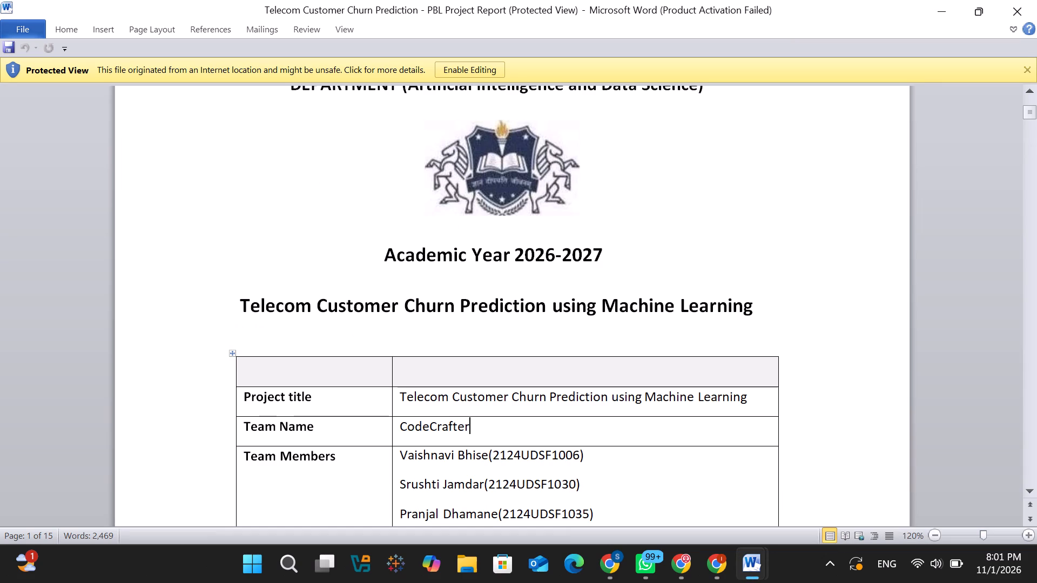
{"action": "scroll", "coordinate": [594, 425], "scroll_direction": "down", "scroll_amount": 1}
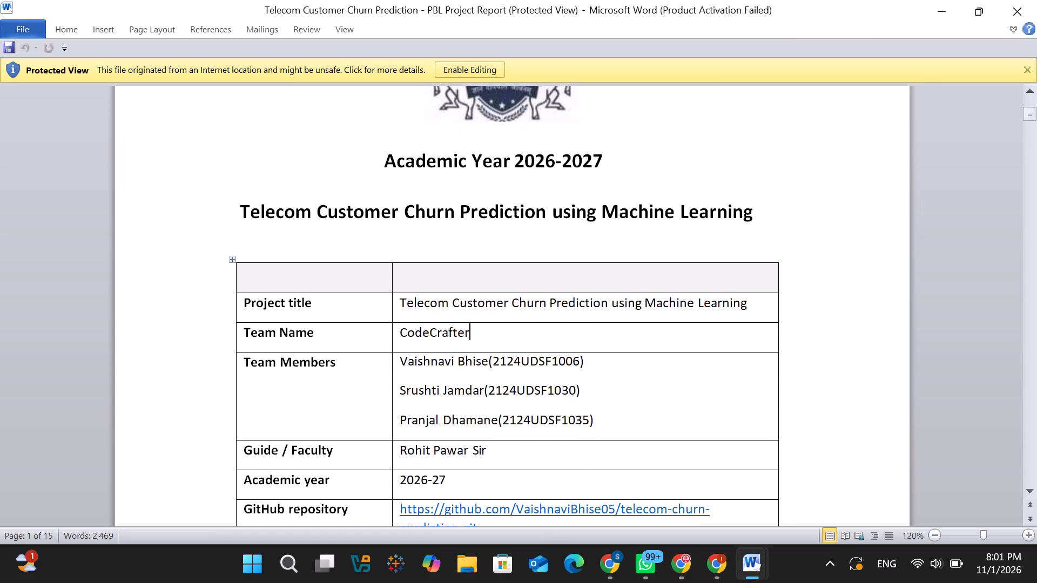
{"action": "left_click", "coordinate": [594, 425]}
{"action": "scroll", "coordinate": [594, 425], "scroll_direction": "down", "scroll_amount": 1}
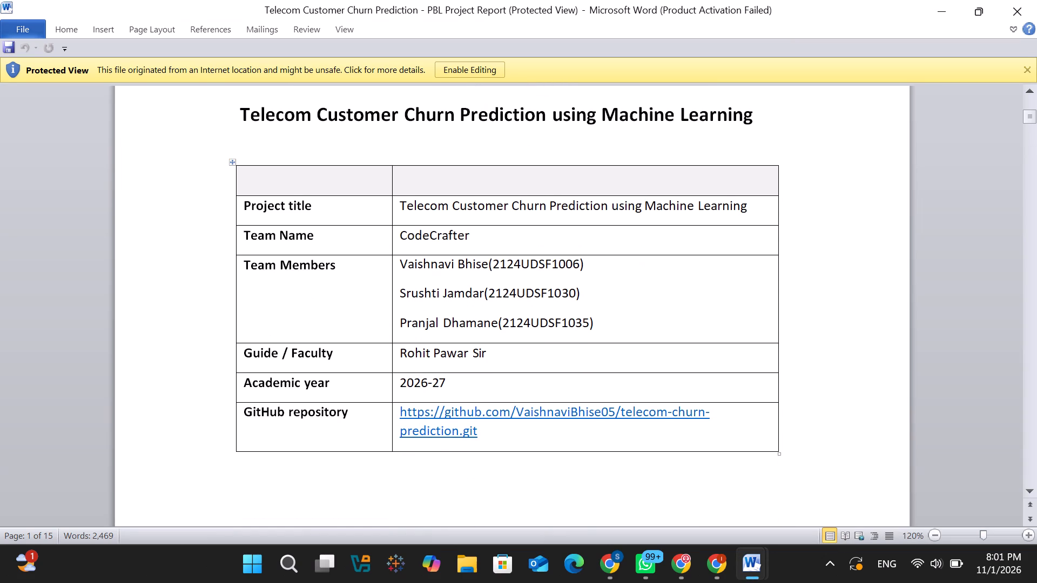
{"action": "left_click", "coordinate": [484, 77]}
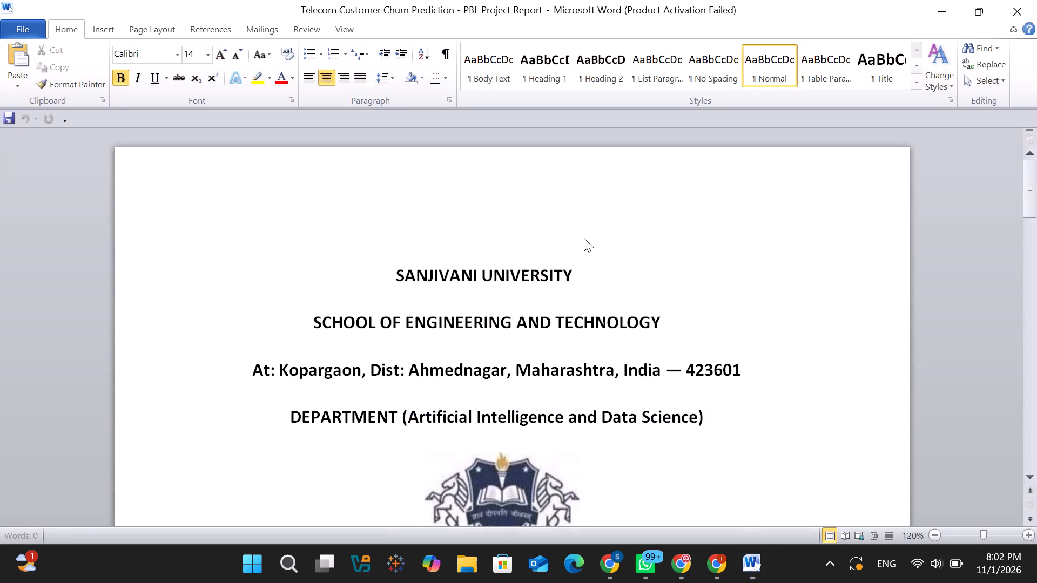
Delete the team name CodeCrafter from the cover page table of the Telecom Customer Churn Prediction report.
{"action": "scroll", "coordinate": [585, 357], "scroll_direction": "down", "scroll_amount": 5}
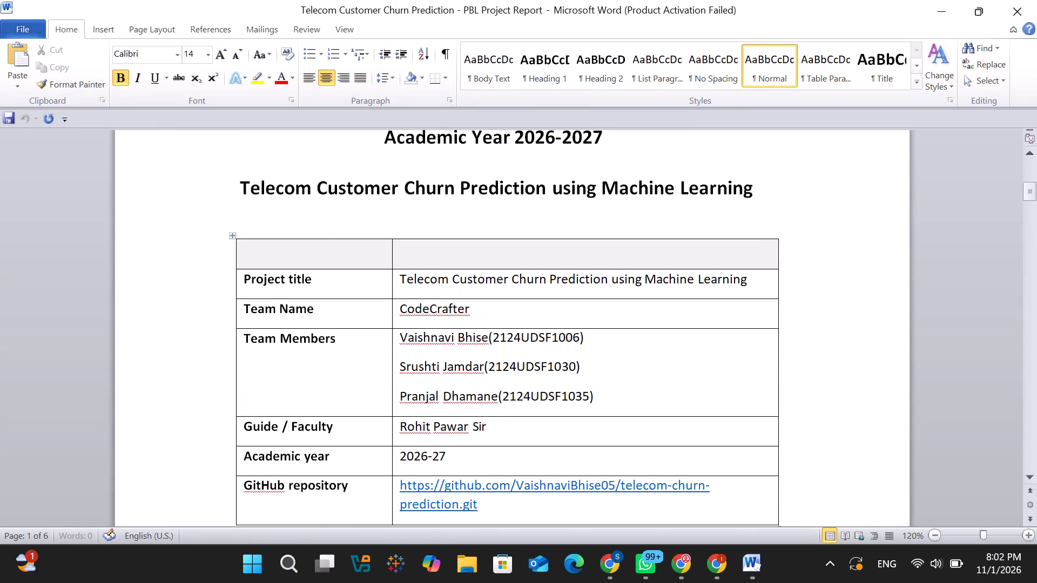
{"action": "left_click_drag", "start_coordinate": [473, 306], "coordinate": [405, 307]}
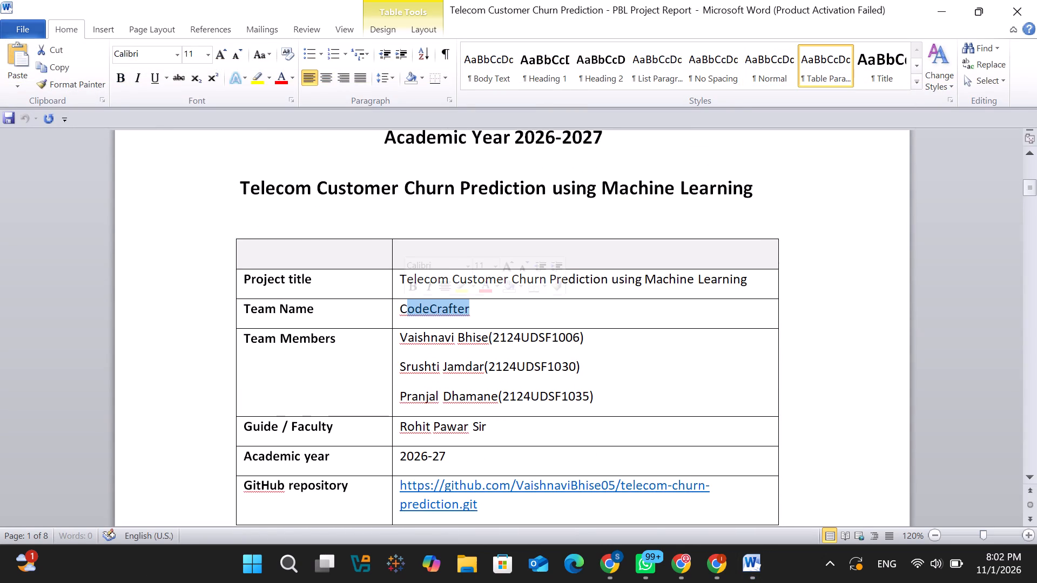
{"action": "key", "text": "BackSpace"}
{"action": "key", "text": "BackSpace"}
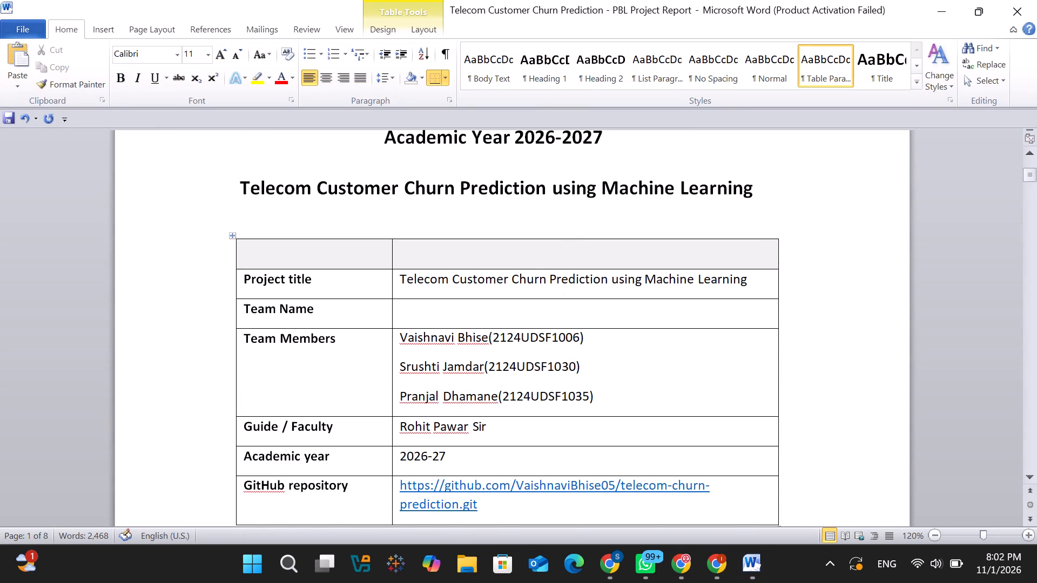
Replace the first team member's name in the cover page table with the new member's full name.
{"action": "scroll", "coordinate": [570, 235], "scroll_direction": "up", "scroll_amount": 2}
{"action": "scroll", "coordinate": [570, 235], "scroll_direction": "down", "scroll_amount": 3}
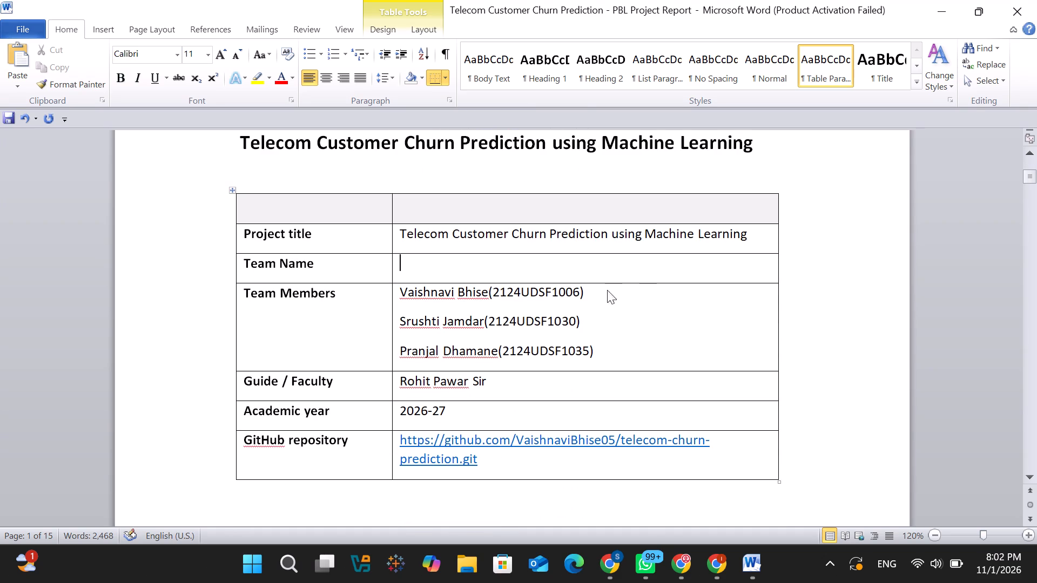
{"action": "left_click_drag", "start_coordinate": [486, 292], "coordinate": [409, 290]}
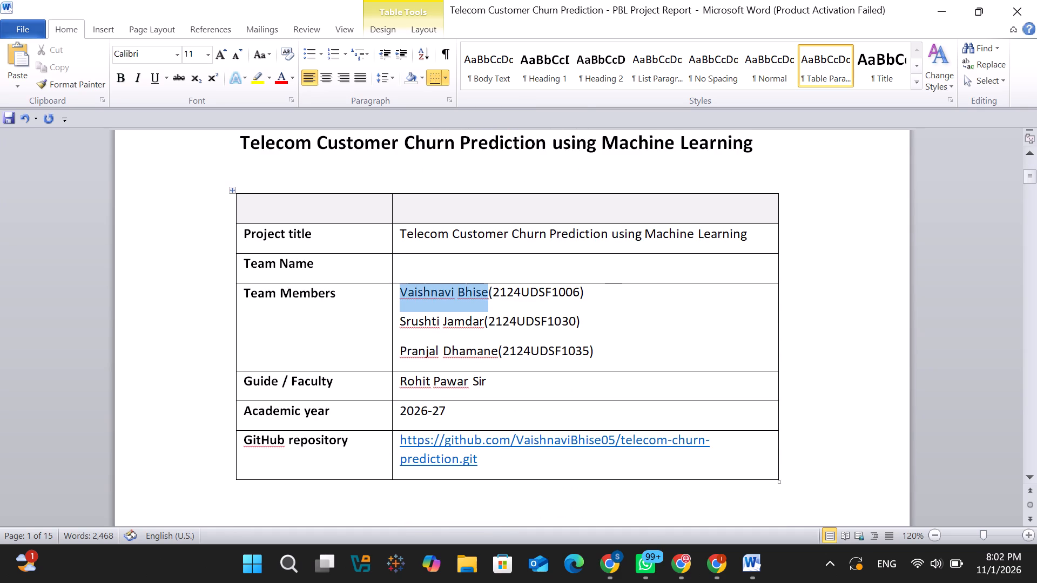
{"action": "left_click_drag", "start_coordinate": [409, 290], "coordinate": [410, 290]}
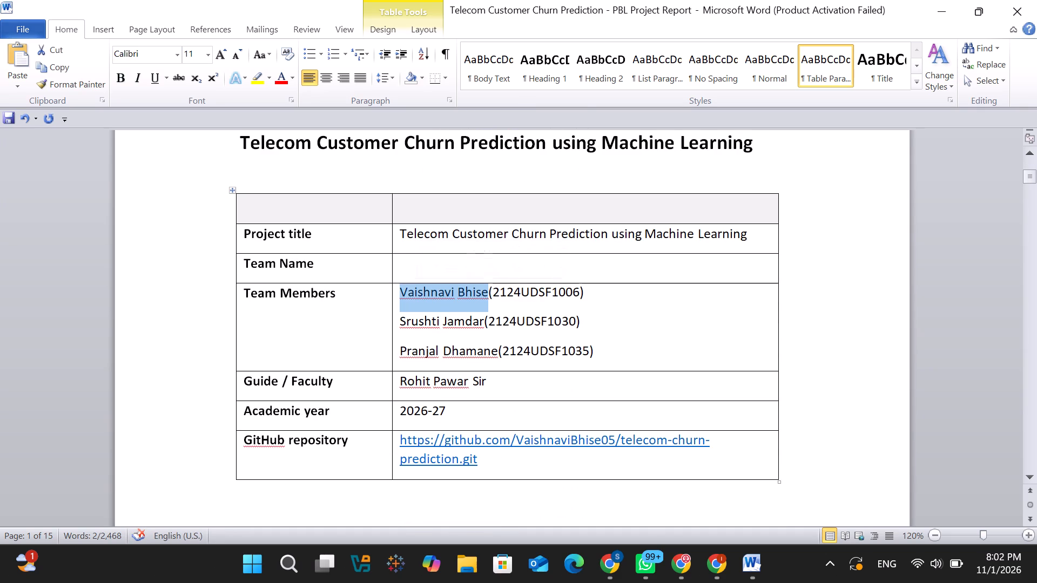
{"action": "key", "text": "BackSpace"}
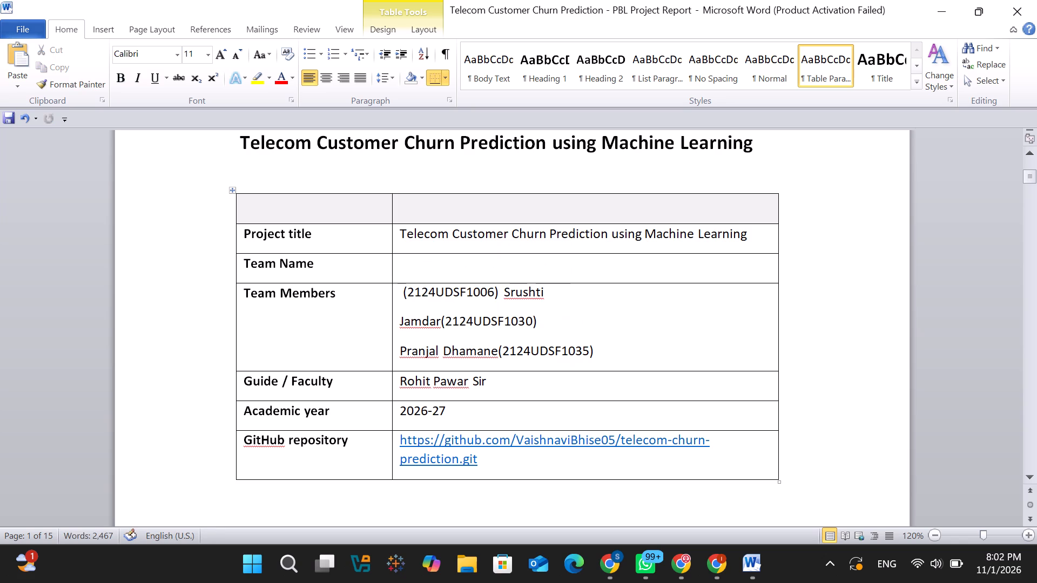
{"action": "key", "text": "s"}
{"action": "key", "text": "BackSpace"}
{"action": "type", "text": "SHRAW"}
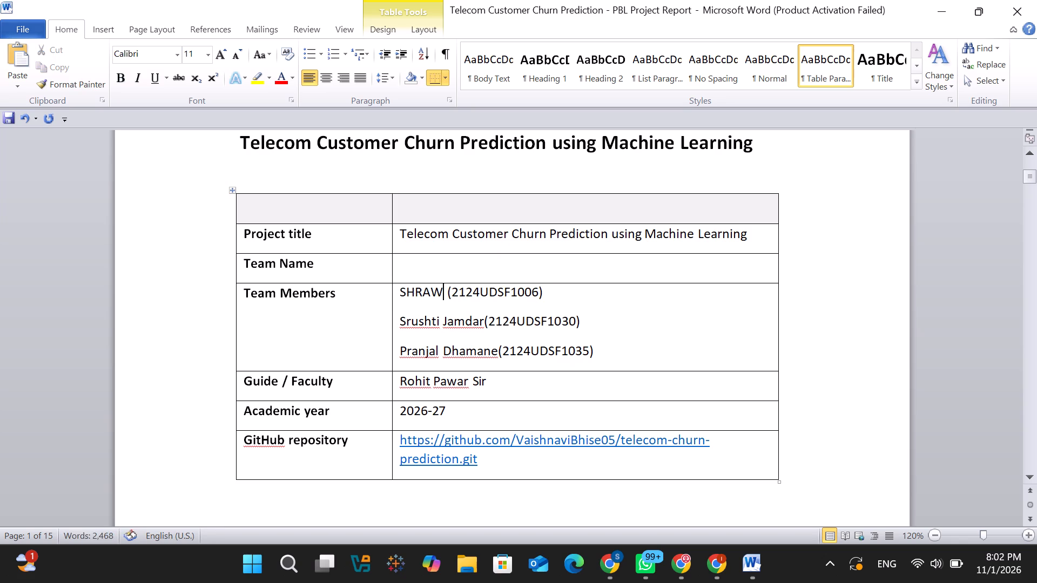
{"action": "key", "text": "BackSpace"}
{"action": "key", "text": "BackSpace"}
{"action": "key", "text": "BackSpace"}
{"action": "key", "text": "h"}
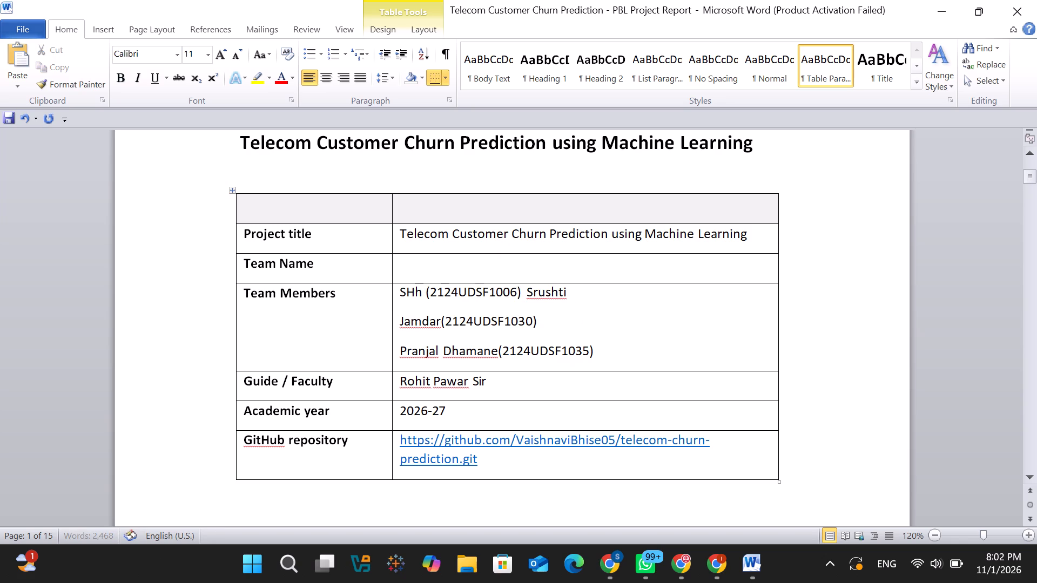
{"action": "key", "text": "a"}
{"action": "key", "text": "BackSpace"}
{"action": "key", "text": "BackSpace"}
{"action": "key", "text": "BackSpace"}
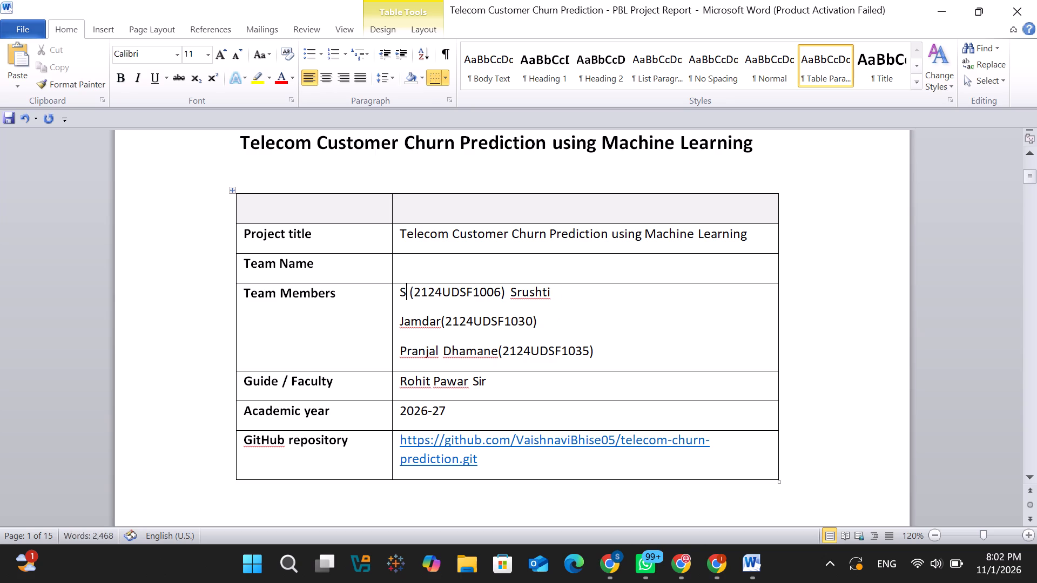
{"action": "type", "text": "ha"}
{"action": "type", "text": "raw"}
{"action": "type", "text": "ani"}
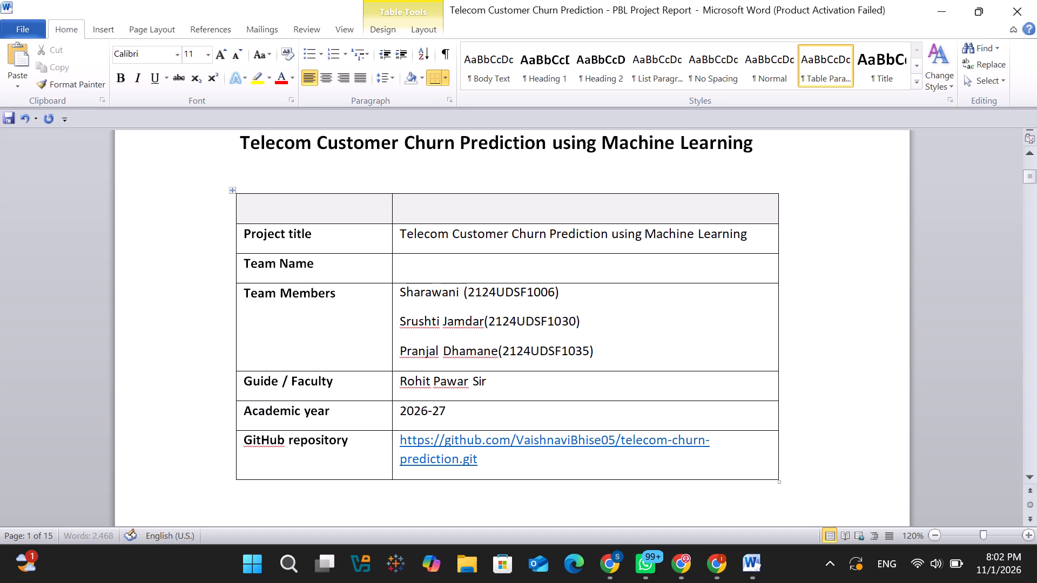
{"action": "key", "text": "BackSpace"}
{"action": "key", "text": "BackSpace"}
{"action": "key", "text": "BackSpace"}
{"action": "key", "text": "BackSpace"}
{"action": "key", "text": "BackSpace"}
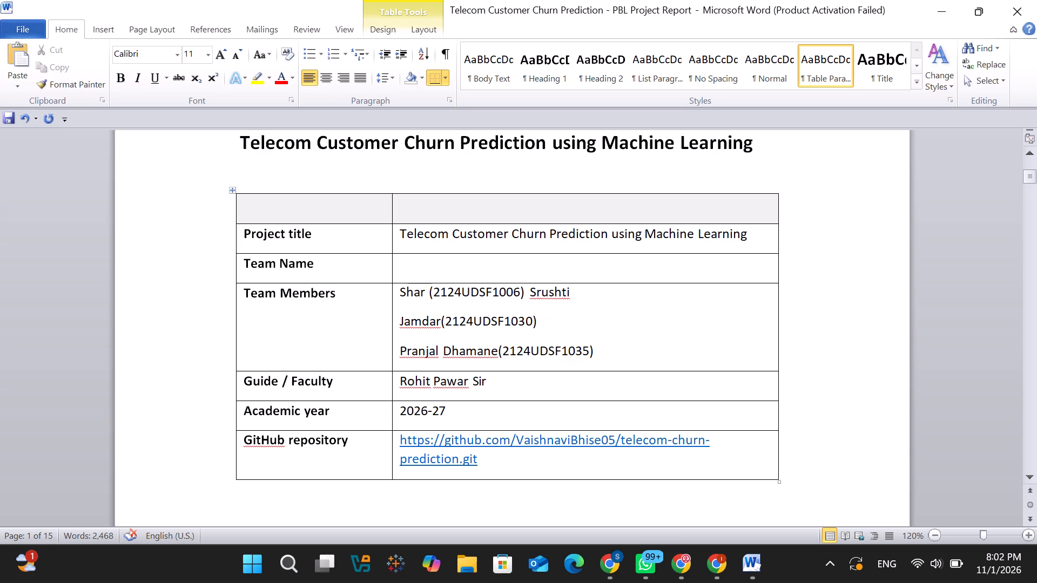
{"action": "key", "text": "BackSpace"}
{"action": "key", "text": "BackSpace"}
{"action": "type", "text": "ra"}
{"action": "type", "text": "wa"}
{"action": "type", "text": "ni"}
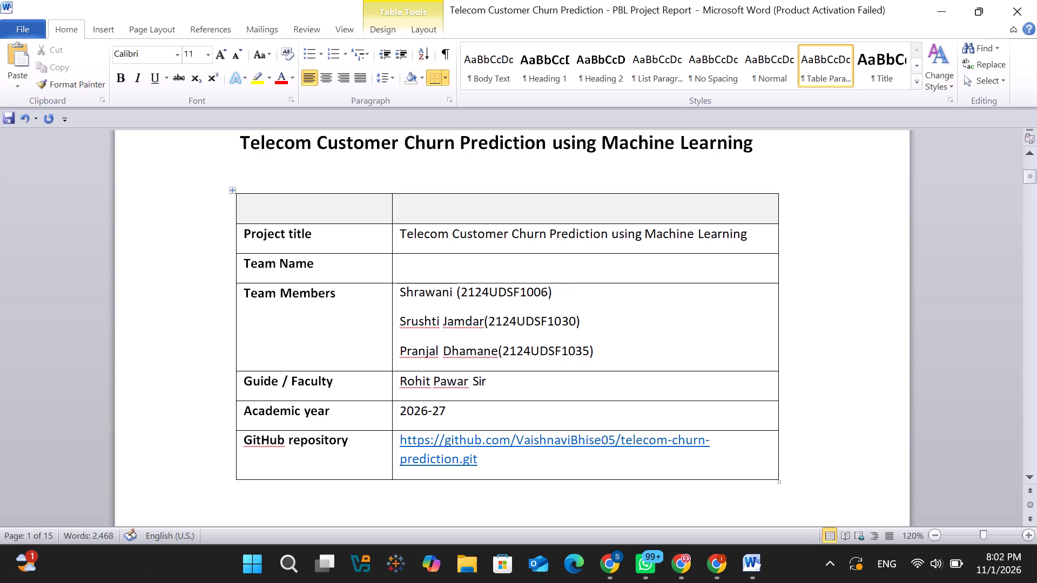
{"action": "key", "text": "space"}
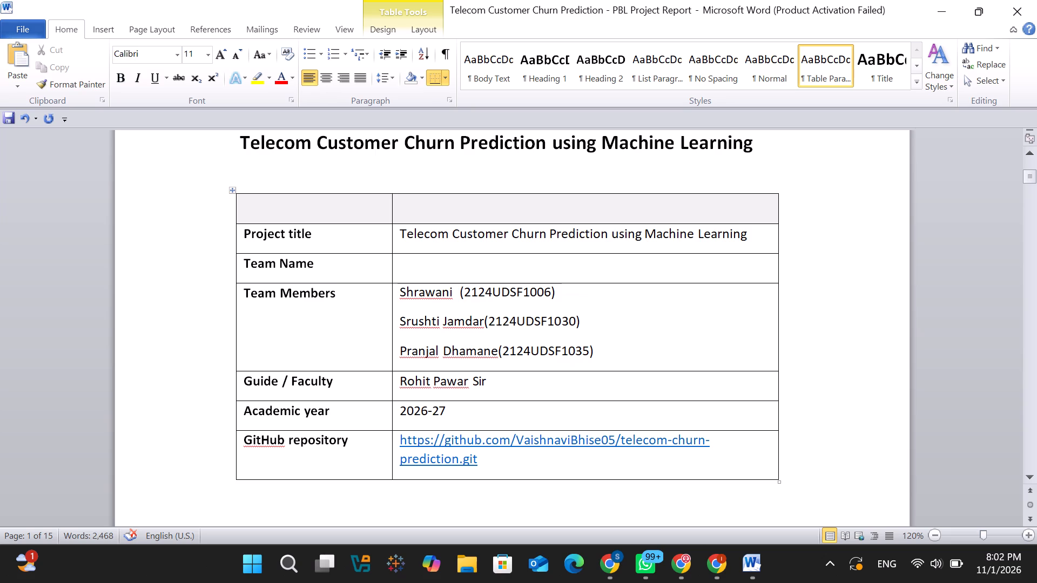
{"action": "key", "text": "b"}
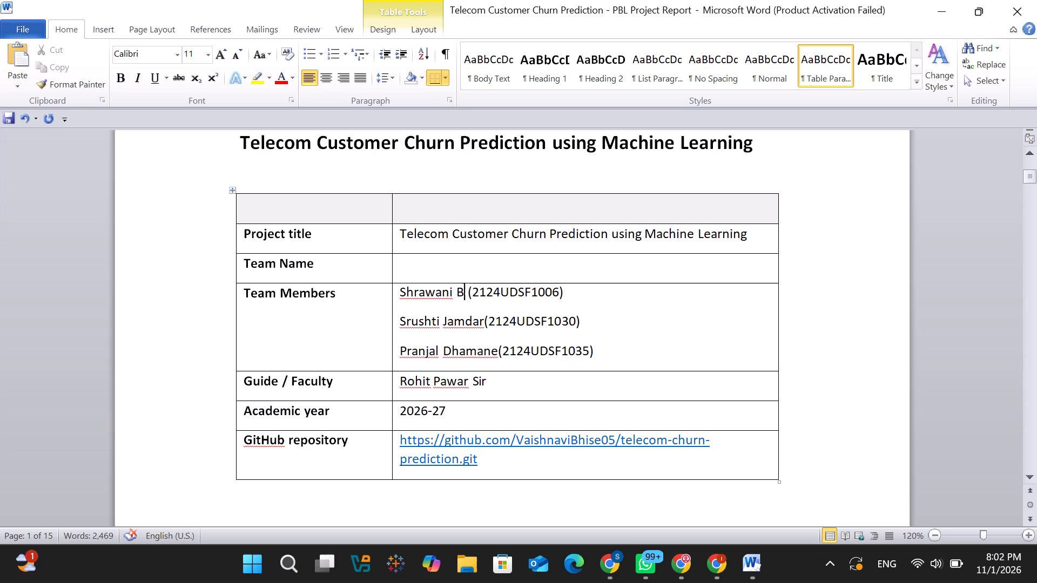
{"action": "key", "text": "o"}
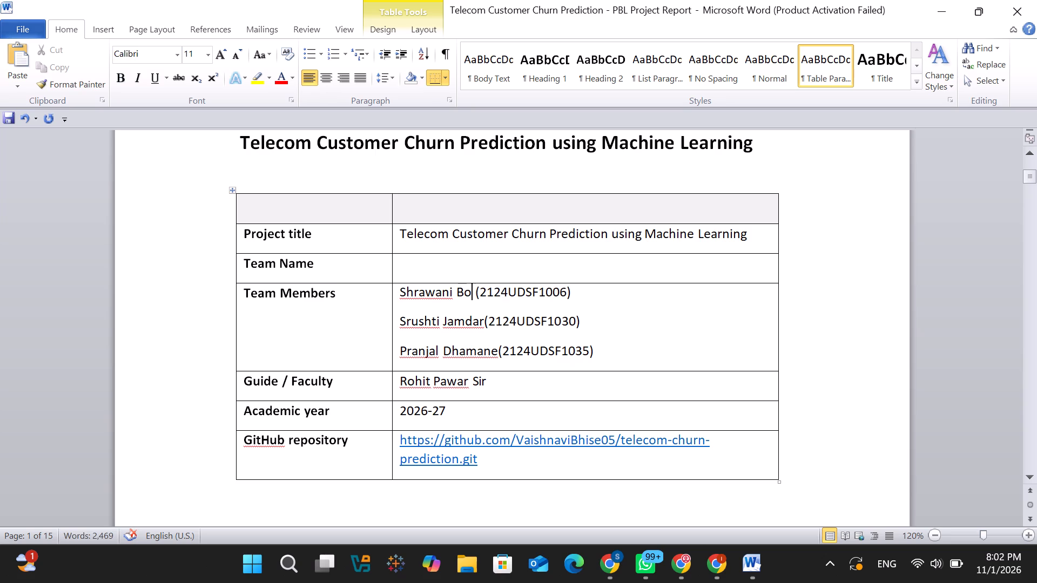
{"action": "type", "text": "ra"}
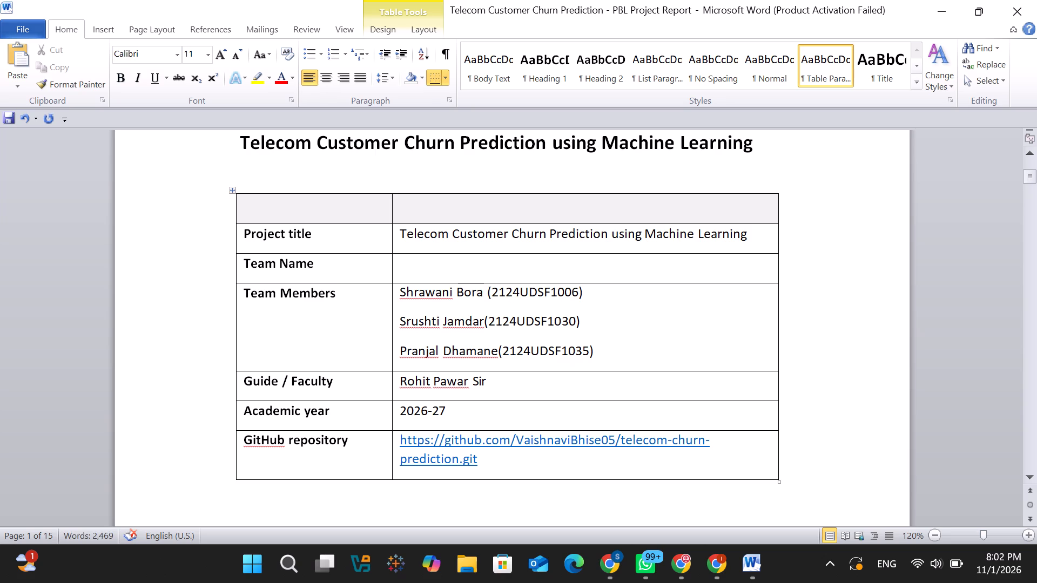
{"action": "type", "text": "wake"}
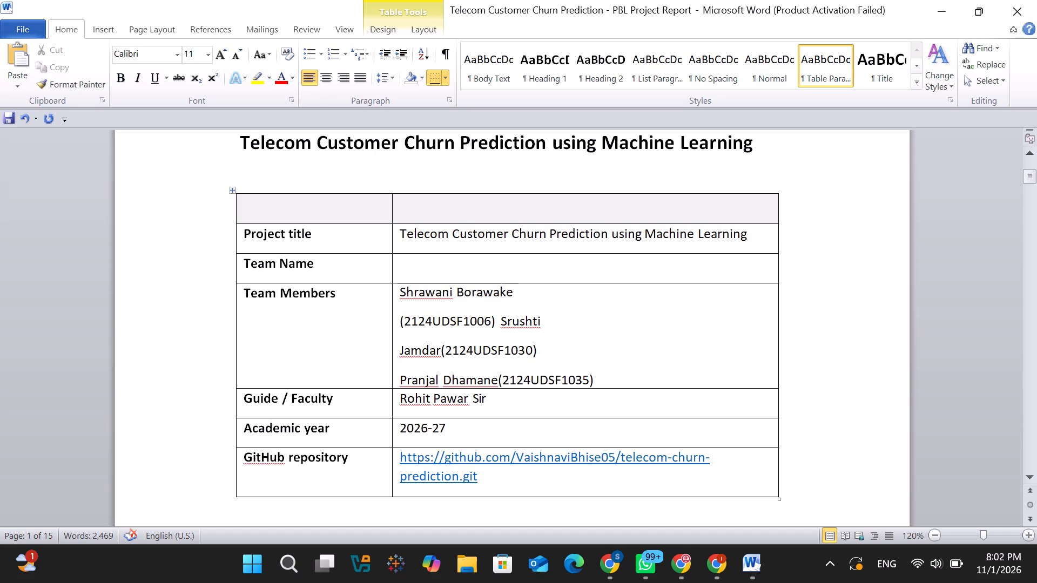
Separate the old ID number from the first member's name with a line break in the Team Members cell.
{"action": "left_click", "coordinate": [401, 317]}
{"action": "left_click", "coordinate": [691, 360]}
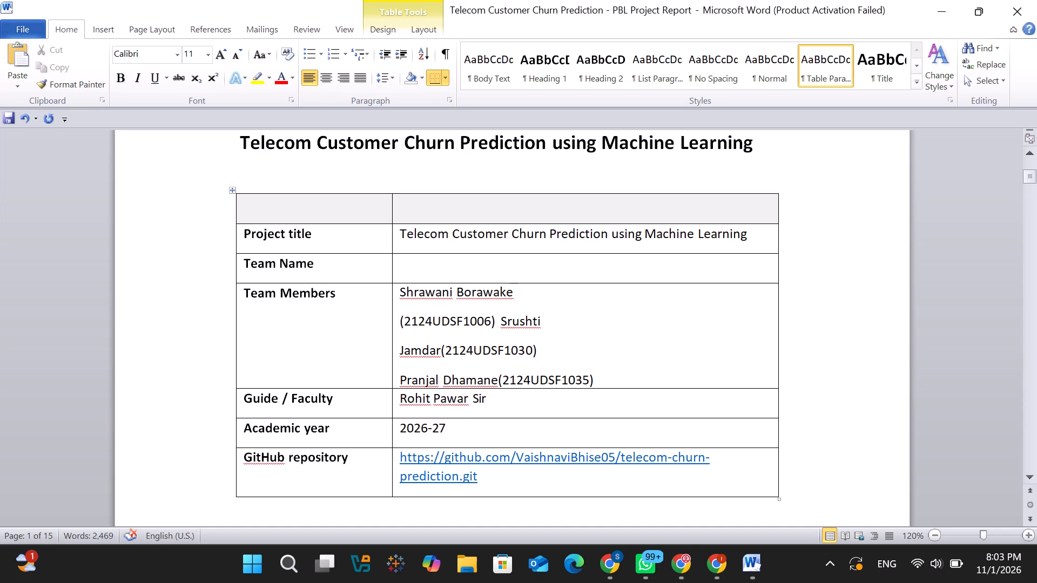
{"action": "left_click", "coordinate": [398, 317]}
{"action": "key", "text": "BackSpace"}
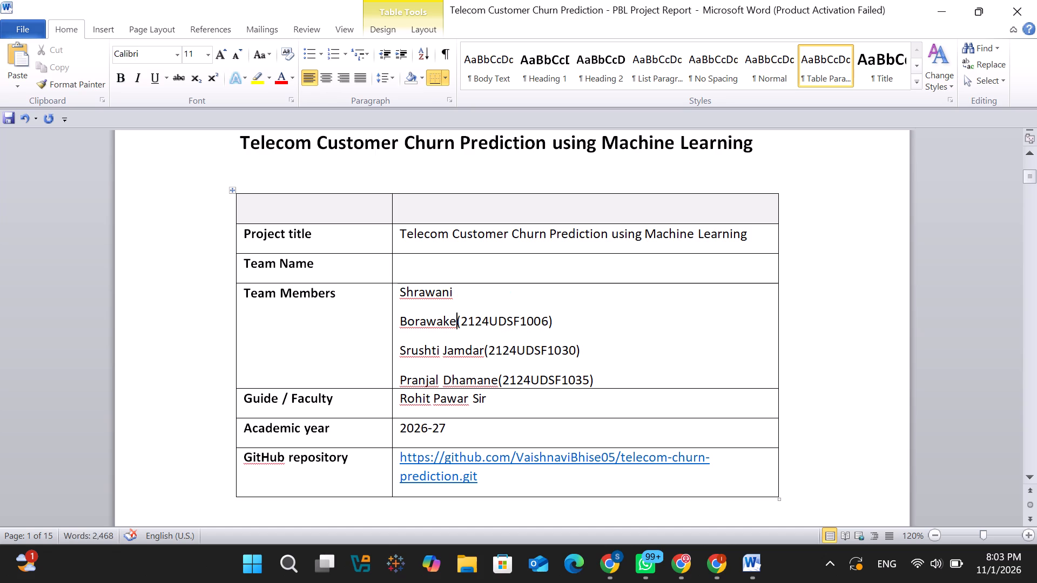
{"action": "key", "text": "Return"}
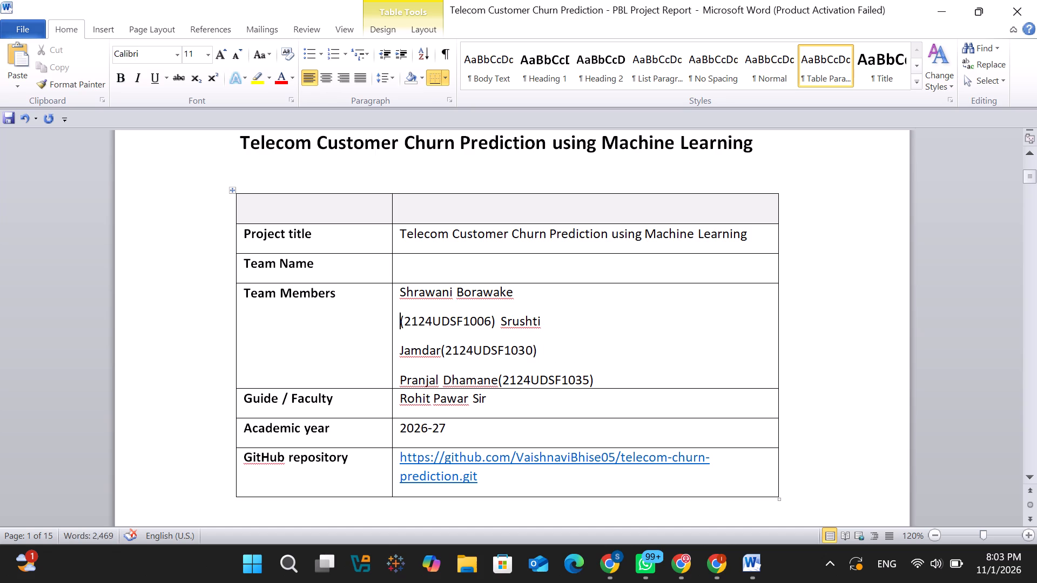
Reduce the font size of all entries in the Team Members cell to 10.
{"action": "left_click_drag", "start_coordinate": [399, 297], "coordinate": [530, 346]}
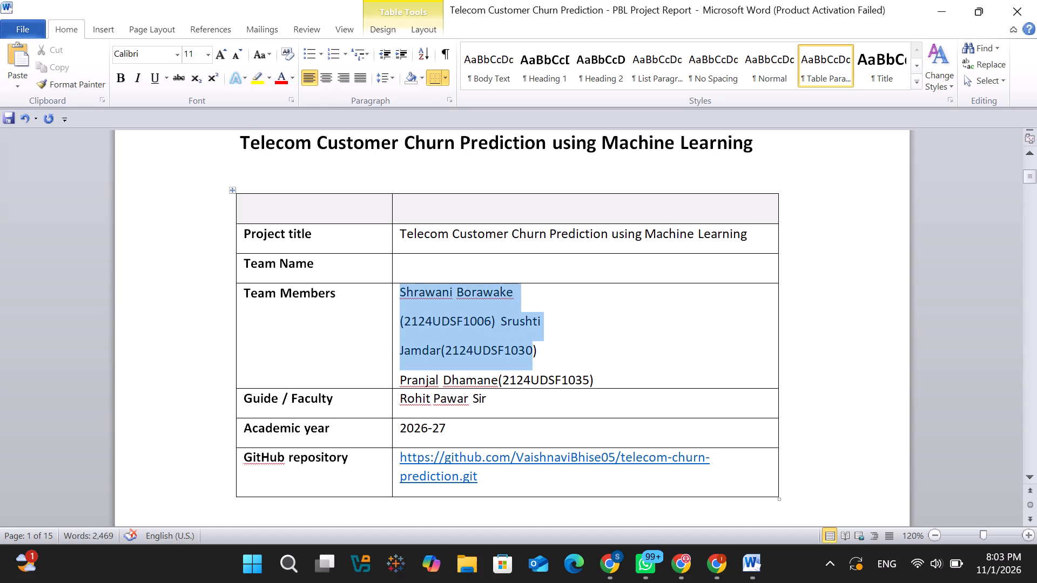
{"action": "left_click_drag", "start_coordinate": [530, 346], "coordinate": [602, 378]}
{"action": "left_click", "coordinate": [708, 336]}
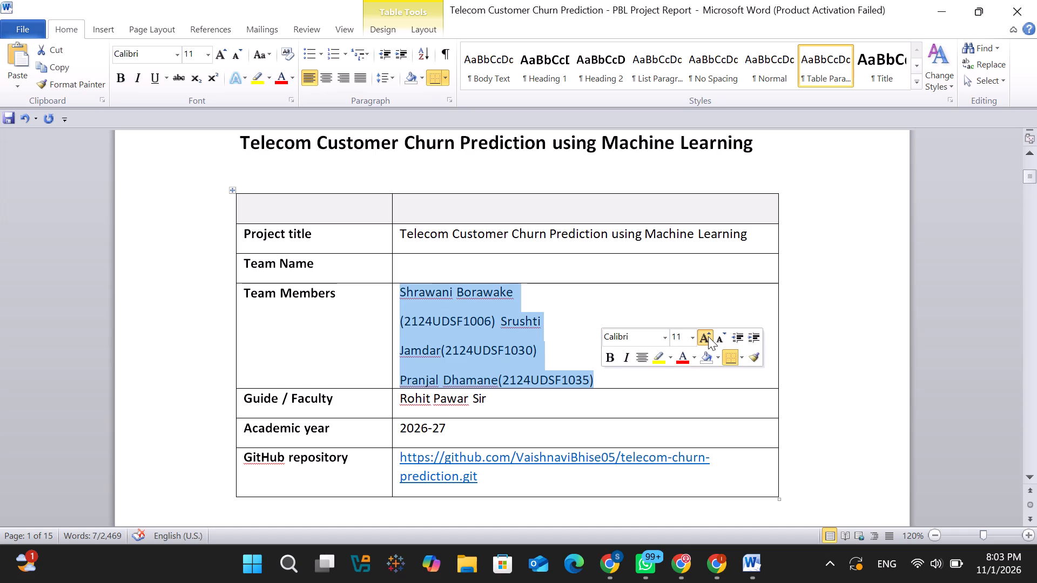
{"action": "left_click", "coordinate": [720, 338]}
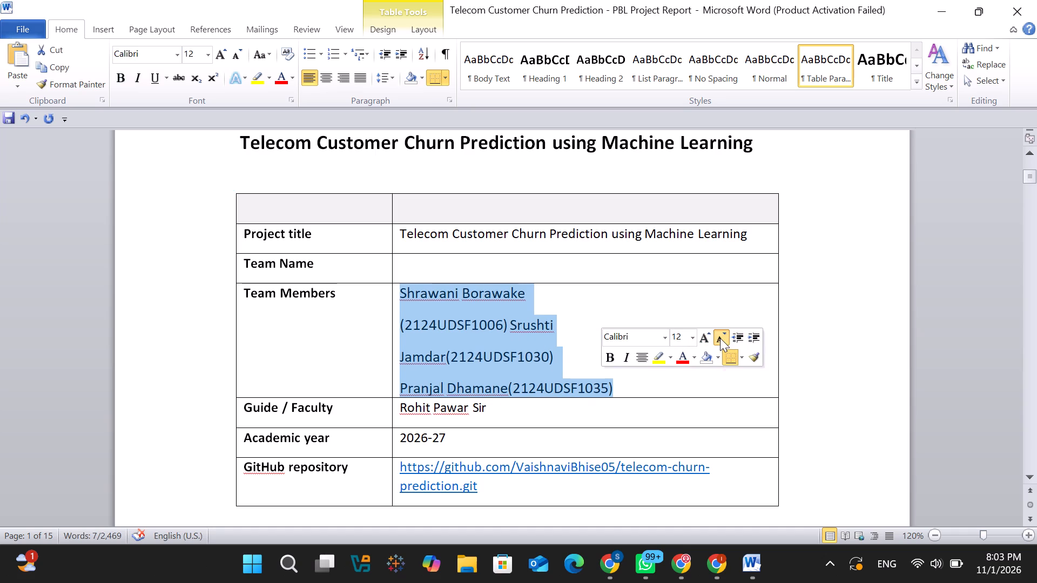
{"action": "left_click", "coordinate": [720, 338]}
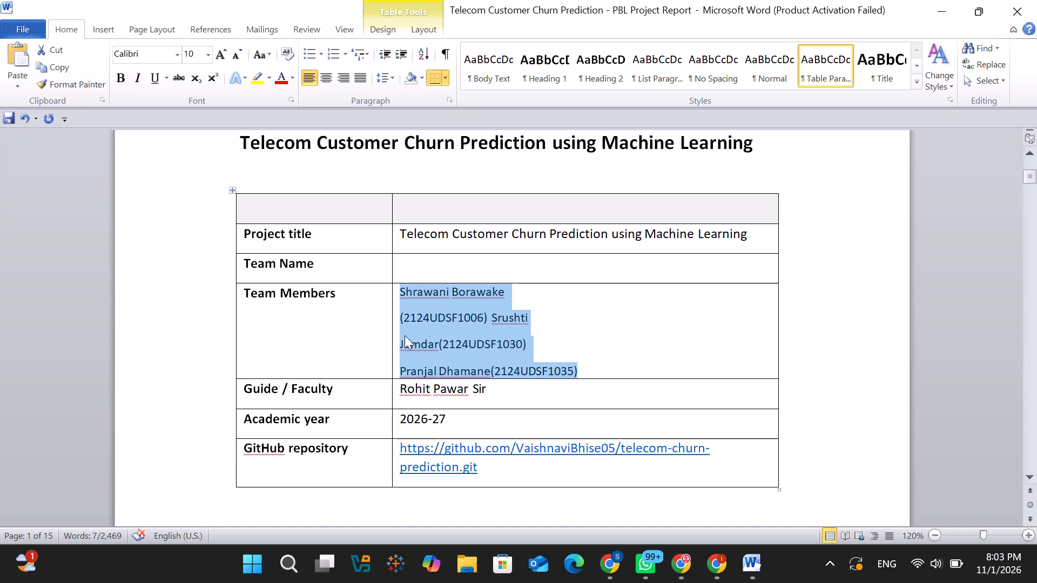
Add the new member's ID number in parentheses after the name on the first Team Members line.
{"action": "left_click", "coordinate": [527, 289]}
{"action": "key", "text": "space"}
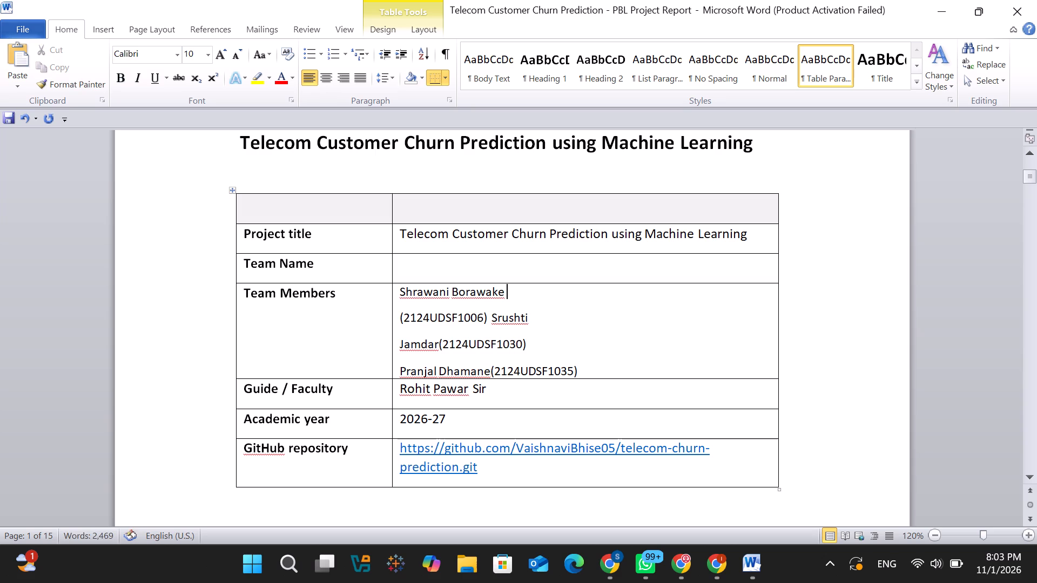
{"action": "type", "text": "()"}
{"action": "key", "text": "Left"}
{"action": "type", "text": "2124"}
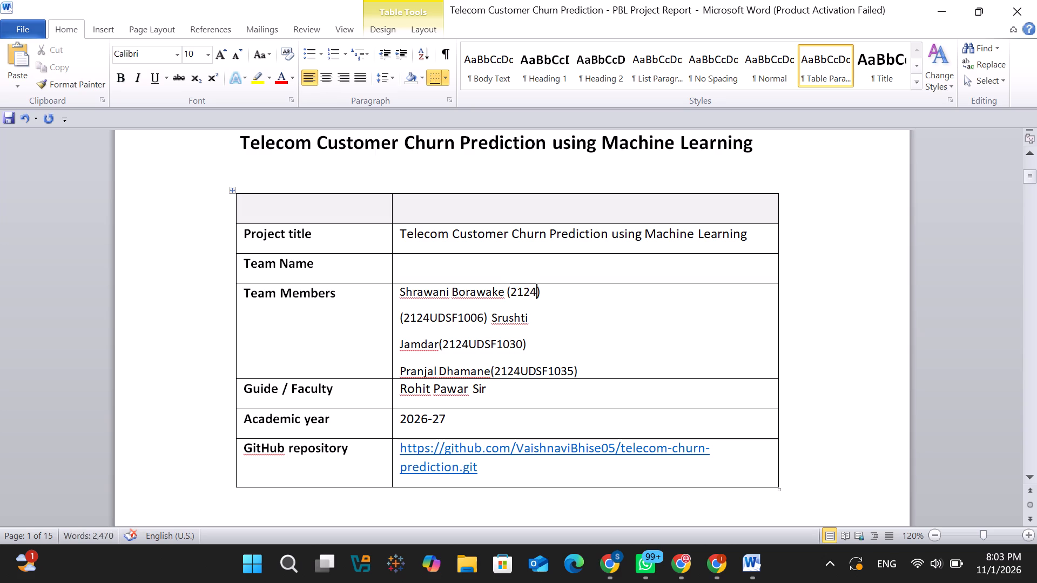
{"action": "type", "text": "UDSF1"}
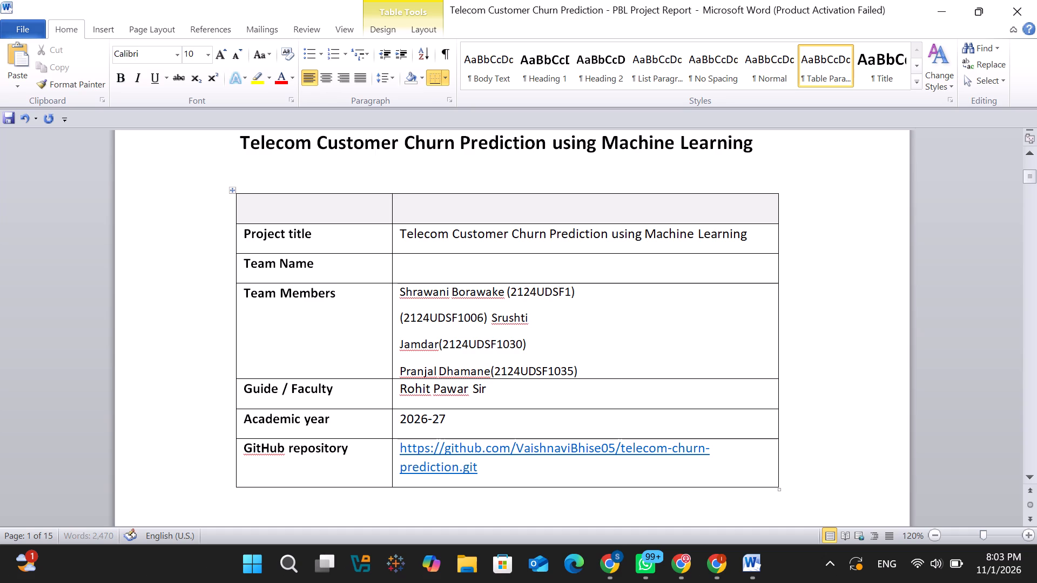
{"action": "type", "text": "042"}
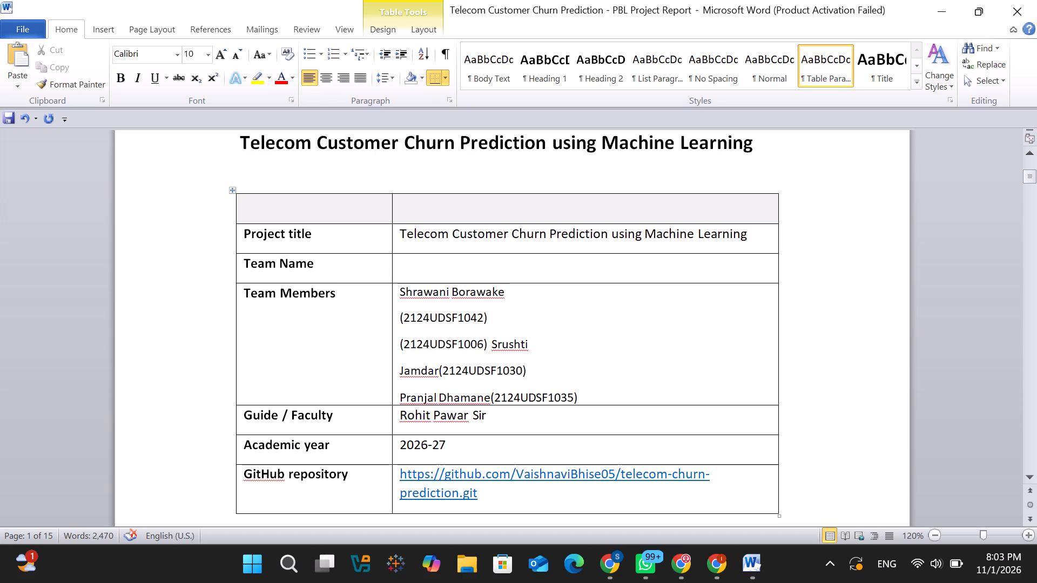
Put the first team member's name and new ID number together on one line, flush with the Team Members cell's left edge.
{"action": "left_click", "coordinate": [515, 287]}
{"action": "key", "text": "BackSpace"}
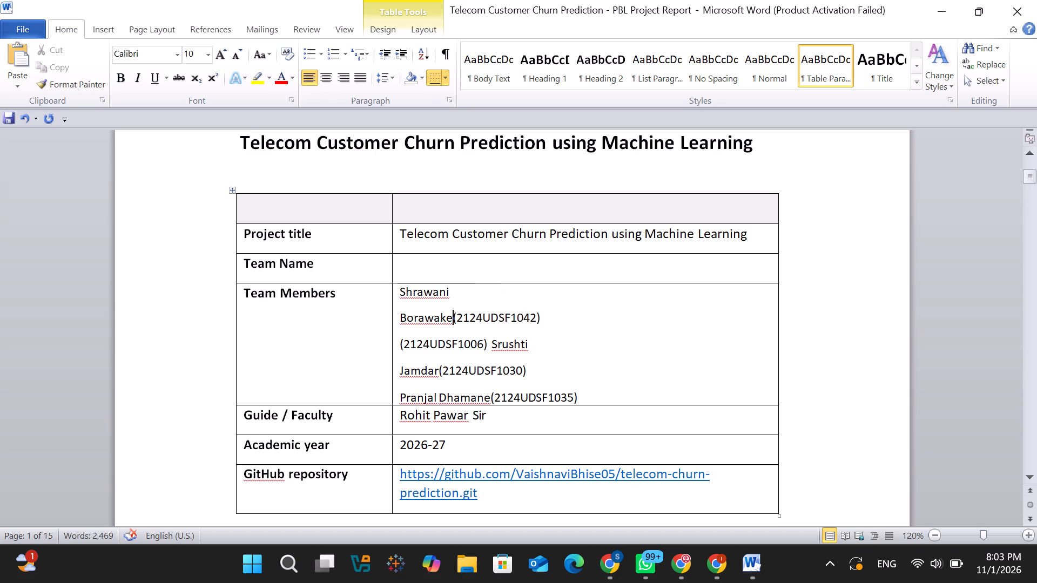
{"action": "key", "text": "Return"}
{"action": "key", "text": "Return"}
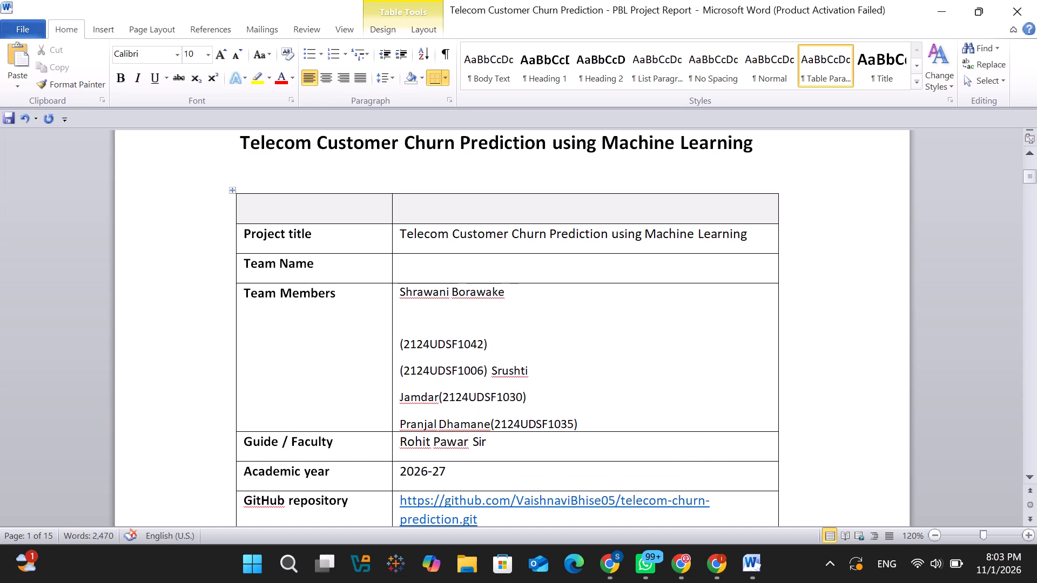
{"action": "key", "text": "BackSpace"}
{"action": "key", "text": "BackSpace"}
{"action": "key", "text": "BackSpace"}
{"action": "key", "text": "BackSpace"}
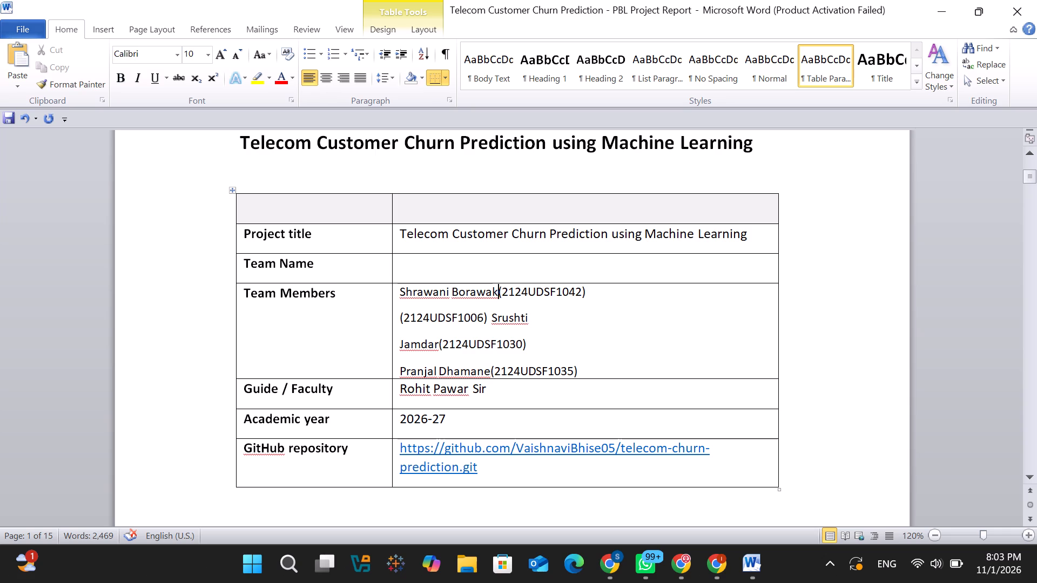
{"action": "left_click", "coordinate": [399, 290]}
{"action": "key", "text": "BackSpace"}
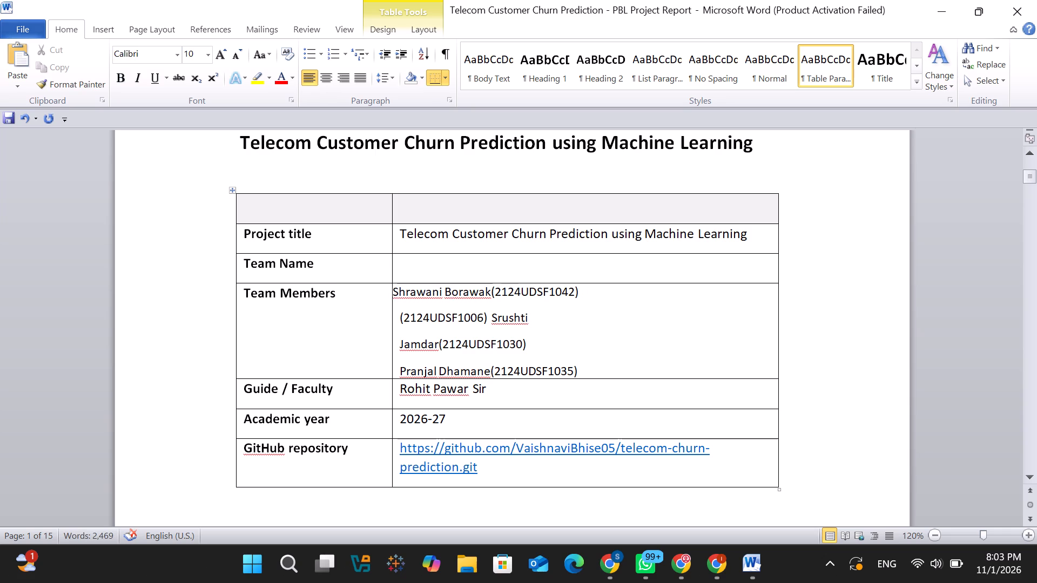
{"action": "left_click", "coordinate": [490, 294]}
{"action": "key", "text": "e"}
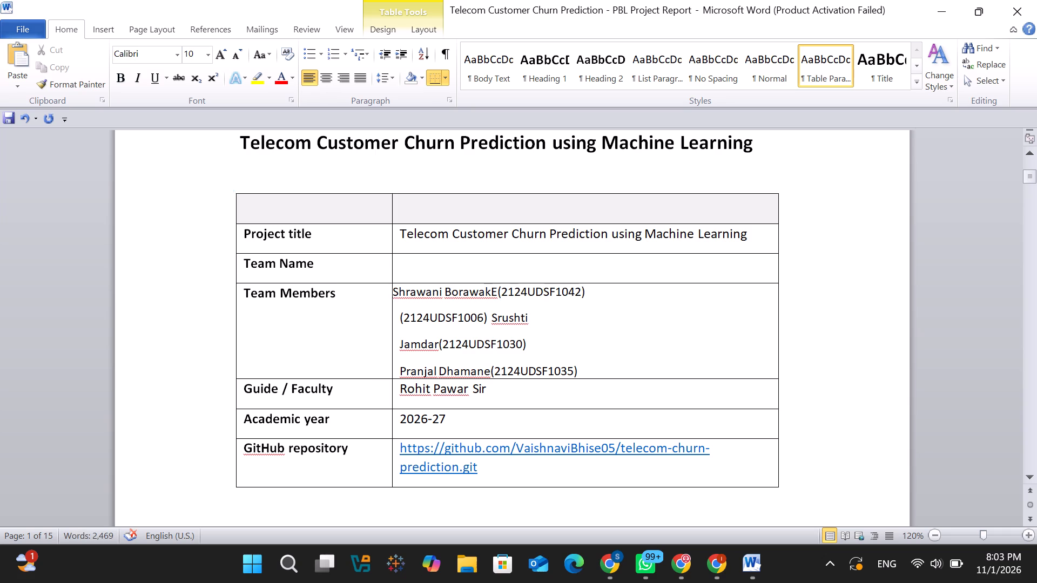
{"action": "key", "text": "BackSpace"}
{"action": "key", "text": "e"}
Replace the leftover ID number and old name on the second Team Members line with the second new member's full name.
{"action": "left_click_drag", "start_coordinate": [399, 315], "coordinate": [448, 317]}
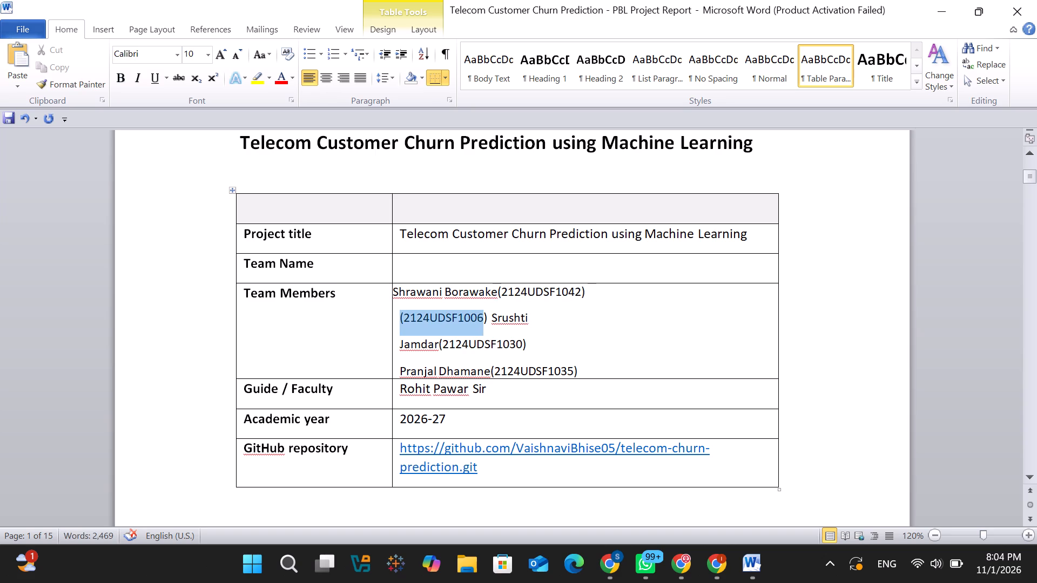
{"action": "left_click_drag", "start_coordinate": [448, 317], "coordinate": [474, 316]}
{"action": "key", "text": "BackSpace"}
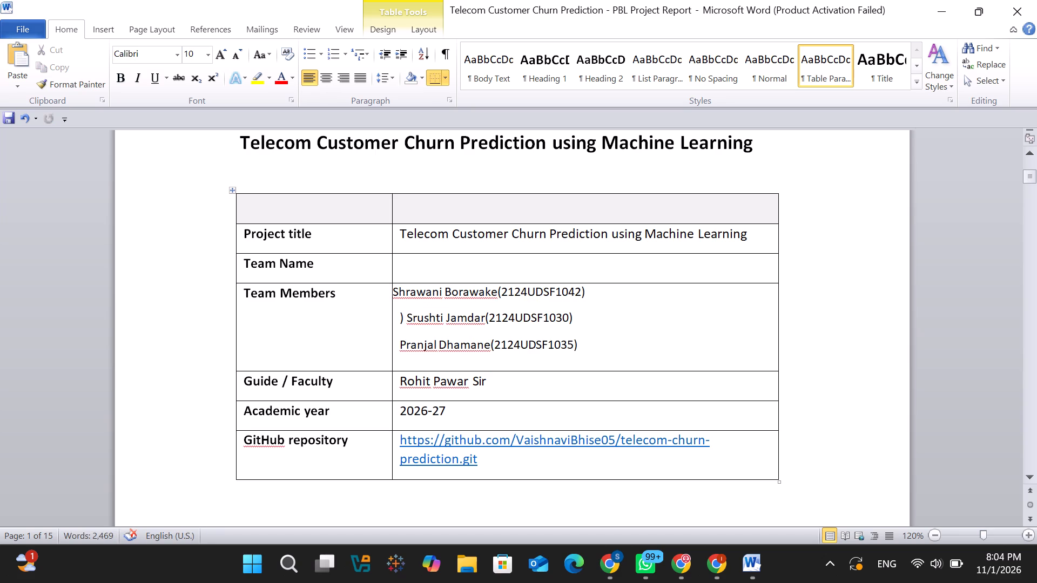
{"action": "left_click_drag", "start_coordinate": [482, 317], "coordinate": [414, 311]}
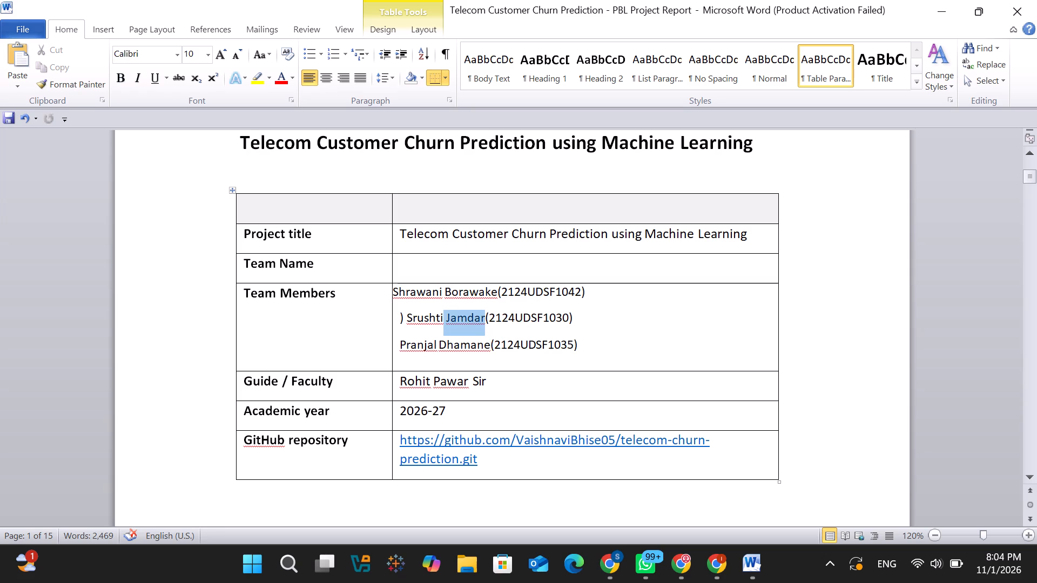
{"action": "left_click_drag", "start_coordinate": [414, 311], "coordinate": [407, 310]}
{"action": "key", "text": "BackSpace"}
{"action": "key", "text": "BackSpace"}
{"action": "key", "text": "BackSpace"}
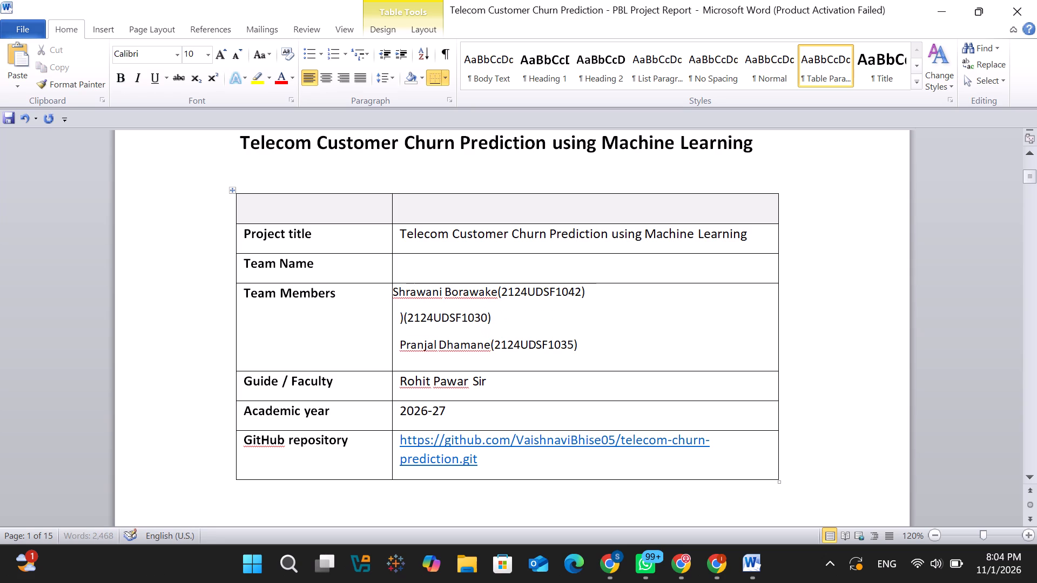
{"action": "key", "text": "BackSpace"}
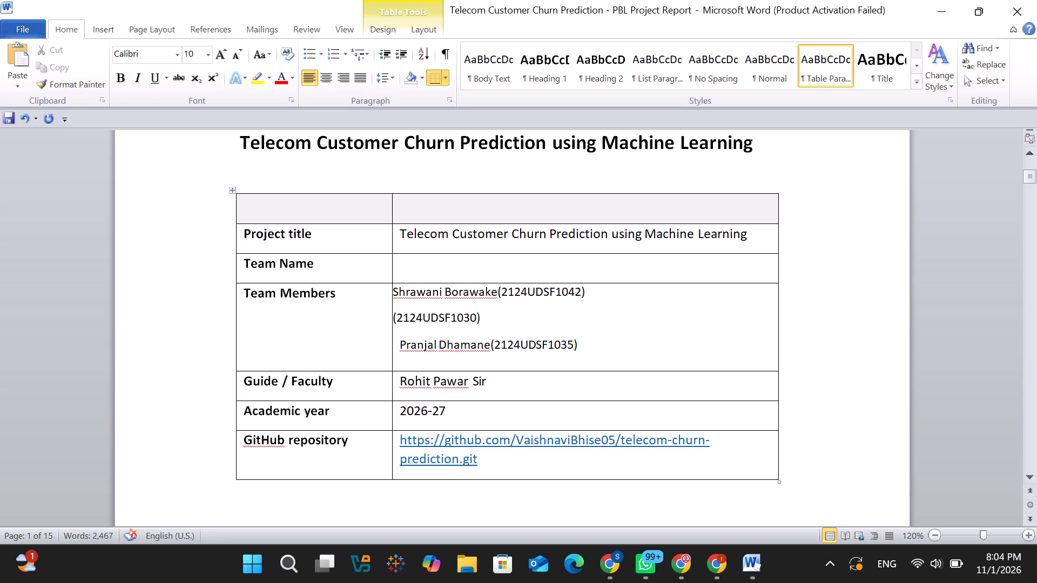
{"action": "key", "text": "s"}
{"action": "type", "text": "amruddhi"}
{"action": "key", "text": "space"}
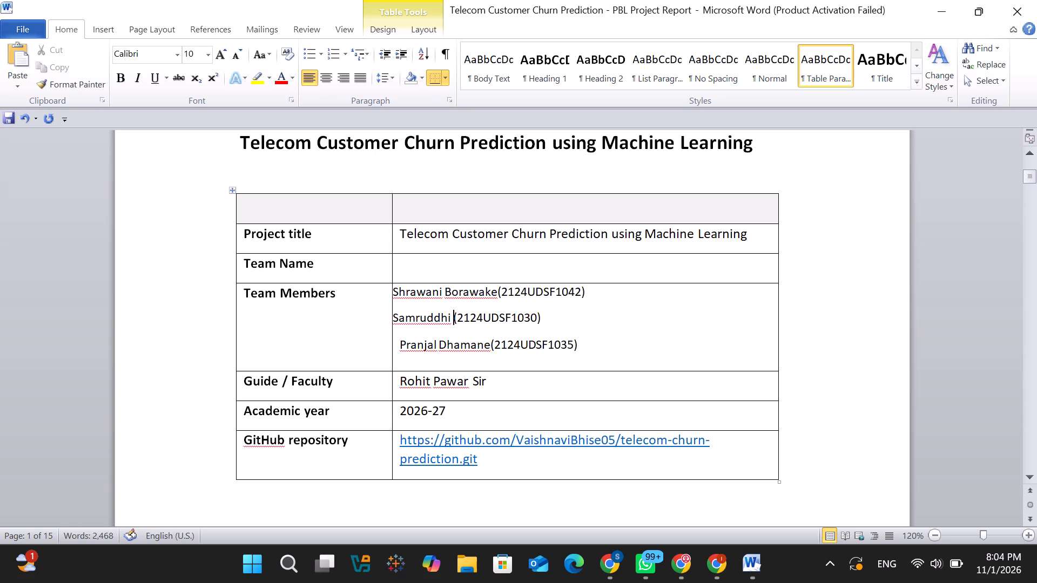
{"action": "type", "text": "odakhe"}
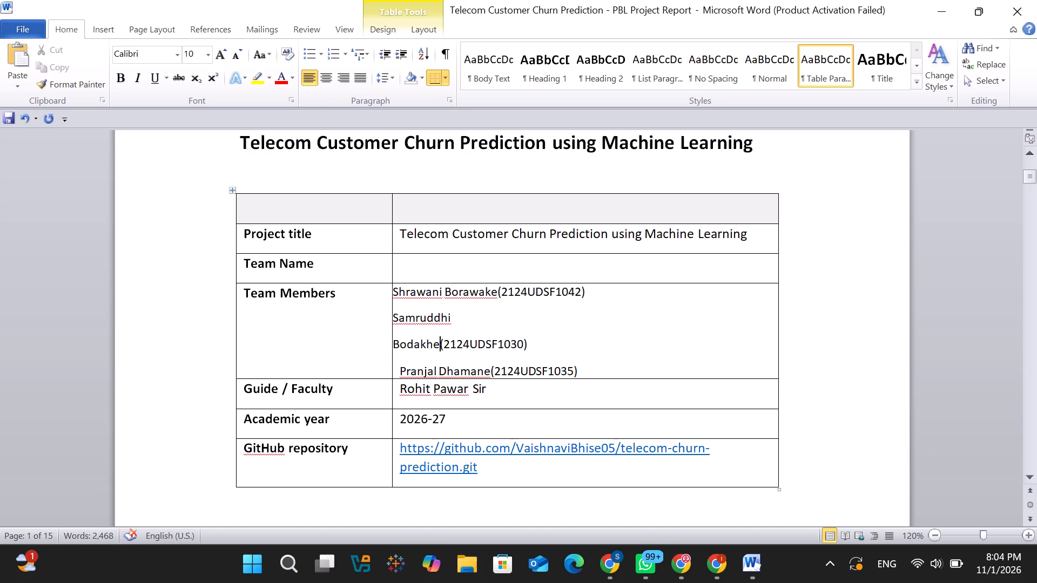
Reduce the font size of the second member's name to 9 so it fits on one line with the ID number.
{"action": "left_click_drag", "start_coordinate": [395, 317], "coordinate": [449, 332]}
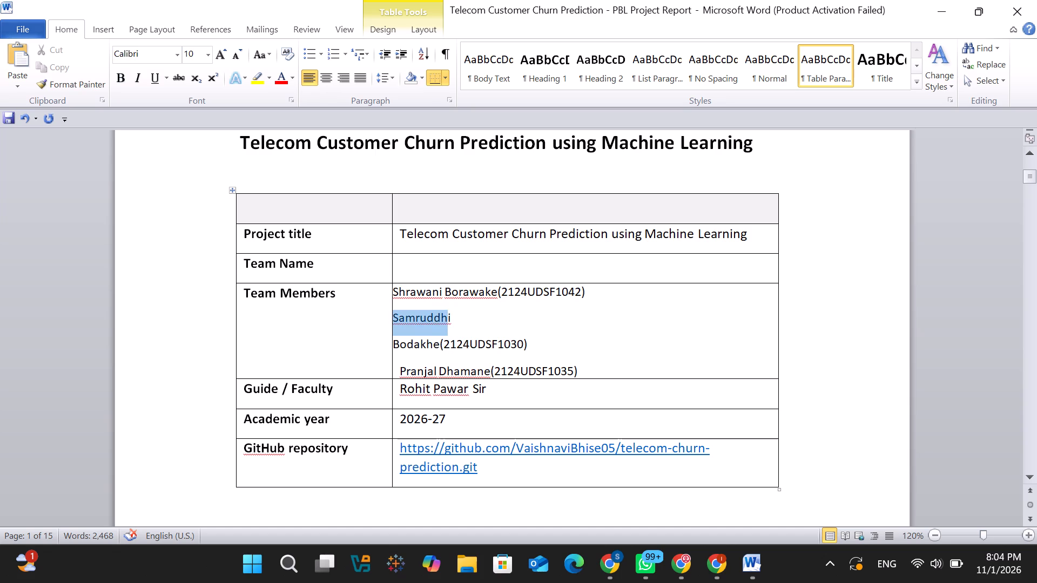
{"action": "left_click_drag", "start_coordinate": [449, 332], "coordinate": [438, 343]}
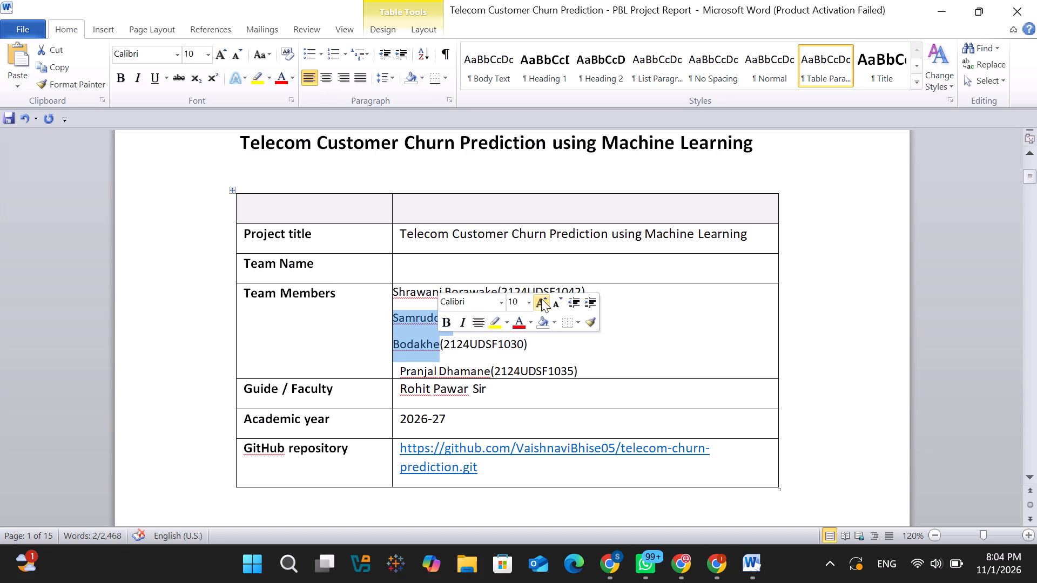
{"action": "left_click", "coordinate": [541, 299]}
{"action": "left_click", "coordinate": [561, 299]}
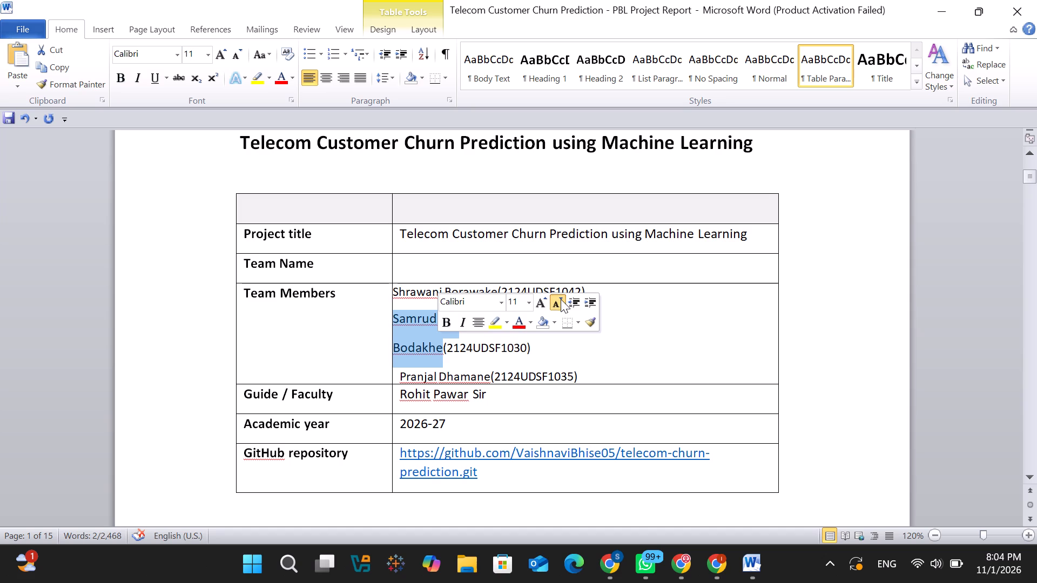
{"action": "left_click", "coordinate": [561, 299]}
{"action": "left_click", "coordinate": [629, 349]}
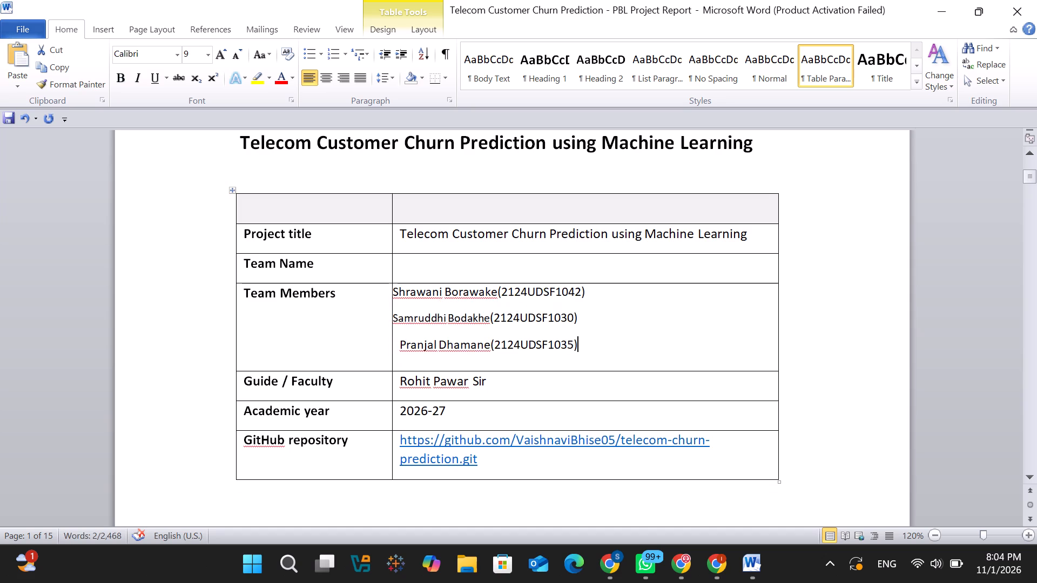
Change the last two digits of the ID number on the second Team Members line to the new member's.
{"action": "left_click", "coordinate": [574, 317]}
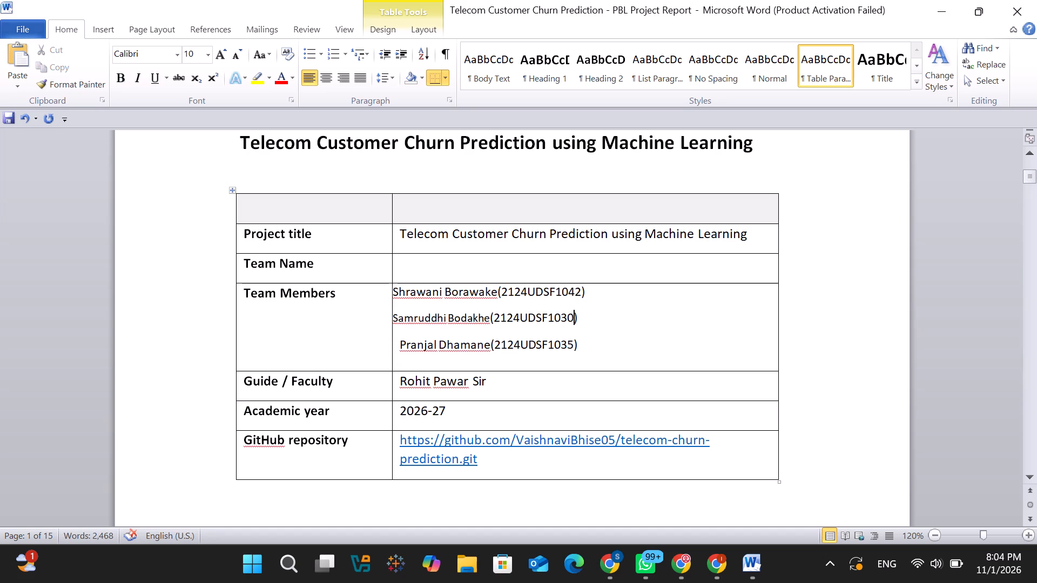
{"action": "key", "text": "BackSpace"}
{"action": "key", "text": "BackSpace"}
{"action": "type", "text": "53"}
Replace the old name on the third Team Members line with the third new member's full name, removing the line's indent.
{"action": "left_click_drag", "start_coordinate": [488, 344], "coordinate": [406, 345]}
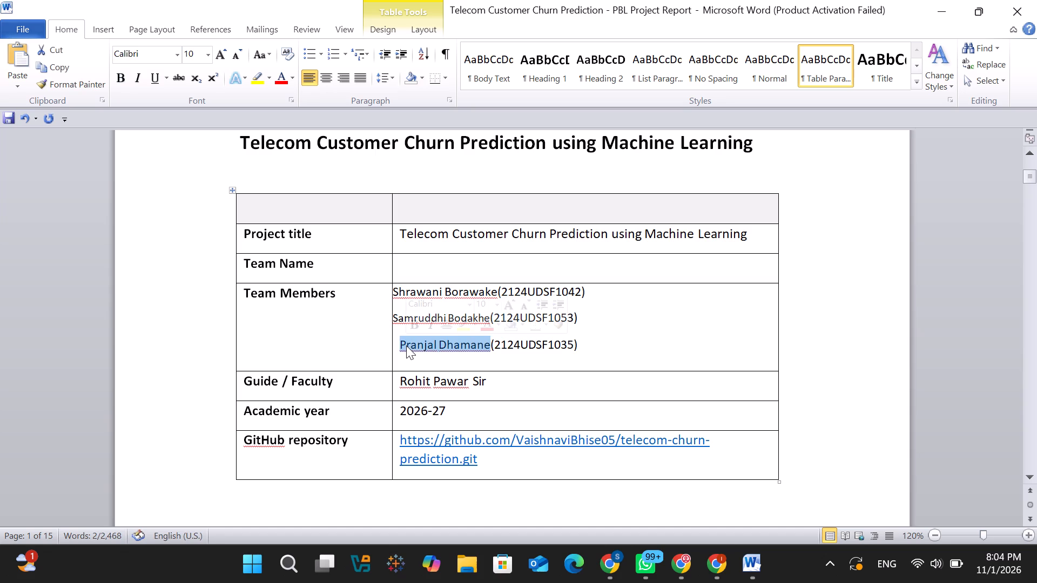
{"action": "key", "text": "BackSpace"}
{"action": "key", "text": "BackSpace"}
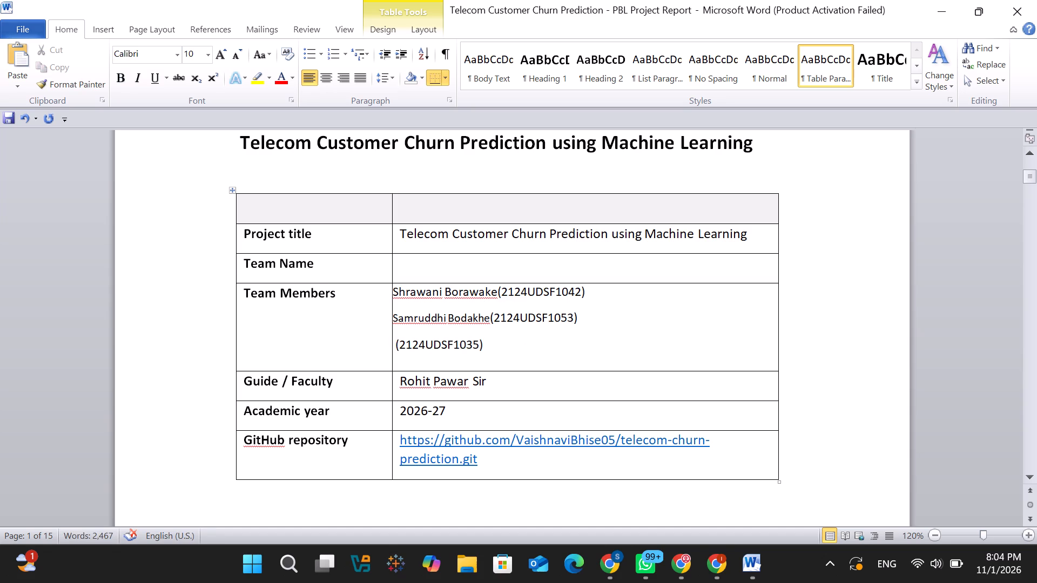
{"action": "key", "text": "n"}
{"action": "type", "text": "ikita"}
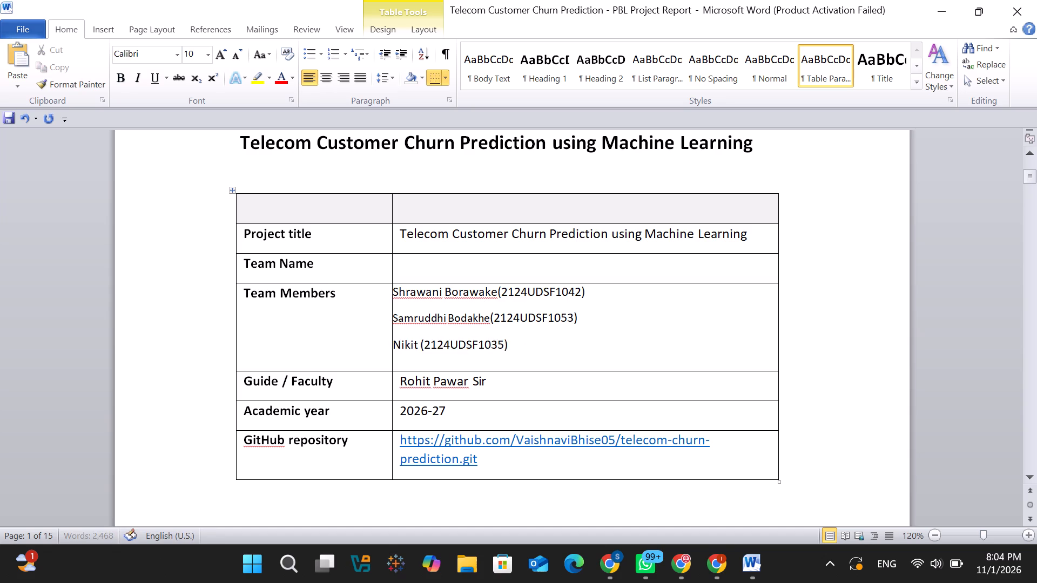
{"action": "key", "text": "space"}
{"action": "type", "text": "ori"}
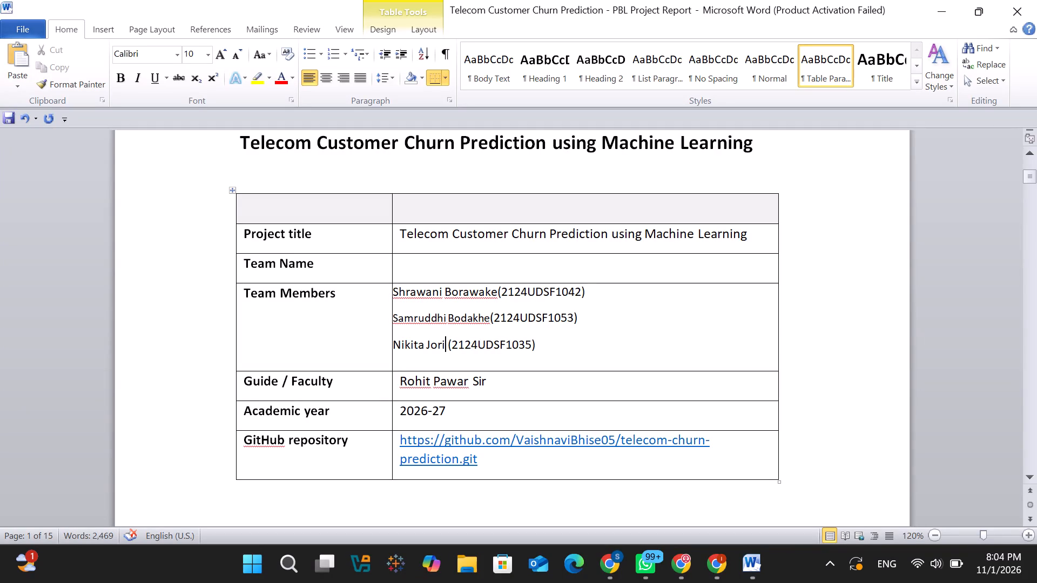
Change the last three digits of the ID number on the third Team Members line to the new member's.
{"action": "left_click", "coordinate": [529, 344]}
{"action": "key", "text": "BackSpace"}
{"action": "key", "text": "BackSpace"}
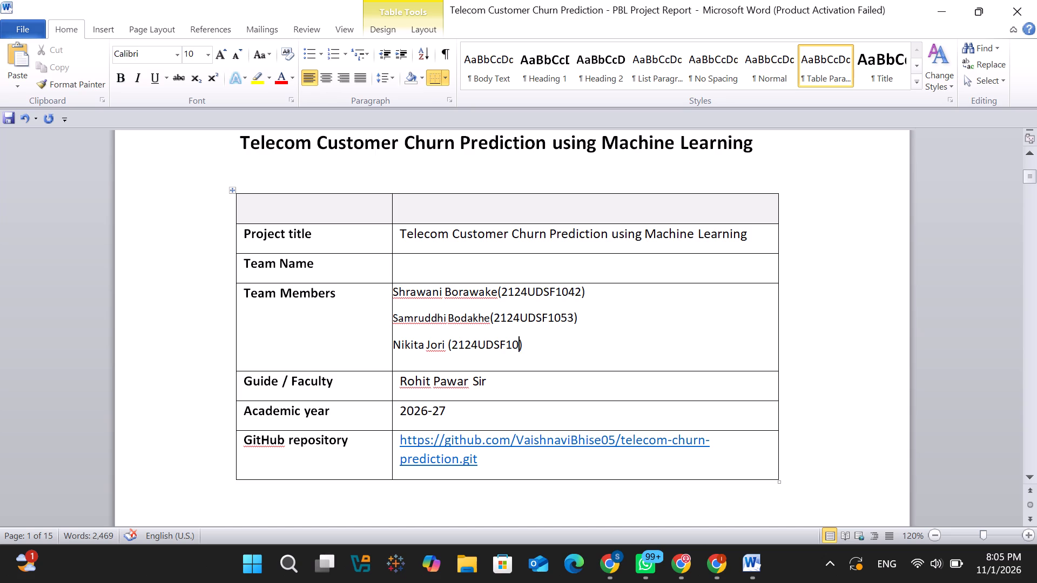
{"action": "key", "text": "BackSpace"}
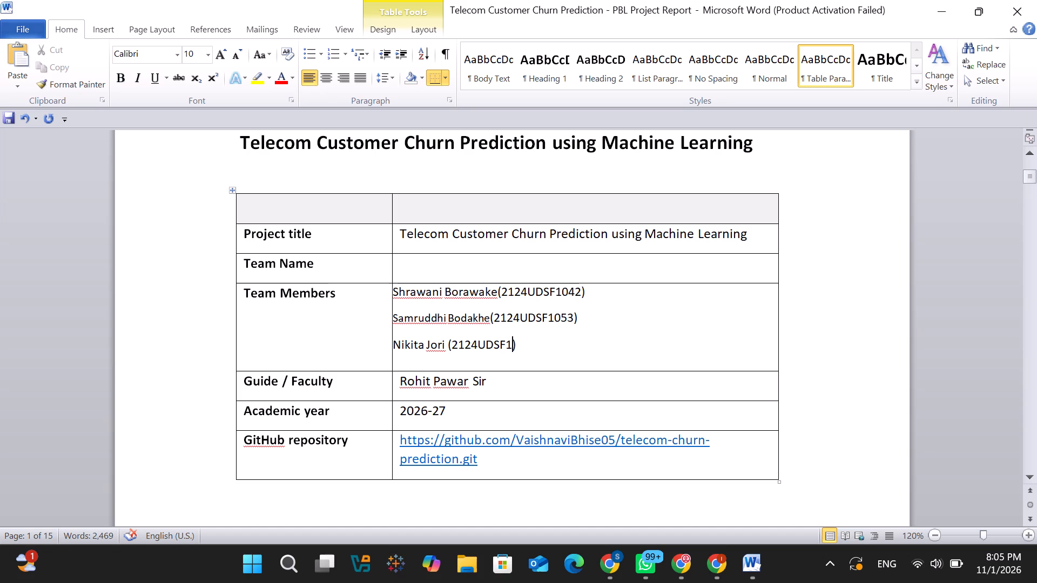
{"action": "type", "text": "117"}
Delete the whole body paragraph under the Abstract heading, keeping the heading.
{"action": "left_click", "coordinate": [527, 467]}
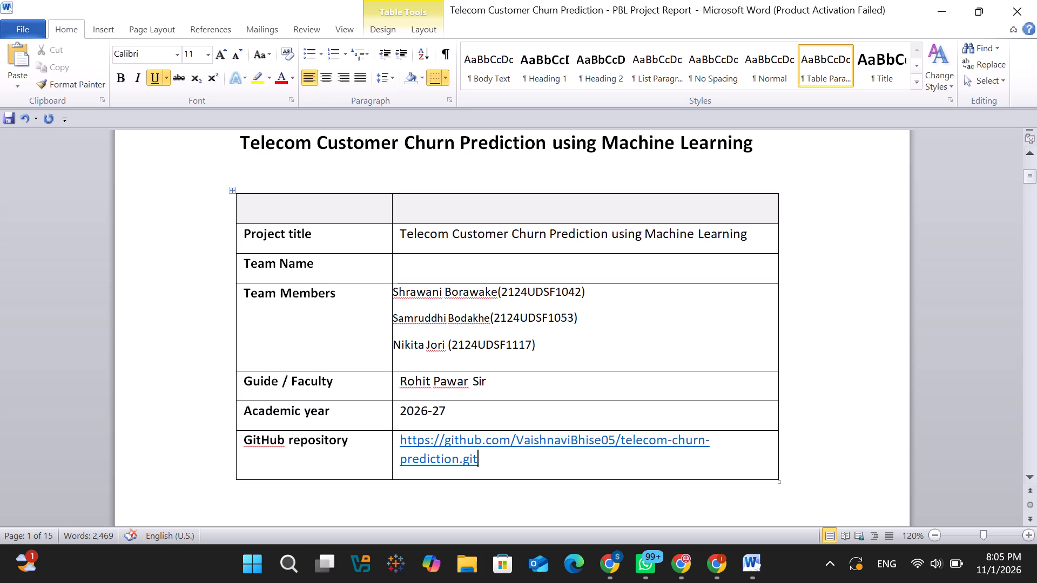
{"action": "scroll", "coordinate": [445, 316], "scroll_direction": "down", "scroll_amount": 4}
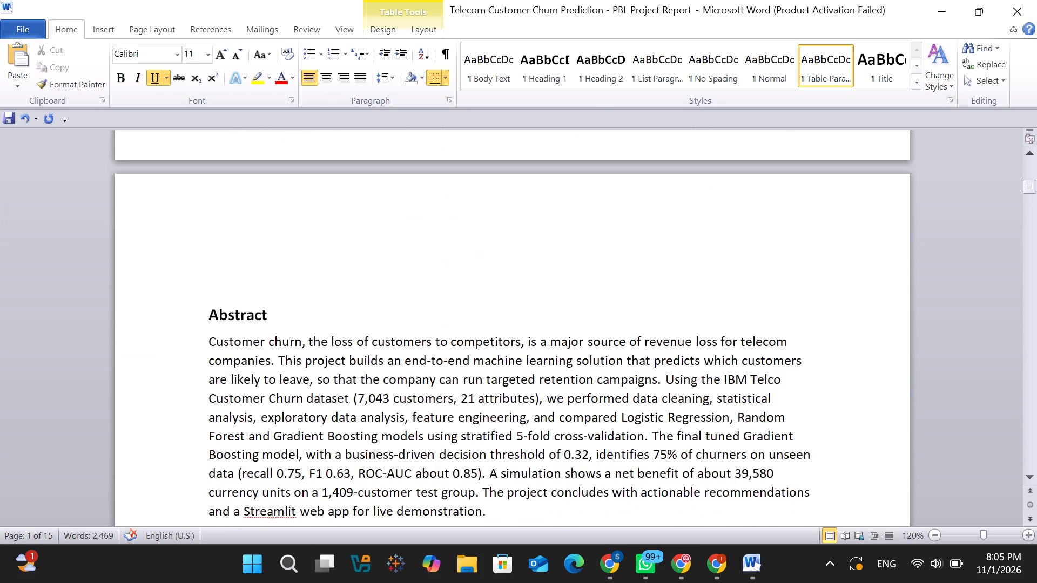
{"action": "scroll", "coordinate": [445, 316], "scroll_direction": "down", "scroll_amount": 2}
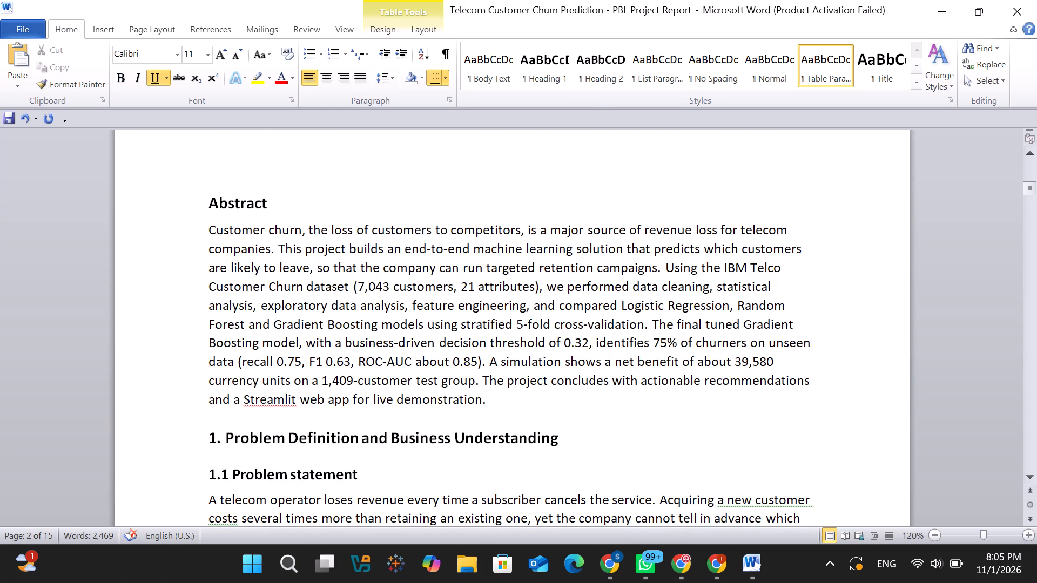
{"action": "left_click_drag", "start_coordinate": [206, 226], "coordinate": [520, 406]}
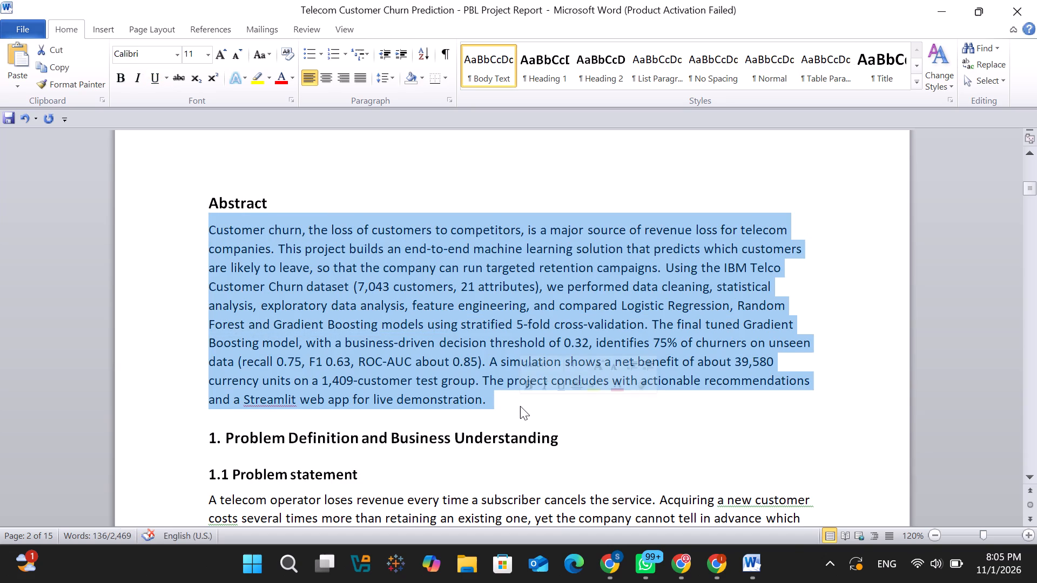
{"action": "key", "text": "BackSpace"}
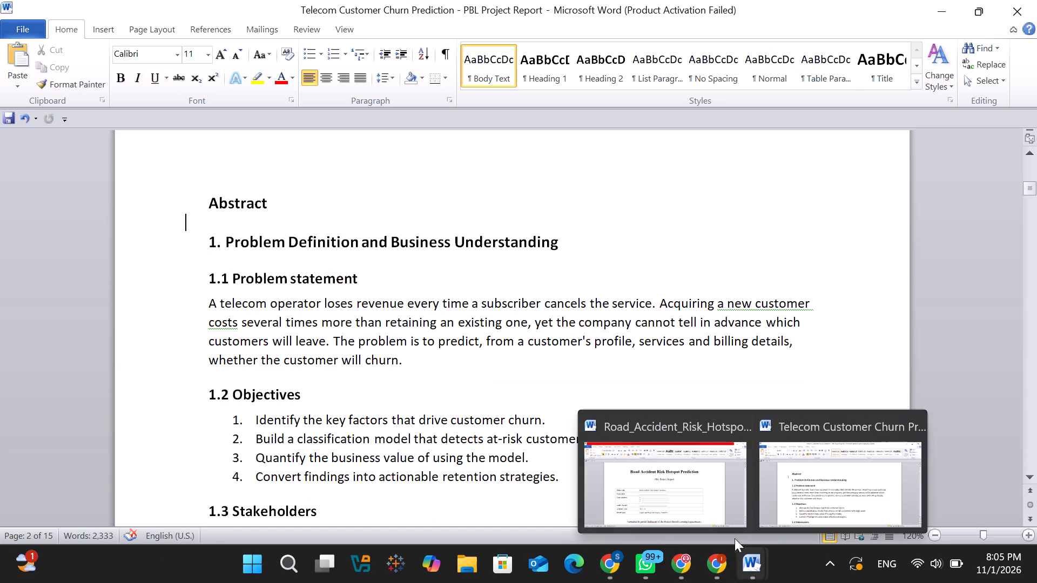
Copy the full abstract text, including keywords, from the Road Accident Risk Hotspot report and paste it under the churn report's Abstract heading.
{"action": "left_click", "coordinate": [717, 493]}
{"action": "scroll", "coordinate": [568, 410], "scroll_direction": "down", "scroll_amount": 3}
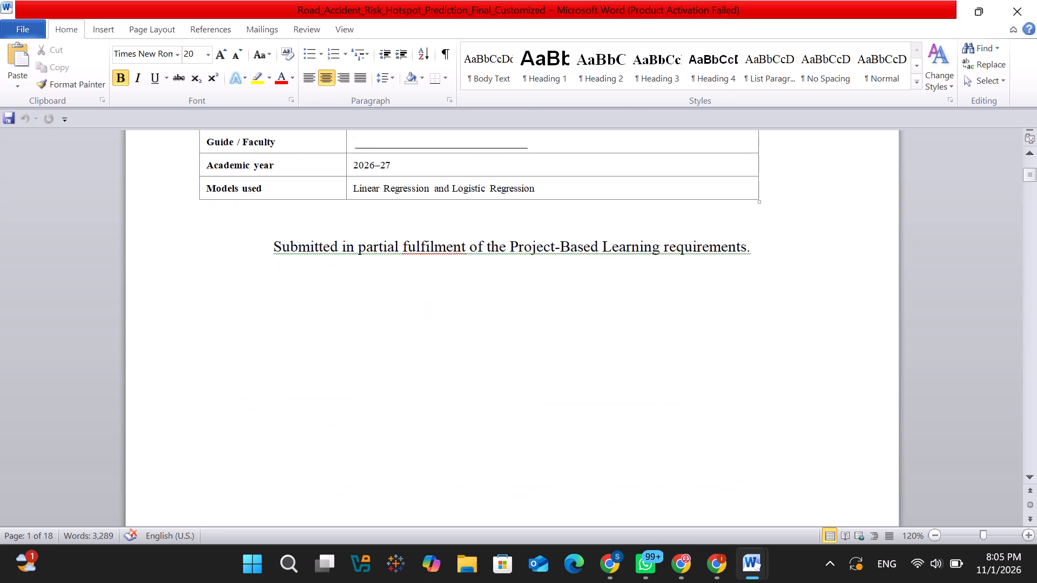
{"action": "scroll", "coordinate": [568, 410], "scroll_direction": "down", "scroll_amount": 5}
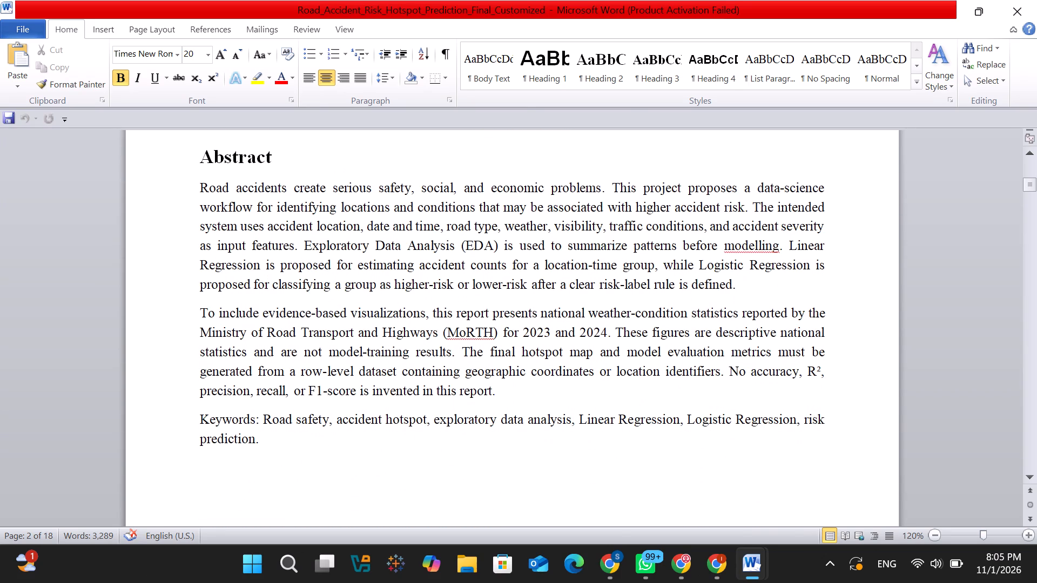
{"action": "scroll", "coordinate": [518, 436], "scroll_direction": "down", "scroll_amount": 1}
{"action": "scroll", "coordinate": [277, 314], "scroll_direction": "up", "scroll_amount": 2}
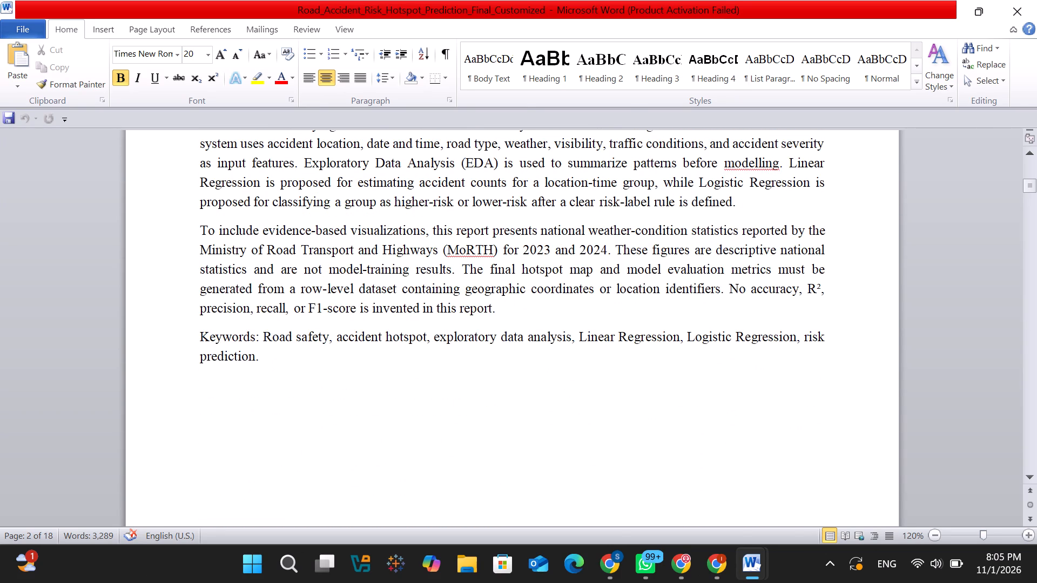
{"action": "scroll", "coordinate": [271, 338], "scroll_direction": "up", "scroll_amount": 1}
{"action": "scroll", "coordinate": [271, 338], "scroll_direction": "down", "scroll_amount": 1, "text": "ctrl"}
{"action": "scroll", "coordinate": [271, 338], "scroll_direction": "up", "scroll_amount": 1, "text": "ctrl"}
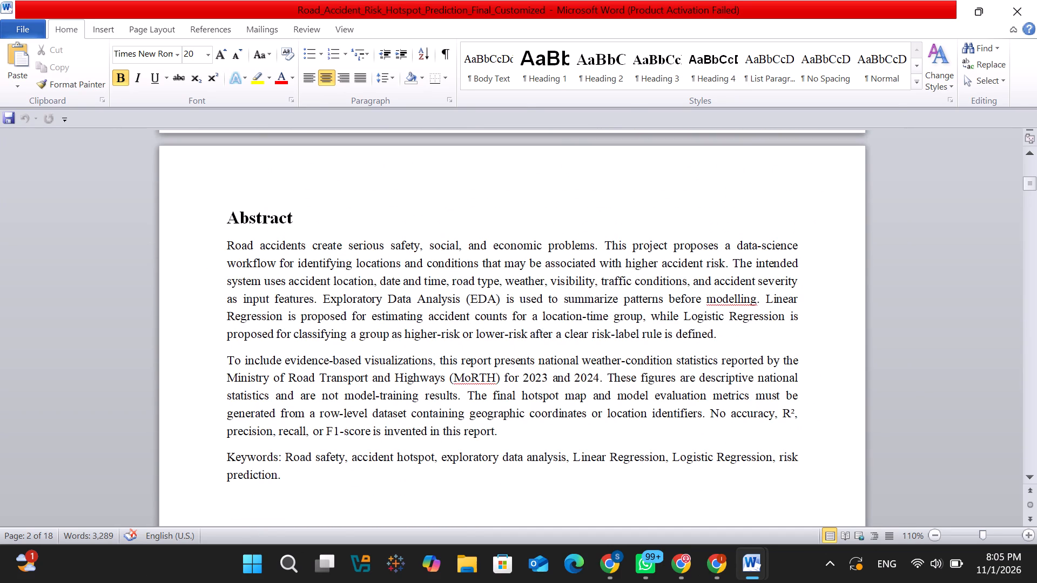
{"action": "left_click_drag", "start_coordinate": [221, 243], "coordinate": [378, 498]}
{"action": "key", "text": "ctrl+c"}
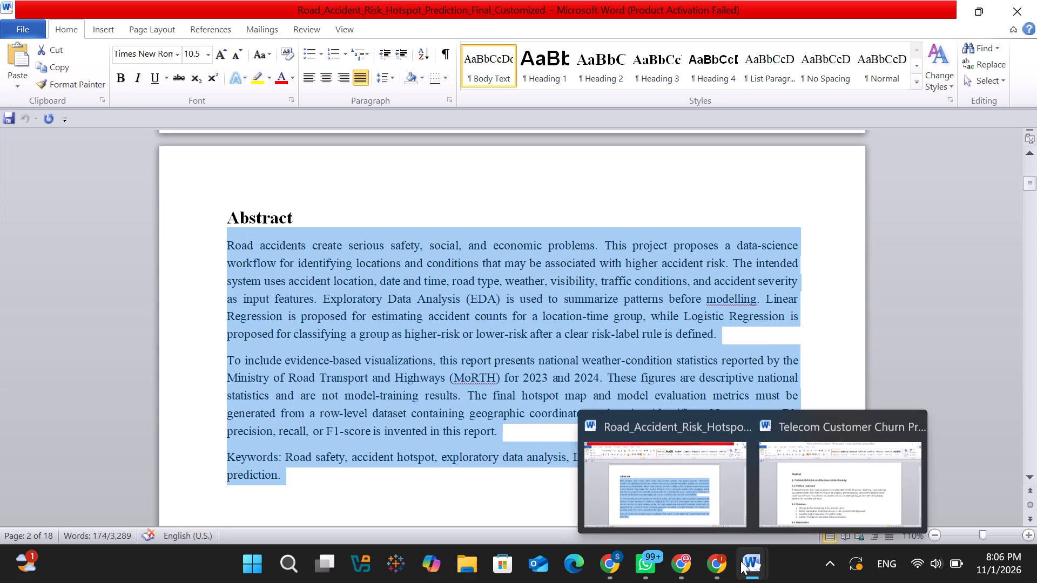
{"action": "left_click", "coordinate": [808, 478]}
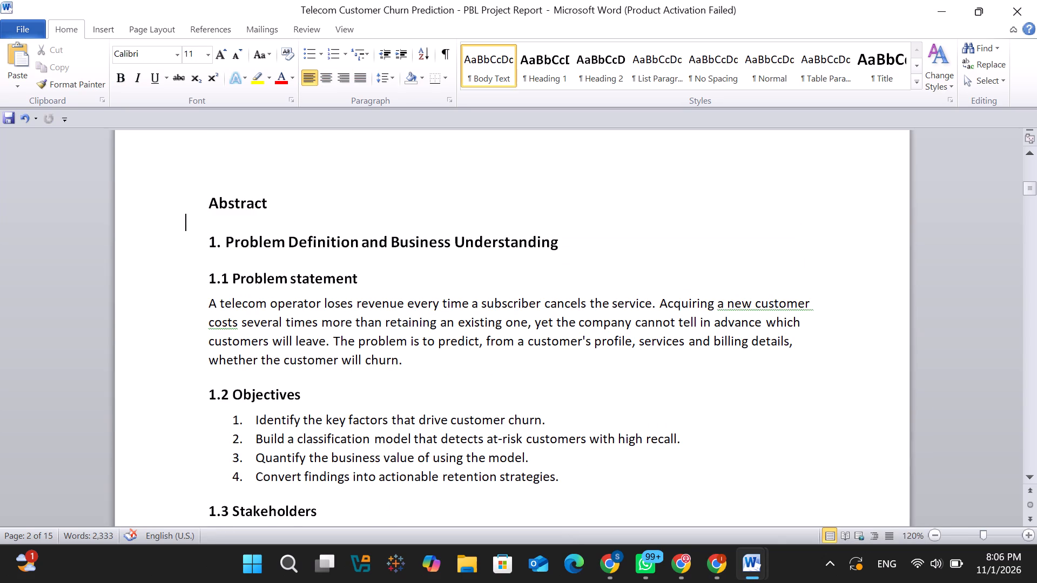
{"action": "key", "text": "ctrl+v"}
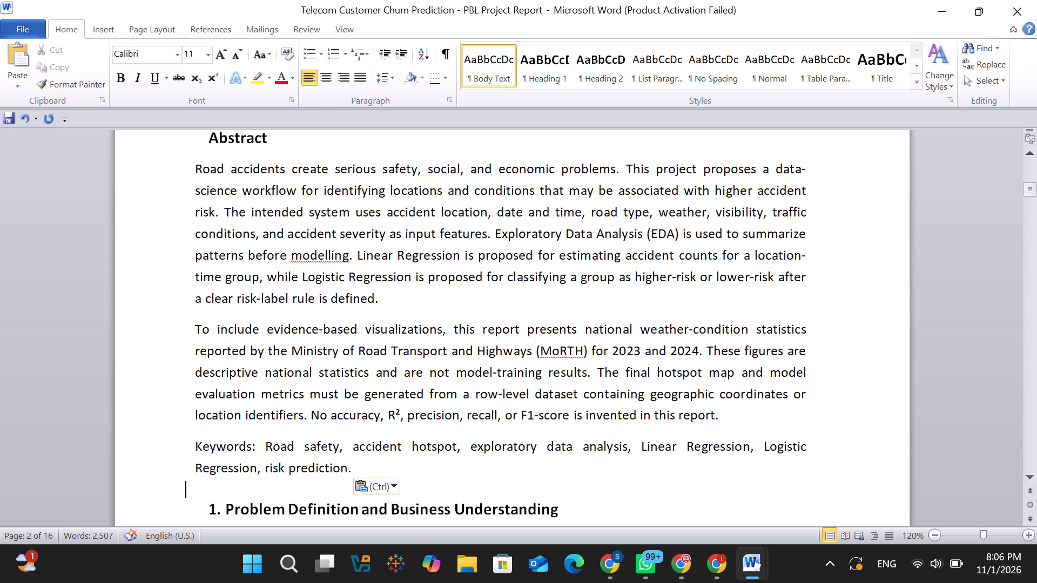
Copy the 1.1 Problem statement paragraph from the Road Accident Risk Hotspot report and delete the churn report's paragraph under the same heading.
{"action": "scroll", "coordinate": [276, 266], "scroll_direction": "down", "scroll_amount": 3}
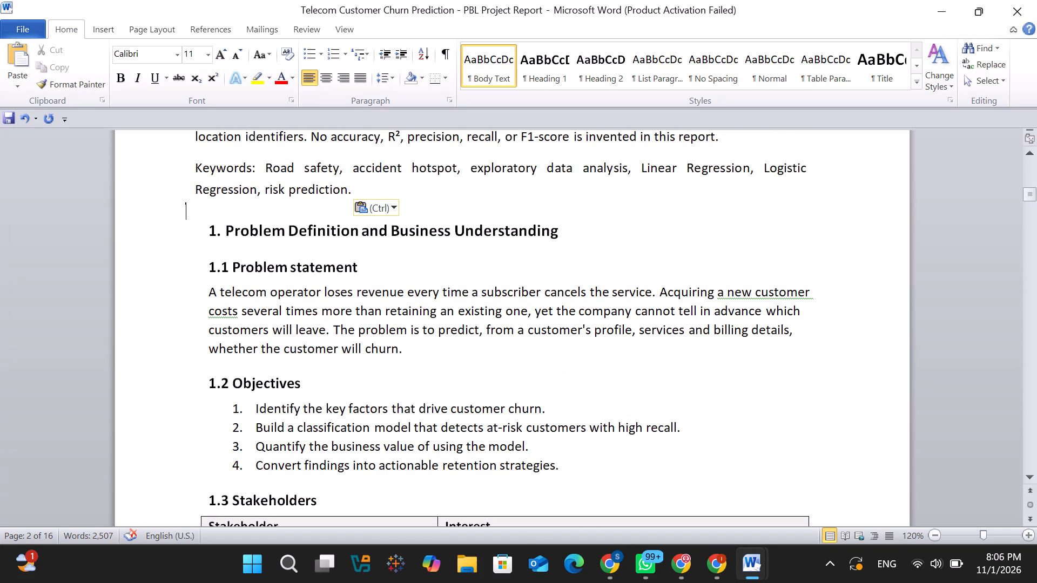
{"action": "left_click_drag", "start_coordinate": [412, 348], "coordinate": [212, 296]}
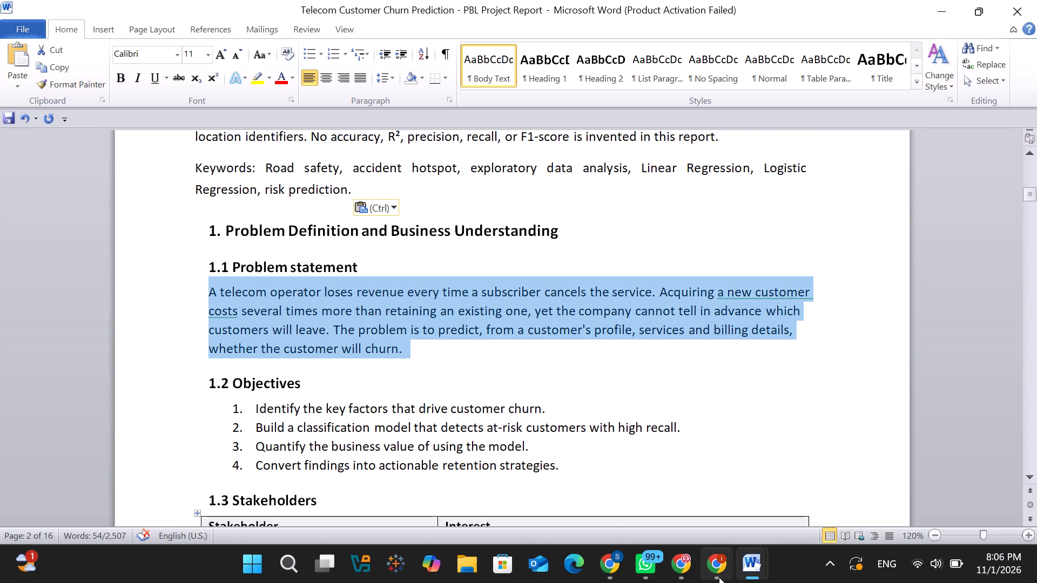
{"action": "left_click", "coordinate": [665, 456]}
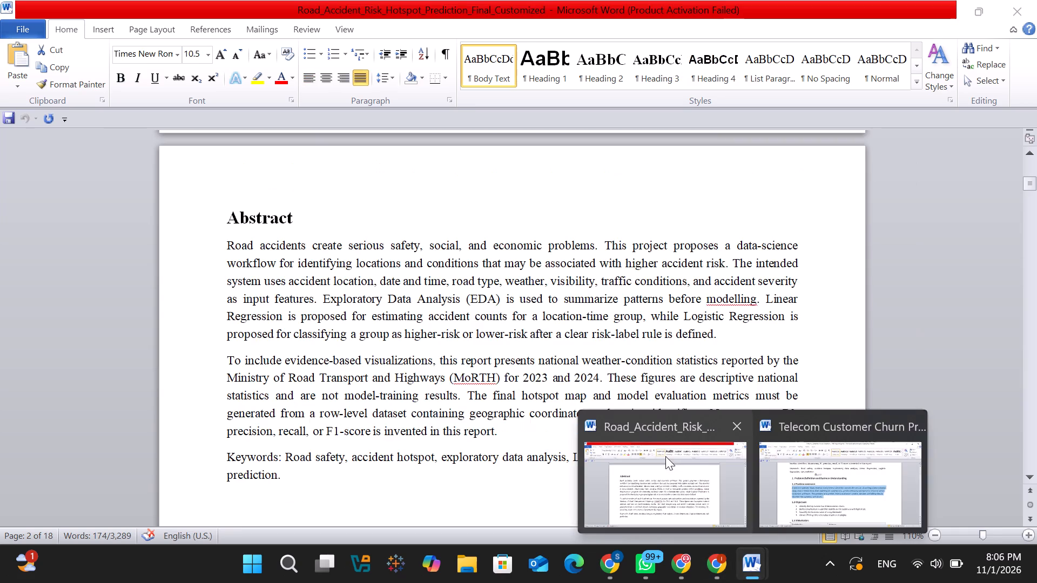
{"action": "left_click", "coordinate": [422, 363]}
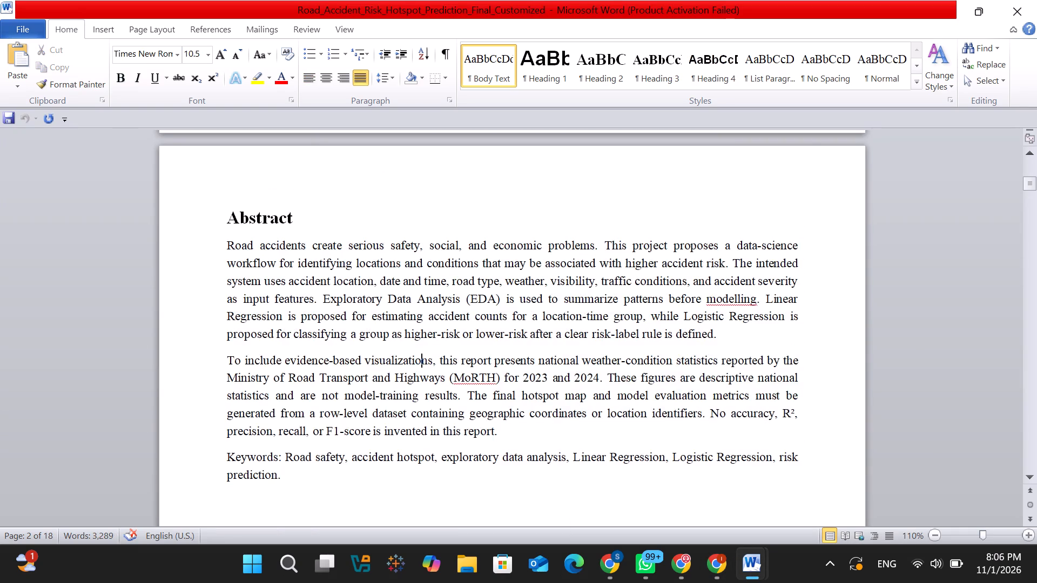
{"action": "scroll", "coordinate": [422, 363], "scroll_direction": "down", "scroll_amount": 9}
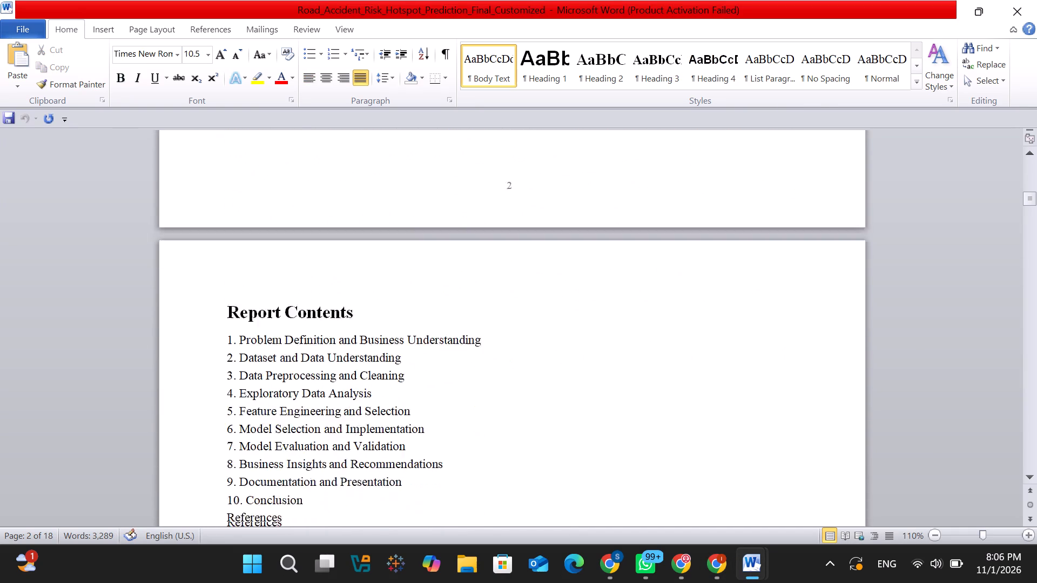
{"action": "scroll", "coordinate": [422, 363], "scroll_direction": "down", "scroll_amount": 1}
{"action": "scroll", "coordinate": [422, 363], "scroll_direction": "up", "scroll_amount": 3}
{"action": "scroll", "coordinate": [422, 363], "scroll_direction": "down", "scroll_amount": 8}
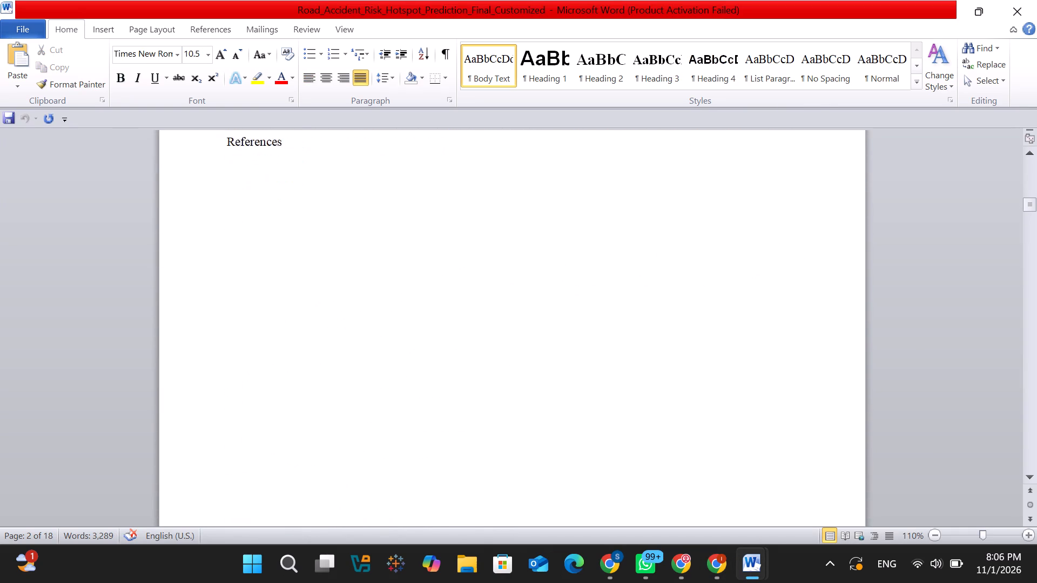
{"action": "scroll", "coordinate": [422, 363], "scroll_direction": "down", "scroll_amount": 7}
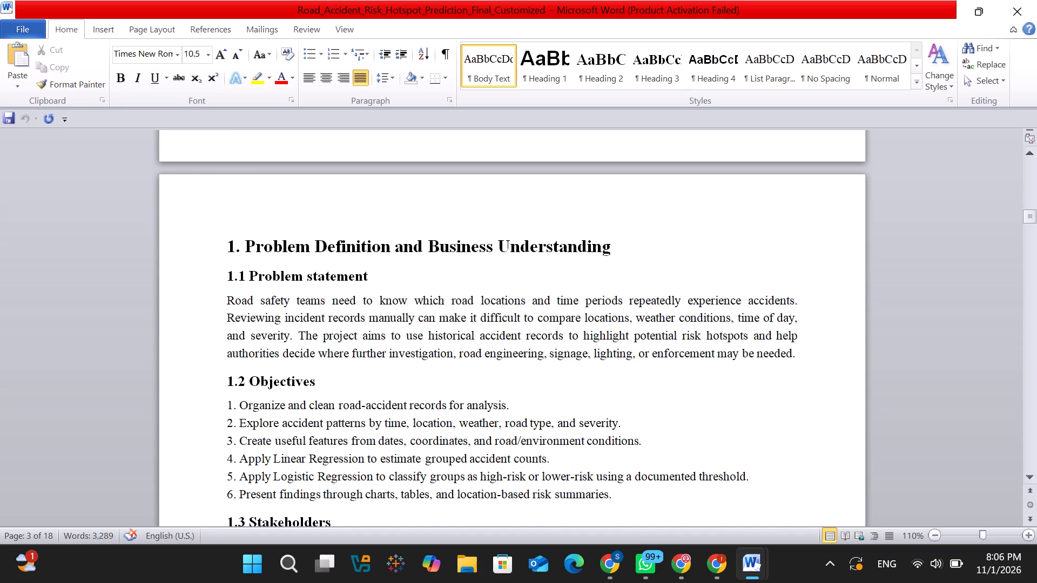
{"action": "left_click_drag", "start_coordinate": [225, 297], "coordinate": [746, 356]}
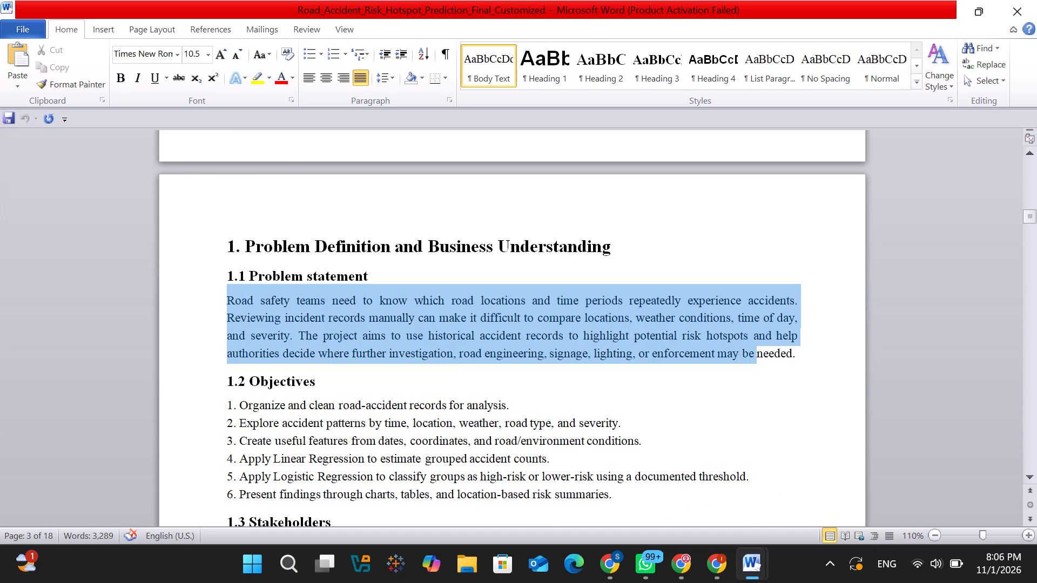
{"action": "left_click_drag", "start_coordinate": [746, 356], "coordinate": [830, 351]}
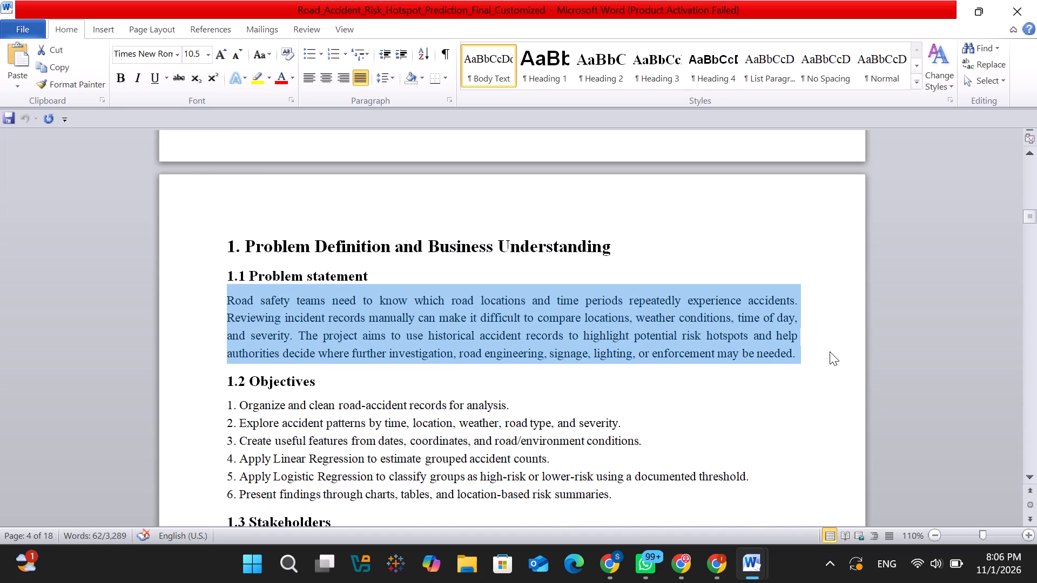
{"action": "key", "text": "ctrl+c"}
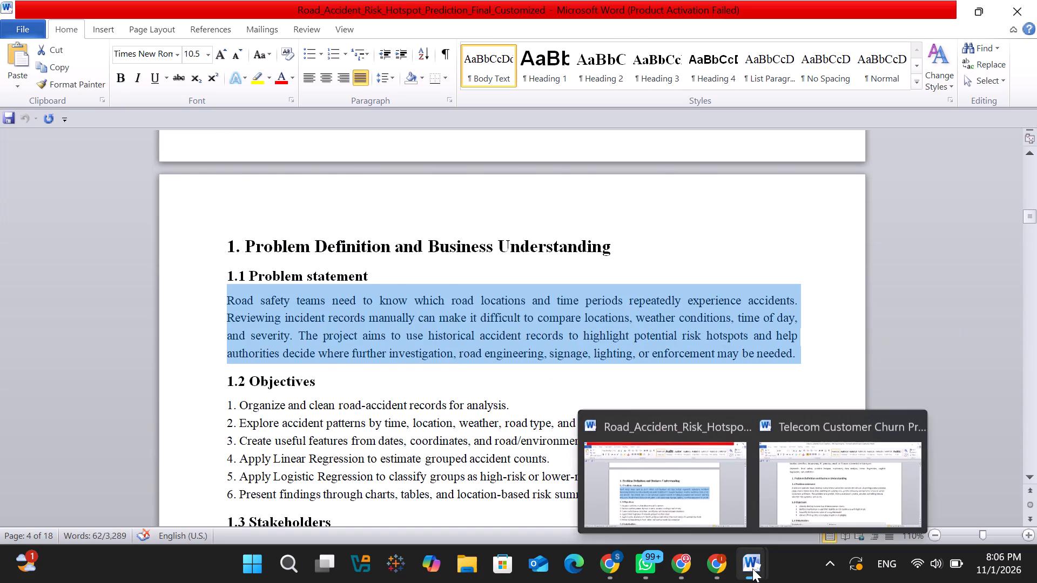
{"action": "left_click", "coordinate": [814, 489]}
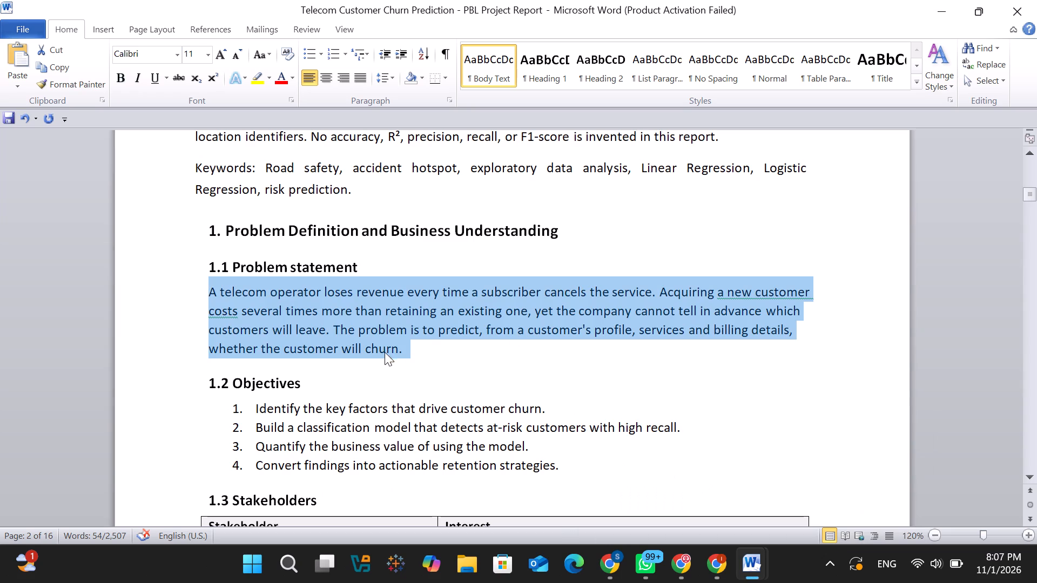
{"action": "key", "text": "BackSpace"}
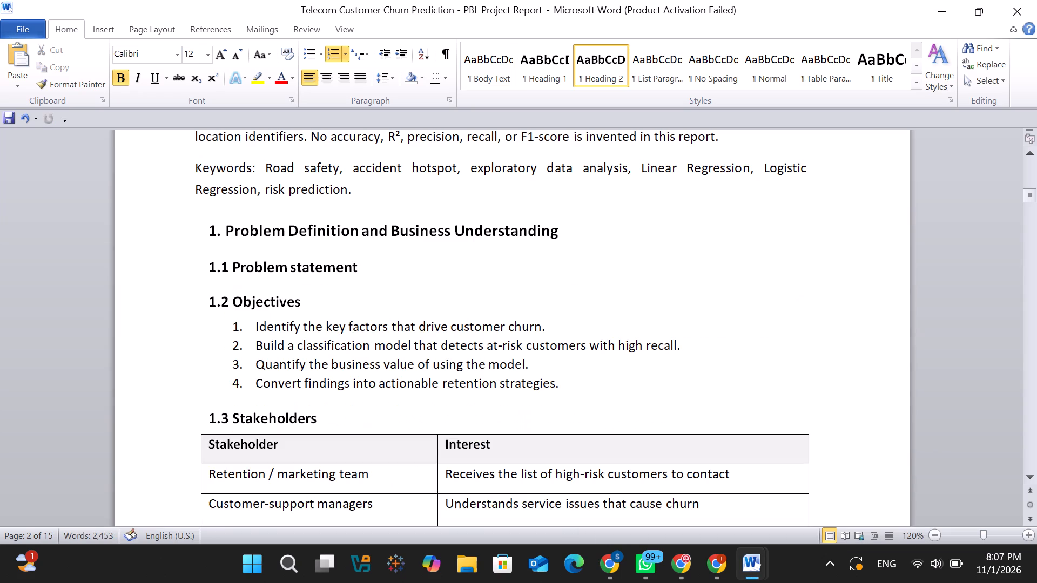
Add an unnumbered blank line before the churn report's Objectives heading and paste the copied road-safety problem statement there.
{"action": "left_click", "coordinate": [249, 283]}
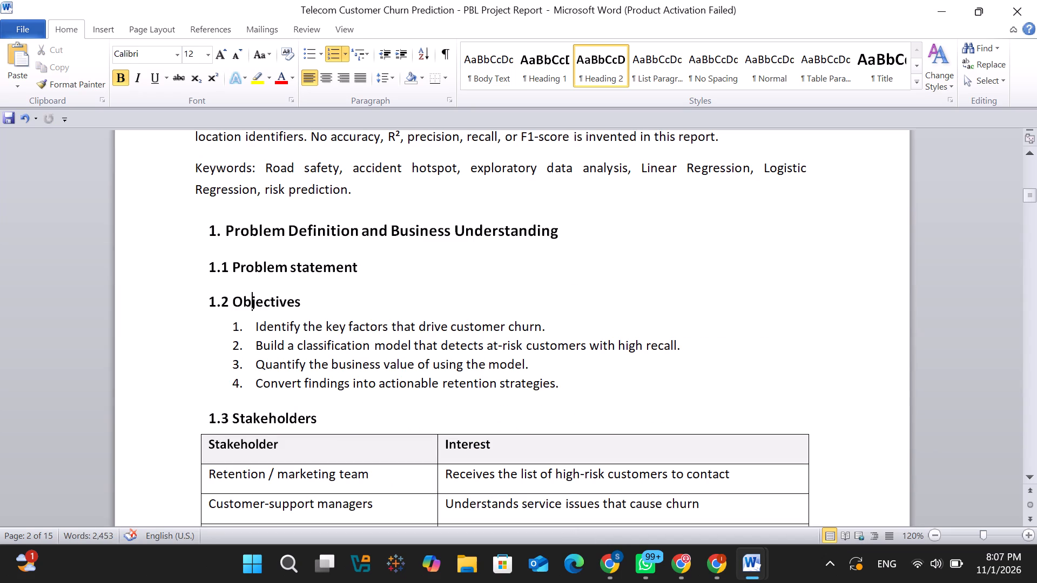
{"action": "left_click", "coordinate": [224, 283]}
{"action": "left_click", "coordinate": [224, 283]}
{"action": "left_click", "coordinate": [262, 278]}
{"action": "left_click", "coordinate": [373, 276]}
{"action": "left_click", "coordinate": [341, 284]}
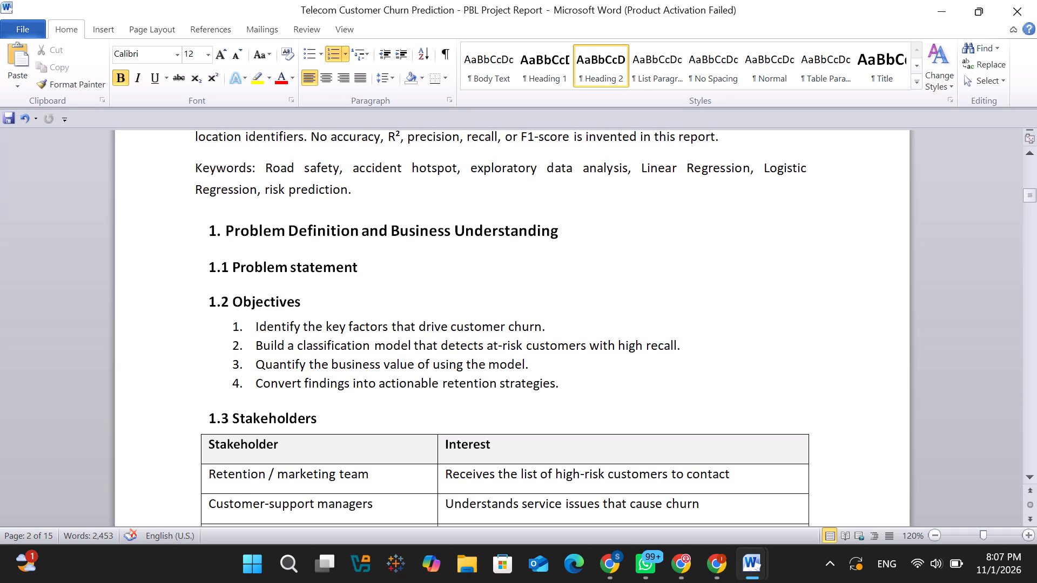
{"action": "key", "text": "Left"}
{"action": "key", "text": "Left"}
{"action": "key", "text": "Left"}
{"action": "key", "text": "Left"}
{"action": "key", "text": "Left"}
{"action": "key", "text": "Left"}
{"action": "key", "text": "Left"}
{"action": "key", "text": "Left"}
{"action": "key", "text": "Left"}
{"action": "key", "text": "Left"}
{"action": "key", "text": "Left"}
{"action": "key", "text": "Left"}
{"action": "key", "text": "Return"}
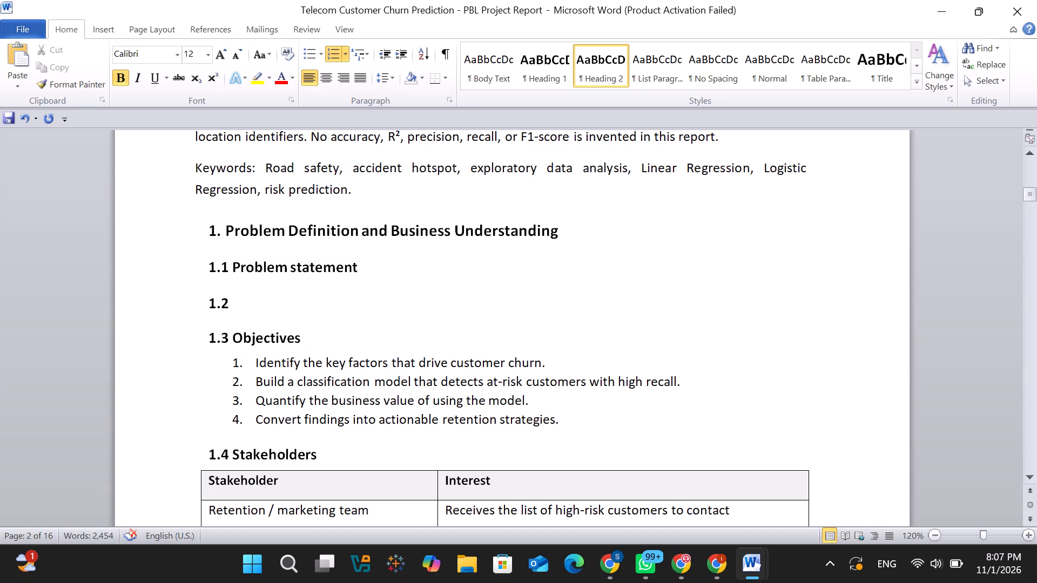
{"action": "key", "text": "BackSpace"}
{"action": "key", "text": "ctrl+v"}
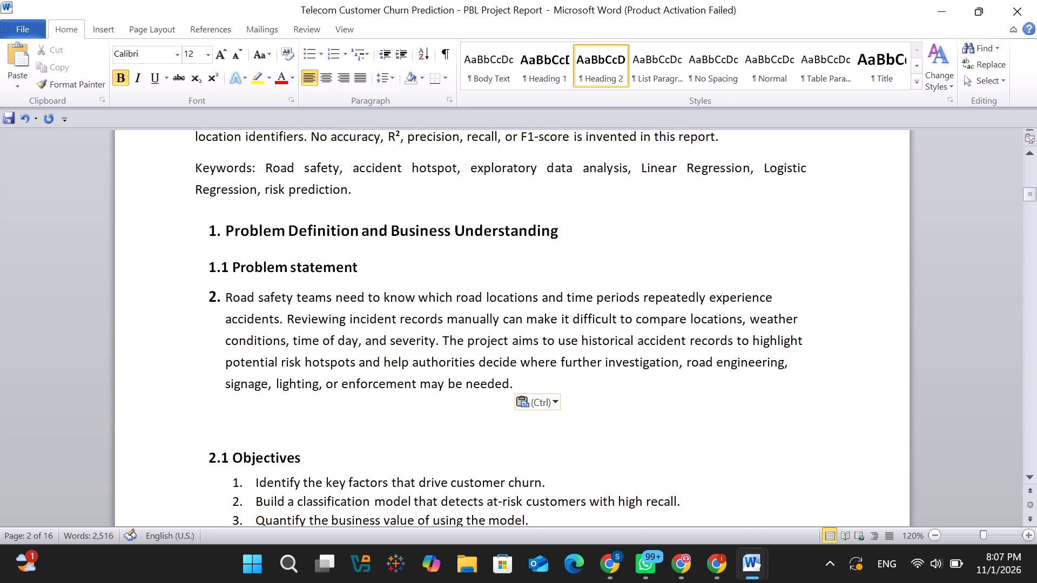
Remove the automatic list number from the pasted problem statement so it is a plain body paragraph.
{"action": "left_click", "coordinate": [219, 296]}
{"action": "left_click", "coordinate": [219, 296]}
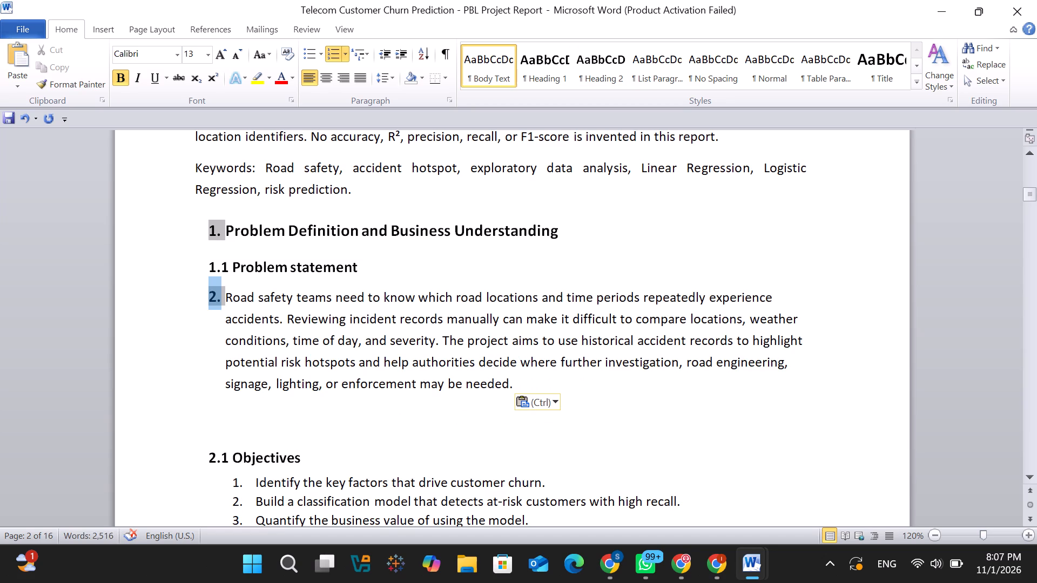
{"action": "left_click", "coordinate": [219, 296]}
{"action": "double_click", "coordinate": [219, 296]}
{"action": "double_click", "coordinate": [219, 296]}
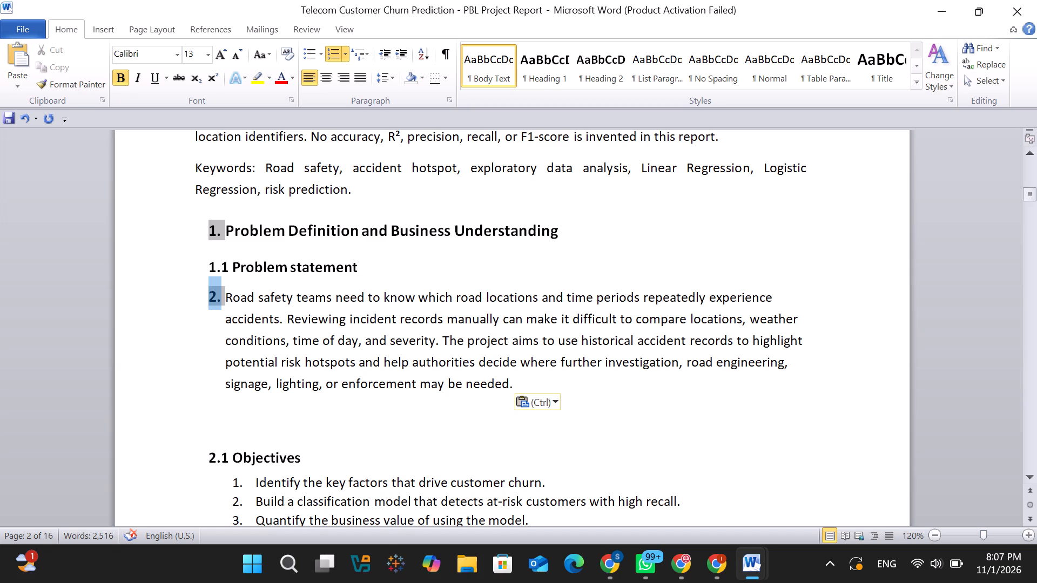
{"action": "left_click", "coordinate": [234, 294]}
{"action": "left_click", "coordinate": [226, 294]}
{"action": "left_click_drag", "start_coordinate": [226, 294], "coordinate": [205, 294]}
{"action": "left_click", "coordinate": [228, 327]}
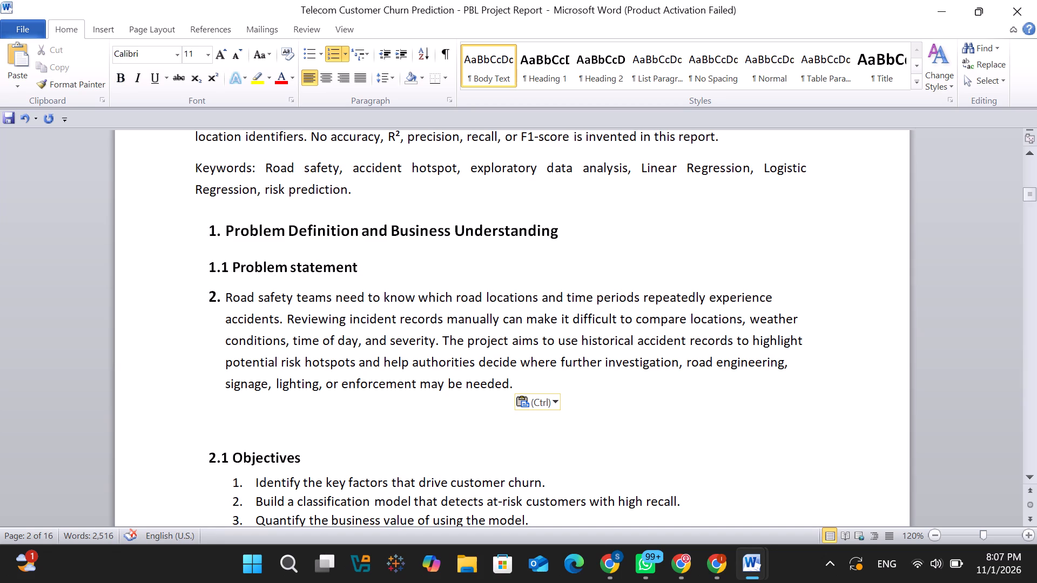
{"action": "double_click", "coordinate": [213, 294]}
{"action": "left_click_drag", "start_coordinate": [213, 294], "coordinate": [219, 295]}
{"action": "key", "text": "BackSpace"}
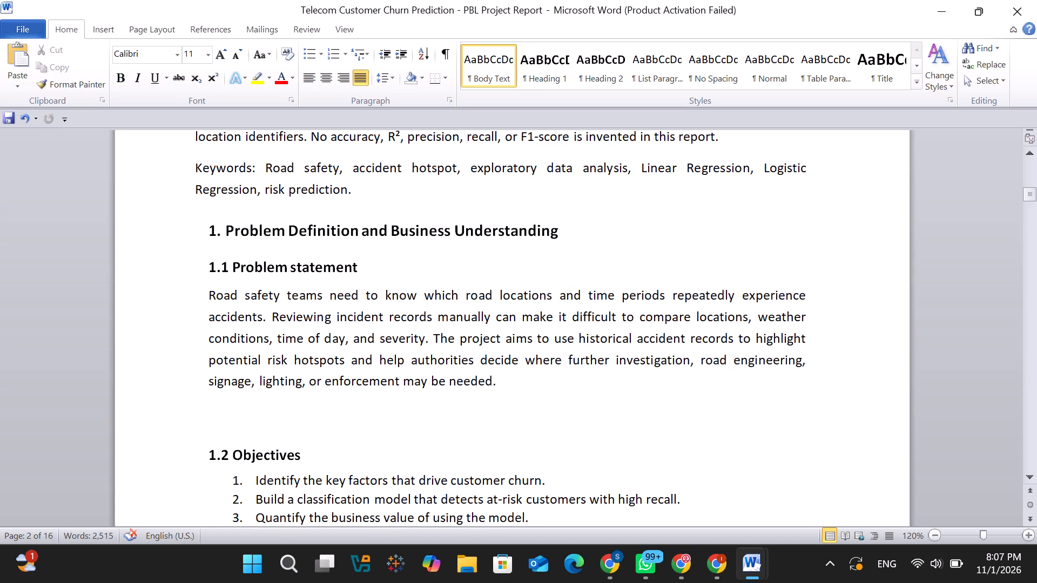
Delete the blank line between the problem statement paragraph and the 1.2 Objectives heading.
{"action": "left_click", "coordinate": [273, 419]}
{"action": "key", "text": "BackSpace"}
{"action": "key", "text": "BackSpace"}
{"action": "key", "text": "BackSpace"}
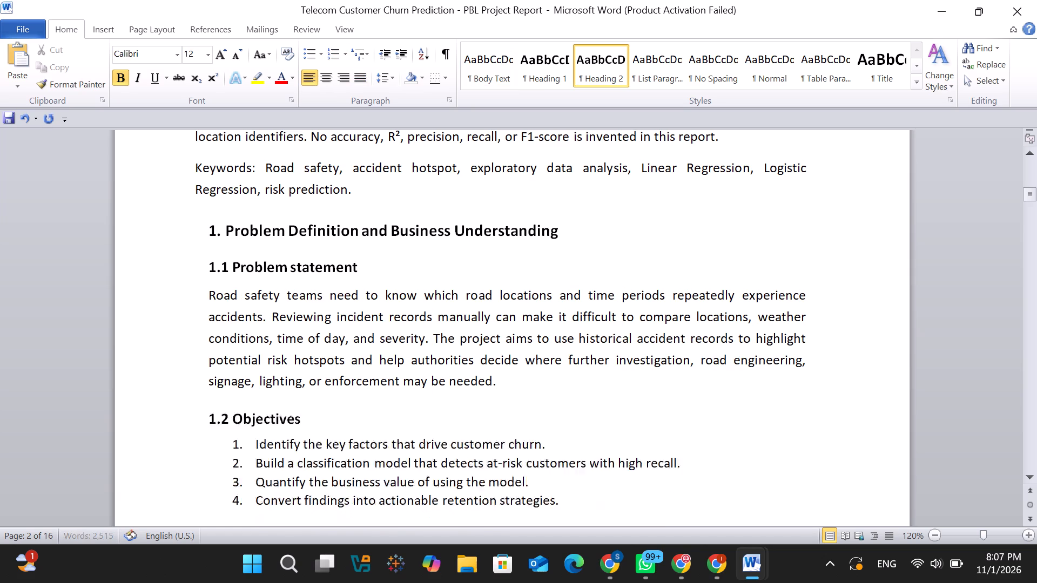
Switch to the ChatGPT window in Chrome.
{"action": "scroll", "coordinate": [386, 371], "scroll_direction": "down", "scroll_amount": 1}
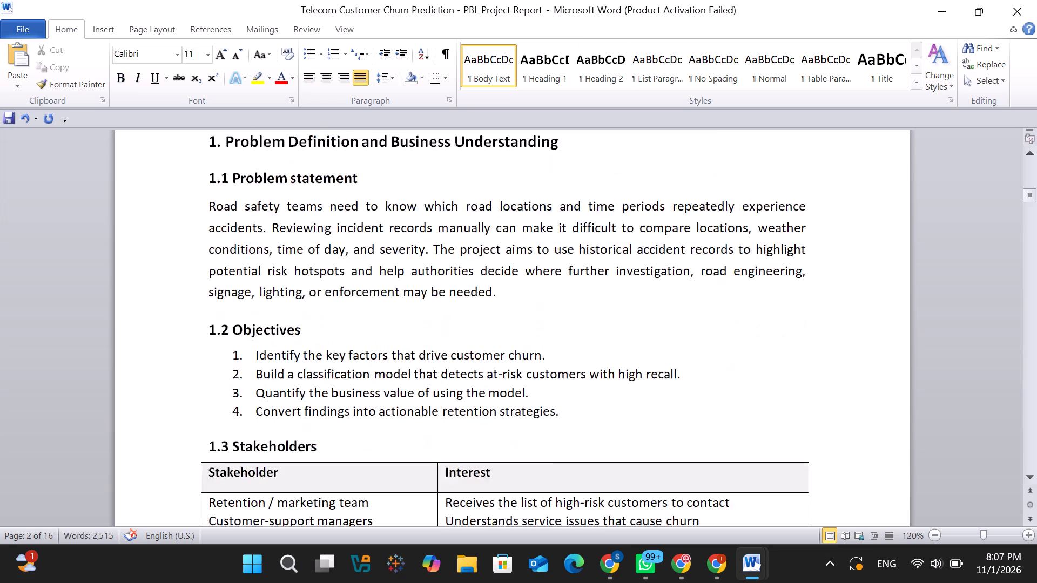
{"action": "scroll", "coordinate": [386, 371], "scroll_direction": "down", "scroll_amount": 1}
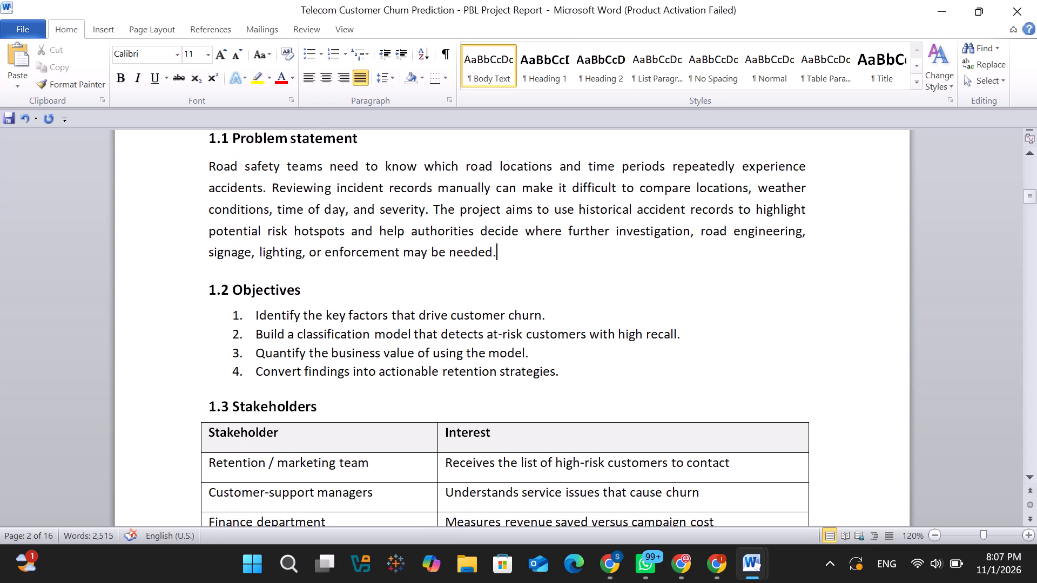
{"action": "left_click", "coordinate": [715, 560]}
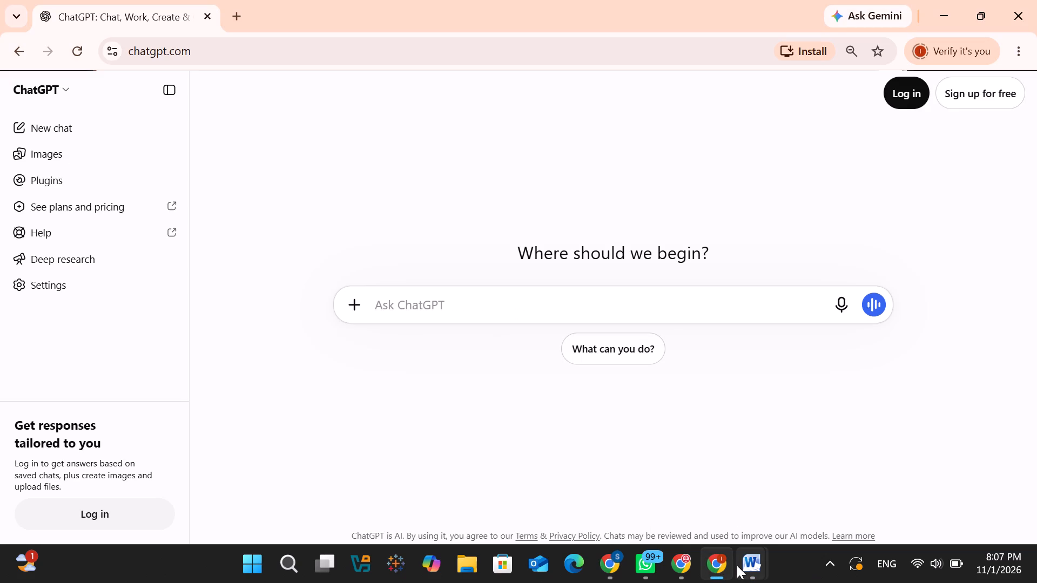
Switch to the Road Accident Risk Hotspot Prediction document in Word and copy the six items listed under 1.2 Objectives.
{"action": "left_click", "coordinate": [679, 480]}
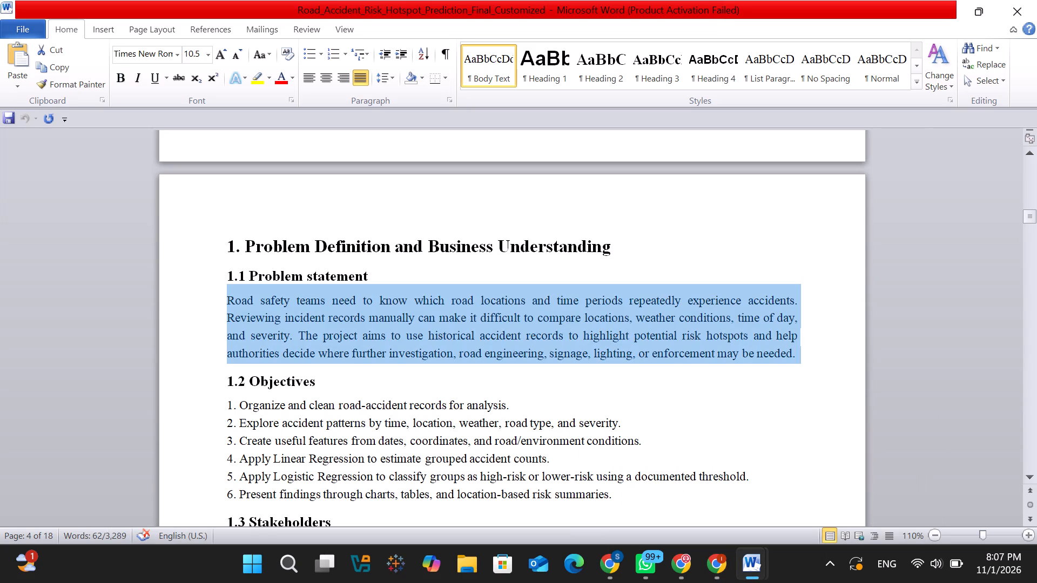
{"action": "left_click", "coordinate": [498, 406]}
{"action": "scroll", "coordinate": [498, 406], "scroll_direction": "down", "scroll_amount": 2}
{"action": "left_click_drag", "start_coordinate": [621, 376], "coordinate": [228, 291]}
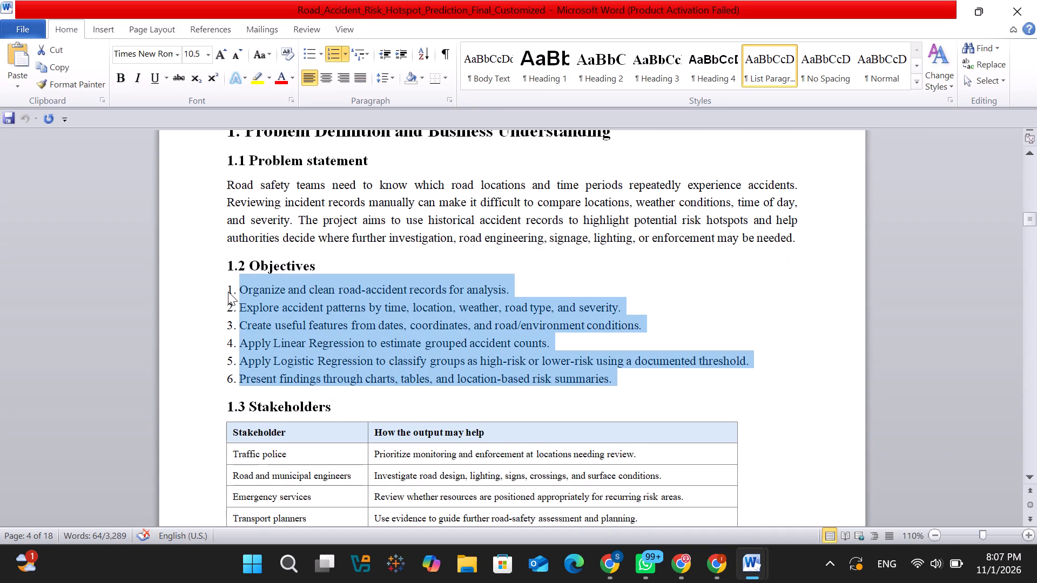
{"action": "key", "text": "ctrl+c"}
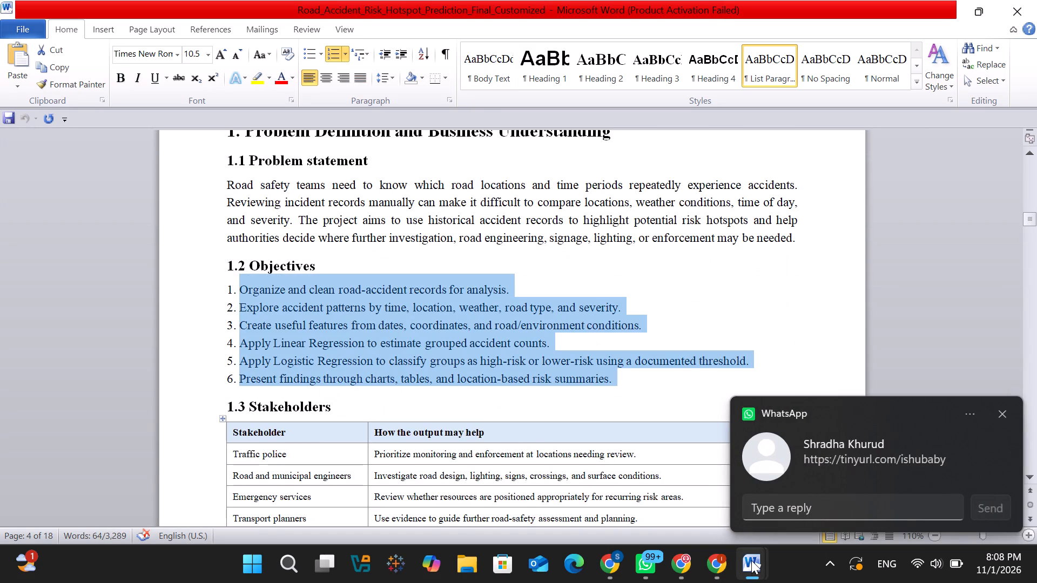
In the Telecom Customer Churn Prediction report, delete the four churn objectives listed under 1.2 Objectives.
{"action": "left_click", "coordinate": [804, 501]}
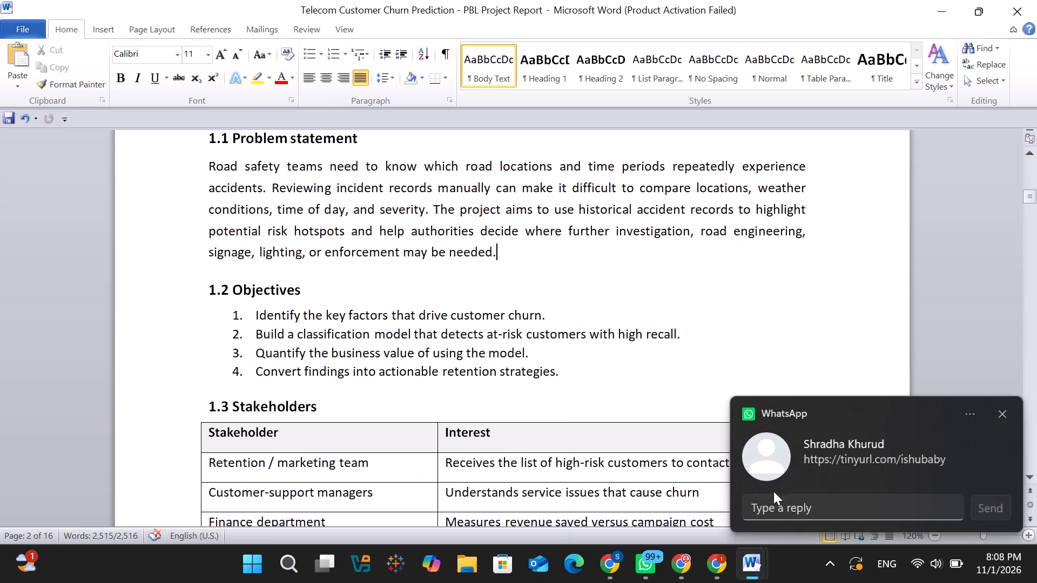
{"action": "left_click_drag", "start_coordinate": [562, 370], "coordinate": [247, 311]}
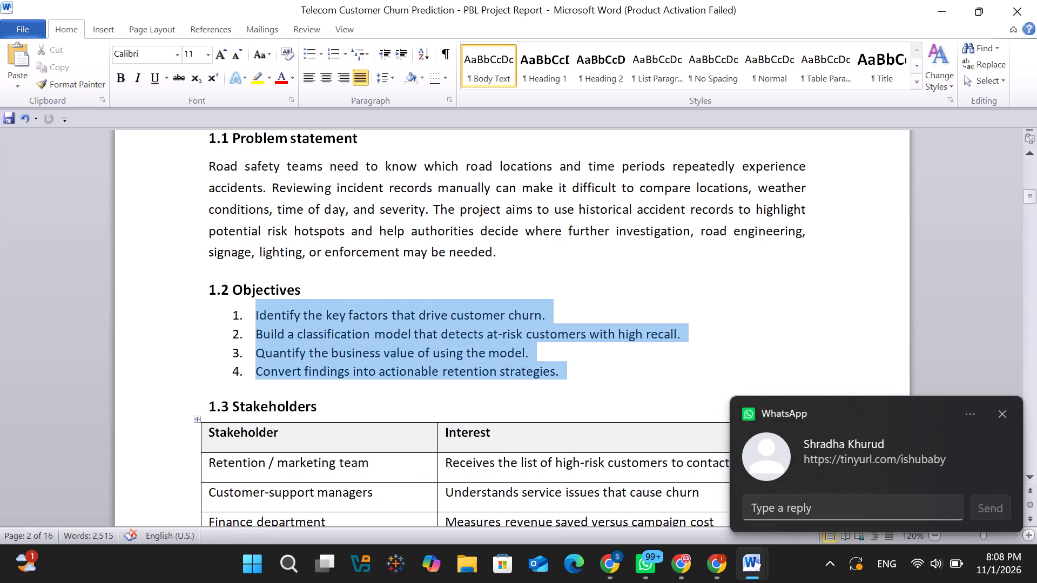
{"action": "left_click_drag", "start_coordinate": [247, 311], "coordinate": [250, 317]}
{"action": "key", "text": "BackSpace"}
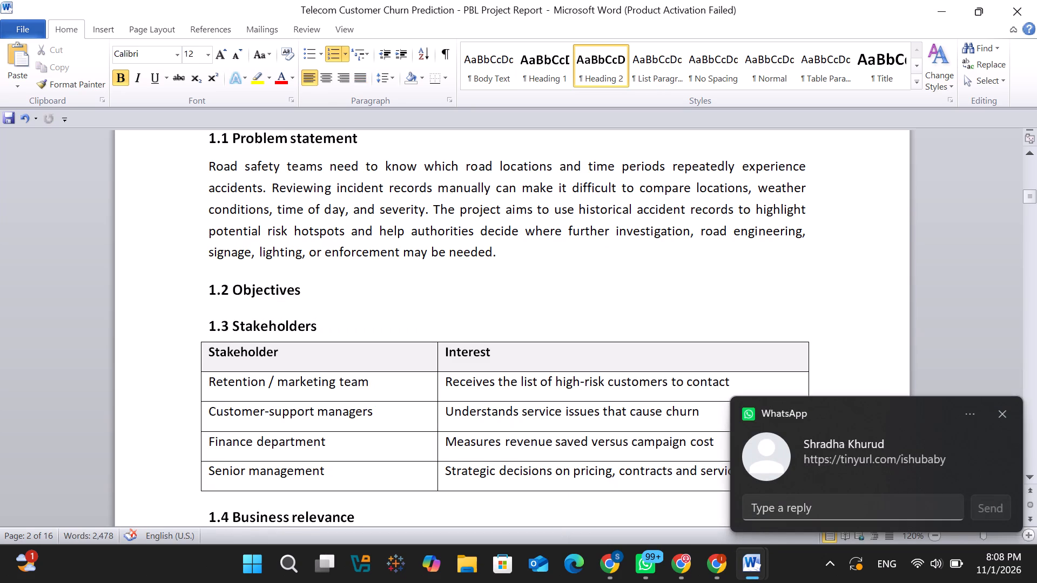
Paste the copied road-accident objectives on a new line between the 1.2 Objectives heading and the Stakeholders heading.
{"action": "key", "text": "Left"}
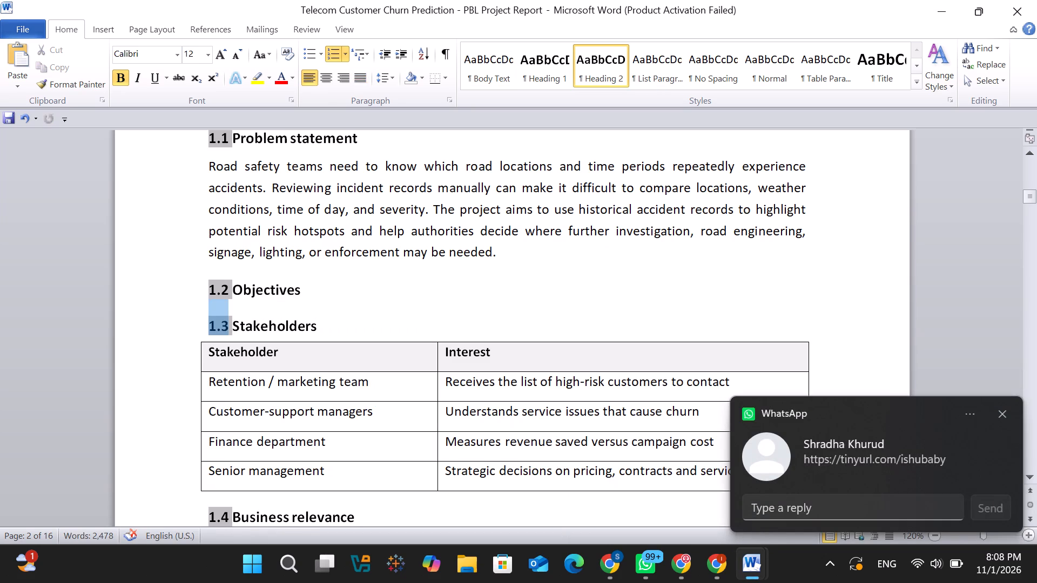
{"action": "left_click", "coordinate": [338, 301]}
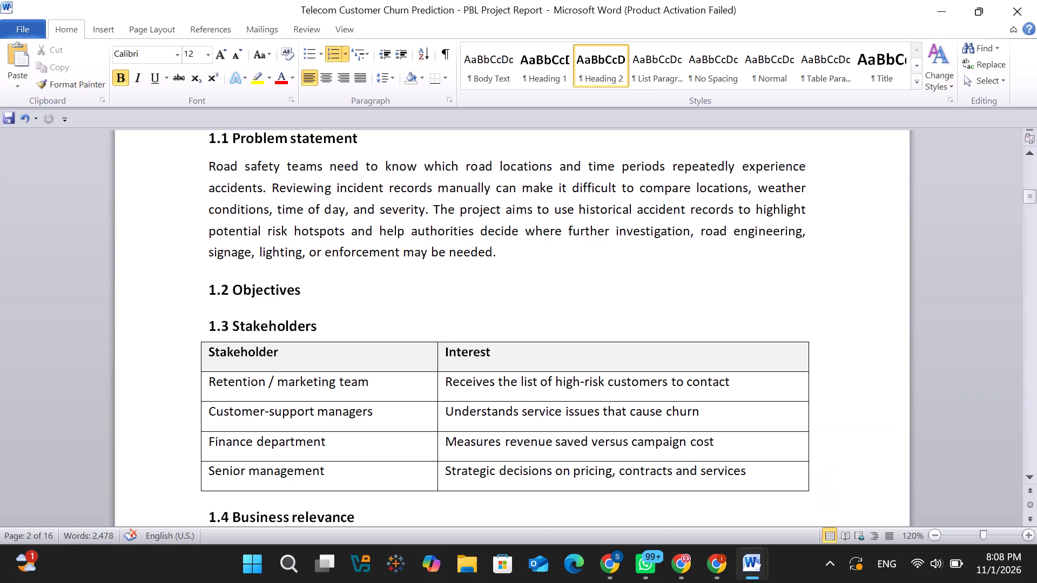
{"action": "key", "text": "Left"}
{"action": "key", "text": "Left"}
{"action": "key", "text": "Left"}
{"action": "key", "text": "Left"}
{"action": "key", "text": "Left"}
{"action": "key", "text": "Left"}
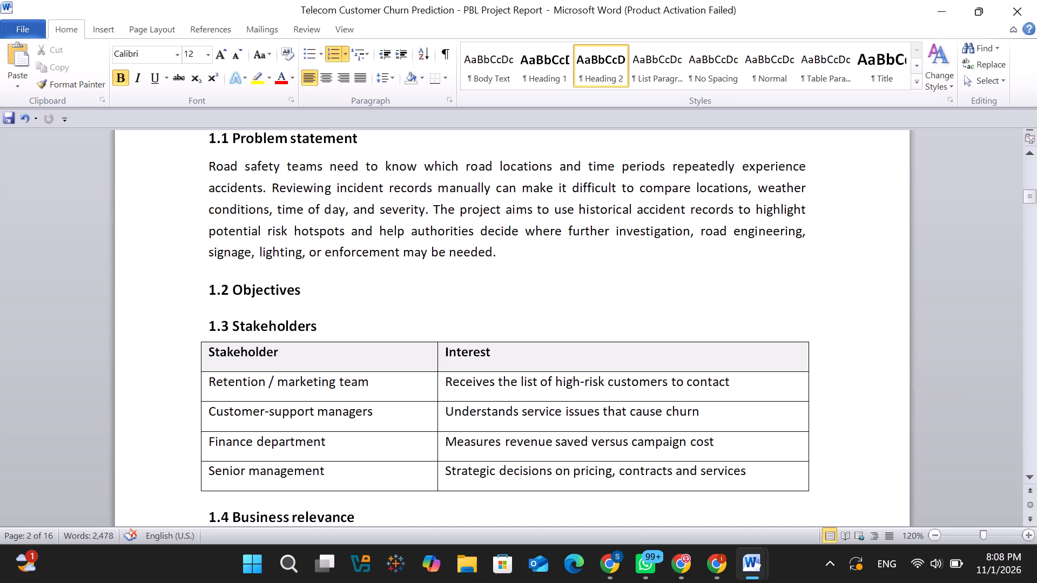
{"action": "left_click", "coordinate": [325, 293]}
{"action": "key", "text": "Return"}
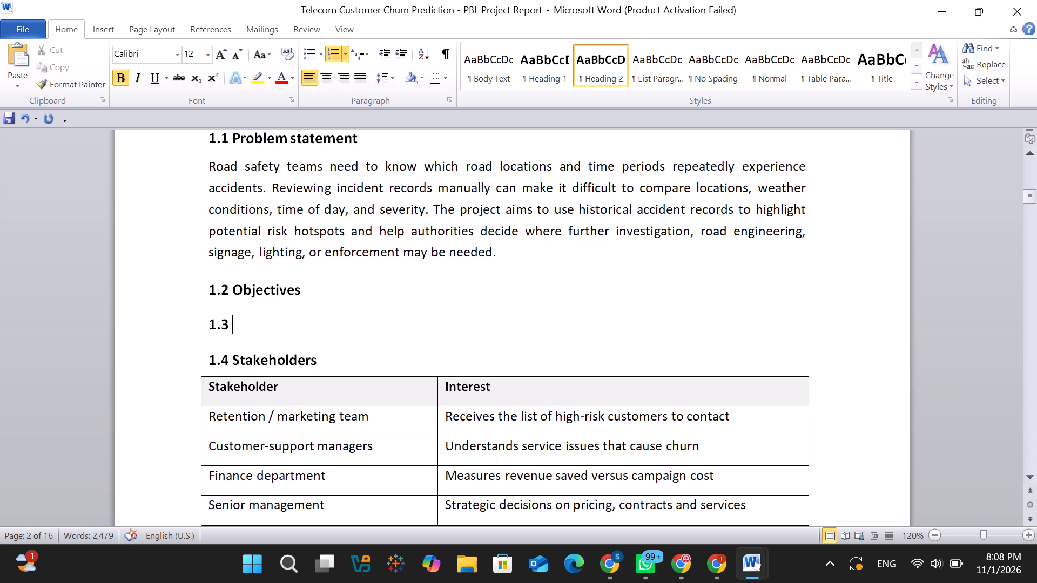
{"action": "key", "text": "BackSpace"}
{"action": "key", "text": "ctrl+v"}
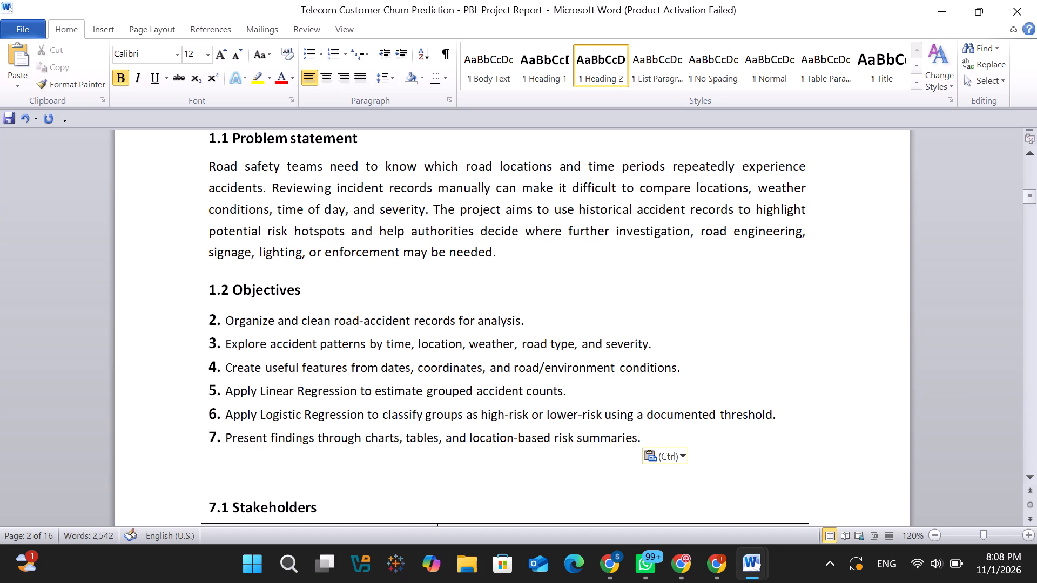
Select the list numbers of the pasted objectives and open the multilevel list formats for them.
{"action": "left_click", "coordinate": [216, 319]}
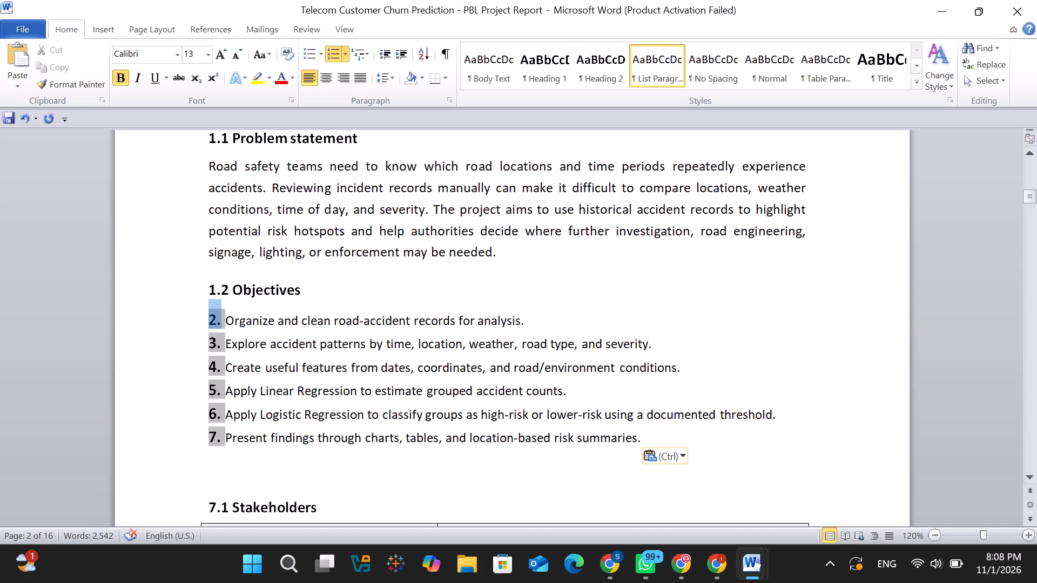
{"action": "left_click", "coordinate": [360, 52]}
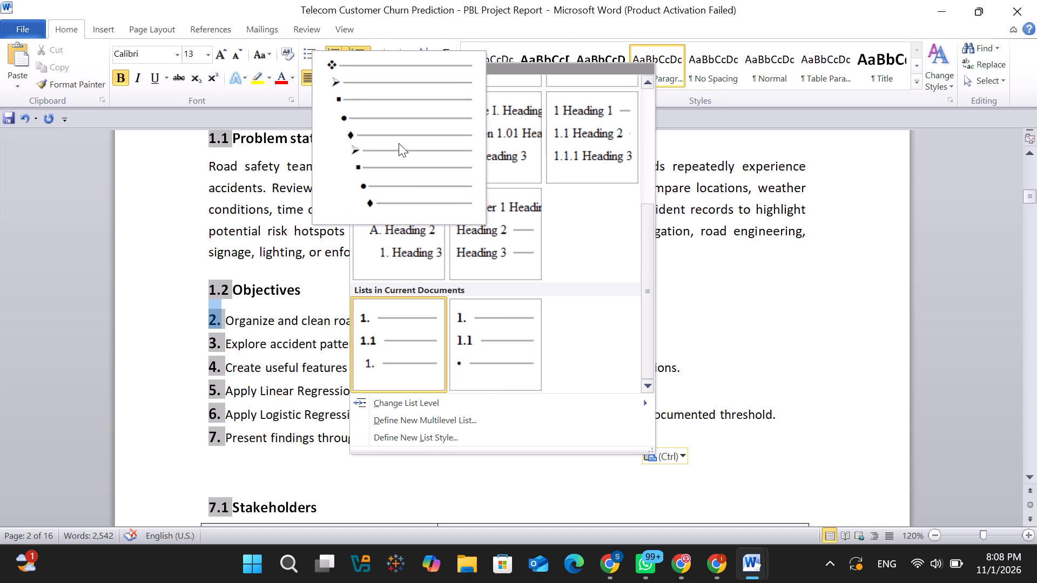
Try to renumber the pasted objectives using a multilevel list from the current document and the 1. 2. 3. numbering format.
{"action": "left_click", "coordinate": [481, 378]}
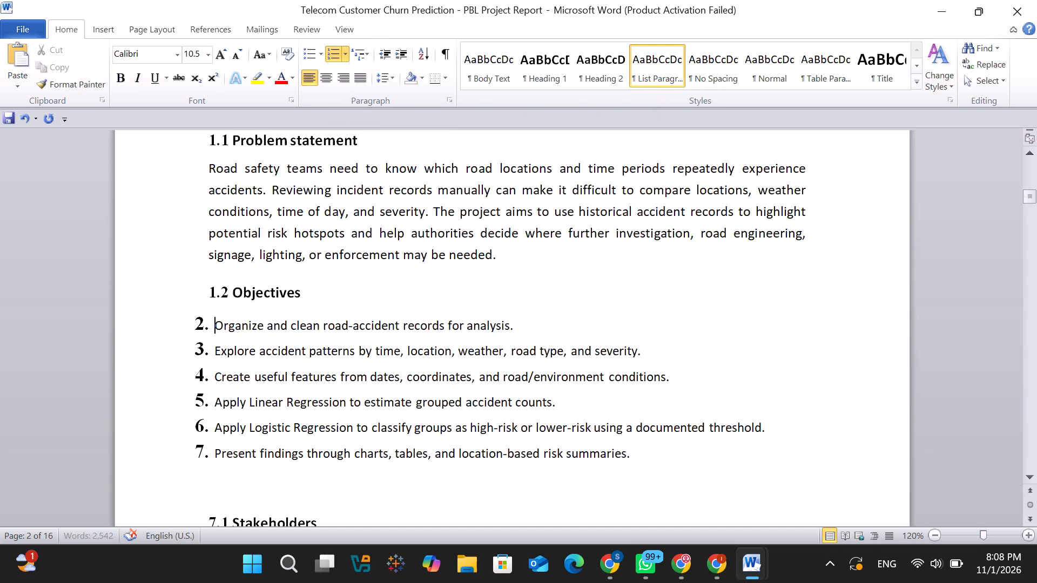
{"action": "left_click", "coordinate": [344, 50]}
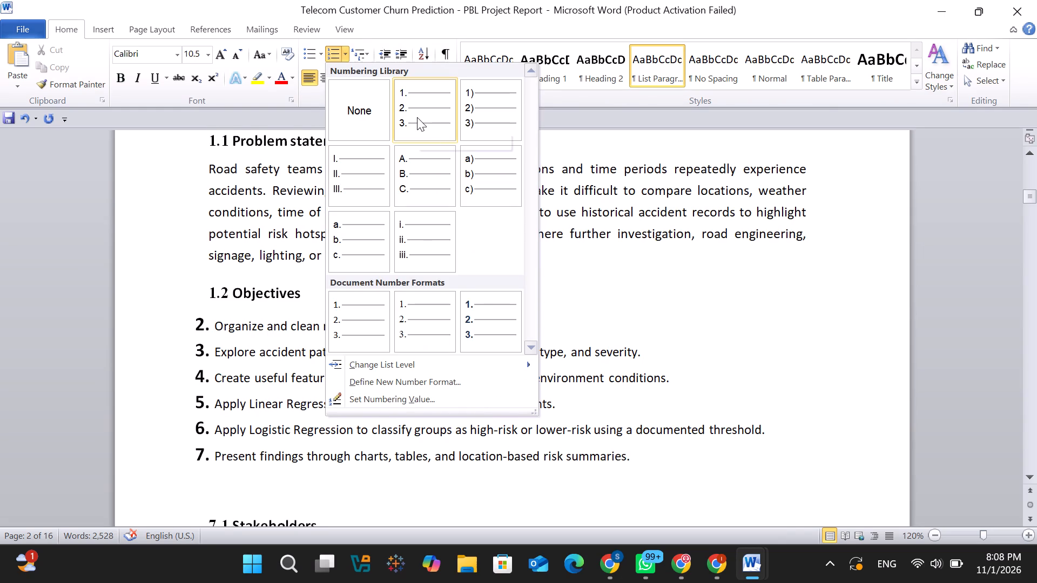
{"action": "left_click", "coordinate": [417, 117]}
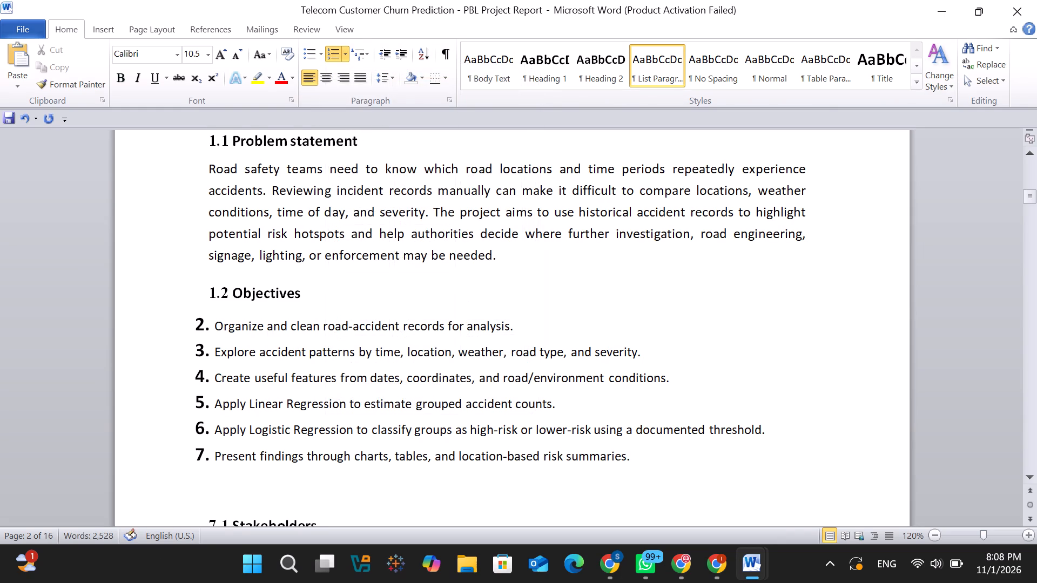
Replace the automatic number of the first objective, on organizing and cleaning road-accident records, with a manual "1.".
{"action": "double_click", "coordinate": [199, 315]}
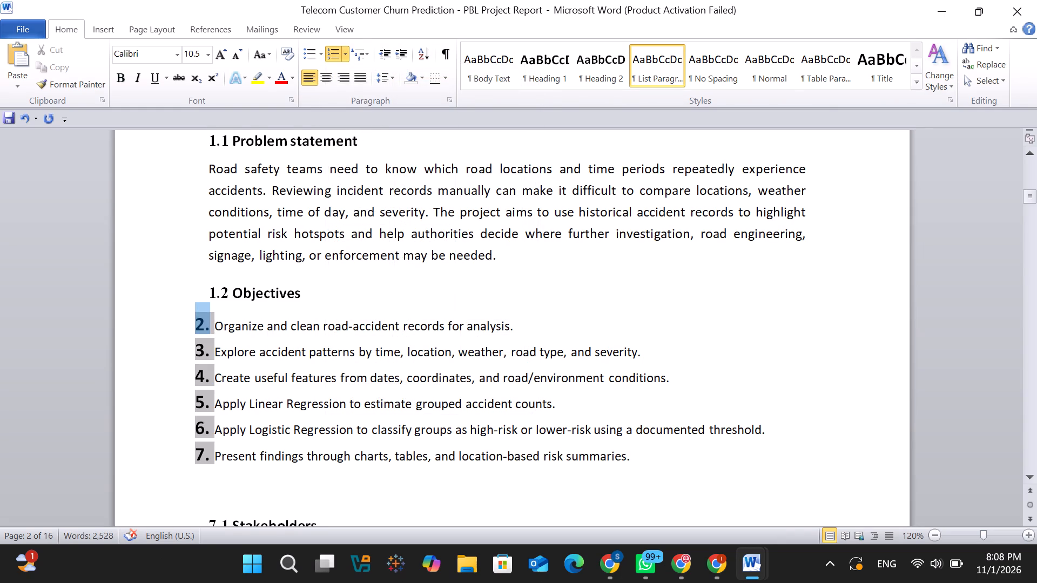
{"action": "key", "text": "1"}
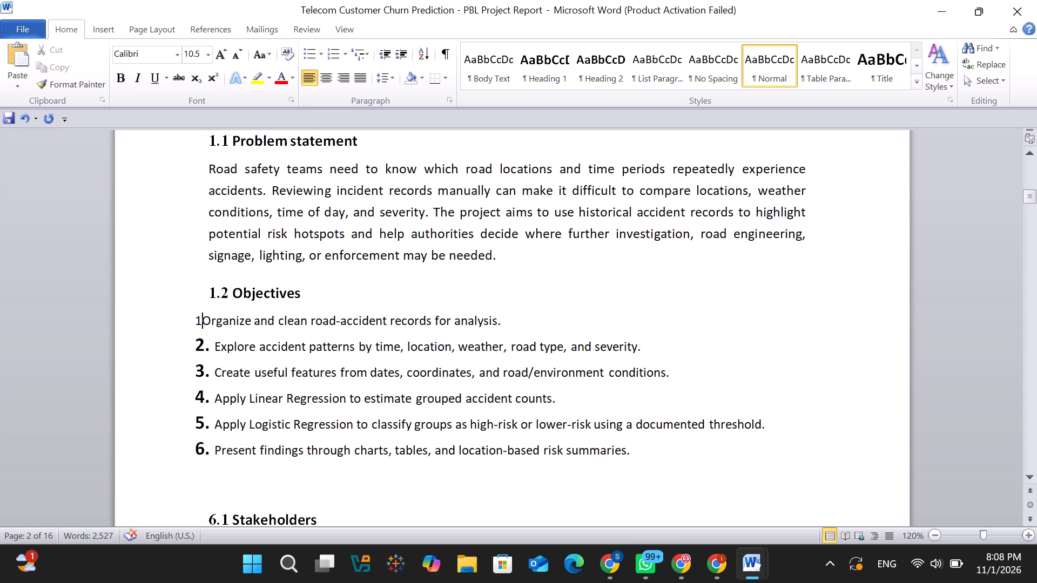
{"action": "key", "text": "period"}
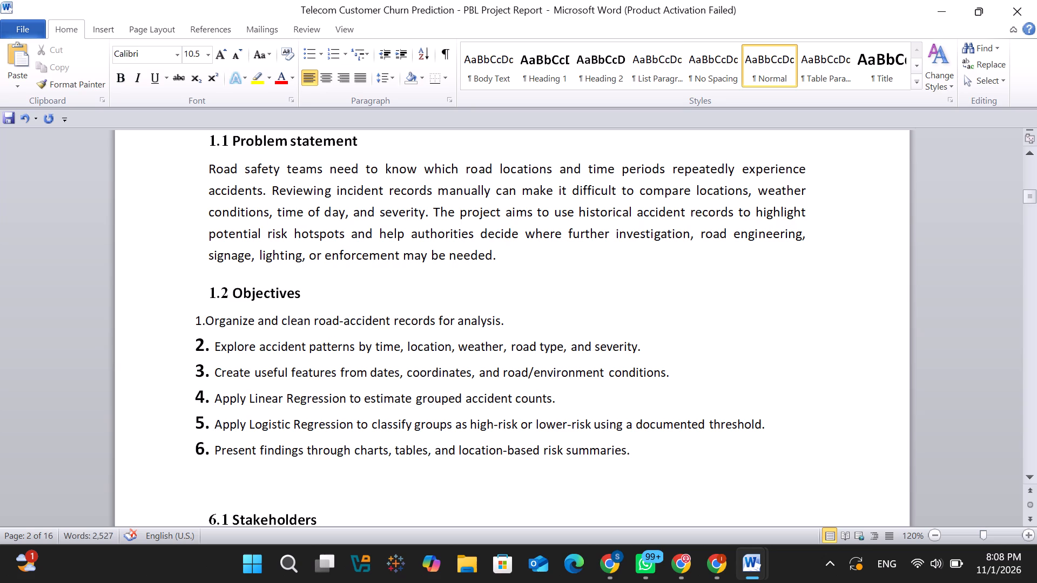
Make the manual "1." before the first objective bold and enlarge it to 16 pt.
{"action": "left_click_drag", "start_coordinate": [206, 317], "coordinate": [194, 317]}
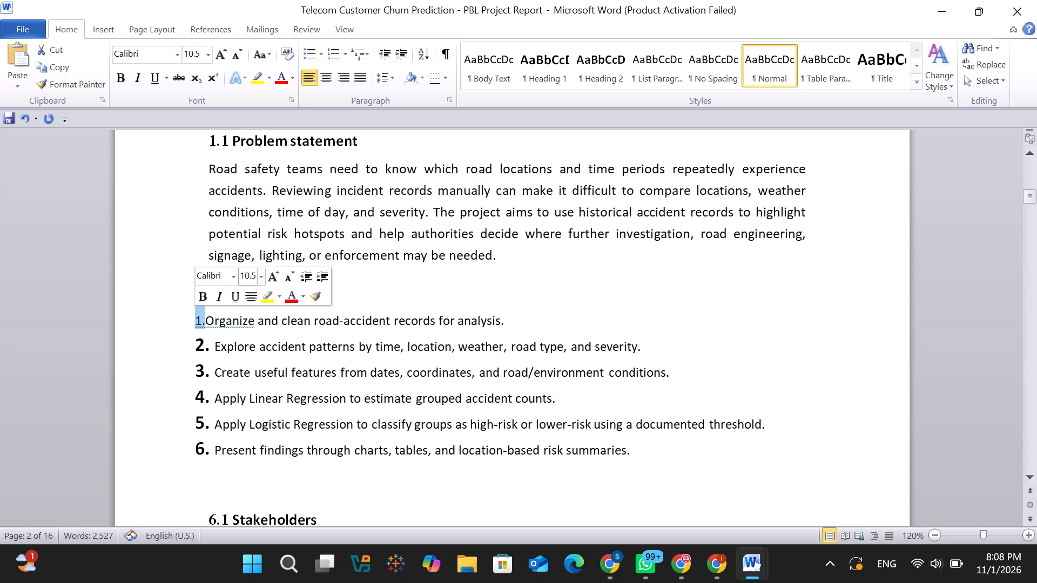
{"action": "left_click", "coordinate": [201, 292]}
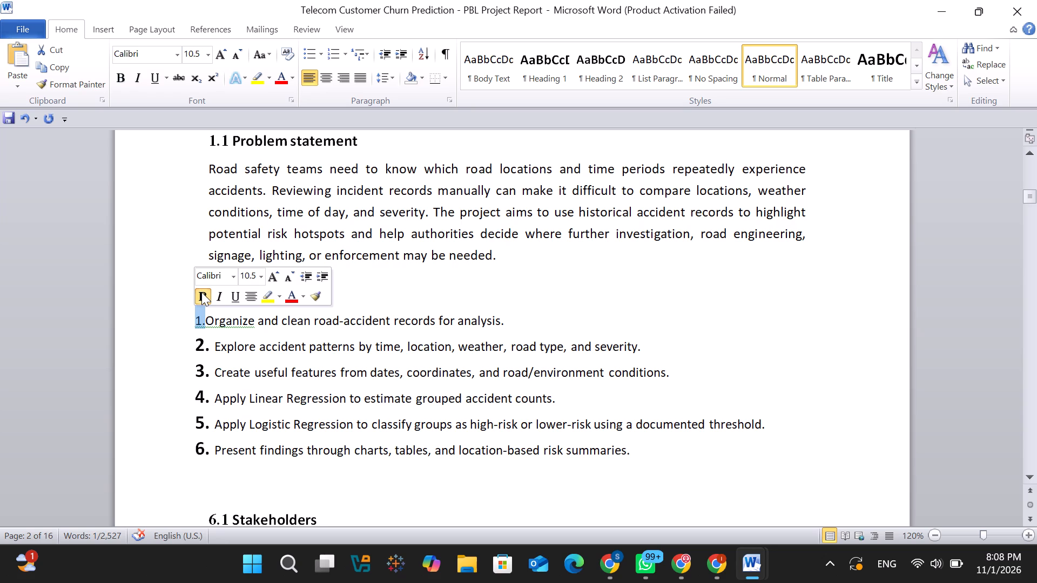
{"action": "left_click", "coordinate": [275, 273]}
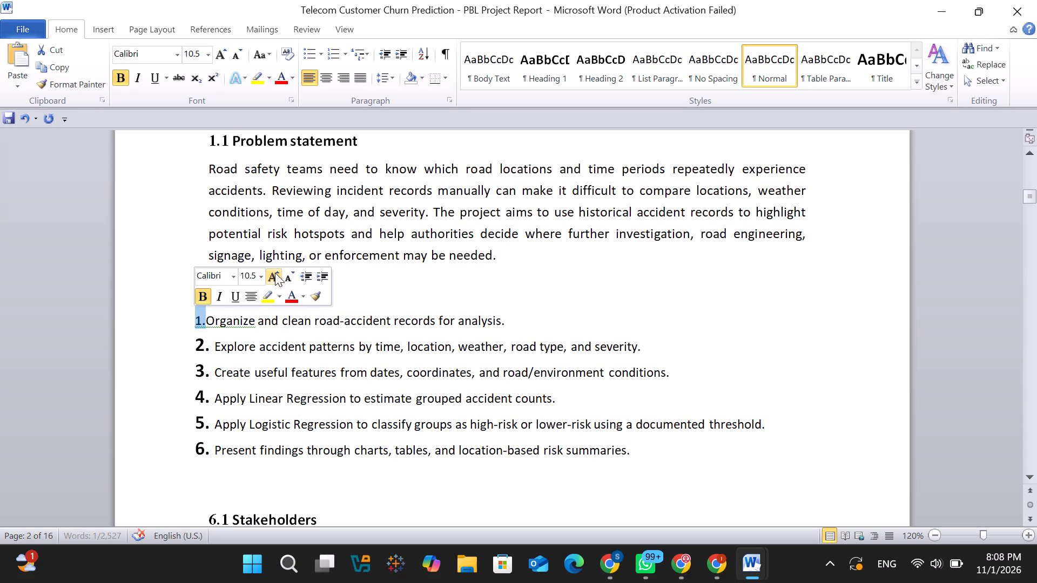
{"action": "left_click", "coordinate": [275, 273]}
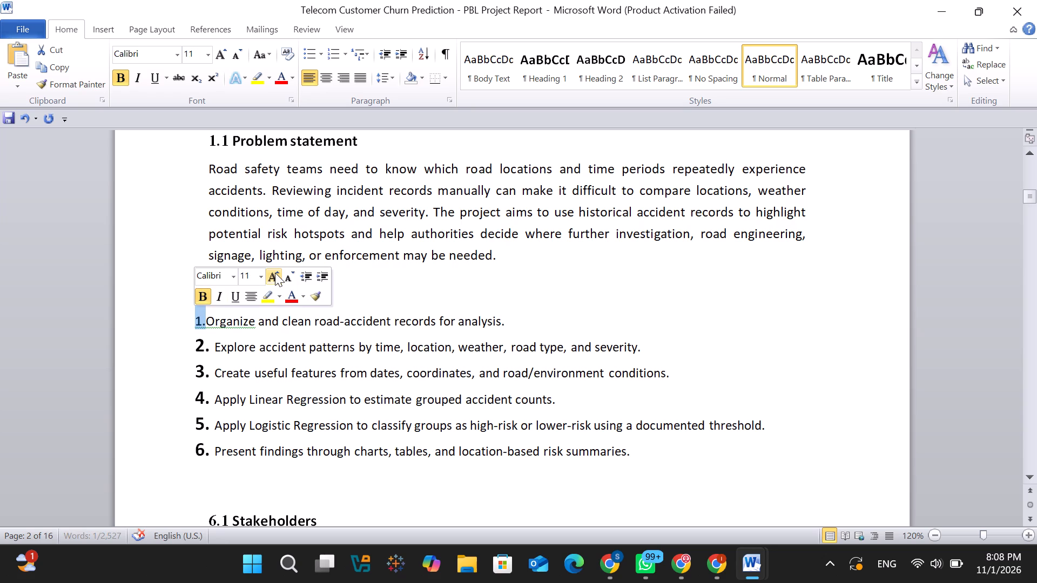
{"action": "left_click", "coordinate": [275, 273]}
{"action": "left_click", "coordinate": [275, 273]}
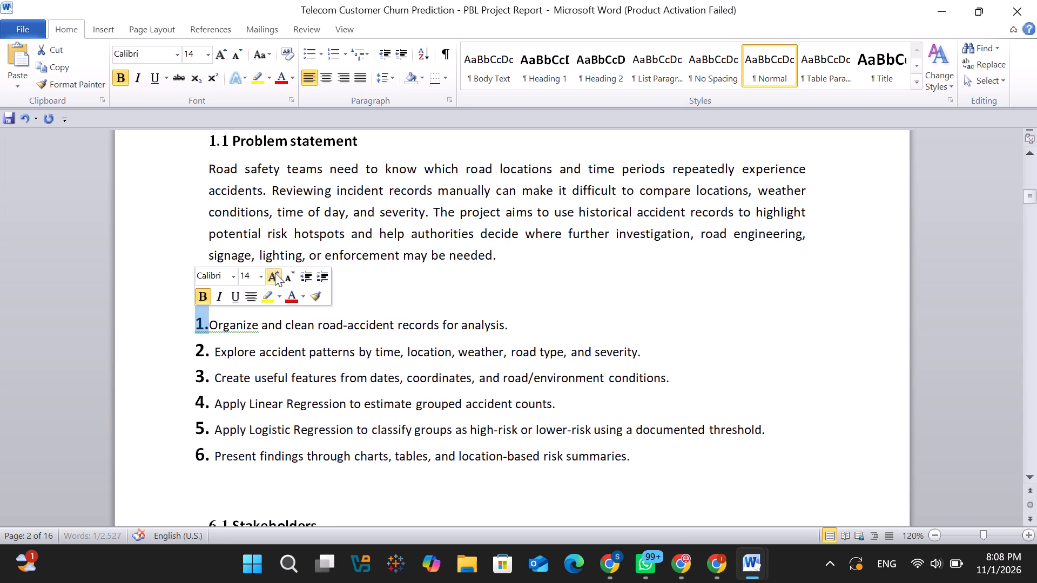
{"action": "left_click", "coordinate": [609, 330]}
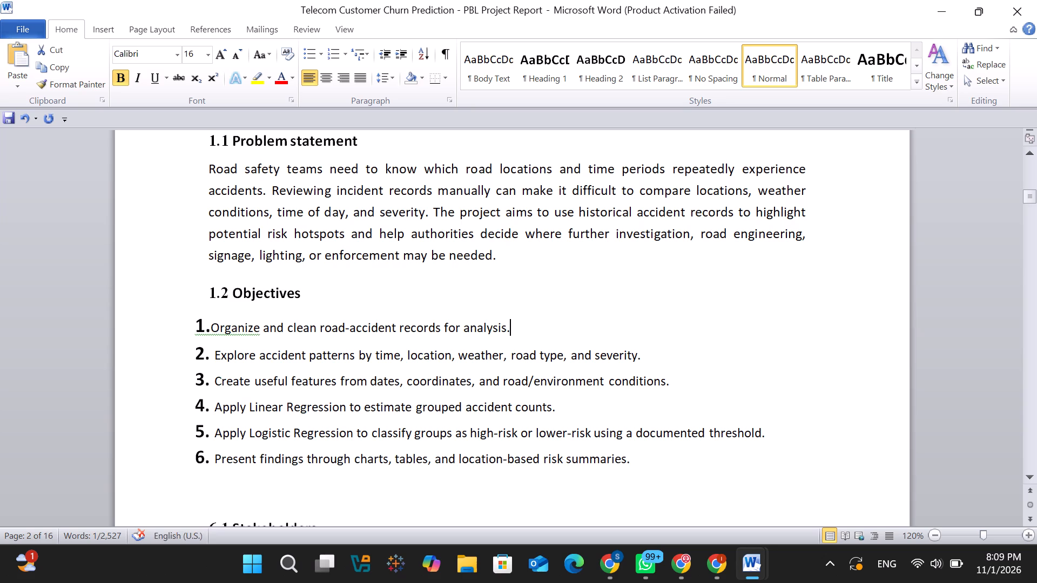
Reduce the automatic numbers 2 to 6 of the objectives list to 12 pt.
{"action": "double_click", "coordinate": [199, 324]}
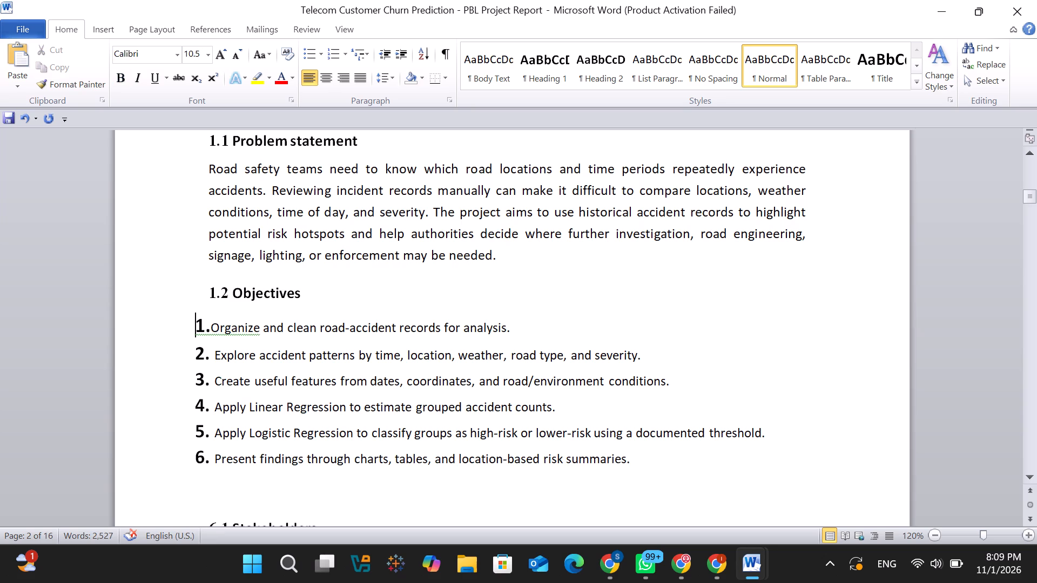
{"action": "left_click_drag", "start_coordinate": [199, 324], "coordinate": [196, 338]}
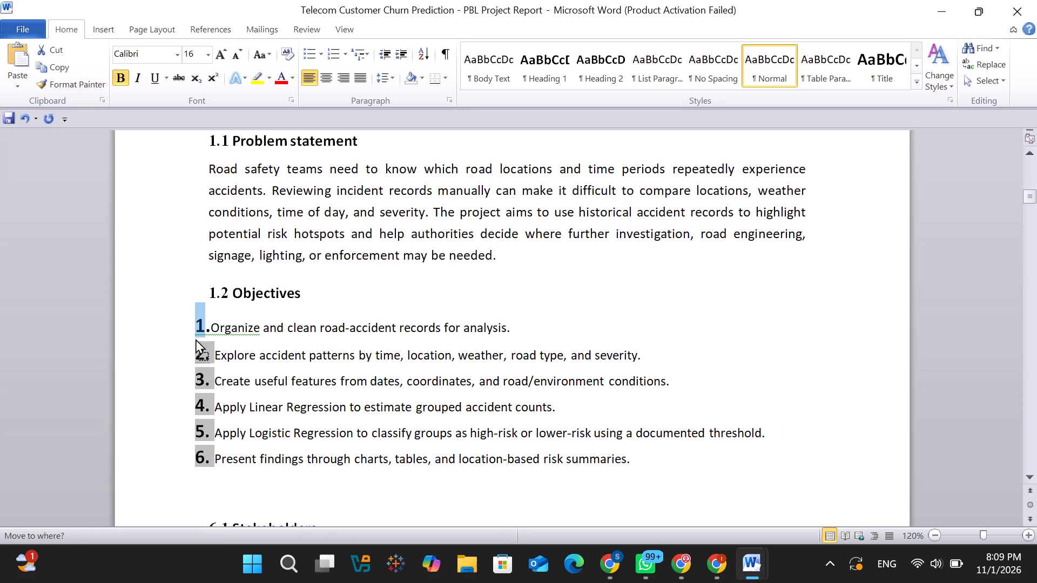
{"action": "left_click_drag", "start_coordinate": [196, 338], "coordinate": [196, 318]}
{"action": "left_click_drag", "start_coordinate": [196, 318], "coordinate": [203, 439]}
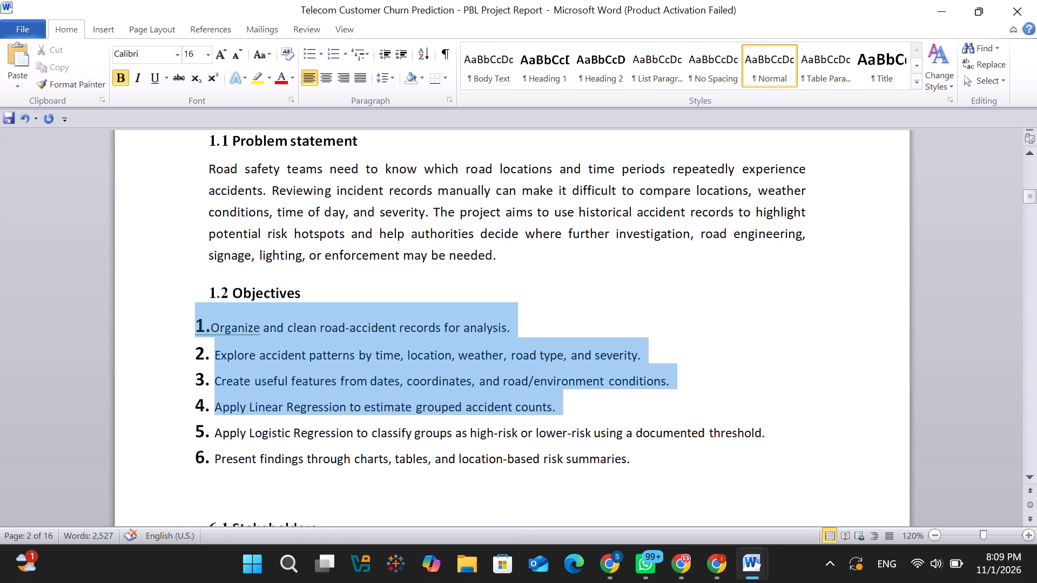
{"action": "left_click_drag", "start_coordinate": [203, 439], "coordinate": [193, 356]}
{"action": "left_click", "coordinate": [193, 356]}
{"action": "left_click_drag", "start_coordinate": [193, 356], "coordinate": [197, 329]}
{"action": "triple_click", "coordinate": [197, 329]}
{"action": "triple_click", "coordinate": [197, 329]}
{"action": "left_click_drag", "start_coordinate": [197, 329], "coordinate": [209, 446]}
{"action": "left_click", "coordinate": [209, 446]}
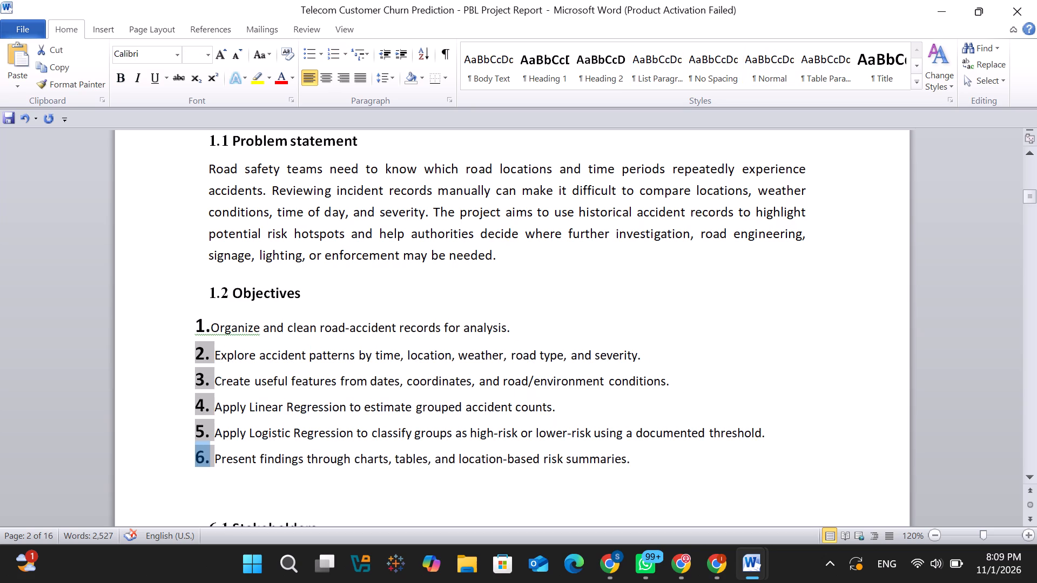
{"action": "left_click", "coordinate": [237, 51]}
{"action": "left_click", "coordinate": [237, 51]}
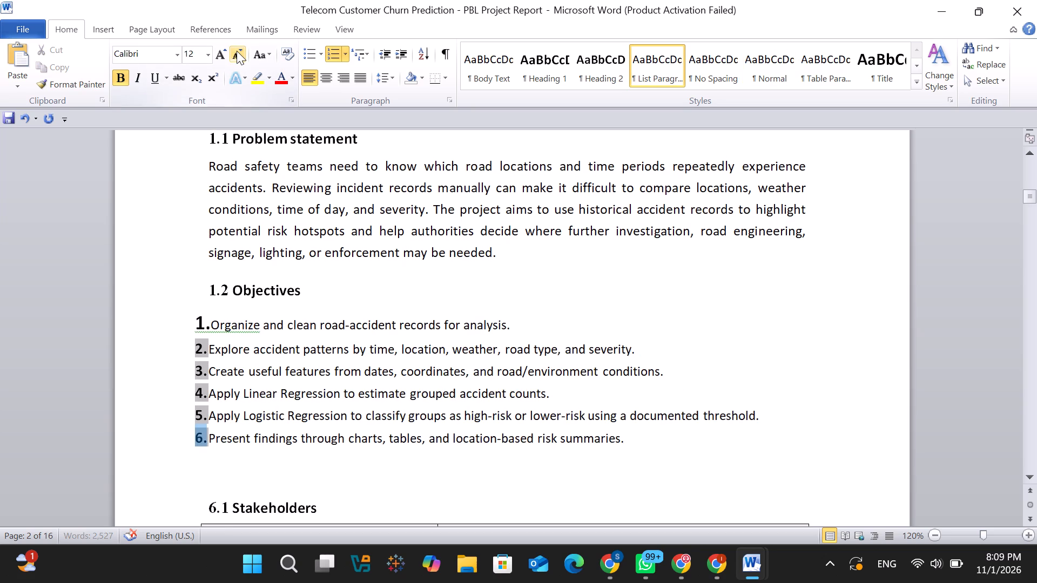
Shrink the manual "1" before the first objective to 12 pt, matching the other objective numbers.
{"action": "left_click", "coordinate": [203, 315]}
{"action": "left_click_drag", "start_coordinate": [203, 315], "coordinate": [195, 315]}
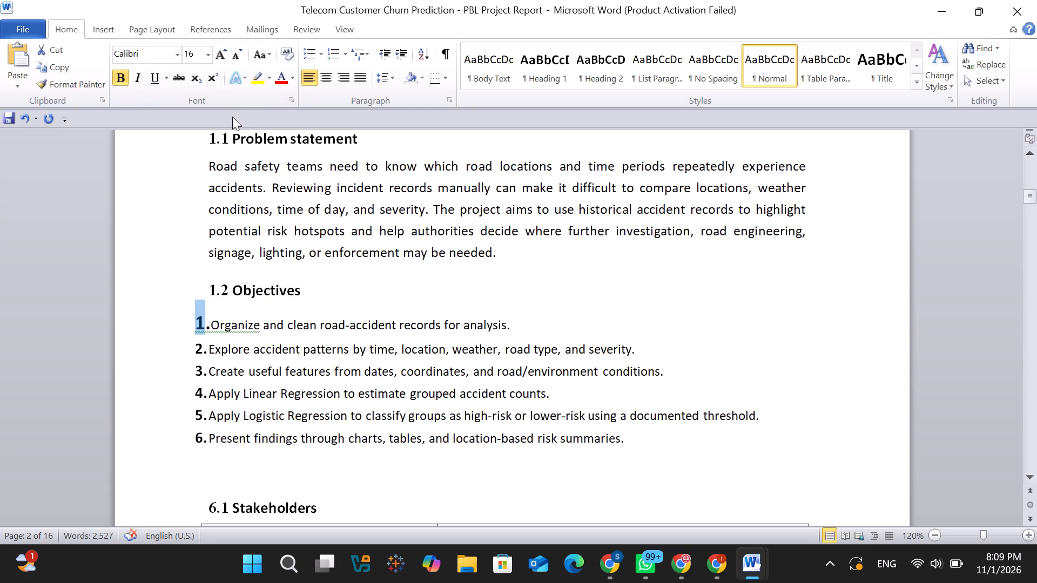
{"action": "left_click", "coordinate": [221, 49]}
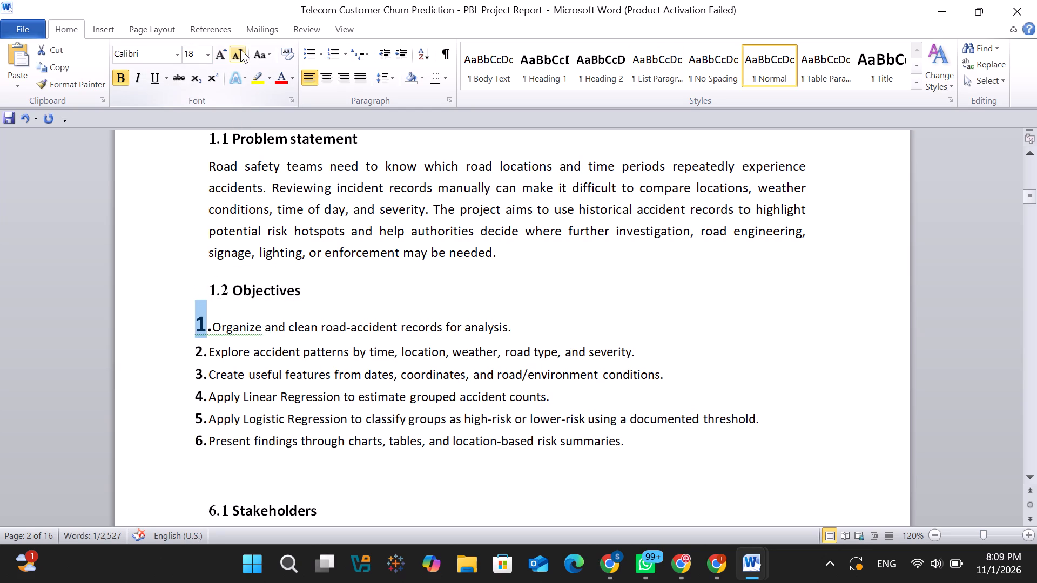
{"action": "left_click", "coordinate": [241, 49]}
{"action": "left_click", "coordinate": [241, 49]}
{"action": "left_click", "coordinate": [241, 49]}
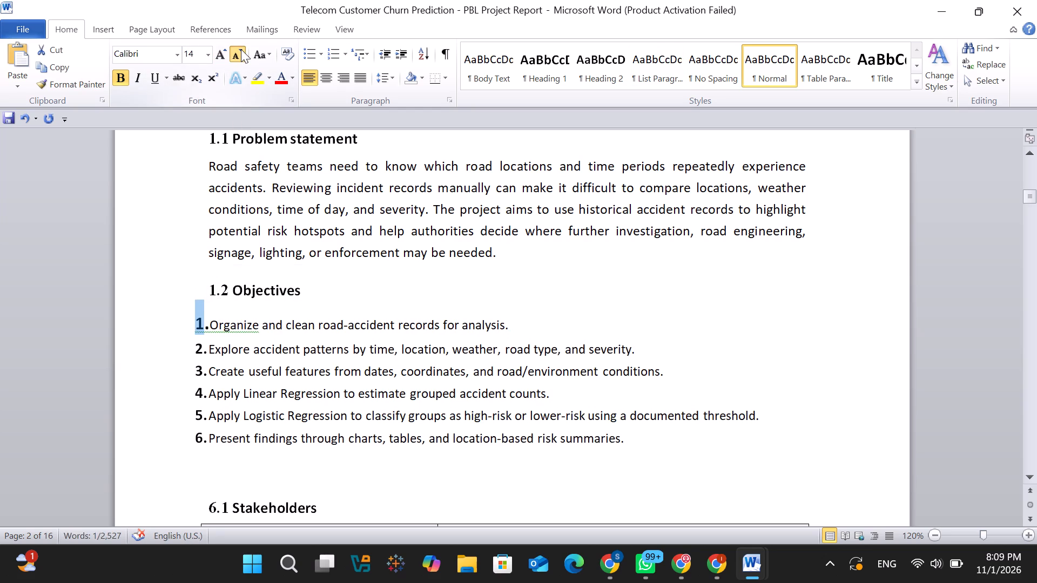
{"action": "left_click", "coordinate": [477, 234]}
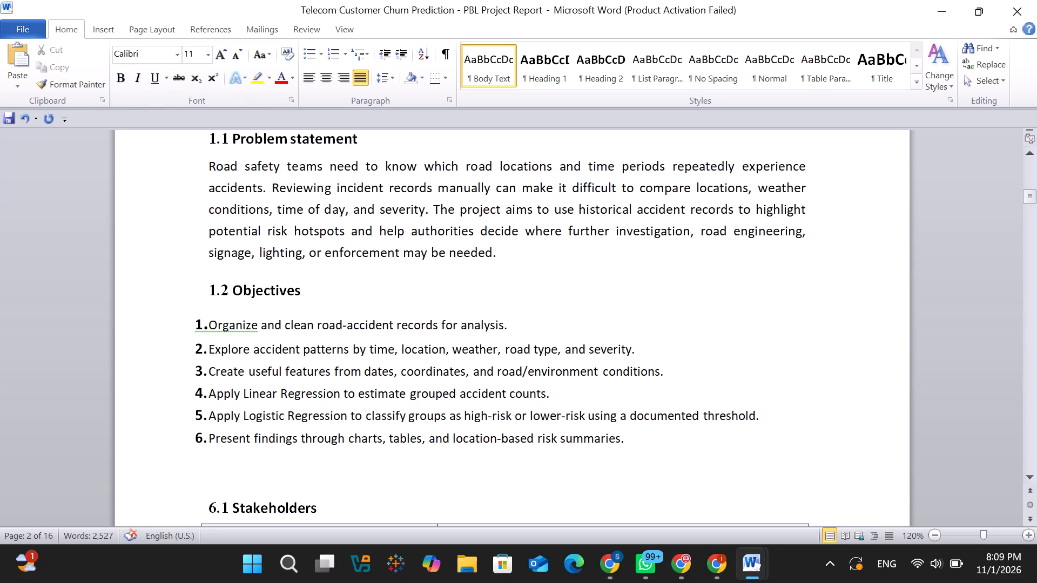
Insert a space after the manual "1." of the first objective and undo the automatic list conversion.
{"action": "left_click", "coordinate": [208, 323]}
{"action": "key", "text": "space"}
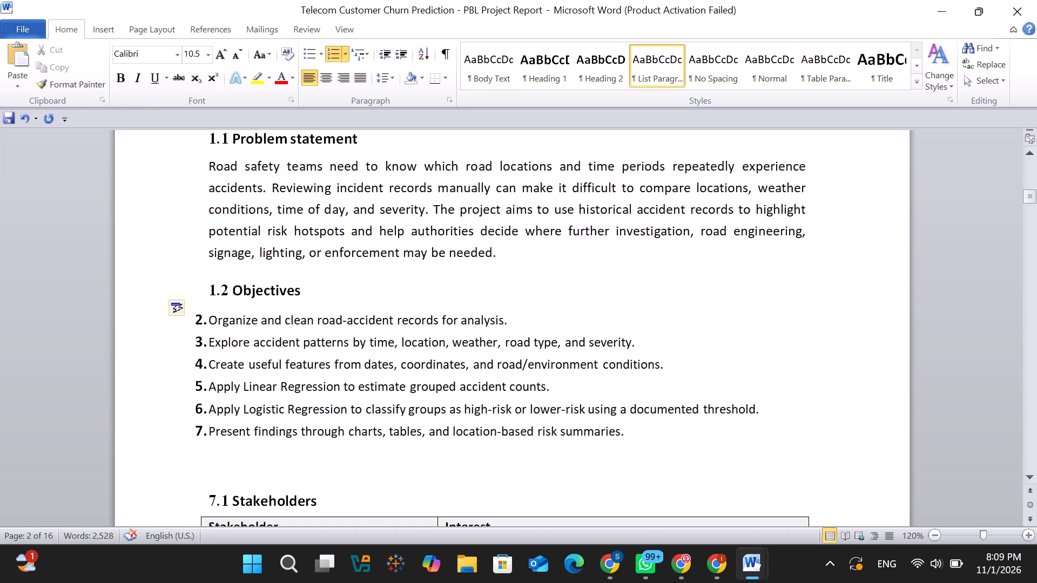
{"action": "key", "text": "ctrl+z"}
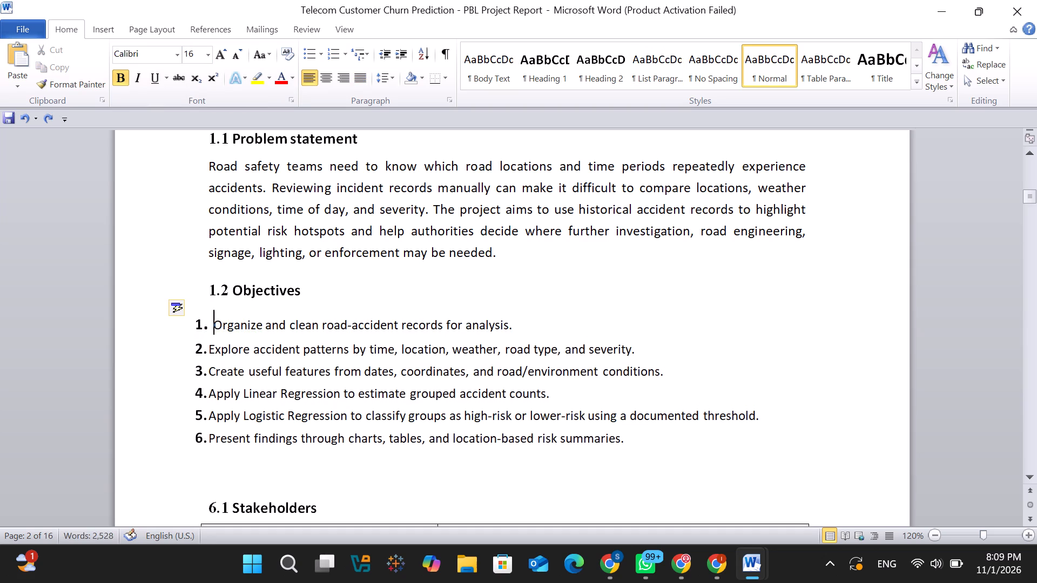
{"action": "left_click", "coordinate": [696, 370]}
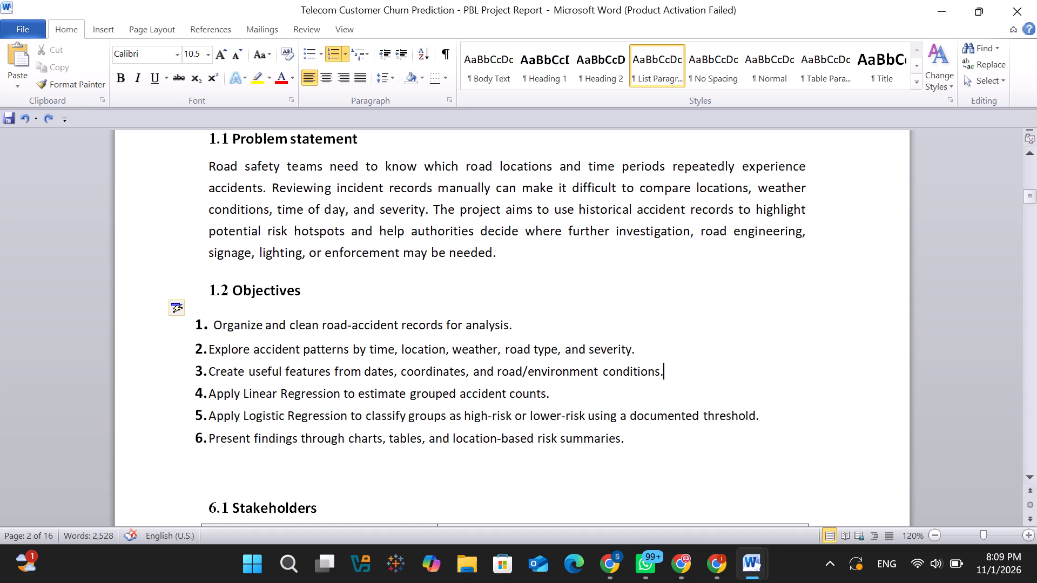
Copy the whole table under 1.3 Stakeholders from the Road_Accident_Risk_Hotspot_Prediction_Final_Customized document.
{"action": "scroll", "coordinate": [809, 401], "scroll_direction": "up", "scroll_amount": 1}
{"action": "scroll", "coordinate": [809, 401], "scroll_direction": "down", "scroll_amount": 1}
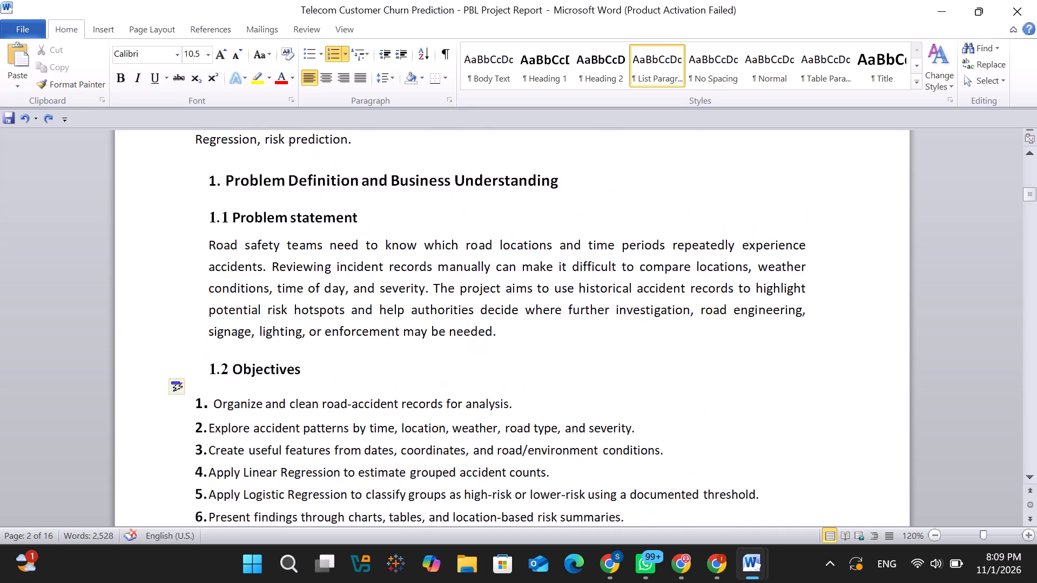
{"action": "scroll", "coordinate": [809, 401], "scroll_direction": "down", "scroll_amount": 3}
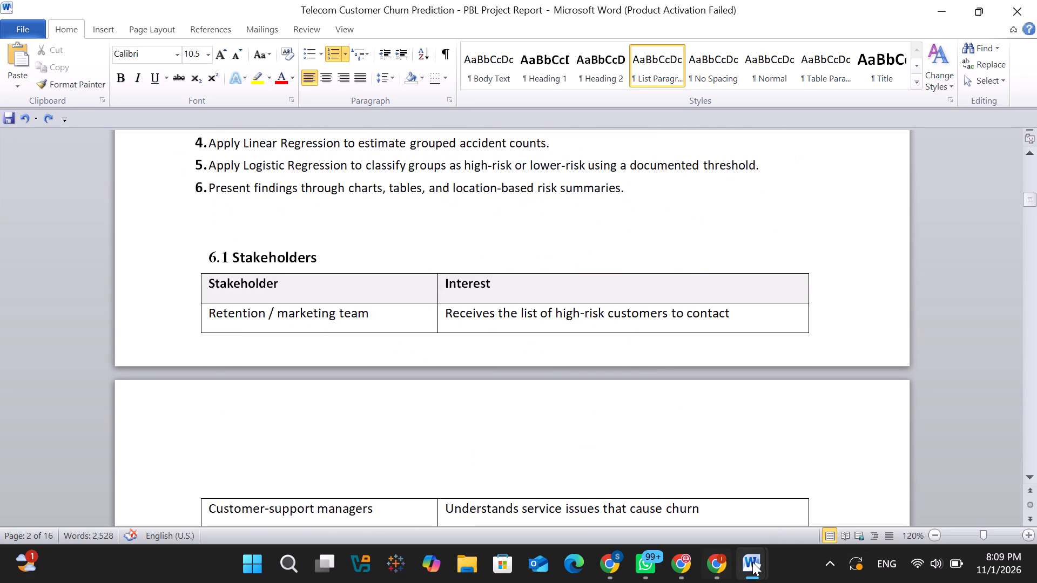
{"action": "left_click", "coordinate": [699, 479]}
{"action": "left_click", "coordinate": [438, 367]}
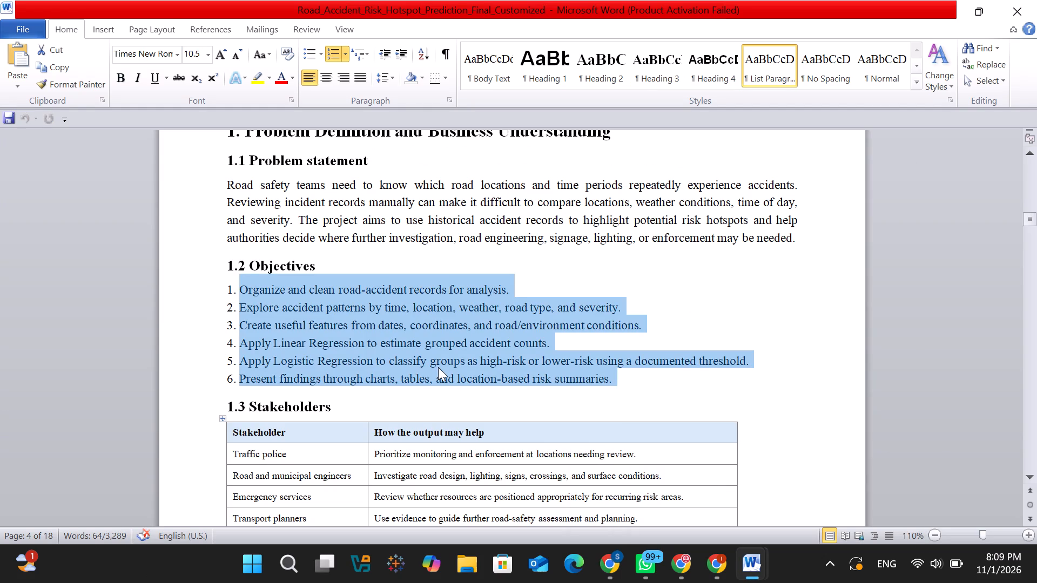
{"action": "scroll", "coordinate": [601, 423], "scroll_direction": "down", "scroll_amount": 1}
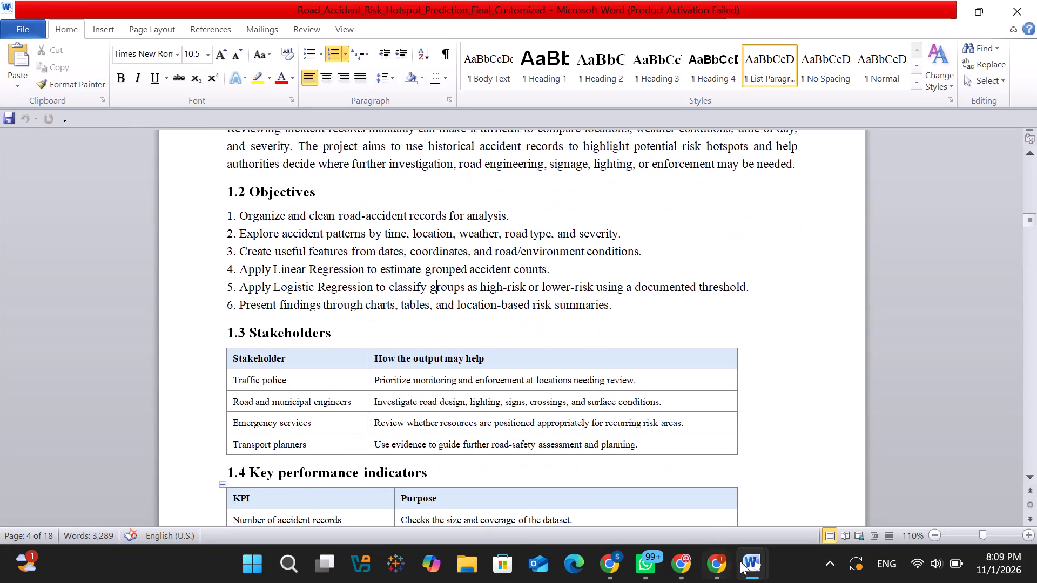
{"action": "left_click", "coordinate": [395, 435]}
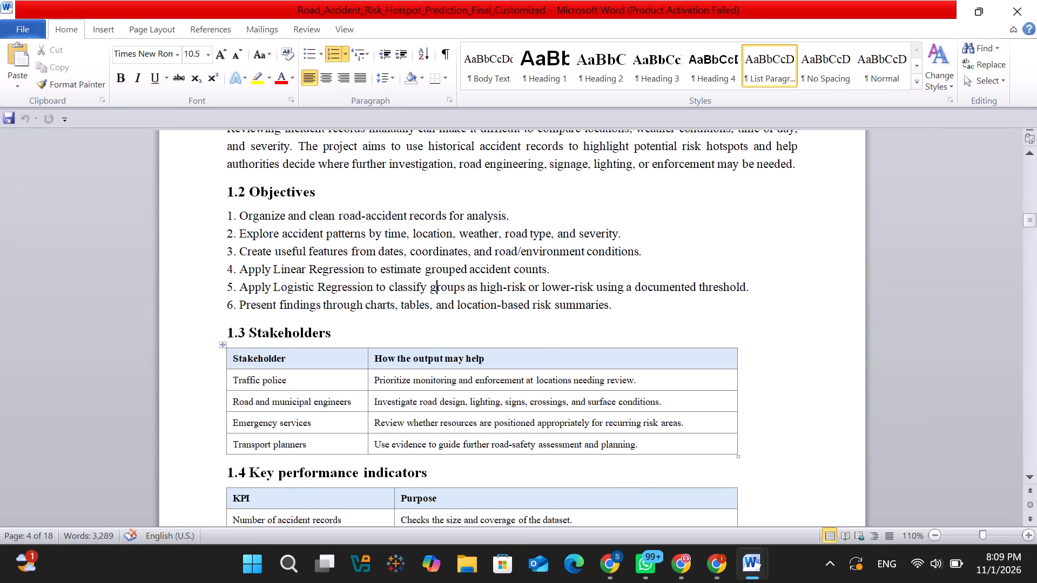
{"action": "left_click", "coordinate": [755, 446]}
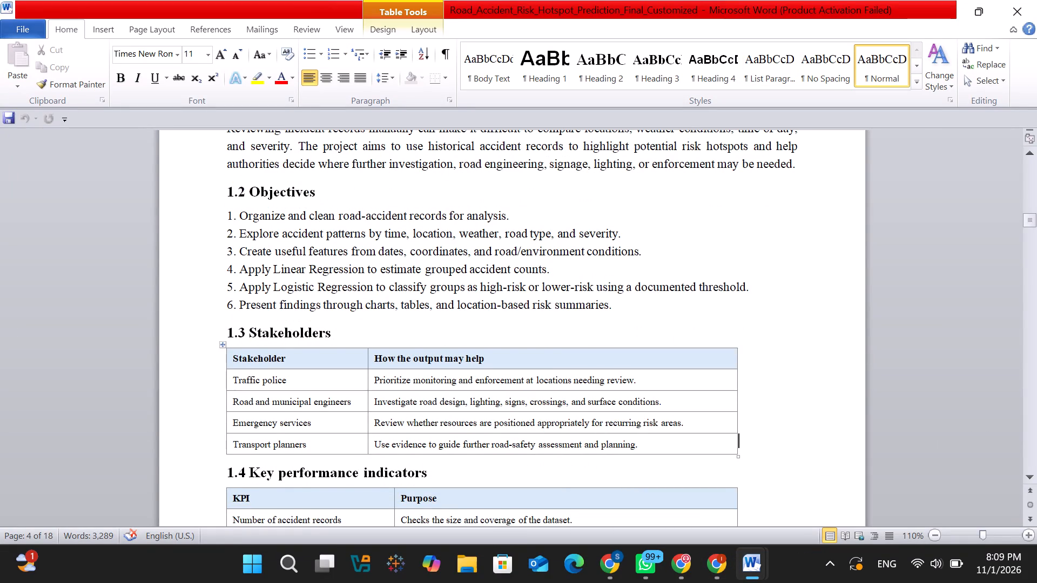
{"action": "left_click_drag", "start_coordinate": [733, 452], "coordinate": [235, 360]}
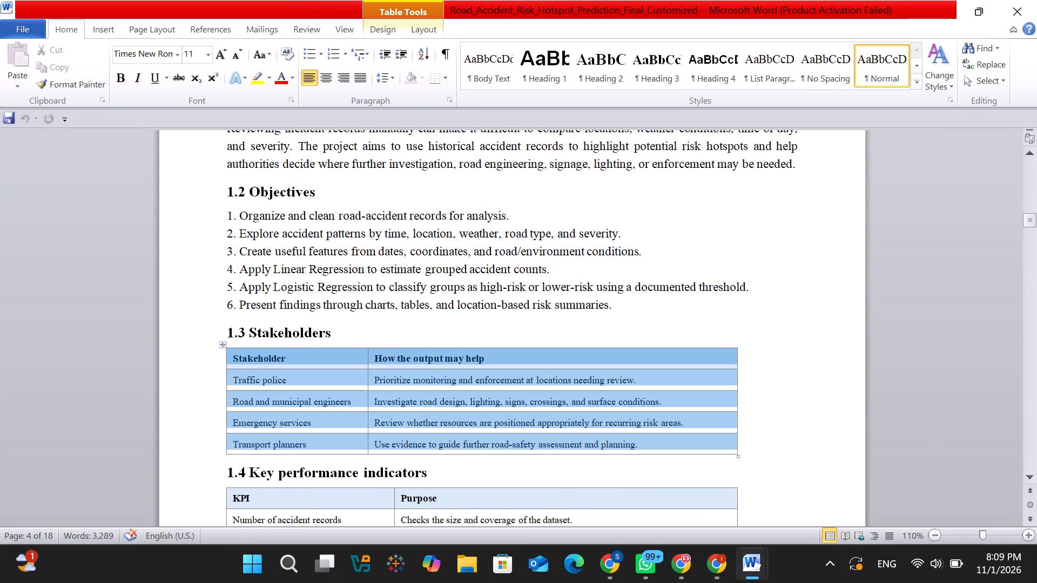
{"action": "left_click_drag", "start_coordinate": [235, 360], "coordinate": [235, 357]}
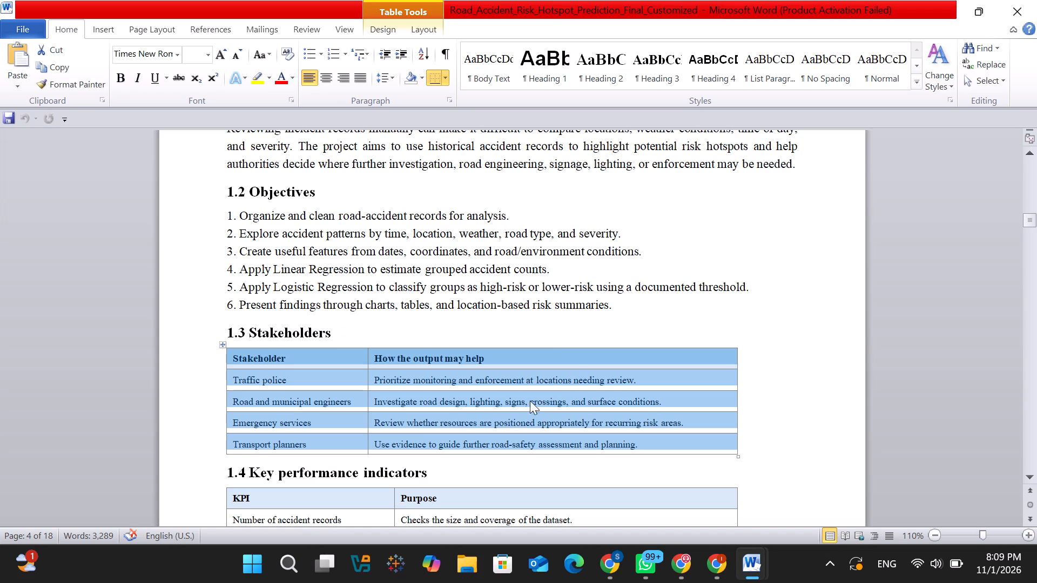
{"action": "key", "text": "ctrl+c"}
Switch back to the Telecom Customer Churn report and delete the old table under the Stakeholders heading.
{"action": "left_click", "coordinate": [750, 554]}
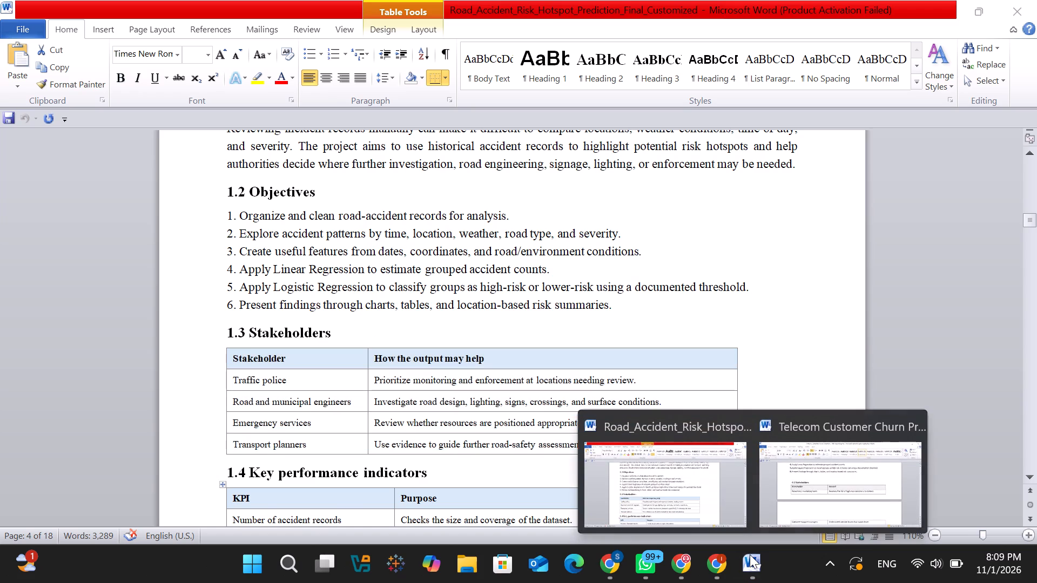
{"action": "left_click", "coordinate": [815, 472]}
{"action": "left_click", "coordinate": [255, 287]}
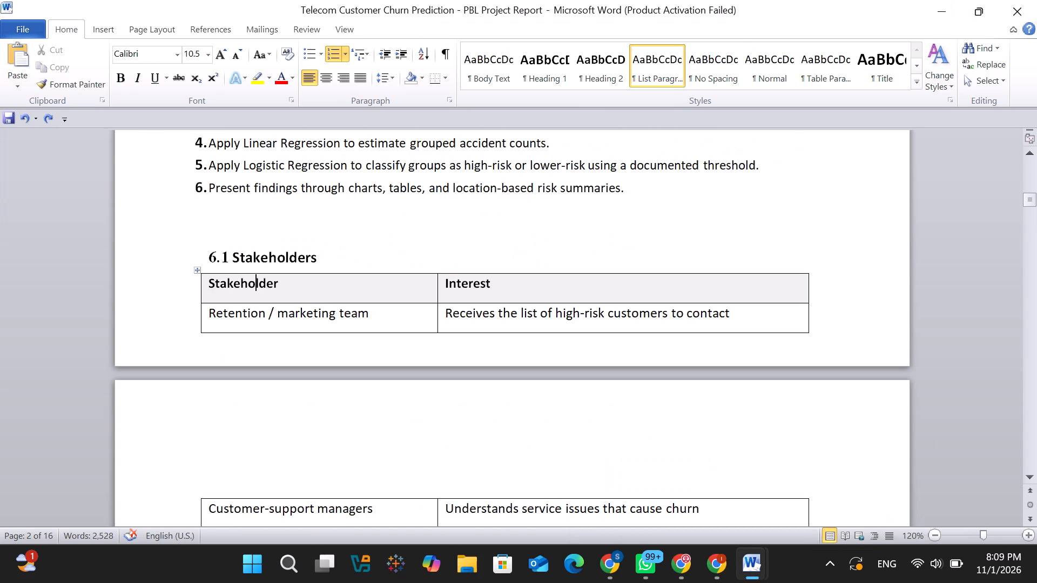
{"action": "left_click_drag", "start_coordinate": [255, 287], "coordinate": [551, 521]}
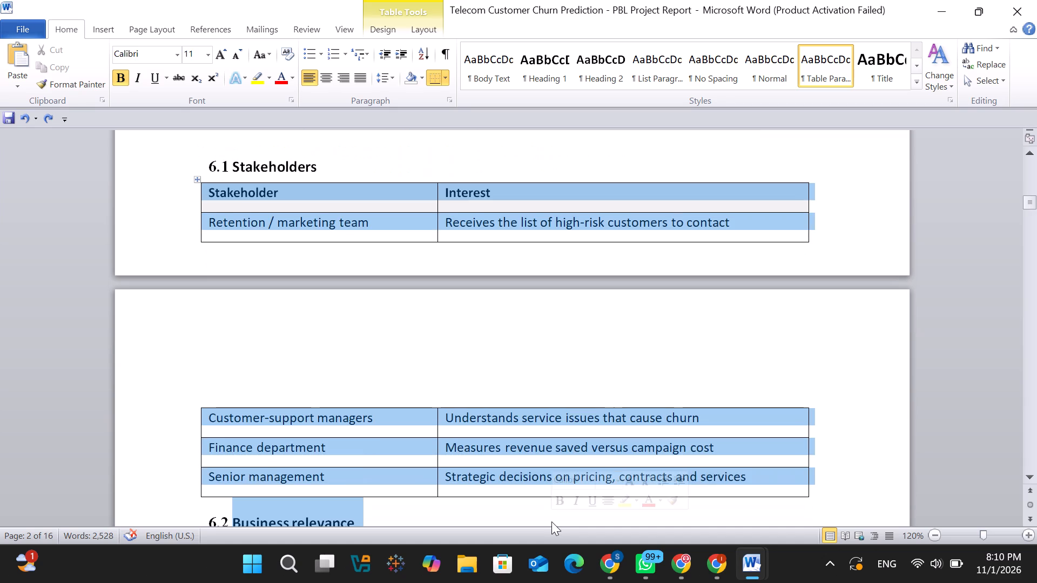
{"action": "left_click", "coordinate": [547, 483]}
{"action": "scroll", "coordinate": [547, 483], "scroll_direction": "down", "scroll_amount": 1}
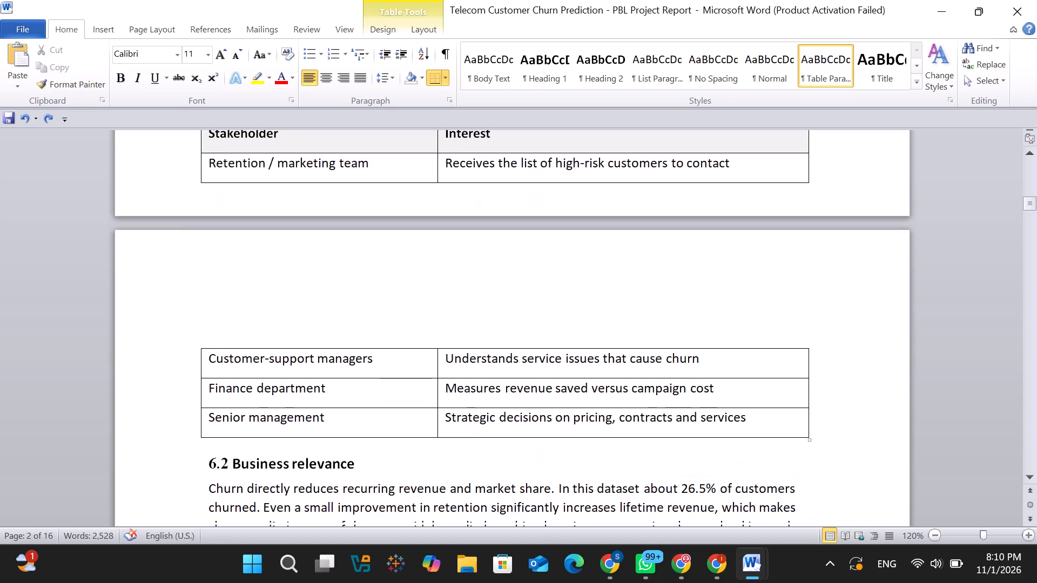
{"action": "scroll", "coordinate": [547, 483], "scroll_direction": "down", "scroll_amount": 2}
{"action": "scroll", "coordinate": [279, 261], "scroll_direction": "up", "scroll_amount": 1}
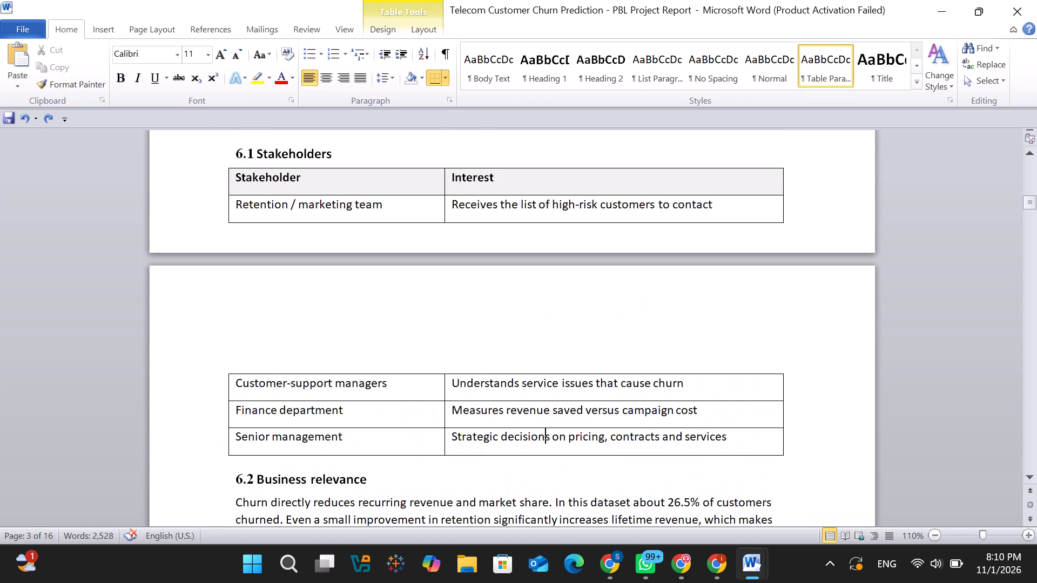
{"action": "scroll", "coordinate": [279, 261], "scroll_direction": "up", "scroll_amount": 1}
{"action": "left_click_drag", "start_coordinate": [234, 177], "coordinate": [653, 389]}
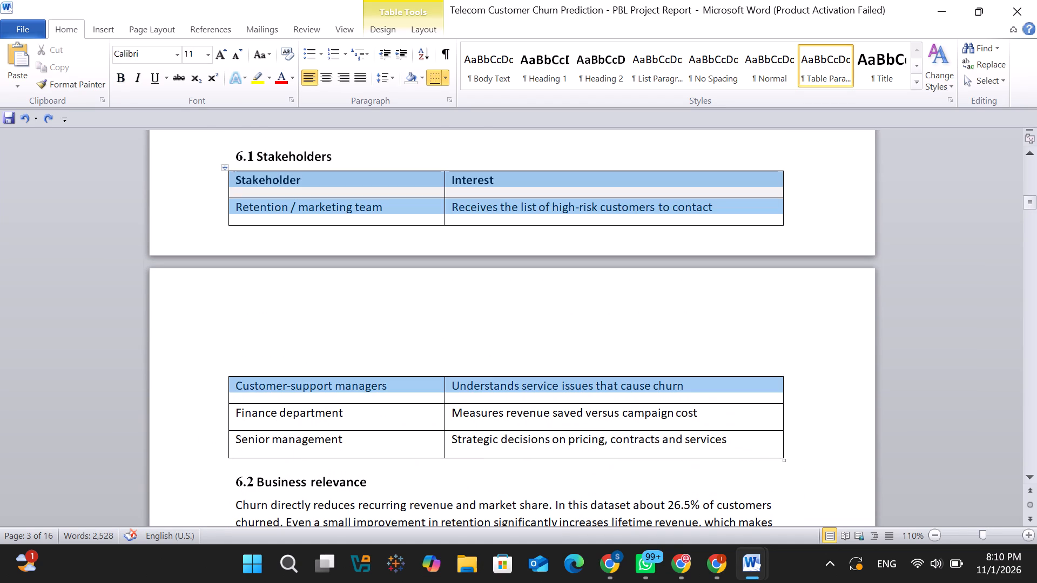
{"action": "left_click_drag", "start_coordinate": [653, 389], "coordinate": [799, 450]}
{"action": "key", "text": "BackSpace"}
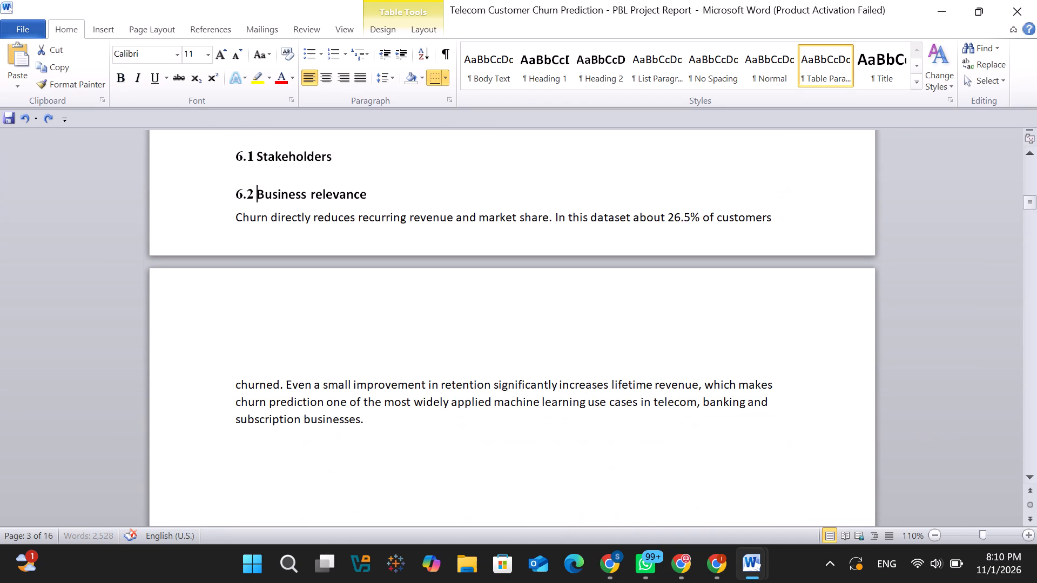
Make room below the Stakeholders heading and paste the copied road accident stakeholder table there.
{"action": "left_click", "coordinate": [350, 158]}
{"action": "key", "text": "Return"}
{"action": "key", "text": "Return"}
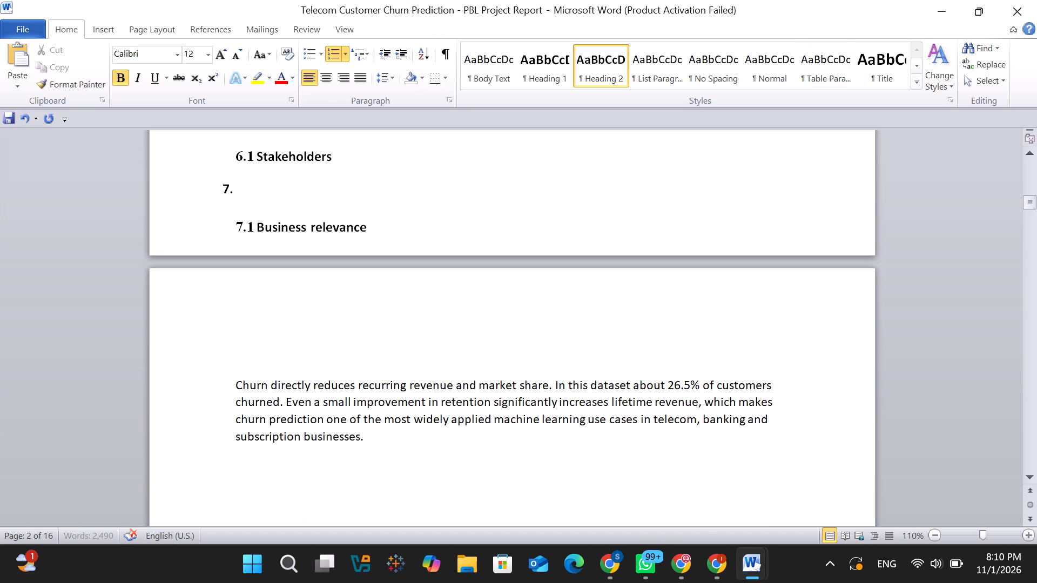
{"action": "key", "text": "Return"}
{"action": "key", "text": "ctrl+v"}
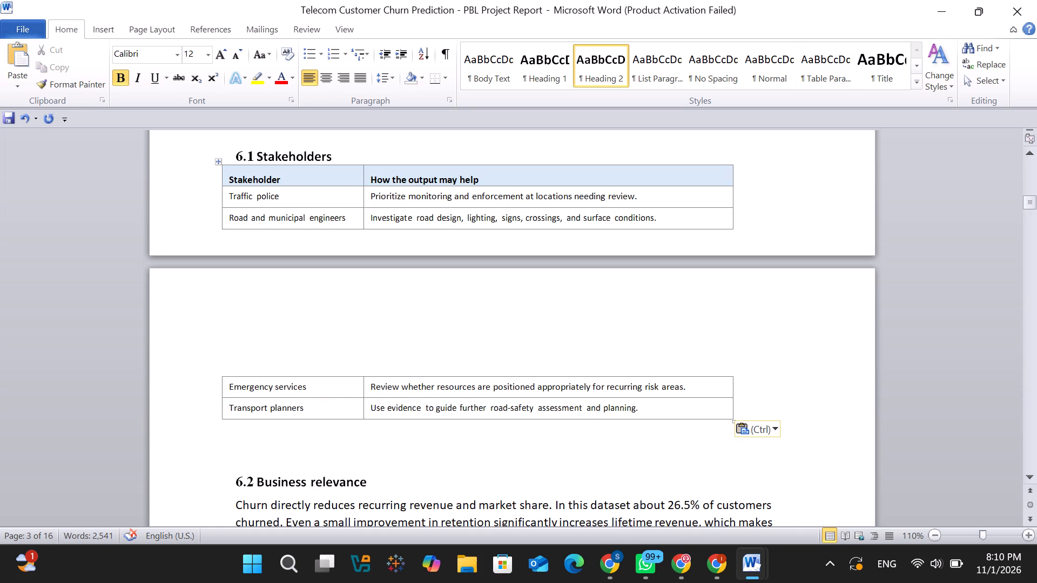
Remove the extra blank space between the sixth objective and the Stakeholders heading.
{"action": "scroll", "coordinate": [623, 355], "scroll_direction": "up", "scroll_amount": 1}
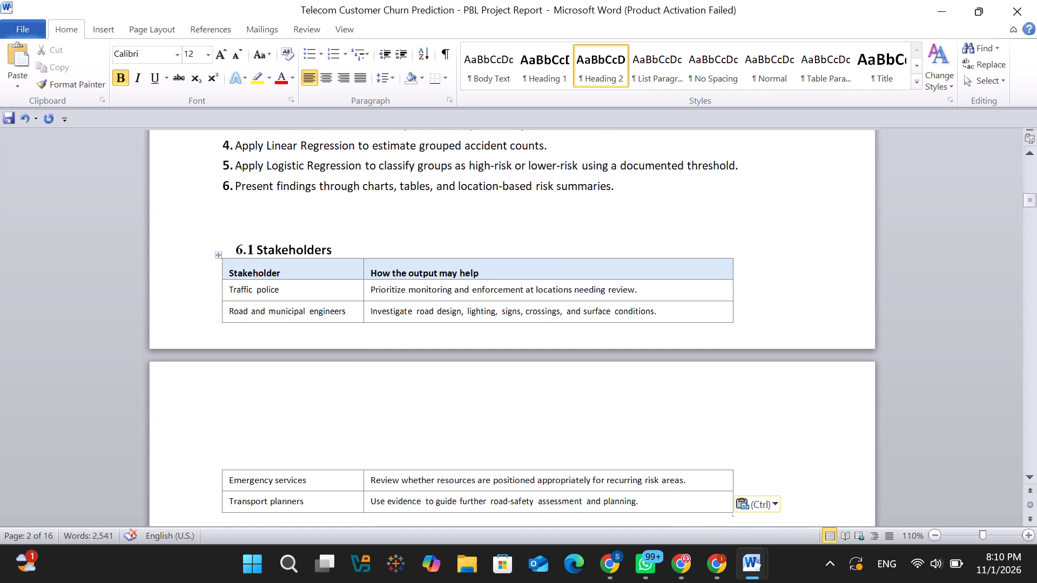
{"action": "left_click", "coordinate": [224, 230]}
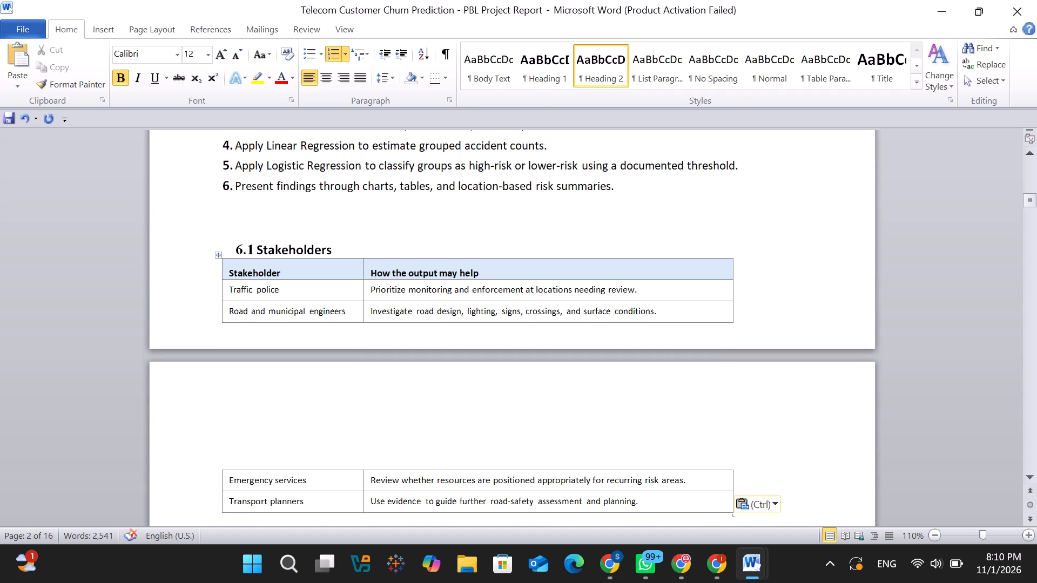
{"action": "key", "text": "Left"}
{"action": "key", "text": "Left"}
{"action": "key", "text": "BackSpace"}
{"action": "key", "text": "BackSpace"}
{"action": "key", "text": "BackSpace"}
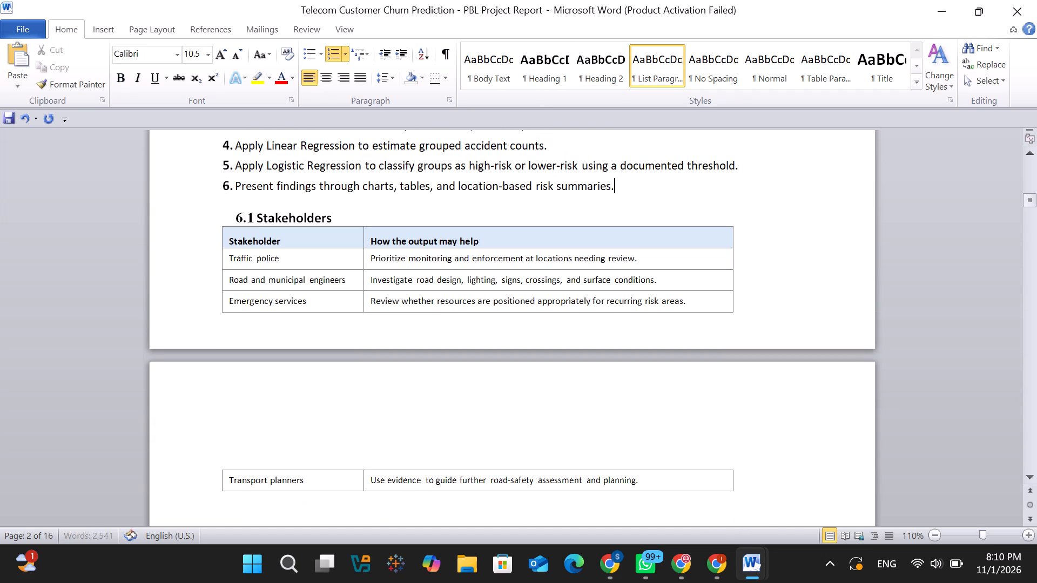
{"action": "scroll", "coordinate": [229, 239], "scroll_direction": "up", "scroll_amount": 2}
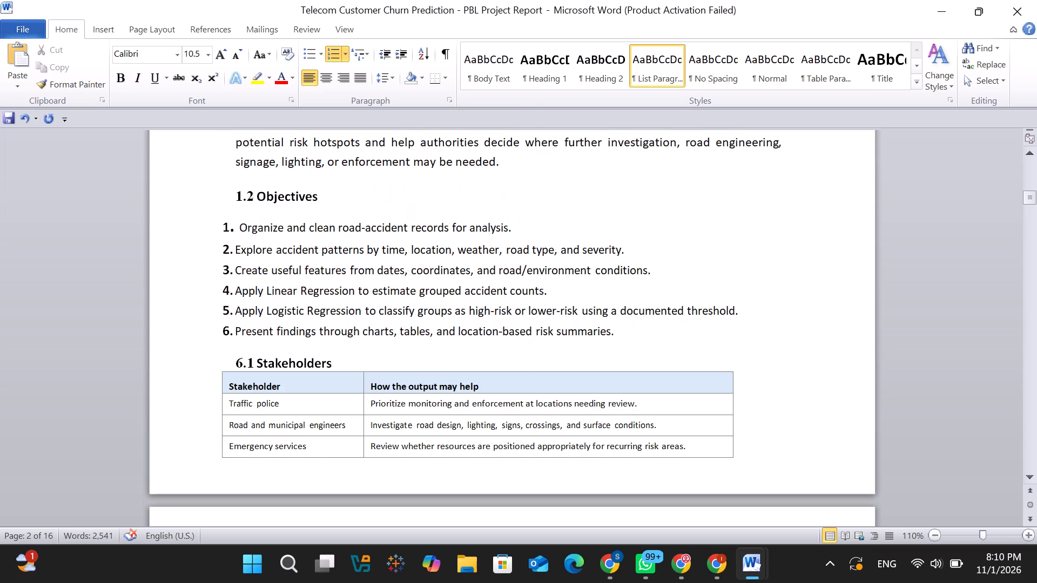
Add blank lines above the Stakeholders heading and between the heading and its table.
{"action": "key", "text": "Return"}
{"action": "key", "text": "Return"}
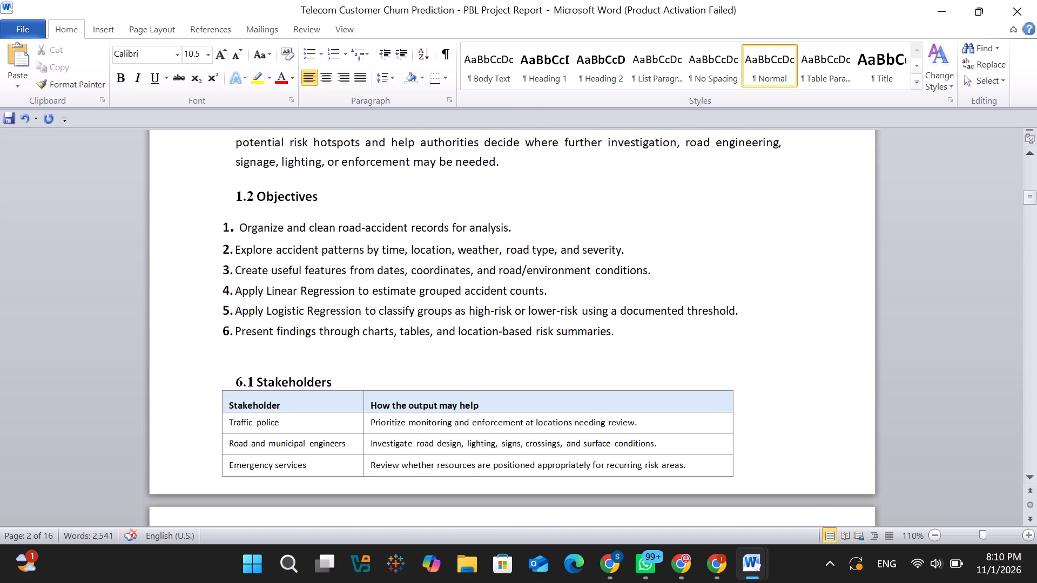
{"action": "left_click", "coordinate": [339, 378]}
{"action": "key", "text": "Return"}
{"action": "key", "text": "Return"}
{"action": "key", "text": "Return"}
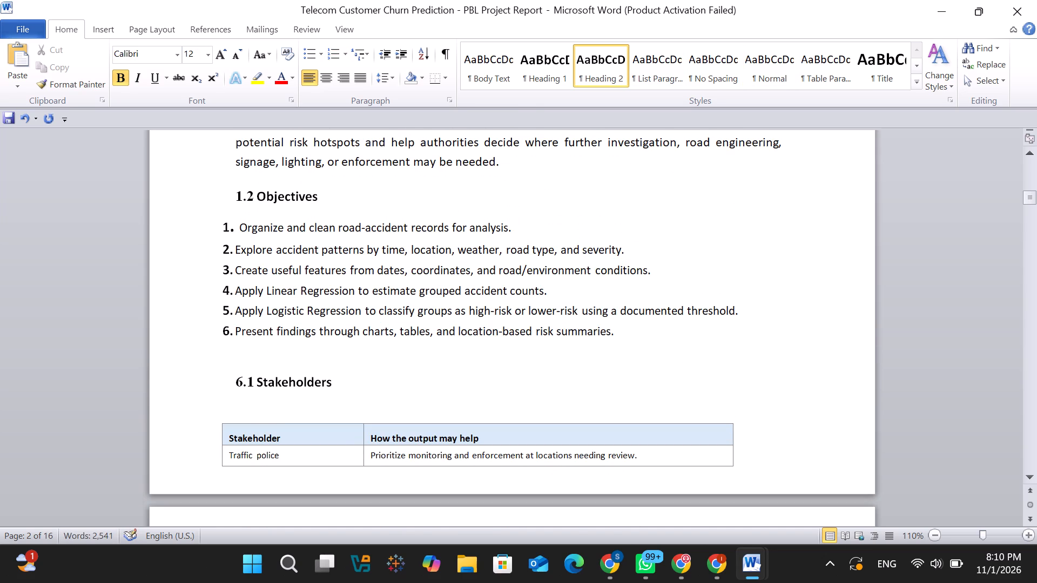
Check the Stakeholders section number in the Road_Accident_Risk_Hotspot_Prediction_Final_Customized document and renumber the report's Stakeholders heading as 1.3.
{"action": "left_click_drag", "start_coordinate": [339, 378], "coordinate": [185, 380]}
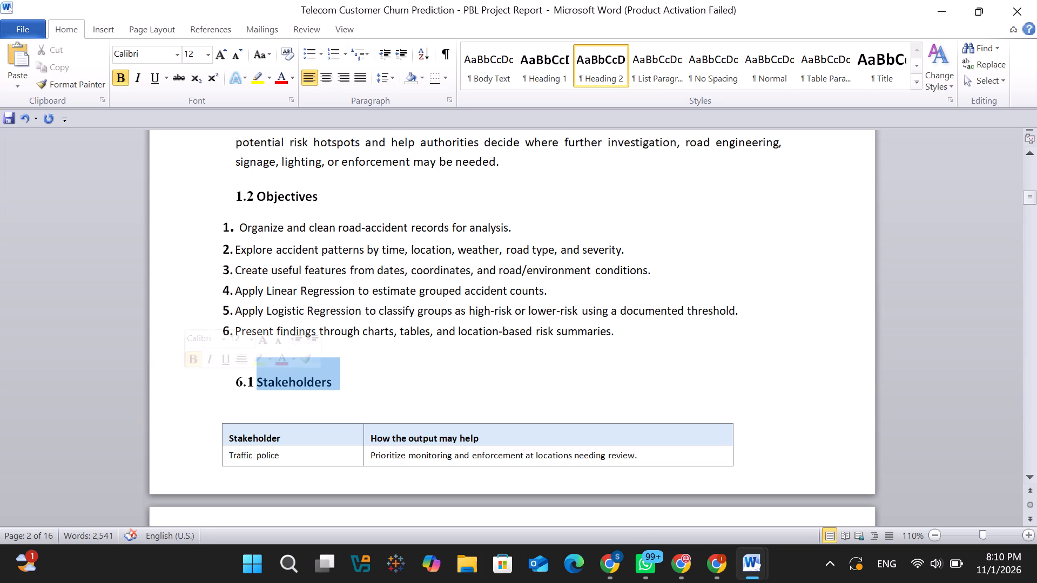
{"action": "left_click", "coordinate": [185, 380]}
{"action": "left_click", "coordinate": [479, 385]}
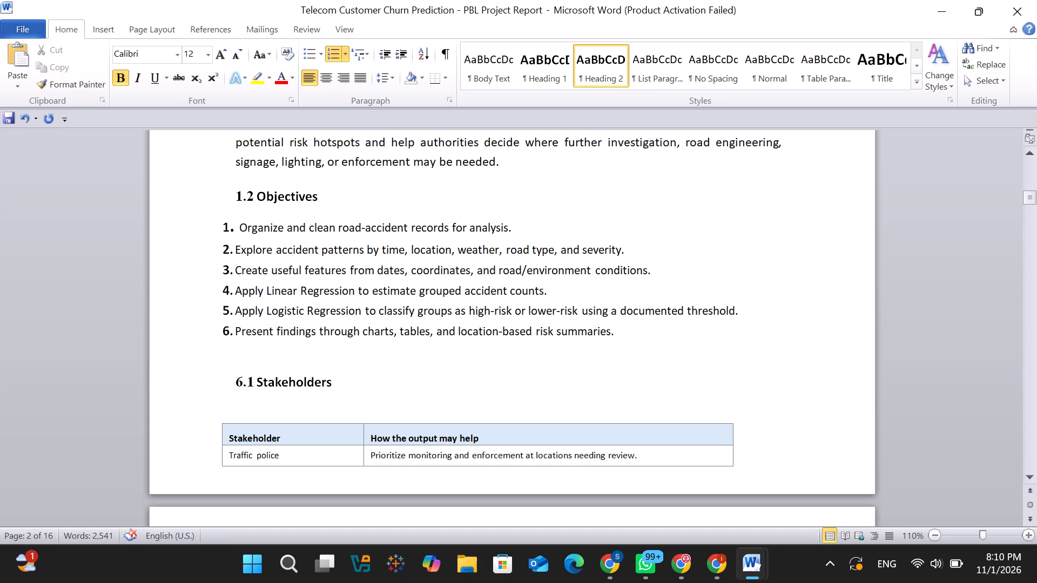
{"action": "scroll", "coordinate": [354, 383], "scroll_direction": "up", "scroll_amount": 1}
{"action": "scroll", "coordinate": [354, 383], "scroll_direction": "down", "scroll_amount": 1}
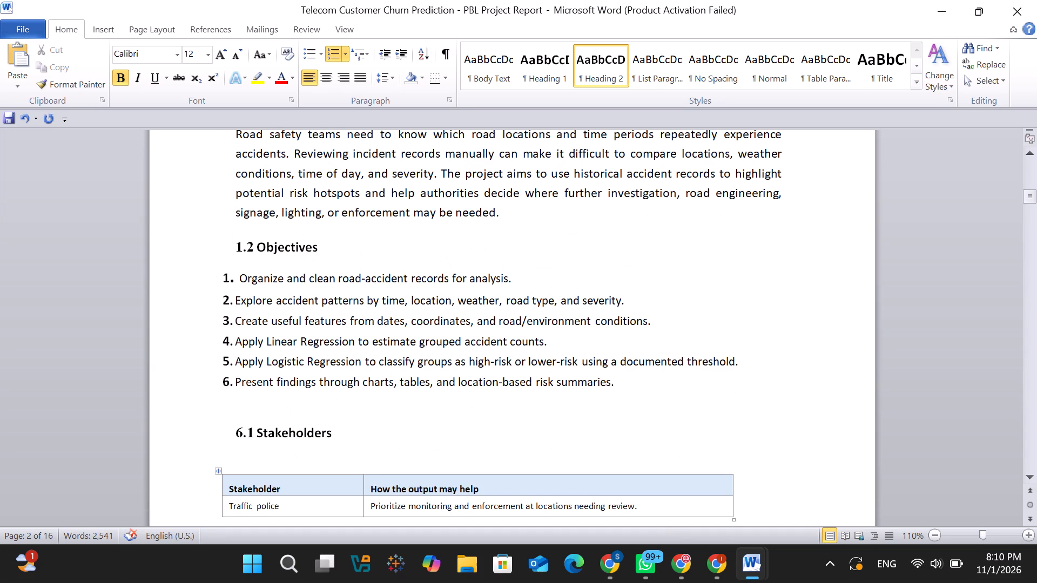
{"action": "left_click", "coordinate": [688, 504]}
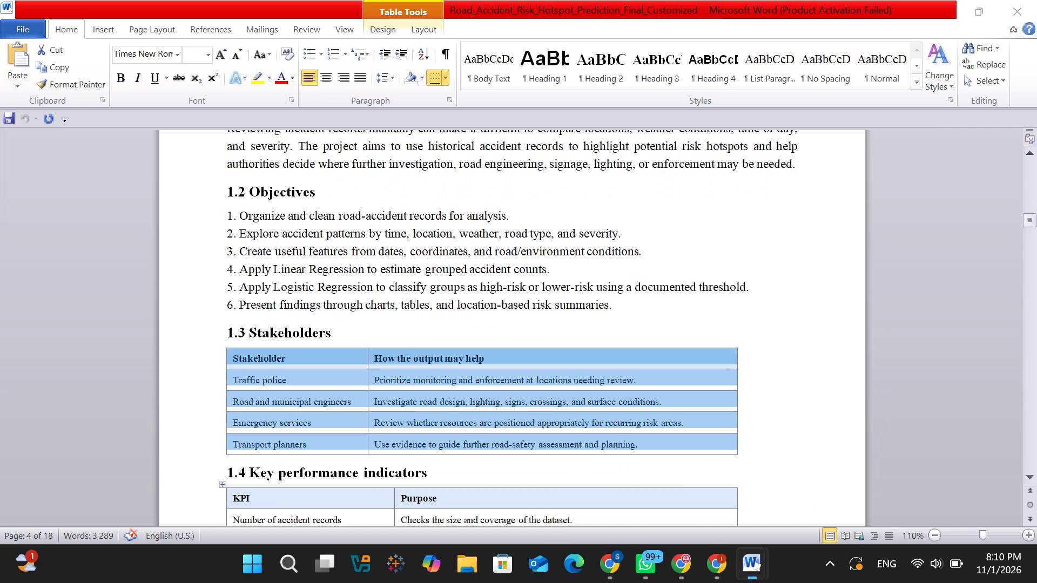
{"action": "left_click", "coordinate": [753, 566]}
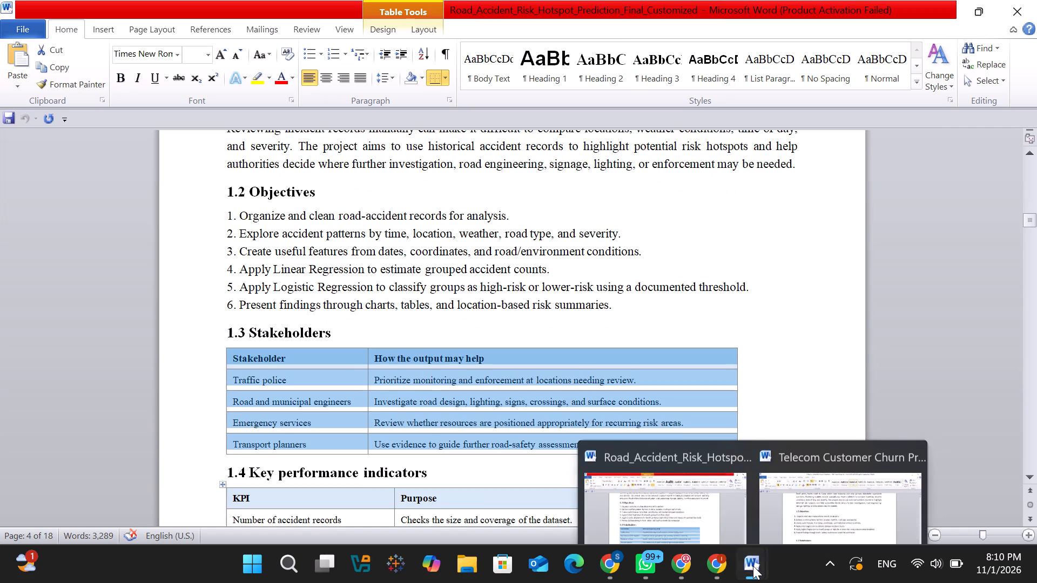
{"action": "left_click", "coordinate": [809, 493]}
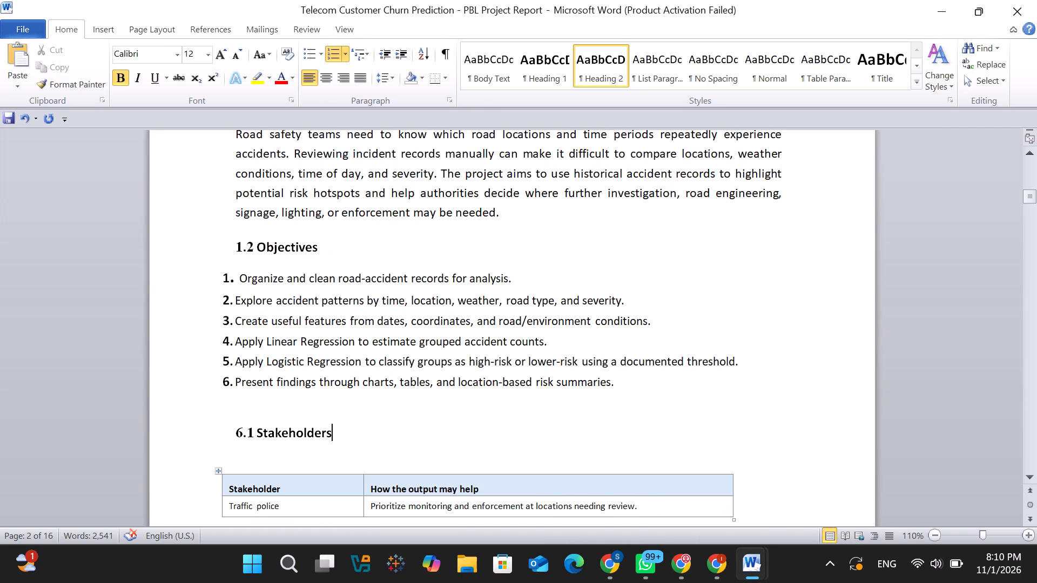
{"action": "left_click", "coordinate": [253, 432]}
{"action": "left_click", "coordinate": [251, 431]}
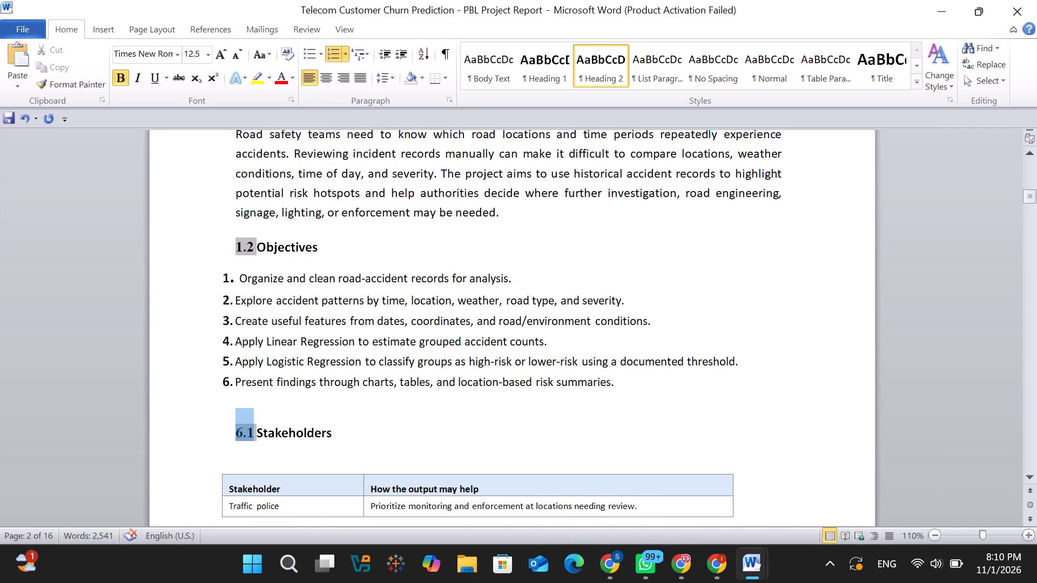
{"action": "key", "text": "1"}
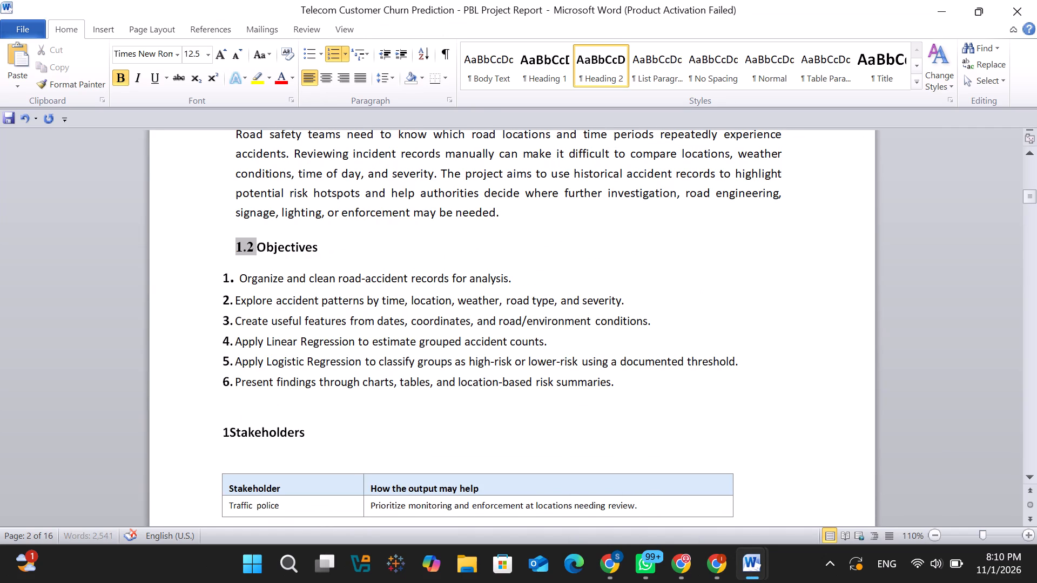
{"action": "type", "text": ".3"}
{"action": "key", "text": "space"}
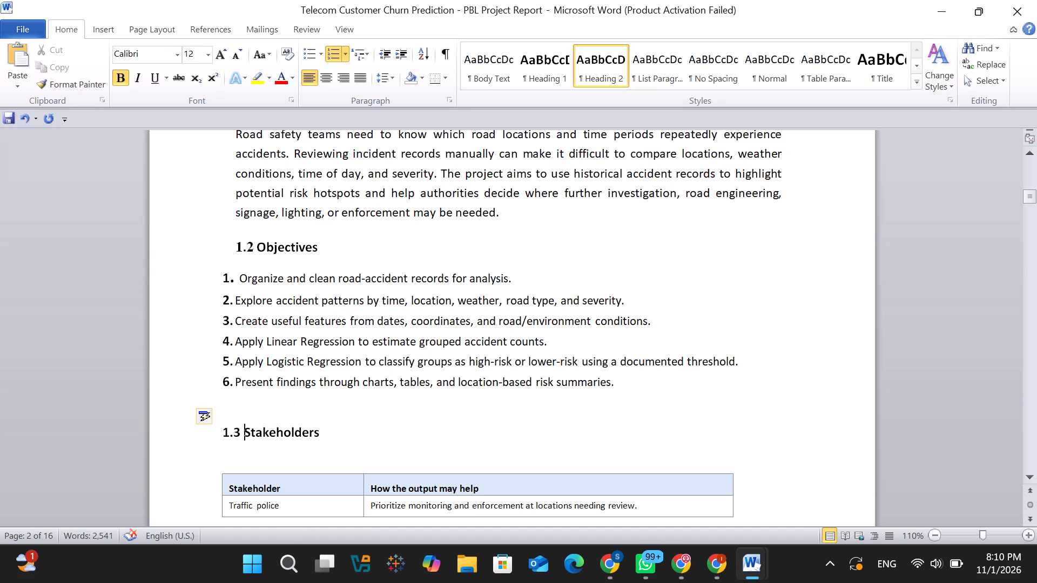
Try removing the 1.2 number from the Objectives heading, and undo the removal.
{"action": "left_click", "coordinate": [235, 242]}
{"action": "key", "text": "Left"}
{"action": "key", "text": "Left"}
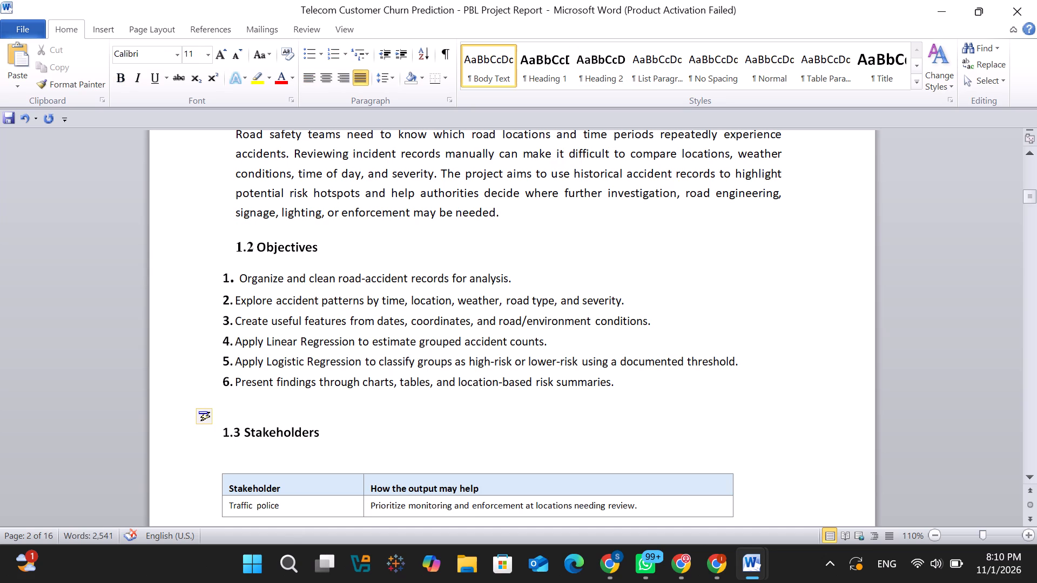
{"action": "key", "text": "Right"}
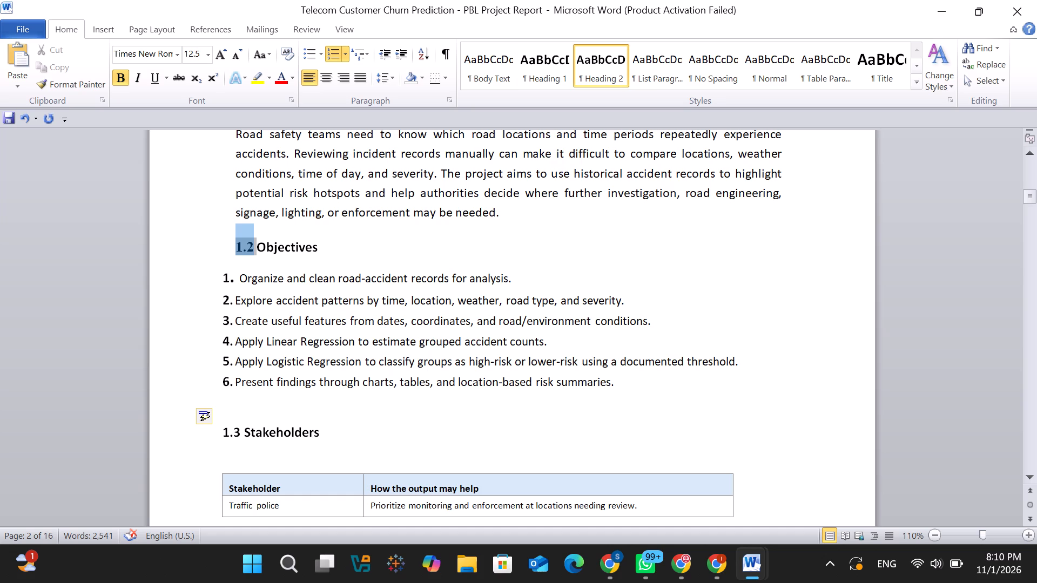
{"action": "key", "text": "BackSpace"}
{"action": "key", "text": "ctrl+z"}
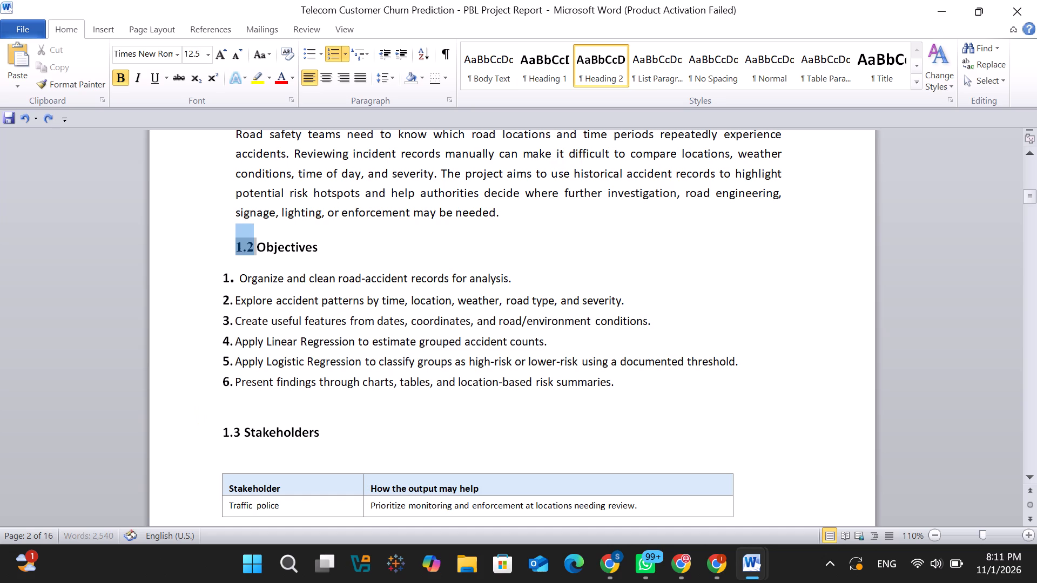
Copy the "Key performance indicators" heading text of section 1.4 from the Road_Accident_Risk_Hotspot_Prediction_Final_Customized document.
{"action": "left_click", "coordinate": [395, 444]}
{"action": "scroll", "coordinate": [395, 444], "scroll_direction": "down", "scroll_amount": 2}
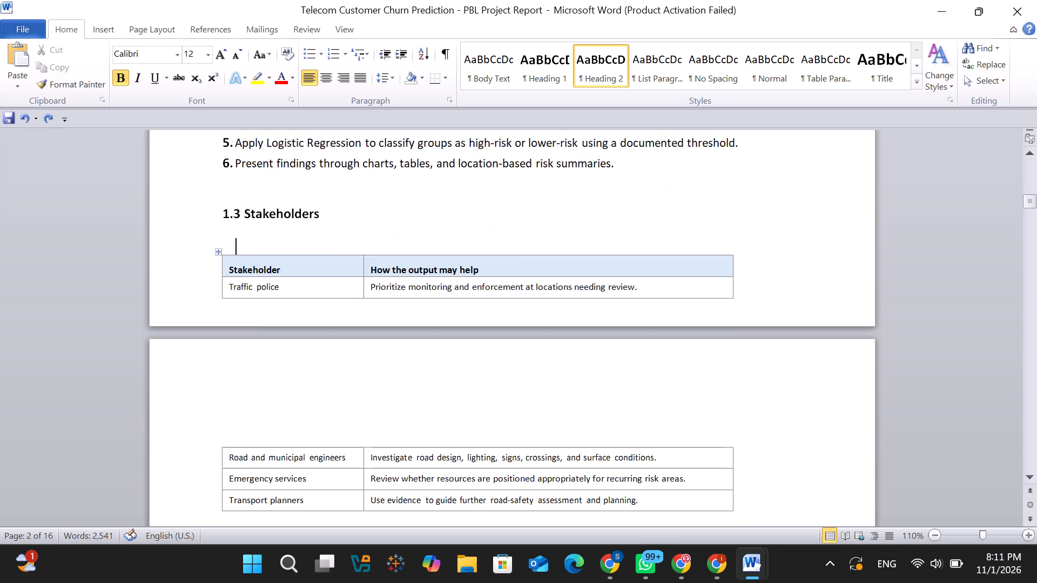
{"action": "scroll", "coordinate": [395, 444], "scroll_direction": "down", "scroll_amount": 2}
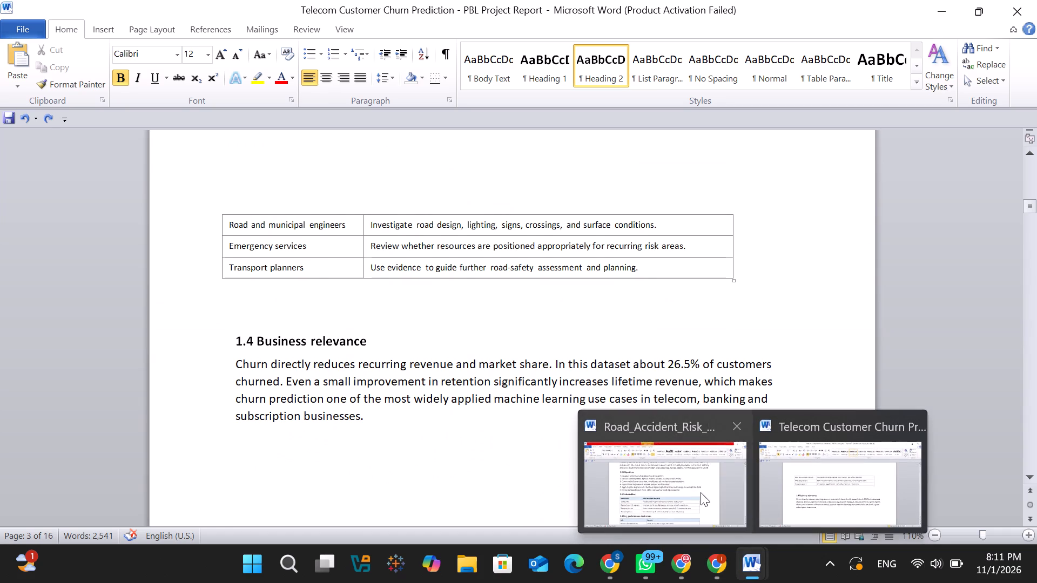
{"action": "left_click", "coordinate": [701, 492]}
{"action": "scroll", "coordinate": [487, 371], "scroll_direction": "down", "scroll_amount": 2}
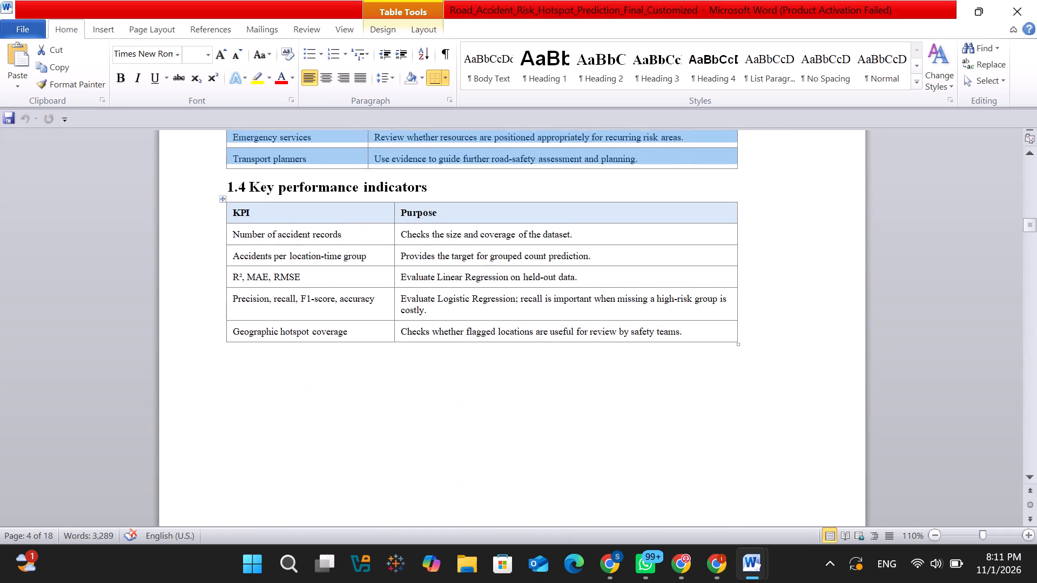
{"action": "scroll", "coordinate": [487, 371], "scroll_direction": "down", "scroll_amount": 1}
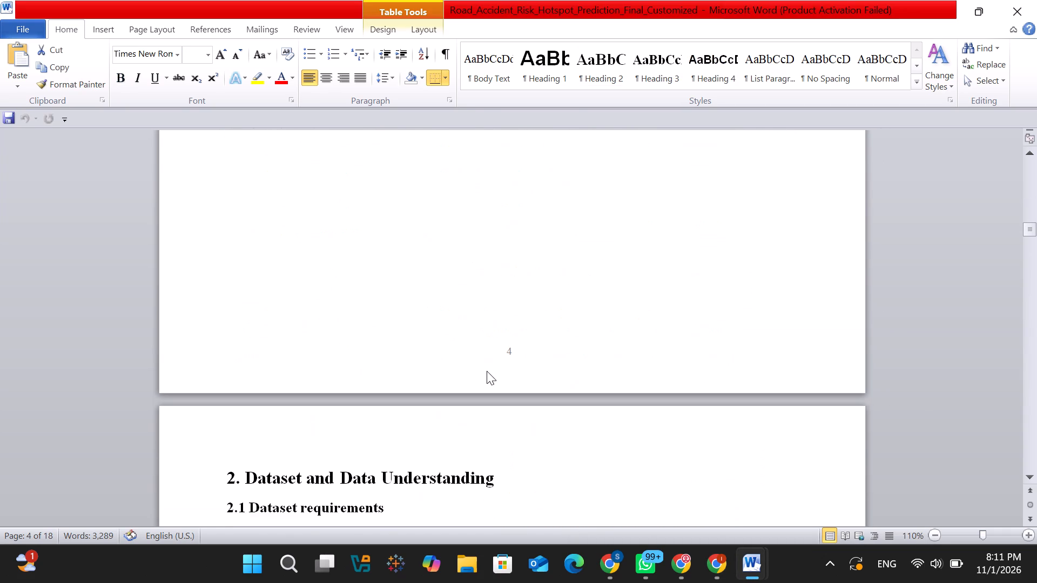
{"action": "scroll", "coordinate": [487, 371], "scroll_direction": "down", "scroll_amount": 1}
{"action": "scroll", "coordinate": [487, 371], "scroll_direction": "up", "scroll_amount": 1}
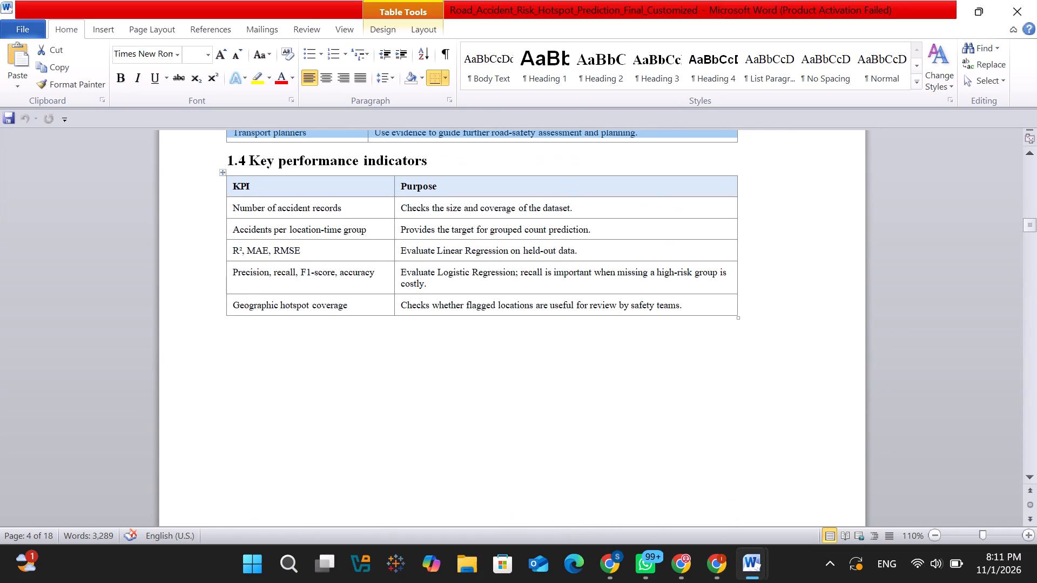
{"action": "left_click_drag", "start_coordinate": [431, 160], "coordinate": [220, 160]}
{"action": "left_click_drag", "start_coordinate": [220, 160], "coordinate": [240, 158]}
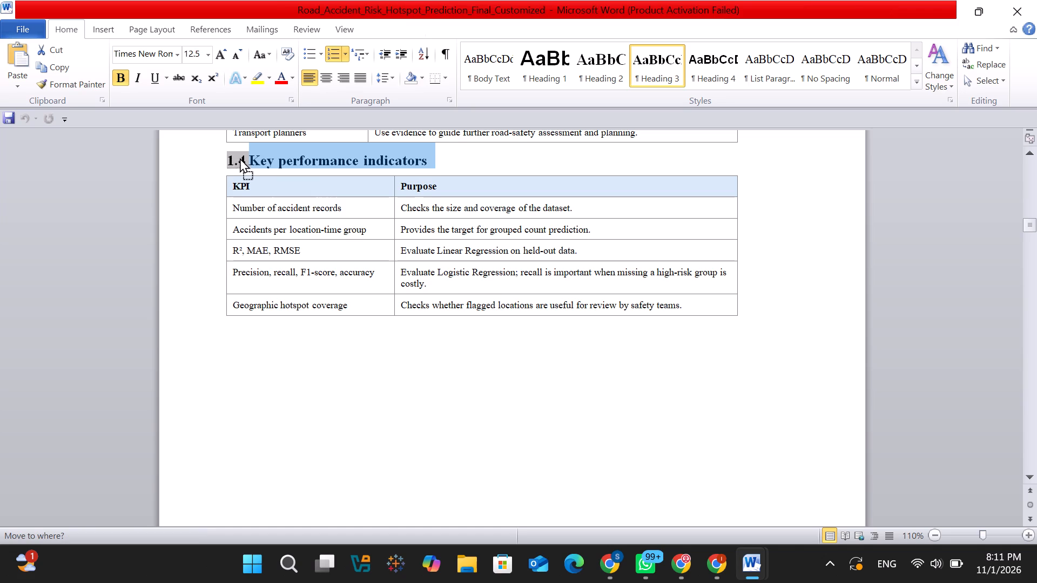
{"action": "left_click_drag", "start_coordinate": [240, 158], "coordinate": [257, 154]}
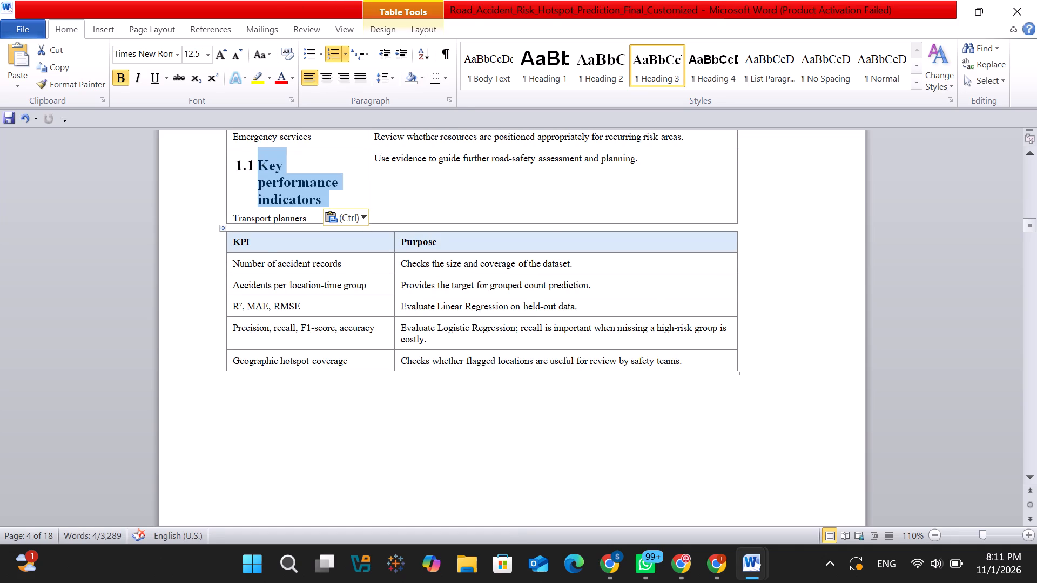
{"action": "key", "text": "ctrl+z"}
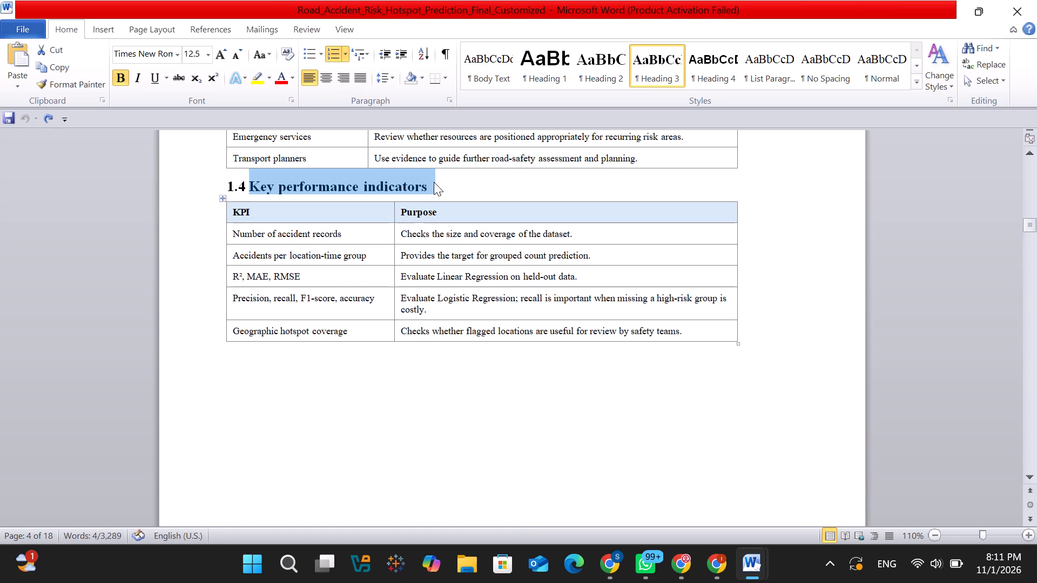
{"action": "key", "text": "ctrl+c"}
Return to the Telecom Customer Churn Prediction report and delete the 1.4 Business relevance heading together with its churn paragraph.
{"action": "left_click", "coordinate": [807, 489]}
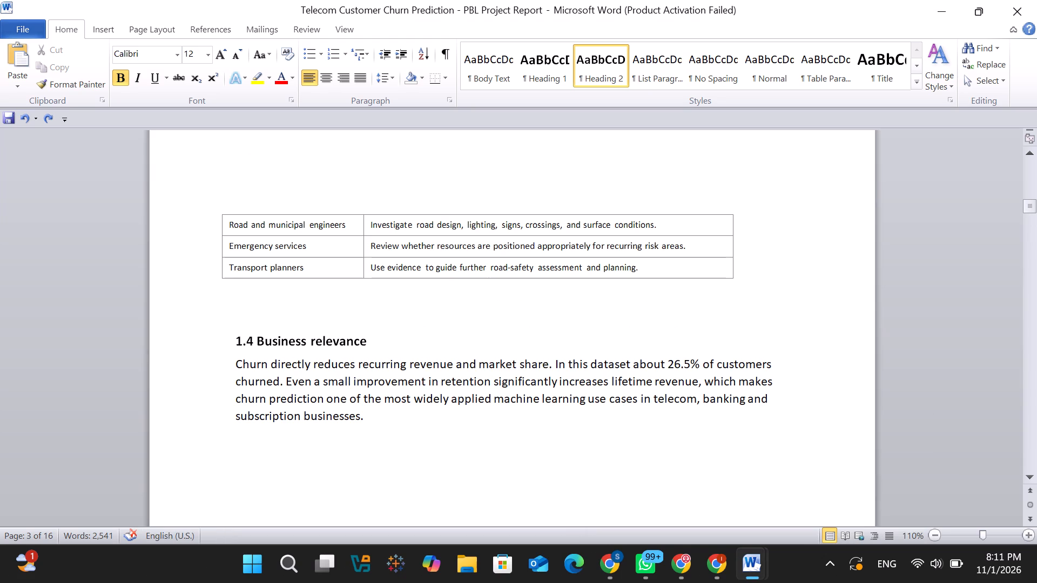
{"action": "scroll", "coordinate": [370, 350], "scroll_direction": "down", "scroll_amount": 7}
{"action": "scroll", "coordinate": [370, 350], "scroll_direction": "up", "scroll_amount": 2}
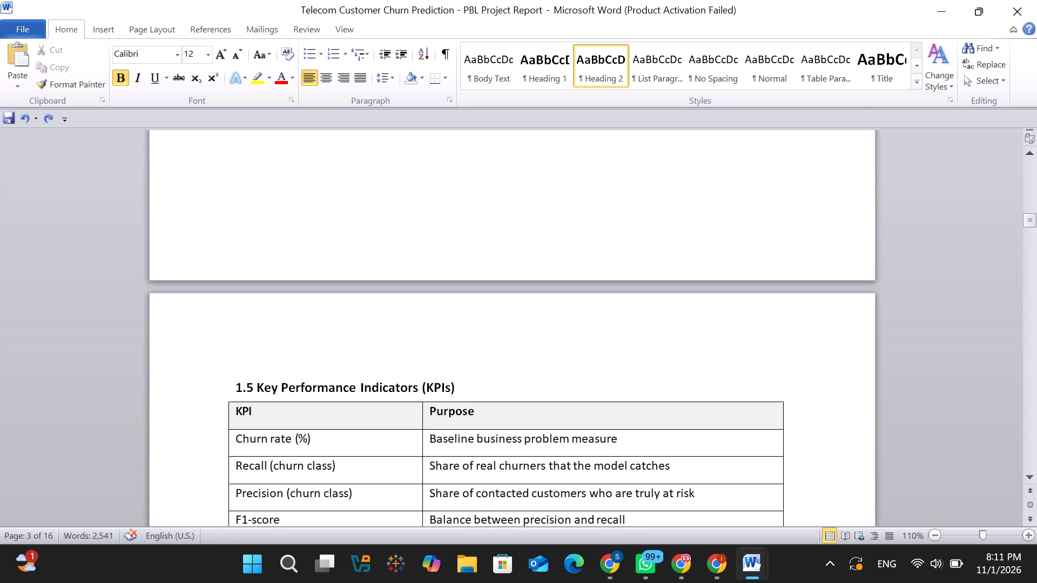
{"action": "scroll", "coordinate": [370, 350], "scroll_direction": "up", "scroll_amount": 4}
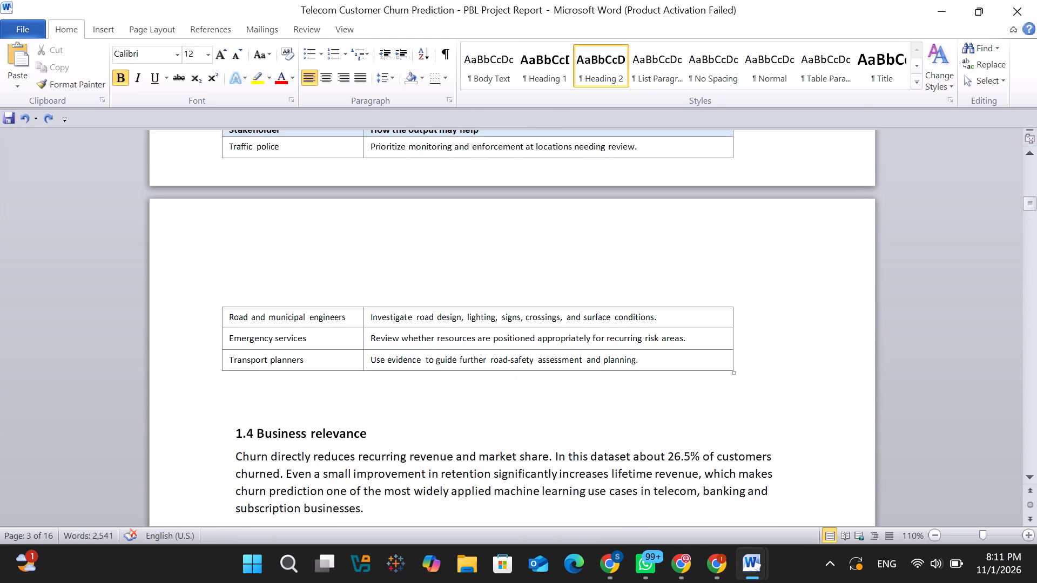
{"action": "scroll", "coordinate": [263, 398], "scroll_direction": "down", "scroll_amount": 1}
{"action": "left_click_drag", "start_coordinate": [368, 399], "coordinate": [251, 341]}
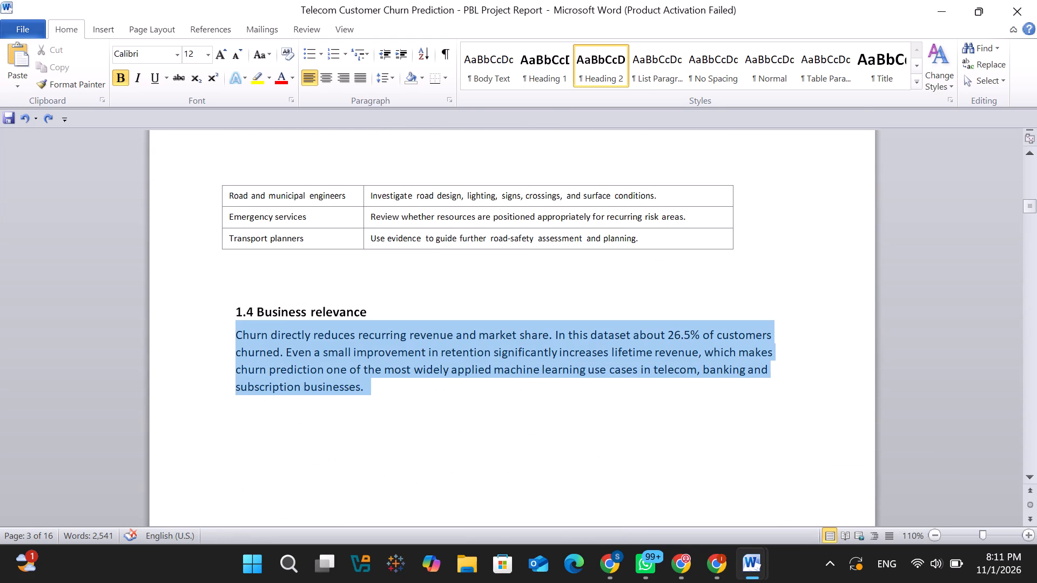
{"action": "left_click_drag", "start_coordinate": [251, 341], "coordinate": [219, 312]}
{"action": "key", "text": "BackSpace"}
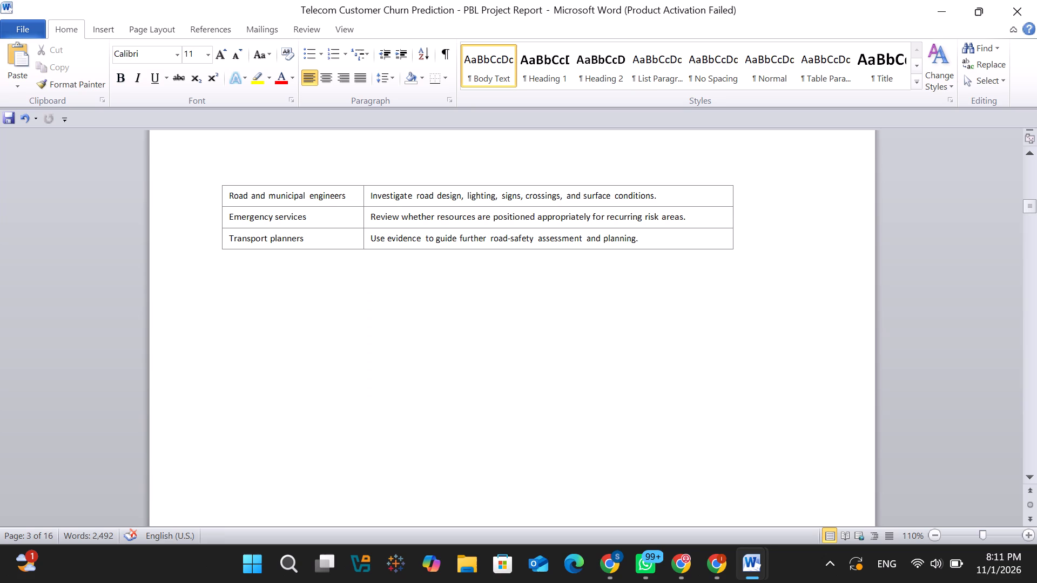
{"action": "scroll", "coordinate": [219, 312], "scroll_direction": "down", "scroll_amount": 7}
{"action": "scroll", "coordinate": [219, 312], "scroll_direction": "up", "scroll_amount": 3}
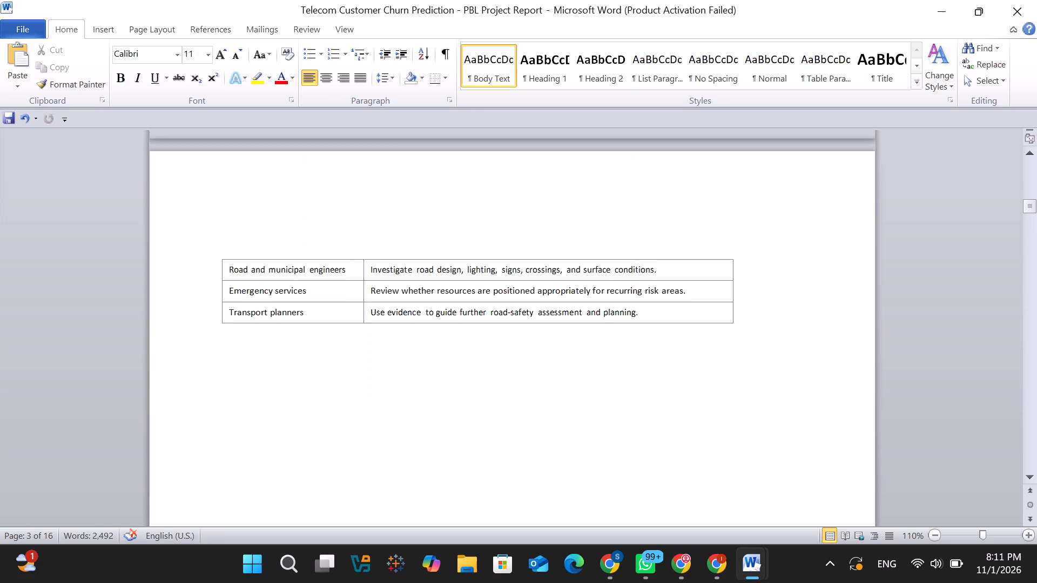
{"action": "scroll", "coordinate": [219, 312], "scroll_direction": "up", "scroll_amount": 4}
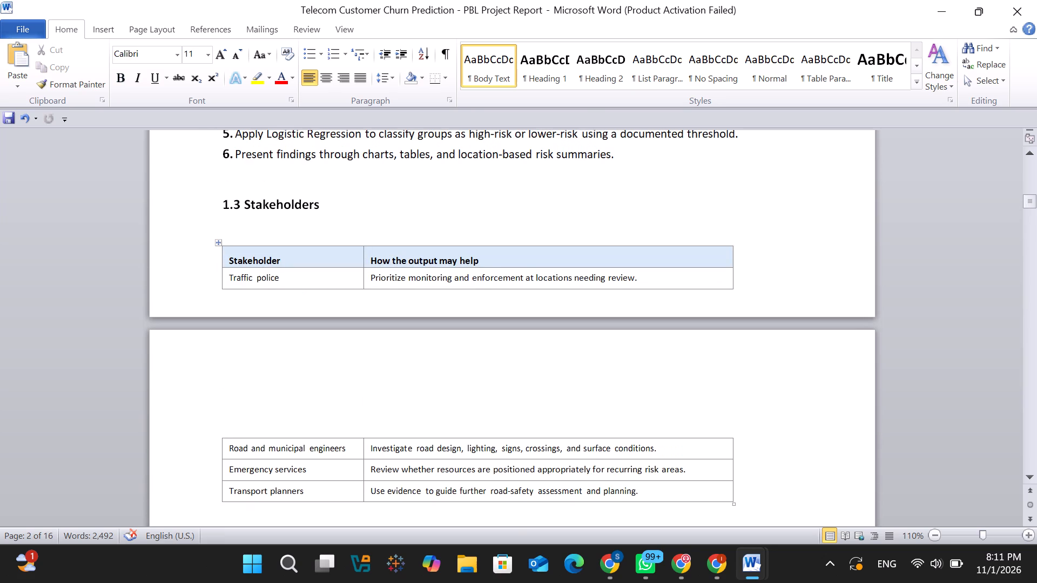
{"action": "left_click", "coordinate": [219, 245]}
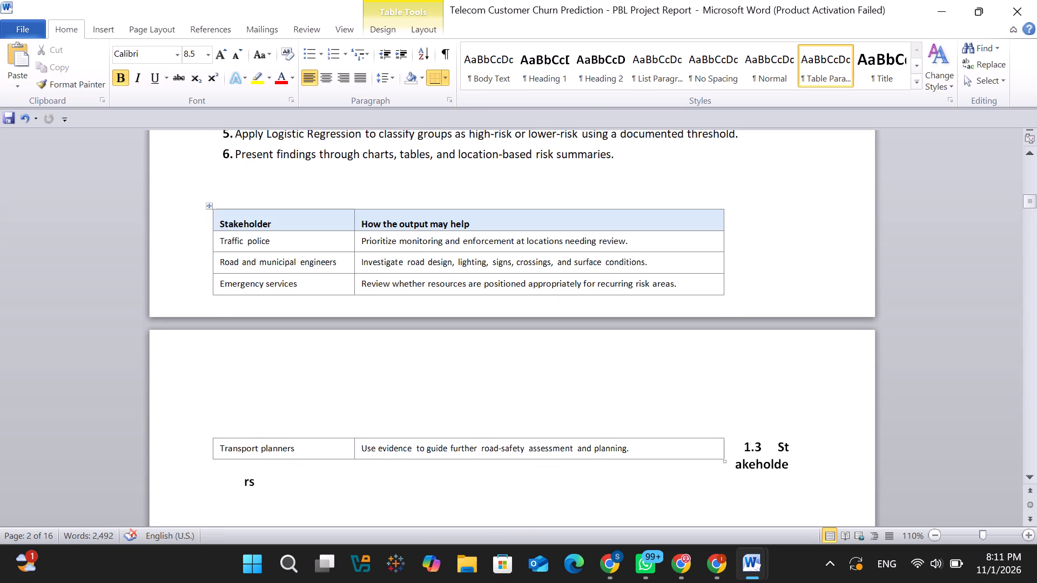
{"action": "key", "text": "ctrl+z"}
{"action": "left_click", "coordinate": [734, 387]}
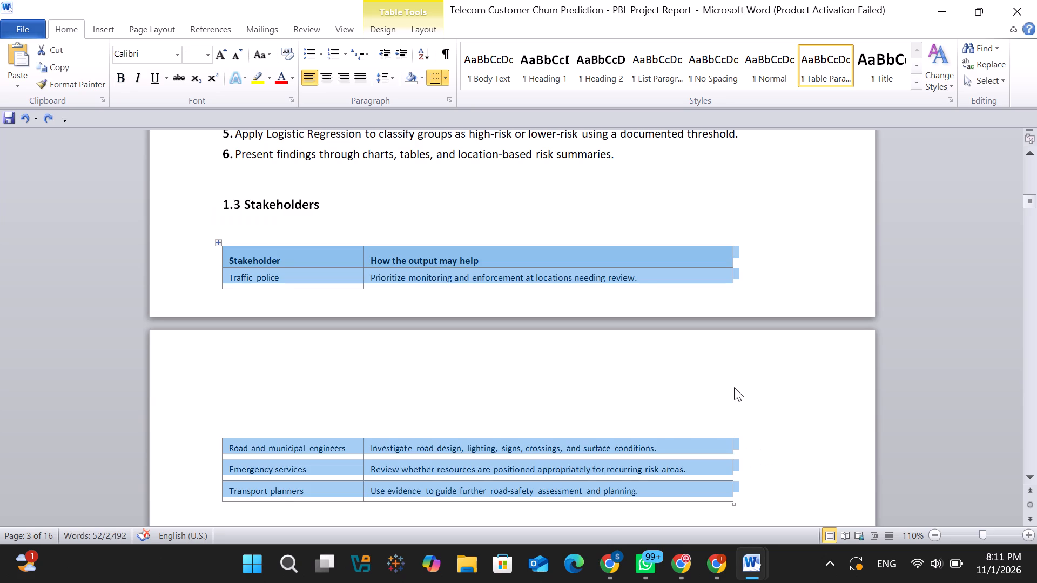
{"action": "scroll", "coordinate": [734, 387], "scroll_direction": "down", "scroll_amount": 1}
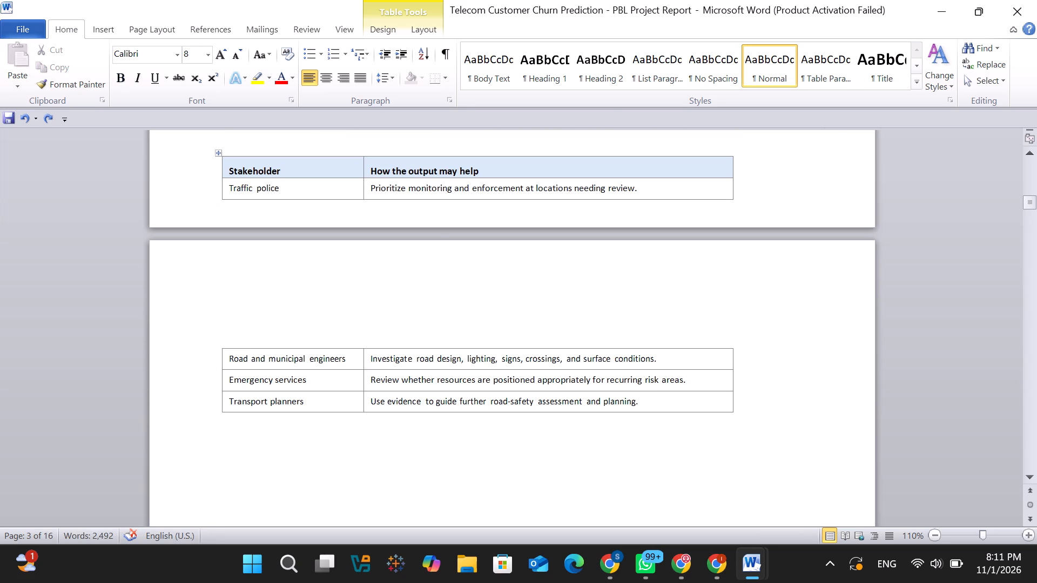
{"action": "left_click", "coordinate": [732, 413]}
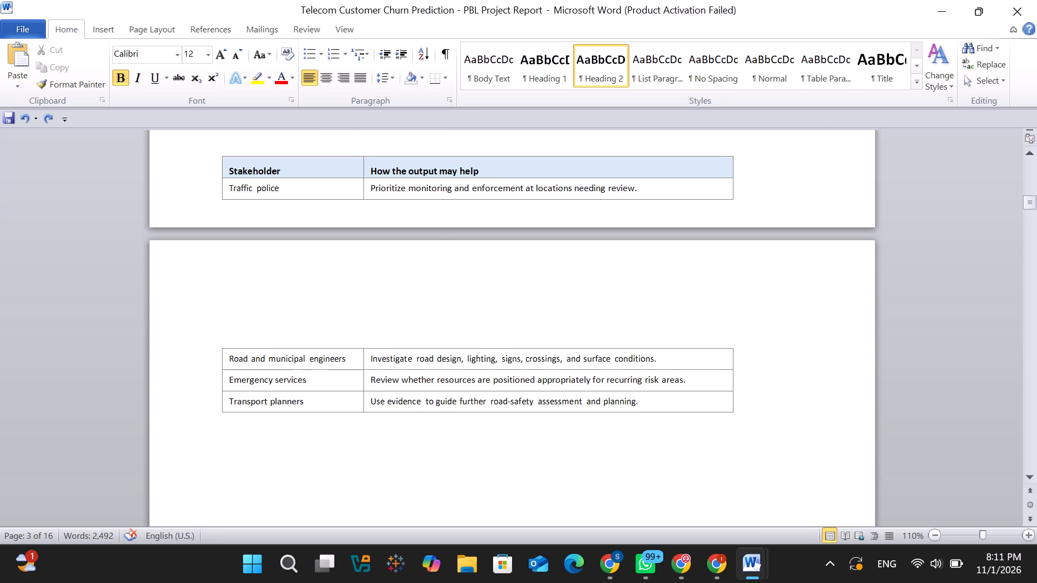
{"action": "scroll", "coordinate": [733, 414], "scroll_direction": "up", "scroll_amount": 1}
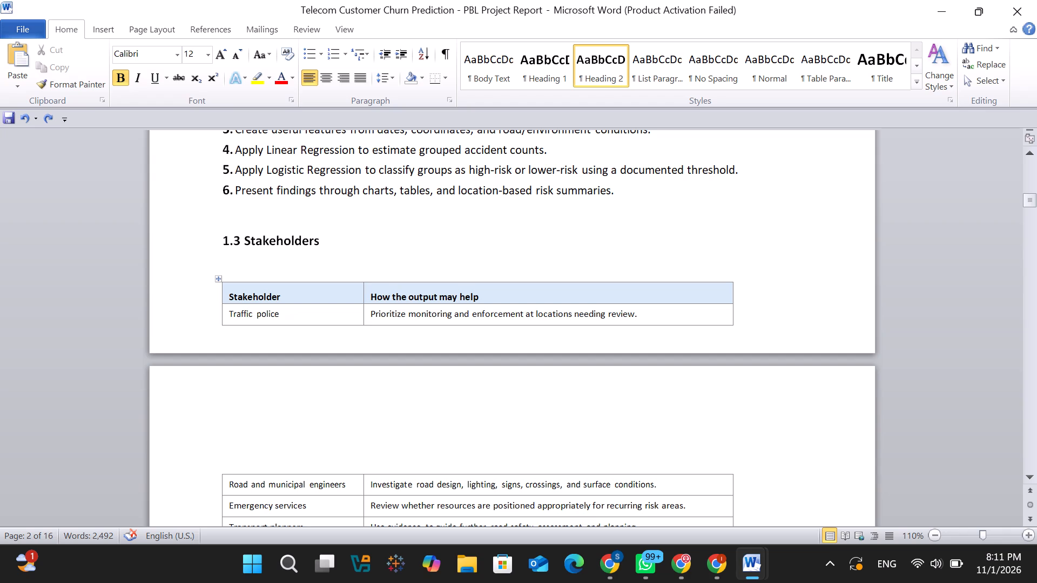
Enlarge the text of the whole stakeholder table under 1.3 Stakeholders to 10 pt.
{"action": "left_click", "coordinate": [217, 279]}
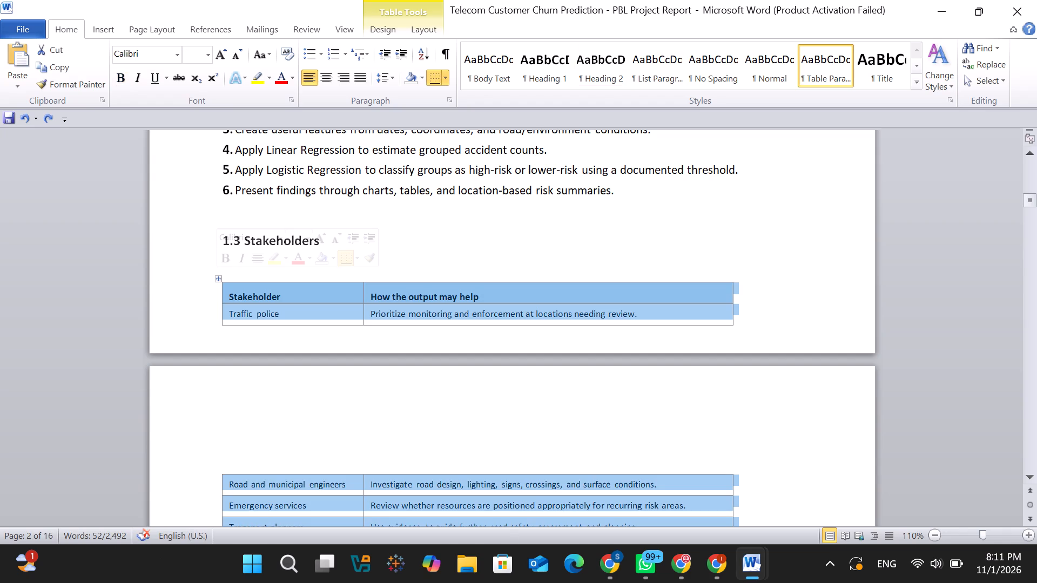
{"action": "left_click", "coordinate": [321, 230]}
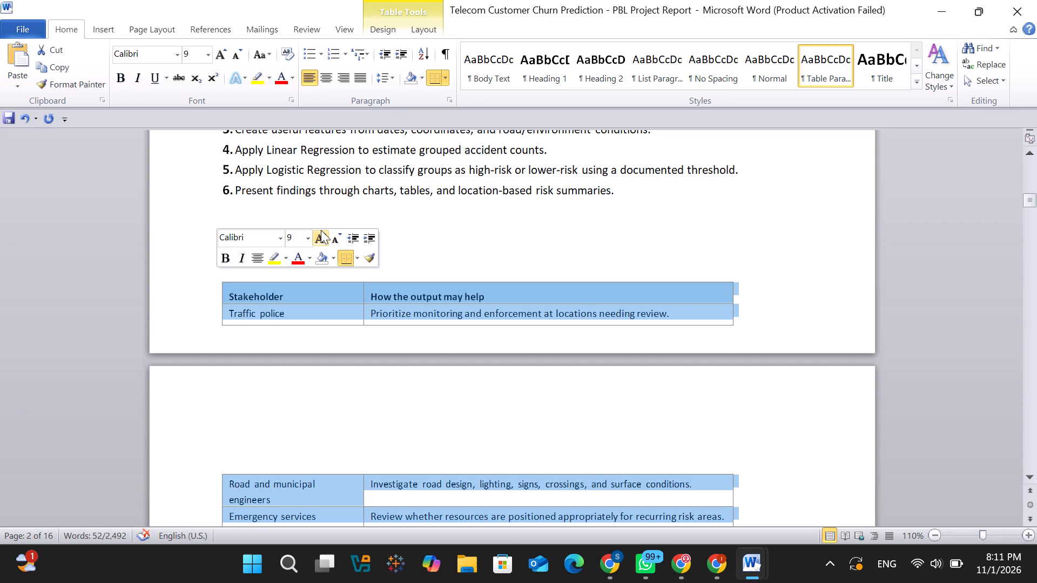
{"action": "left_click", "coordinate": [321, 230]}
{"action": "left_click", "coordinate": [597, 291]}
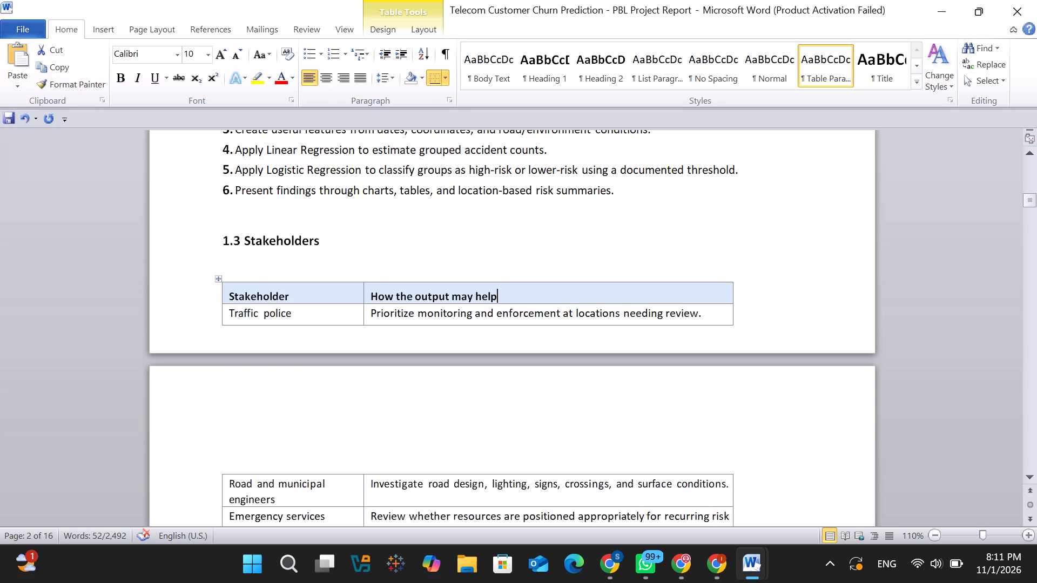
Remove the 1.4 numbering from the Key Performance Indicators (KPIs) heading.
{"action": "scroll", "coordinate": [597, 291], "scroll_direction": "down", "scroll_amount": 1}
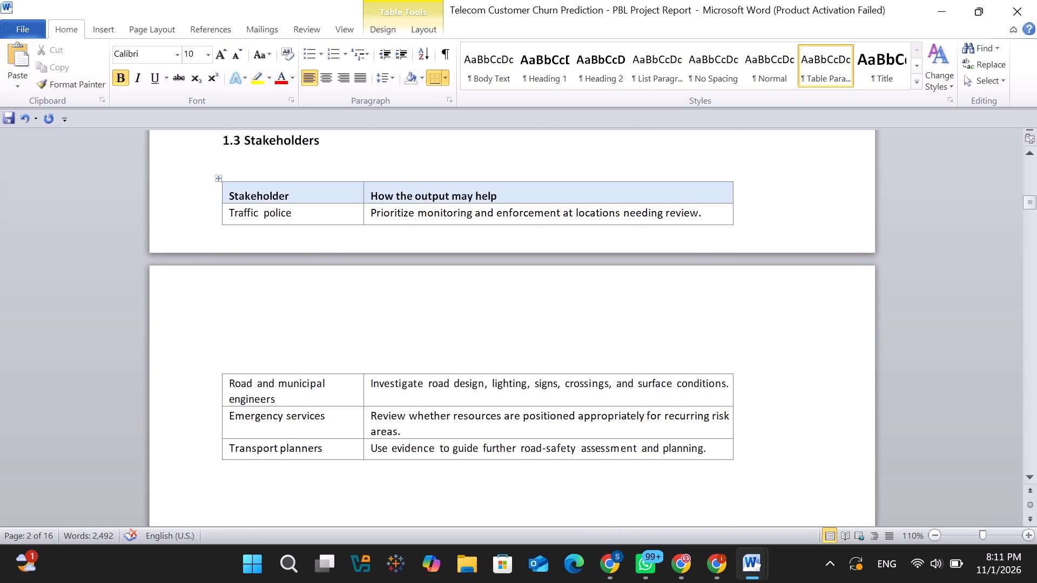
{"action": "scroll", "coordinate": [597, 291], "scroll_direction": "down", "scroll_amount": 1}
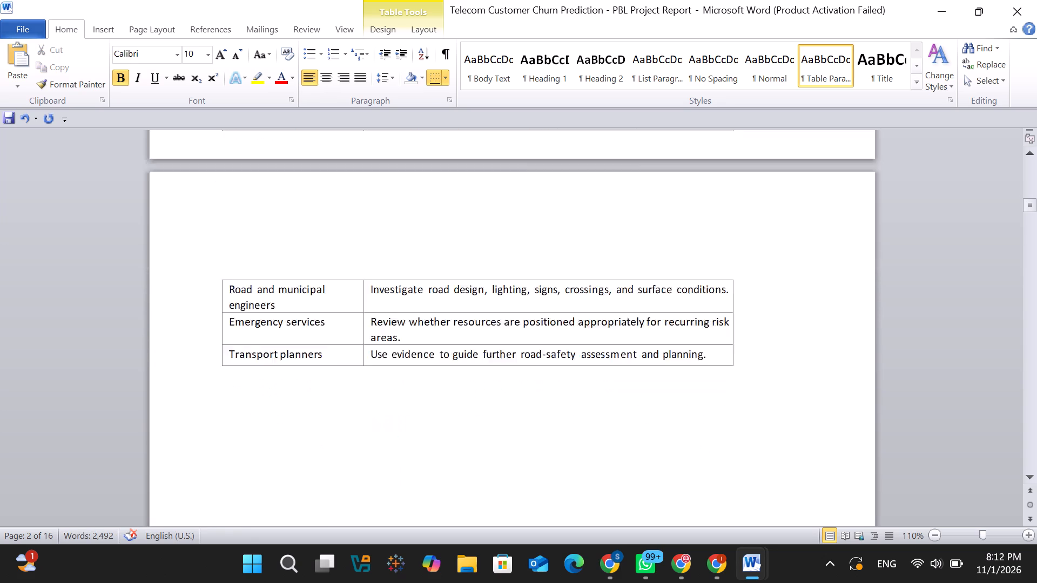
{"action": "scroll", "coordinate": [597, 291], "scroll_direction": "down", "scroll_amount": 9}
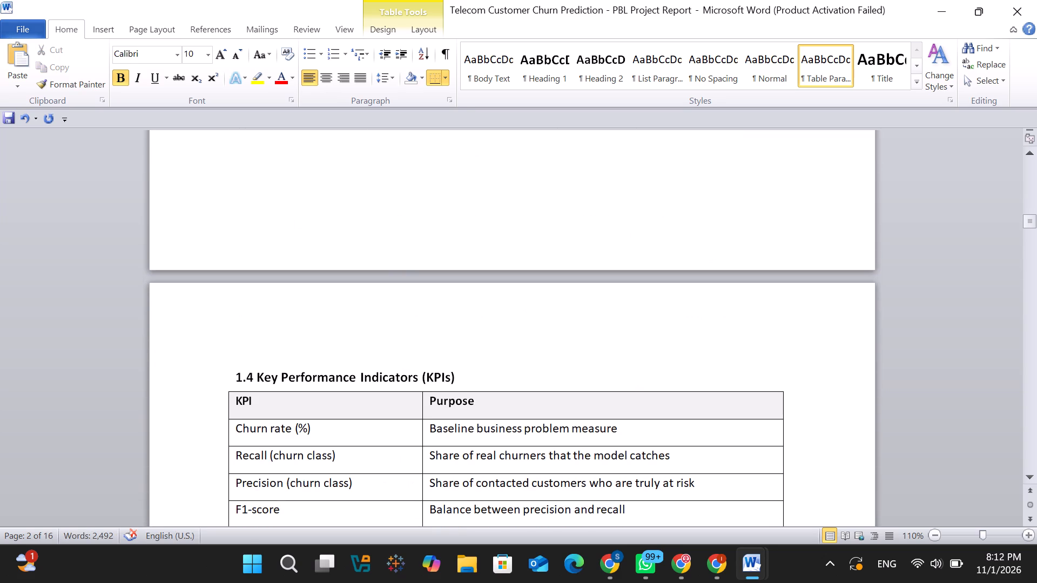
{"action": "left_click", "coordinate": [225, 340]}
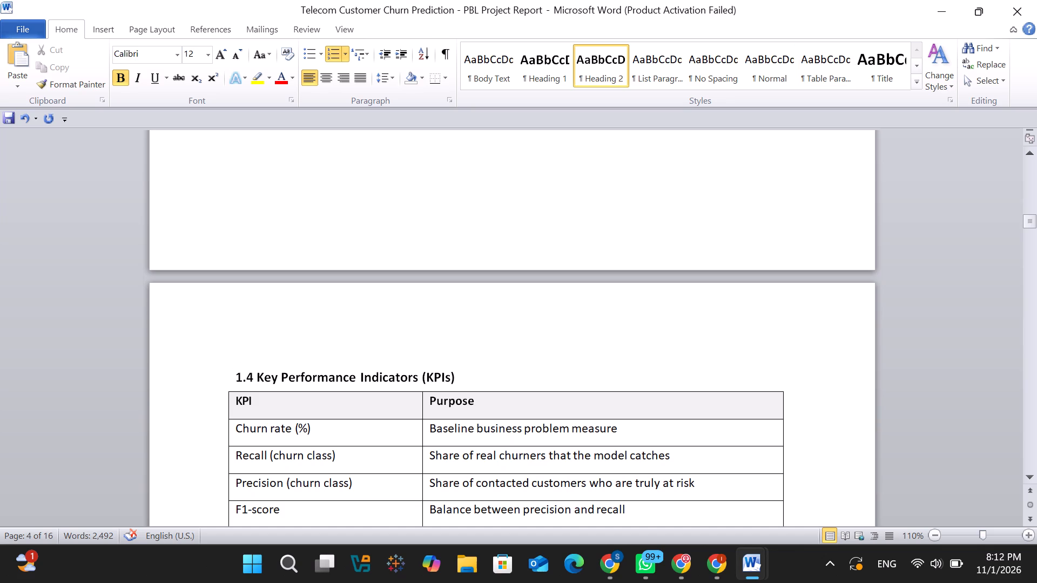
{"action": "key", "text": "Left"}
{"action": "key", "text": "BackSpace"}
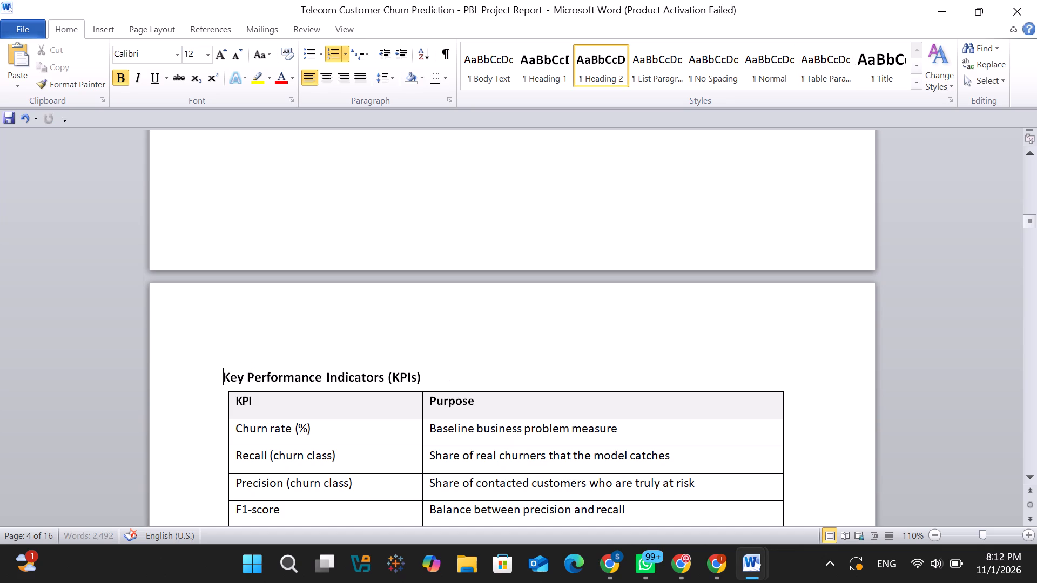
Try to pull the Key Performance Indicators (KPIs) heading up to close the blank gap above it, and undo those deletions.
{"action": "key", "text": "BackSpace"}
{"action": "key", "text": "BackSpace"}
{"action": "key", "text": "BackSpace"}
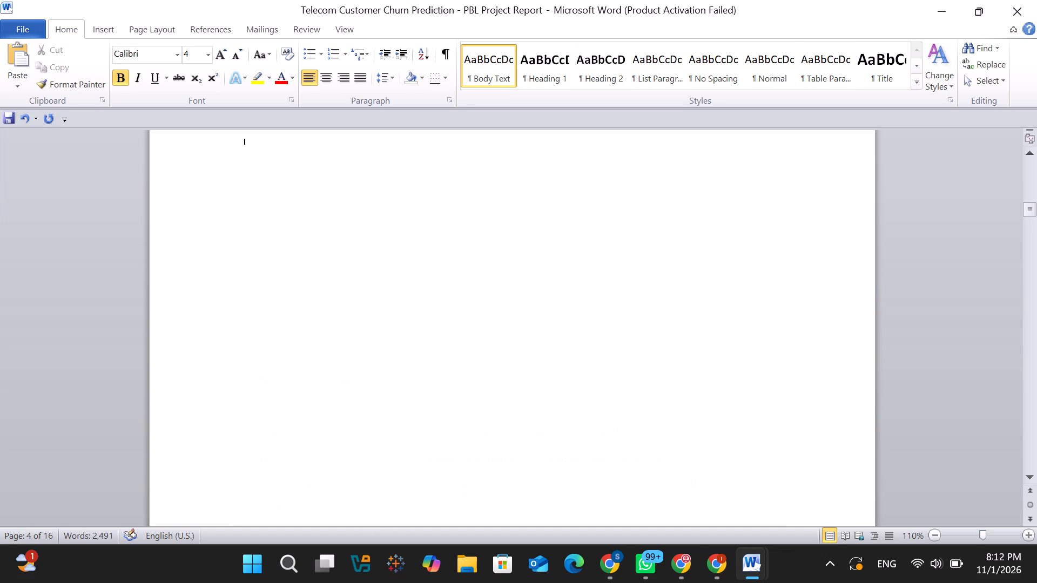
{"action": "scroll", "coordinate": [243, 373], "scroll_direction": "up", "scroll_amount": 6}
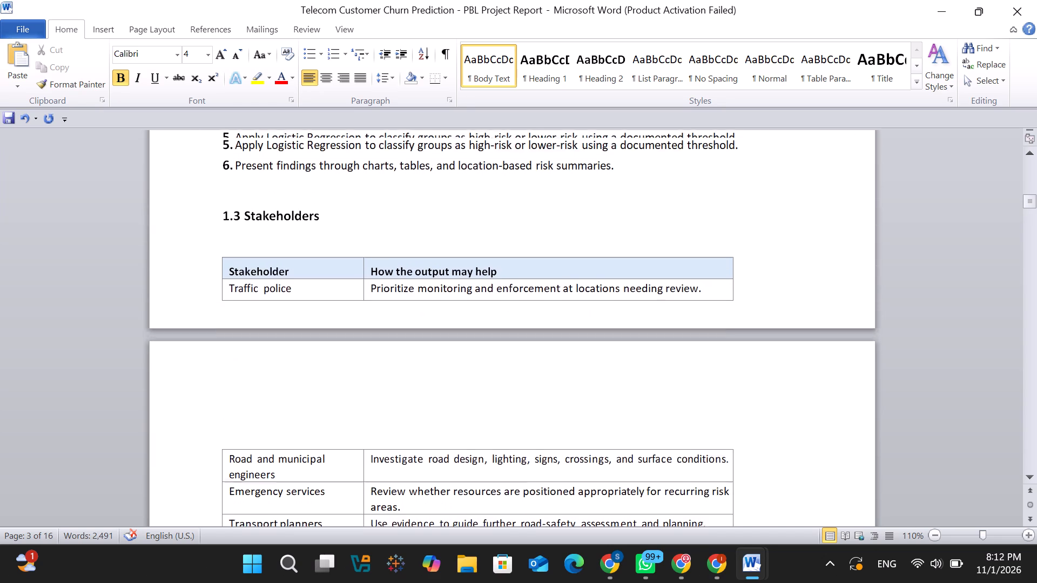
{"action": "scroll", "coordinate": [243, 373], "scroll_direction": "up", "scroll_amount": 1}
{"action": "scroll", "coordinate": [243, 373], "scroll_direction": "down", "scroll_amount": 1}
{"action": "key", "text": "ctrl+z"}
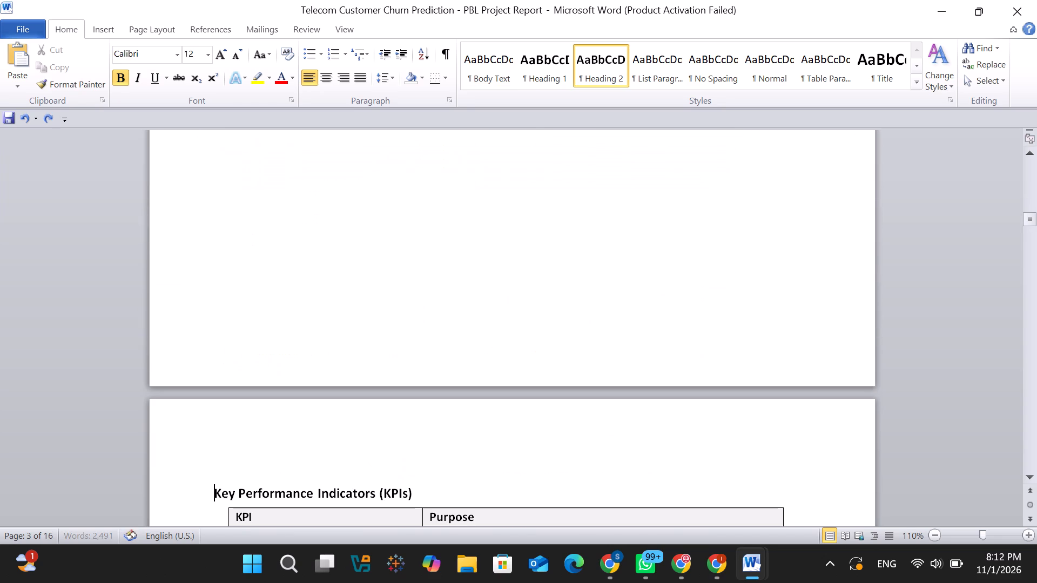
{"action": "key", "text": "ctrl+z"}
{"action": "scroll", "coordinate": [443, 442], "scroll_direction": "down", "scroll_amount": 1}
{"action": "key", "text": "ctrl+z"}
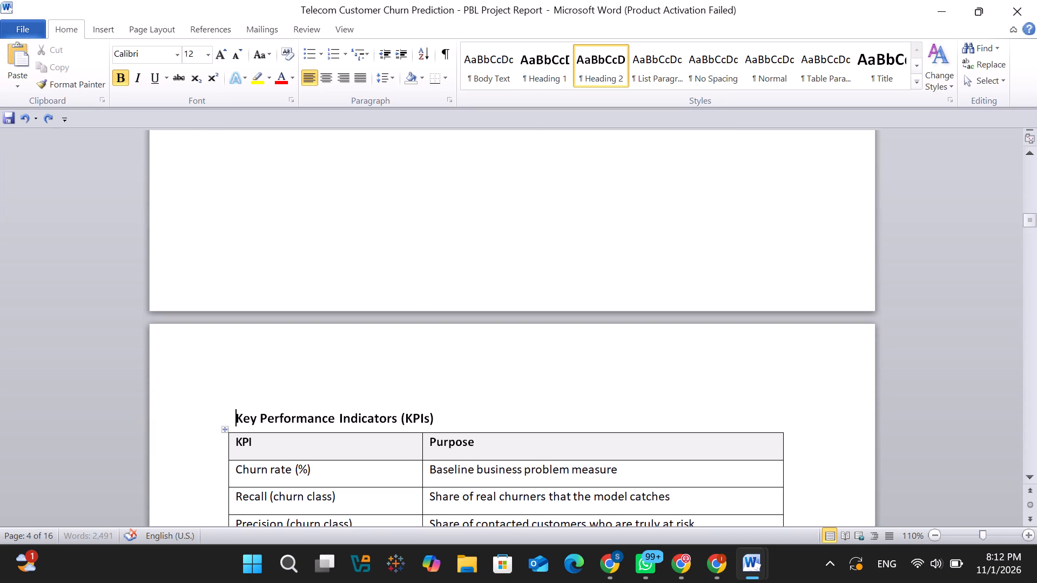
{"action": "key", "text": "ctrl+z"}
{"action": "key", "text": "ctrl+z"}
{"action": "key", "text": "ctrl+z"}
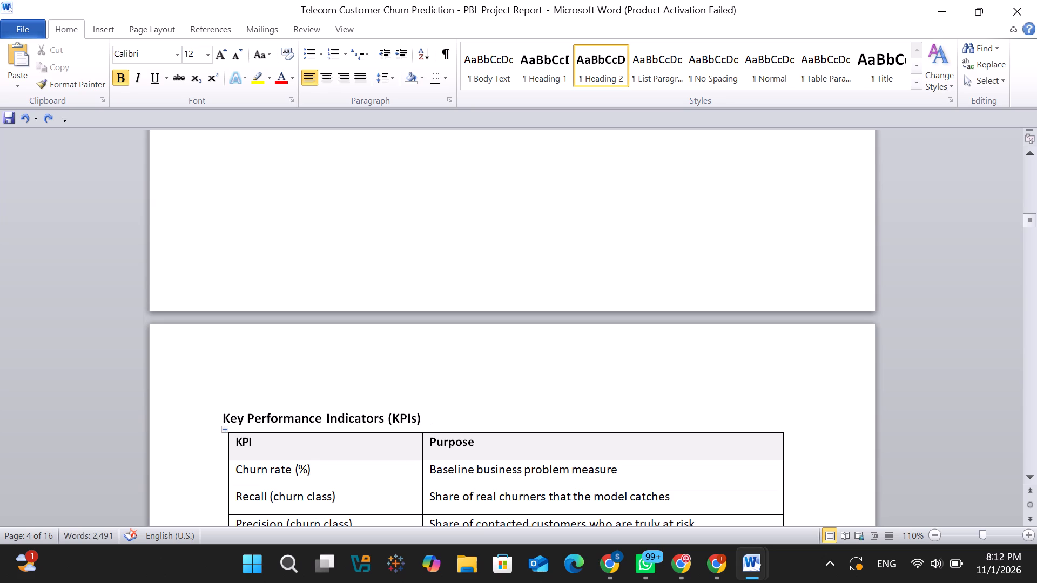
Try to close the blank gap above the Key Performance Indicators (KPIs) heading by deleting backwards from the start of the heading.
{"action": "scroll", "coordinate": [413, 416], "scroll_direction": "up", "scroll_amount": 11}
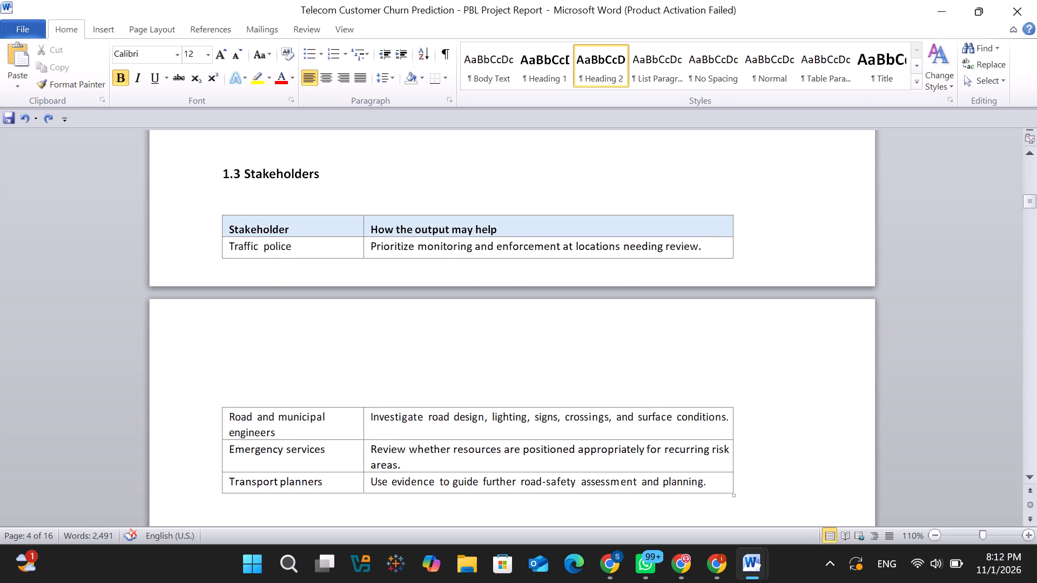
{"action": "scroll", "coordinate": [413, 416], "scroll_direction": "down", "scroll_amount": 10}
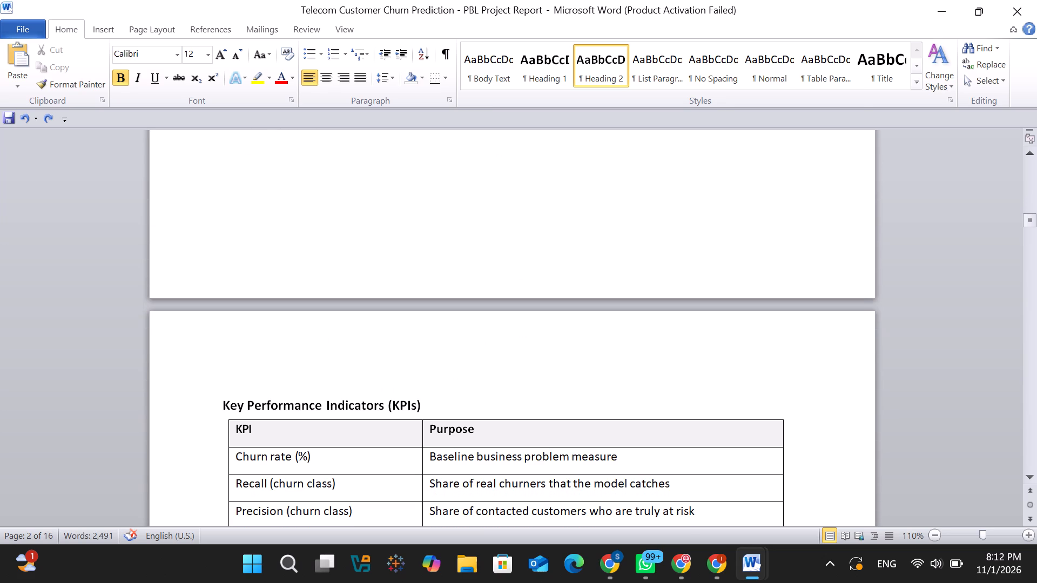
{"action": "left_click", "coordinate": [270, 370]}
{"action": "left_click", "coordinate": [270, 370]}
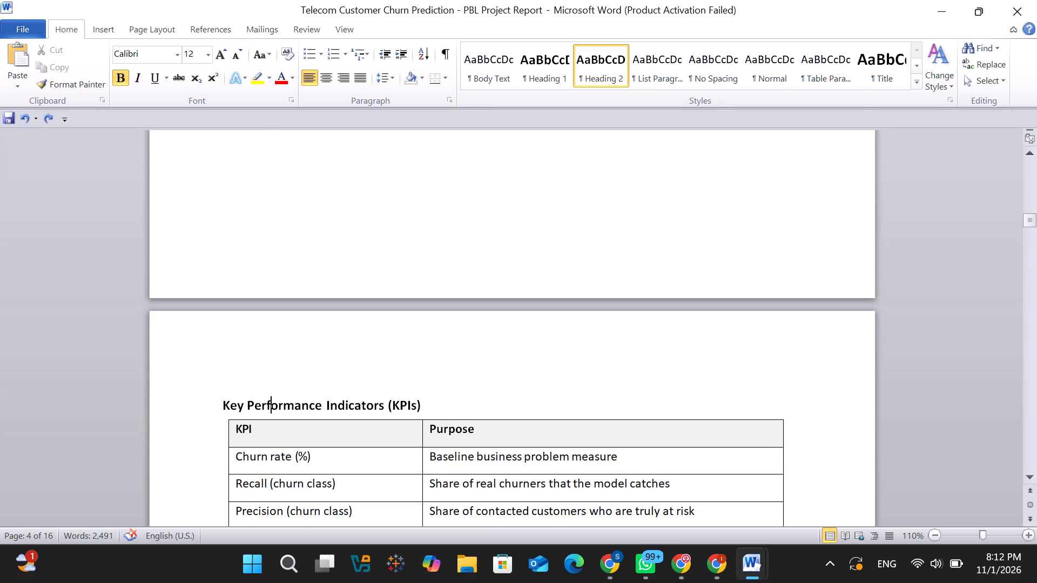
{"action": "left_click", "coordinate": [214, 191]}
{"action": "scroll", "coordinate": [464, 328], "scroll_direction": "up", "scroll_amount": 2}
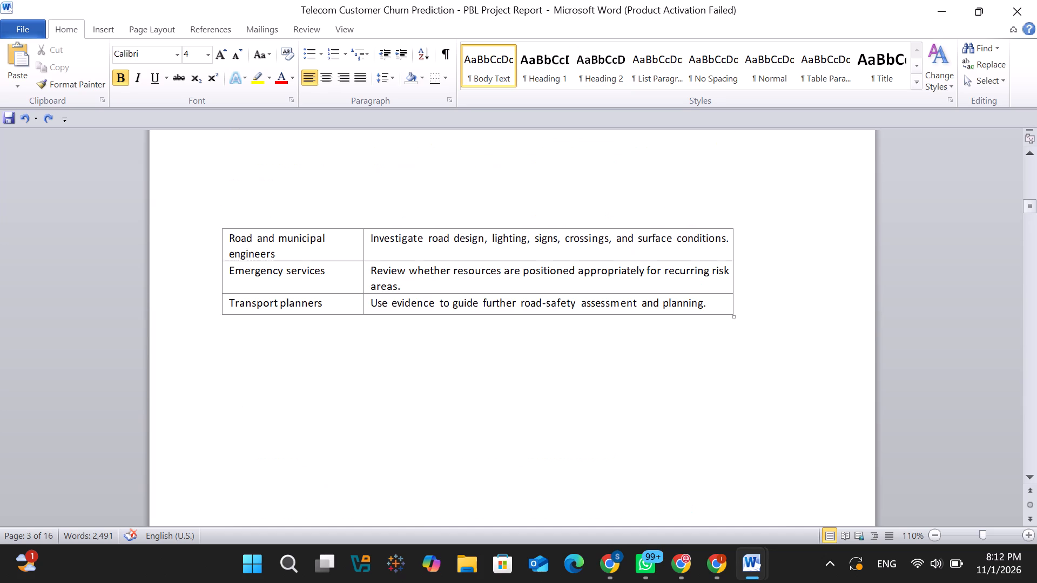
{"action": "scroll", "coordinate": [464, 328], "scroll_direction": "down", "scroll_amount": 9}
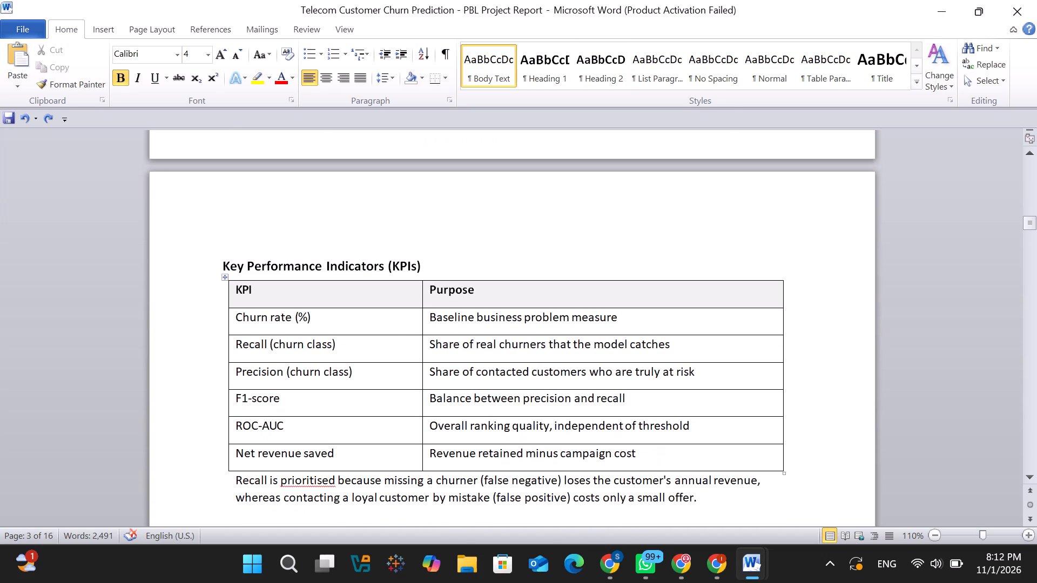
{"action": "left_click", "coordinate": [214, 259]}
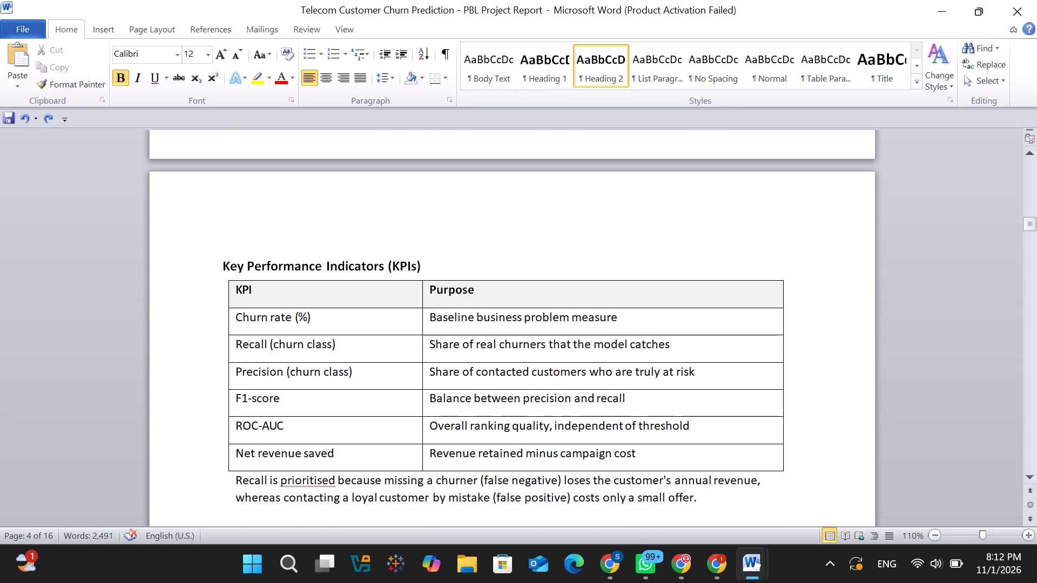
{"action": "key", "text": "BackSpace"}
{"action": "key", "text": "BackSpace"}
{"action": "key", "text": "BackSpace"}
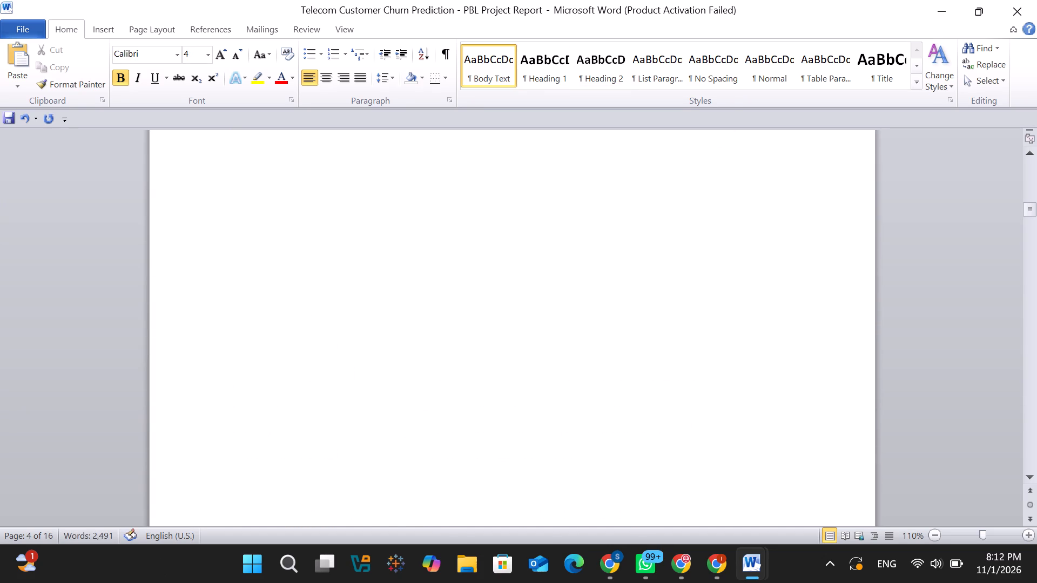
{"action": "scroll", "coordinate": [214, 259], "scroll_direction": "up", "scroll_amount": 2}
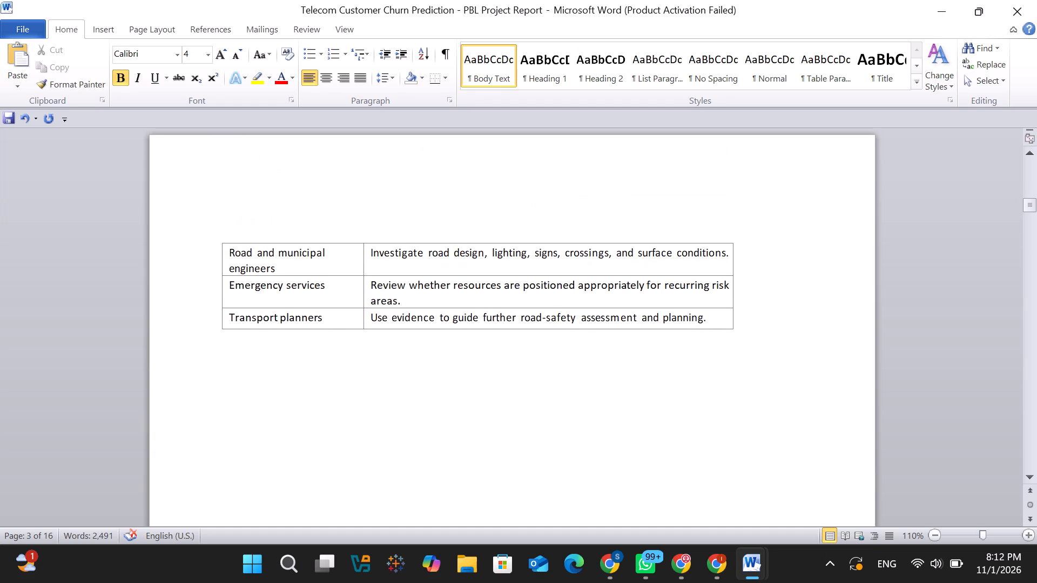
{"action": "key", "text": "BackSpace"}
{"action": "key", "text": "BackSpace"}
{"action": "key", "text": "BackSpace"}
{"action": "scroll", "coordinate": [214, 259], "scroll_direction": "up", "scroll_amount": 8}
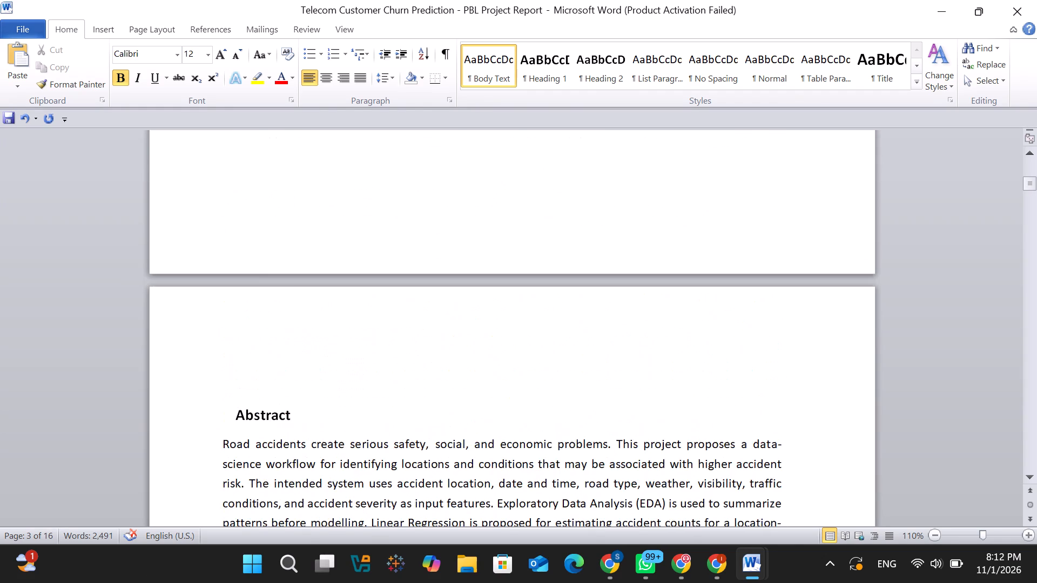
{"action": "scroll", "coordinate": [214, 259], "scroll_direction": "down", "scroll_amount": 14}
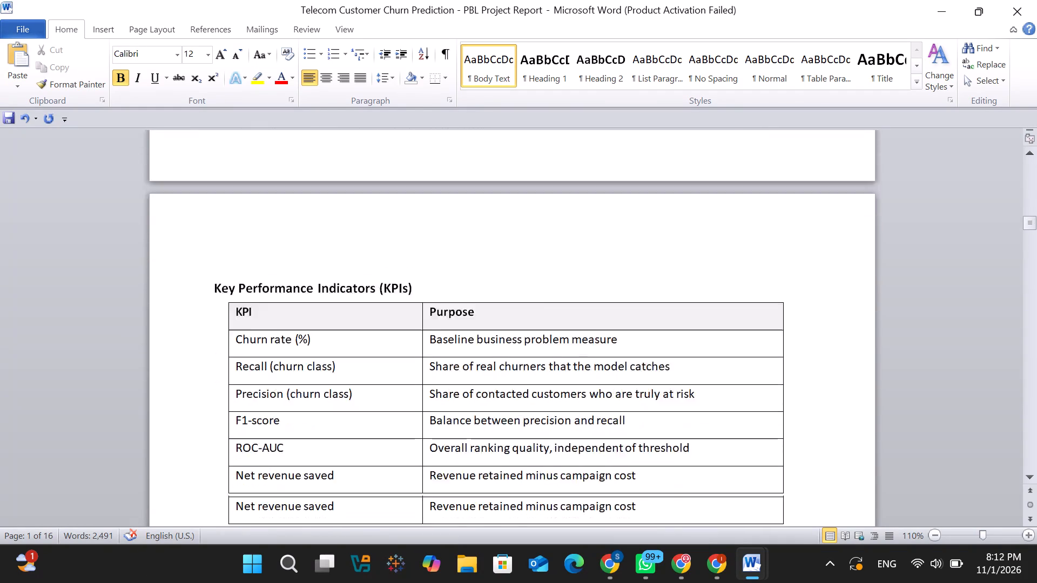
{"action": "scroll", "coordinate": [214, 259], "scroll_direction": "down", "scroll_amount": 3}
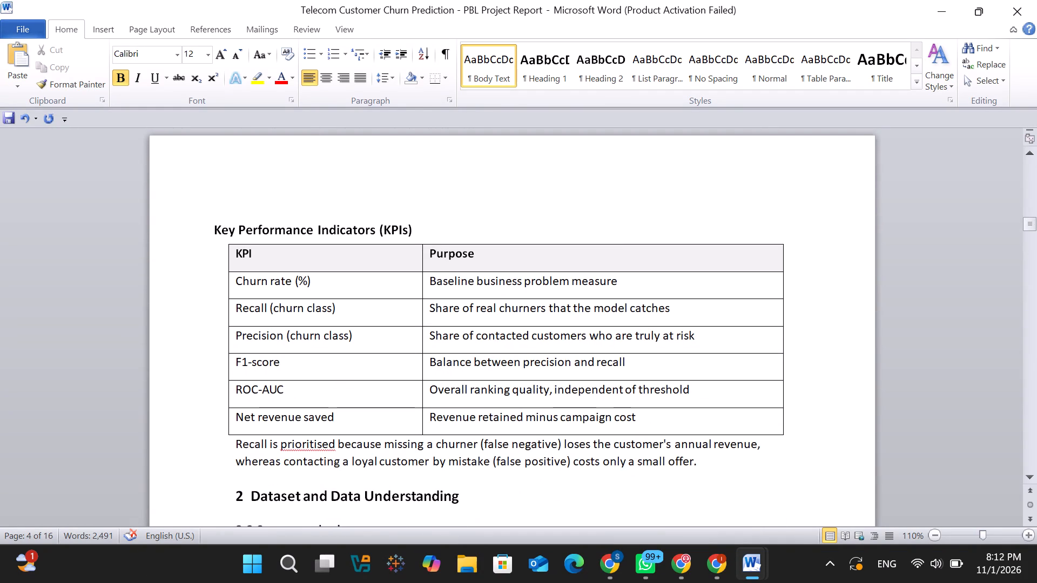
{"action": "left_click", "coordinate": [214, 231]}
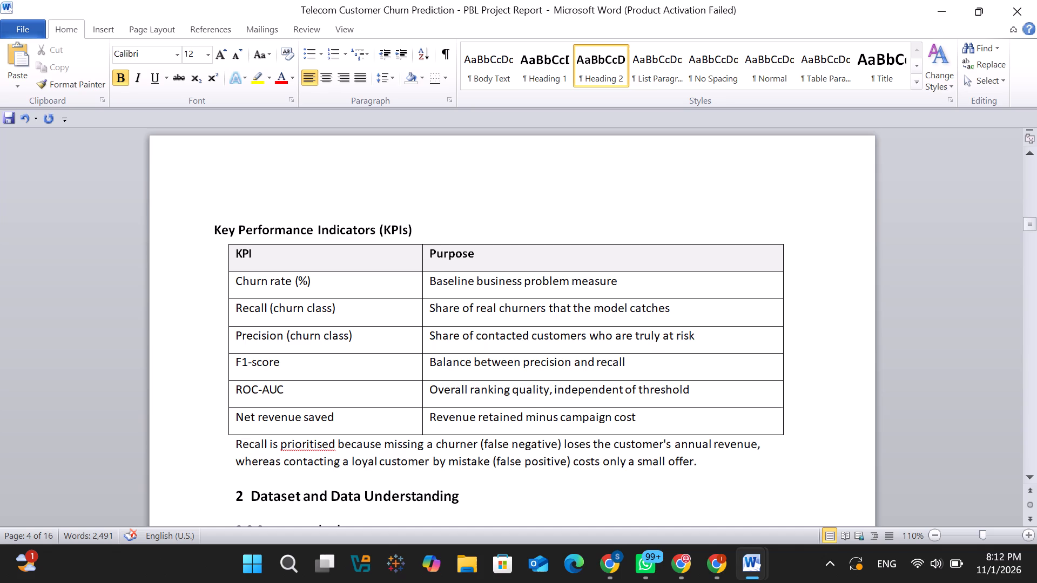
Insert five blank lines after the sixth objective to move 1.3 Stakeholders and its whole table onto the following page.
{"action": "scroll", "coordinate": [214, 231], "scroll_direction": "up", "scroll_amount": 7}
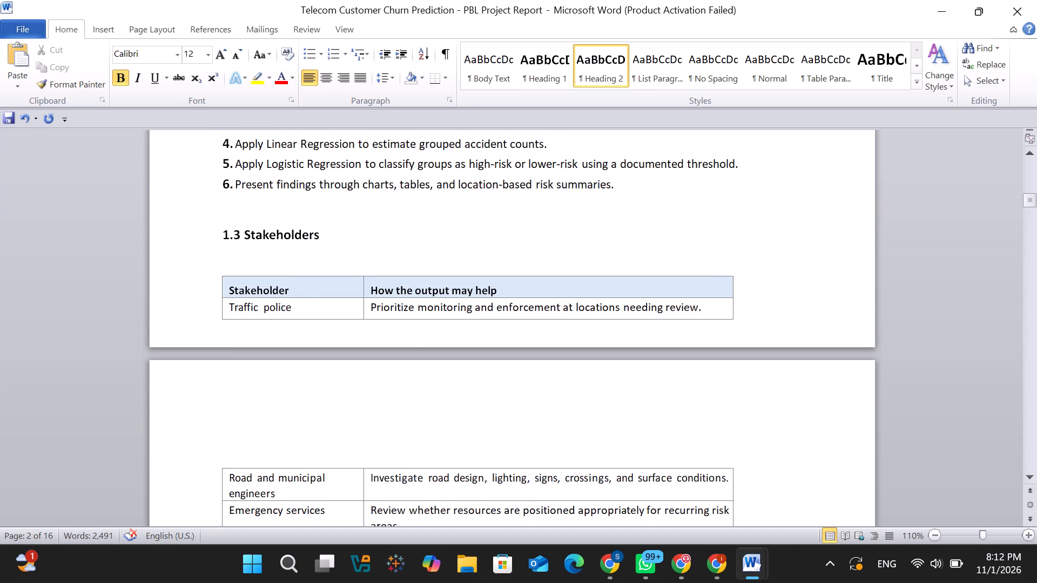
{"action": "scroll", "coordinate": [214, 231], "scroll_direction": "up", "scroll_amount": 6}
{"action": "scroll", "coordinate": [214, 231], "scroll_direction": "down", "scroll_amount": 3}
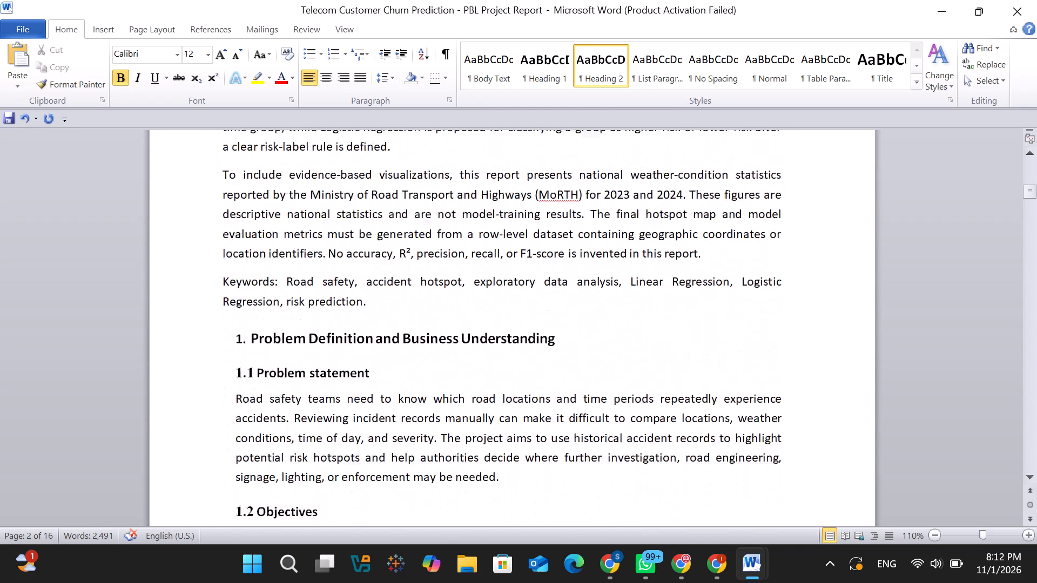
{"action": "scroll", "coordinate": [214, 231], "scroll_direction": "down", "scroll_amount": 3}
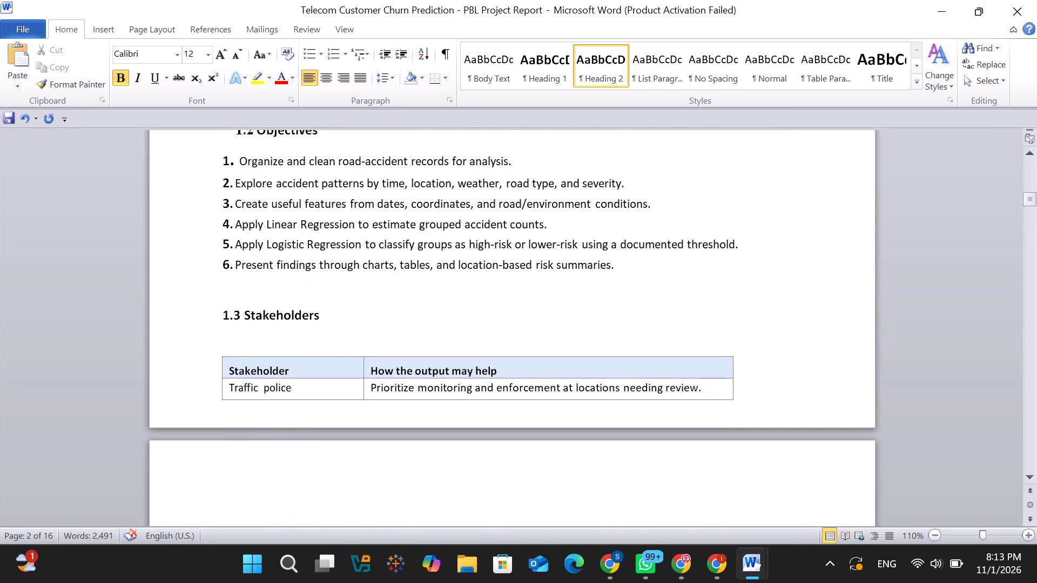
{"action": "left_click", "coordinate": [219, 310]}
{"action": "left_click", "coordinate": [255, 275]}
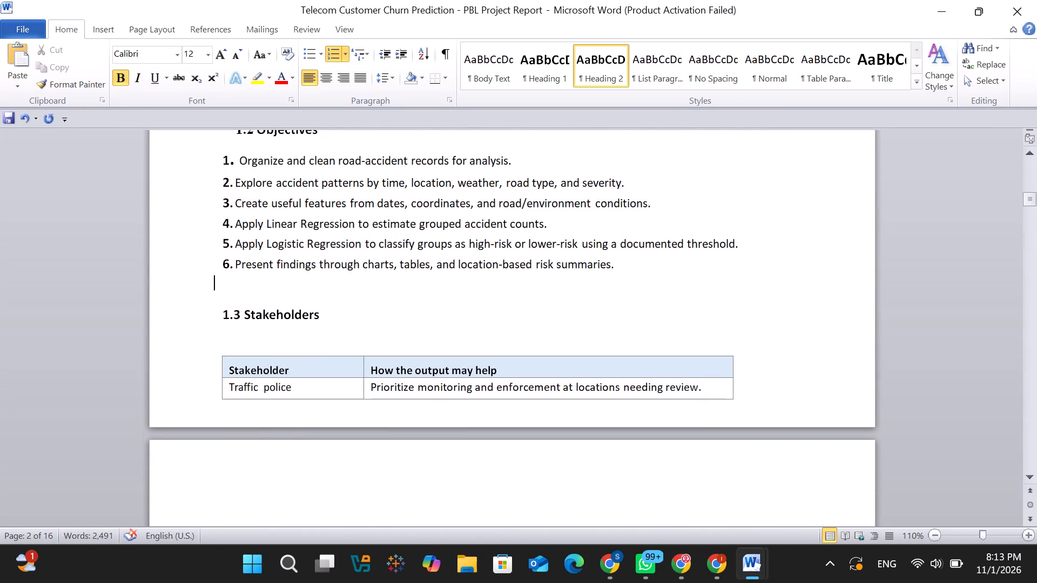
{"action": "key", "text": "Return"}
{"action": "key", "text": "Return"}
{"action": "key", "text": "Return"}
{"action": "key", "text": "Return"}
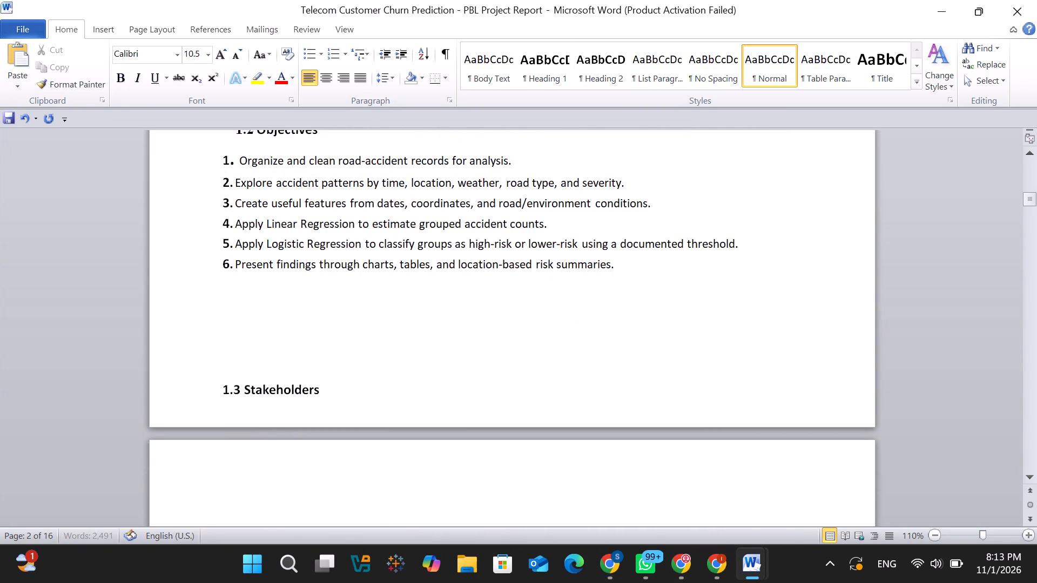
{"action": "key", "text": "Return"}
{"action": "scroll", "coordinate": [255, 275], "scroll_direction": "down", "scroll_amount": 5}
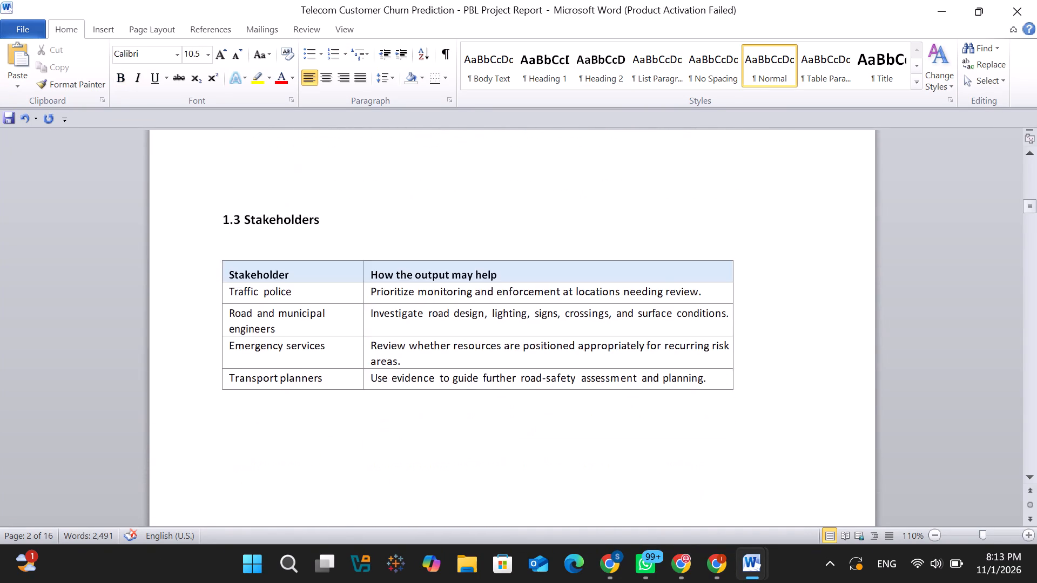
Copy the Key Performance Indicators (KPIs) heading below the stakeholder table, numbered 1.4, with blank lines around it.
{"action": "scroll", "coordinate": [255, 275], "scroll_direction": "down", "scroll_amount": 10}
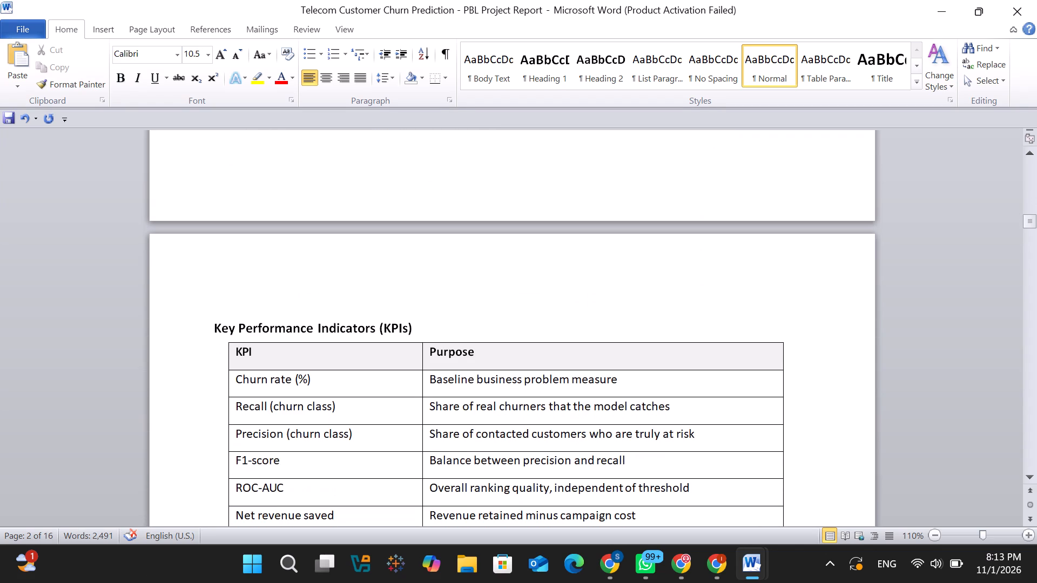
{"action": "left_click", "coordinate": [381, 349]}
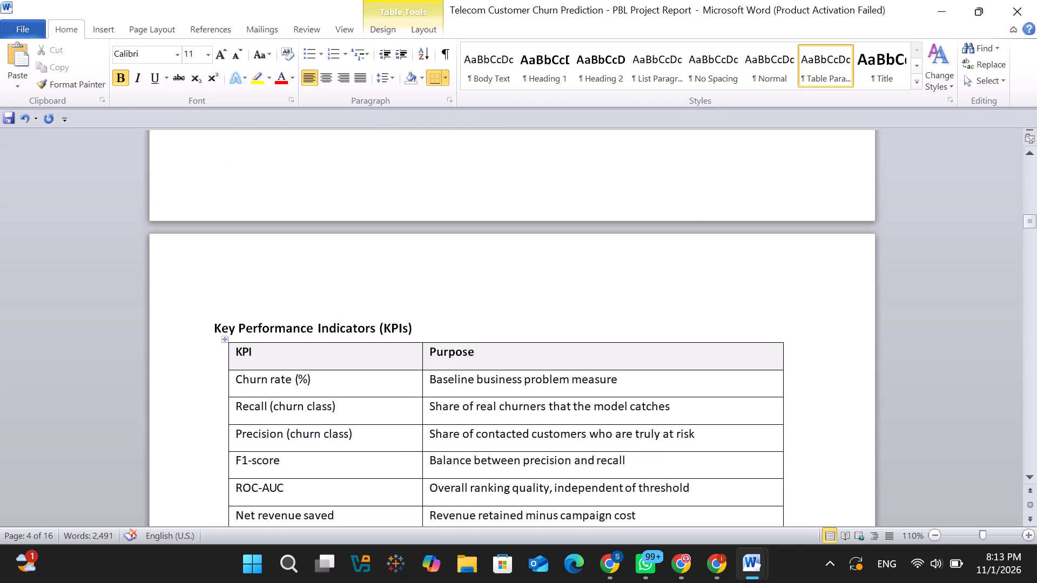
{"action": "left_click_drag", "start_coordinate": [412, 321], "coordinate": [216, 323]}
{"action": "key", "text": "ctrl+c"}
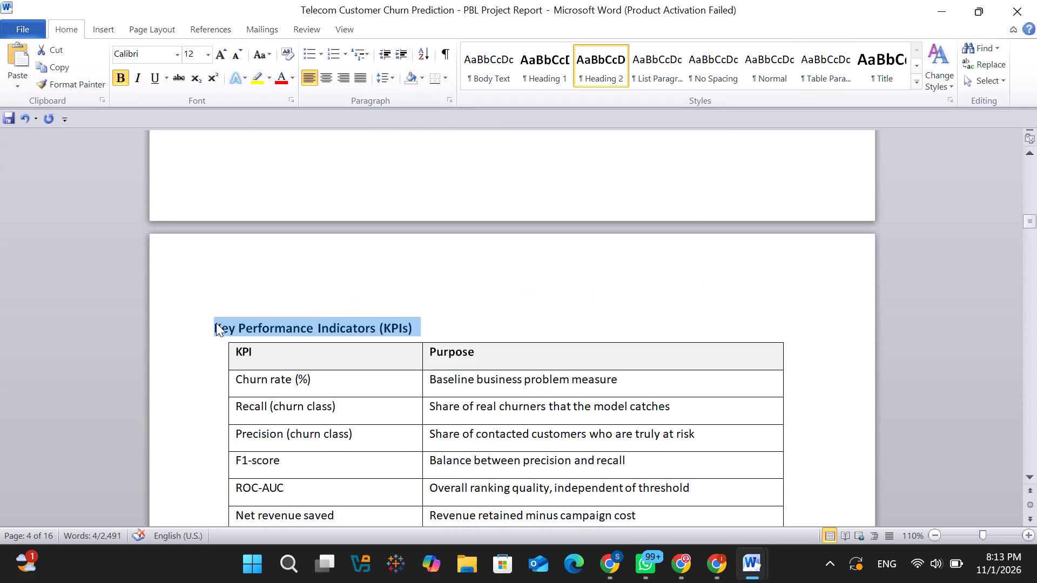
{"action": "scroll", "coordinate": [378, 314], "scroll_direction": "up", "scroll_amount": 7}
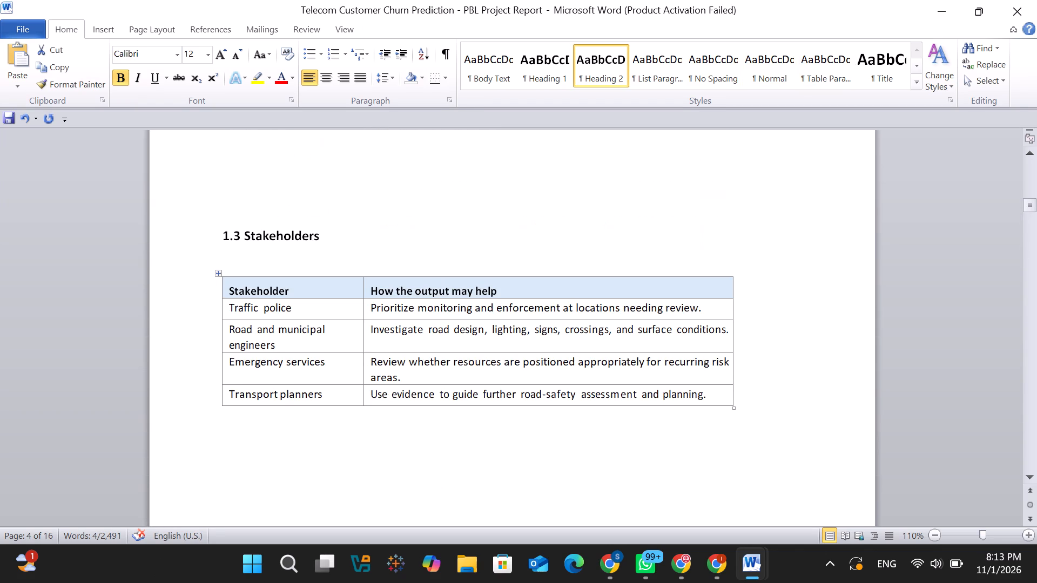
{"action": "left_click", "coordinate": [248, 436]}
{"action": "key", "text": "Return"}
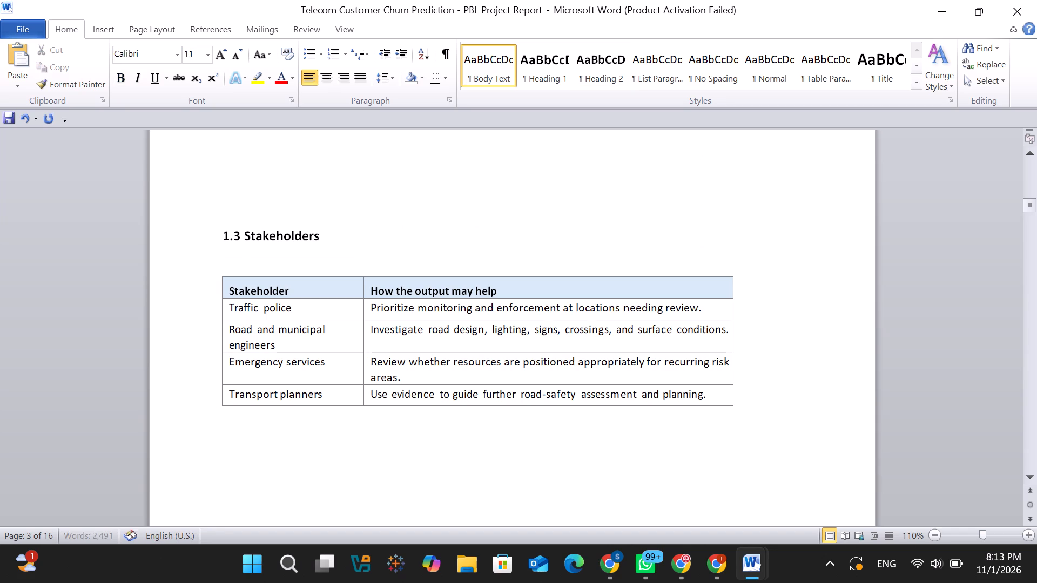
{"action": "key", "text": "Return"}
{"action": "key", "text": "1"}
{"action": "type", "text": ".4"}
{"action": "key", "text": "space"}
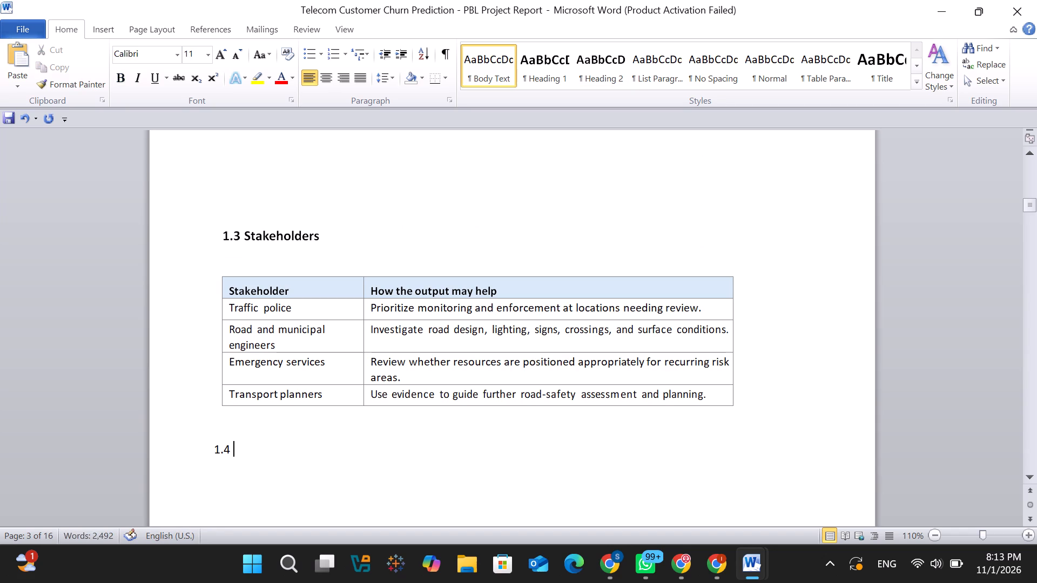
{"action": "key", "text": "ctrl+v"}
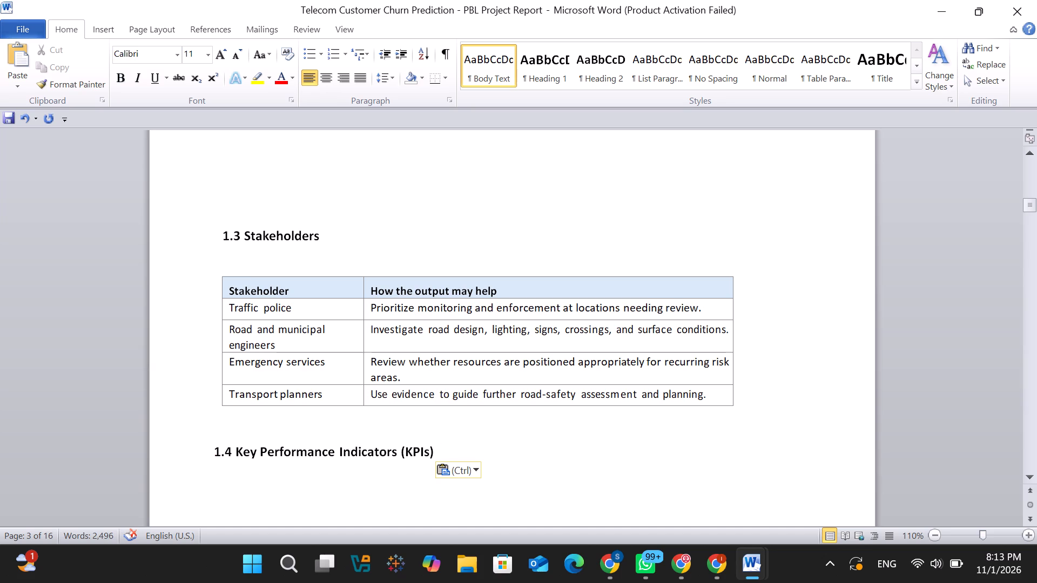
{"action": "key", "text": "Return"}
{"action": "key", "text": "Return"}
Copy the whole KPI and Purpose table and paste it under the new 1.4 Key Performance Indicators (KPIs) heading.
{"action": "scroll", "coordinate": [573, 428], "scroll_direction": "down", "scroll_amount": 3}
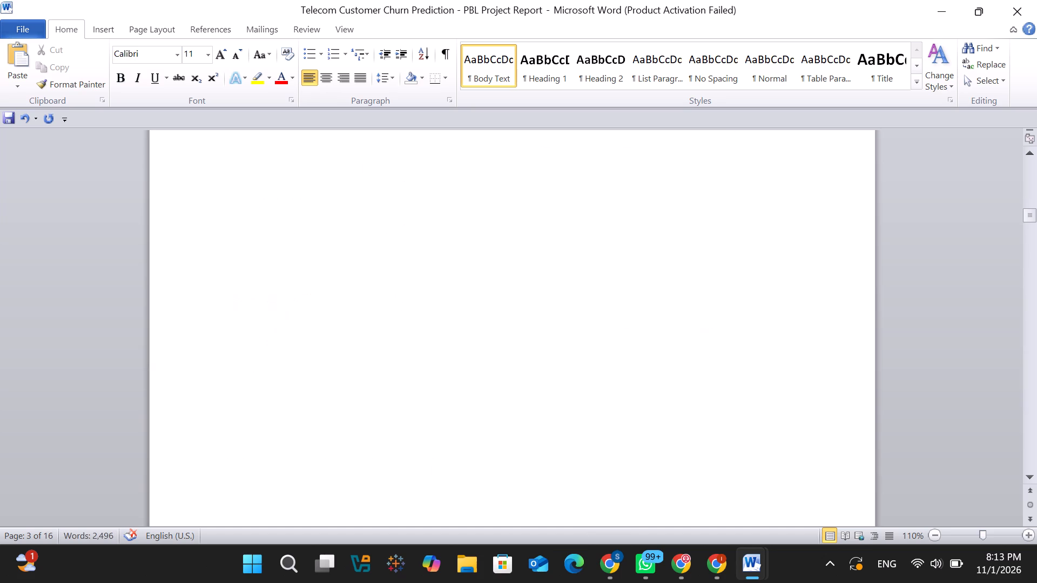
{"action": "scroll", "coordinate": [573, 428], "scroll_direction": "down", "scroll_amount": 4}
{"action": "left_click", "coordinate": [550, 429]}
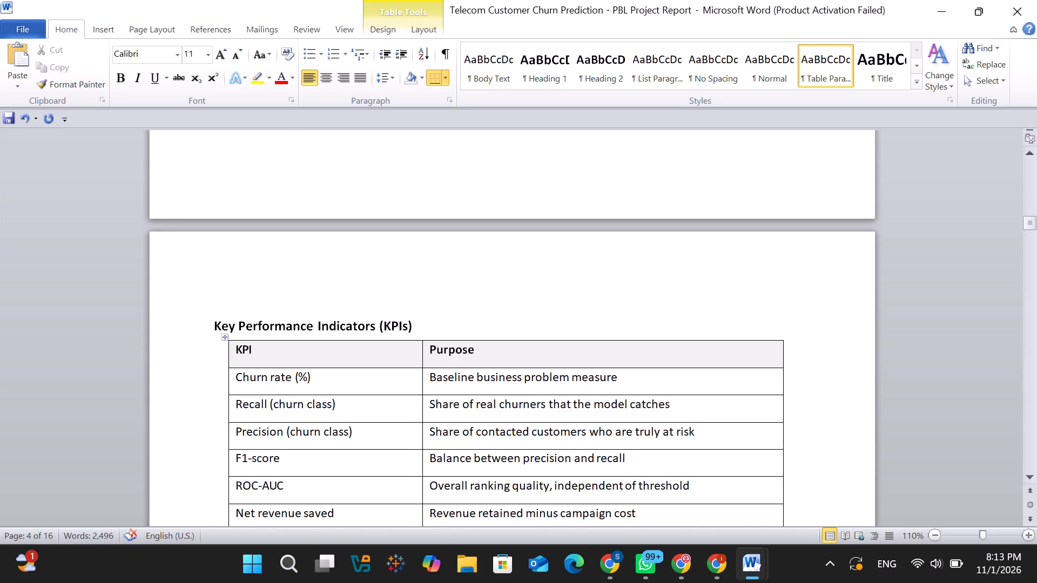
{"action": "scroll", "coordinate": [550, 429], "scroll_direction": "down", "scroll_amount": 2}
{"action": "scroll", "coordinate": [360, 280], "scroll_direction": "up", "scroll_amount": 1}
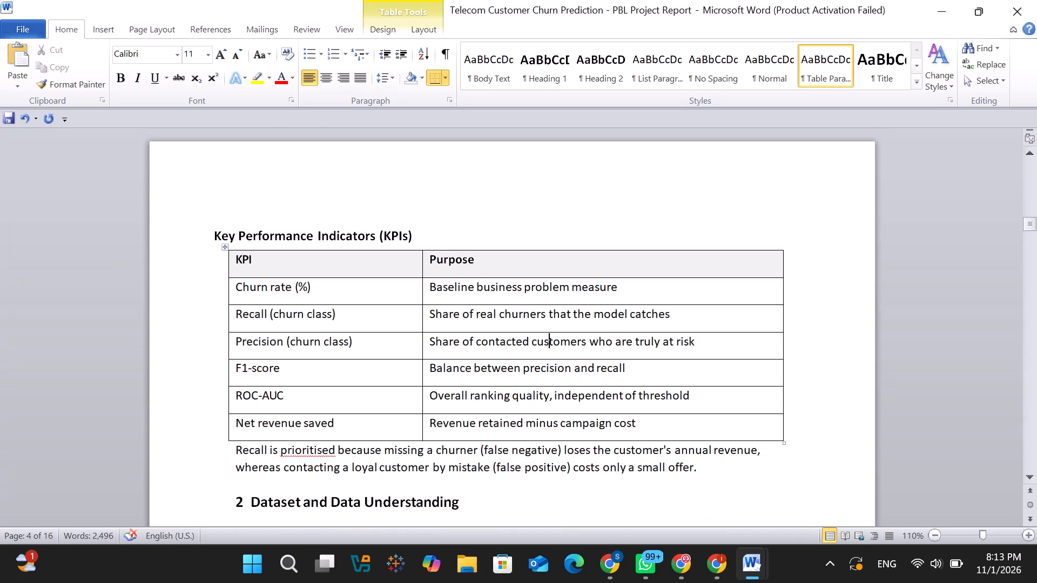
{"action": "left_click_drag", "start_coordinate": [237, 257], "coordinate": [745, 431]}
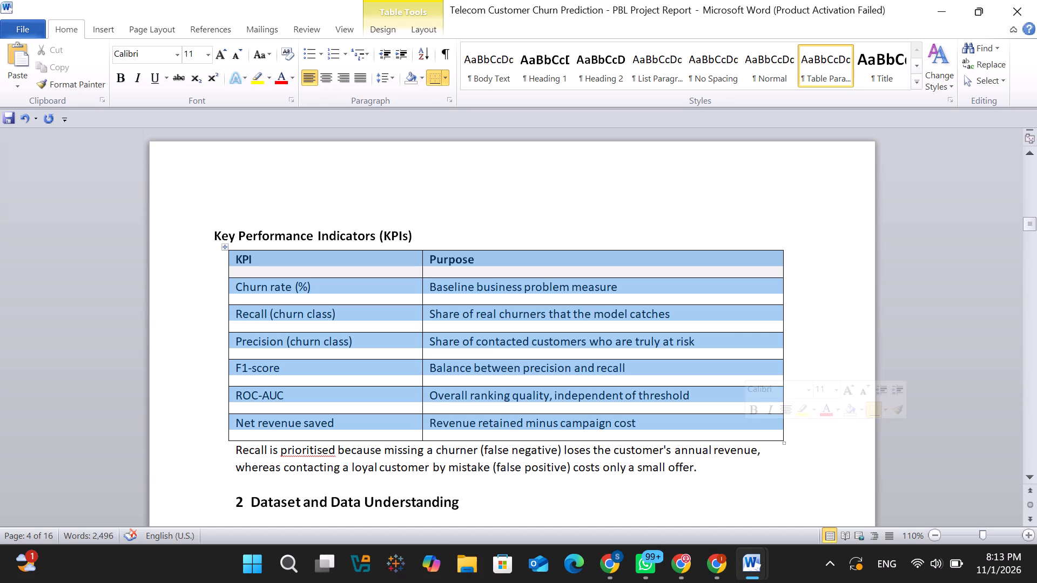
{"action": "key", "text": "ctrl+c"}
{"action": "scroll", "coordinate": [745, 431], "scroll_direction": "up", "scroll_amount": 4}
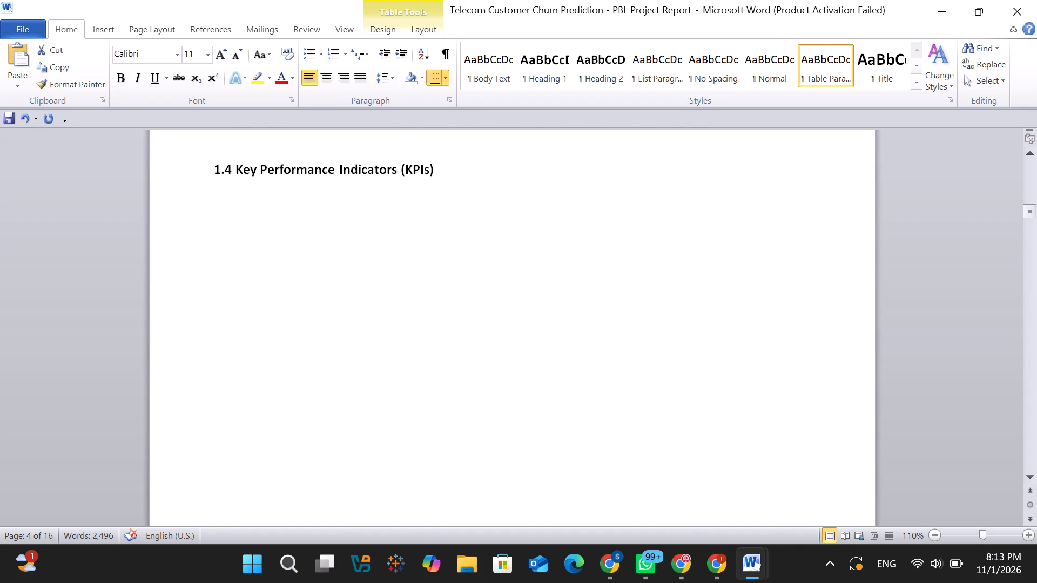
{"action": "scroll", "coordinate": [745, 431], "scroll_direction": "up", "scroll_amount": 3}
{"action": "left_click", "coordinate": [560, 305]}
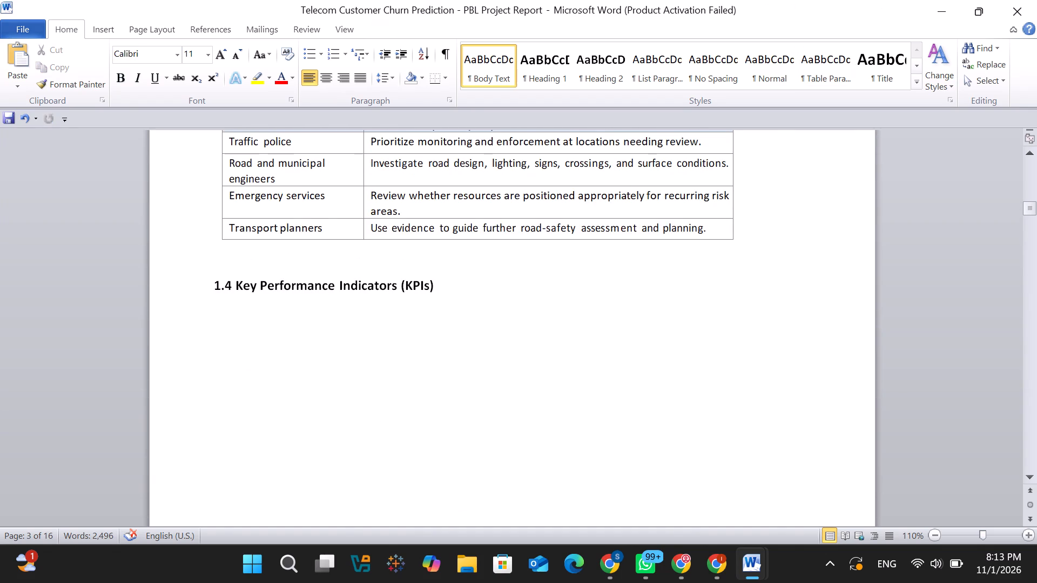
{"action": "key", "text": "Return"}
{"action": "key", "text": "ctrl+v"}
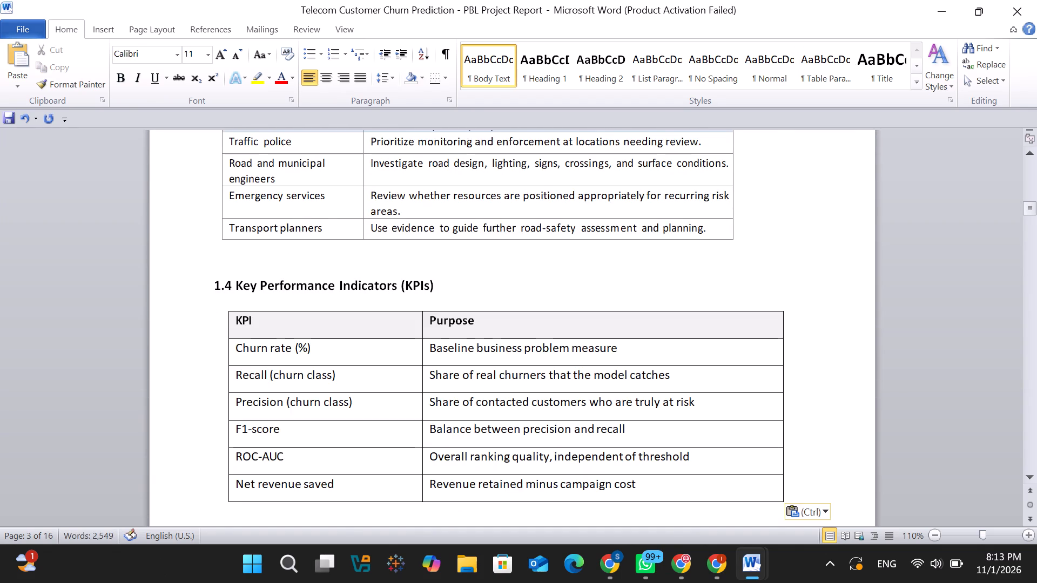
Delete the old unnumbered Key Performance Indicators (KPIs) heading and its whole table above the paragraph beginning "Recall is prioritised".
{"action": "left_click", "coordinate": [560, 305]}
{"action": "left_click", "coordinate": [719, 400]}
{"action": "scroll", "coordinate": [719, 400], "scroll_direction": "down", "scroll_amount": 2}
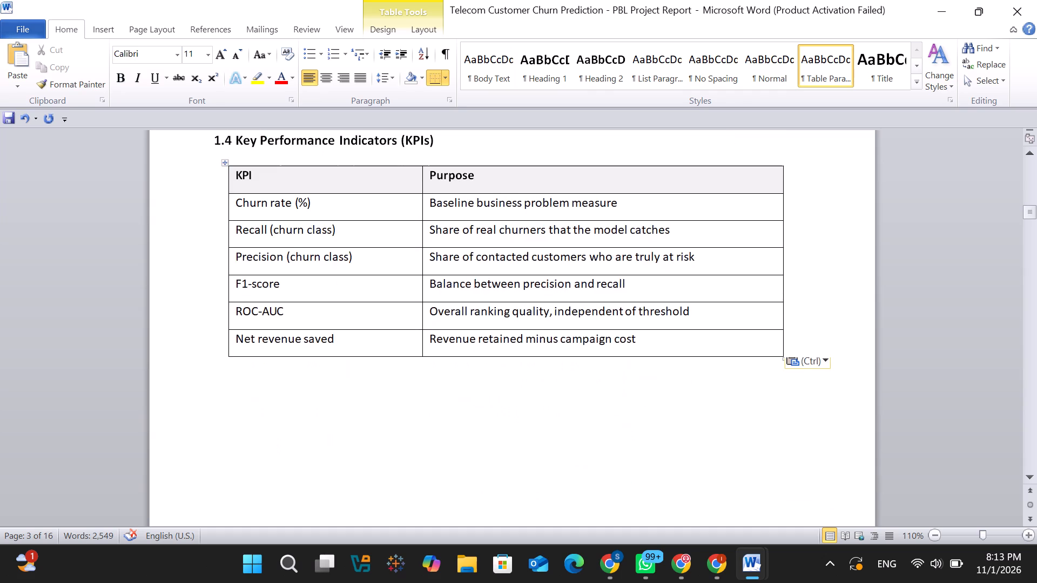
{"action": "scroll", "coordinate": [719, 400], "scroll_direction": "down", "scroll_amount": 5}
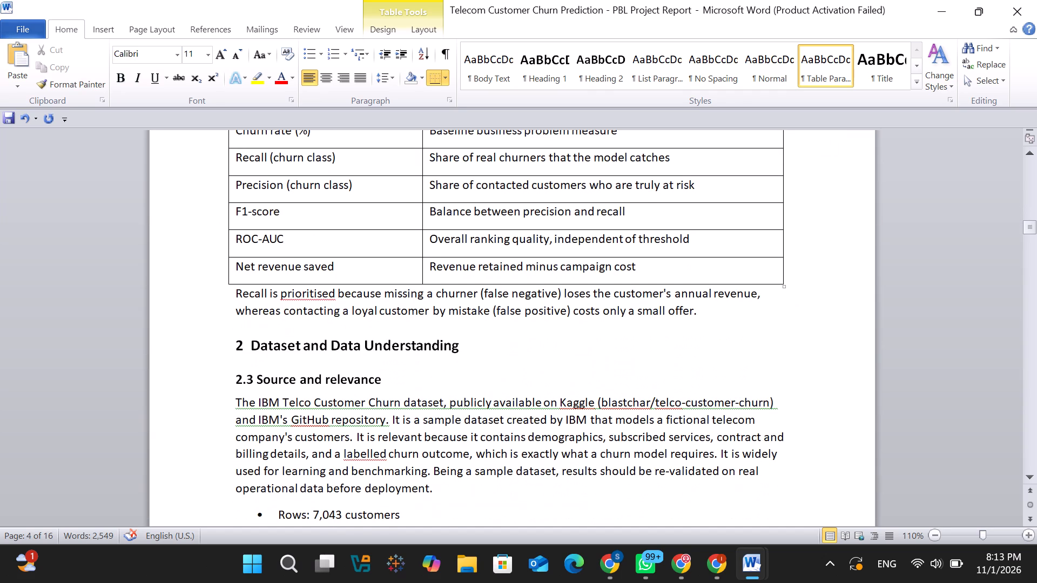
{"action": "left_click", "coordinate": [714, 263]}
{"action": "scroll", "coordinate": [714, 263], "scroll_direction": "up", "scroll_amount": 1}
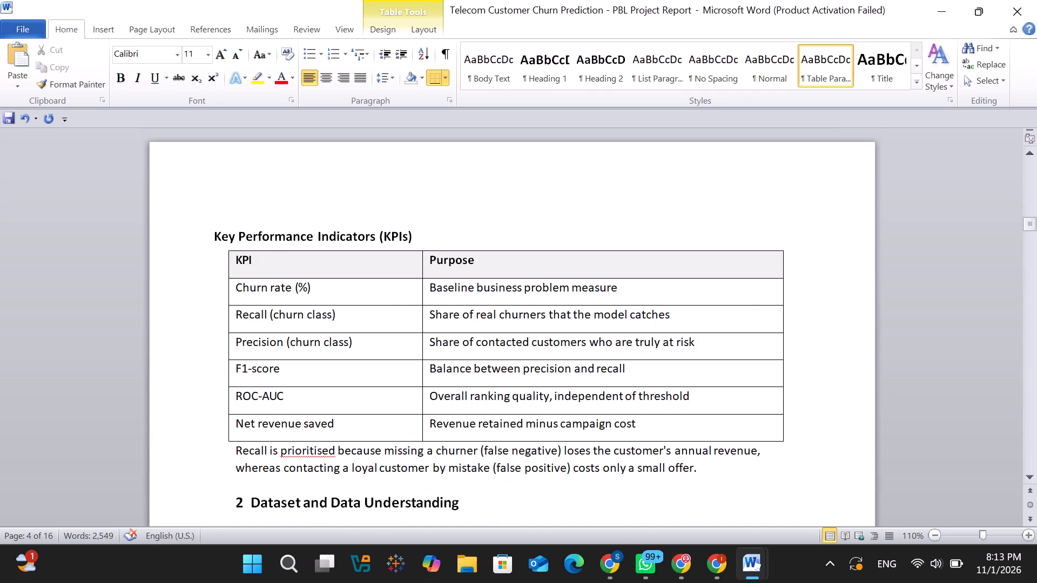
{"action": "left_click_drag", "start_coordinate": [214, 235], "coordinate": [740, 428]}
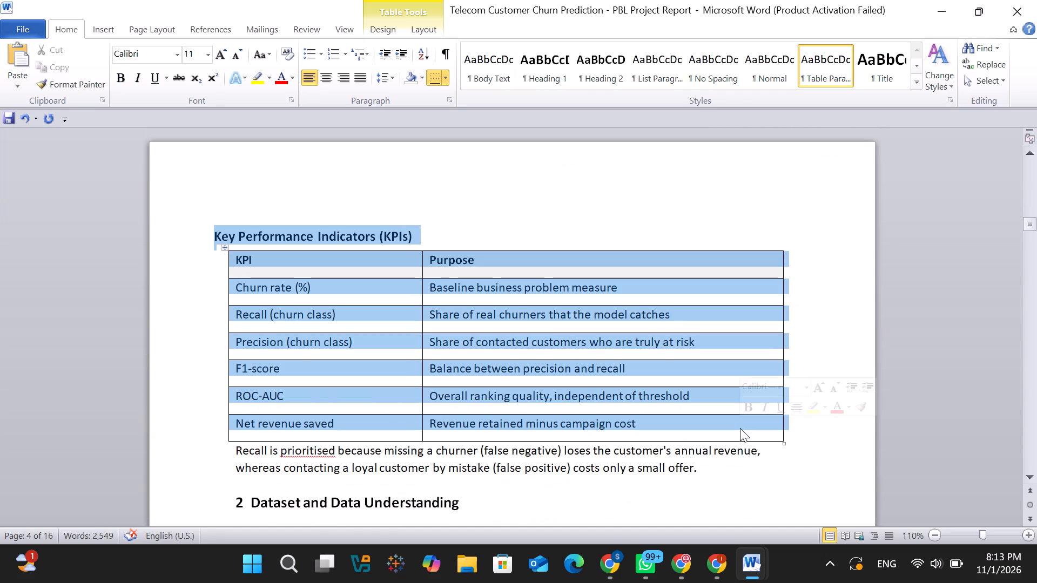
{"action": "key", "text": "BackSpace"}
{"action": "key", "text": "BackSpace"}
{"action": "key", "text": "BackSpace"}
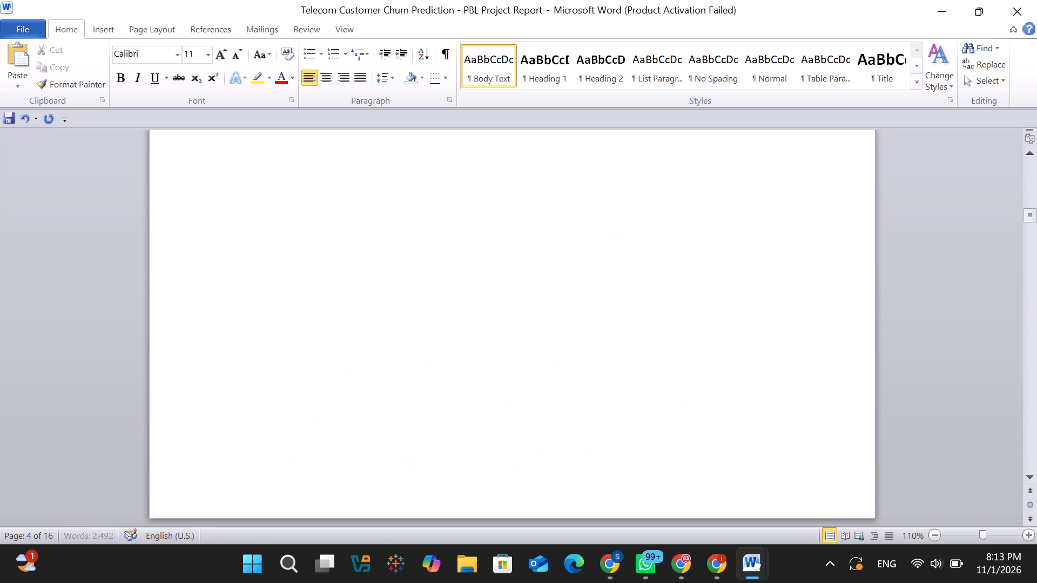
{"action": "scroll", "coordinate": [740, 428], "scroll_direction": "up", "scroll_amount": 2}
{"action": "scroll", "coordinate": [740, 428], "scroll_direction": "down", "scroll_amount": 3}
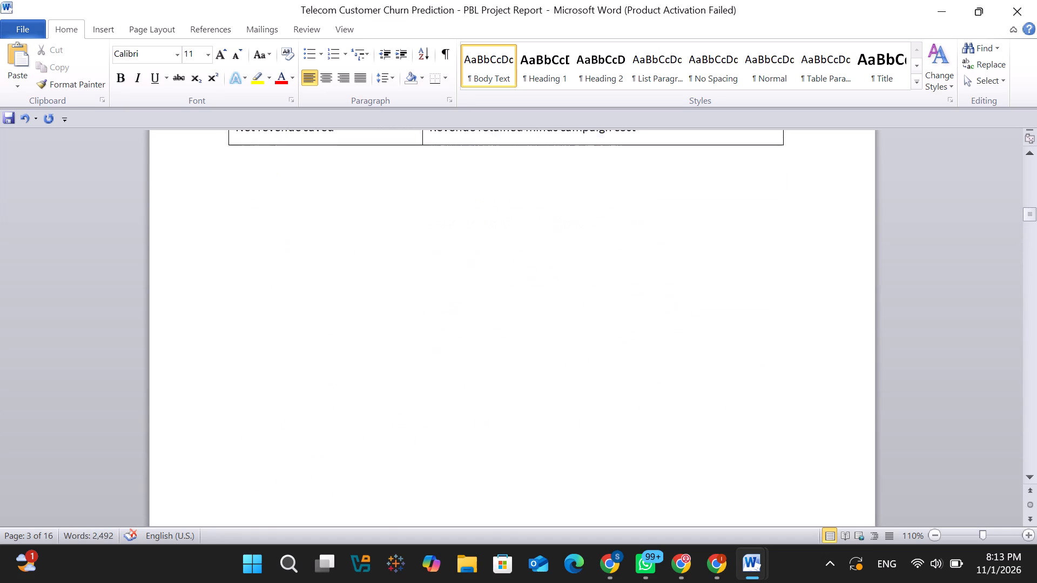
{"action": "scroll", "coordinate": [740, 428], "scroll_direction": "down", "scroll_amount": 8}
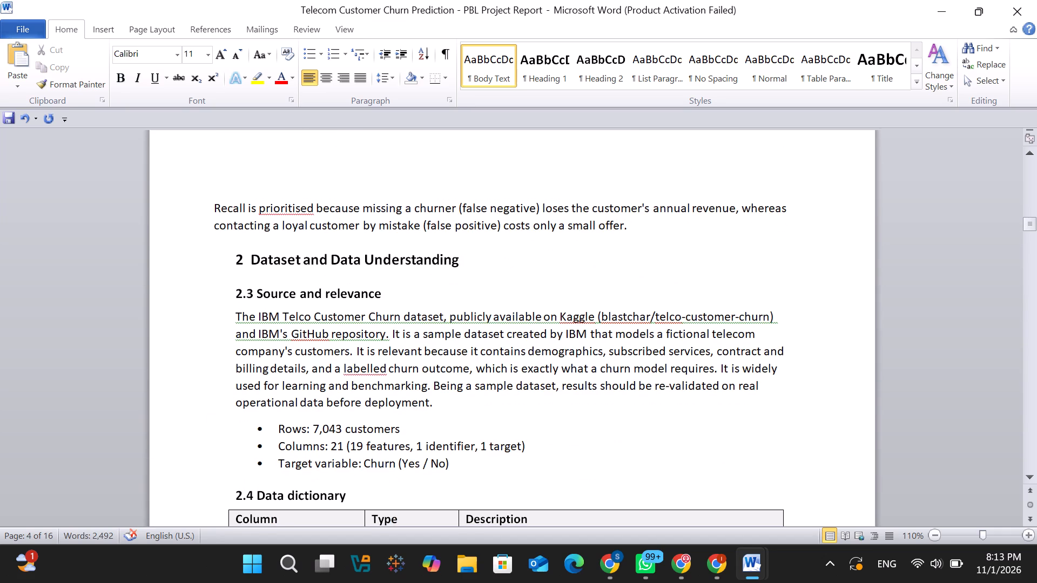
{"action": "left_click_drag", "start_coordinate": [630, 228], "coordinate": [215, 211]}
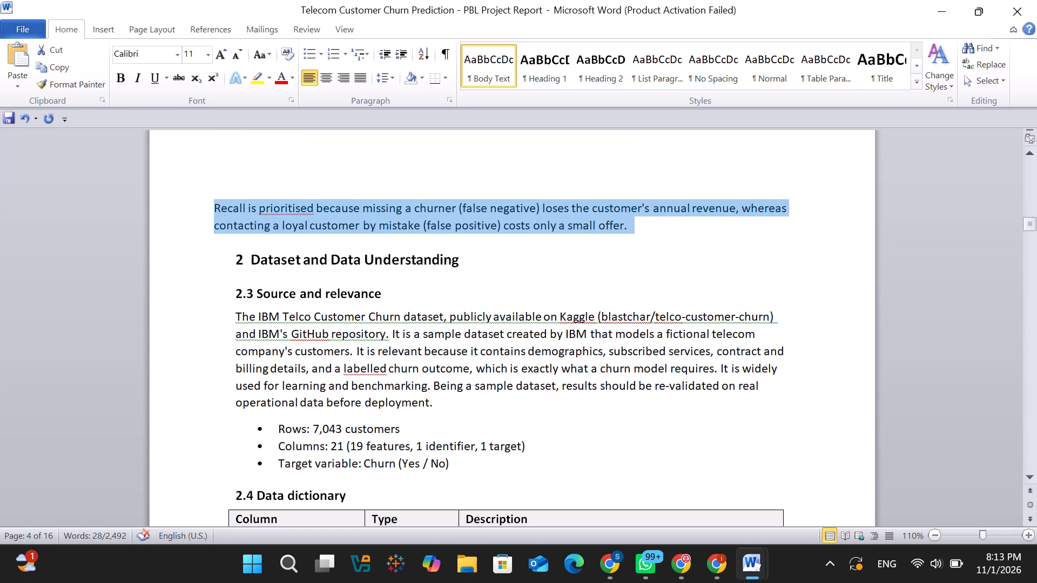
{"action": "left_click", "coordinate": [678, 270]}
{"action": "scroll", "coordinate": [678, 270], "scroll_direction": "up", "scroll_amount": 6}
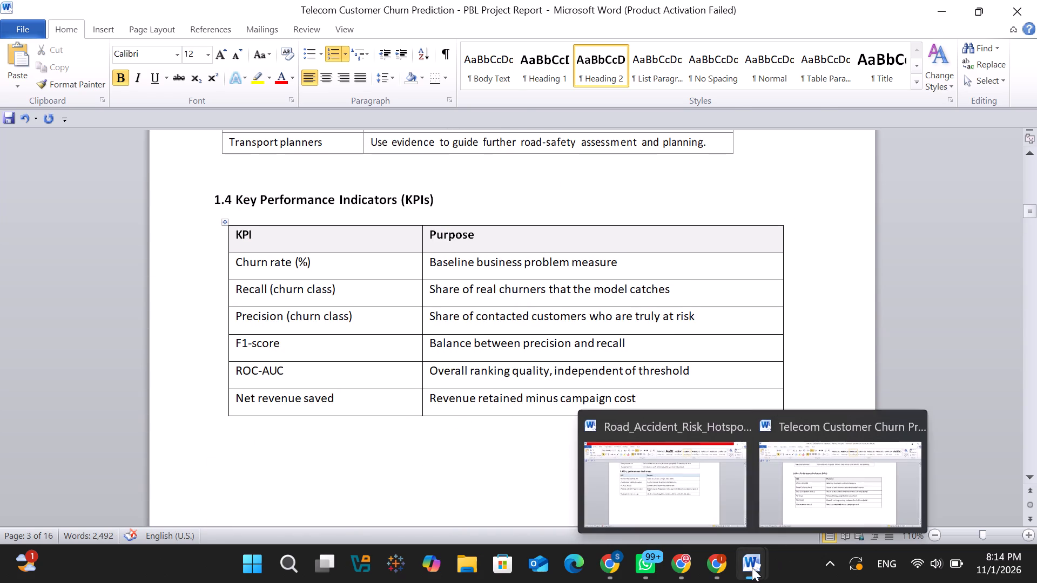
Delete the whole telecom KPI and Purpose table under the 1.4 Key Performance Indicators (KPIs) heading.
{"action": "left_click", "coordinate": [678, 481]}
{"action": "left_click", "coordinate": [594, 368]}
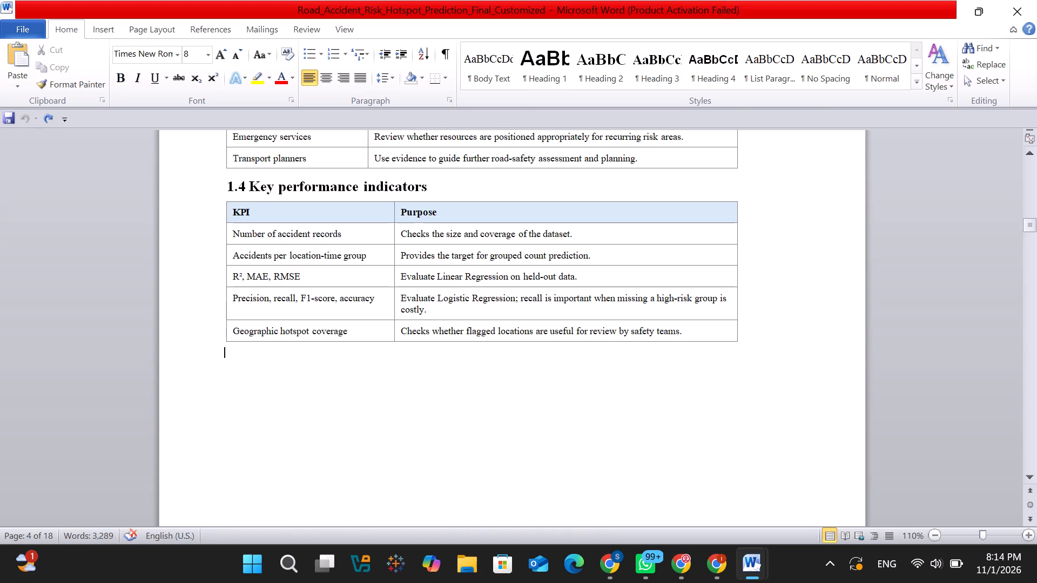
{"action": "left_click", "coordinate": [749, 554]}
{"action": "left_click", "coordinate": [797, 489]}
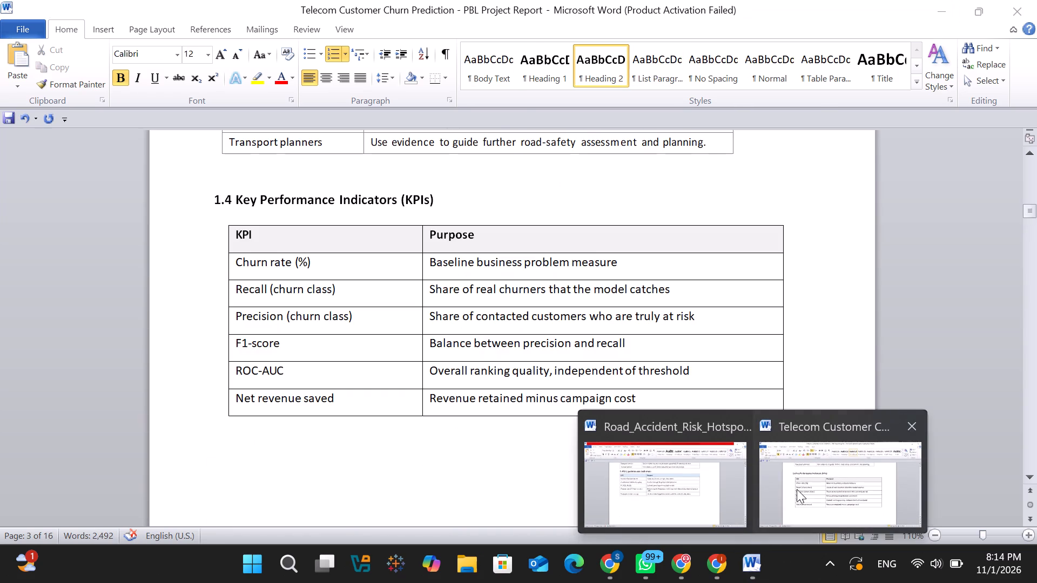
{"action": "scroll", "coordinate": [601, 388], "scroll_direction": "up", "scroll_amount": 2}
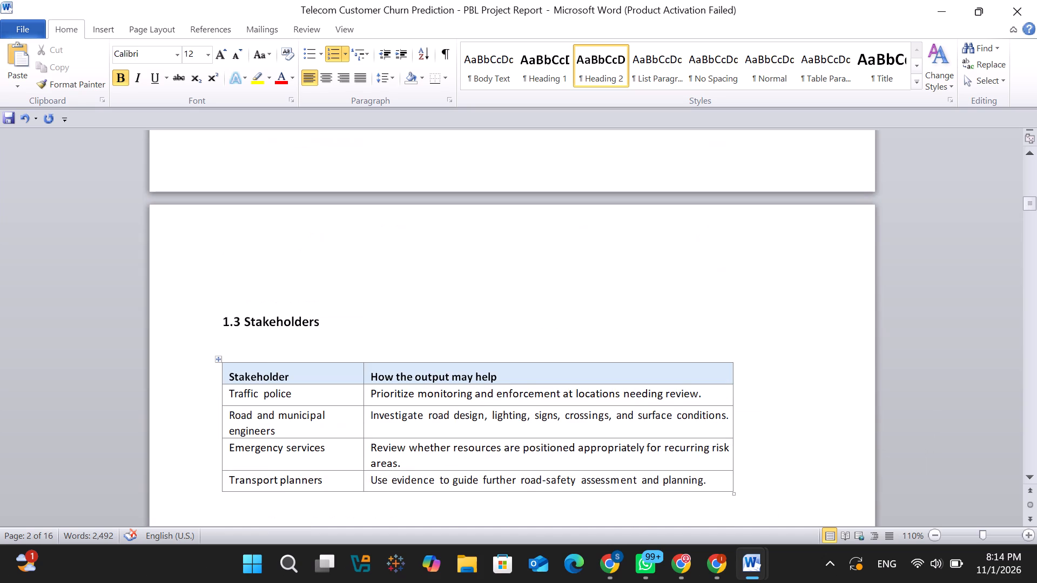
{"action": "scroll", "coordinate": [664, 411], "scroll_direction": "down", "scroll_amount": 2}
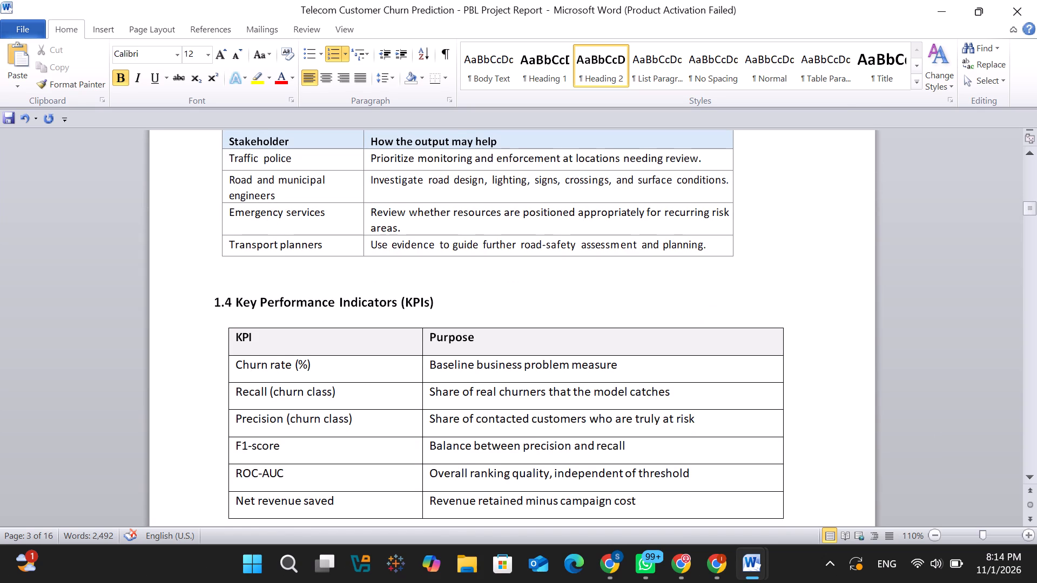
{"action": "left_click_drag", "start_coordinate": [232, 334], "coordinate": [756, 515]}
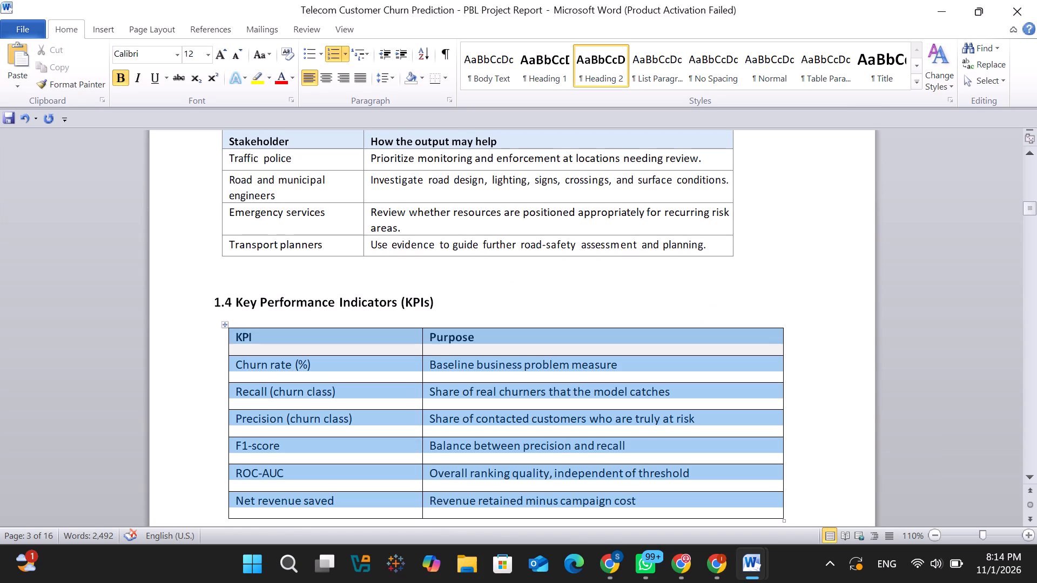
{"action": "left_click_drag", "start_coordinate": [756, 515], "coordinate": [758, 513]}
{"action": "key", "text": "BackSpace"}
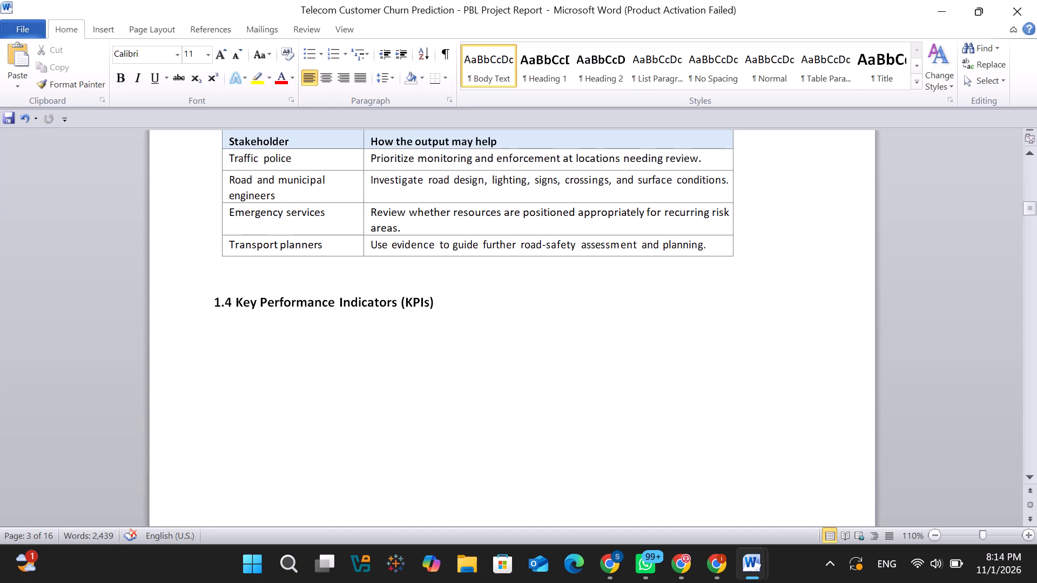
Copy the whole KPI and Purpose table from section 1.4 of the Road Accident report and return to the Telecom report.
{"action": "left_click", "coordinate": [675, 471]}
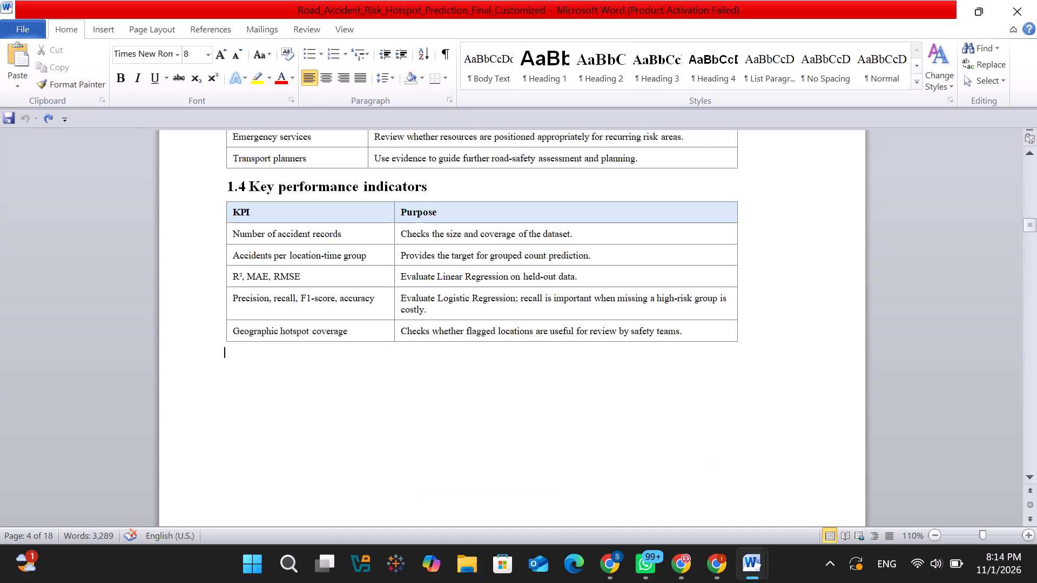
{"action": "left_click_drag", "start_coordinate": [233, 207], "coordinate": [749, 331]}
{"action": "key", "text": "ctrl+c"}
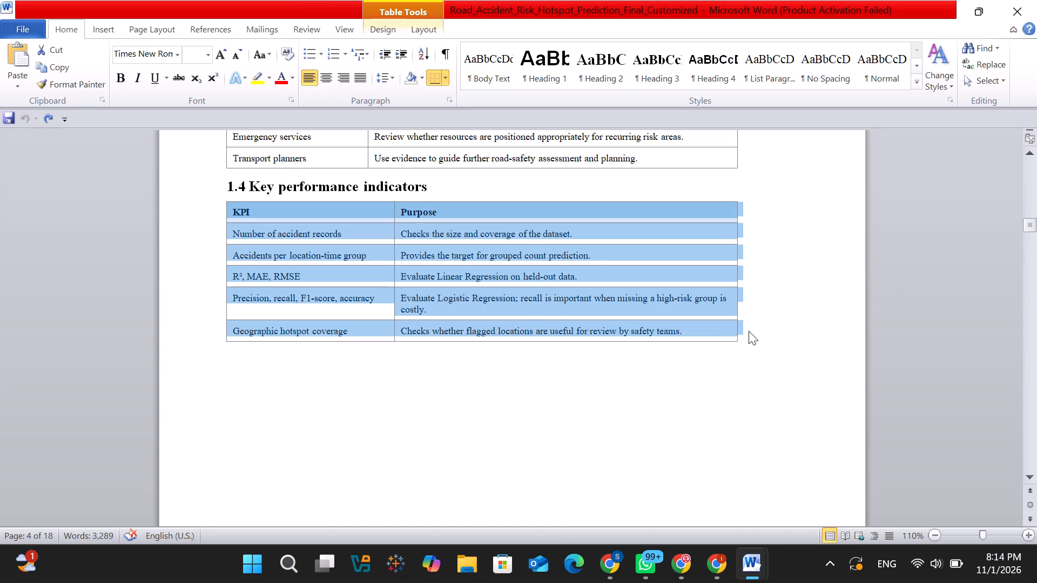
{"action": "left_click", "coordinate": [783, 462]}
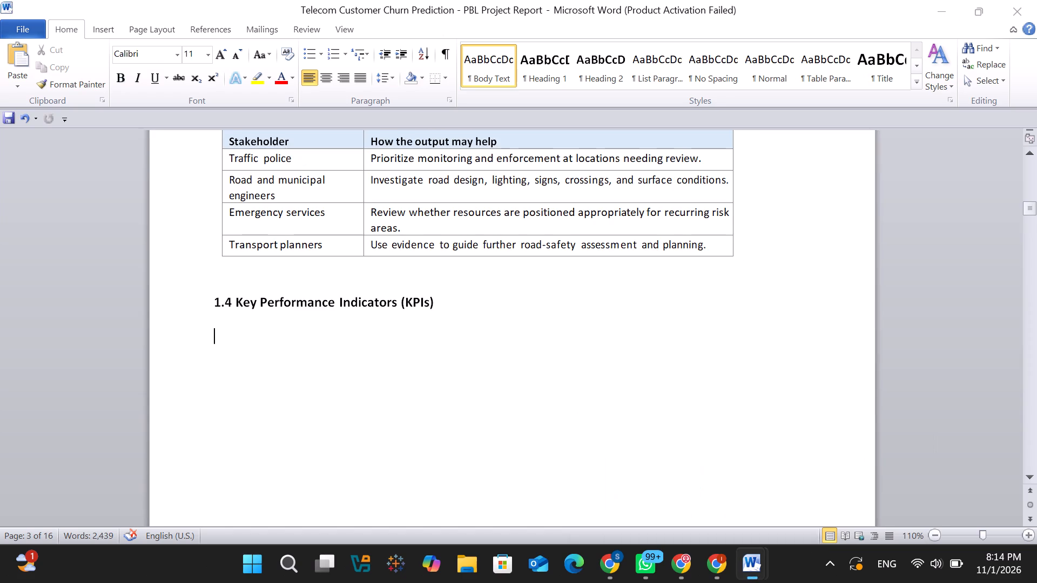
Remove "(KPIs)" from the 1.4 heading so it reads "1.4 Key Performance Indicators".
{"action": "left_click", "coordinate": [459, 301]}
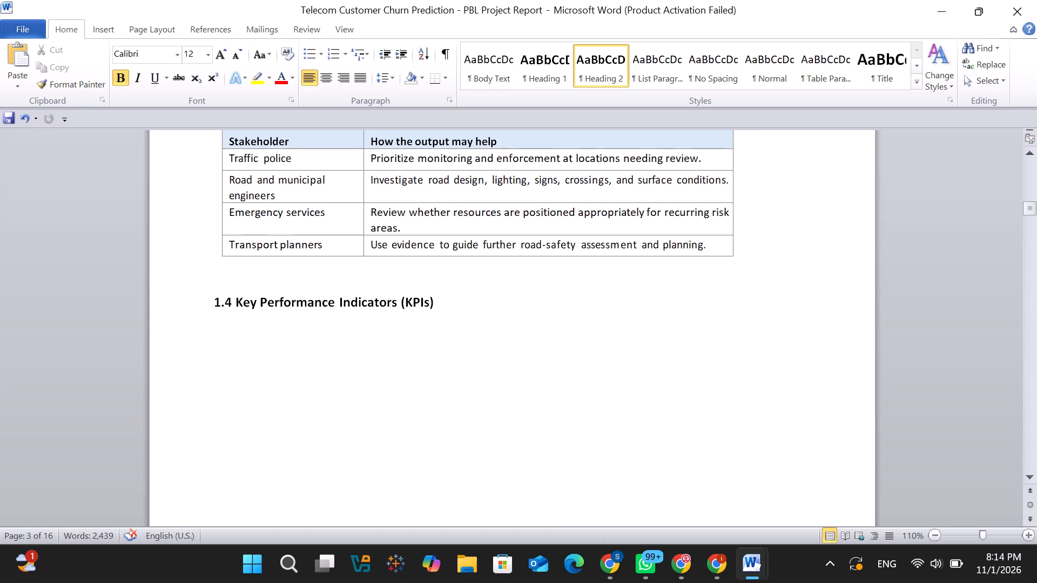
{"action": "key", "text": "BackSpace"}
{"action": "key", "text": "BackSpace"}
{"action": "key", "text": "BackSpace"}
{"action": "key", "text": "BackSpace"}
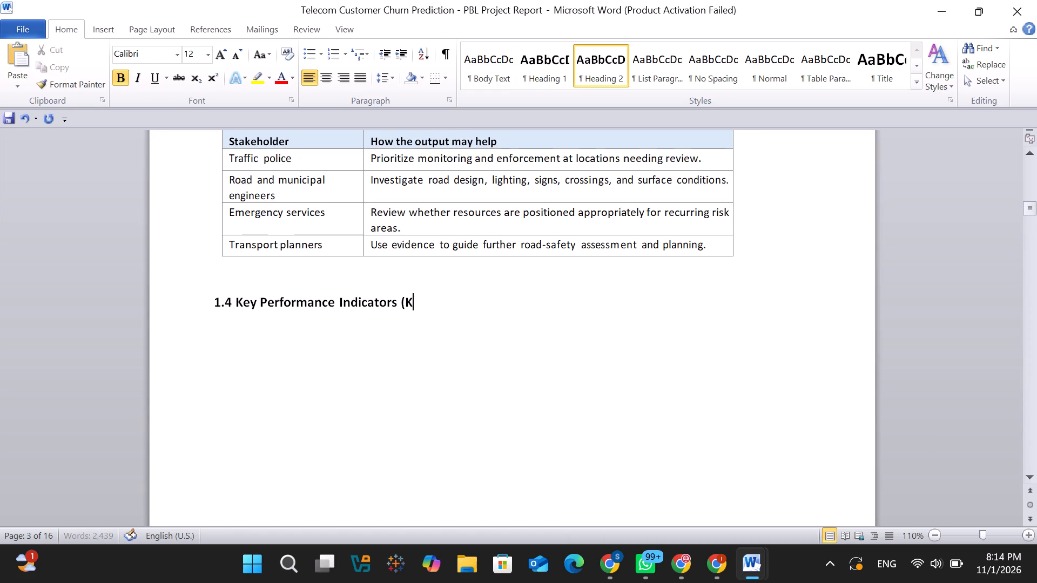
{"action": "key", "text": "BackSpace"}
{"action": "key", "text": "BackSpace"}
Paste the copied road accident KPI table below the 1.4 Key Performance Indicators heading, with a blank line between them.
{"action": "key", "text": "Return"}
{"action": "key", "text": "Return"}
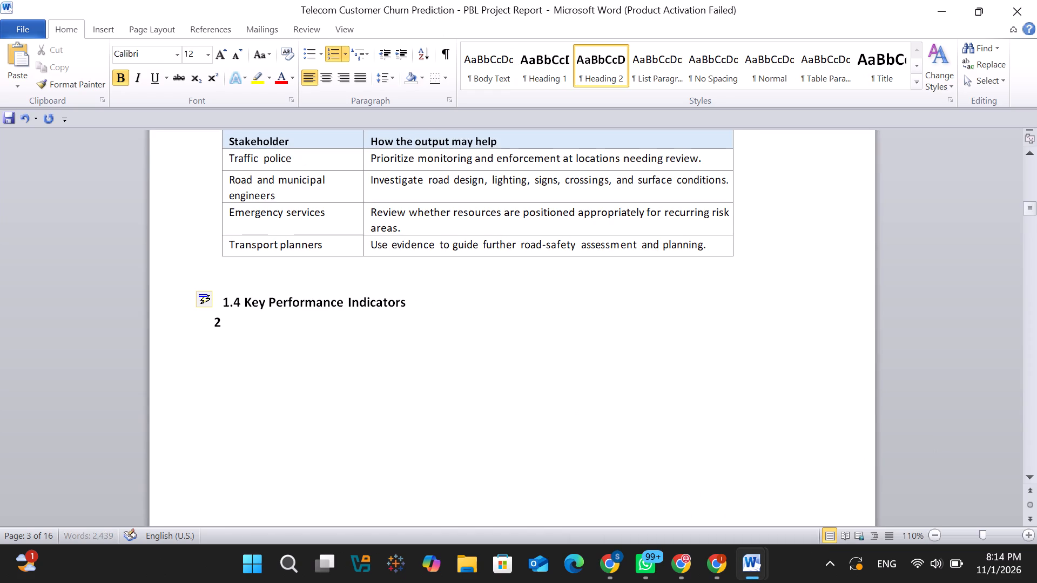
{"action": "key", "text": "Return"}
{"action": "key", "text": "ctrl+v"}
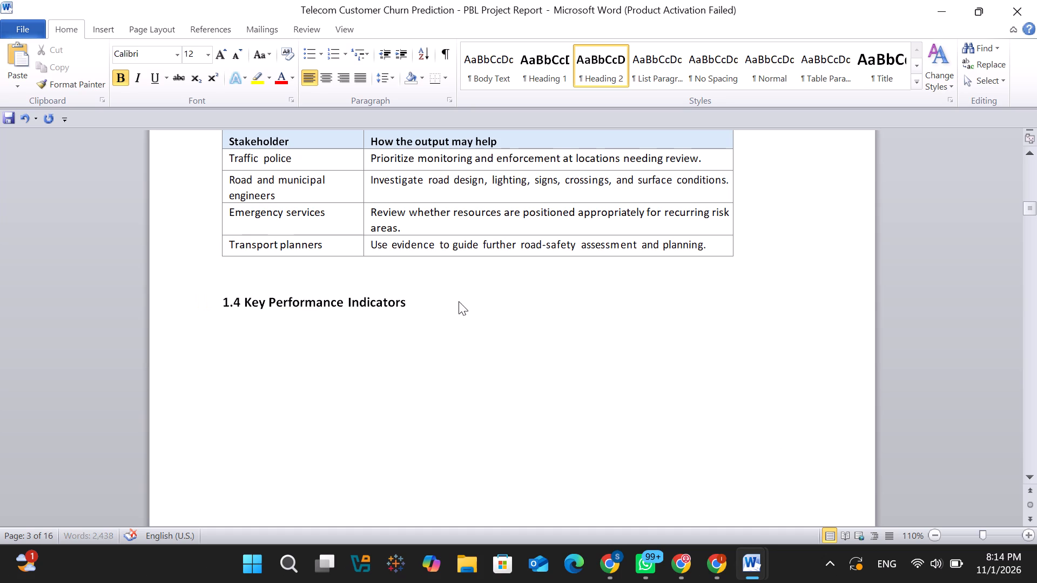
{"action": "left_click", "coordinate": [445, 301]}
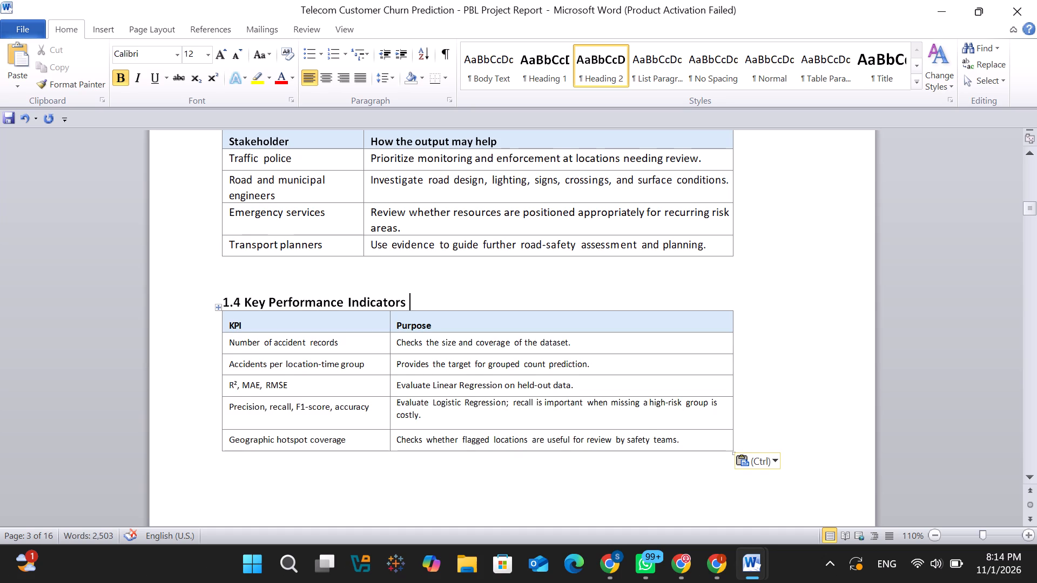
{"action": "key", "text": "Return"}
{"action": "key", "text": "Return"}
{"action": "key", "text": "Return"}
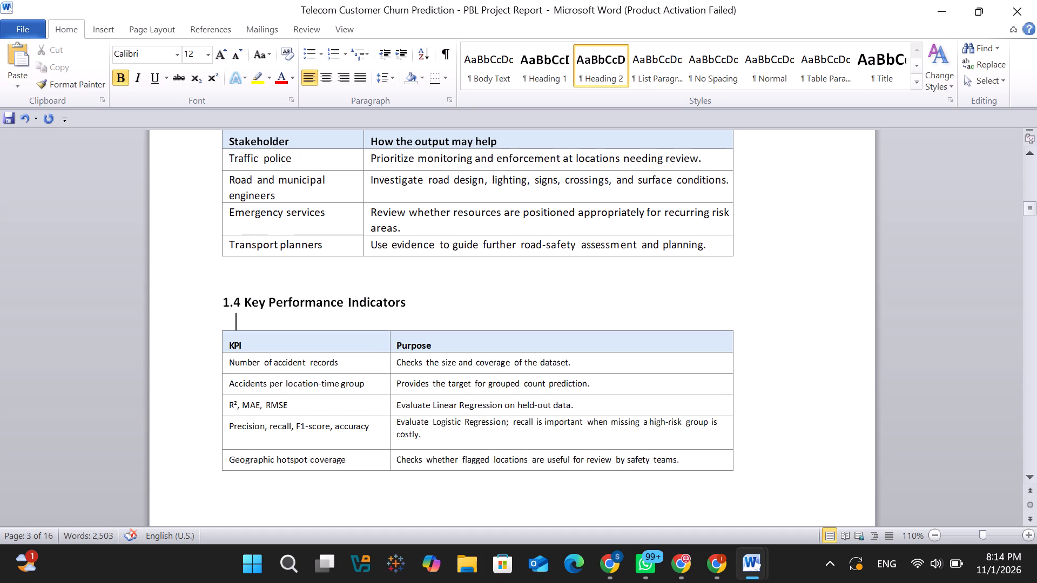
Increase the font size of the whole pasted KPI and Purpose table to 11.
{"action": "left_click", "coordinate": [558, 379]}
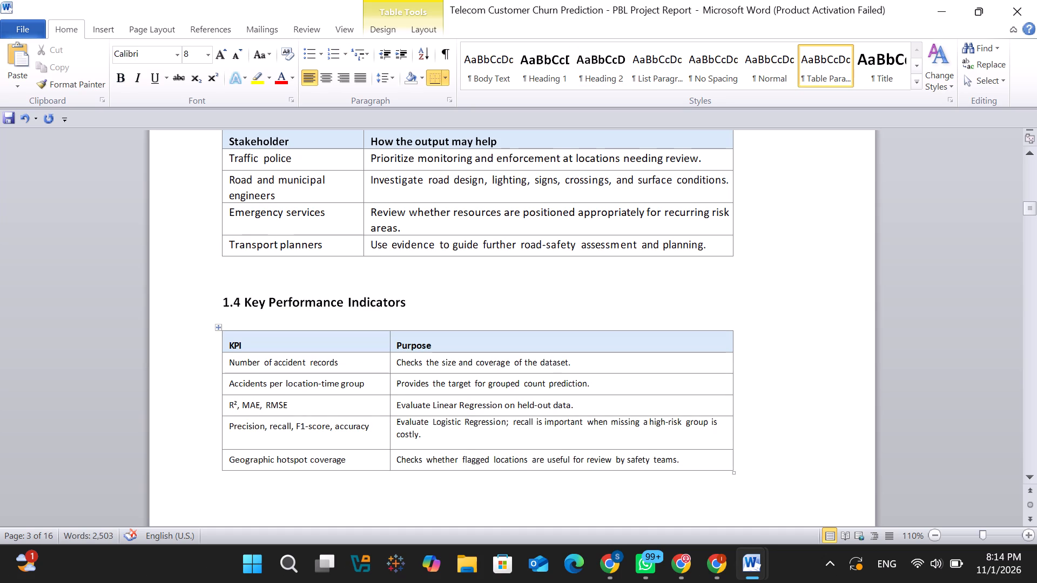
{"action": "left_click_drag", "start_coordinate": [228, 340], "coordinate": [752, 468]}
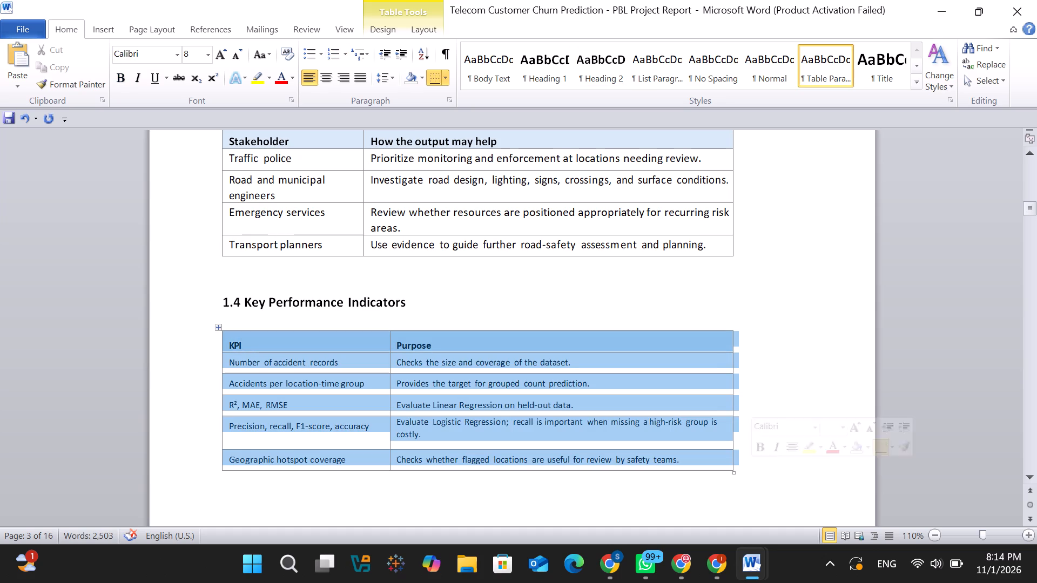
{"action": "left_click", "coordinate": [853, 426]}
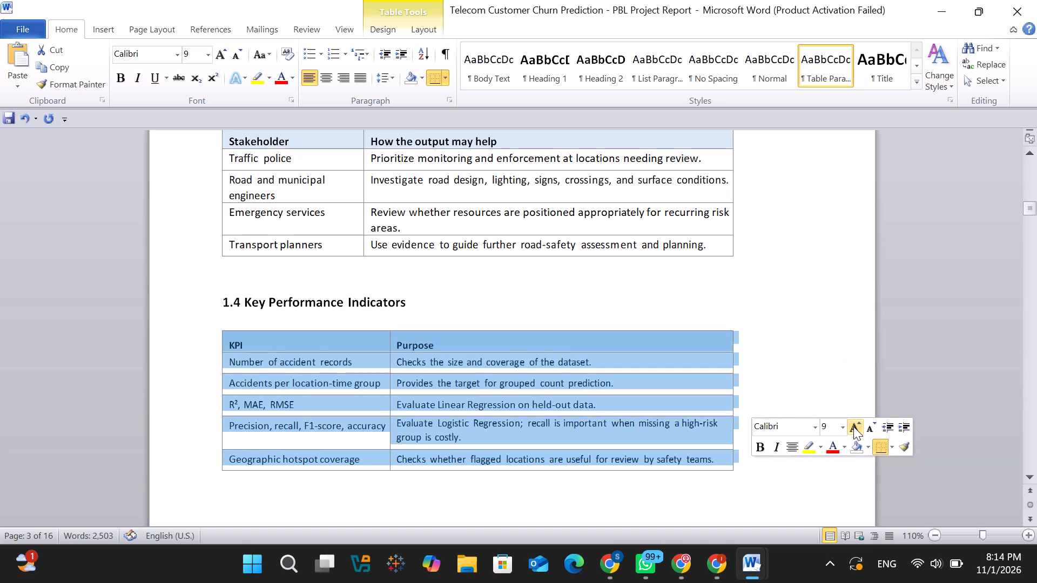
{"action": "left_click", "coordinate": [853, 426]}
{"action": "left_click", "coordinate": [853, 426]}
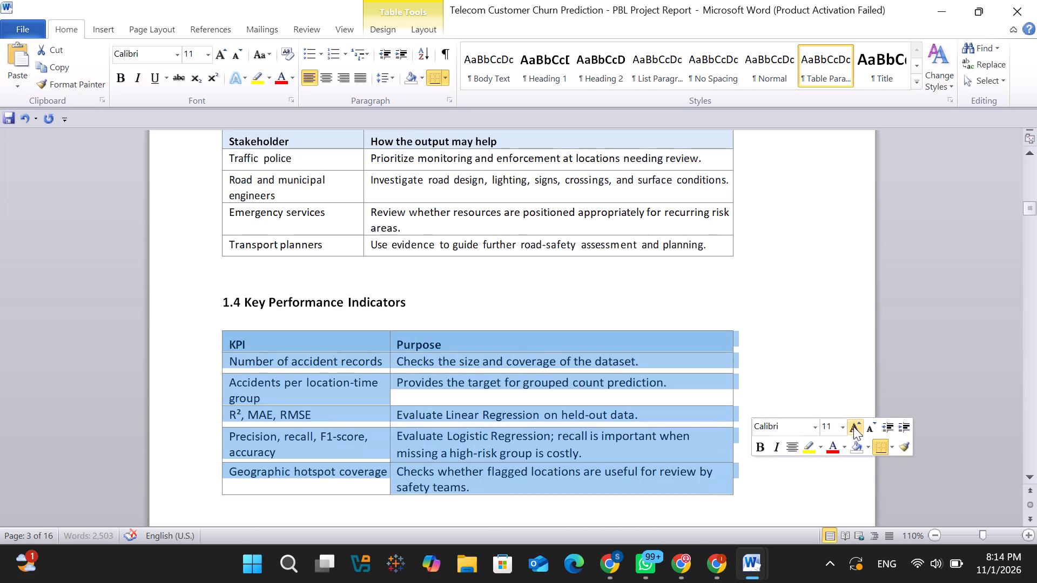
{"action": "left_click", "coordinate": [503, 291]}
Increase the font size of the whole 1.3 Stakeholders table to 11.
{"action": "scroll", "coordinate": [503, 291], "scroll_direction": "down", "scroll_amount": 1}
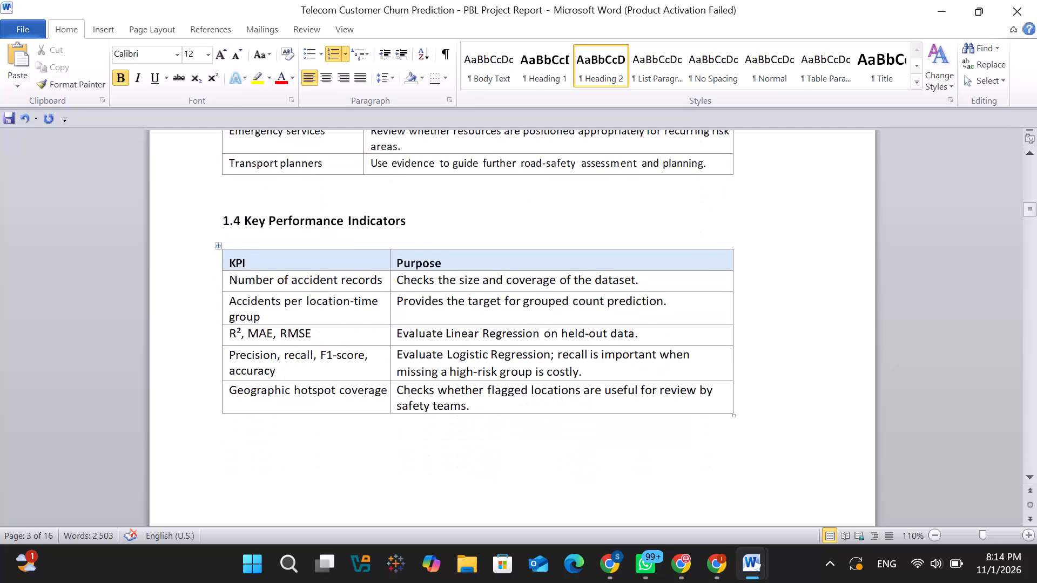
{"action": "scroll", "coordinate": [503, 291], "scroll_direction": "up", "scroll_amount": 2}
{"action": "scroll", "coordinate": [503, 291], "scroll_direction": "down", "scroll_amount": 1}
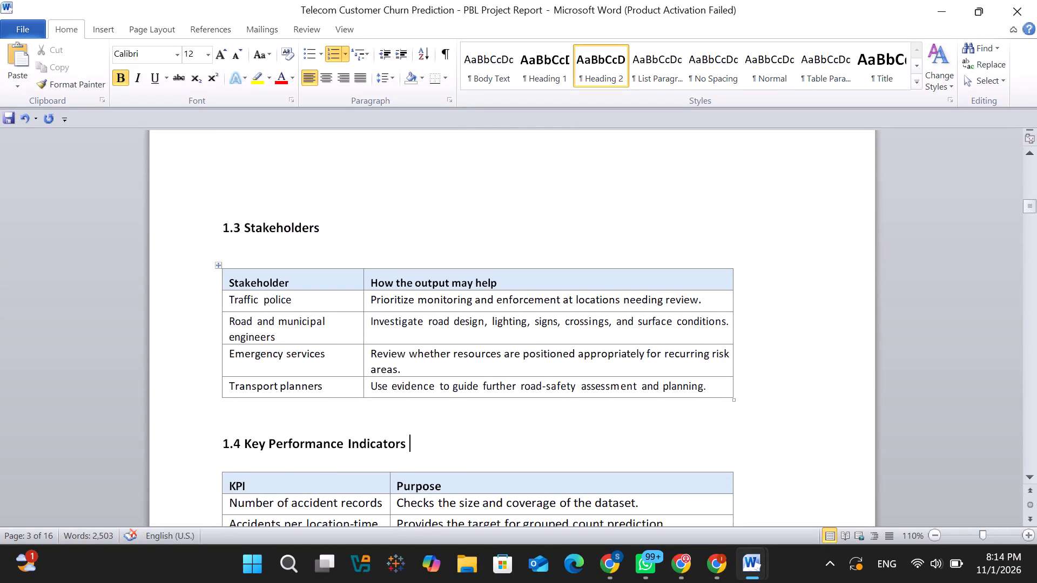
{"action": "left_click_drag", "start_coordinate": [227, 277], "coordinate": [840, 423]}
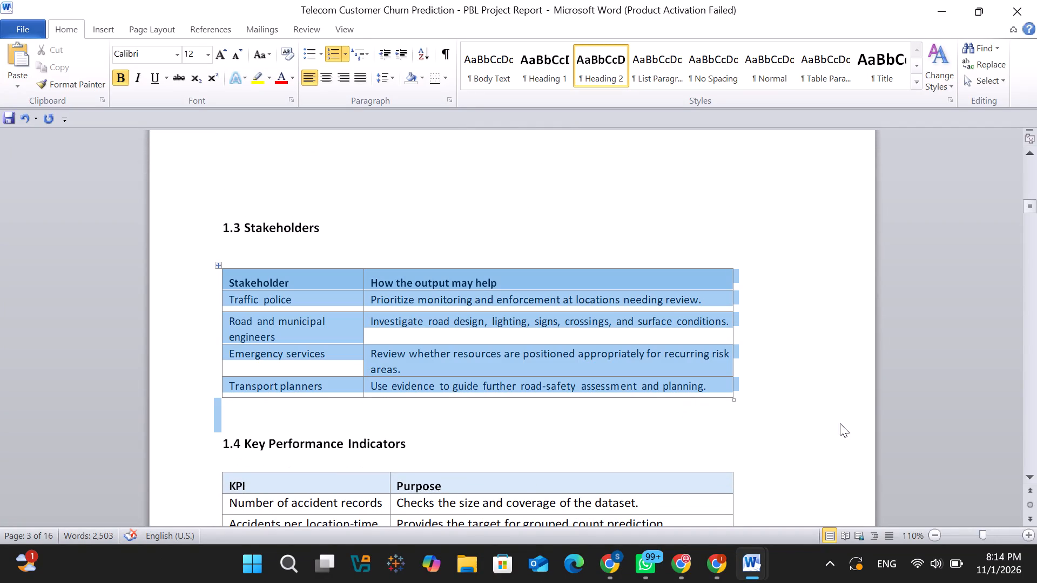
{"action": "left_click", "coordinate": [921, 382]}
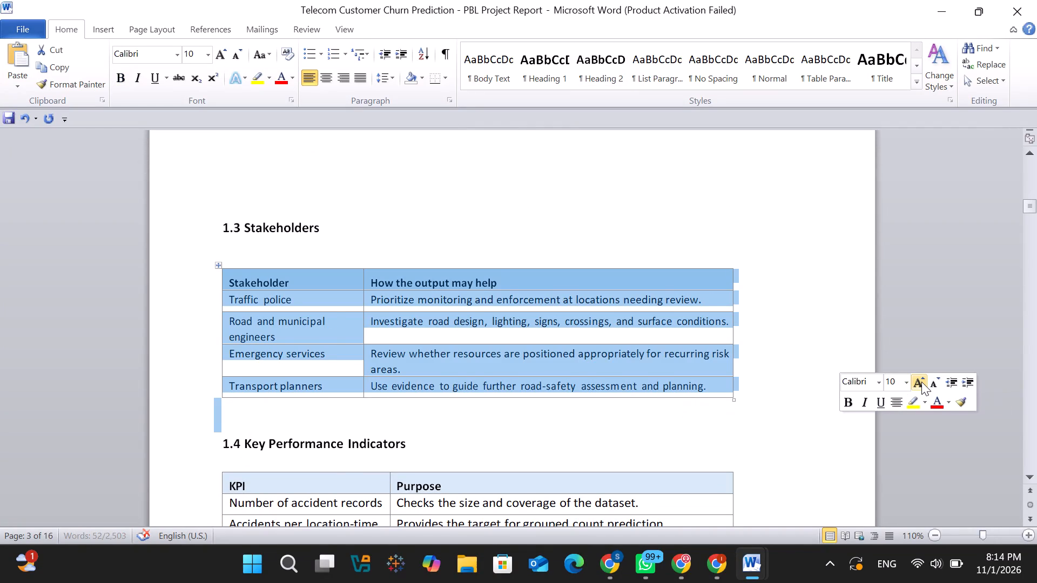
{"action": "left_click", "coordinate": [777, 396]}
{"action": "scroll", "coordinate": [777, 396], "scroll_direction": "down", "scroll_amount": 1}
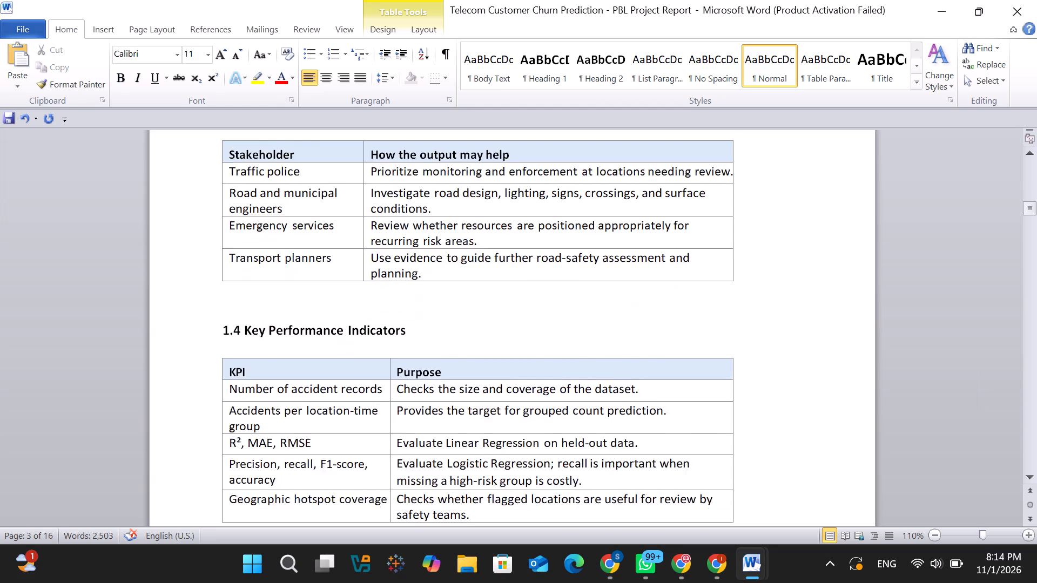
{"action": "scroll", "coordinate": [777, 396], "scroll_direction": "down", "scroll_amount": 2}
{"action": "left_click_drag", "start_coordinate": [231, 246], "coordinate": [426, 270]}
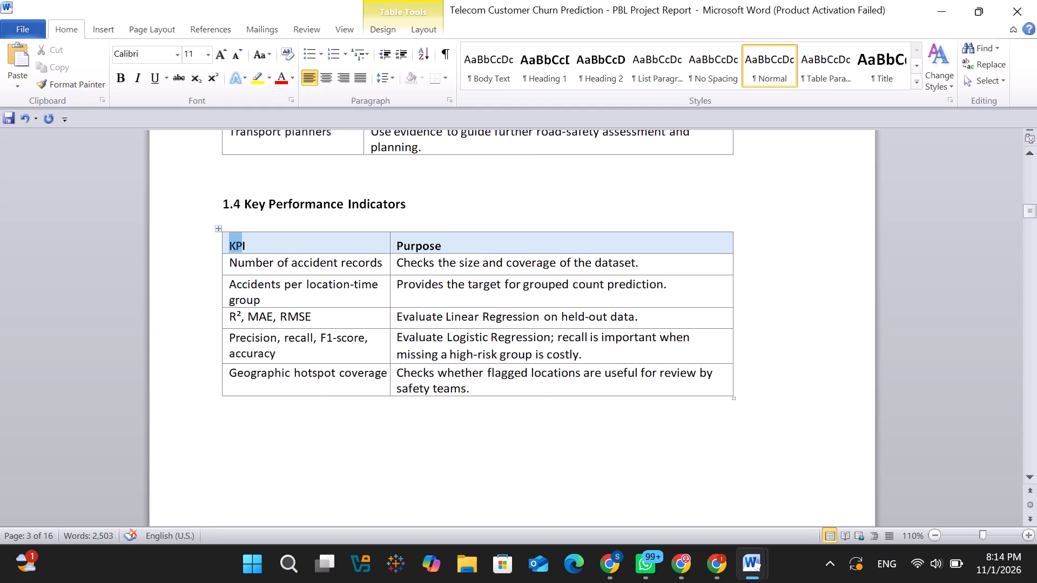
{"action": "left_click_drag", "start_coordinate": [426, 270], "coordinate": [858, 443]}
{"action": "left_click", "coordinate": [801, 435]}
Check what follows the KPI table in the telecom report, then compare with section 2 of the Road_Accident_Risk_Hotspot_Prediction_Final_Customized document.
{"action": "scroll", "coordinate": [801, 435], "scroll_direction": "down", "scroll_amount": 2}
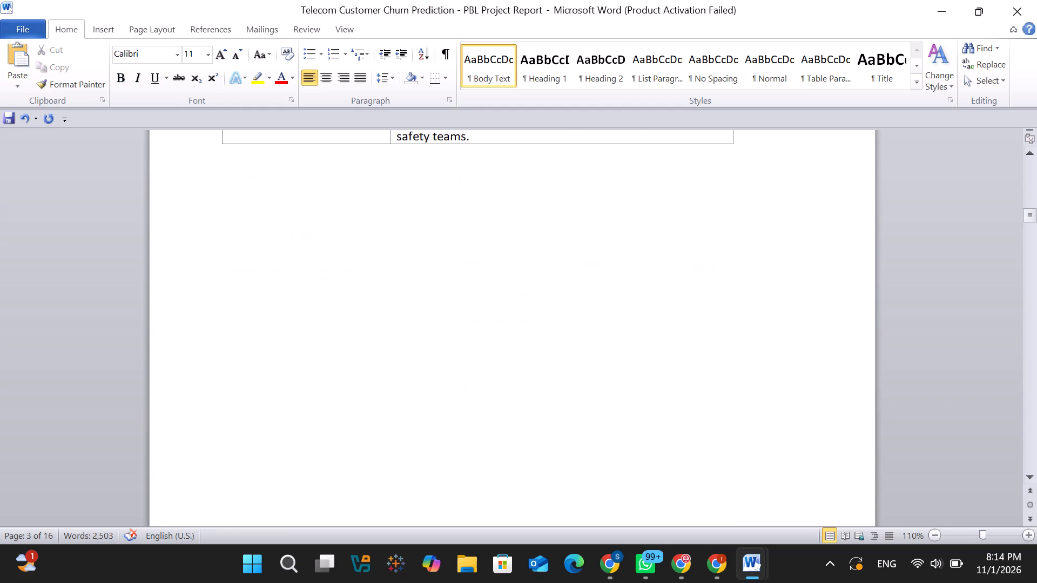
{"action": "scroll", "coordinate": [801, 435], "scroll_direction": "down", "scroll_amount": 2}
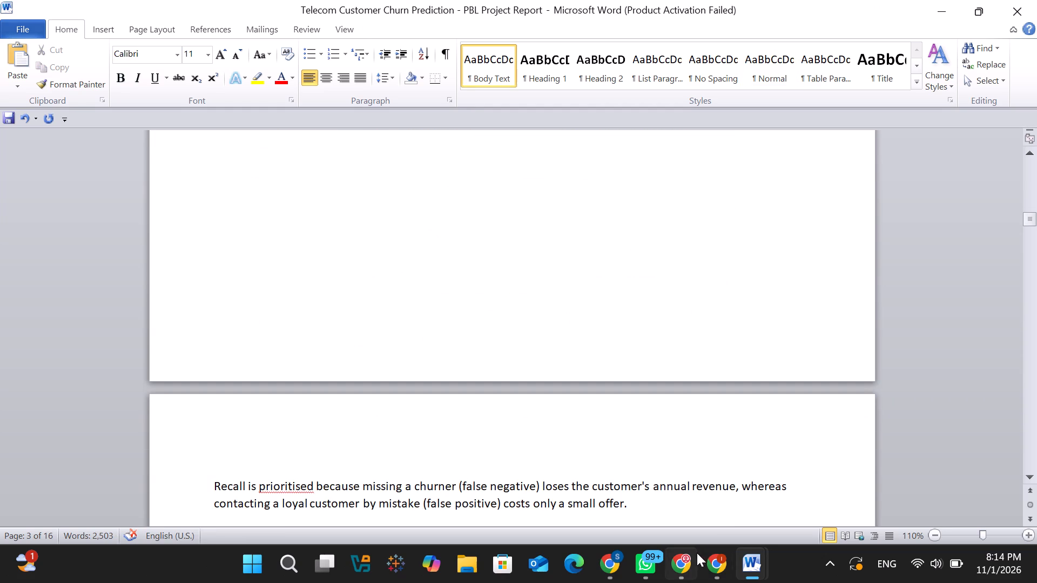
{"action": "left_click", "coordinate": [714, 518]}
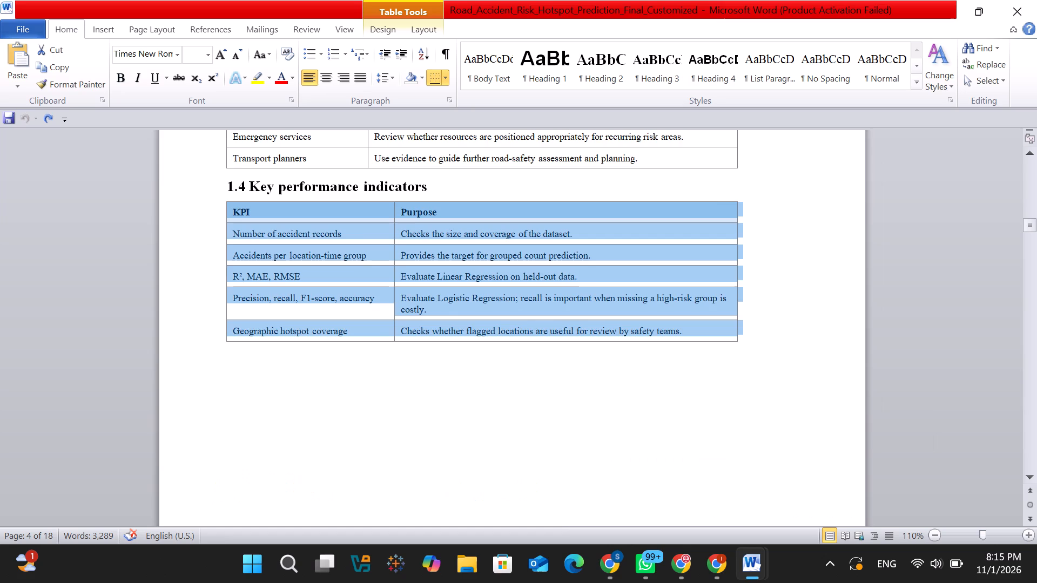
{"action": "scroll", "coordinate": [536, 387], "scroll_direction": "up", "scroll_amount": 3}
{"action": "scroll", "coordinate": [536, 387], "scroll_direction": "down", "scroll_amount": 5}
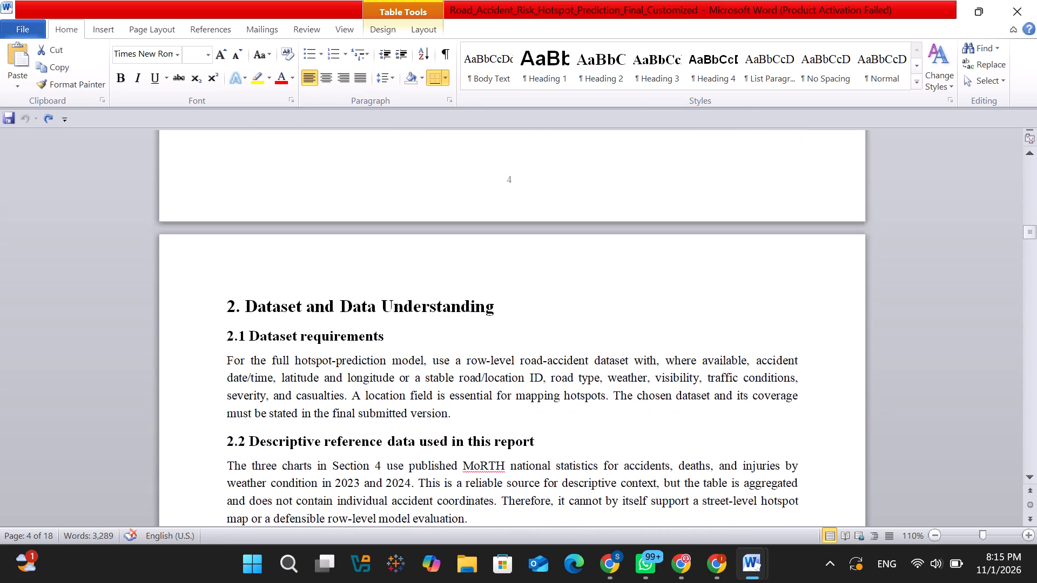
{"action": "scroll", "coordinate": [536, 387], "scroll_direction": "down", "scroll_amount": 3}
{"action": "left_click", "coordinate": [517, 275]}
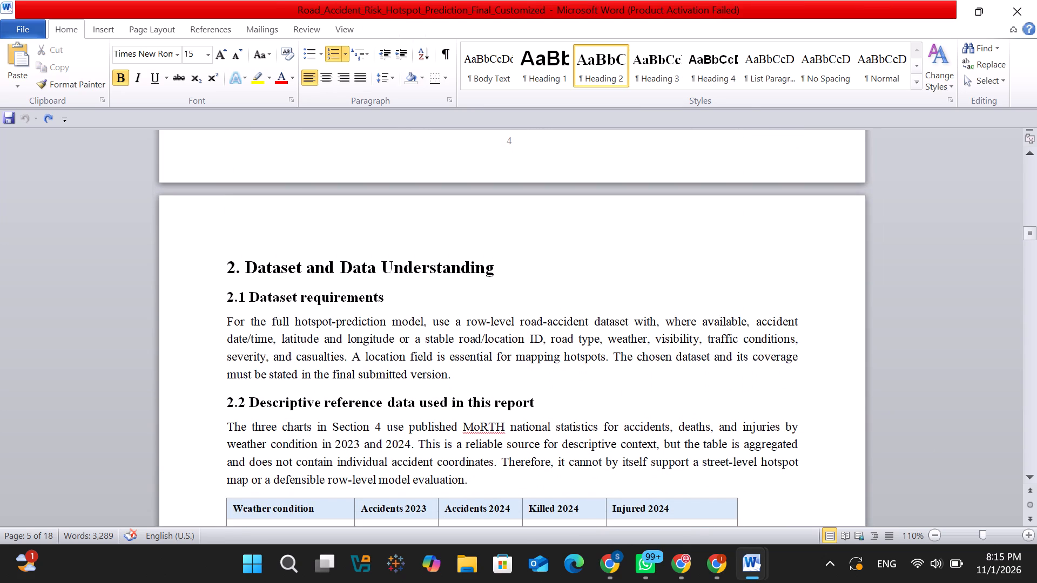
{"action": "scroll", "coordinate": [517, 275], "scroll_direction": "up", "scroll_amount": 1}
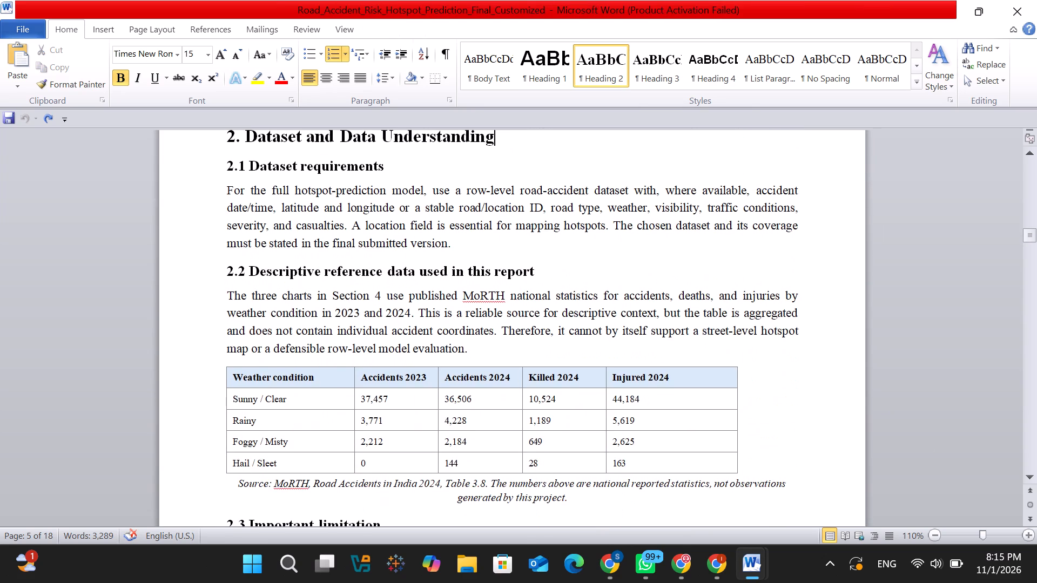
{"action": "scroll", "coordinate": [517, 275], "scroll_direction": "up", "scroll_amount": 1}
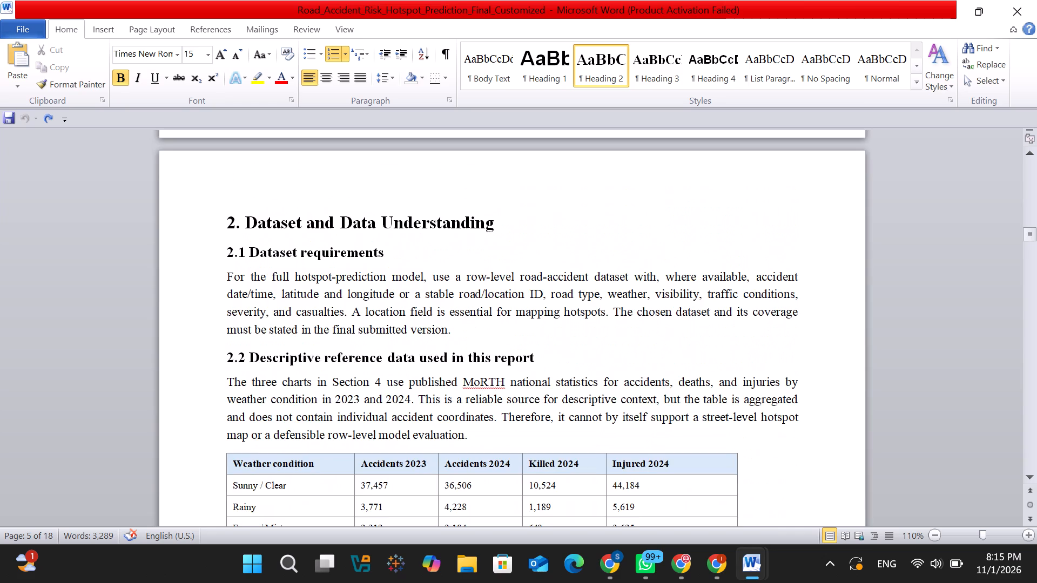
{"action": "scroll", "coordinate": [517, 275], "scroll_direction": "up", "scroll_amount": 1}
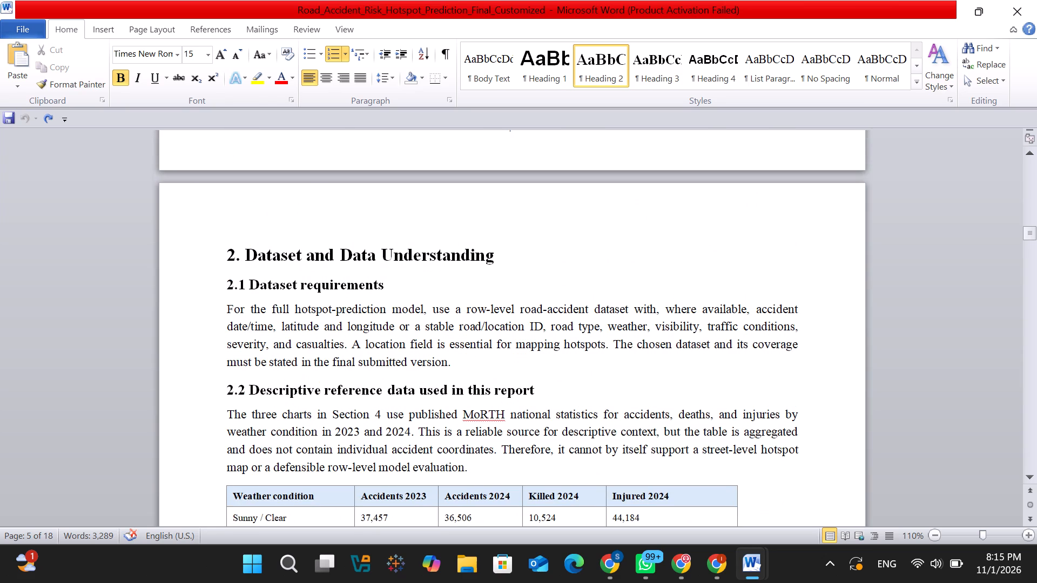
Look through the rest of the road accident report, from Dataset and Data Understanding to the References.
{"action": "scroll", "coordinate": [517, 275], "scroll_direction": "down", "scroll_amount": 12}
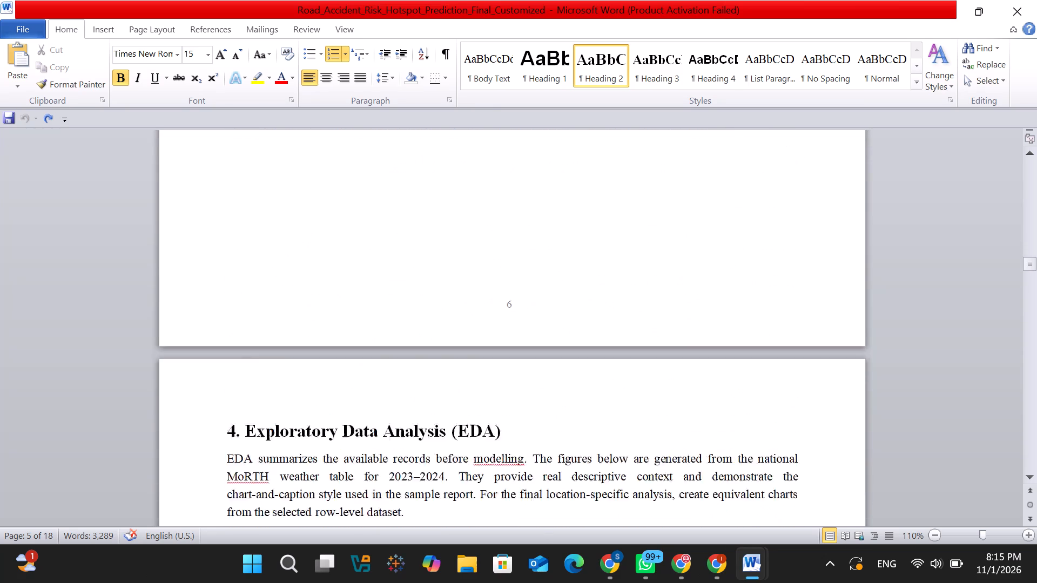
{"action": "scroll", "coordinate": [517, 275], "scroll_direction": "down", "scroll_amount": 14}
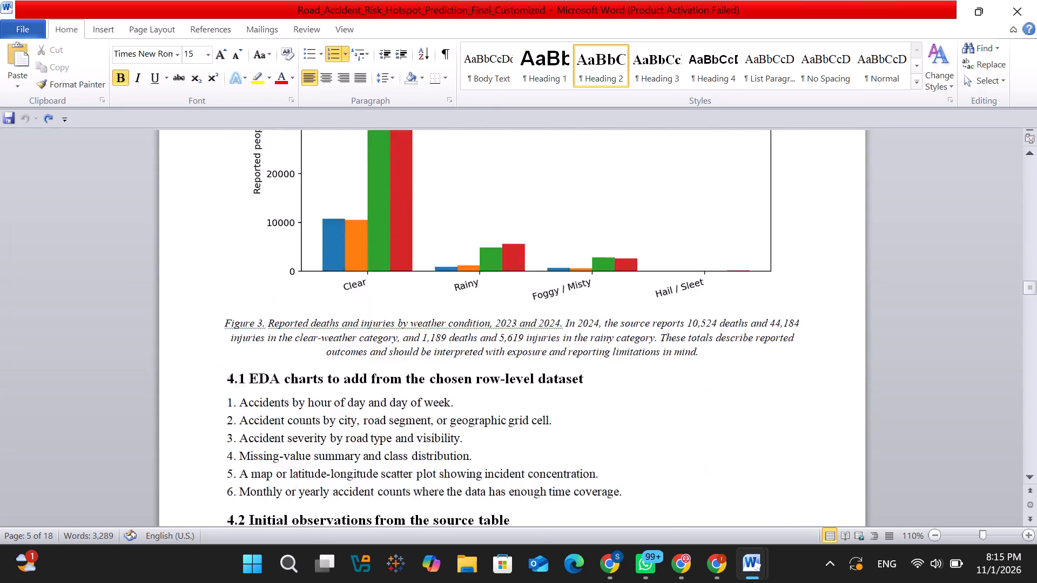
{"action": "scroll", "coordinate": [517, 275], "scroll_direction": "down", "scroll_amount": 12}
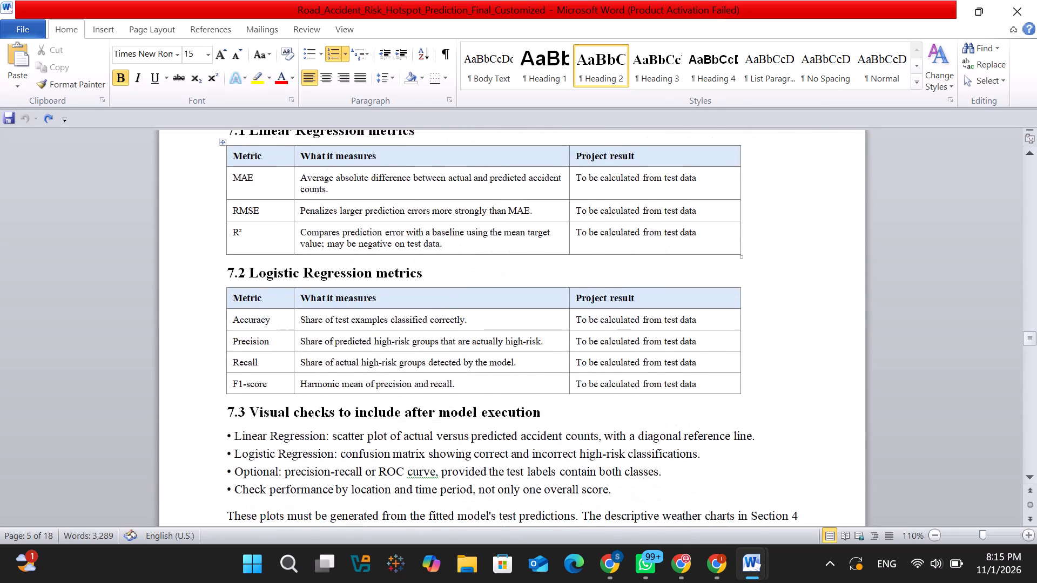
{"action": "scroll", "coordinate": [517, 275], "scroll_direction": "down", "scroll_amount": 14}
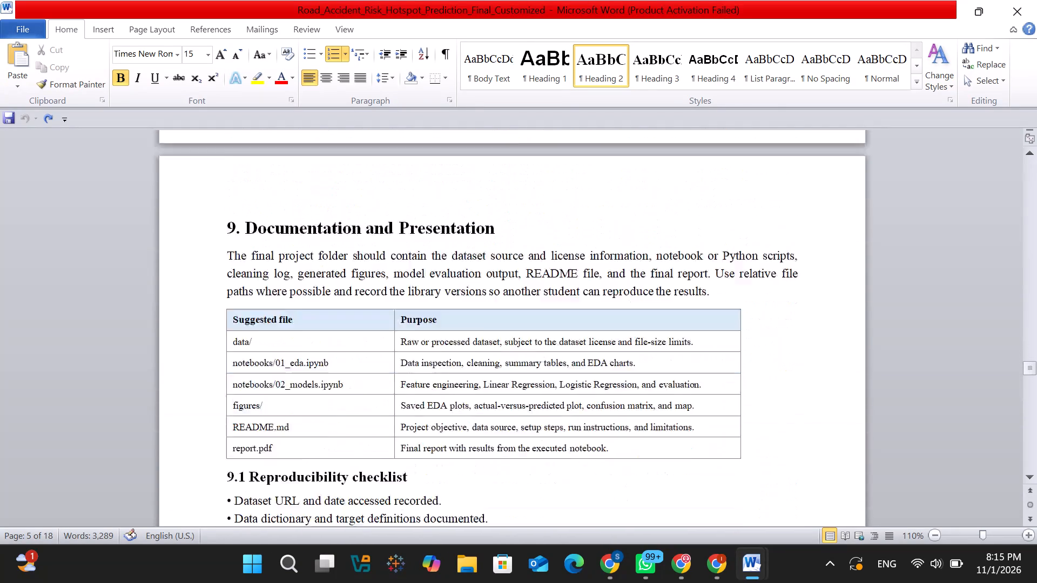
{"action": "scroll", "coordinate": [517, 275], "scroll_direction": "down", "scroll_amount": 13}
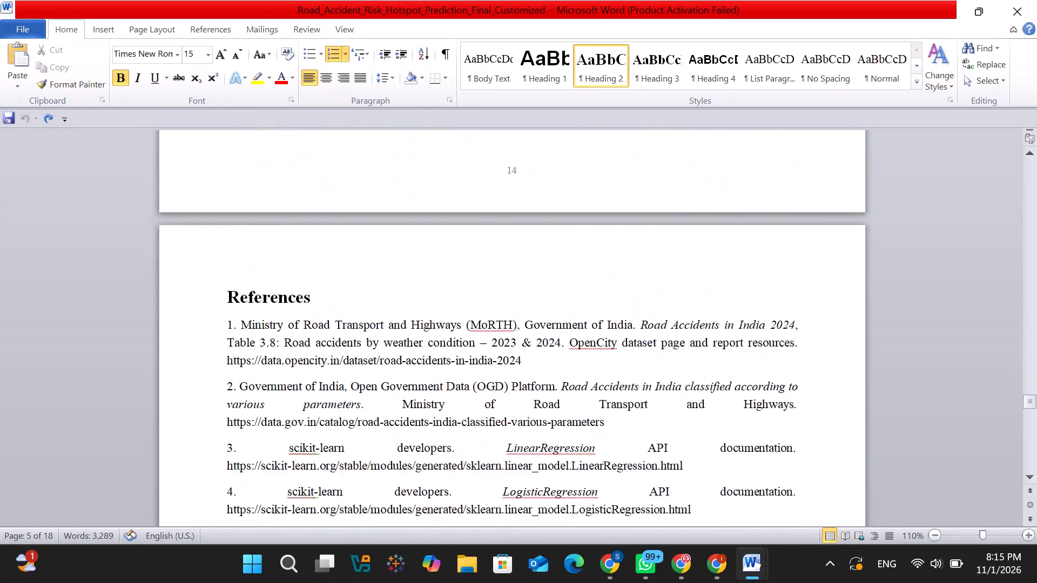
{"action": "scroll", "coordinate": [517, 275], "scroll_direction": "down", "scroll_amount": 8}
Go back through the road accident report to examine the Abstract and the Report Contents list.
{"action": "scroll", "coordinate": [517, 275], "scroll_direction": "up", "scroll_amount": 13}
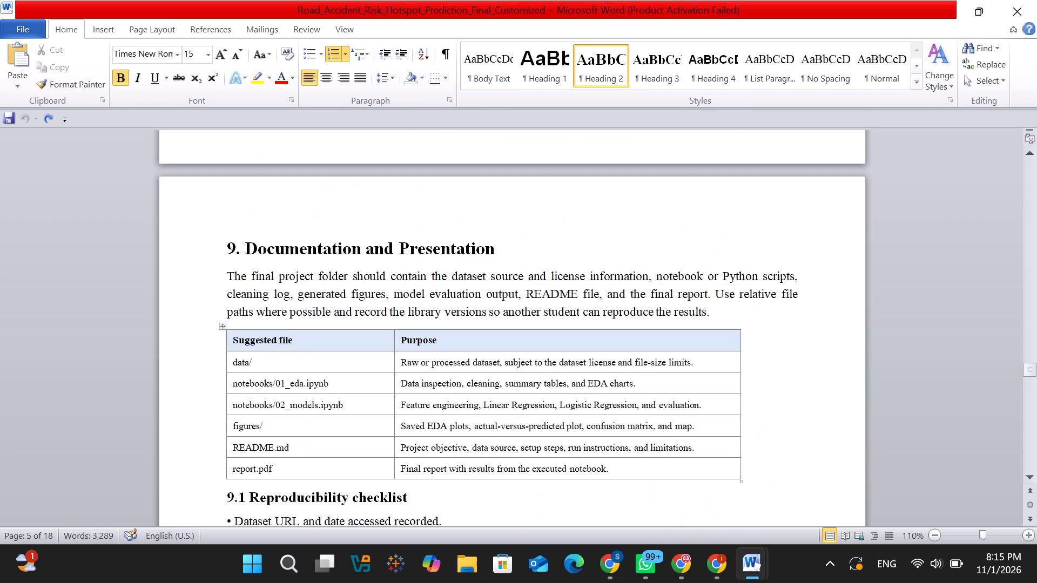
{"action": "scroll", "coordinate": [517, 275], "scroll_direction": "up", "scroll_amount": 20}
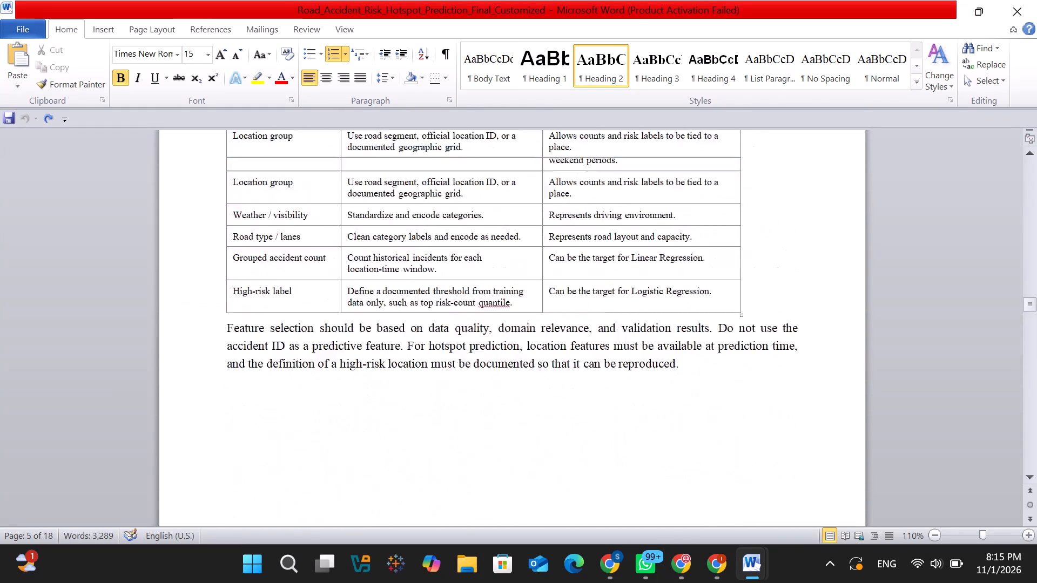
{"action": "scroll", "coordinate": [517, 275], "scroll_direction": "up", "scroll_amount": 16}
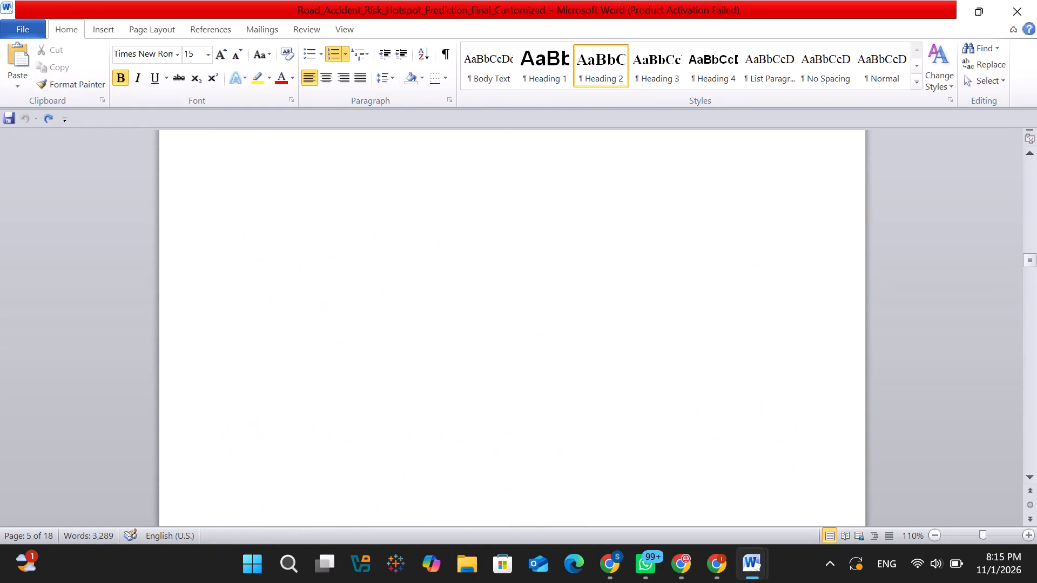
{"action": "scroll", "coordinate": [517, 275], "scroll_direction": "up", "scroll_amount": 18}
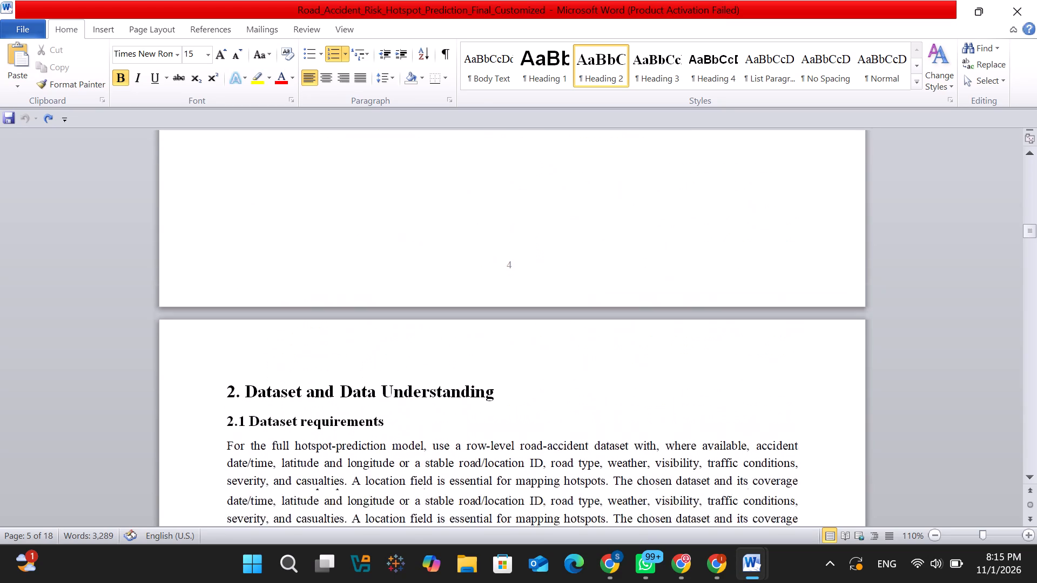
{"action": "scroll", "coordinate": [517, 275], "scroll_direction": "up", "scroll_amount": 15}
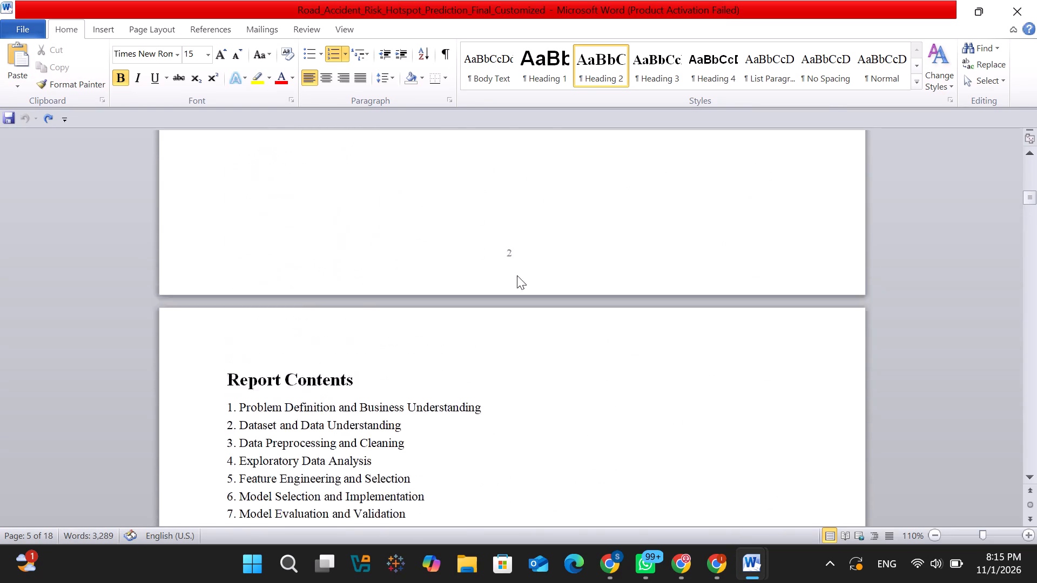
{"action": "scroll", "coordinate": [517, 275], "scroll_direction": "up", "scroll_amount": 13}
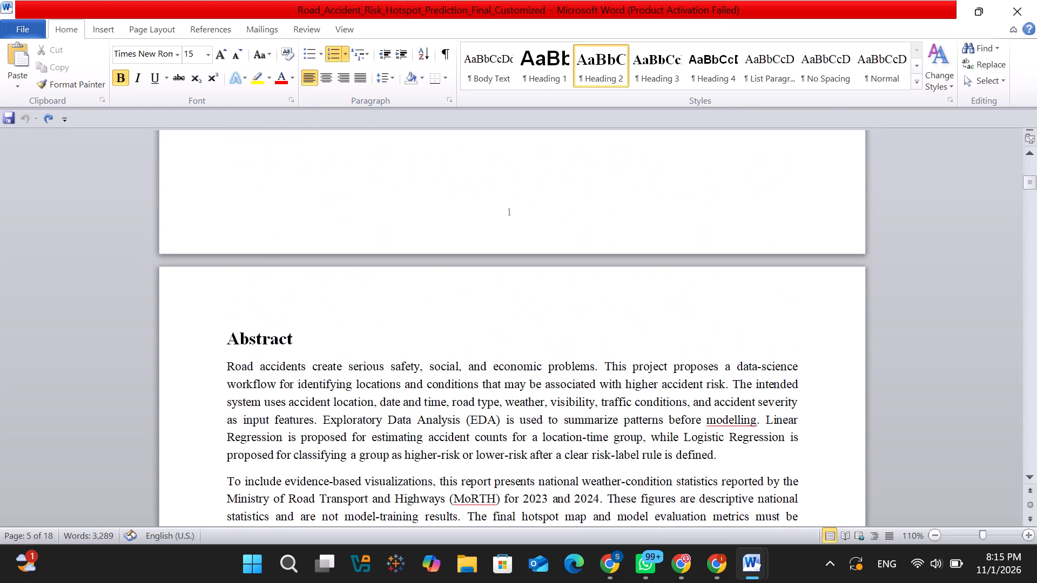
{"action": "scroll", "coordinate": [517, 275], "scroll_direction": "up", "scroll_amount": 1}
{"action": "scroll", "coordinate": [517, 275], "scroll_direction": "down", "scroll_amount": 11}
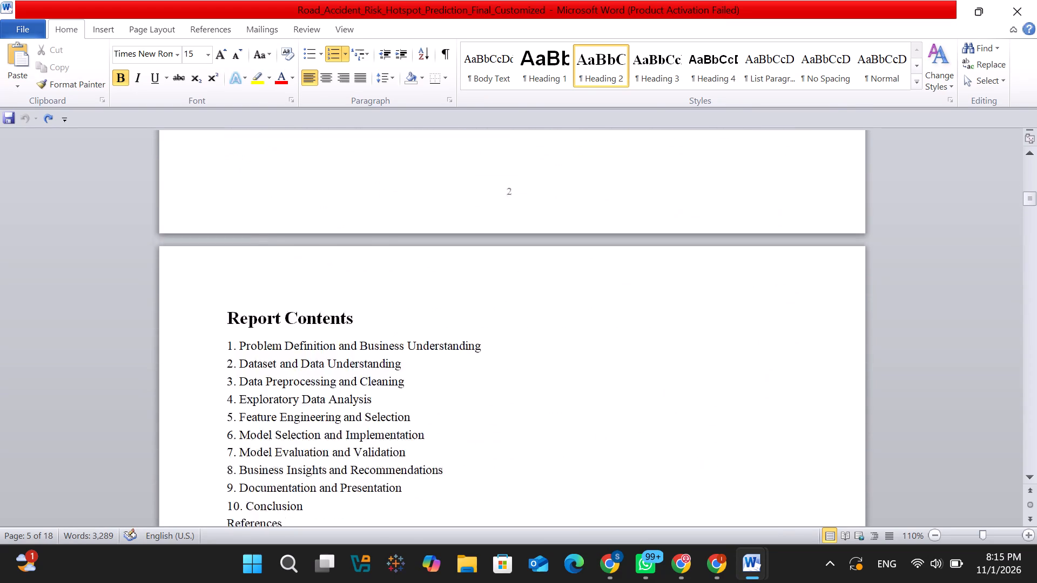
{"action": "scroll", "coordinate": [517, 268], "scroll_direction": "down", "scroll_amount": 1}
{"action": "scroll", "coordinate": [517, 268], "scroll_direction": "up", "scroll_amount": 1}
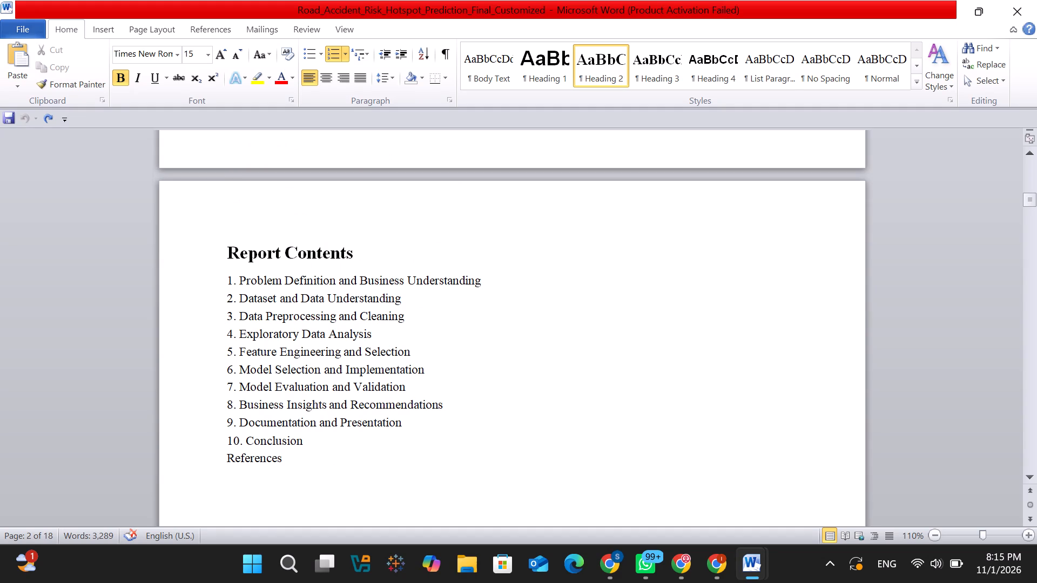
Review the road accident report from section 1 through the 1.4 KPI table to the start of section 2, Dataset and Data Understanding.
{"action": "left_click", "coordinate": [517, 268]}
{"action": "scroll", "coordinate": [517, 268], "scroll_direction": "down", "scroll_amount": 3}
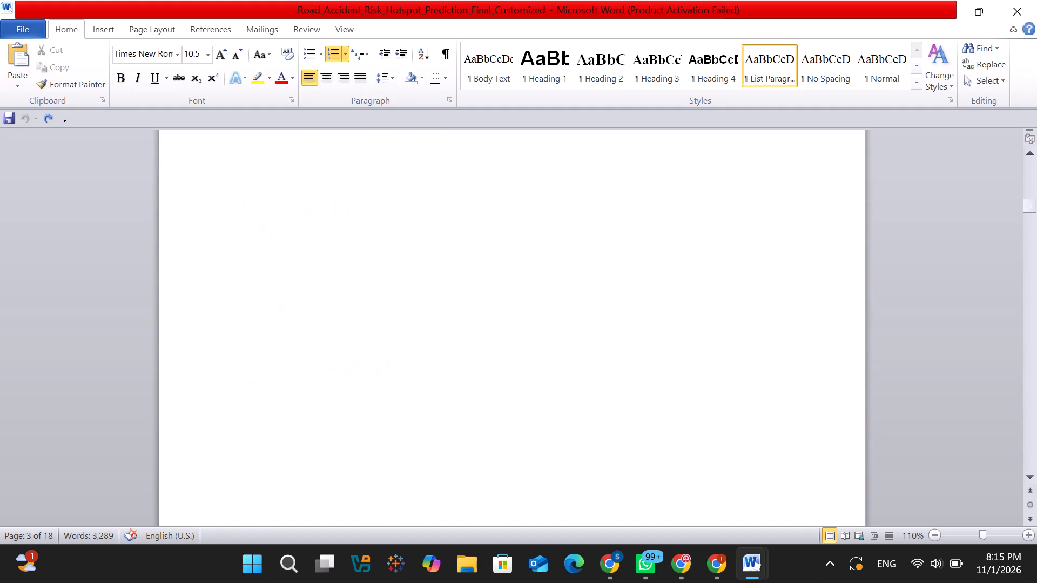
{"action": "scroll", "coordinate": [517, 268], "scroll_direction": "down", "scroll_amount": 9}
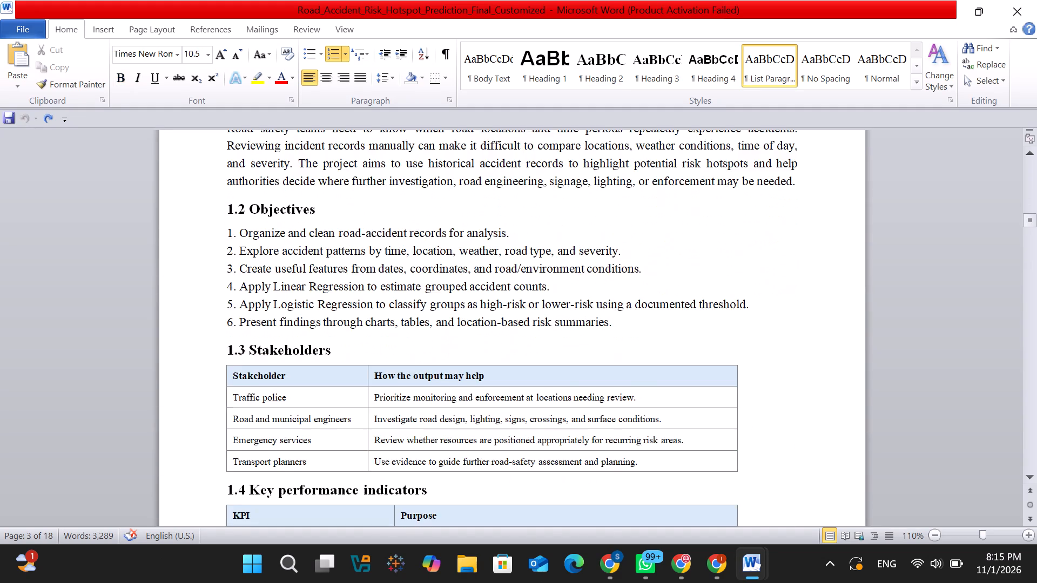
{"action": "scroll", "coordinate": [517, 268], "scroll_direction": "down", "scroll_amount": 7}
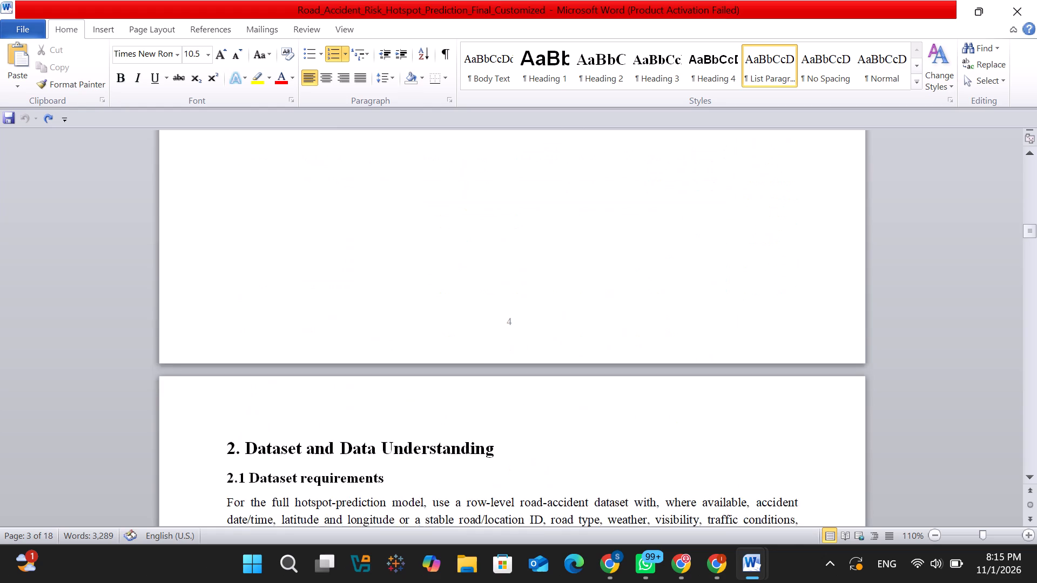
{"action": "scroll", "coordinate": [517, 268], "scroll_direction": "down", "scroll_amount": 2}
{"action": "scroll", "coordinate": [517, 268], "scroll_direction": "up", "scroll_amount": 2}
{"action": "scroll", "coordinate": [517, 268], "scroll_direction": "down", "scroll_amount": 1}
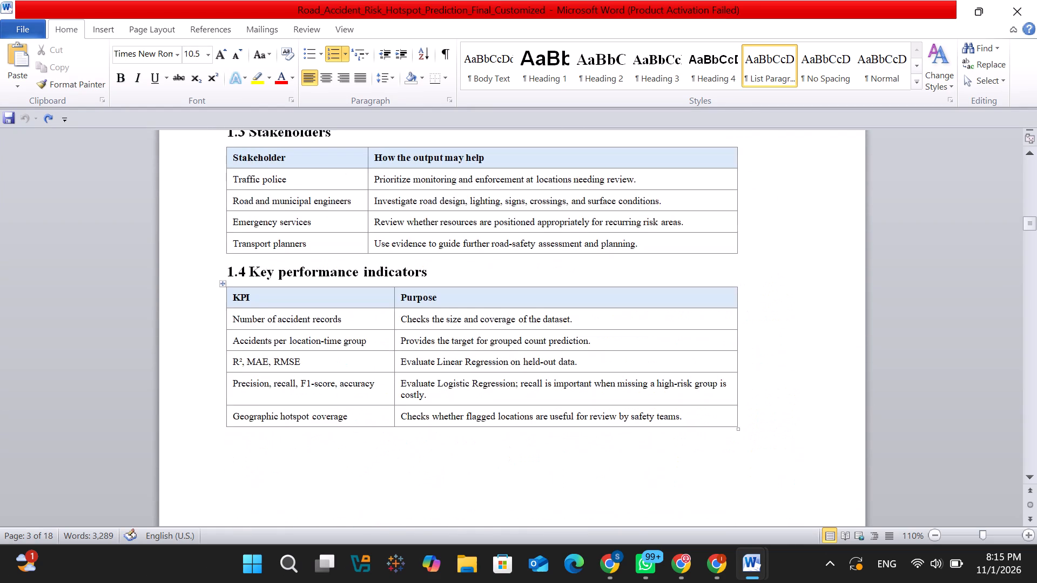
{"action": "scroll", "coordinate": [517, 268], "scroll_direction": "down", "scroll_amount": 3}
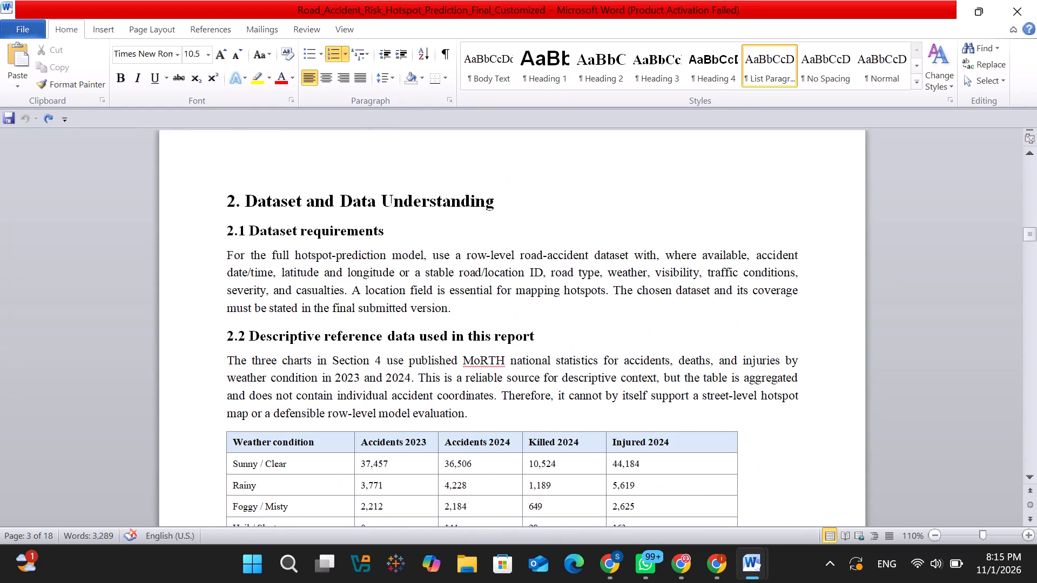
Copy the section 2 heading text "Dataset and Data Understanding" from the road accident report.
{"action": "left_click_drag", "start_coordinate": [226, 195], "coordinate": [506, 369]}
{"action": "left_click", "coordinate": [506, 369]}
{"action": "left_click_drag", "start_coordinate": [493, 202], "coordinate": [198, 196]}
{"action": "key", "text": "ctrl+c"}
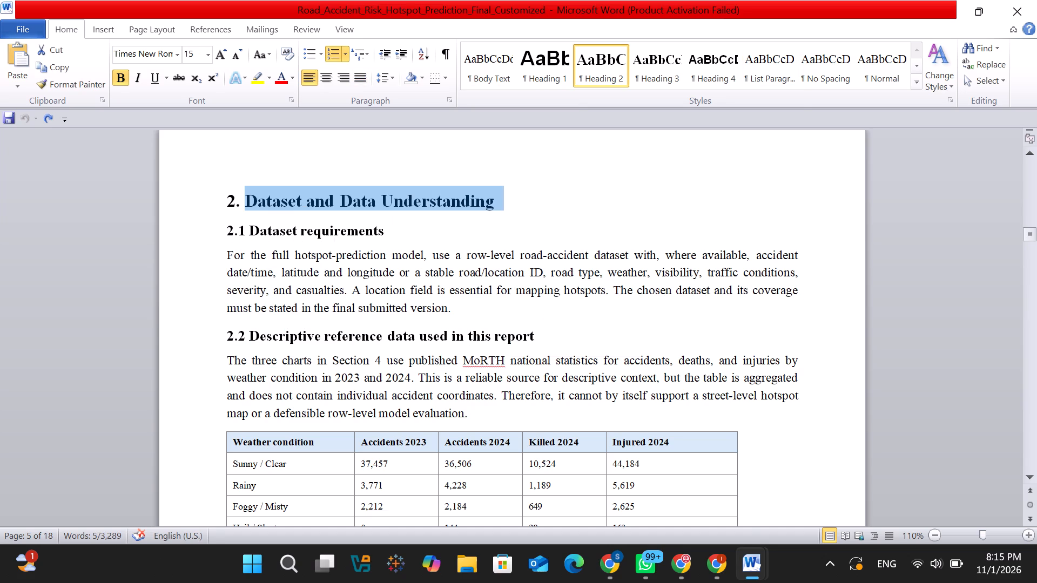
Switch back to the Telecom Customer Churn report and delete the "Recall is prioritised" paragraph above section 2, including its full stop and empty line.
{"action": "left_click", "coordinate": [827, 484]}
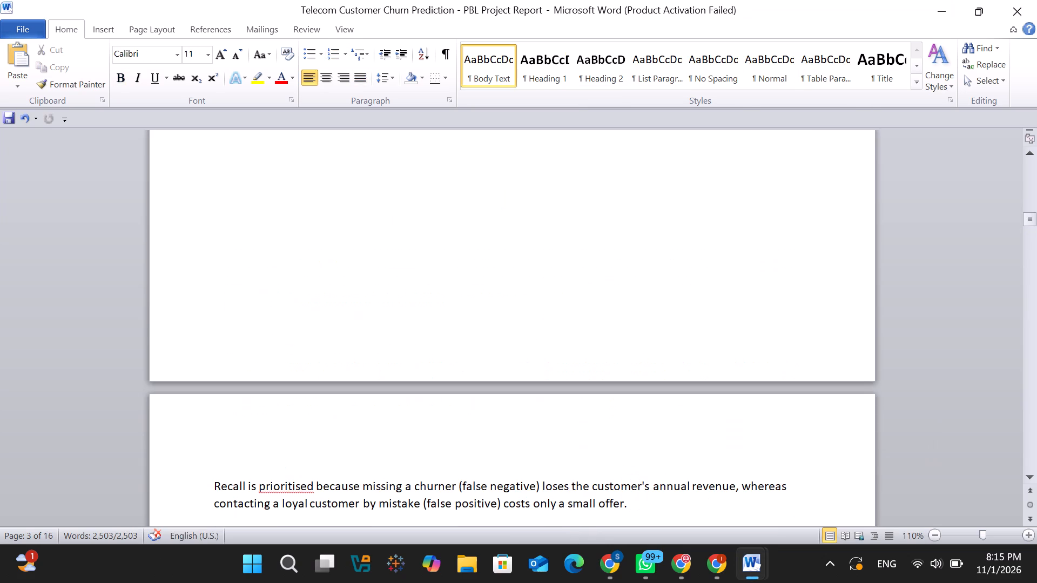
{"action": "scroll", "coordinate": [477, 454], "scroll_direction": "down", "scroll_amount": 2}
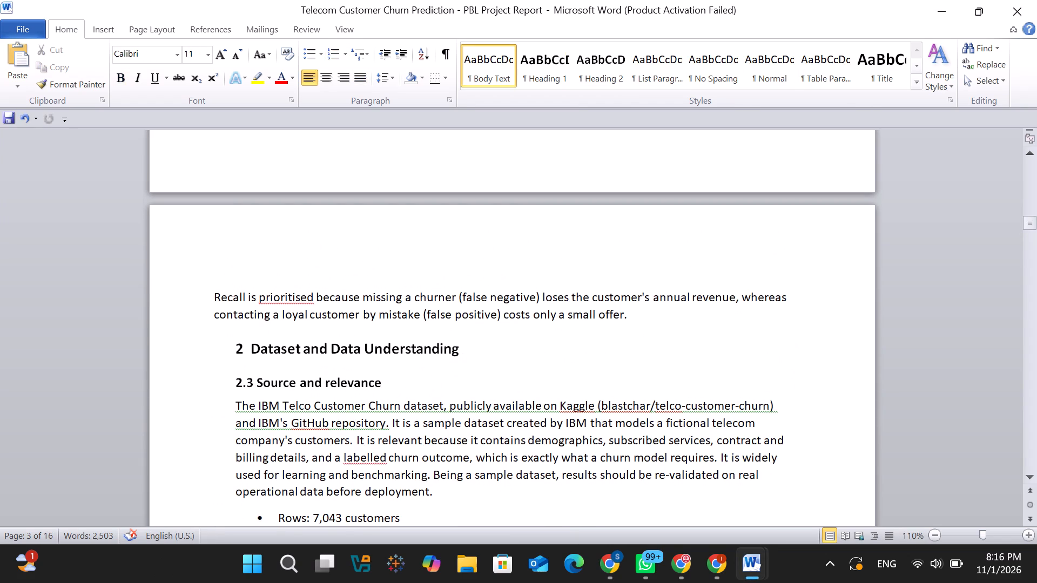
{"action": "left_click_drag", "start_coordinate": [624, 316], "coordinate": [177, 301]}
{"action": "key", "text": "BackSpace"}
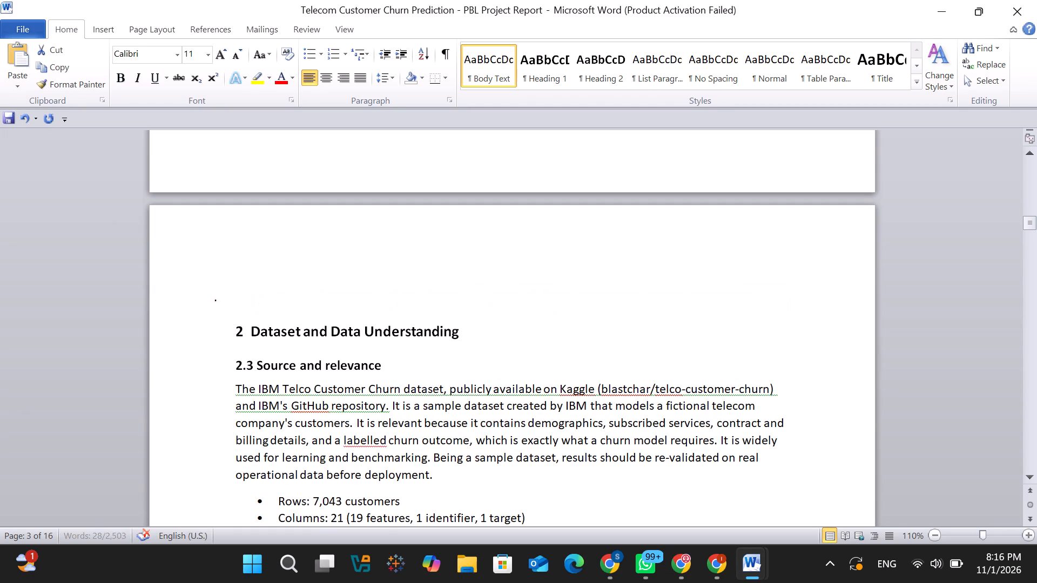
{"action": "key", "text": "BackSpace"}
{"action": "scroll", "coordinate": [418, 311], "scroll_direction": "up", "scroll_amount": 2}
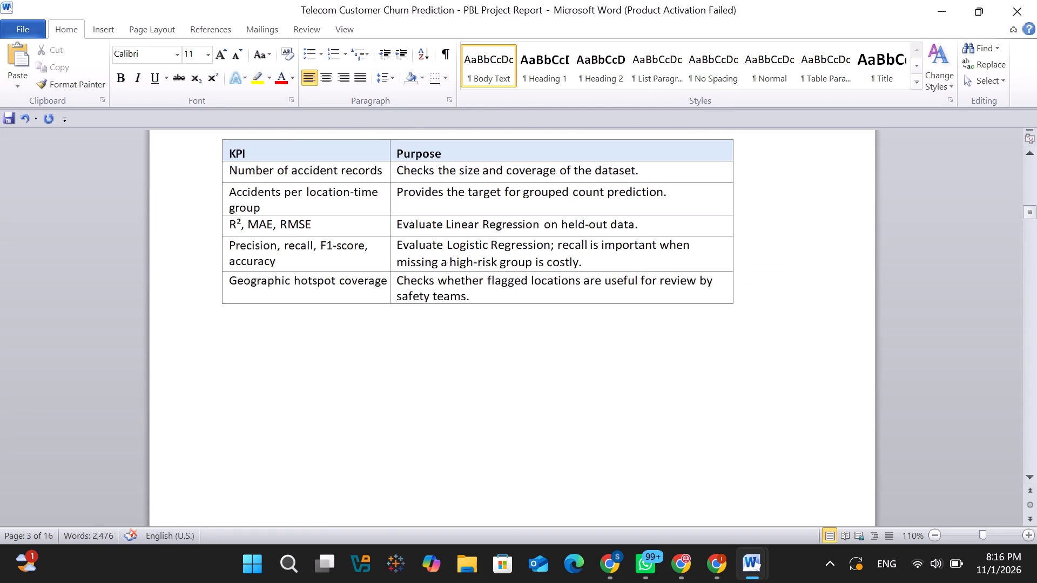
{"action": "scroll", "coordinate": [418, 311], "scroll_direction": "up", "scroll_amount": 1}
{"action": "scroll", "coordinate": [418, 311], "scroll_direction": "down", "scroll_amount": 4}
{"action": "left_click", "coordinate": [239, 417]}
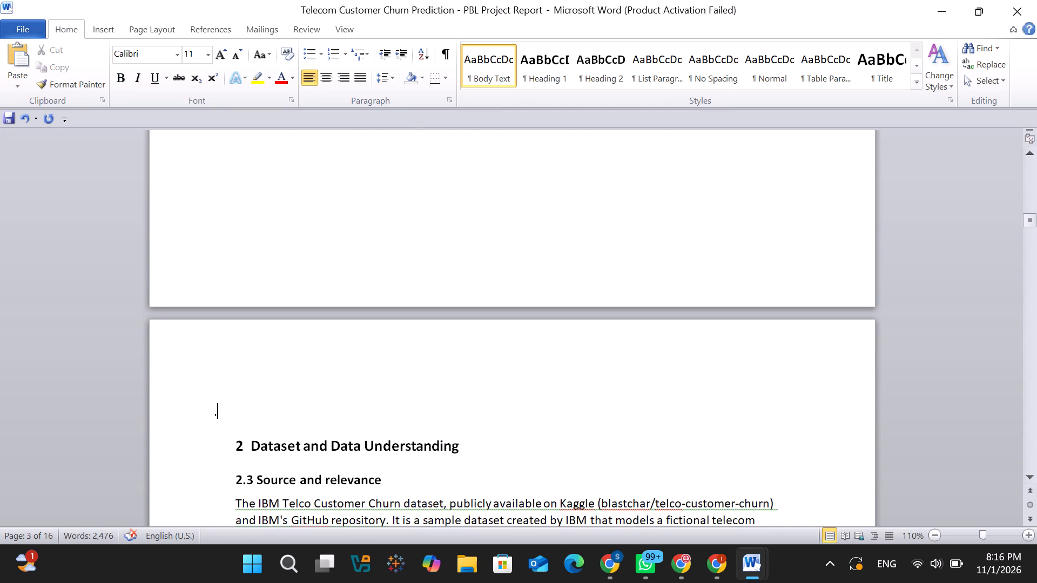
{"action": "key", "text": "BackSpace"}
{"action": "key", "text": "BackSpace"}
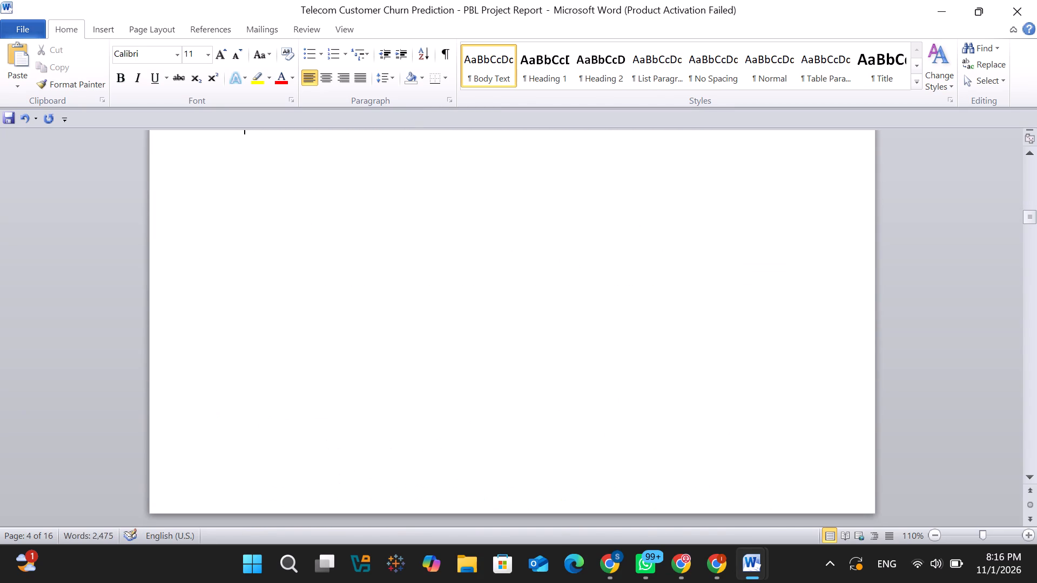
Remove the automatic section number and indent from the old Dataset and Data Understanding heading, and delete spare blank lines above it.
{"action": "scroll", "coordinate": [239, 417], "scroll_direction": "right", "scroll_amount": 1}
{"action": "key", "text": "Return"}
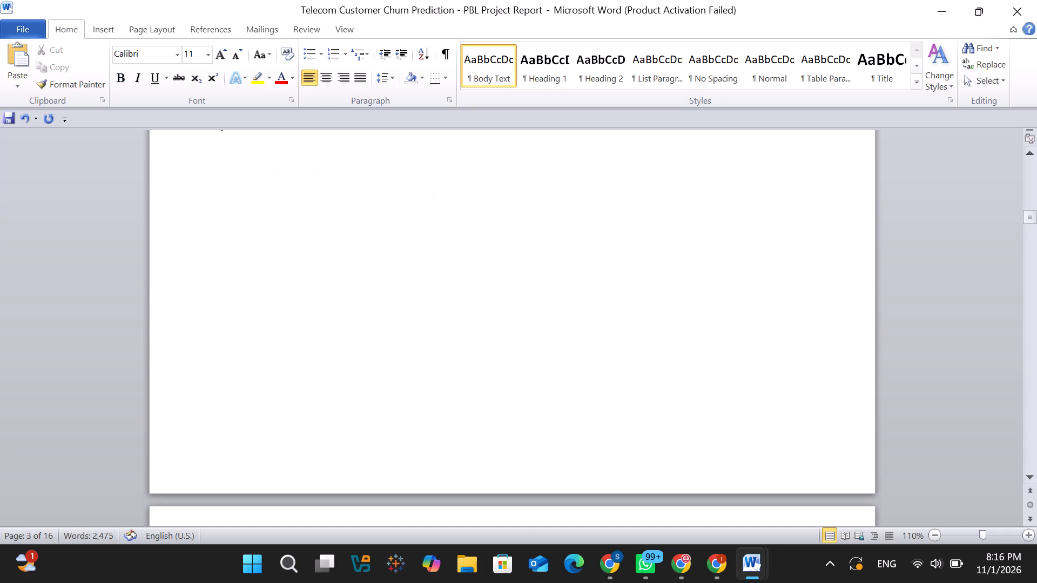
{"action": "scroll", "coordinate": [239, 417], "scroll_direction": "up", "scroll_amount": 2}
{"action": "scroll", "coordinate": [239, 417], "scroll_direction": "down", "scroll_amount": 2}
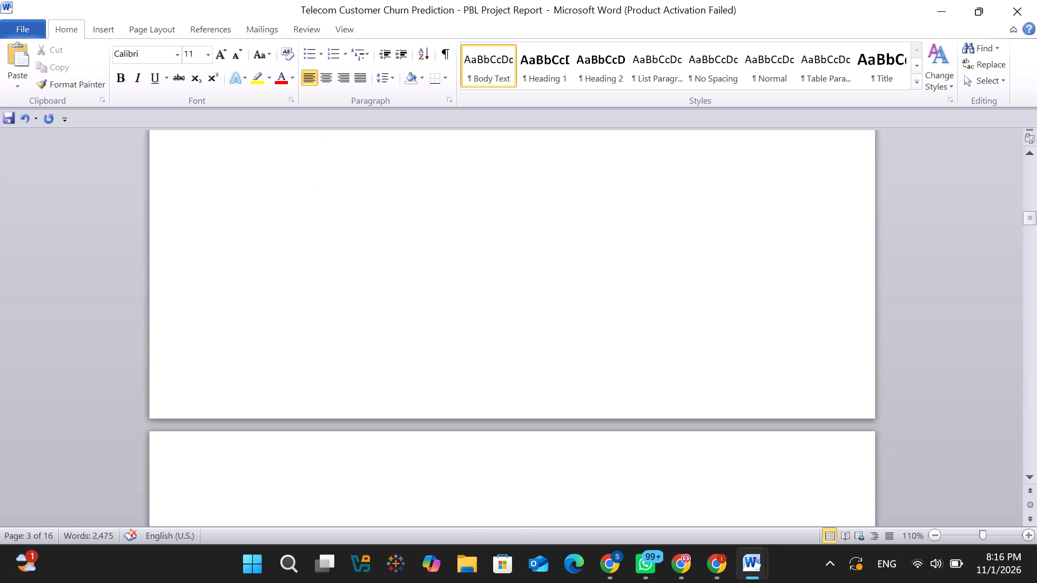
{"action": "scroll", "coordinate": [239, 417], "scroll_direction": "down", "scroll_amount": 2}
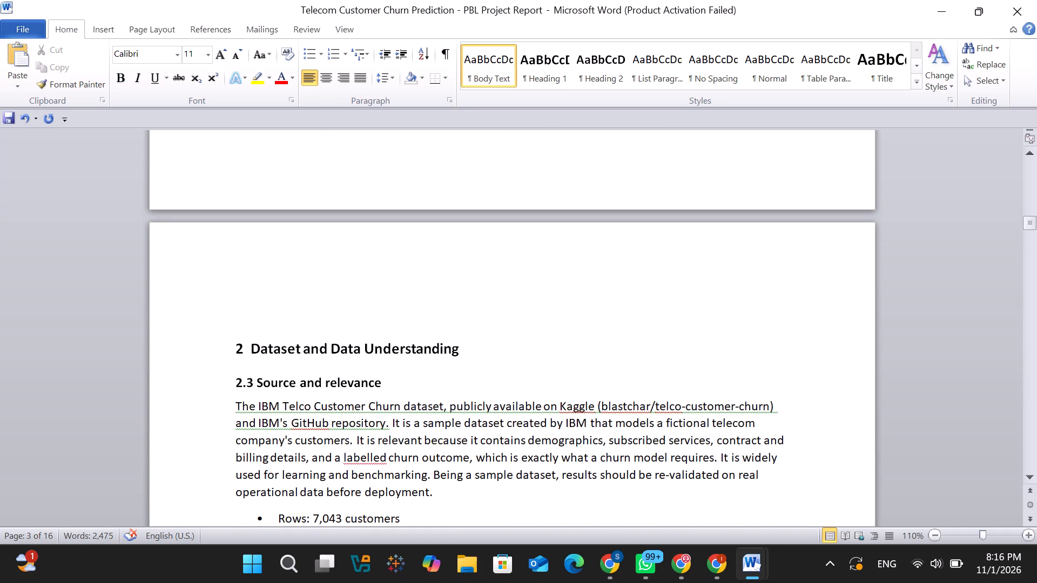
{"action": "left_click", "coordinate": [234, 346]}
{"action": "left_click", "coordinate": [234, 346]}
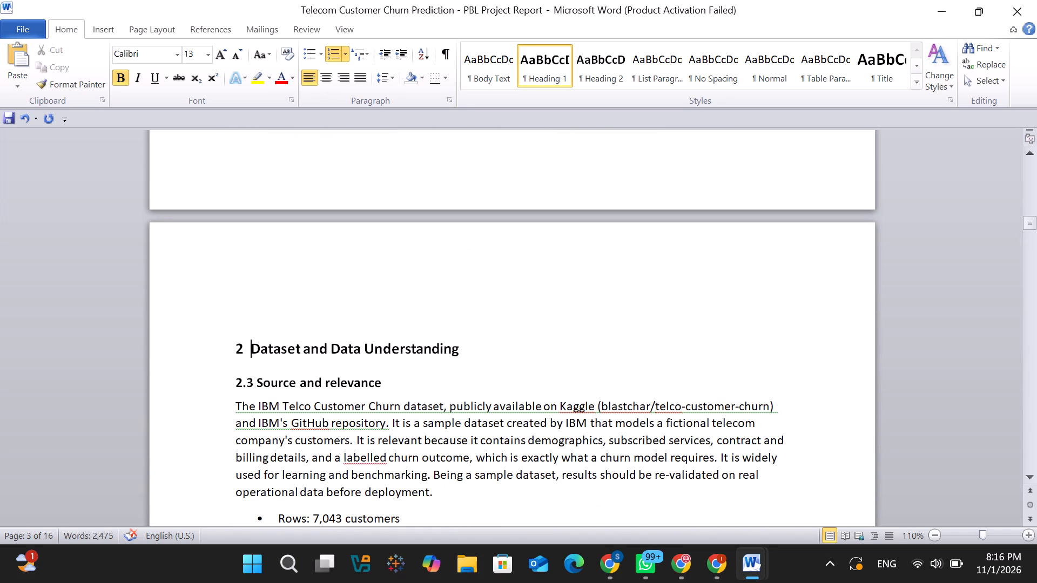
{"action": "key", "text": "BackSpace"}
{"action": "key", "text": "BackSpace"}
{"action": "key", "text": "BackSpace"}
{"action": "key", "text": "BackSpace"}
{"action": "key", "text": "BackSpace"}
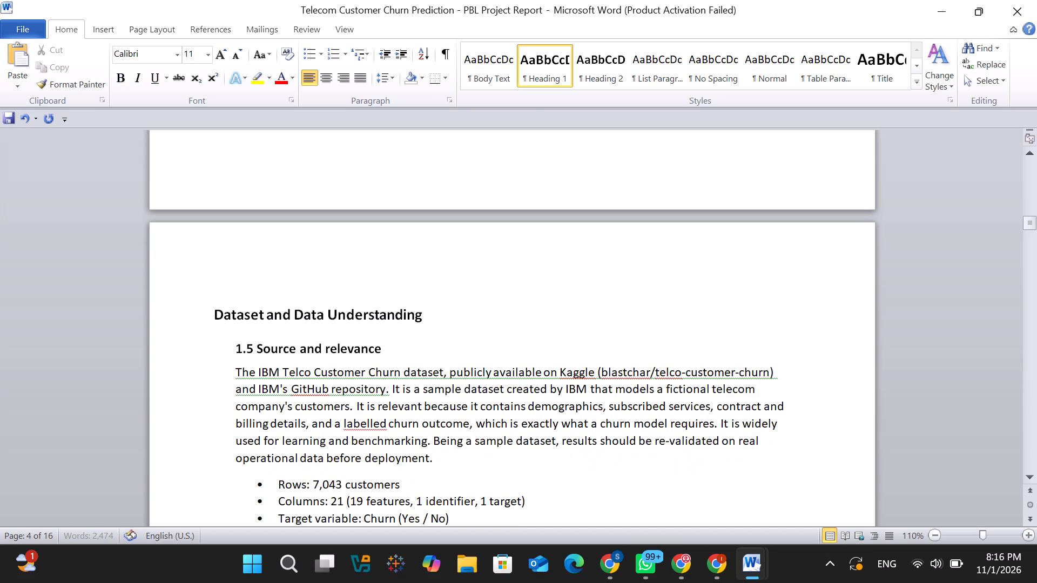
{"action": "key", "text": "BackSpace"}
{"action": "scroll", "coordinate": [234, 346], "scroll_direction": "down", "scroll_amount": 2}
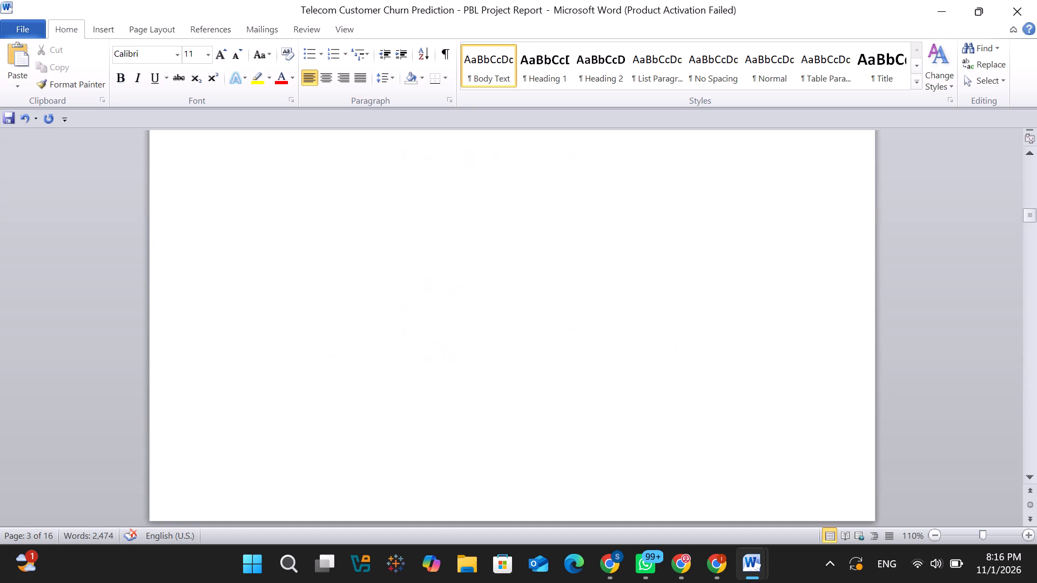
{"action": "scroll", "coordinate": [234, 346], "scroll_direction": "down", "scroll_amount": 1}
{"action": "key", "text": "BackSpace"}
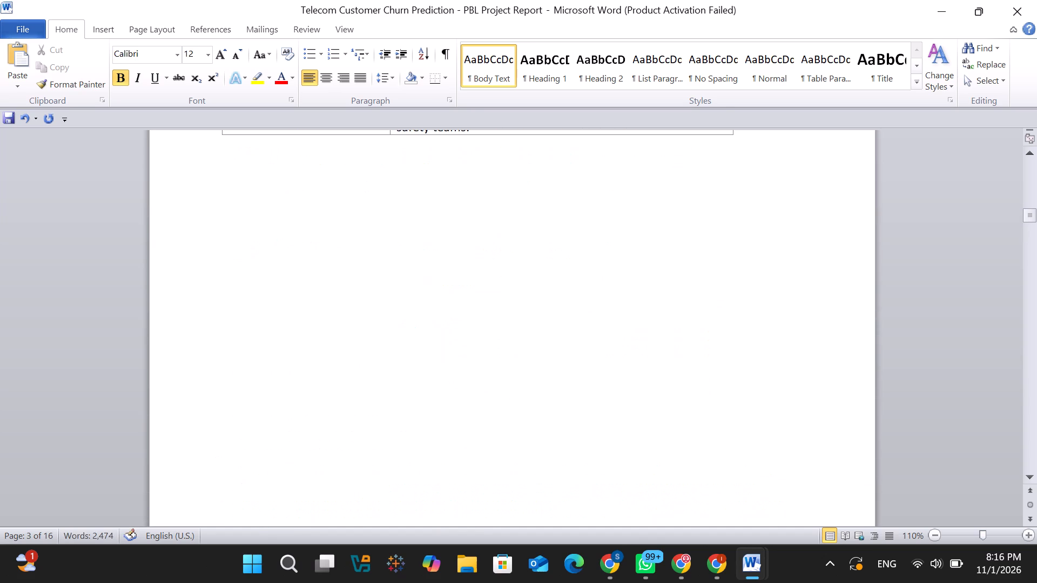
{"action": "scroll", "coordinate": [234, 346], "scroll_direction": "up", "scroll_amount": 2}
{"action": "scroll", "coordinate": [234, 346], "scroll_direction": "down", "scroll_amount": 5}
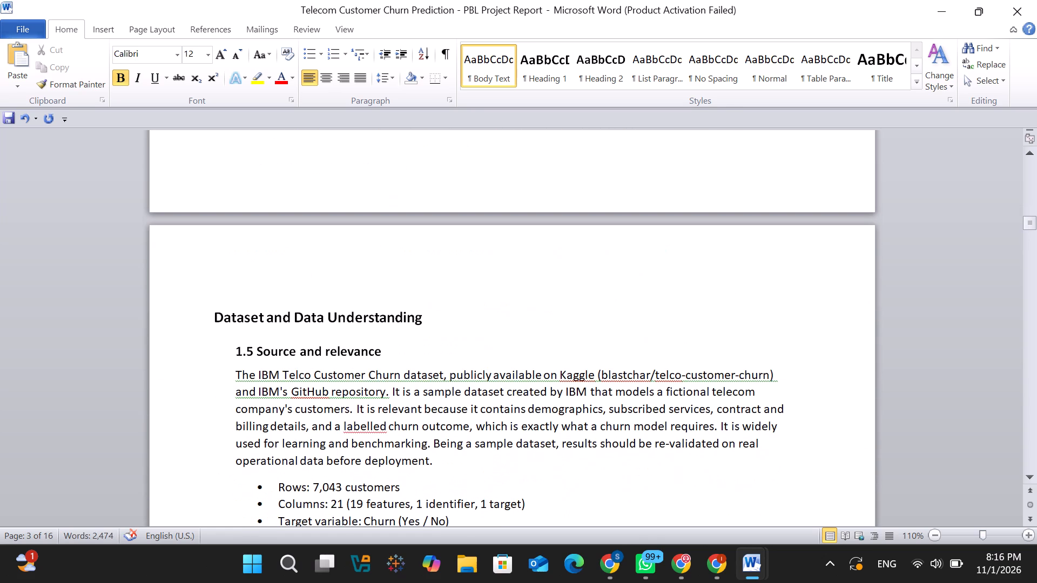
Copy the old Dataset and Data Understanding heading and paste it after a manually entered "2." below the KPI table.
{"action": "left_click_drag", "start_coordinate": [430, 318], "coordinate": [211, 314]}
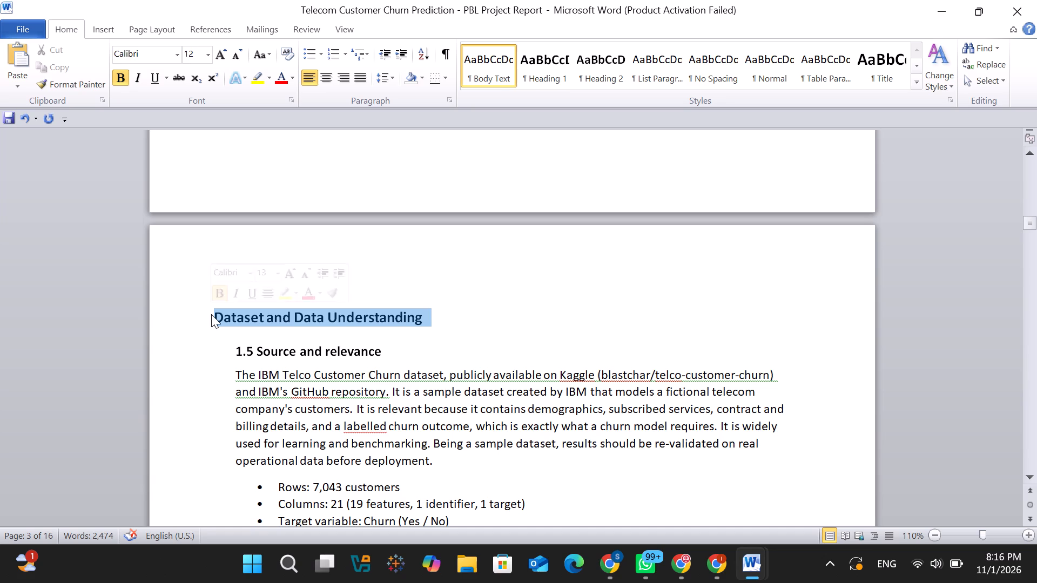
{"action": "key", "text": "ctrl+c"}
{"action": "scroll", "coordinate": [409, 301], "scroll_direction": "up", "scroll_amount": 4}
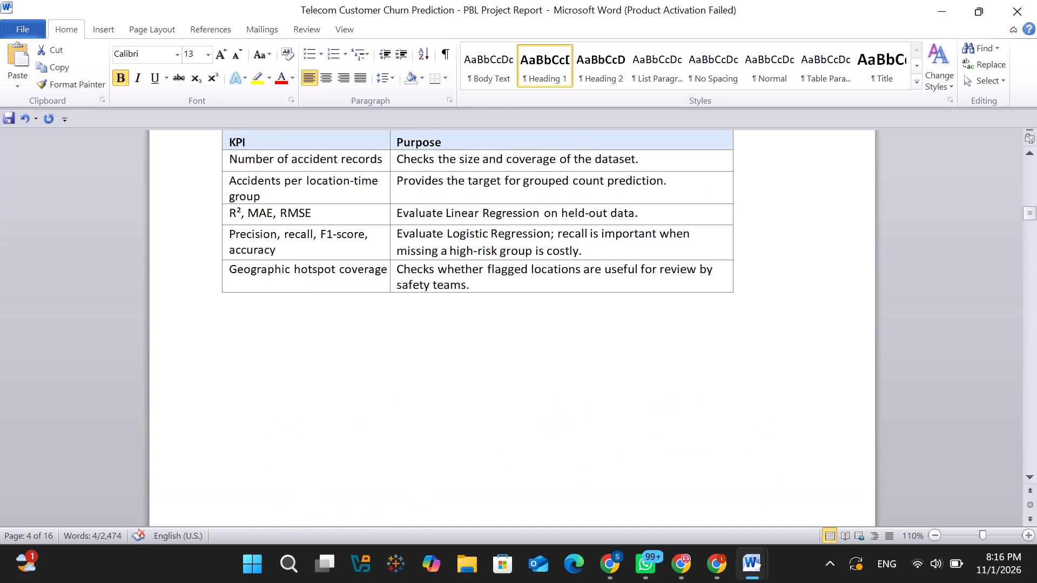
{"action": "left_click", "coordinate": [333, 347]}
{"action": "key", "text": "Return"}
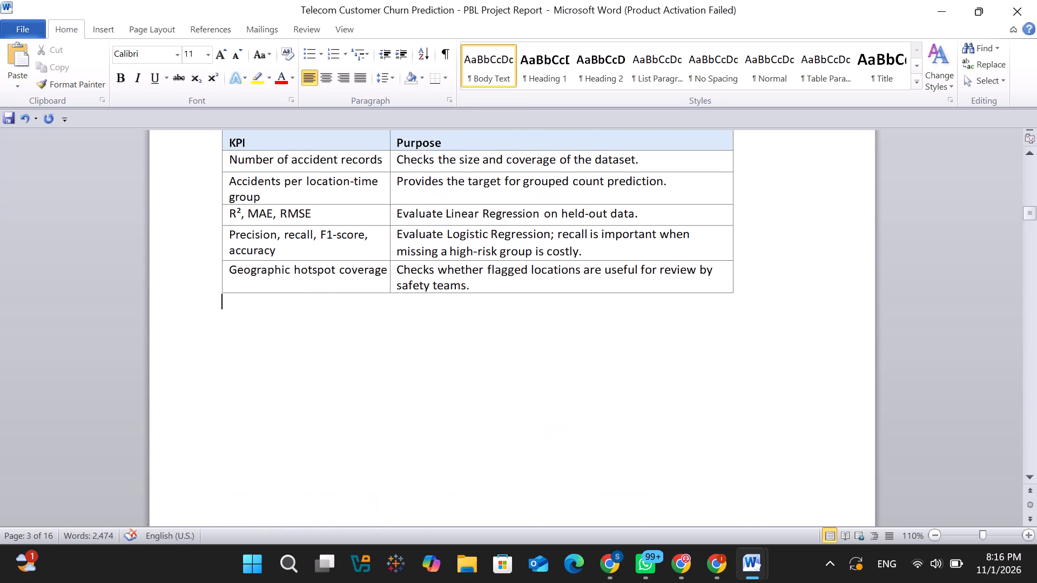
{"action": "key", "text": "Return"}
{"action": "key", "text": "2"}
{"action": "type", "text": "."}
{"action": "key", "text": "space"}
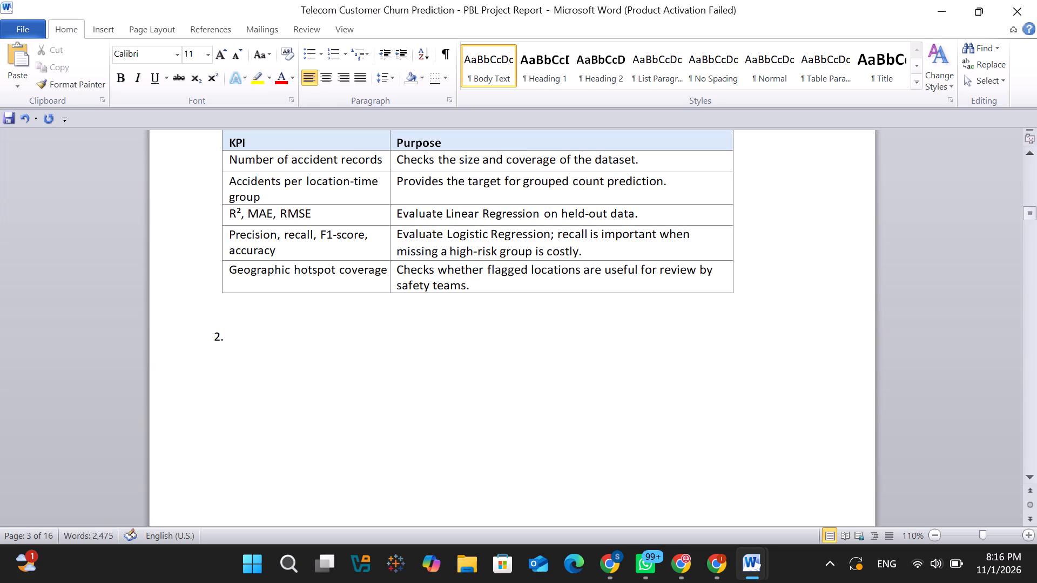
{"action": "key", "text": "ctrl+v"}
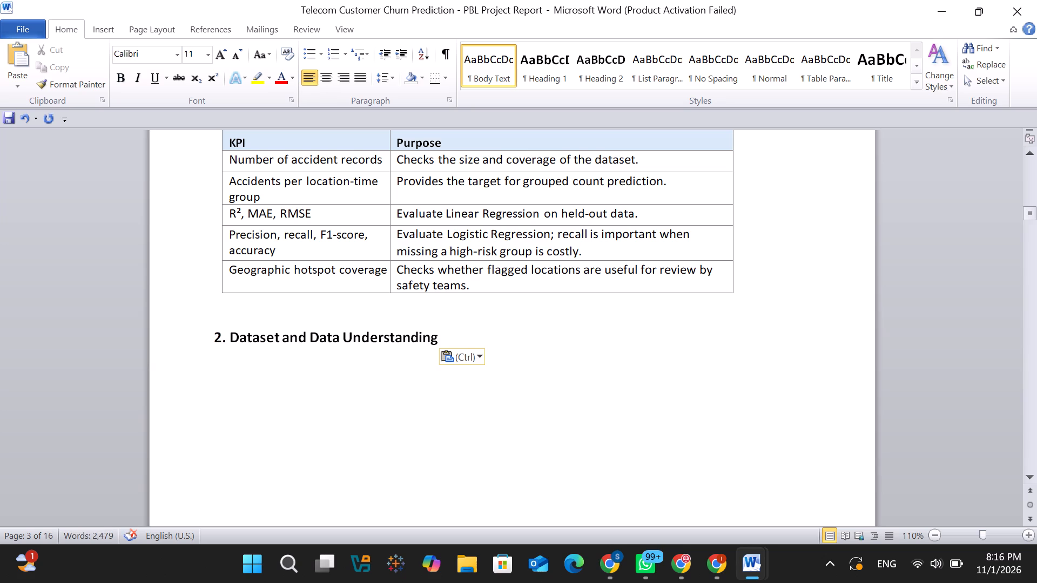
Enlarge the new "2. Dataset and Data Understanding" heading to 14 pt and start a new line below it.
{"action": "left_click_drag", "start_coordinate": [475, 332], "coordinate": [279, 314]}
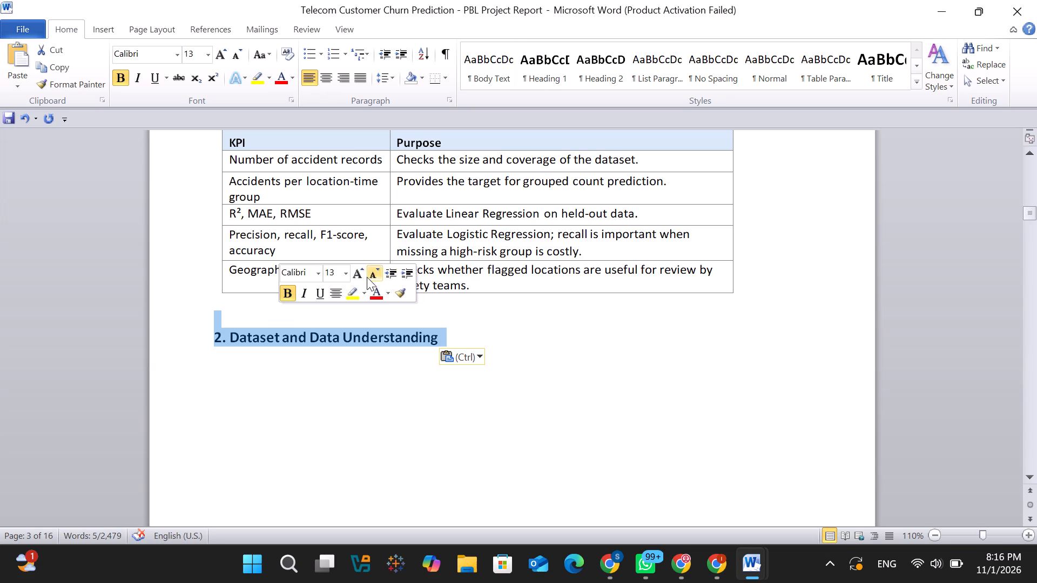
{"action": "left_click", "coordinate": [360, 270]}
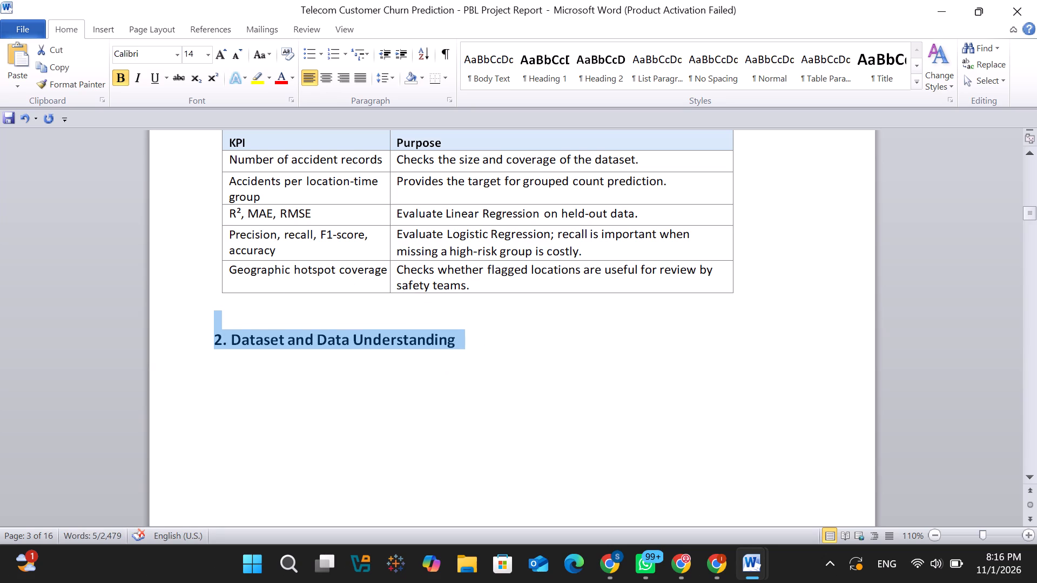
{"action": "left_click", "coordinate": [596, 360]}
{"action": "key", "text": "Return"}
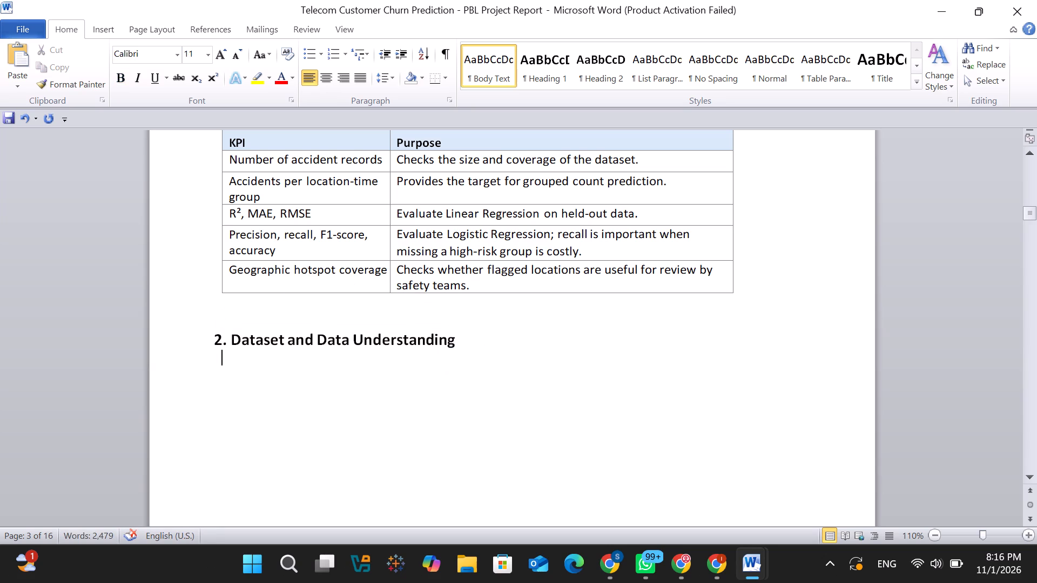
Switch to the Road_Accident_Risk_Hotspot_Prediction_Final_Customized document and copy the section 2.1 heading text "Dataset requirements".
{"action": "scroll", "coordinate": [640, 358], "scroll_direction": "down", "scroll_amount": 3}
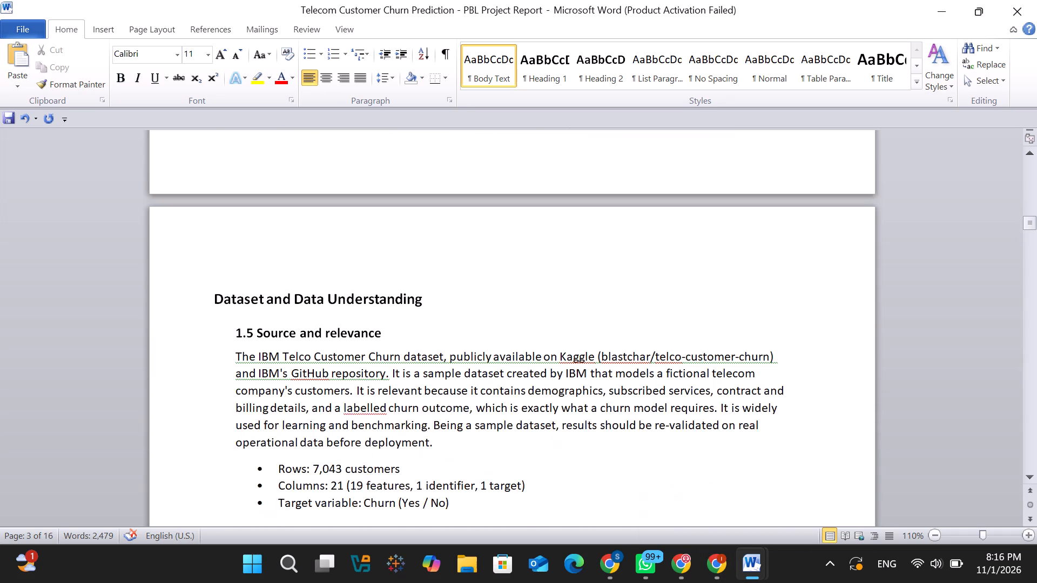
{"action": "scroll", "coordinate": [640, 358], "scroll_direction": "down", "scroll_amount": 1}
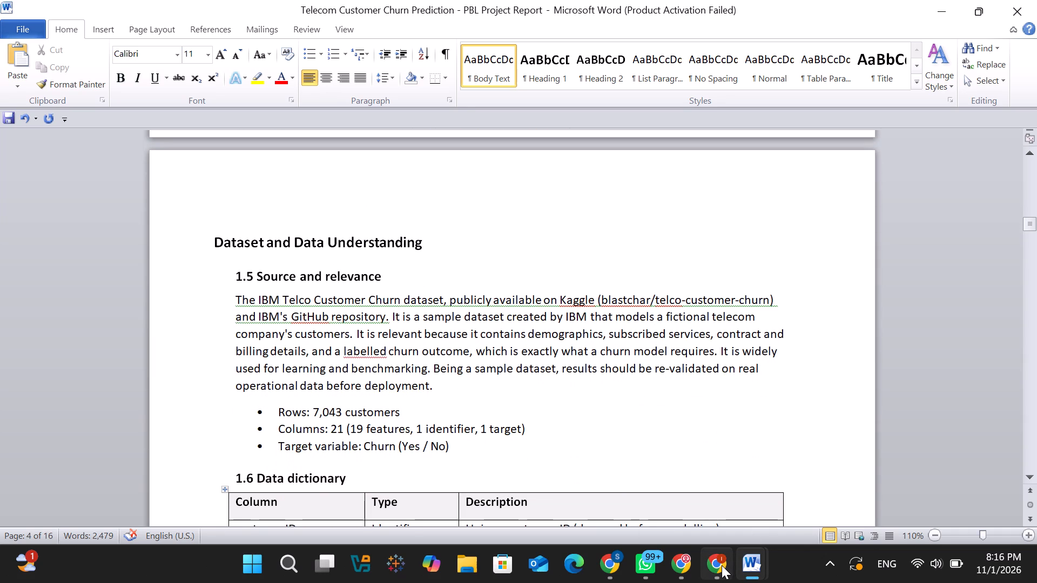
{"action": "left_click", "coordinate": [687, 494]}
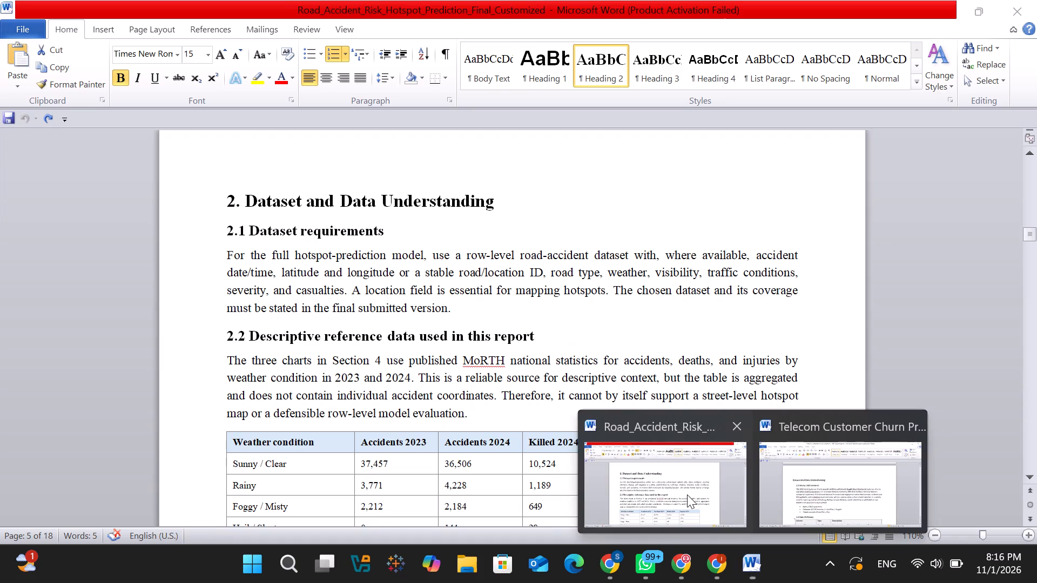
{"action": "left_click_drag", "start_coordinate": [387, 229], "coordinate": [225, 224]}
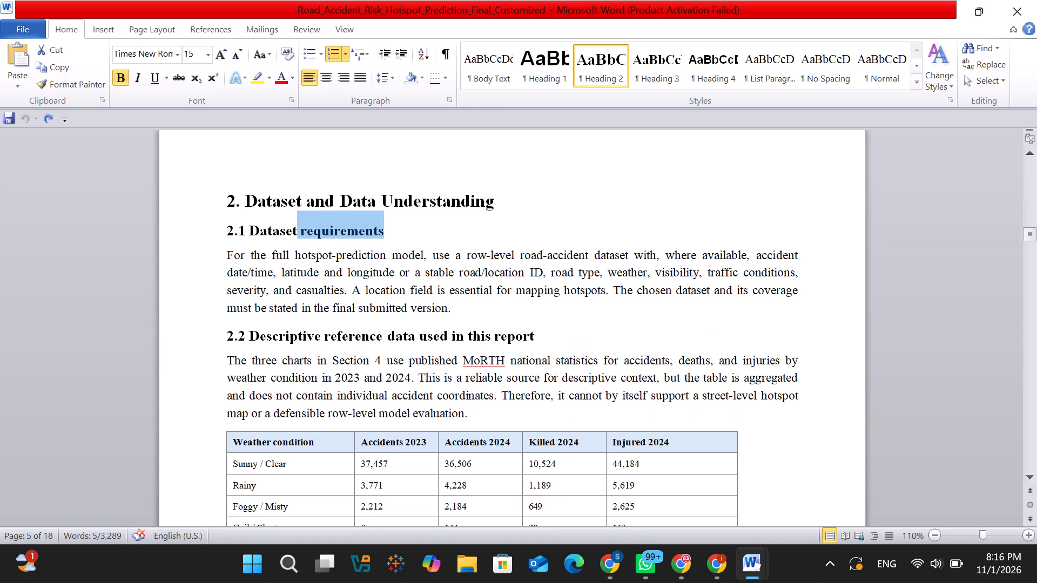
{"action": "left_click_drag", "start_coordinate": [225, 224], "coordinate": [218, 226]}
{"action": "key", "text": "ctrl+c"}
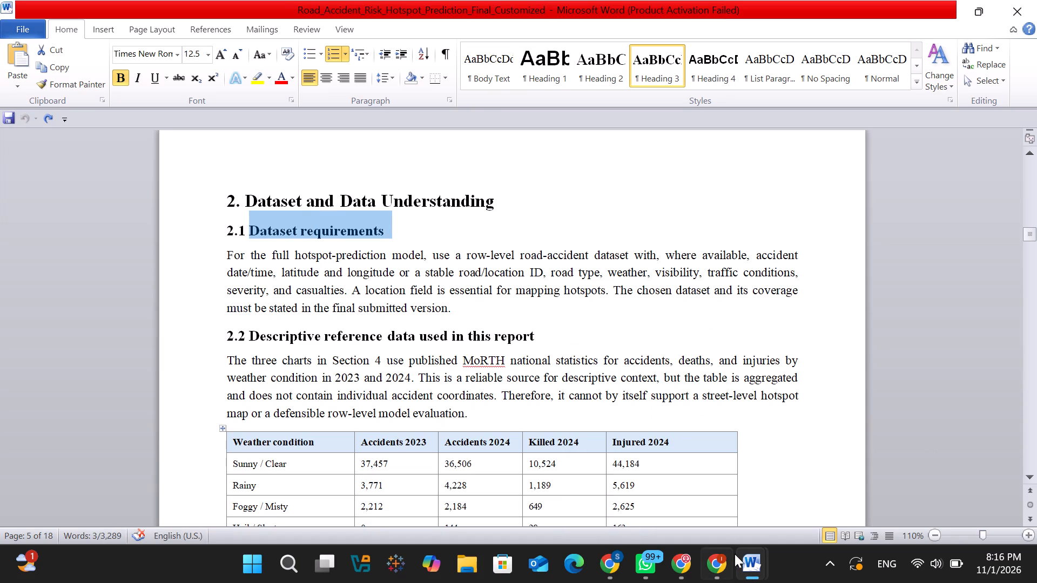
Switch back to the Telecom Customer Churn report and paste the Dataset requirements heading below the new section 2 heading.
{"action": "left_click", "coordinate": [809, 492]}
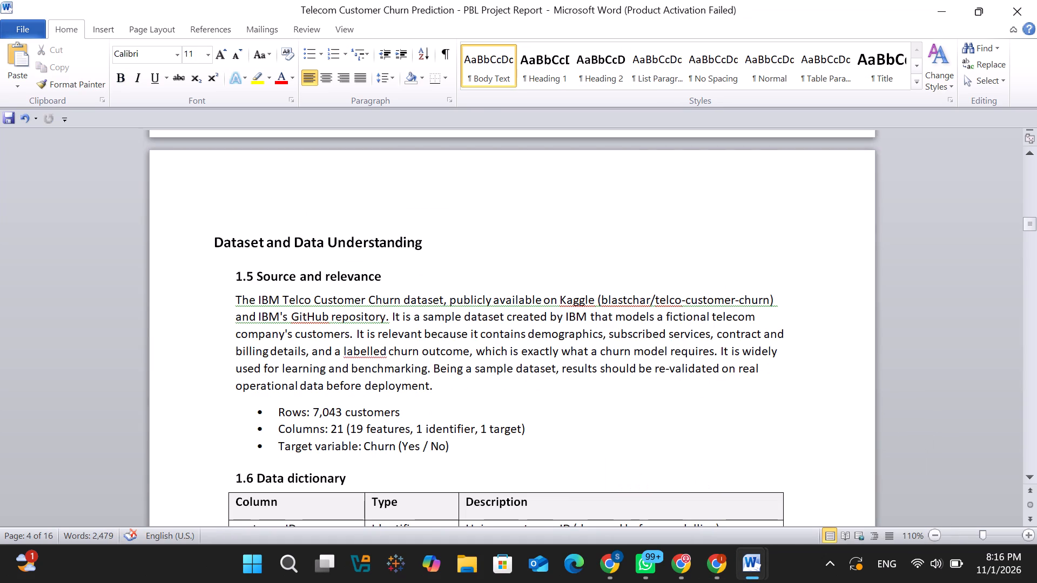
{"action": "scroll", "coordinate": [509, 402], "scroll_direction": "up", "scroll_amount": 3}
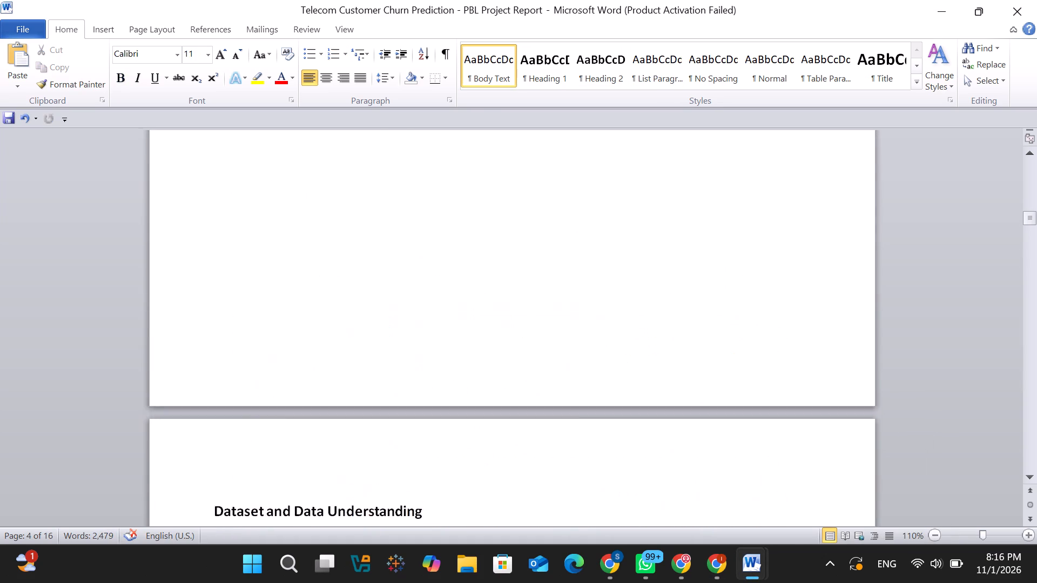
{"action": "scroll", "coordinate": [509, 402], "scroll_direction": "up", "scroll_amount": 3}
{"action": "left_click", "coordinate": [509, 402]}
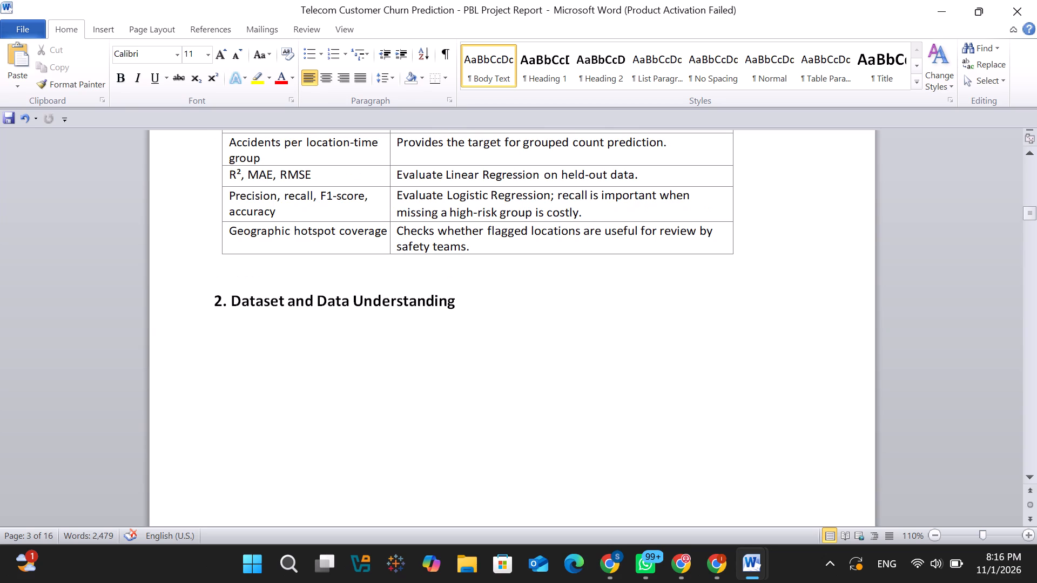
{"action": "key", "text": "Return"}
{"action": "key", "text": "ctrl+v"}
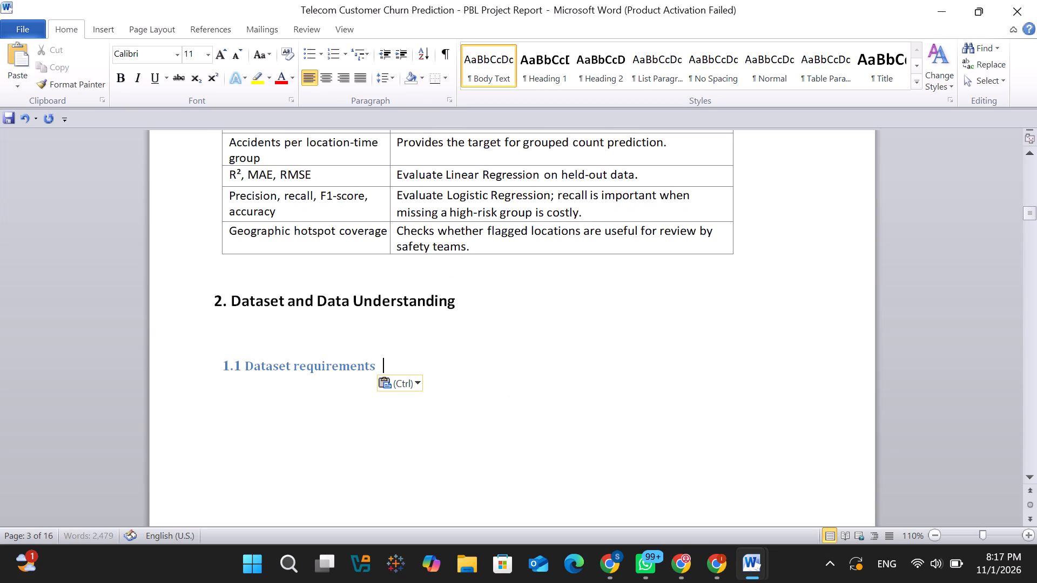
Set the font colour of the pasted Dataset requirements heading to Automatic (black).
{"action": "left_click", "coordinate": [221, 364]}
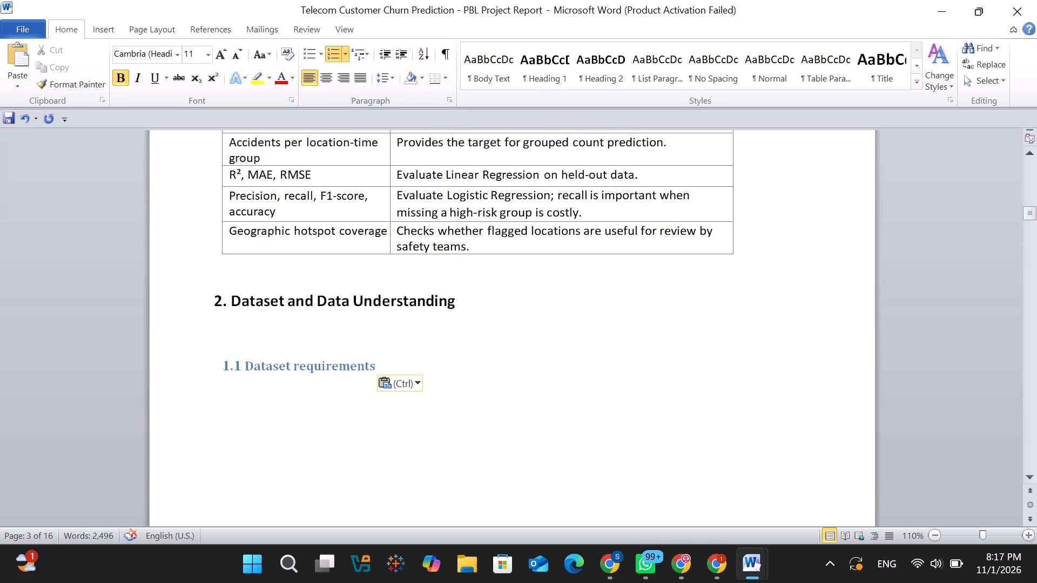
{"action": "left_click_drag", "start_coordinate": [382, 367], "coordinate": [221, 361]}
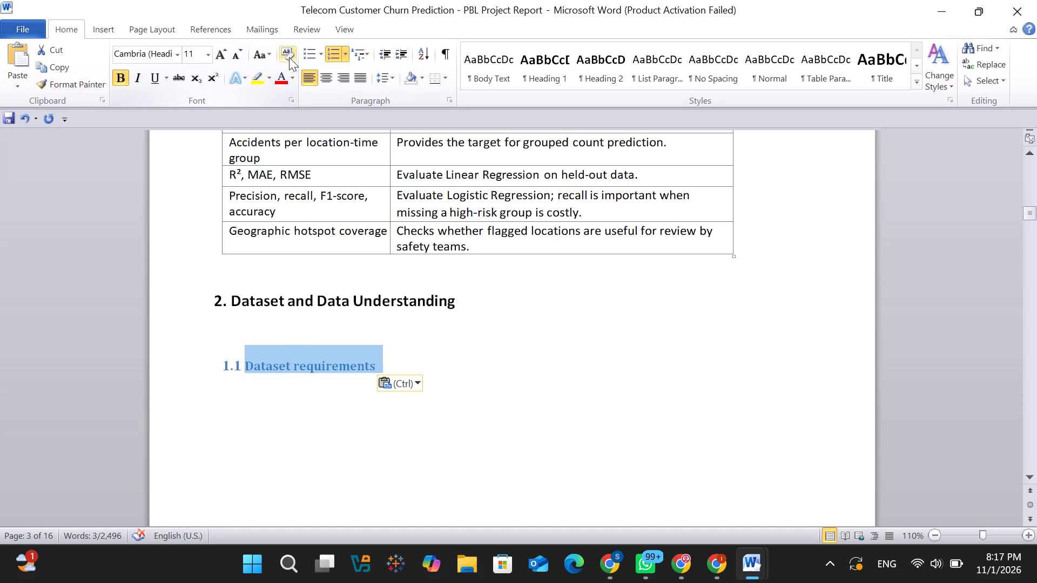
{"action": "left_click", "coordinate": [290, 78]}
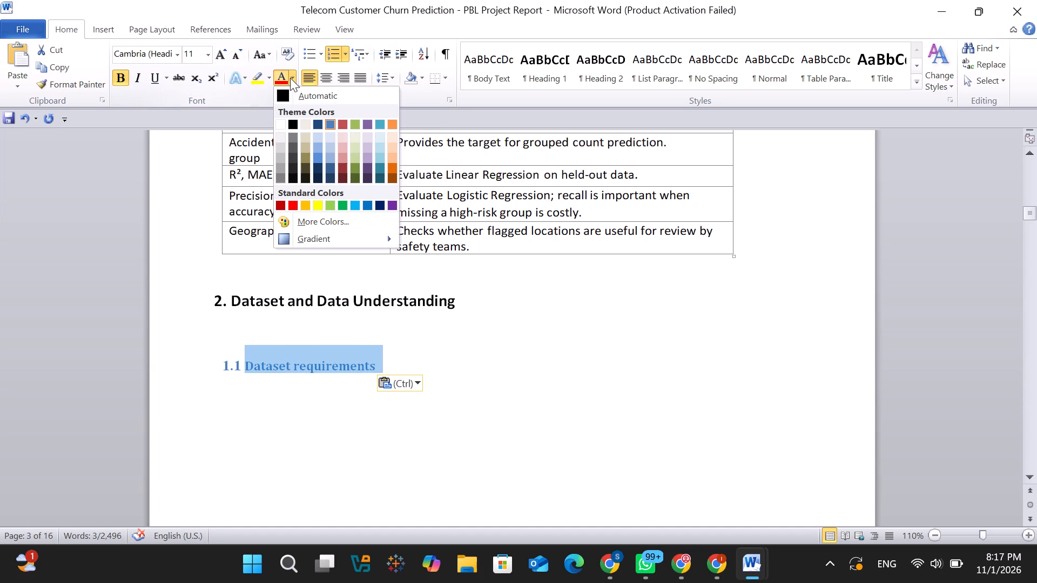
{"action": "left_click", "coordinate": [287, 93]}
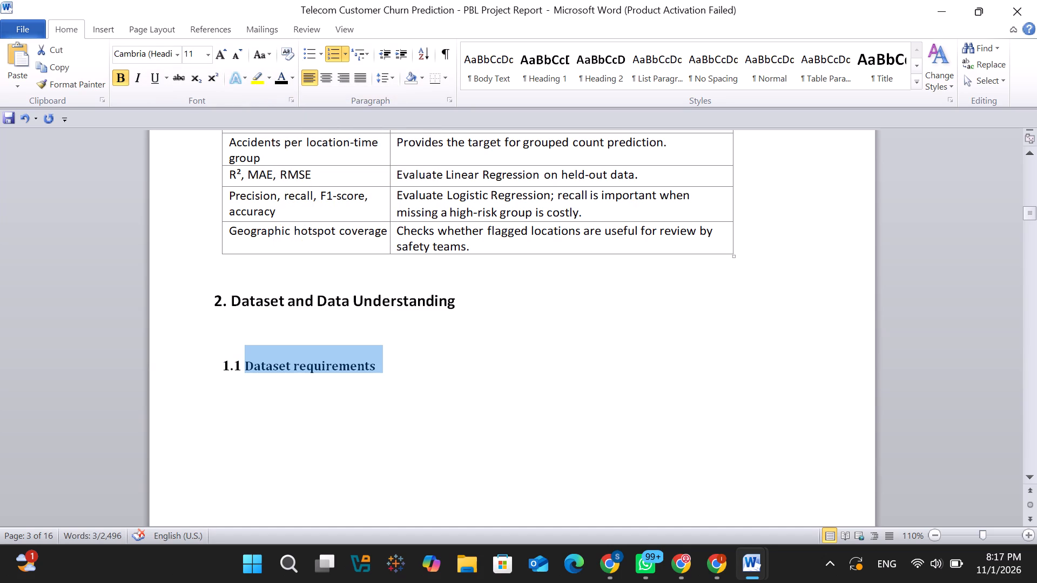
Delete the blank lines between the section 2 heading and the Dataset requirements subheading.
{"action": "left_click", "coordinate": [259, 335]}
{"action": "key", "text": "BackSpace"}
{"action": "key", "text": "BackSpace"}
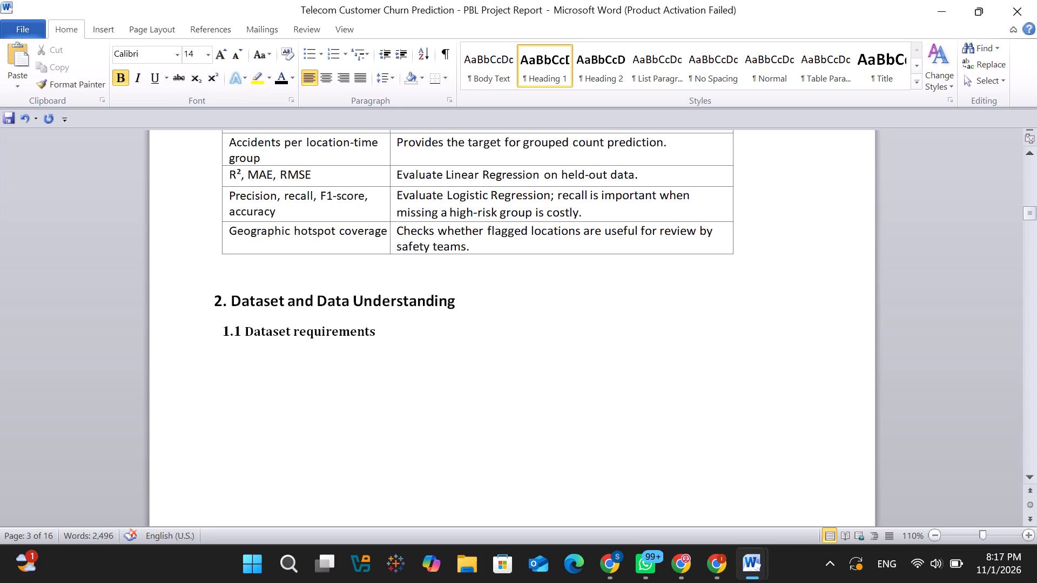
Add a line below the Dataset requirements subheading, and copy the "For the full hotspot-prediction model" paragraph from the road accident report.
{"action": "left_click", "coordinate": [398, 327]}
{"action": "key", "text": "Return"}
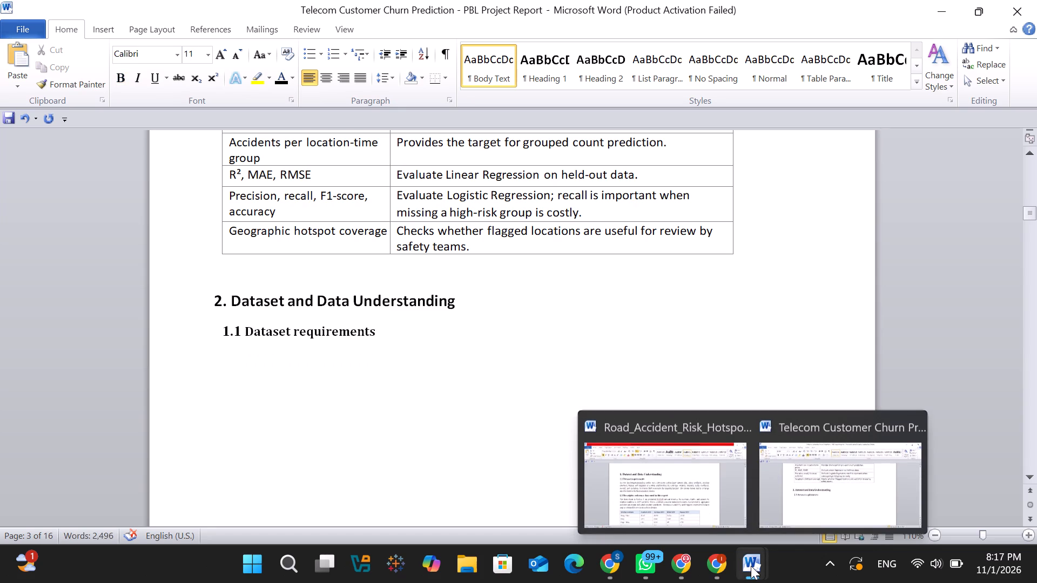
{"action": "left_click", "coordinate": [666, 476]}
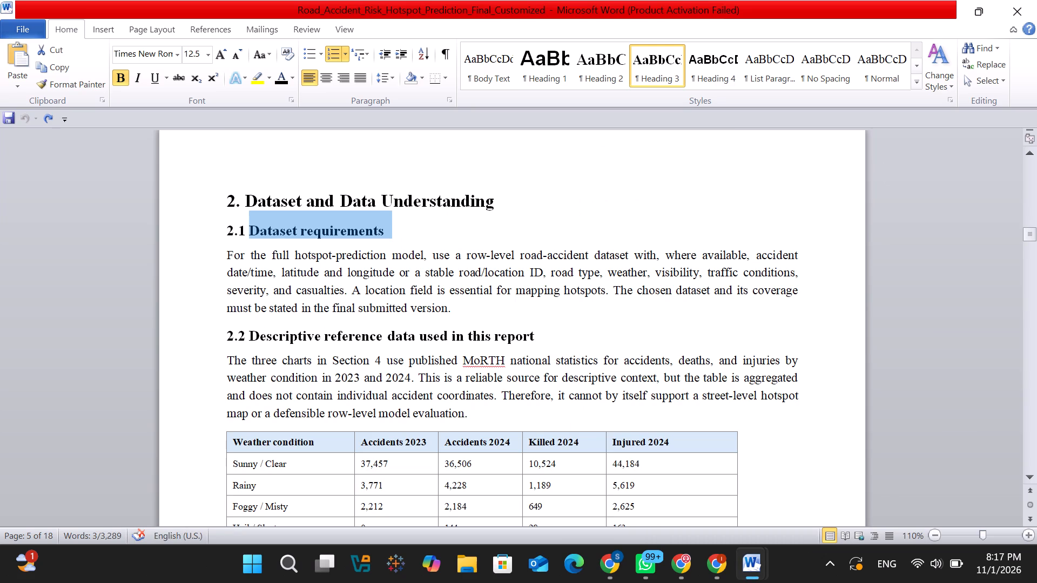
{"action": "left_click_drag", "start_coordinate": [448, 311], "coordinate": [213, 261]}
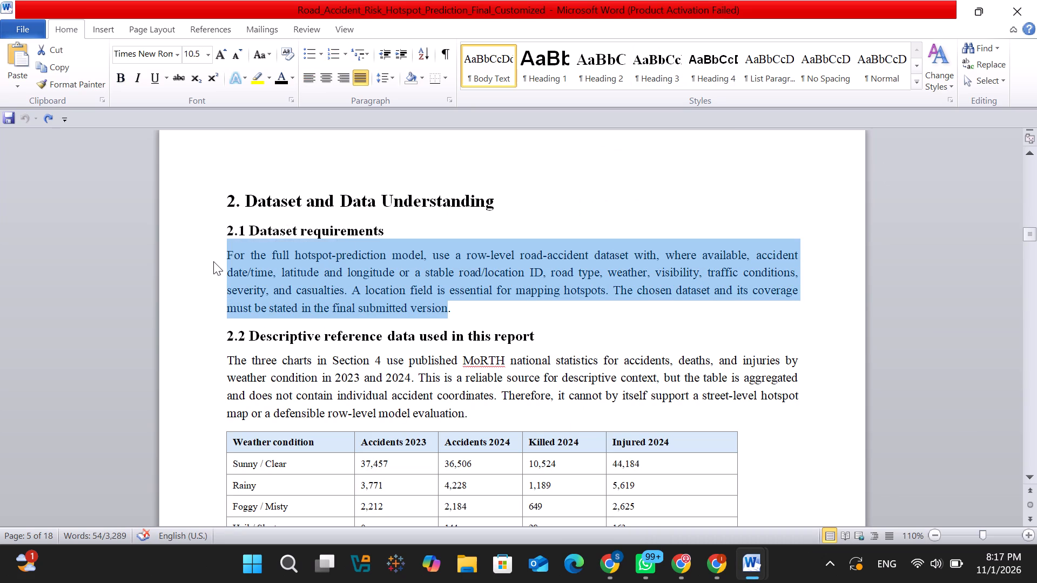
{"action": "key", "text": "ctrl+c"}
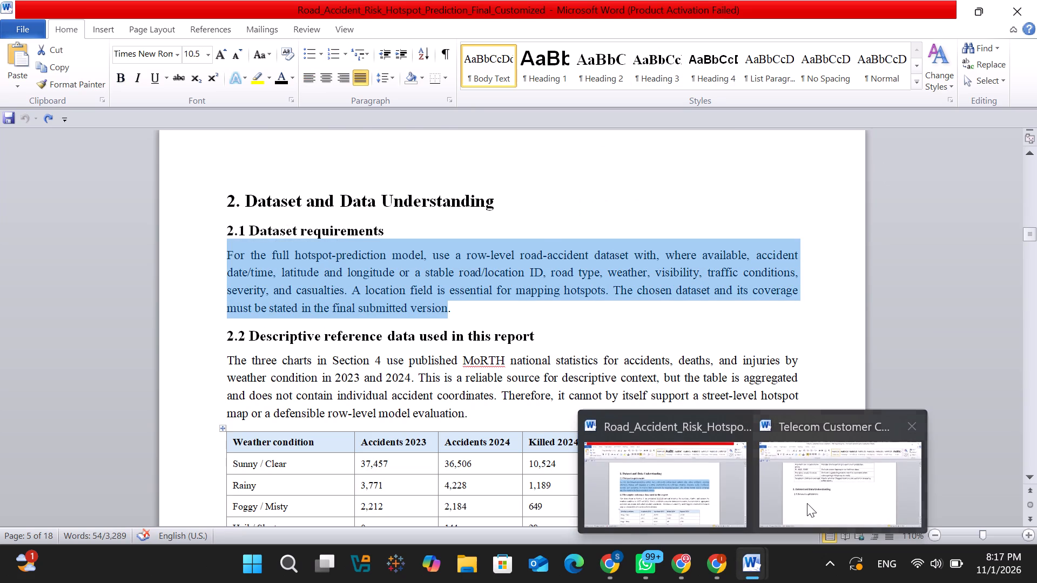
Switch back to the Telecom Customer Churn report.
{"action": "left_click", "coordinate": [807, 503]}
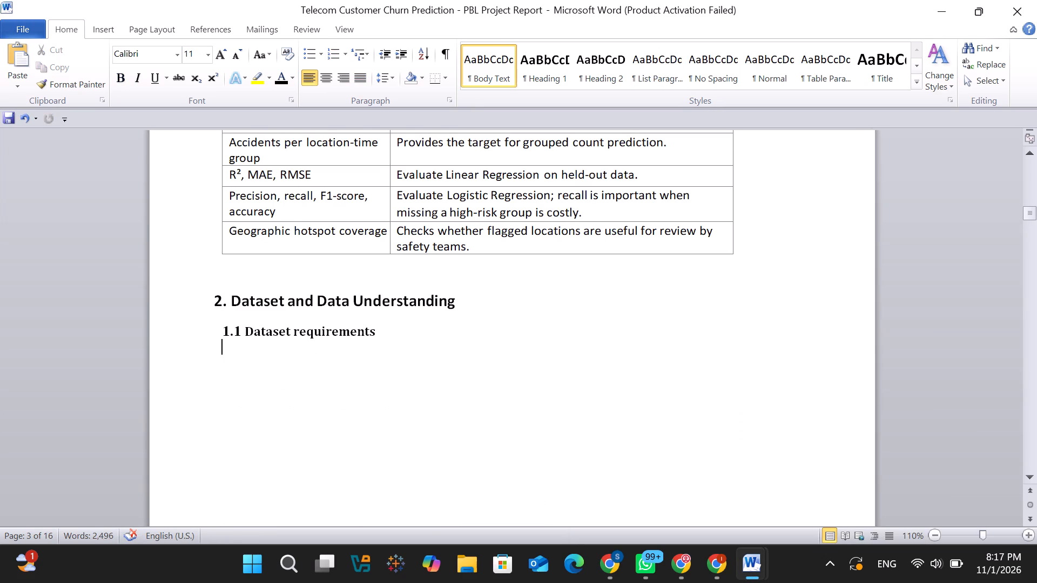
Renumber the Dataset requirements subheading as 2.1.
{"action": "left_click", "coordinate": [226, 329]}
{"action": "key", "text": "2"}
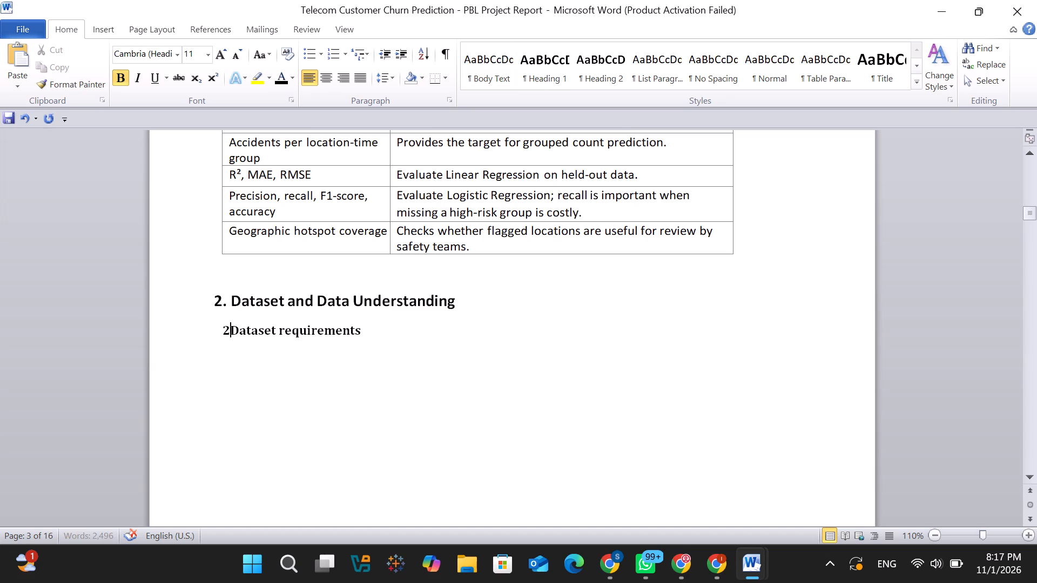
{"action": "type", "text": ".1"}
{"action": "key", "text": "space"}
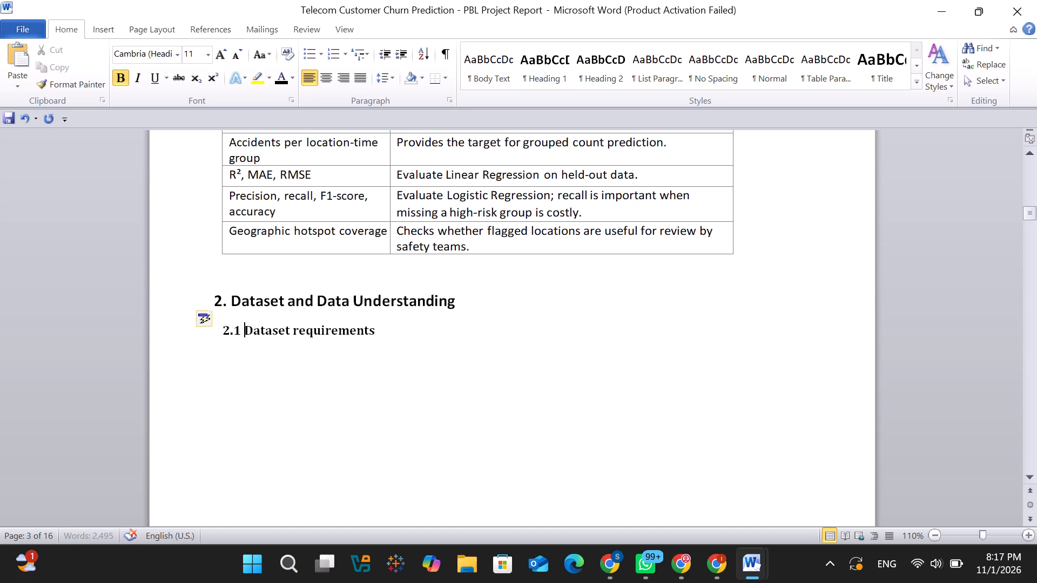
Paste the copied hotspot-prediction model paragraph below the 2.1 Dataset requirements subheading, with a blank line between them.
{"action": "left_click", "coordinate": [400, 334]}
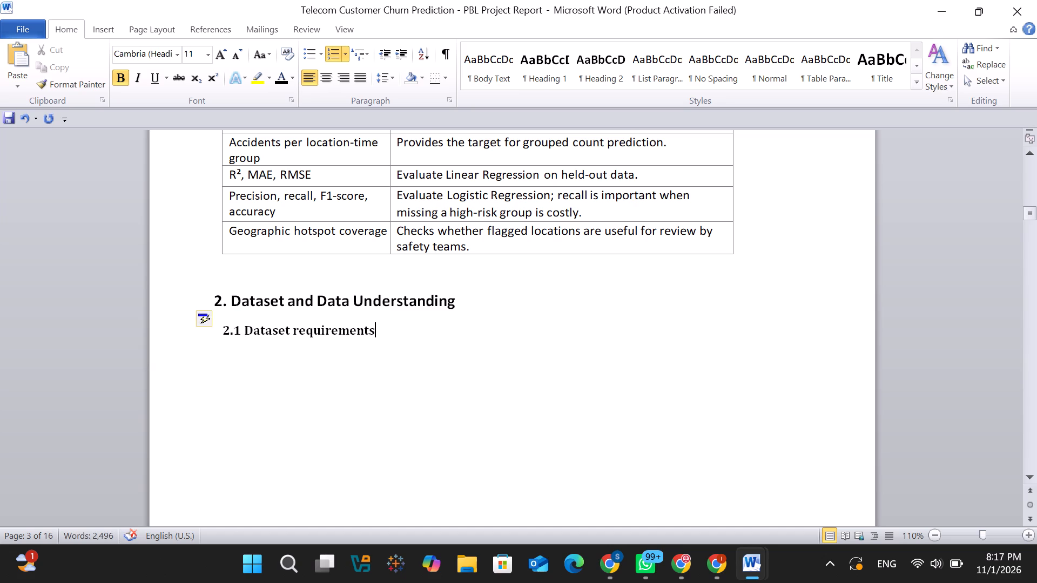
{"action": "key", "text": "Return"}
{"action": "key", "text": "ctrl+v"}
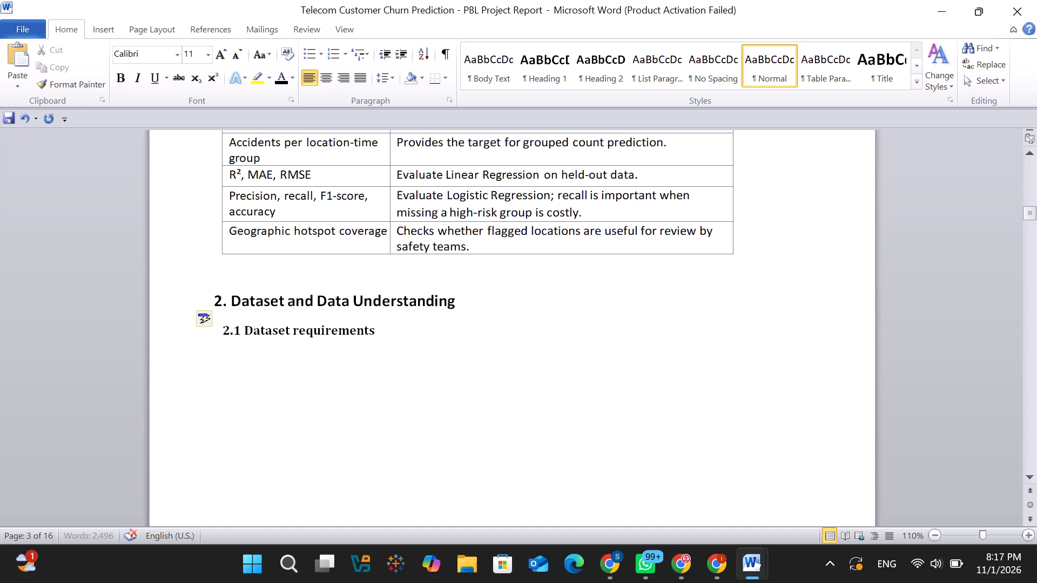
{"action": "left_click", "coordinate": [408, 336]}
{"action": "key", "text": "Return"}
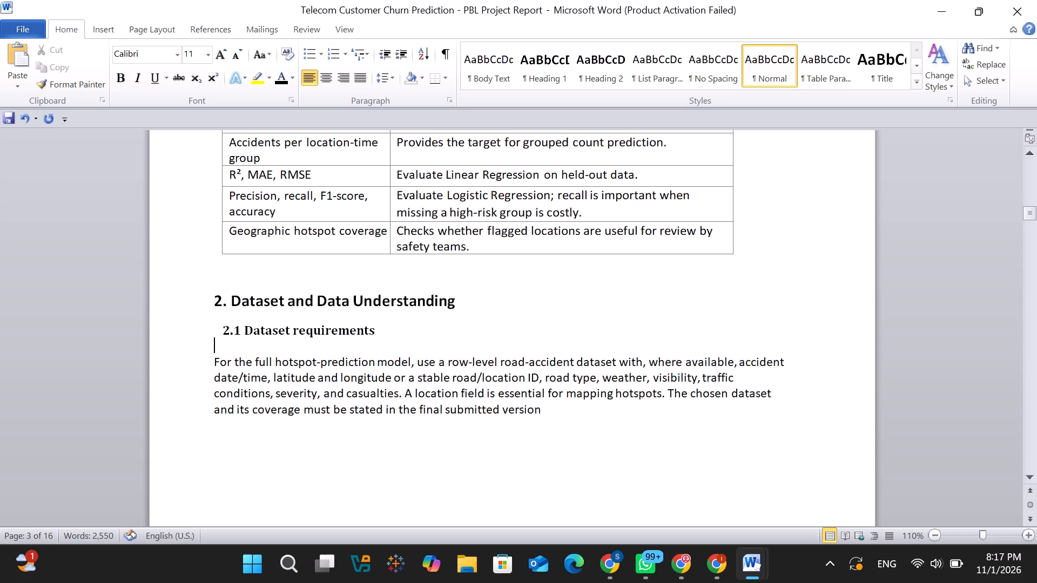
Copy the "Descriptive reference data used in this report" subheading from the road accident report and paste it below the 2.1 paragraph, leaving a blank line.
{"action": "left_click", "coordinate": [559, 415]}
{"action": "key", "text": "Return"}
{"action": "key", "text": "Return"}
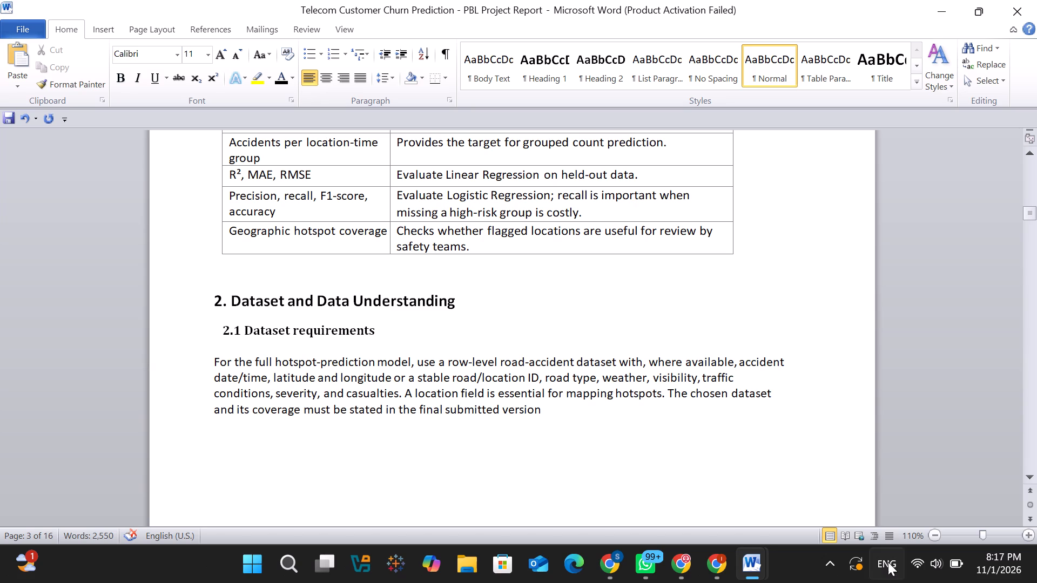
{"action": "left_click", "coordinate": [693, 483]}
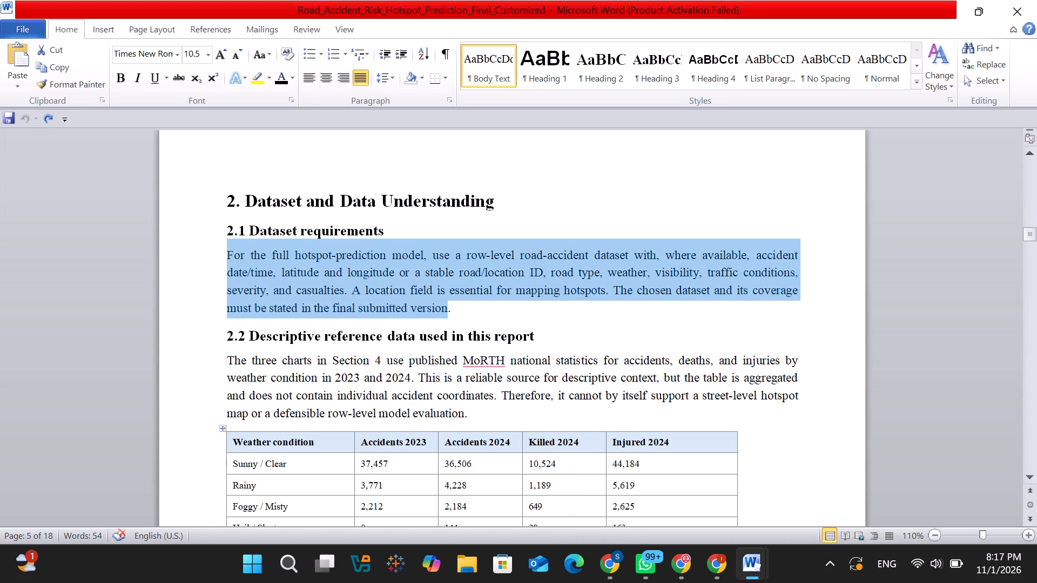
{"action": "left_click_drag", "start_coordinate": [536, 336], "coordinate": [261, 332]}
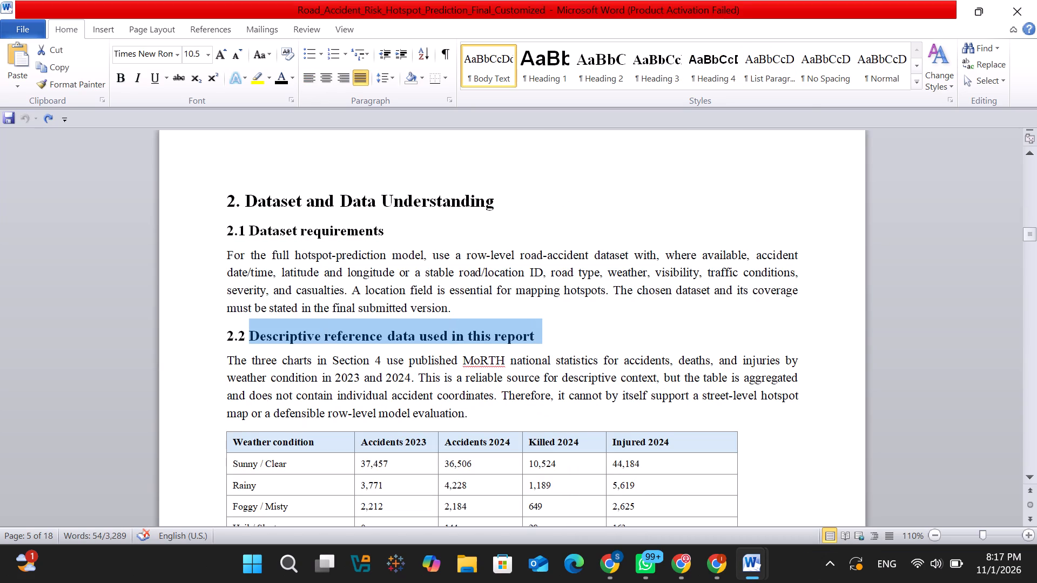
{"action": "left_click_drag", "start_coordinate": [261, 332], "coordinate": [229, 333]}
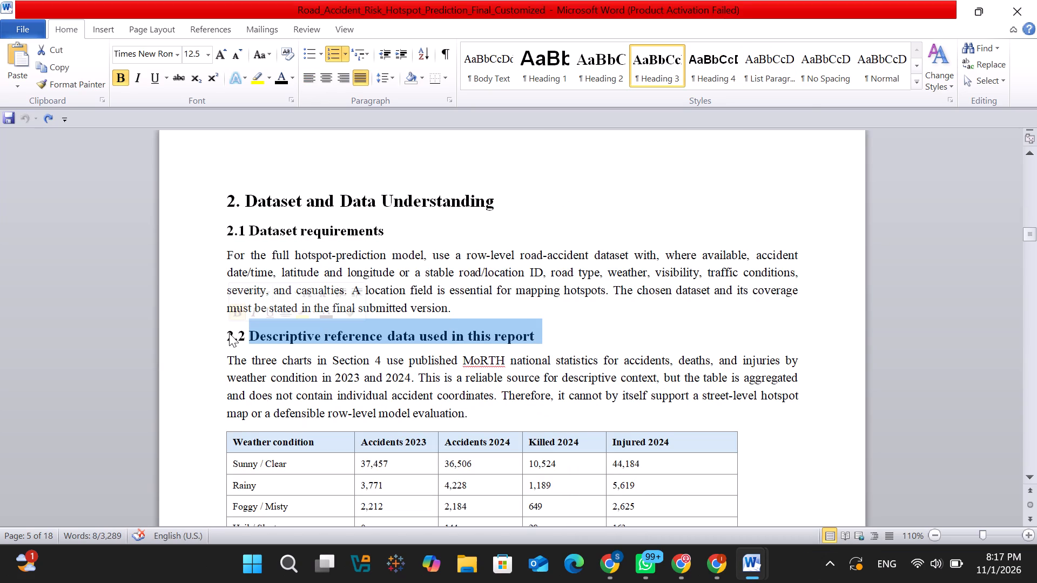
{"action": "key", "text": "ctrl+c"}
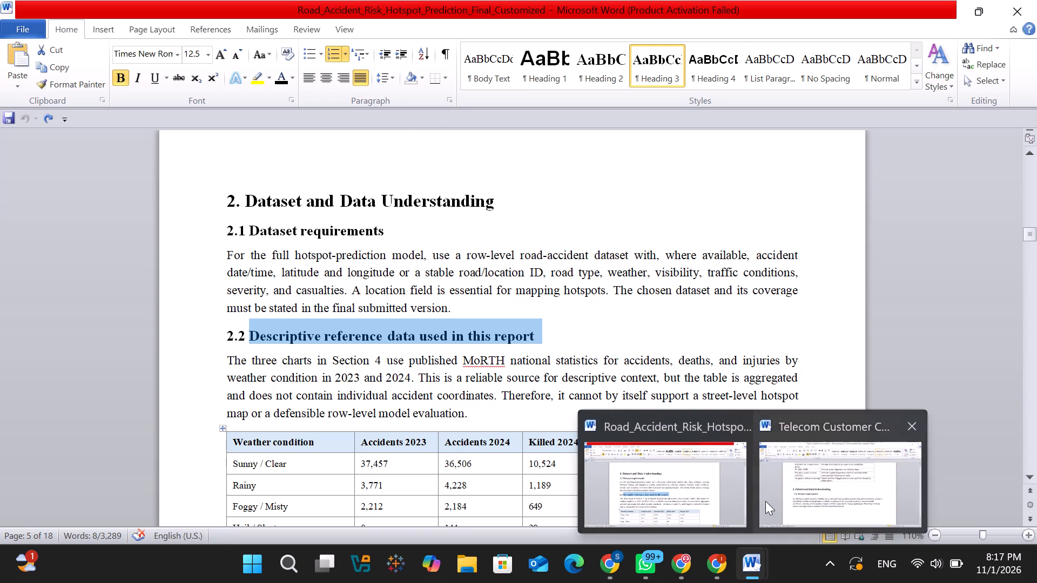
{"action": "left_click", "coordinate": [765, 501]}
{"action": "key", "text": "ctrl+v"}
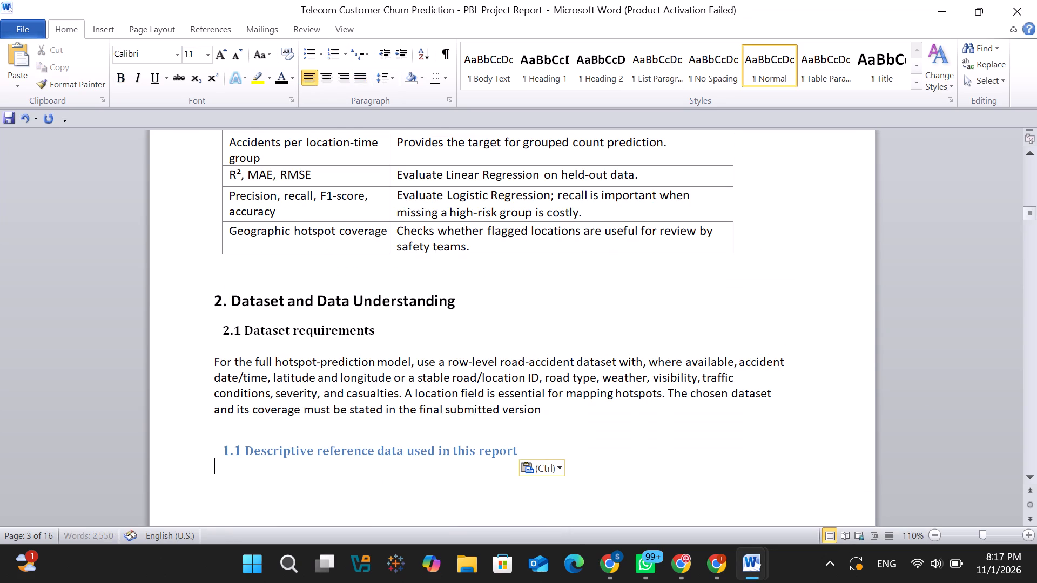
Set the font colour of the pasted Descriptive reference data subheading to black.
{"action": "left_click_drag", "start_coordinate": [524, 451], "coordinate": [221, 452]}
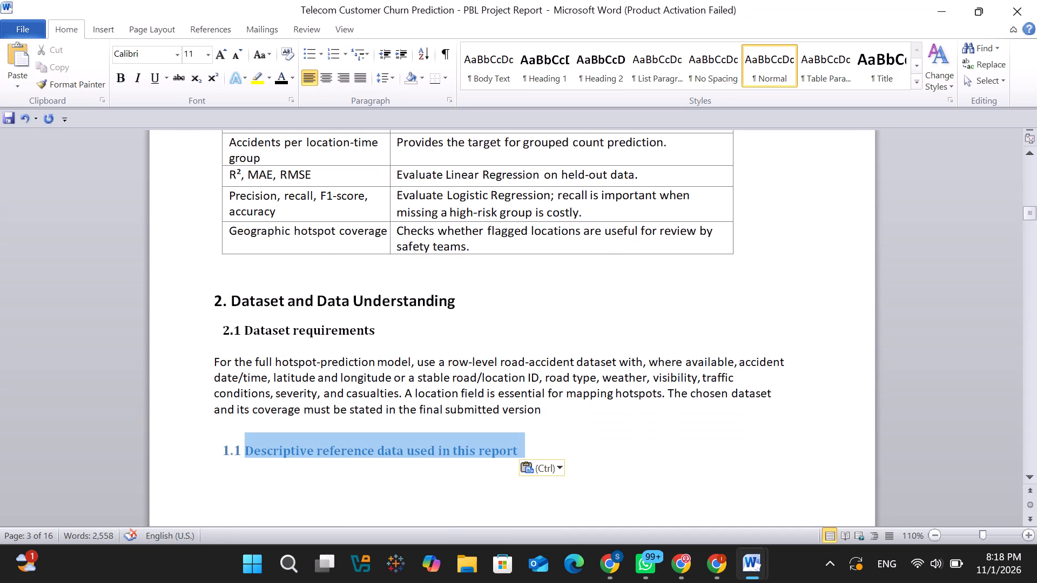
{"action": "left_click", "coordinate": [281, 77]}
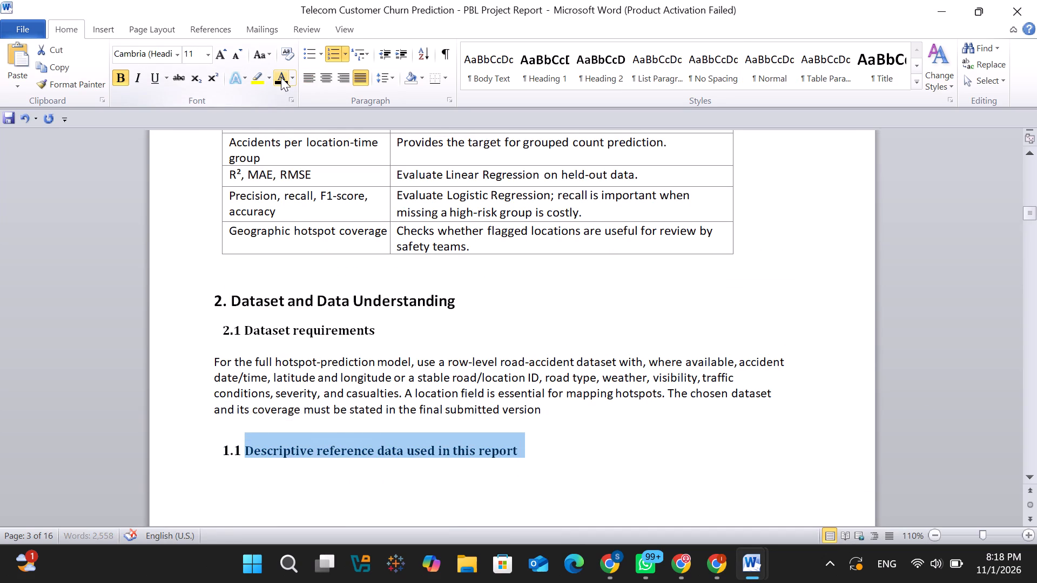
Renumber the Descriptive reference data subheading as 2.2.
{"action": "left_click", "coordinate": [224, 448]}
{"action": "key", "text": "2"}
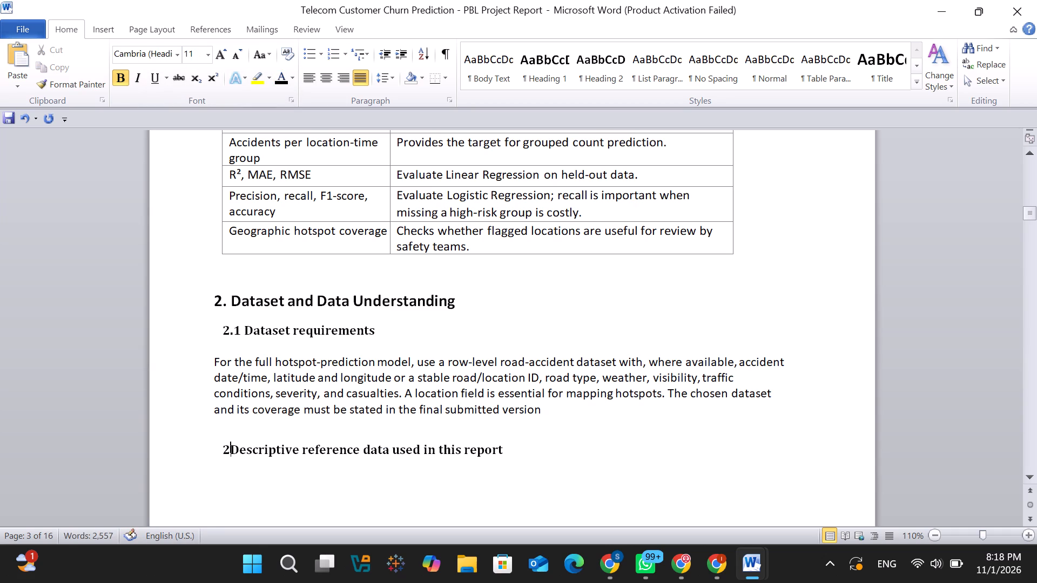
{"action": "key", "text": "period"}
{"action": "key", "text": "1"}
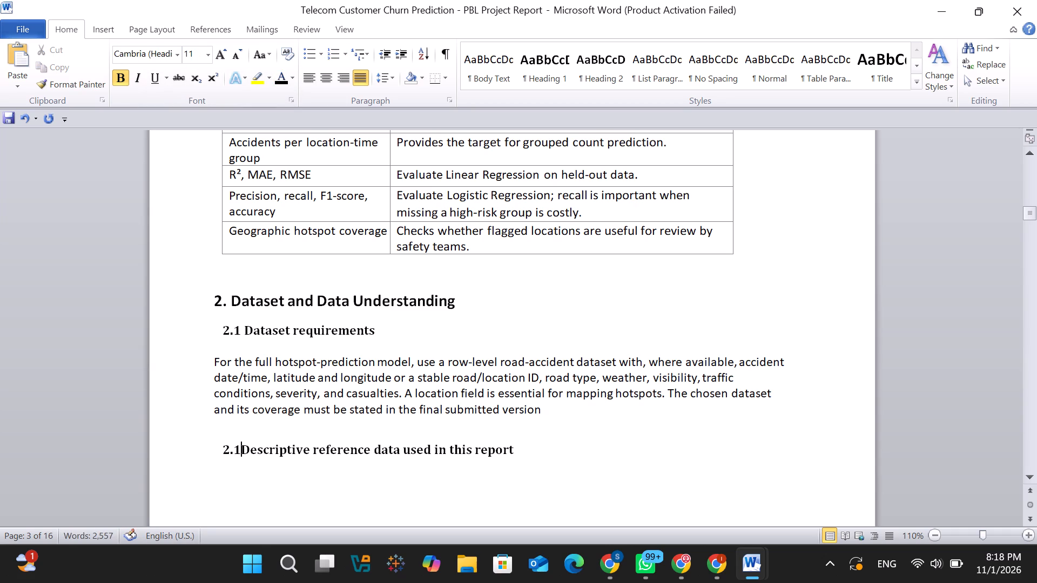
{"action": "key", "text": "BackSpace"}
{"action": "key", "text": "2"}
Increase the font size of the 2.2 Descriptive reference data and 2.1 Dataset requirements subheadings to 12.
{"action": "left_click_drag", "start_coordinate": [556, 450], "coordinate": [188, 447]}
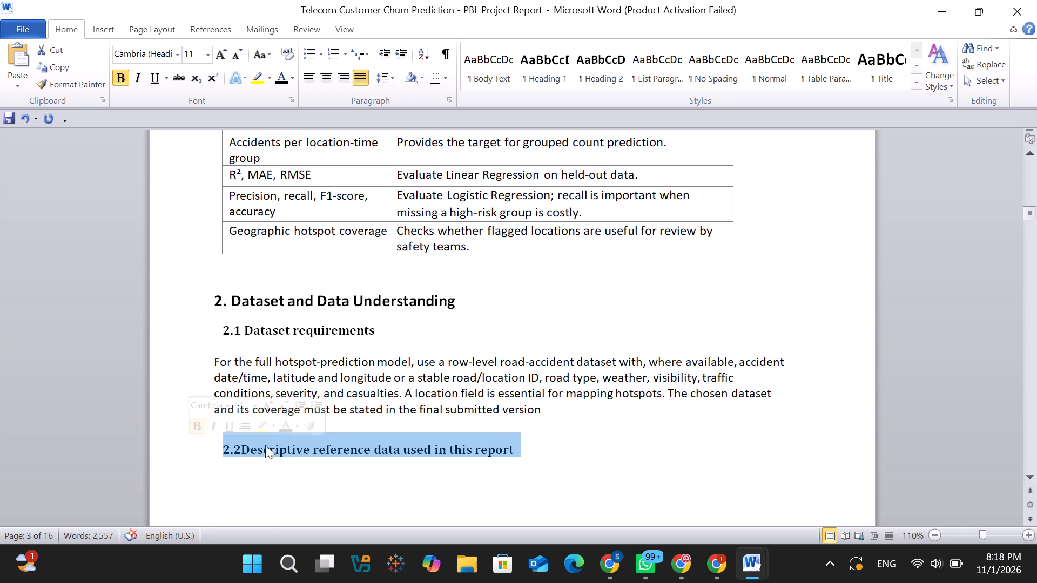
{"action": "left_click", "coordinate": [221, 48]}
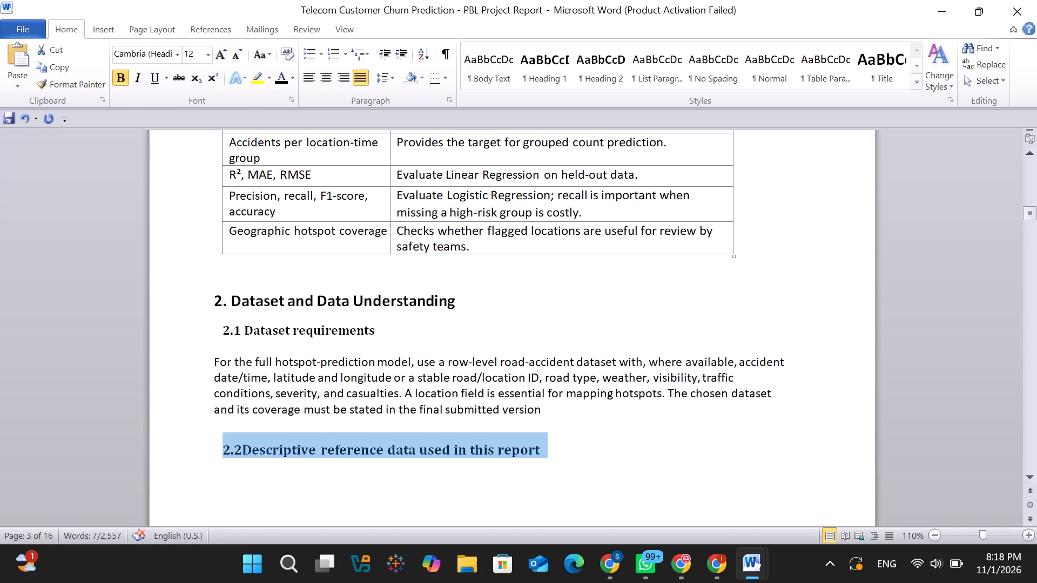
{"action": "left_click_drag", "start_coordinate": [372, 335], "coordinate": [216, 333]}
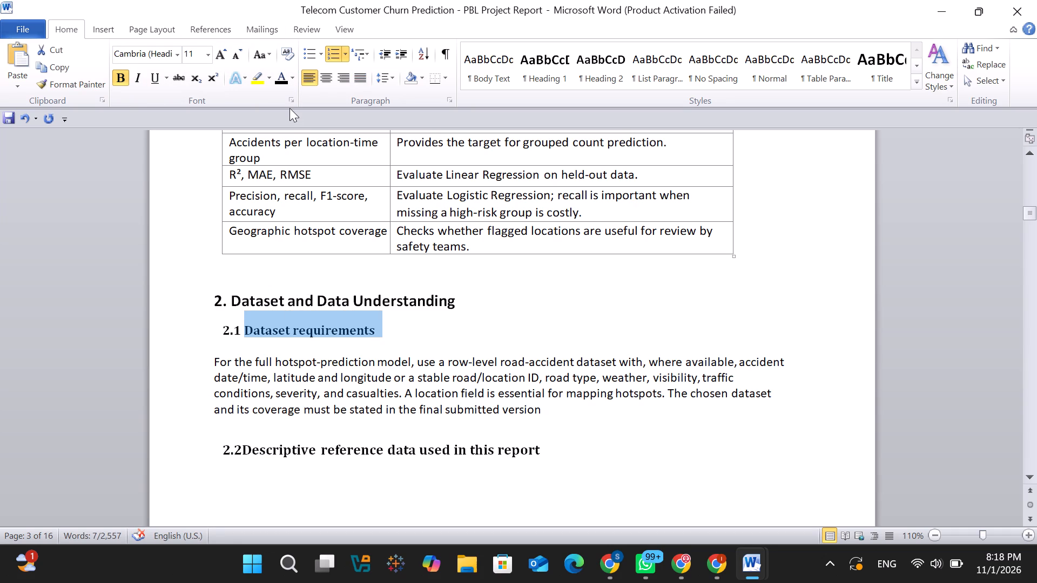
{"action": "left_click", "coordinate": [220, 52]}
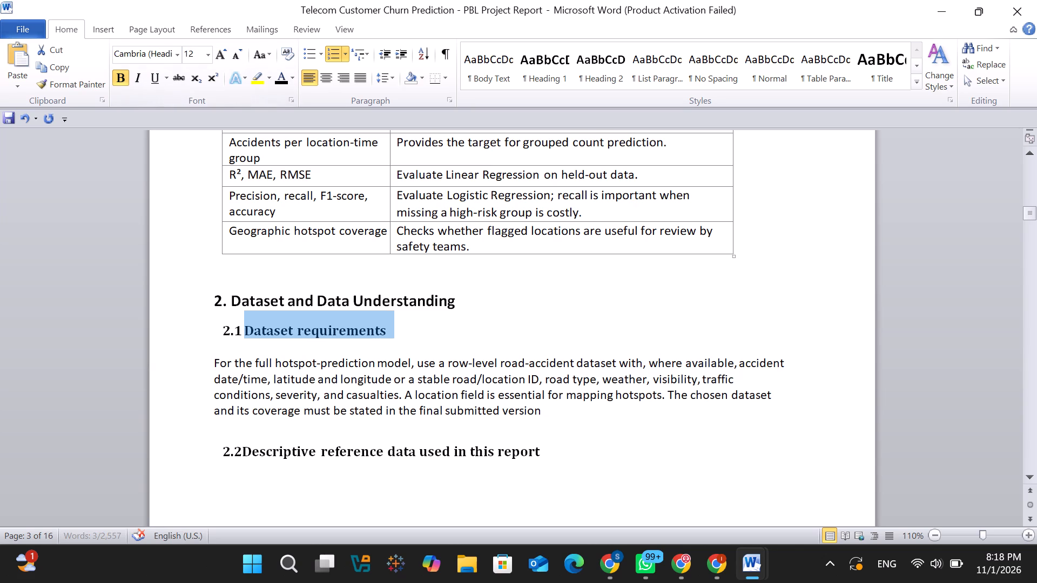
{"action": "left_click", "coordinate": [487, 298]}
Copy the "The three charts in Section 4" paragraph from the road accident report and paste it under the 2.2 subheading, leaving a blank line.
{"action": "left_click", "coordinate": [571, 470]}
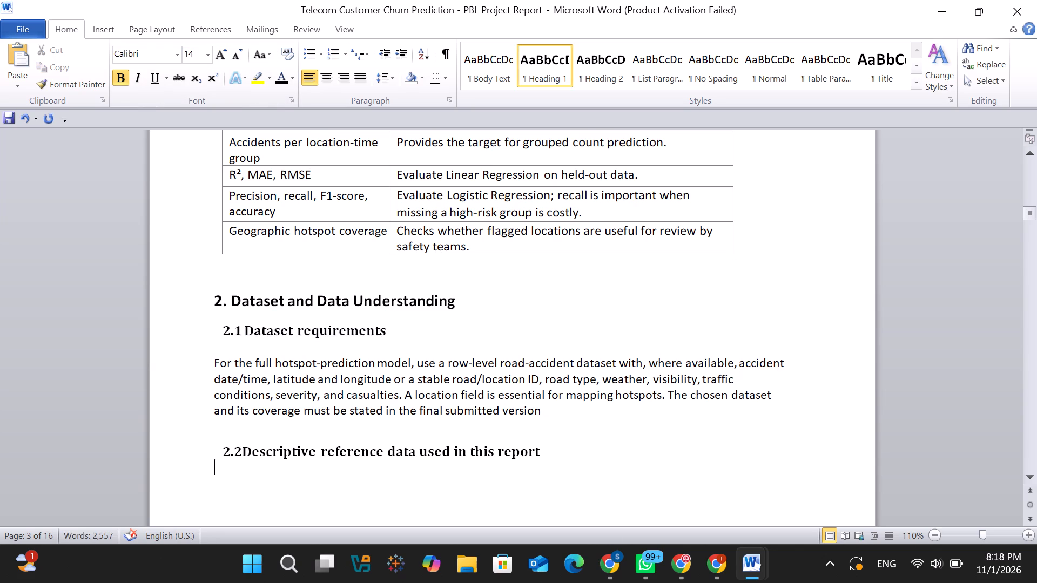
{"action": "key", "text": "Return"}
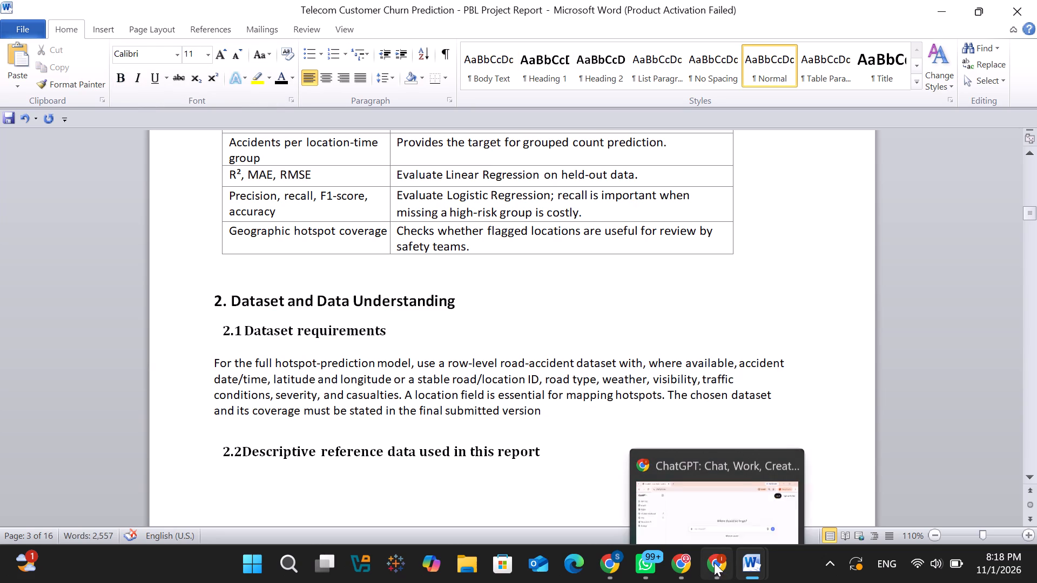
{"action": "left_click", "coordinate": [703, 494]}
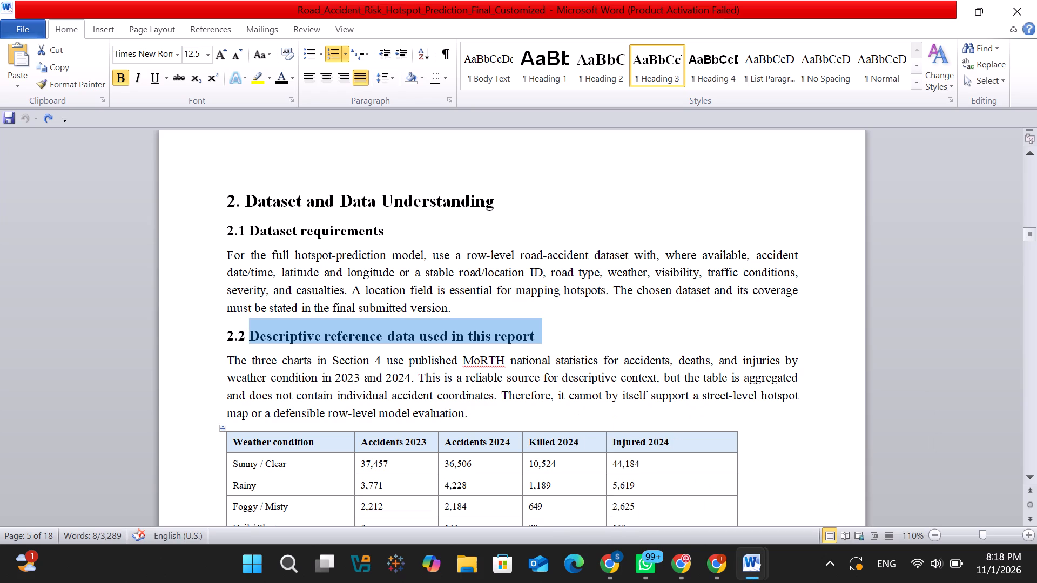
{"action": "left_click_drag", "start_coordinate": [482, 410], "coordinate": [228, 360]}
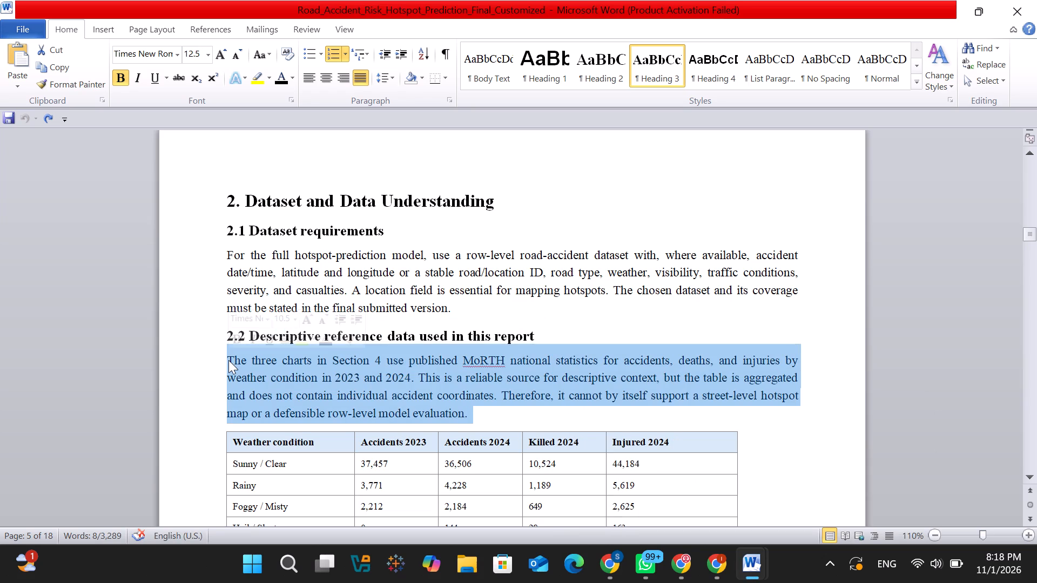
{"action": "key", "text": "ctrl+c"}
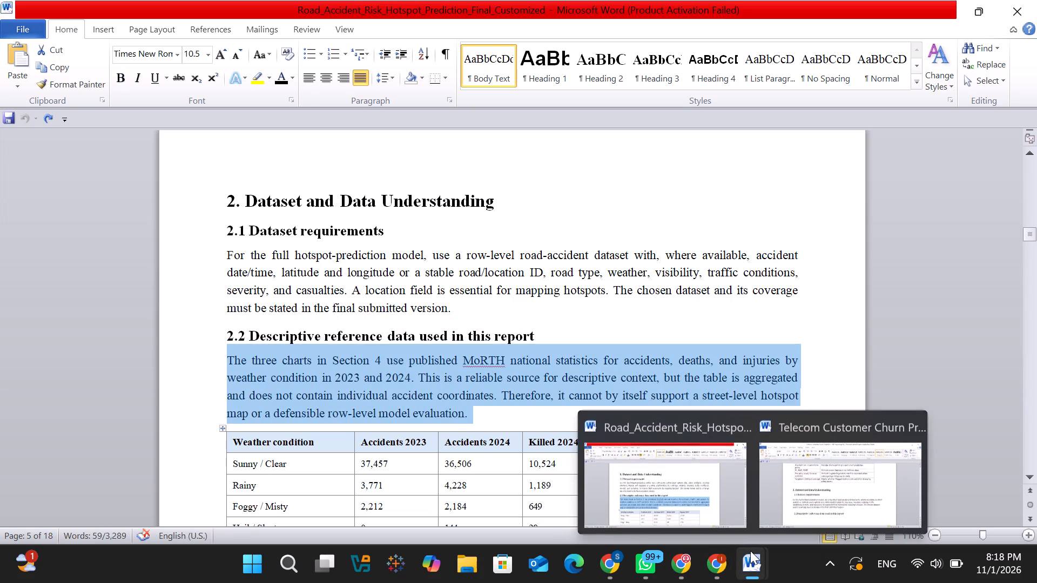
{"action": "left_click", "coordinate": [793, 492]}
{"action": "key", "text": "ctrl+v"}
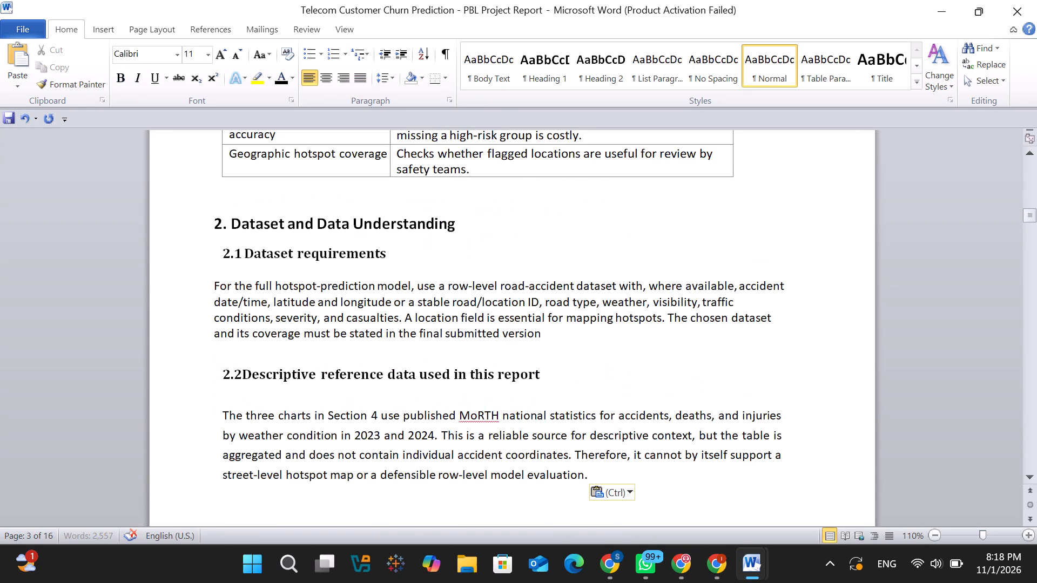
Add blank lines below the pasted 2.2 paragraph, and check the spacing before the old telecom Dataset and Data Understanding section.
{"action": "scroll", "coordinate": [369, 517], "scroll_direction": "down", "scroll_amount": 2}
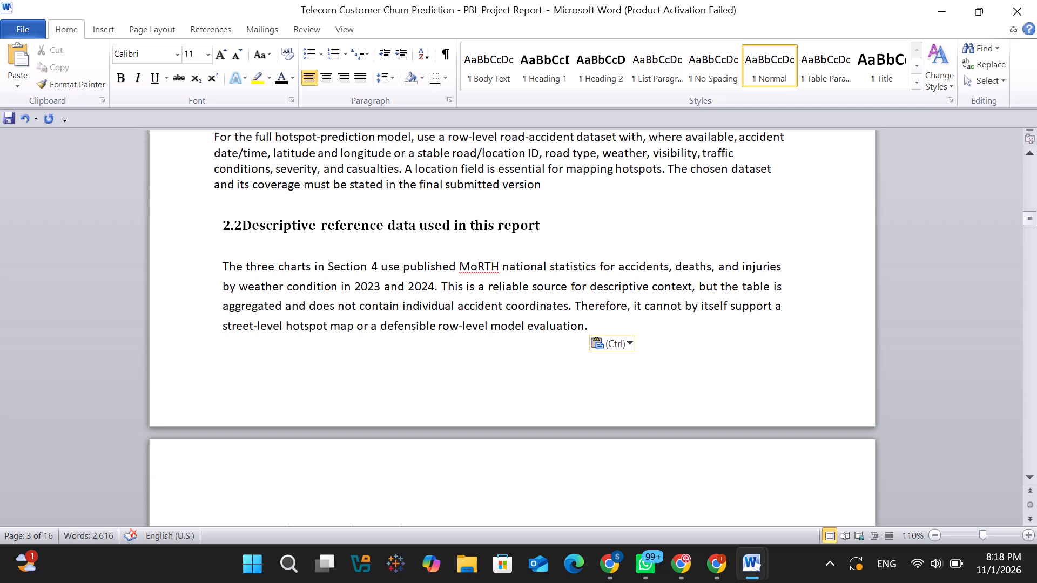
{"action": "key", "text": "Return"}
{"action": "key", "text": "Return"}
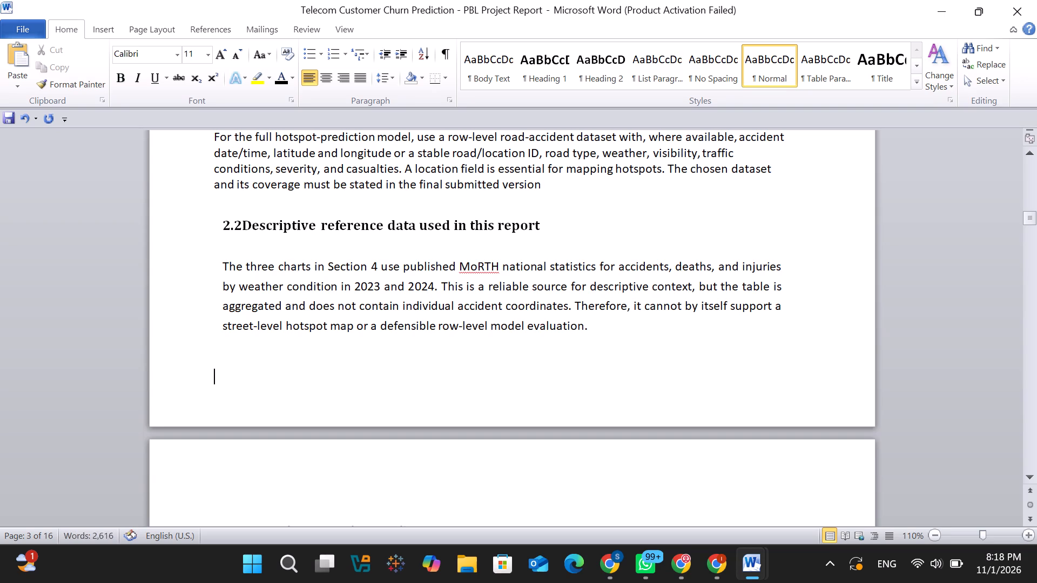
{"action": "key", "text": "Return"}
{"action": "key", "text": "Return"}
{"action": "key", "text": "BackSpace"}
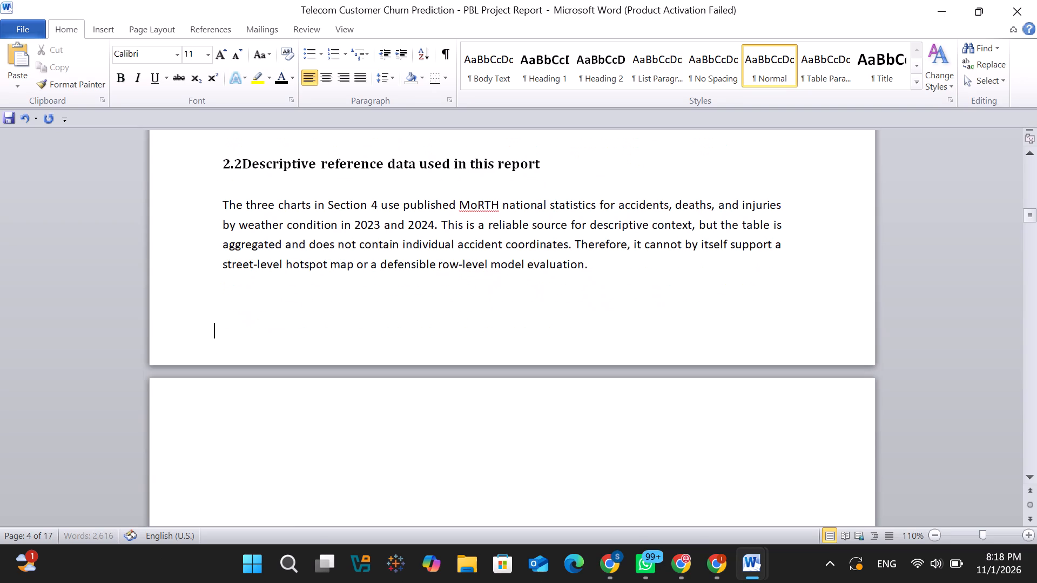
{"action": "key", "text": "Return"}
{"action": "scroll", "coordinate": [362, 475], "scroll_direction": "down", "scroll_amount": 13}
{"action": "scroll", "coordinate": [362, 475], "scroll_direction": "up", "scroll_amount": 2}
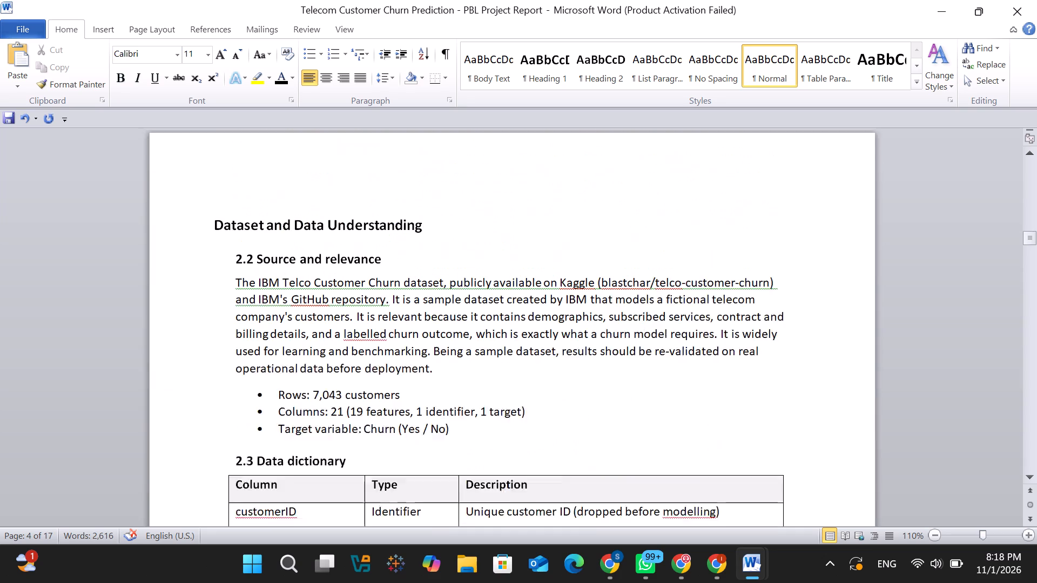
{"action": "scroll", "coordinate": [362, 475], "scroll_direction": "up", "scroll_amount": 2}
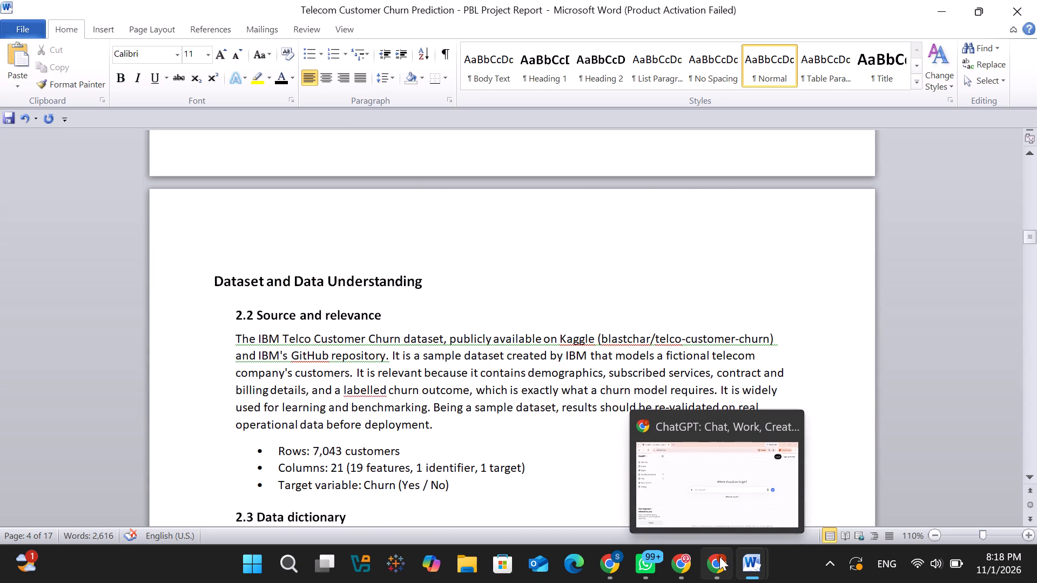
Switch to the Road Accident Risk Hotspot Prediction report.
{"action": "left_click", "coordinate": [706, 507]}
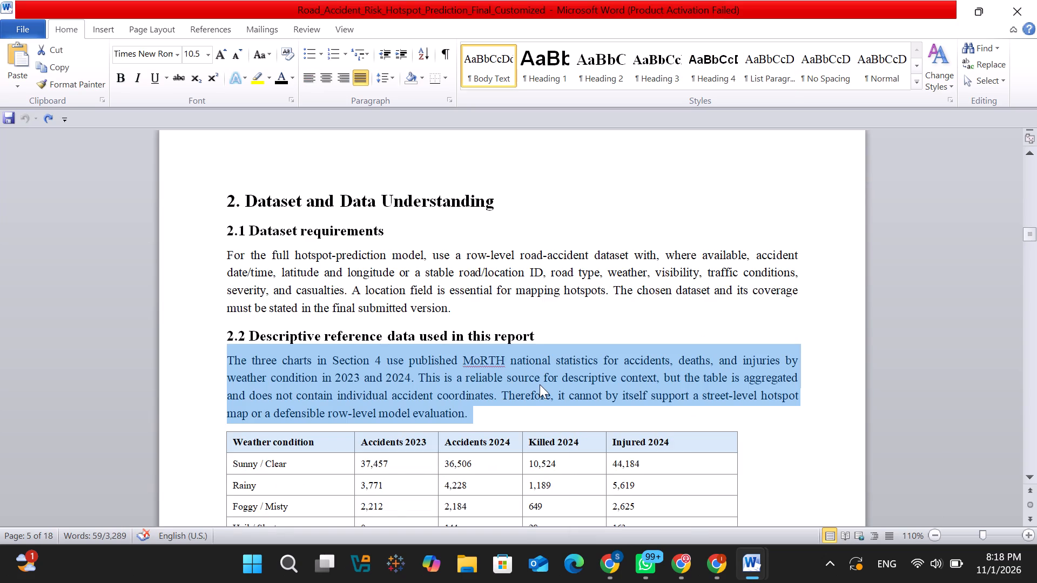
Copy the weather condition table under section 2.2 of the road accident report, without its source note.
{"action": "left_click", "coordinate": [540, 384]}
{"action": "scroll", "coordinate": [540, 384], "scroll_direction": "down", "scroll_amount": 2}
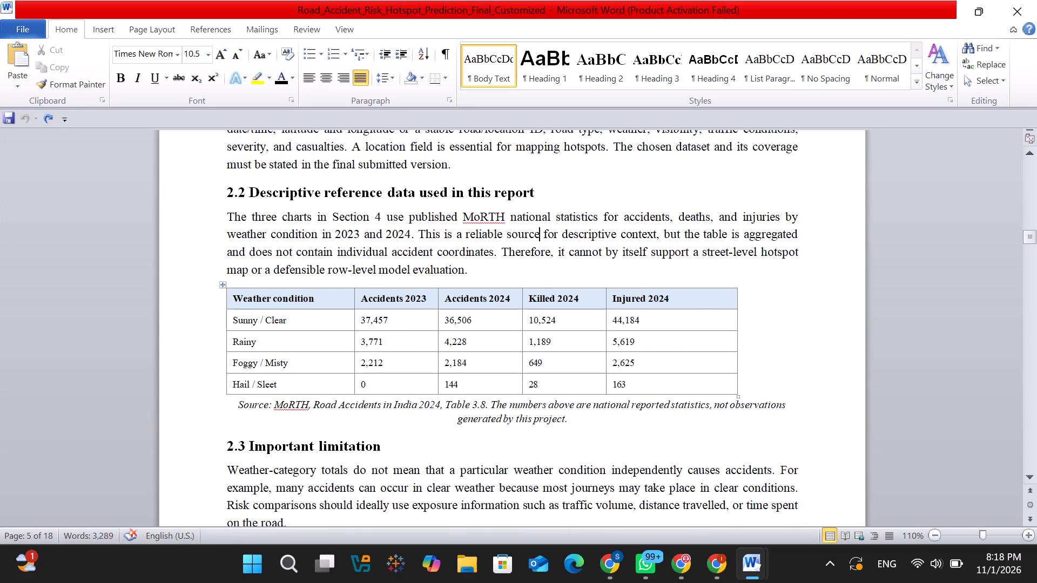
{"action": "left_click_drag", "start_coordinate": [230, 291], "coordinate": [722, 398]}
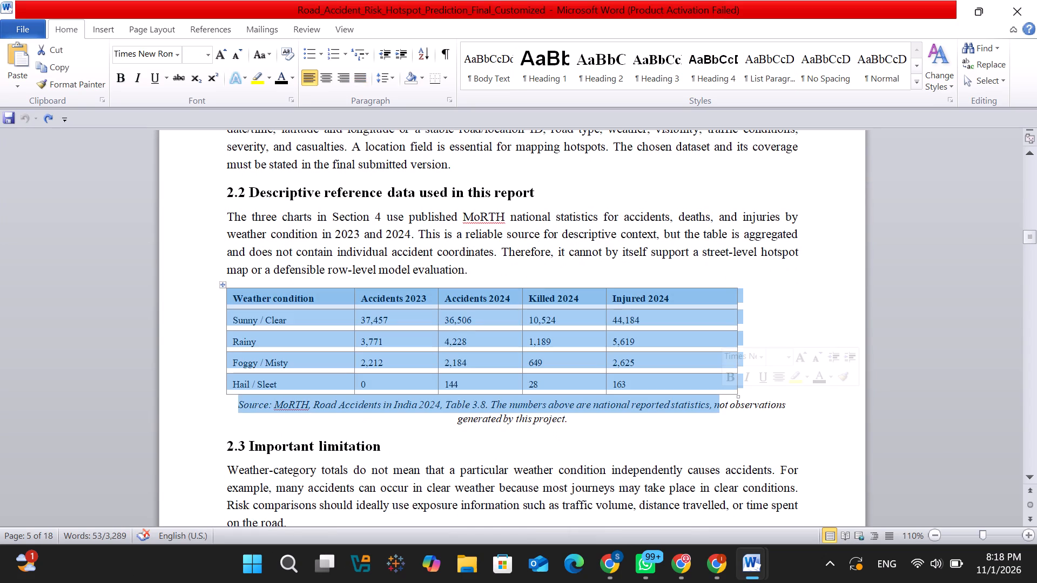
{"action": "left_click", "coordinate": [778, 413]}
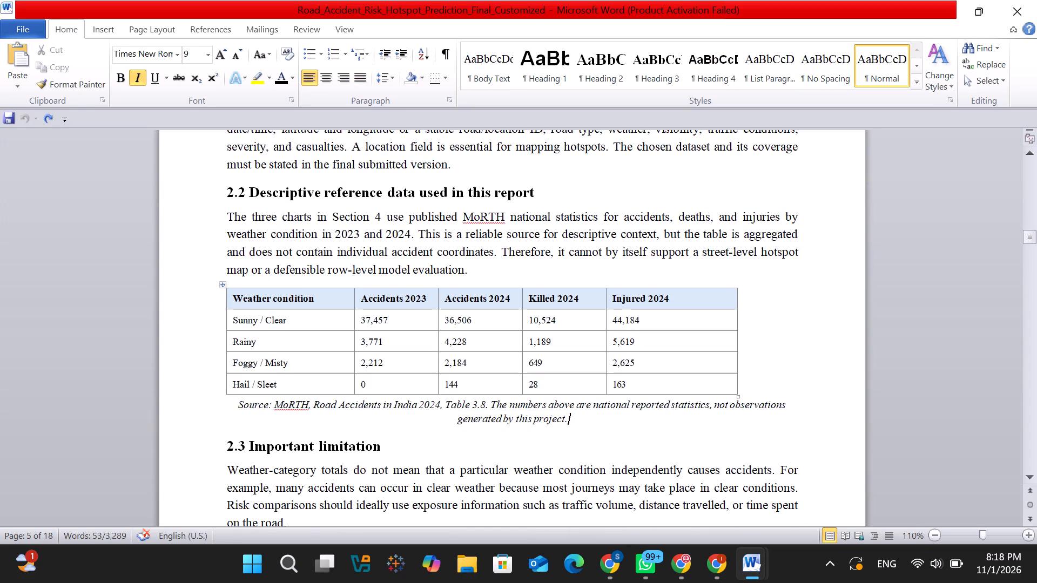
{"action": "left_click_drag", "start_coordinate": [789, 403], "coordinate": [199, 308]}
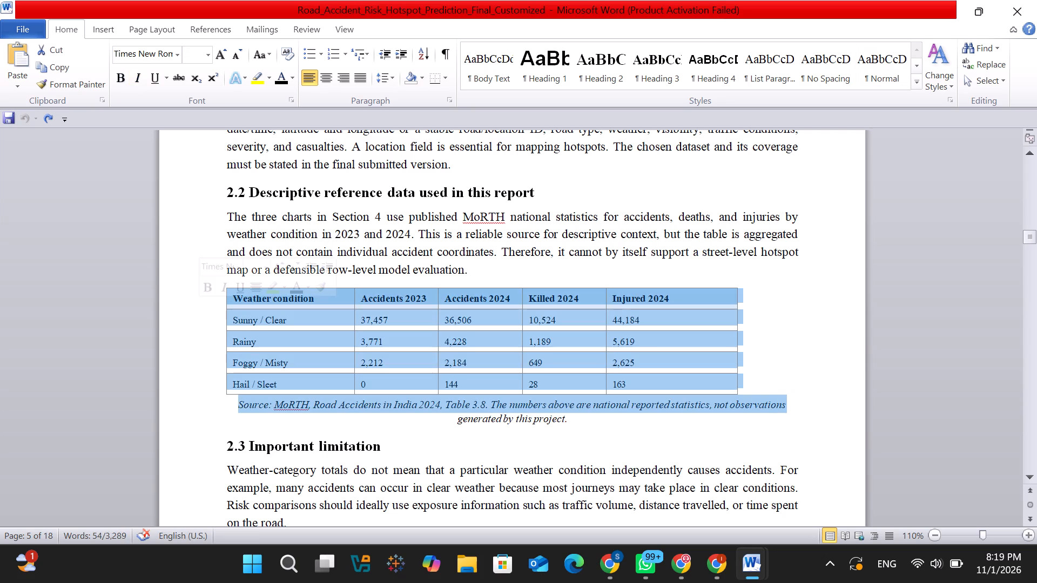
{"action": "left_click", "coordinate": [578, 425]}
{"action": "left_click_drag", "start_coordinate": [578, 425], "coordinate": [243, 304]}
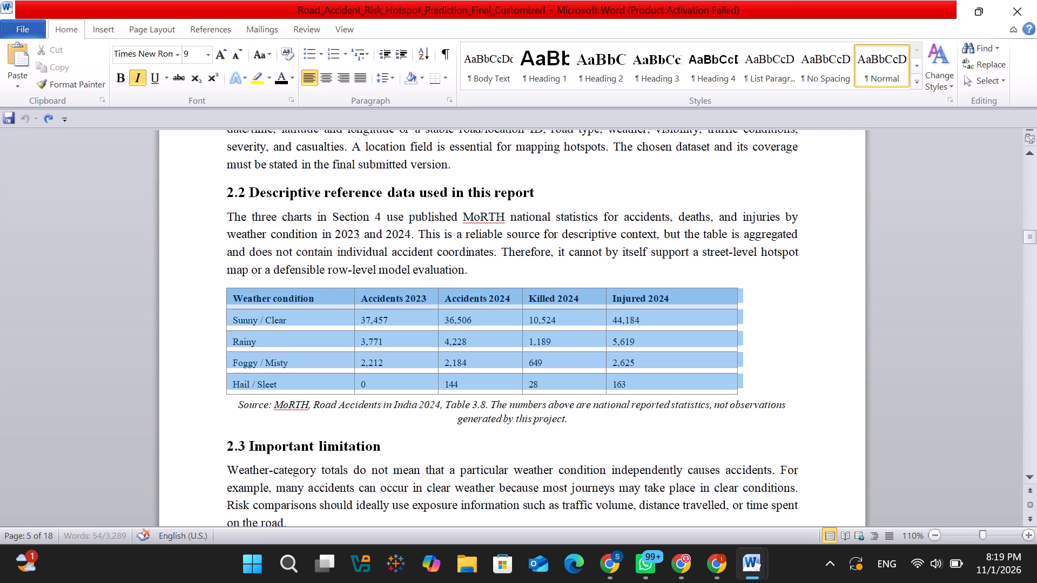
{"action": "key", "text": "ctrl+c"}
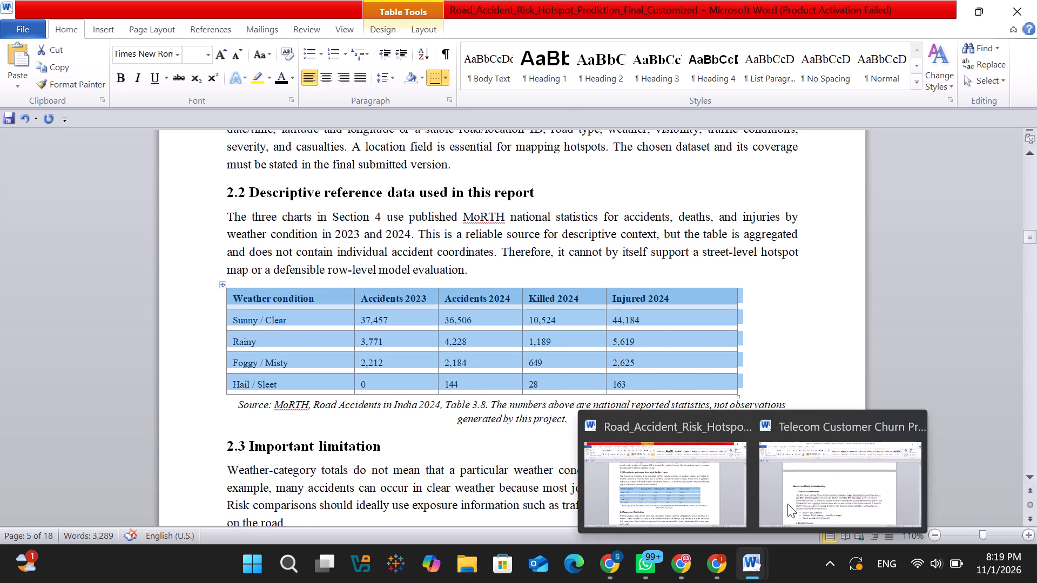
Switch to the Telecom Customer Churn report and paste the weather condition table on the page after the 2.2 paragraph.
{"action": "left_click", "coordinate": [796, 493]}
{"action": "scroll", "coordinate": [533, 389], "scroll_direction": "up", "scroll_amount": 4}
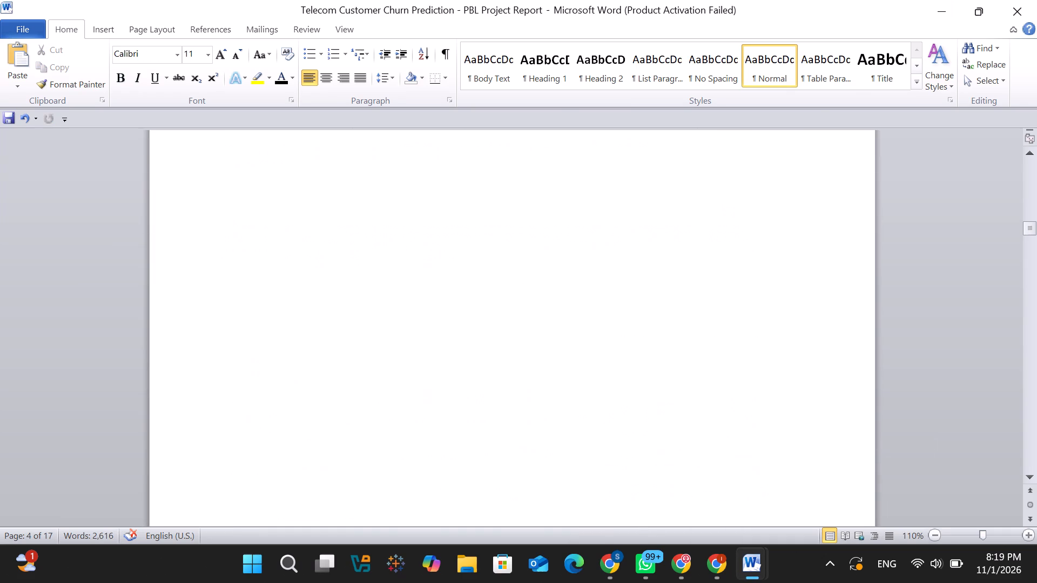
{"action": "scroll", "coordinate": [533, 389], "scroll_direction": "up", "scroll_amount": 5}
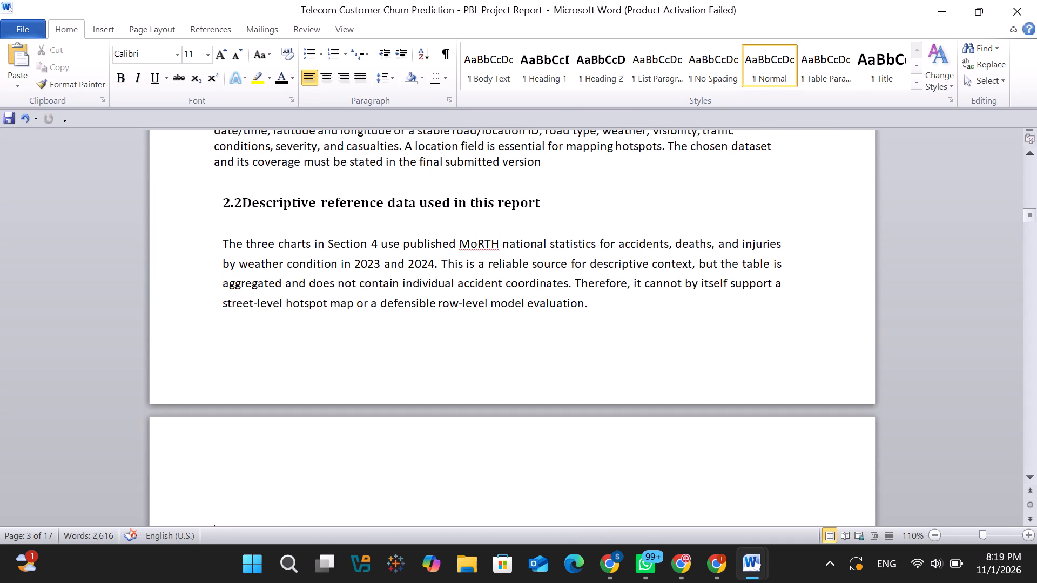
{"action": "left_click", "coordinate": [241, 470]}
{"action": "scroll", "coordinate": [241, 470], "scroll_direction": "down", "scroll_amount": 1}
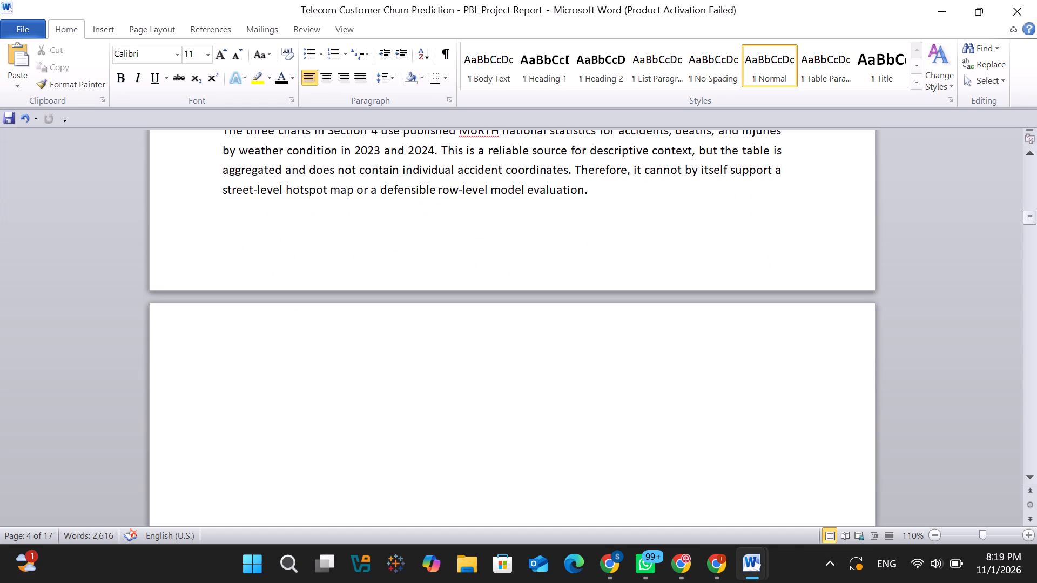
{"action": "key", "text": "ctrl+v"}
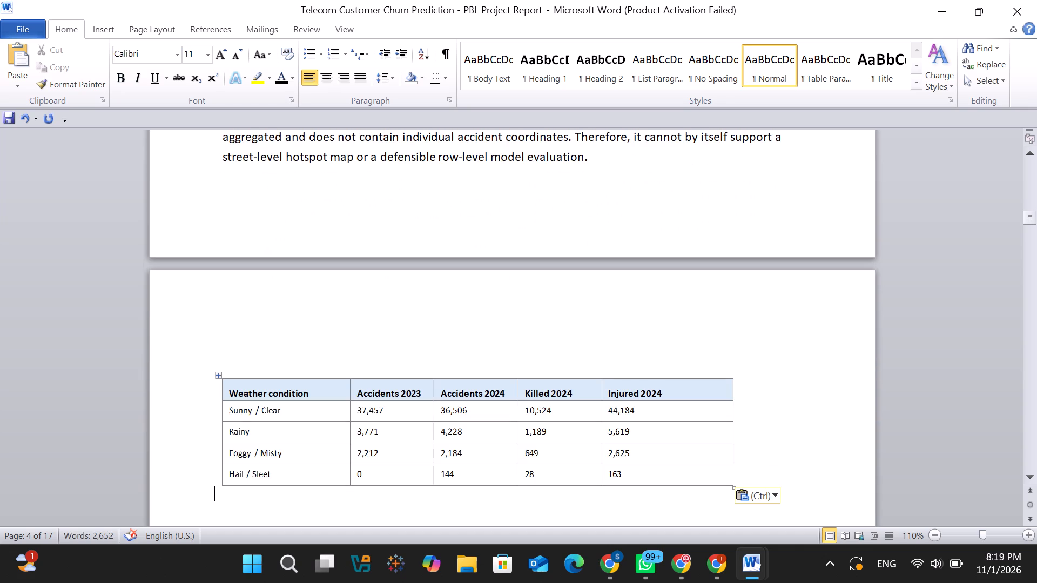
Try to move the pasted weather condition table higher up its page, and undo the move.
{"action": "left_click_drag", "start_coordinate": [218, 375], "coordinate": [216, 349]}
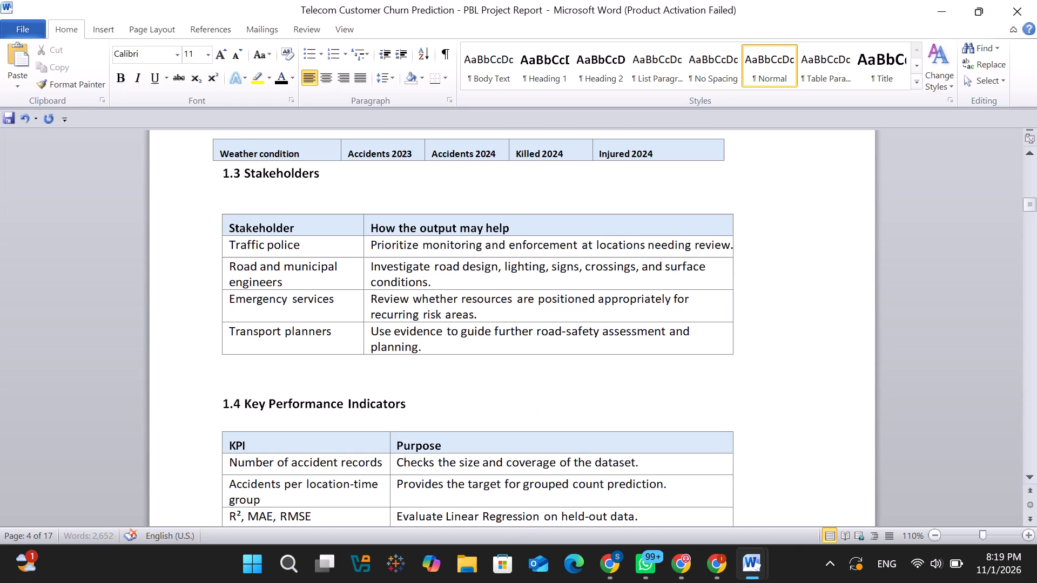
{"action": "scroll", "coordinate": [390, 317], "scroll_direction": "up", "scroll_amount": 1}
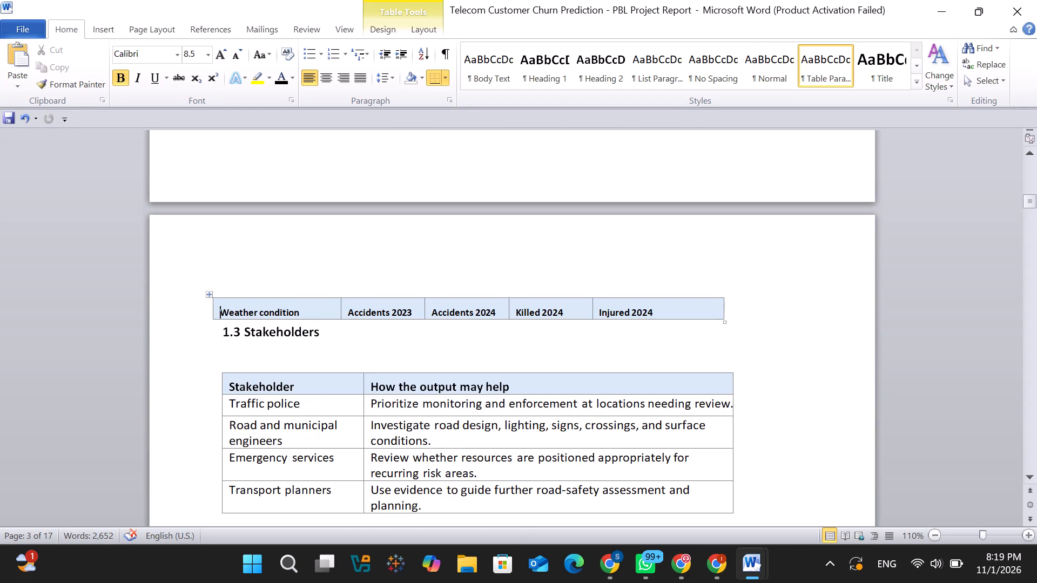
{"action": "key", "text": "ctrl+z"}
Increase the font size of the whole weather condition table to 10.
{"action": "scroll", "coordinate": [390, 317], "scroll_direction": "down", "scroll_amount": 1}
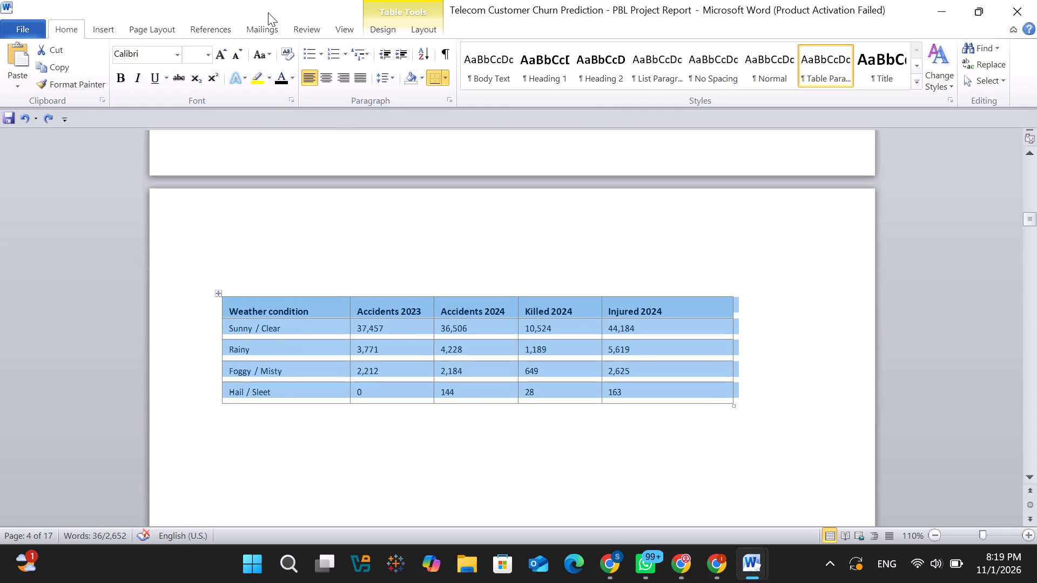
{"action": "left_click", "coordinate": [218, 51]}
{"action": "left_click", "coordinate": [218, 51]}
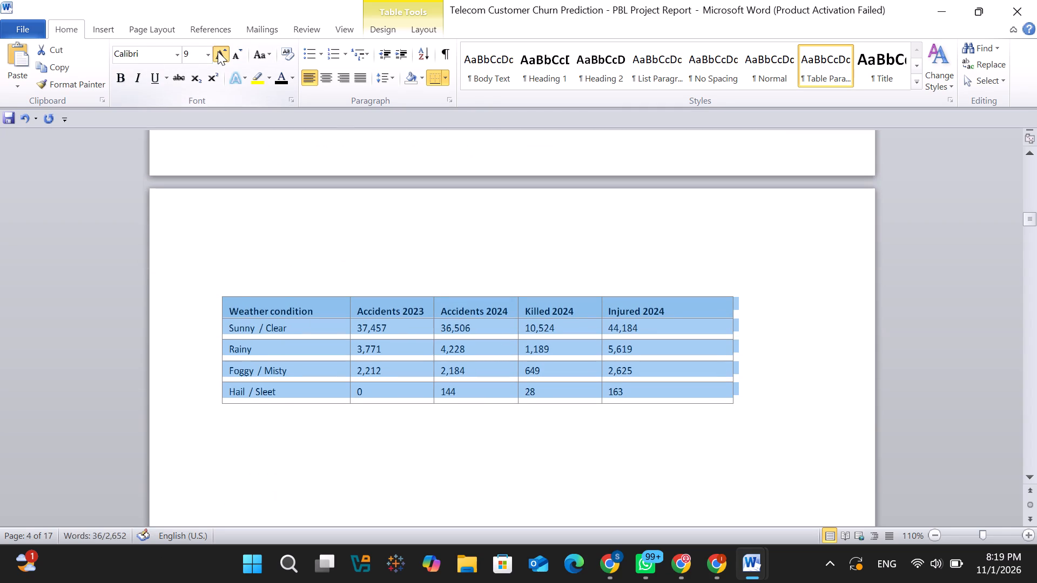
{"action": "left_click", "coordinate": [802, 404]}
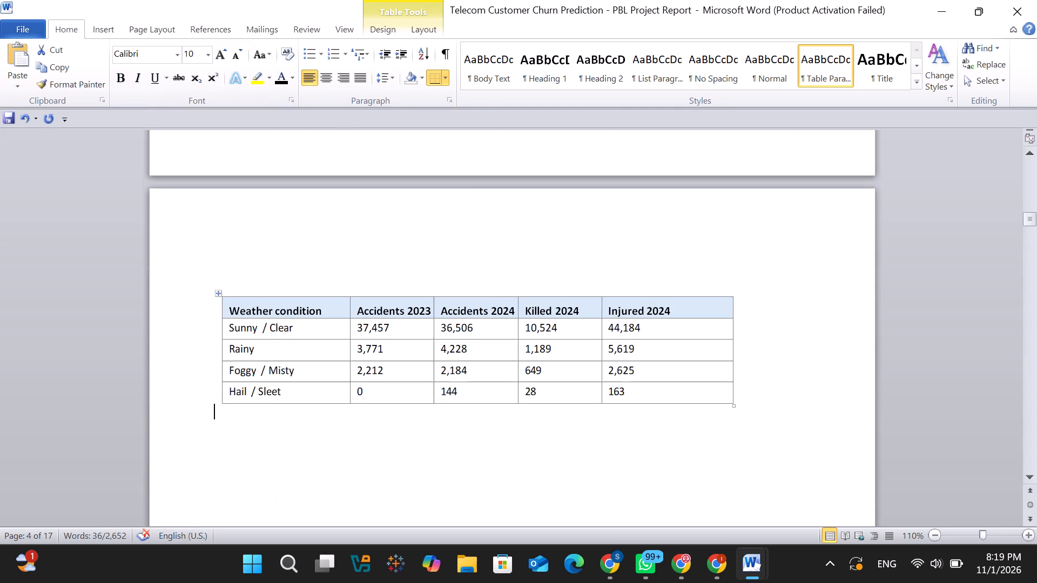
{"action": "key", "text": "Return"}
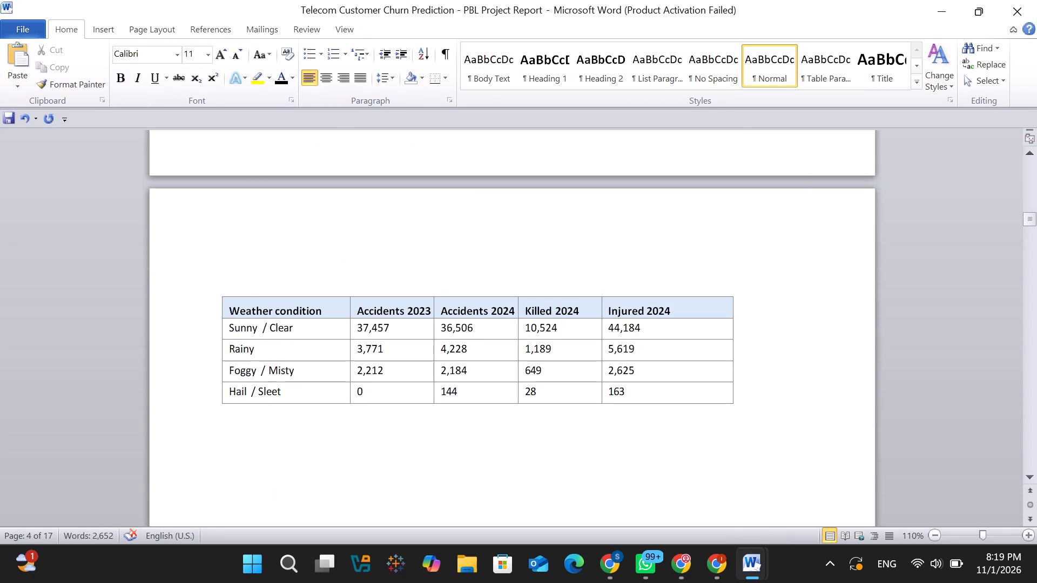
{"action": "left_click", "coordinate": [713, 561]}
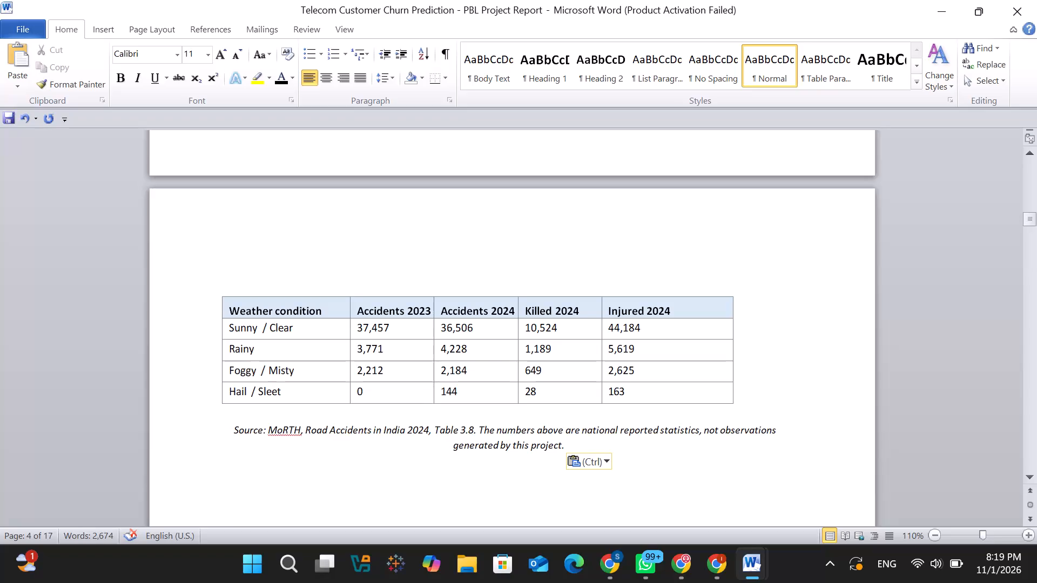
Copy the Important limitation heading and paragraph from the road accident report, and paste them below the source note in the Telecom report, numbered 2.3.
{"action": "key", "text": "Return"}
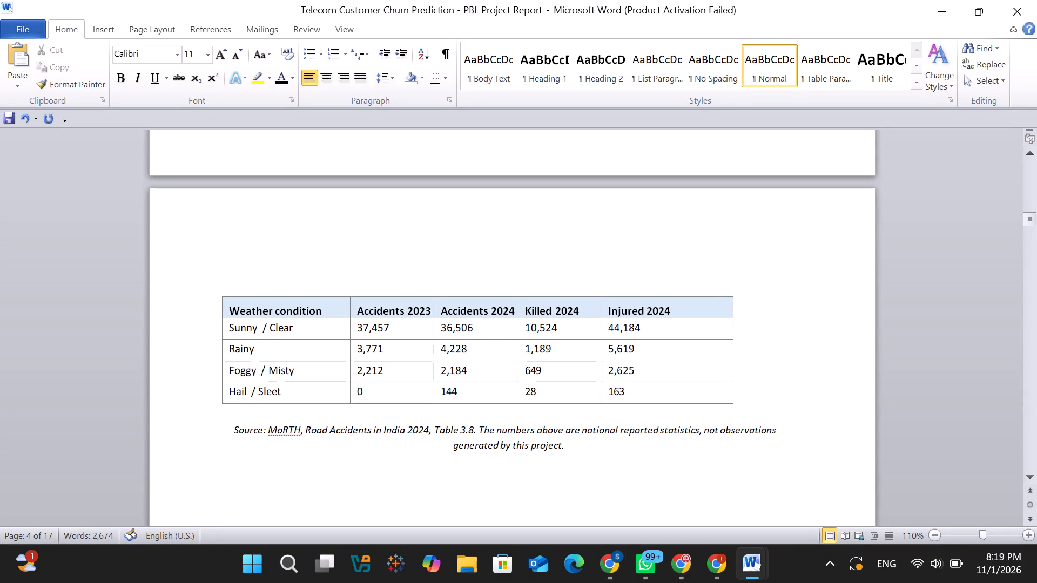
{"action": "left_click", "coordinate": [670, 486]}
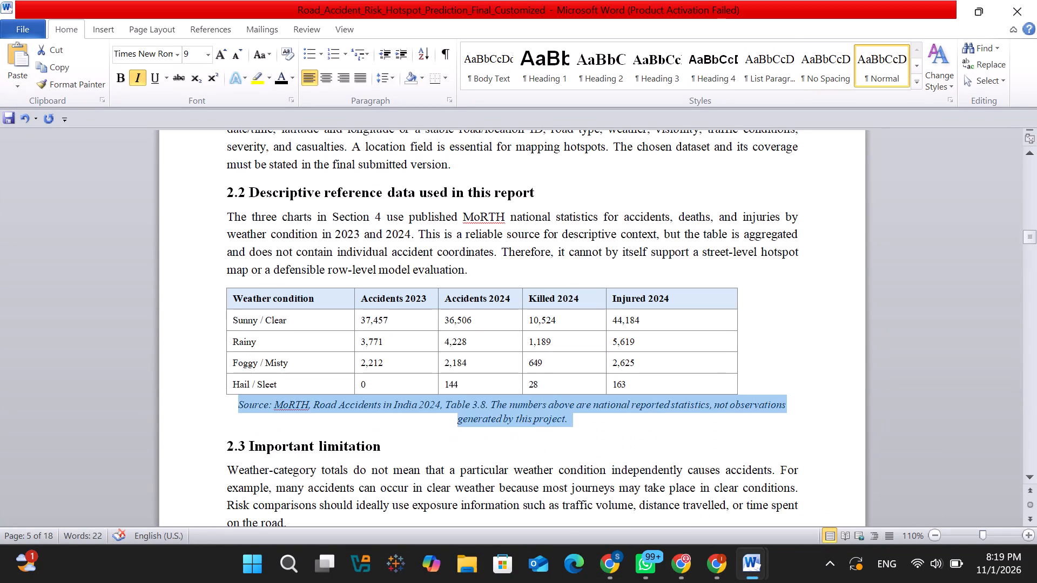
{"action": "scroll", "coordinate": [515, 417], "scroll_direction": "down", "scroll_amount": 1}
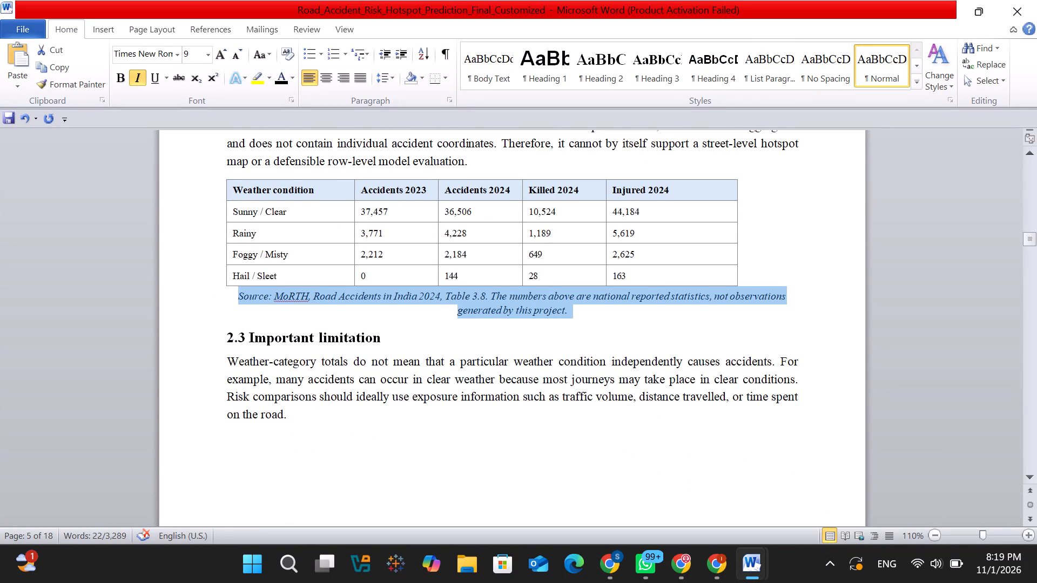
{"action": "left_click_drag", "start_coordinate": [294, 411], "coordinate": [220, 335]}
{"action": "key", "text": "ctrl+c"}
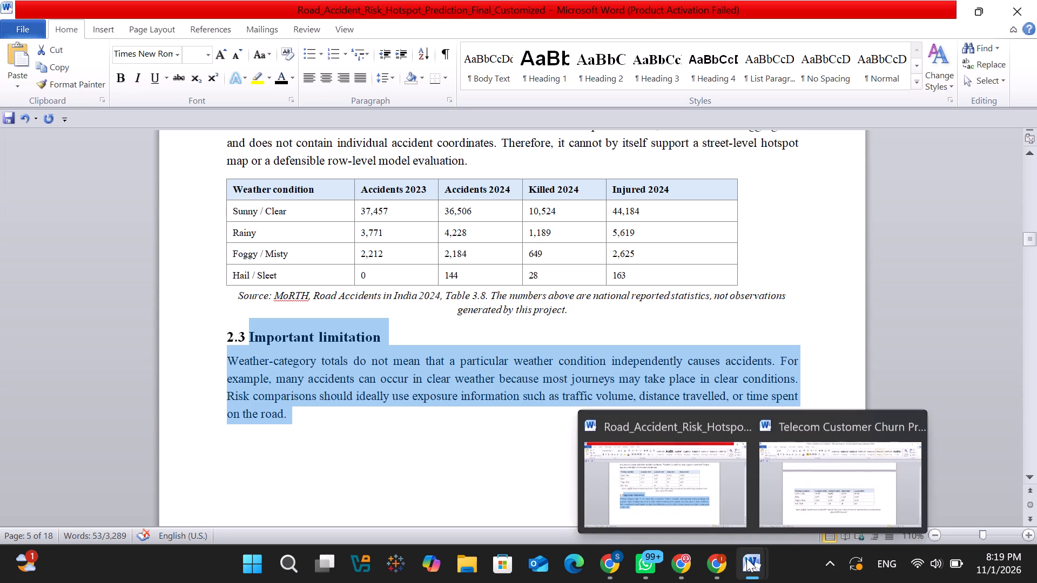
{"action": "left_click", "coordinate": [834, 464]}
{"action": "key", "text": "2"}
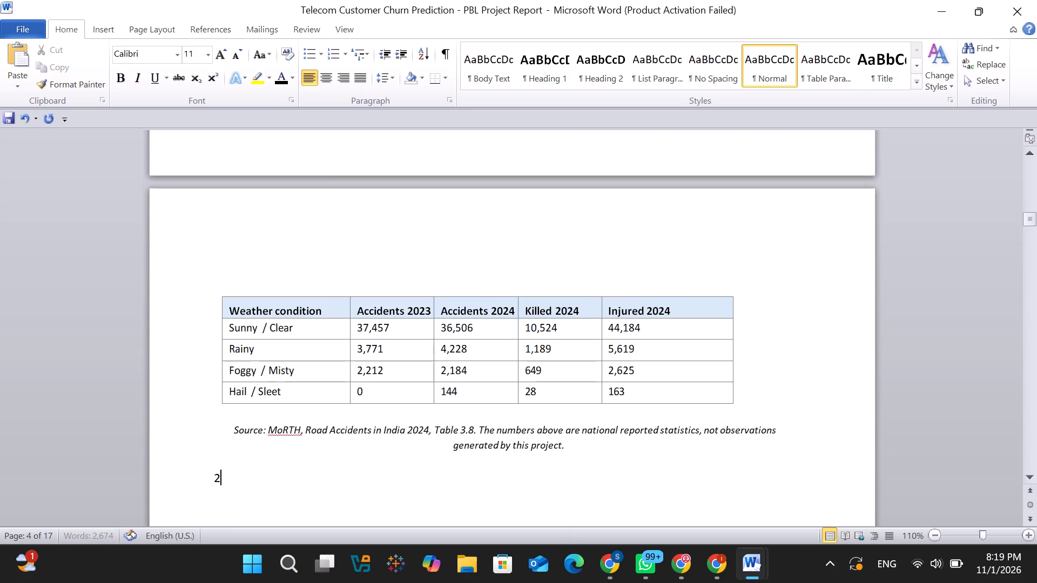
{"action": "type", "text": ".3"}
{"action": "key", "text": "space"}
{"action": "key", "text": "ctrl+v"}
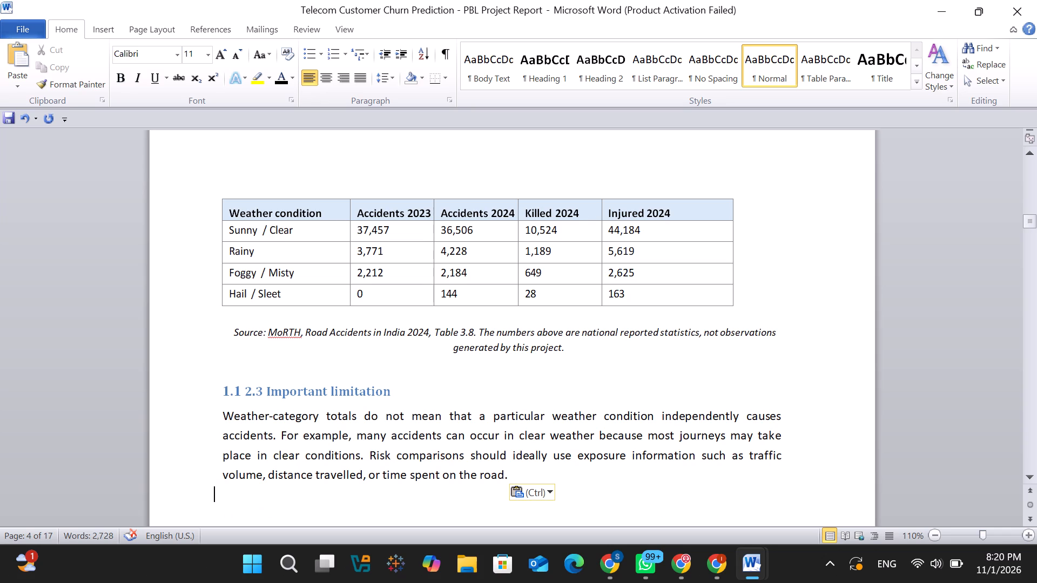
Set the font colour of the "2.3 Important limitation" heading to black.
{"action": "left_click_drag", "start_coordinate": [406, 389], "coordinate": [243, 382]}
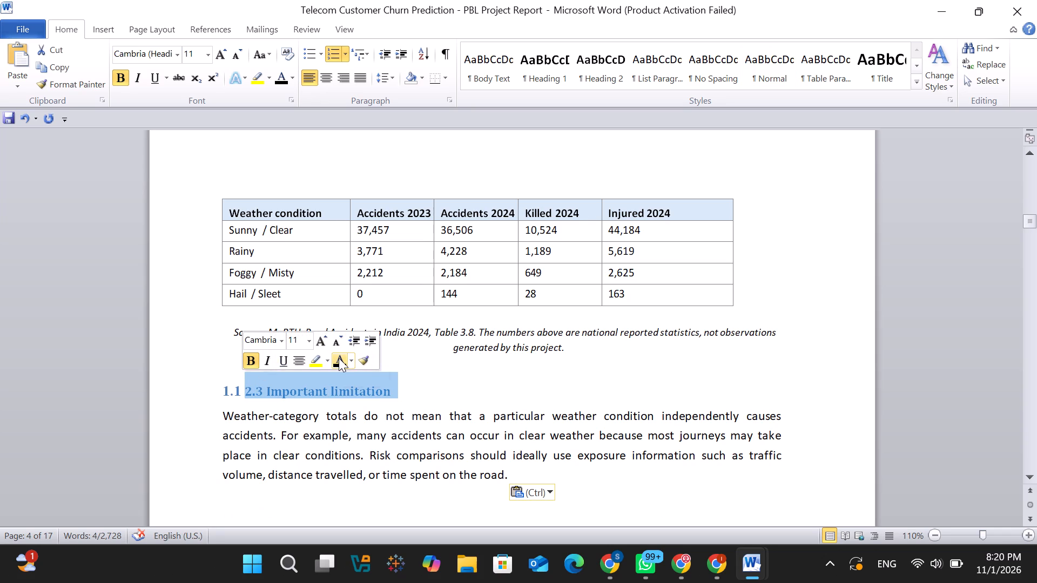
{"action": "left_click", "coordinate": [339, 358]}
Remove the automatic 1.1 number and the indent before the "2.3 Important limitation" heading.
{"action": "left_click", "coordinate": [244, 391]}
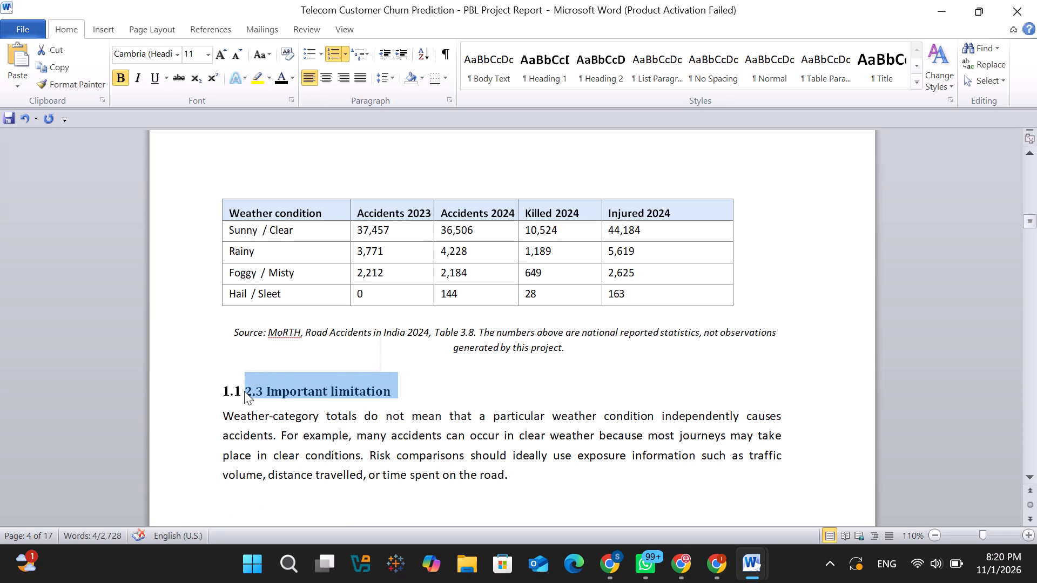
{"action": "key", "text": "BackSpace"}
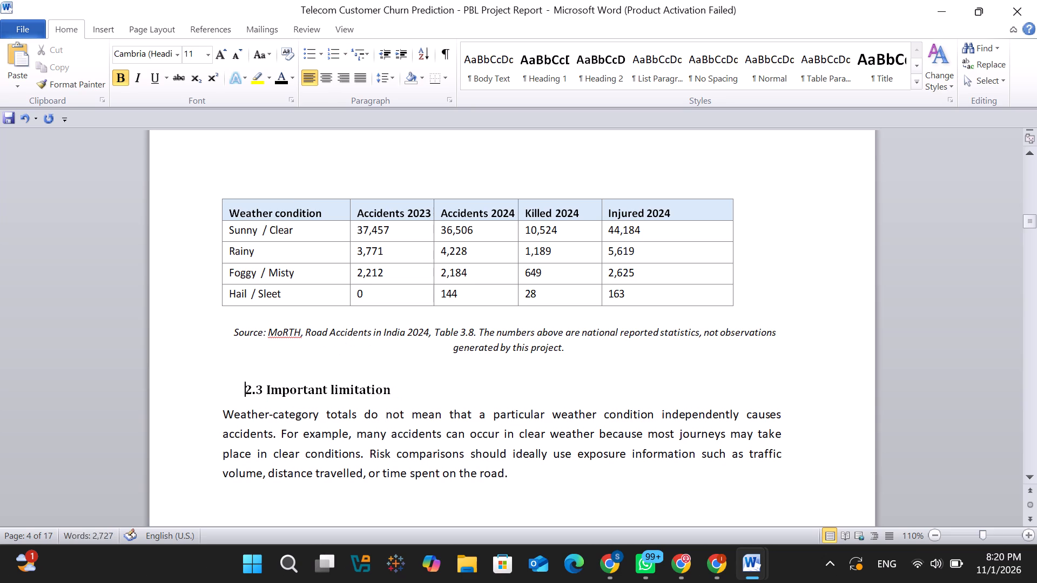
{"action": "key", "text": "BackSpace"}
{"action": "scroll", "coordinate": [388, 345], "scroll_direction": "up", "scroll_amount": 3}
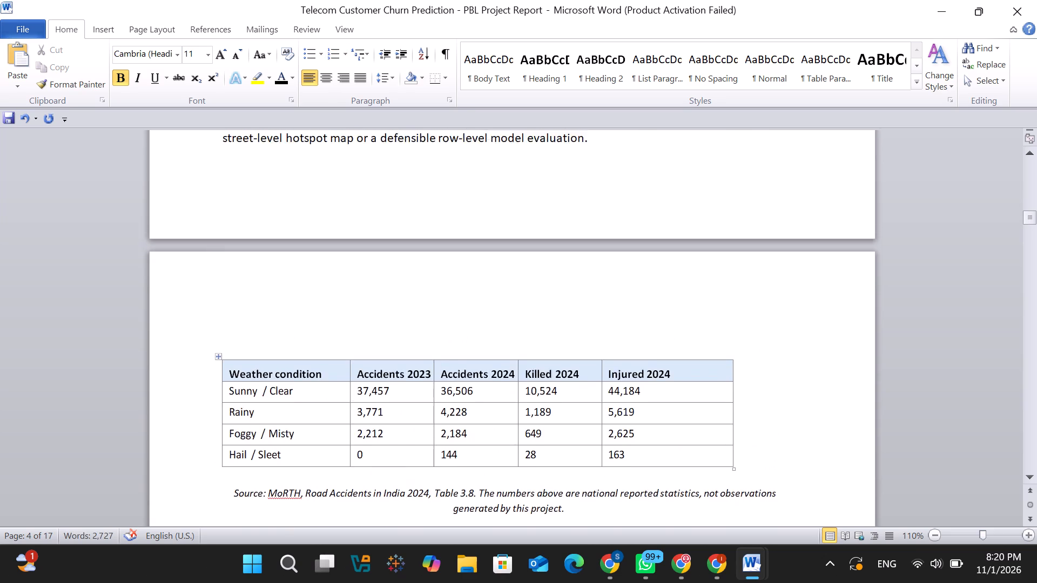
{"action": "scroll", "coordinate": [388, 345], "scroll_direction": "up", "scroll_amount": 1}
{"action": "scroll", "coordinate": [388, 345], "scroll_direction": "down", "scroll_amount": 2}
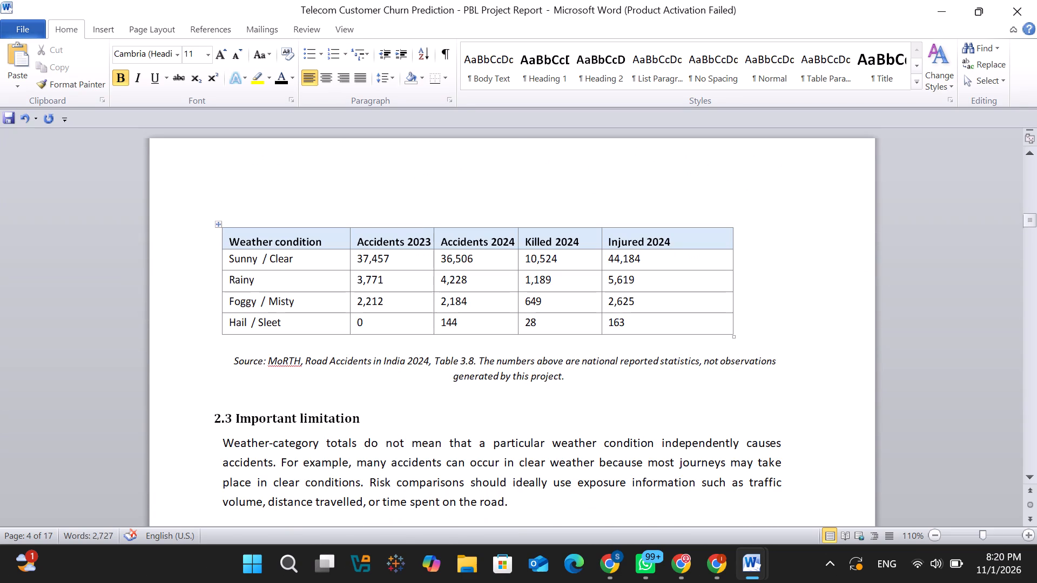
Increase the font size of the "2.3 Important limitation" heading by one increment.
{"action": "left_click_drag", "start_coordinate": [211, 417], "coordinate": [405, 421]}
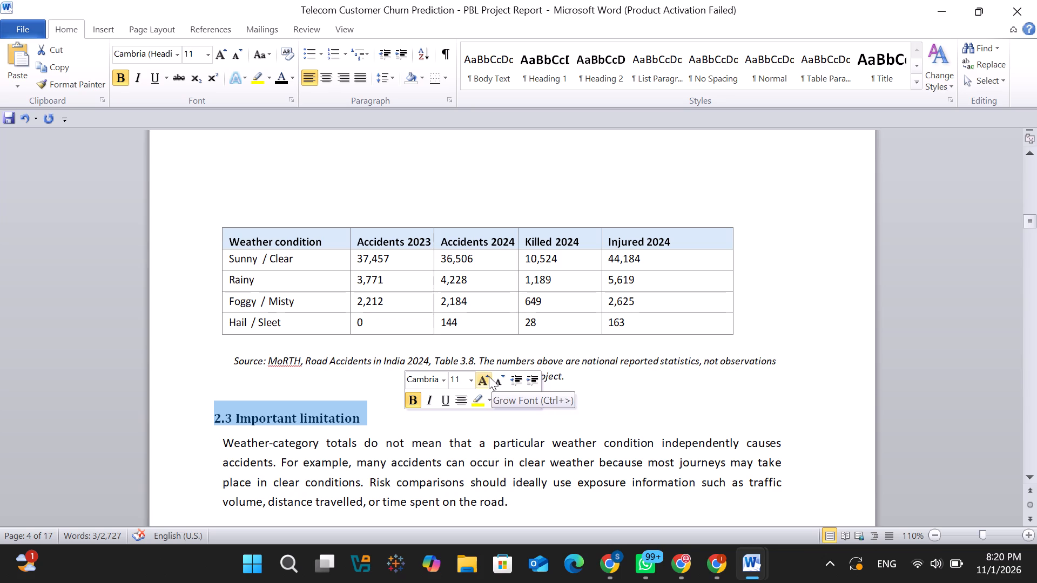
{"action": "left_click", "coordinate": [489, 376]}
{"action": "left_click", "coordinate": [388, 431]}
Add two new lines after the Important limitation paragraph in the Telecom report.
{"action": "scroll", "coordinate": [388, 431], "scroll_direction": "down", "scroll_amount": 1}
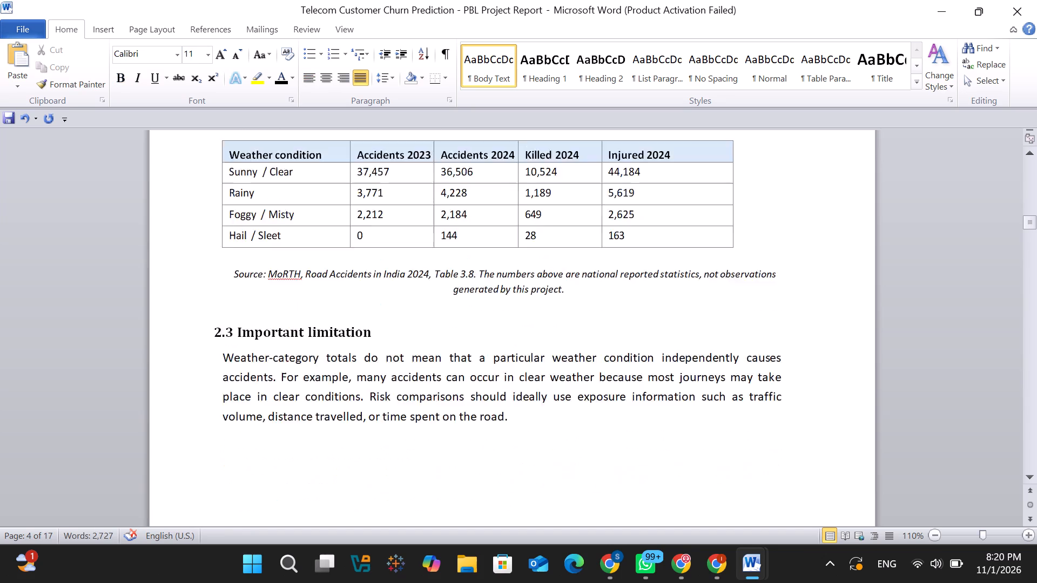
{"action": "scroll", "coordinate": [388, 431], "scroll_direction": "down", "scroll_amount": 1}
{"action": "left_click", "coordinate": [520, 360]}
{"action": "scroll", "coordinate": [520, 360], "scroll_direction": "down", "scroll_amount": 1}
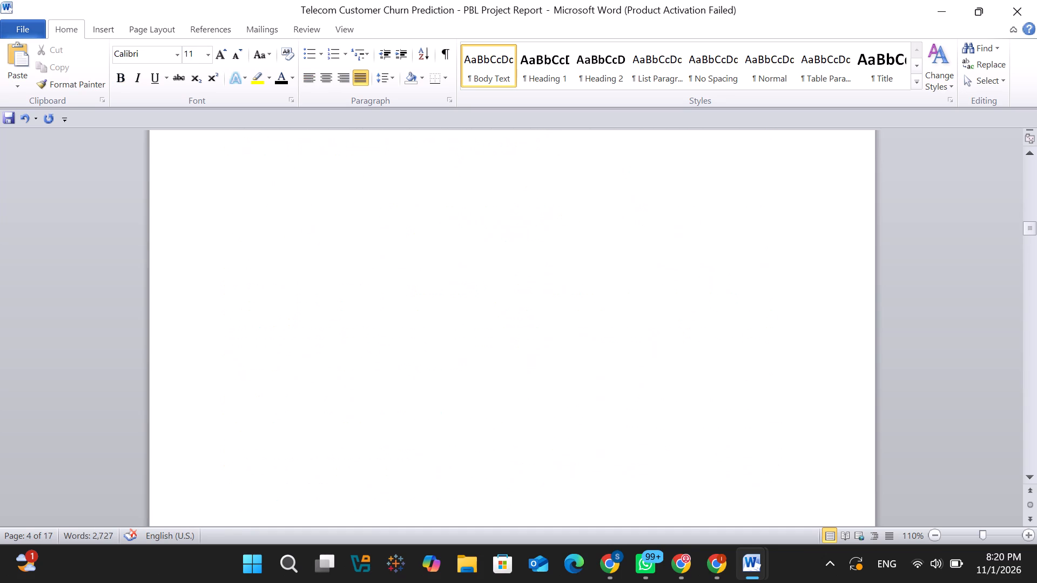
{"action": "scroll", "coordinate": [520, 360], "scroll_direction": "down", "scroll_amount": 1}
{"action": "scroll", "coordinate": [520, 360], "scroll_direction": "up", "scroll_amount": 2}
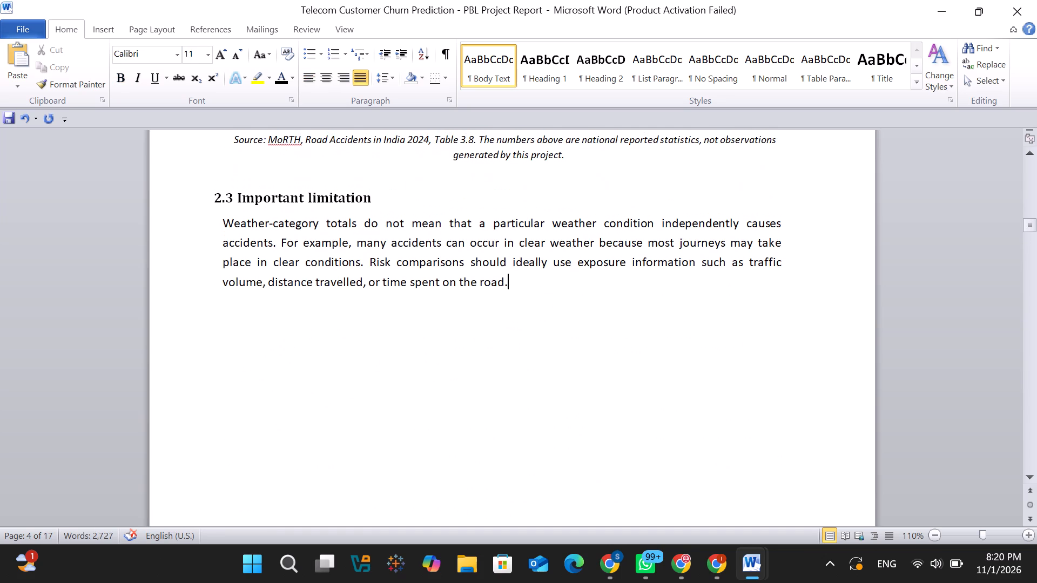
{"action": "key", "text": "Return"}
{"action": "key", "text": "Return"}
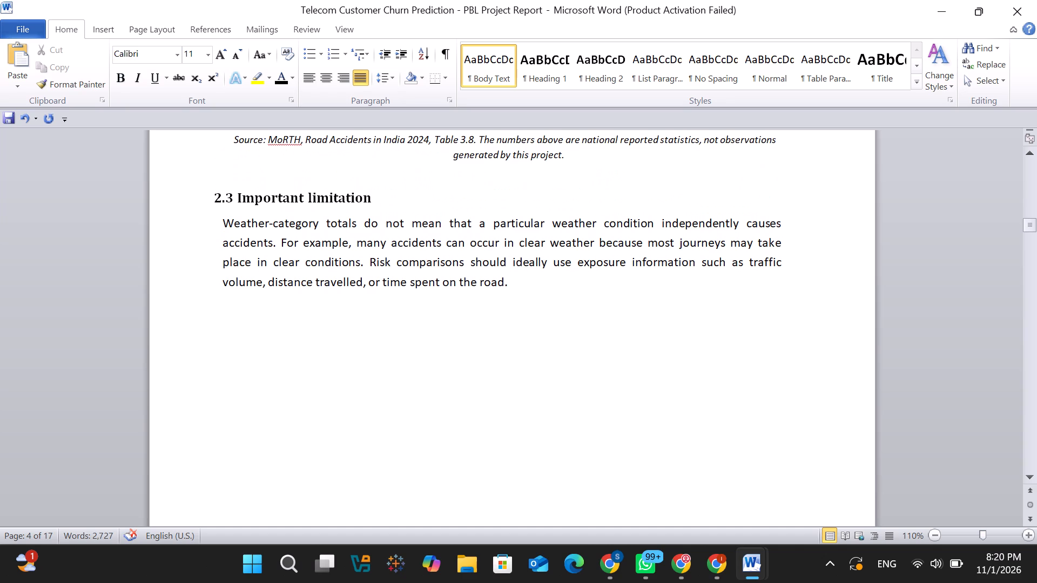
Copy the "Data Preprocessing and Cleaning" heading from the road accident report and paste it below the Important limitation paragraph in the Telecom report.
{"action": "left_click", "coordinate": [684, 507]}
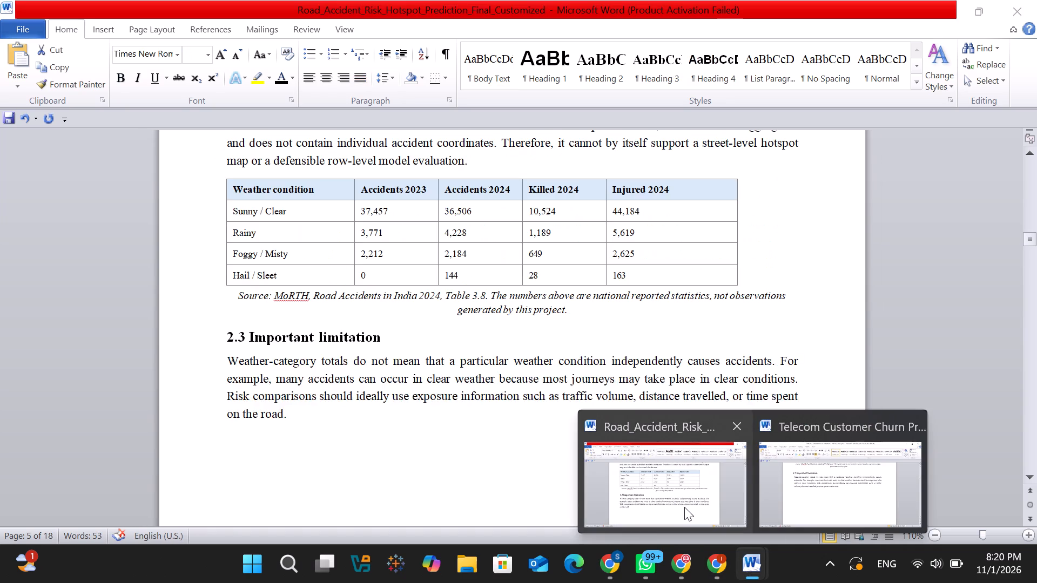
{"action": "left_click", "coordinate": [435, 352]}
{"action": "scroll", "coordinate": [435, 352], "scroll_direction": "down", "scroll_amount": 3}
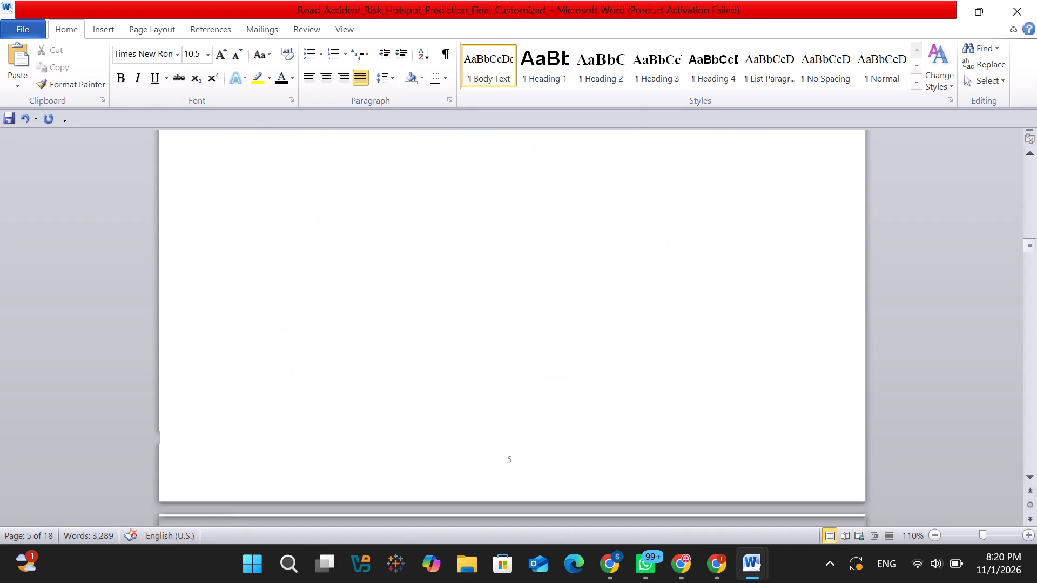
{"action": "scroll", "coordinate": [435, 352], "scroll_direction": "down", "scroll_amount": 4}
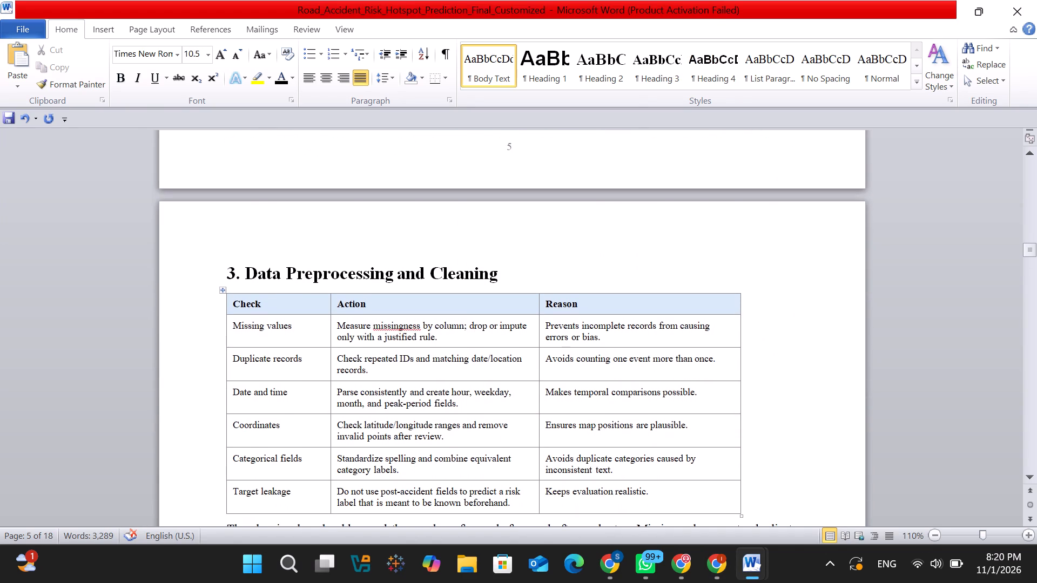
{"action": "scroll", "coordinate": [591, 389], "scroll_direction": "up", "scroll_amount": 4}
{"action": "scroll", "coordinate": [591, 389], "scroll_direction": "down", "scroll_amount": 3}
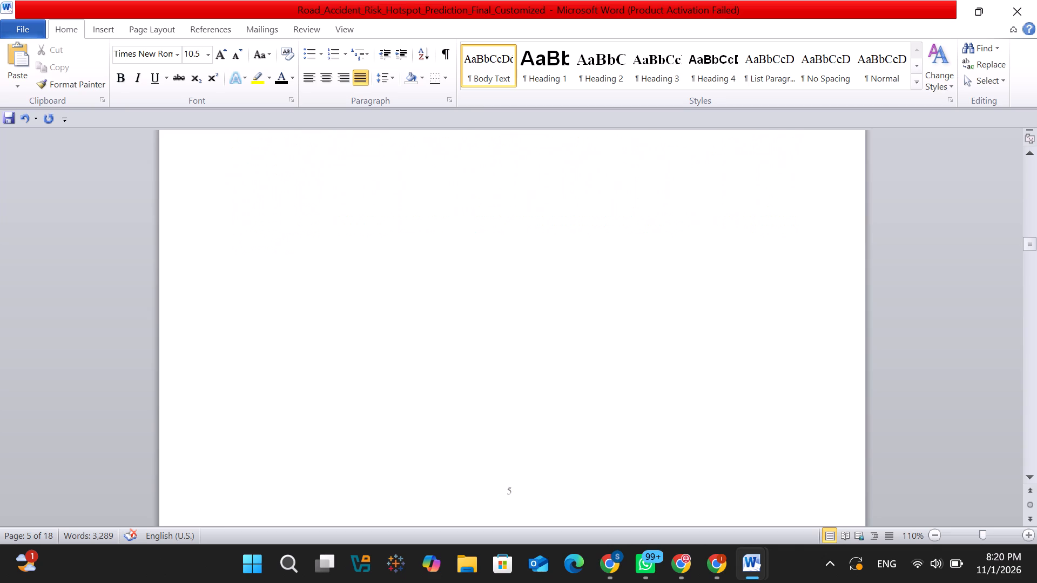
{"action": "scroll", "coordinate": [591, 389], "scroll_direction": "down", "scroll_amount": 4}
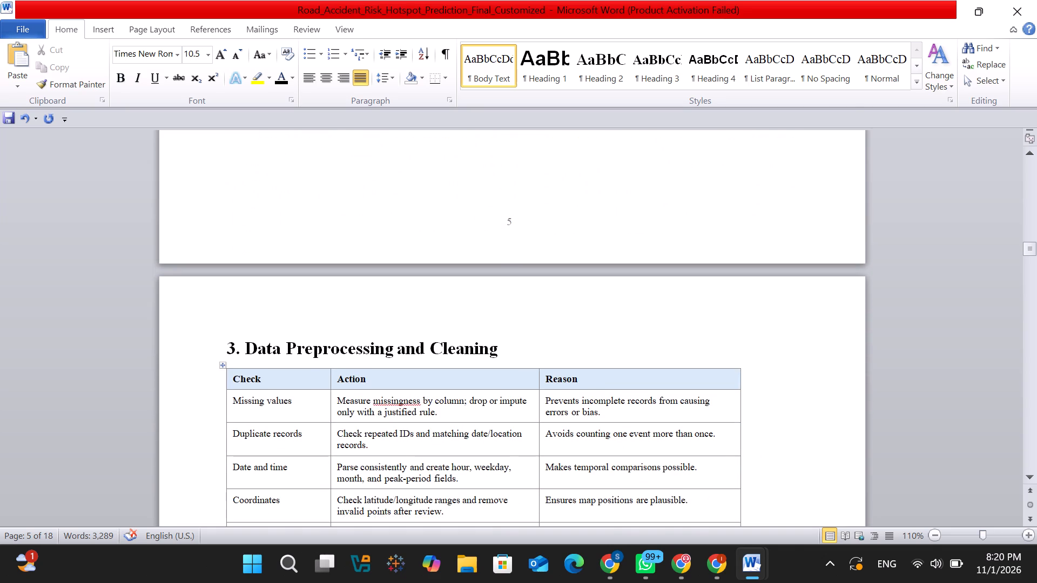
{"action": "left_click_drag", "start_coordinate": [523, 354], "coordinate": [230, 346]}
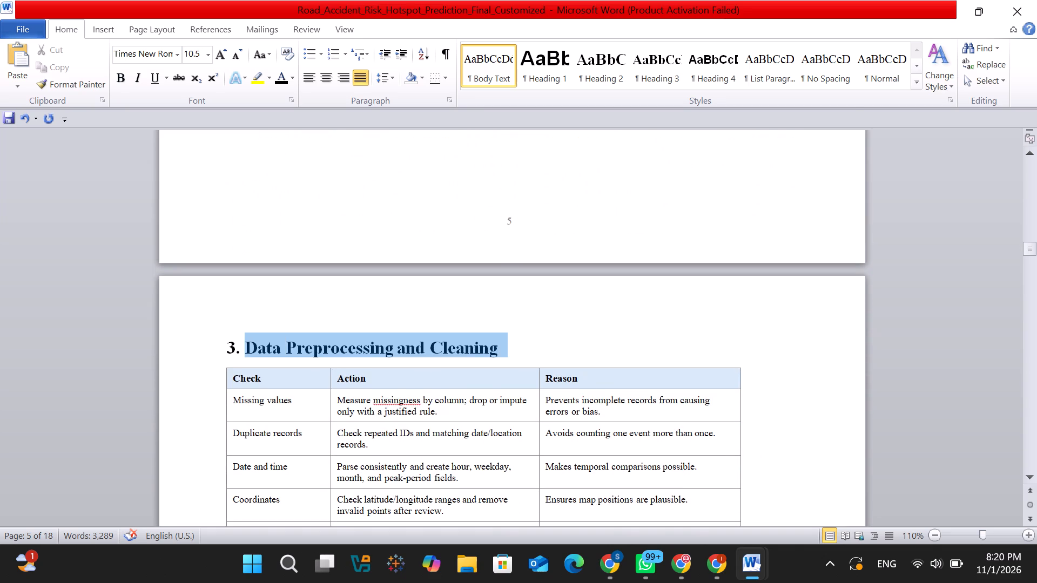
{"action": "left_click_drag", "start_coordinate": [230, 346], "coordinate": [226, 347]}
{"action": "key", "text": "ctrl+c"}
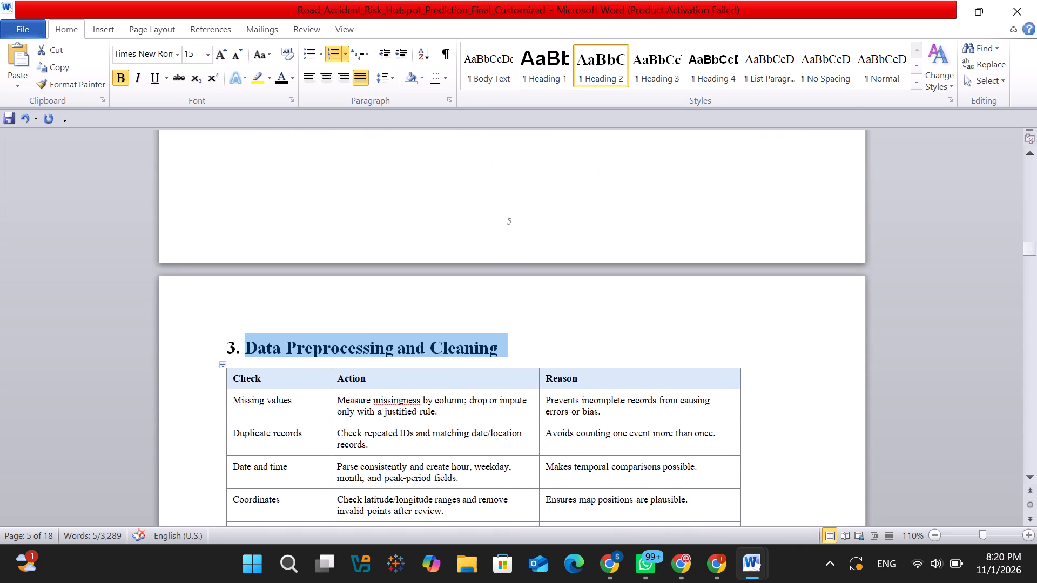
{"action": "scroll", "coordinate": [509, 374], "scroll_direction": "down", "scroll_amount": 2}
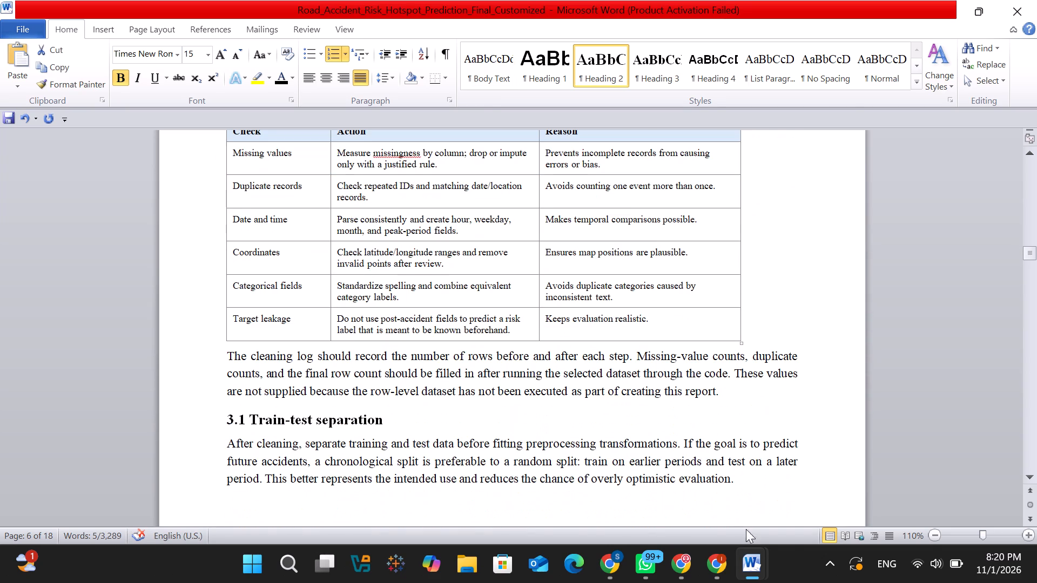
{"action": "left_click", "coordinate": [790, 464]}
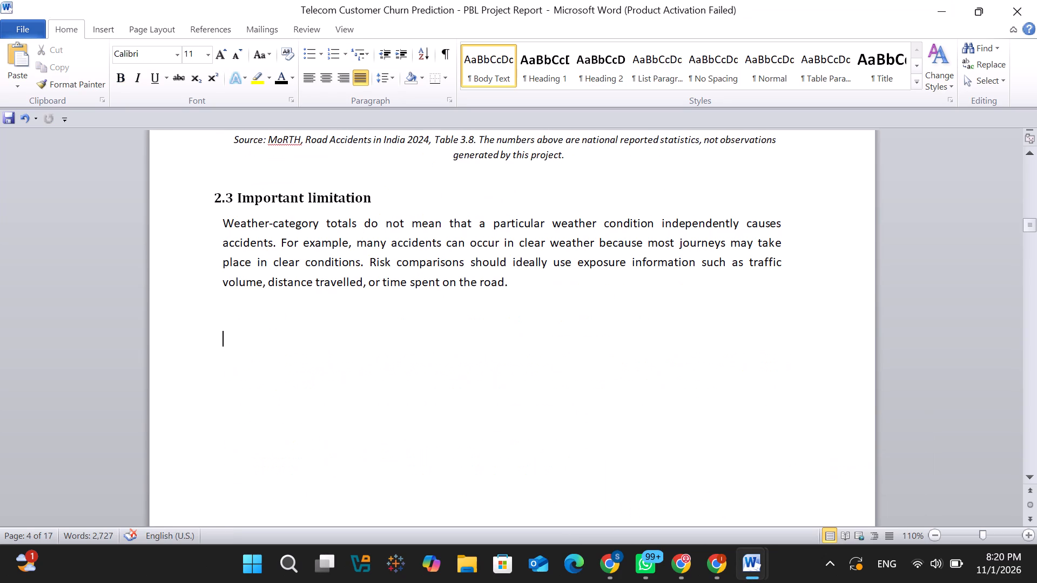
{"action": "key", "text": "ctrl+v"}
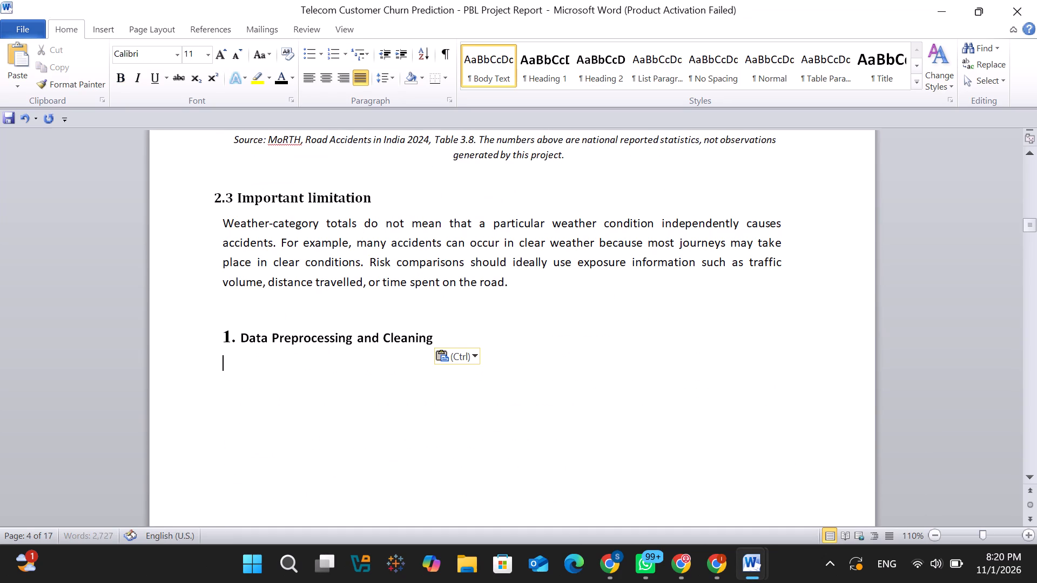
Replace the automatic number of the "Data Preprocessing and Cleaning" heading with a manual "3." and remove its indent.
{"action": "left_click", "coordinate": [230, 336]}
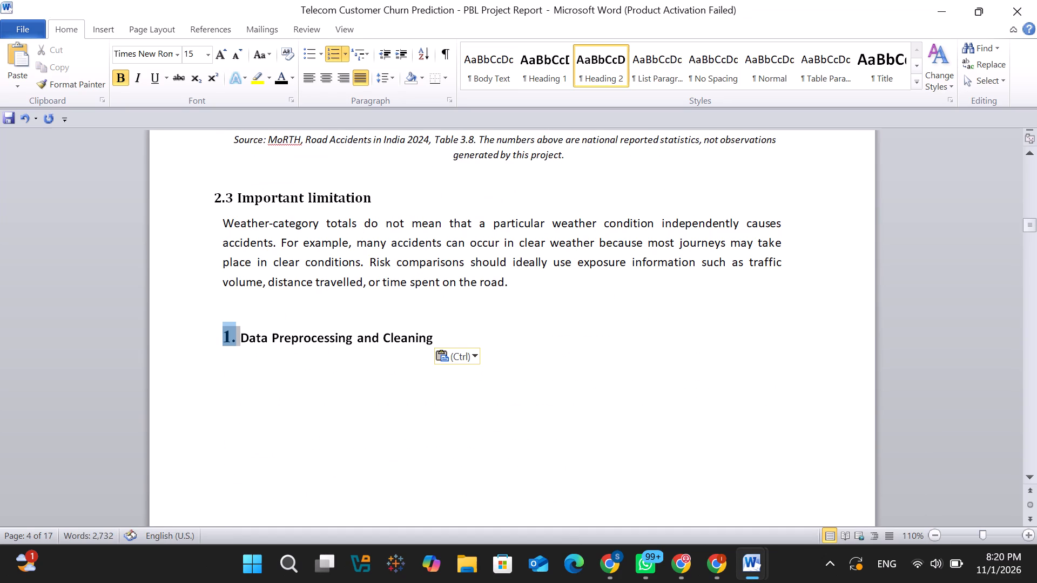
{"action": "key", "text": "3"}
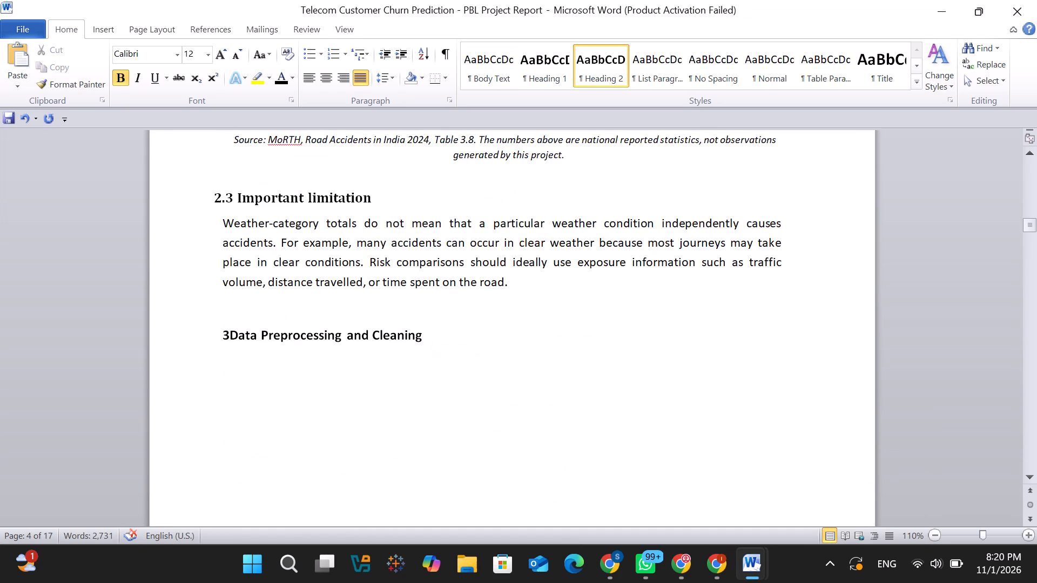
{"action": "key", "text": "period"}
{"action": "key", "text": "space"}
{"action": "key", "text": "BackSpace"}
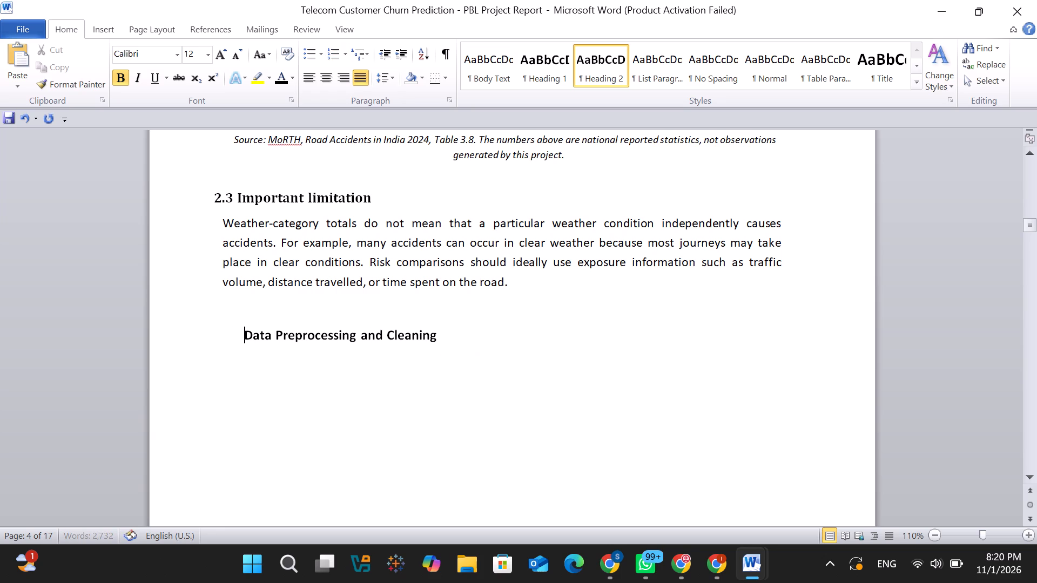
{"action": "key", "text": "BackSpace"}
{"action": "key", "text": "BackSpace"}
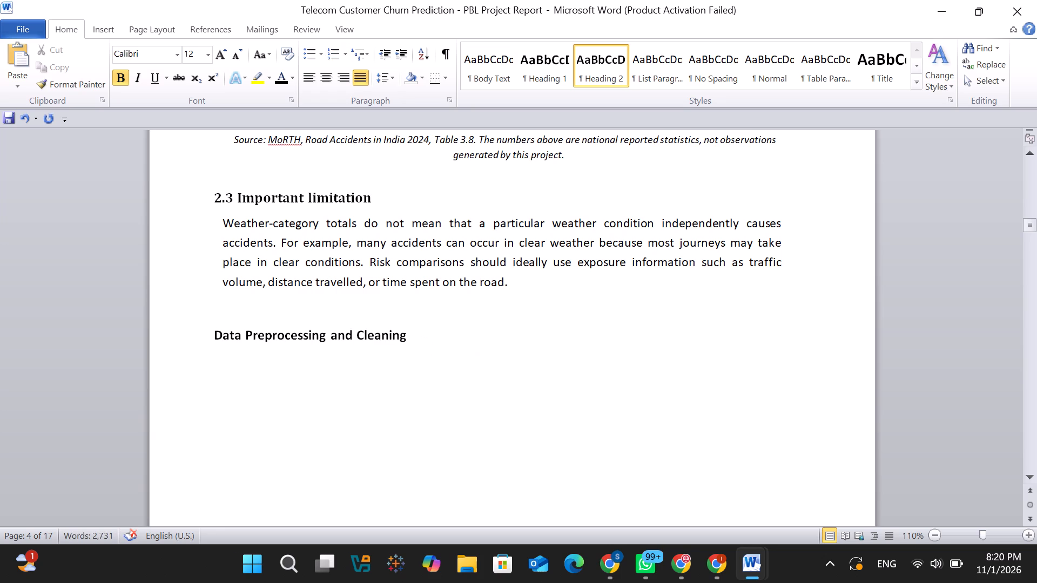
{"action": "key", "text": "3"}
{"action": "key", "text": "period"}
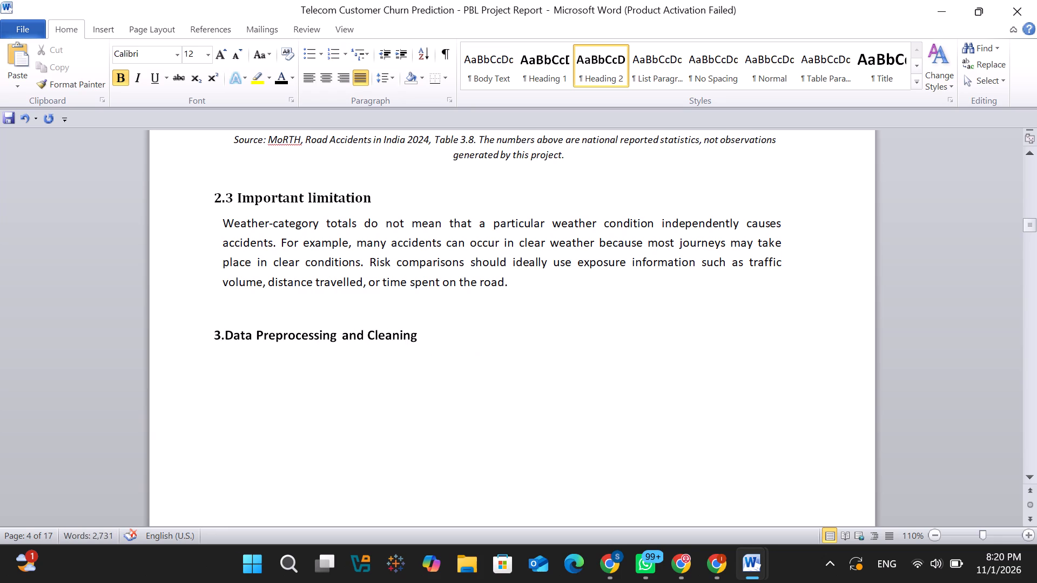
Set the font size of the "3.Data Preprocessing and Cleaning" heading to 14.
{"action": "left_click_drag", "start_coordinate": [428, 333], "coordinate": [197, 342]}
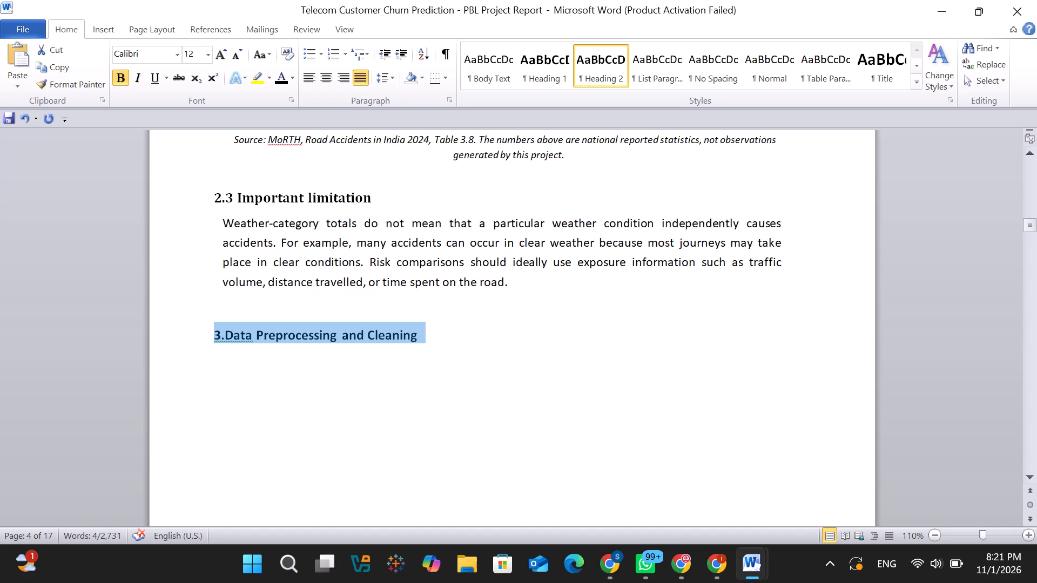
{"action": "left_click", "coordinate": [220, 54]}
{"action": "left_click", "coordinate": [487, 334]}
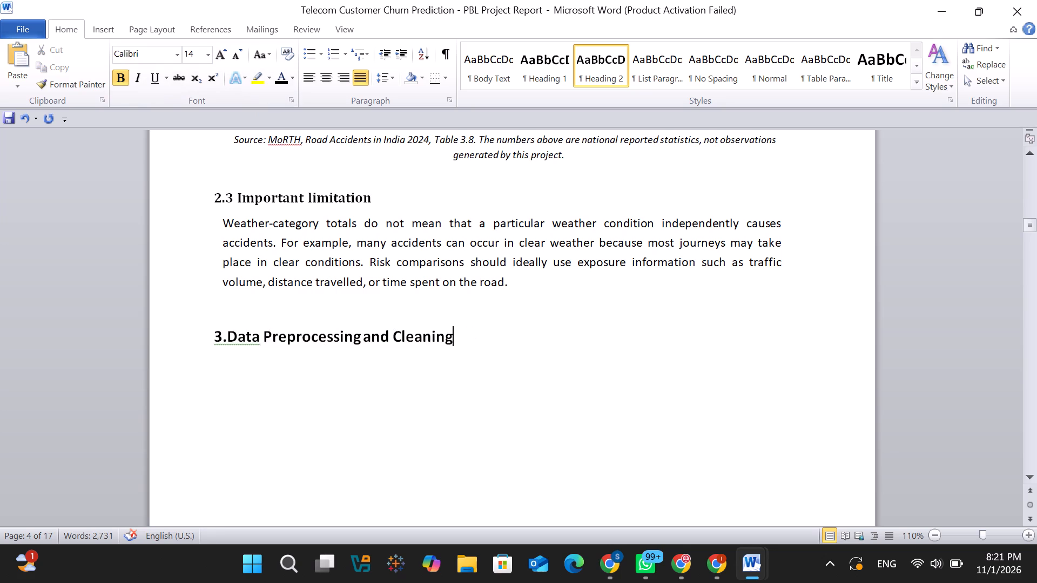
Copy the Check, Action and Reason table from the road accident report and paste it below the section 3 heading in the Telecom report.
{"action": "key", "text": "Return"}
{"action": "left_click", "coordinate": [681, 501]}
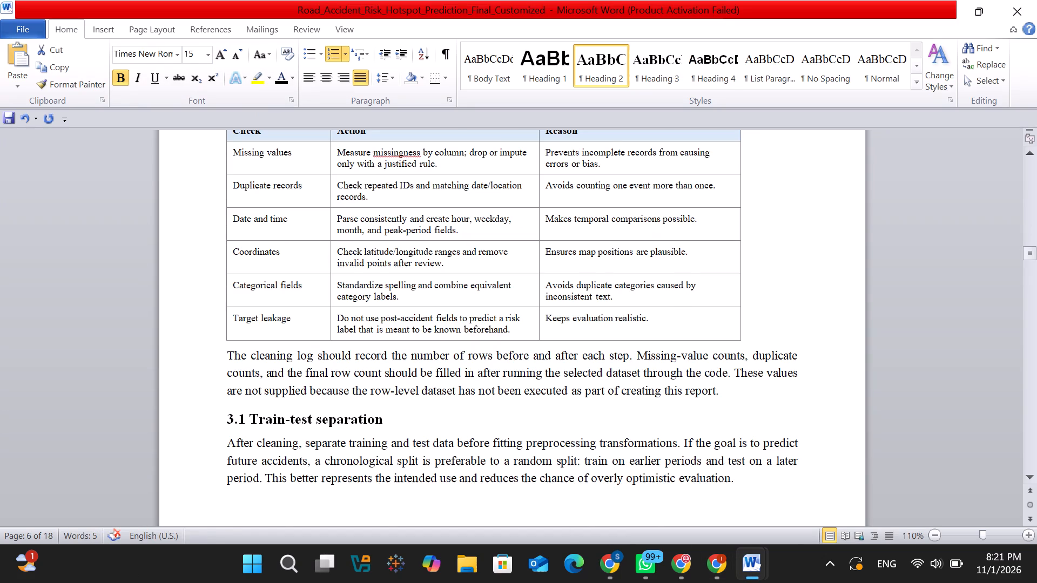
{"action": "scroll", "coordinate": [498, 352], "scroll_direction": "up", "scroll_amount": 2}
{"action": "left_click", "coordinate": [498, 352]}
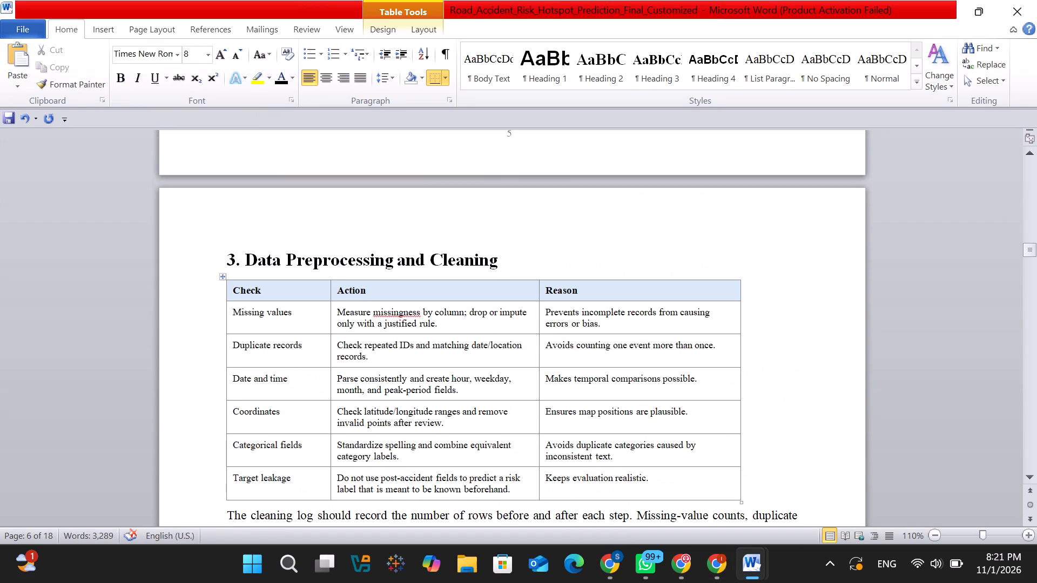
{"action": "scroll", "coordinate": [252, 290], "scroll_direction": "down", "scroll_amount": 1}
{"action": "left_click_drag", "start_coordinate": [231, 243], "coordinate": [362, 244]}
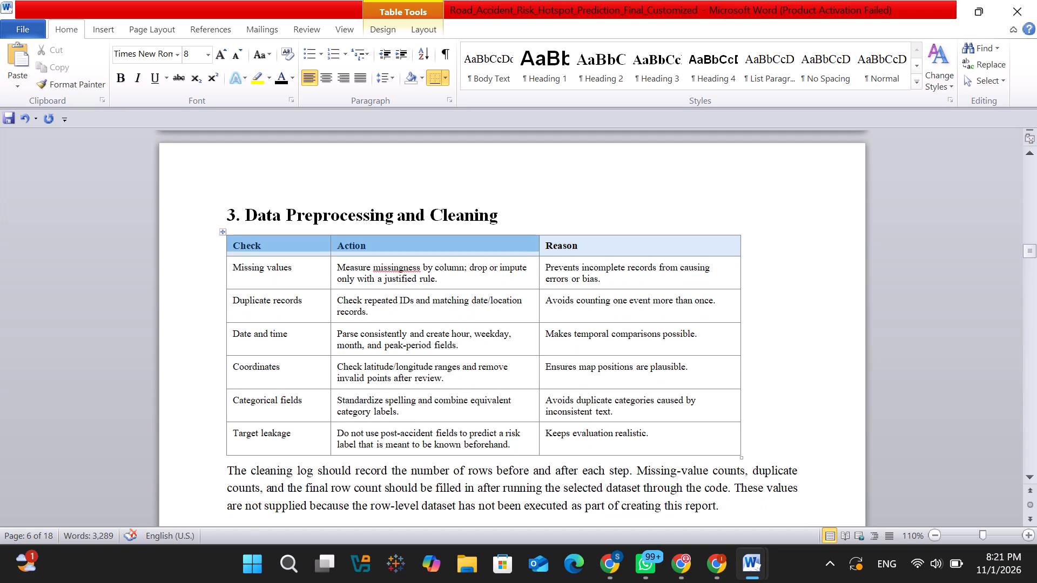
{"action": "left_click_drag", "start_coordinate": [362, 244], "coordinate": [790, 447]}
{"action": "key", "text": "ctrl+c"}
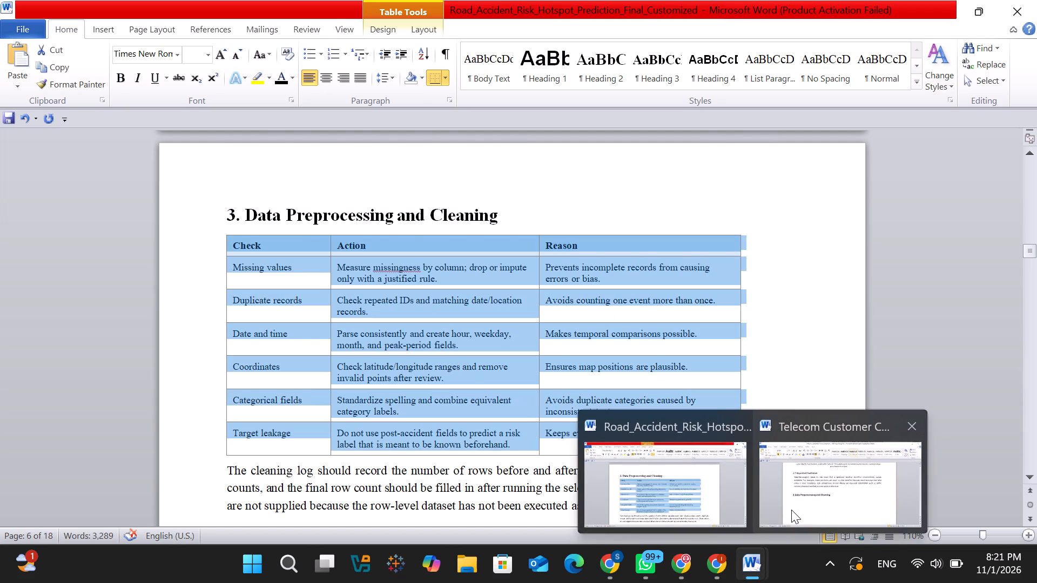
{"action": "left_click", "coordinate": [791, 510]}
{"action": "key", "text": "Return"}
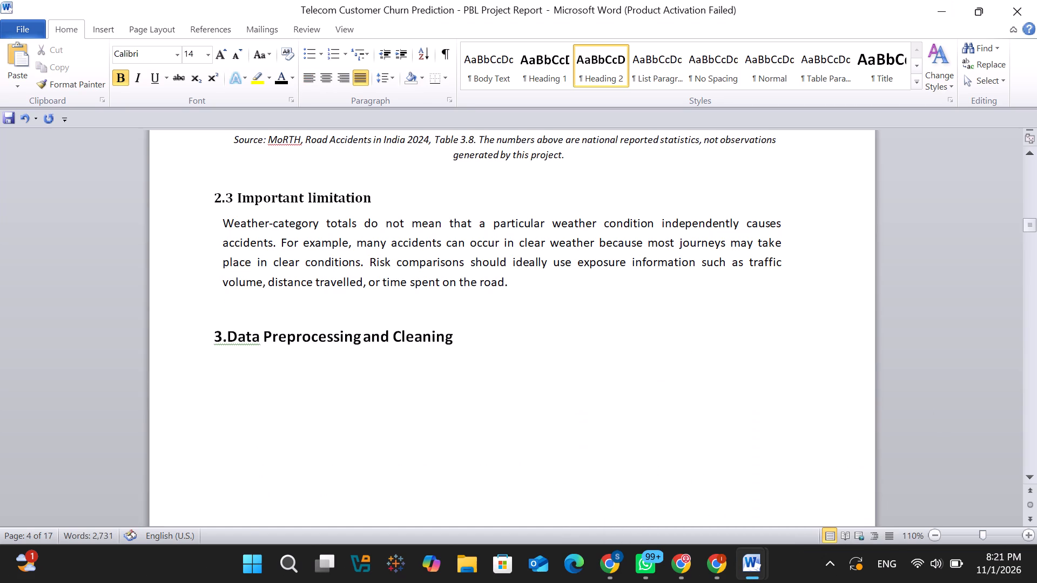
{"action": "key", "text": "ctrl+v"}
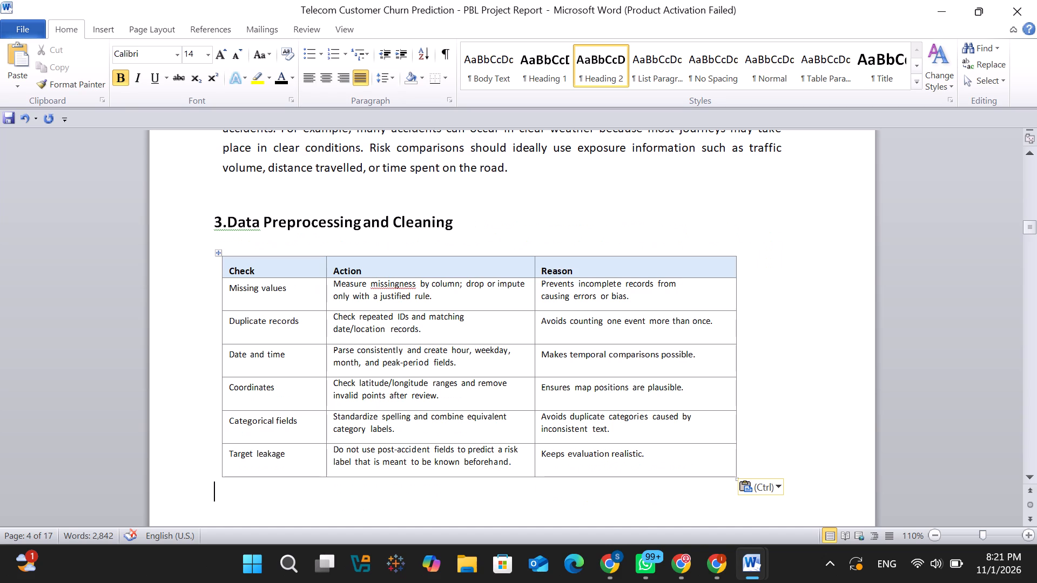
Set the font size of all text in the pasted Check, Action and Reason table to 10.
{"action": "left_click_drag", "start_coordinate": [690, 446], "coordinate": [228, 269]}
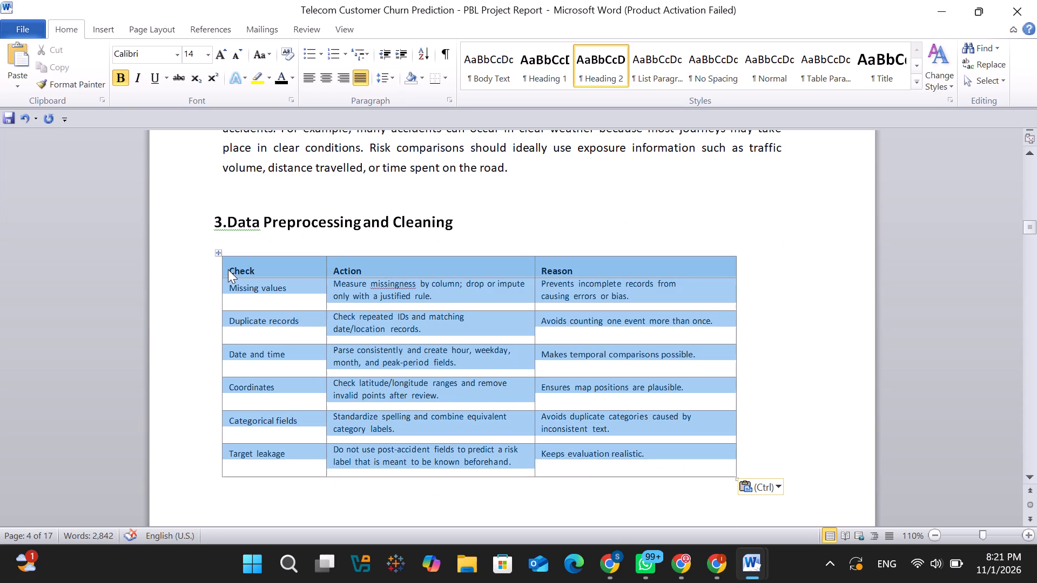
{"action": "left_click", "coordinate": [221, 50]}
{"action": "left_click", "coordinate": [221, 50]}
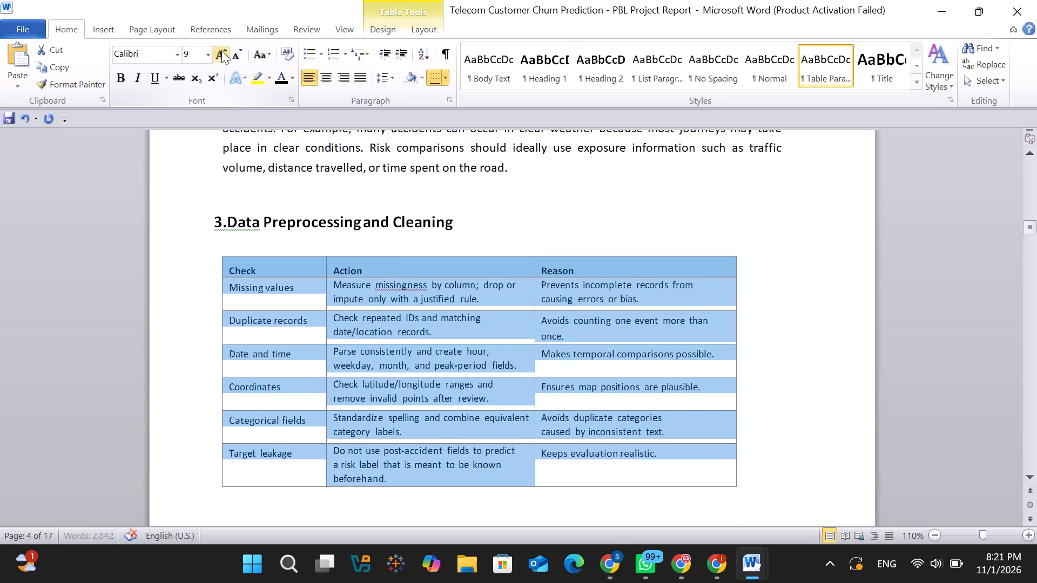
{"action": "left_click", "coordinate": [519, 218]}
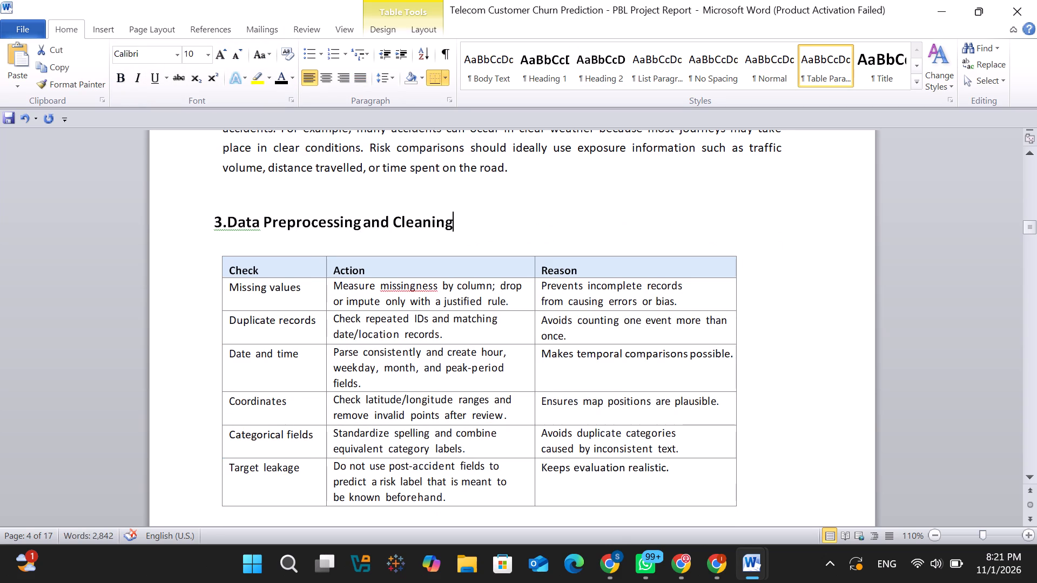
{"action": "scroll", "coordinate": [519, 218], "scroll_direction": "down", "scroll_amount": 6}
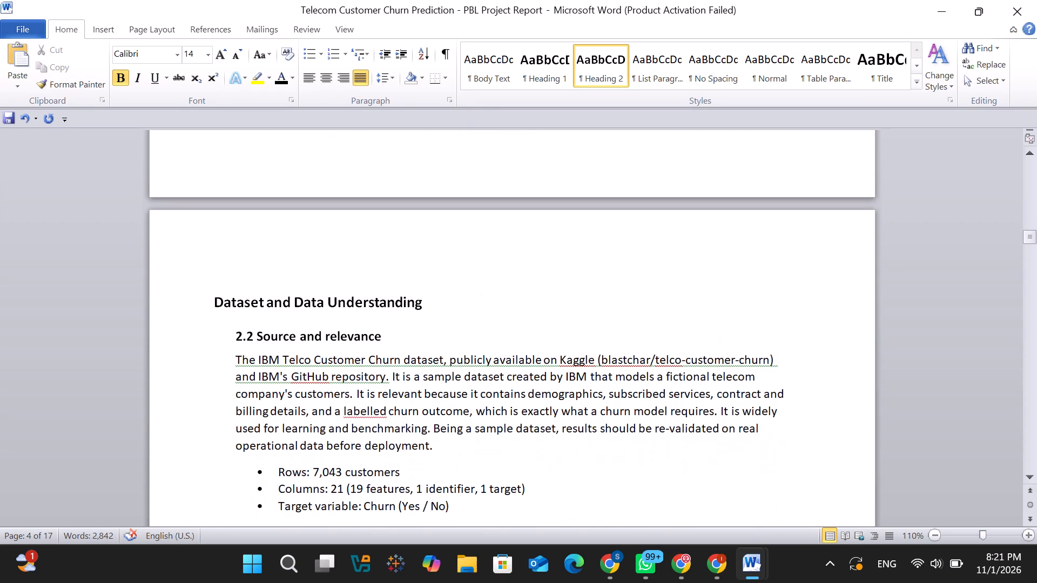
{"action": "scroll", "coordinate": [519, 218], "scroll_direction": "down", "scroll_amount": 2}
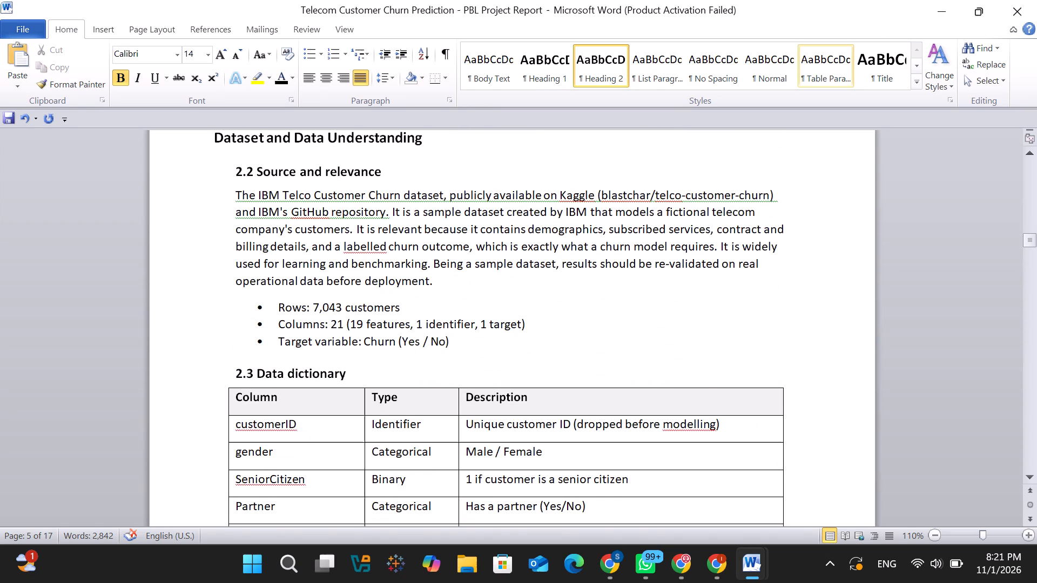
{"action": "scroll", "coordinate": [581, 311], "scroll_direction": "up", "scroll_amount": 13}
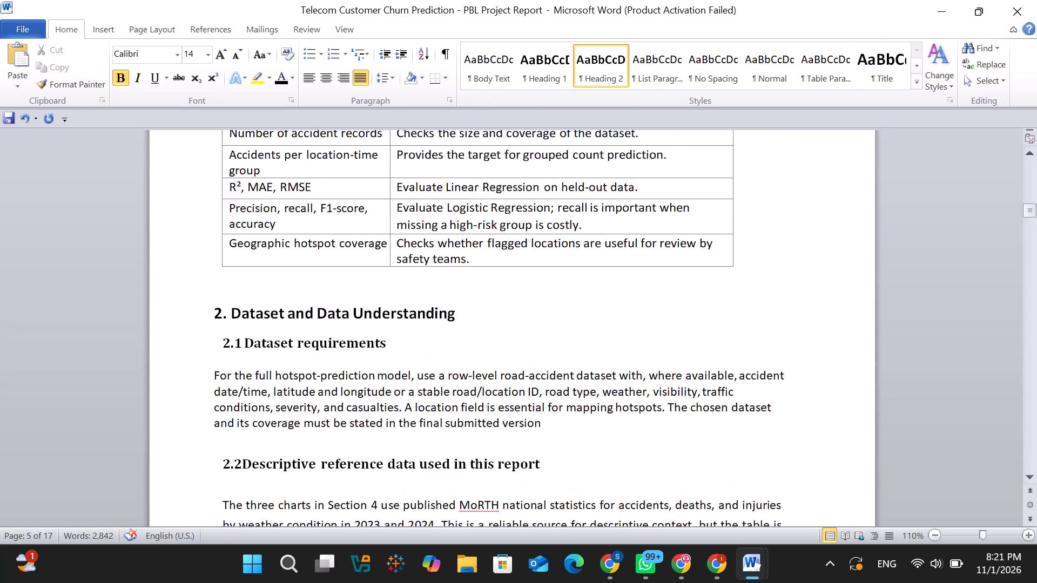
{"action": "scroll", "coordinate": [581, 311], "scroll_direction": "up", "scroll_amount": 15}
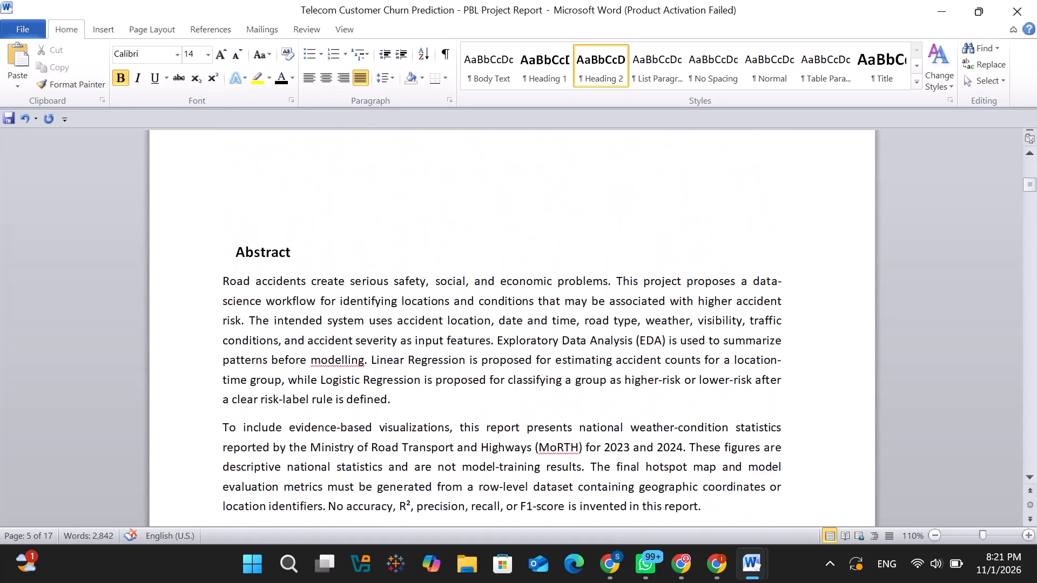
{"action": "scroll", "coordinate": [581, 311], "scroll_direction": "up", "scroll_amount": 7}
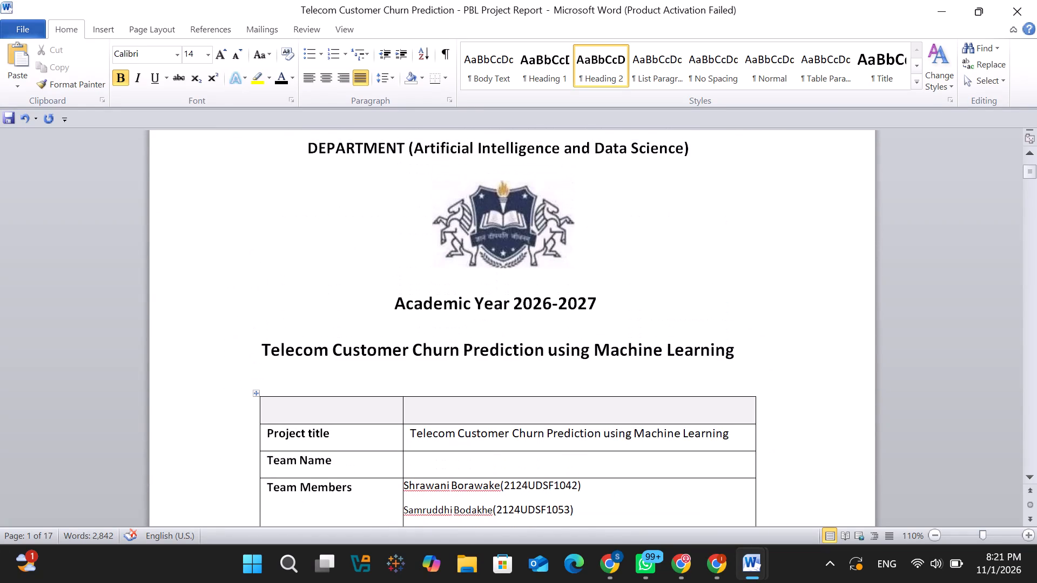
Minimize the open Word documents and Chrome windows until the desktop is clear.
{"action": "left_click", "coordinate": [951, 0]}
{"action": "left_click", "coordinate": [951, 0]}
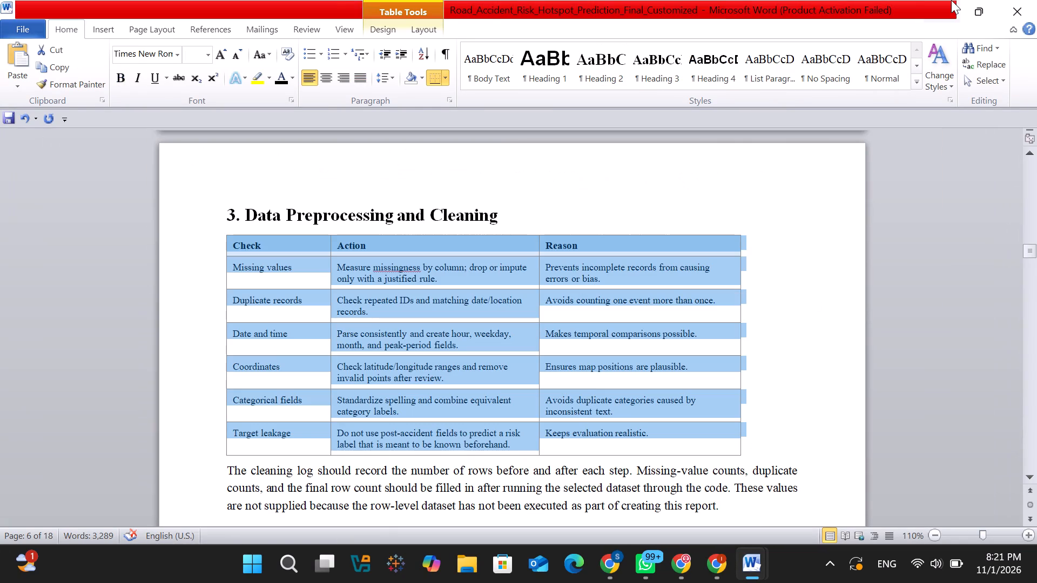
{"action": "left_click", "coordinate": [951, 0]}
{"action": "left_click", "coordinate": [951, 0]}
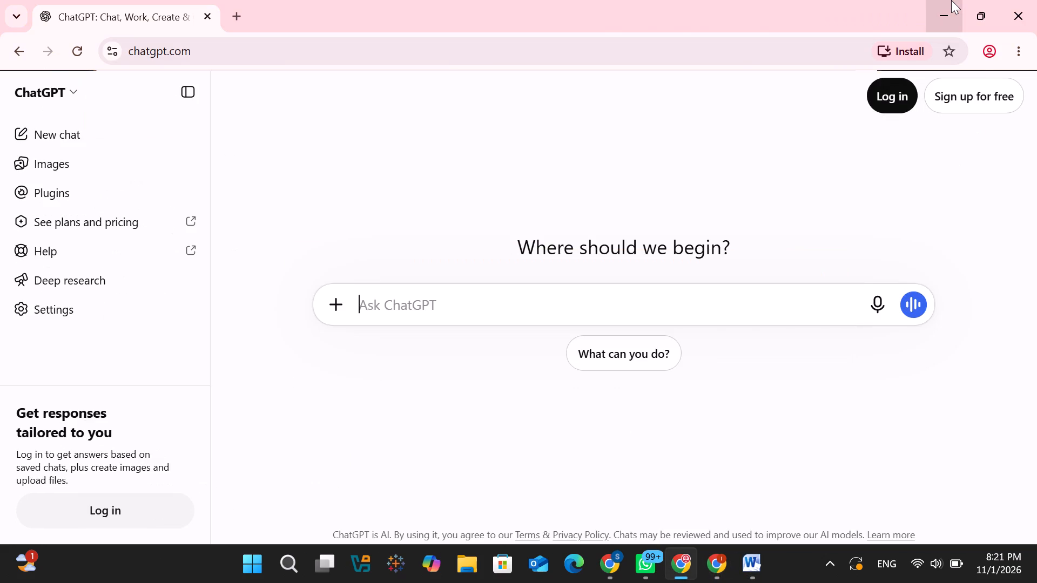
{"action": "left_click", "coordinate": [951, 0]}
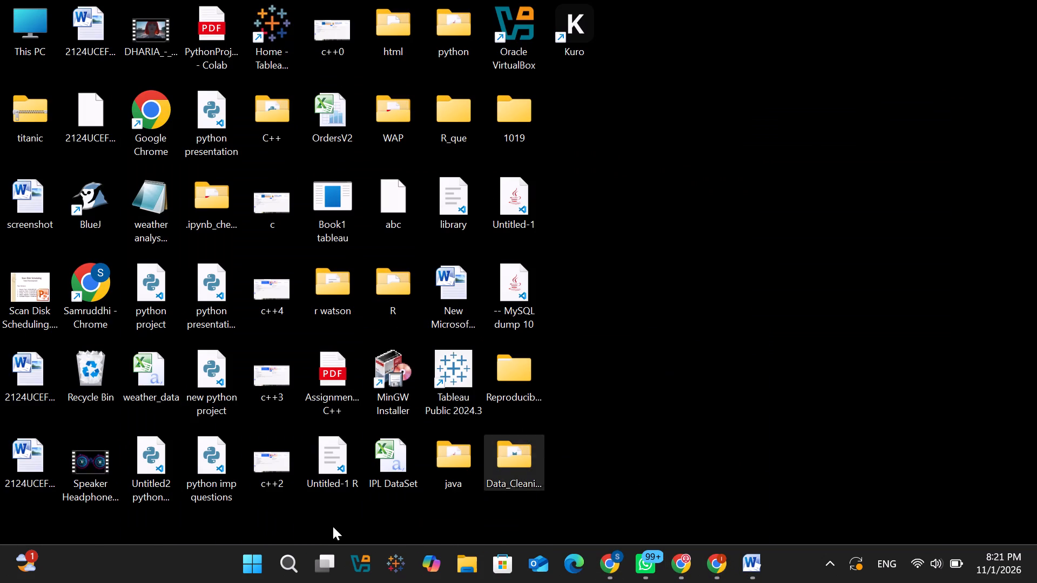
Put the computer to sleep.
{"action": "left_click", "coordinate": [246, 554]}
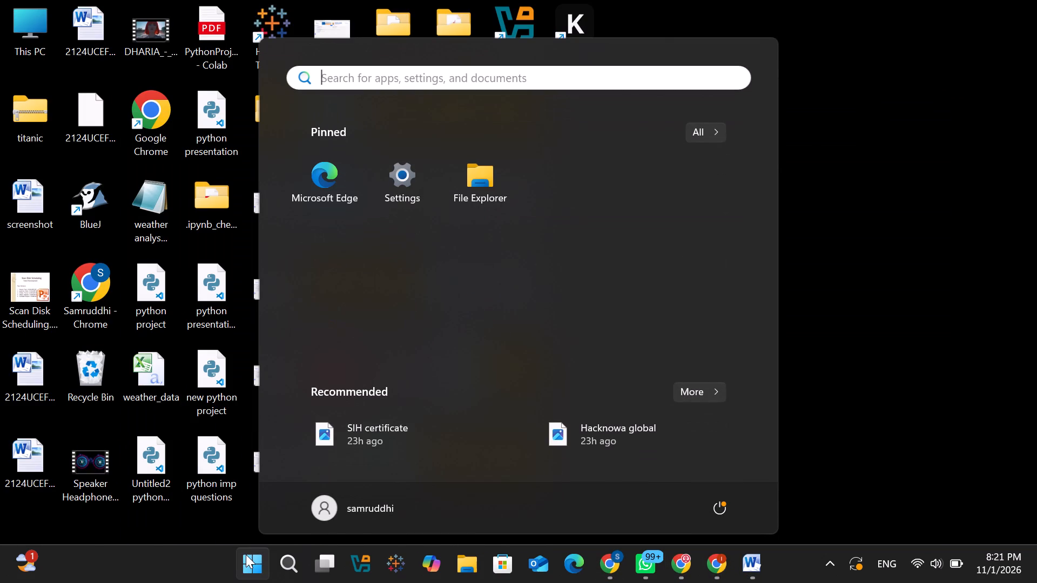
{"action": "left_click", "coordinate": [716, 506]}
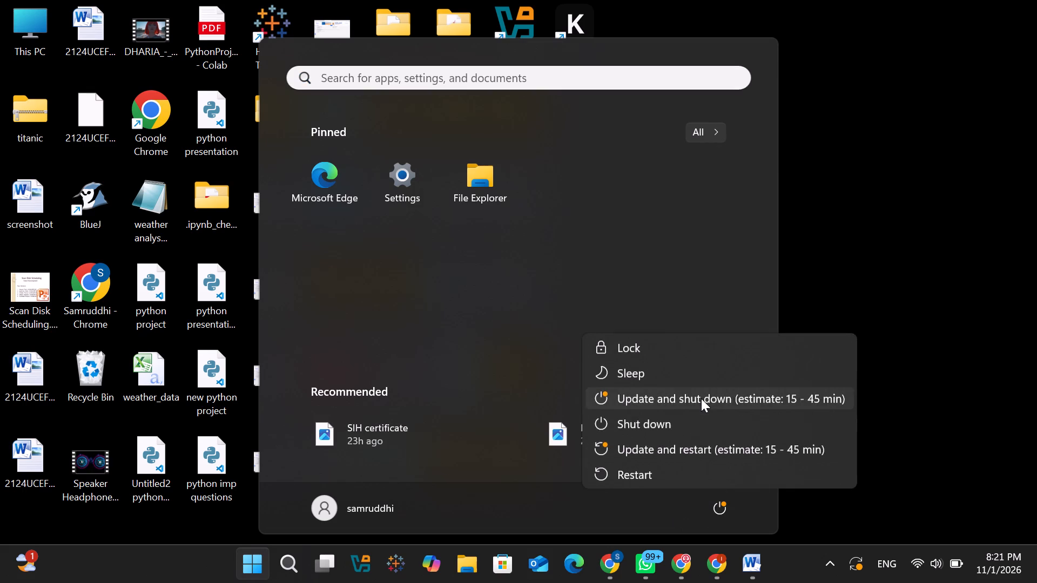
{"action": "left_click", "coordinate": [665, 376]}
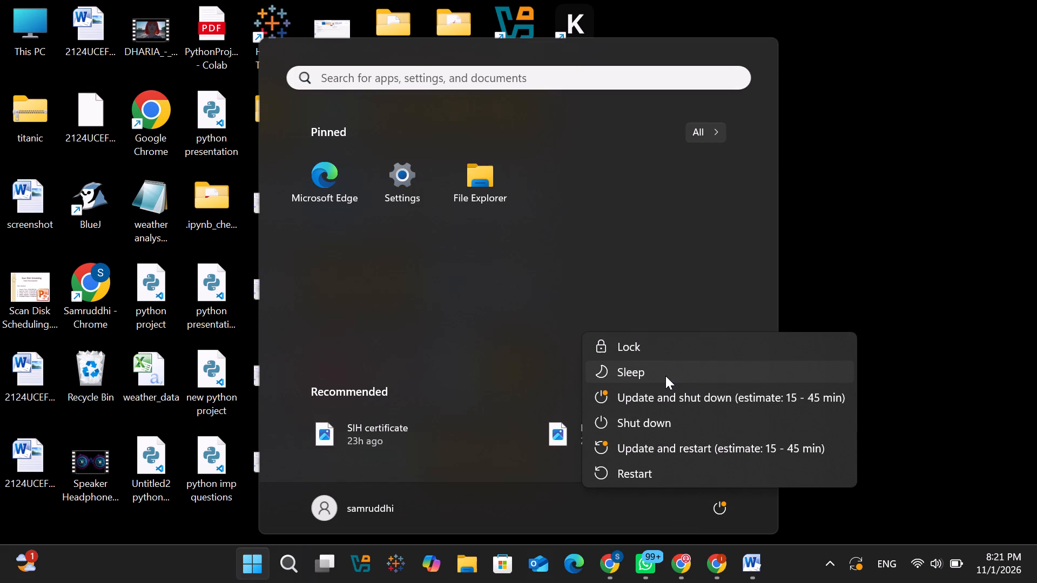
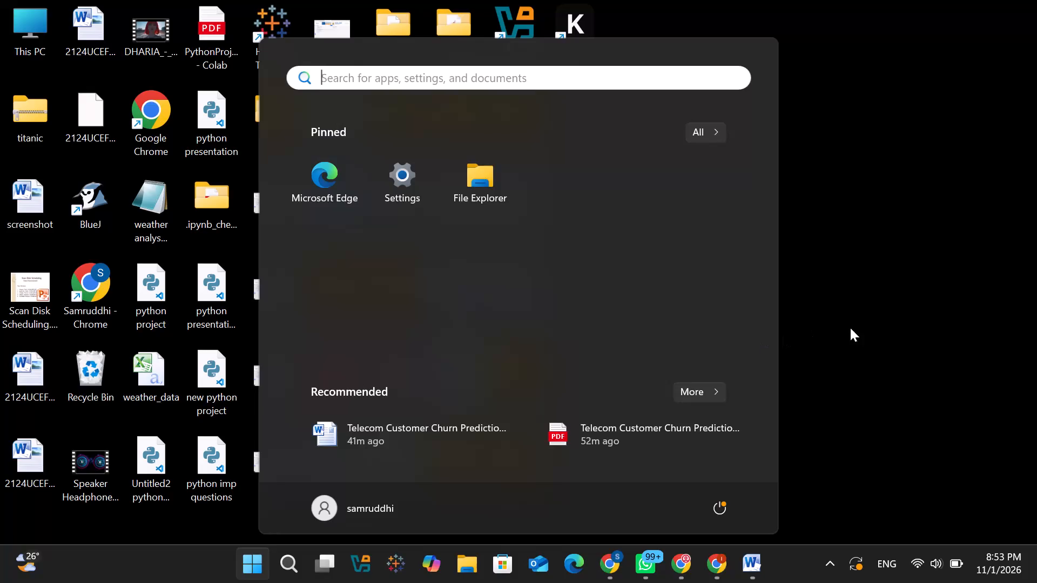
Dismiss the open Start menu to return to the clear desktop.
{"action": "left_click", "coordinate": [850, 328]}
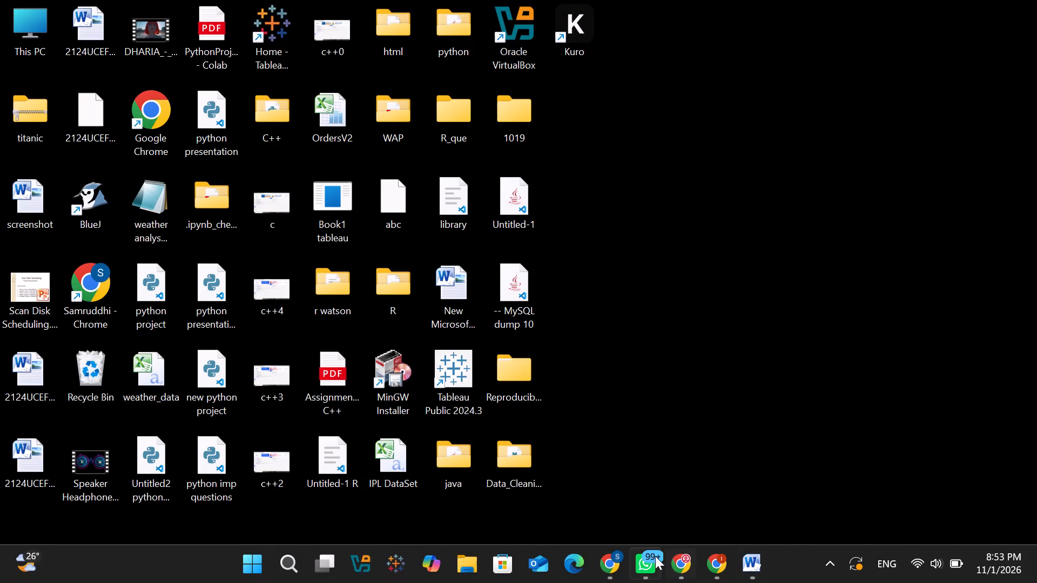
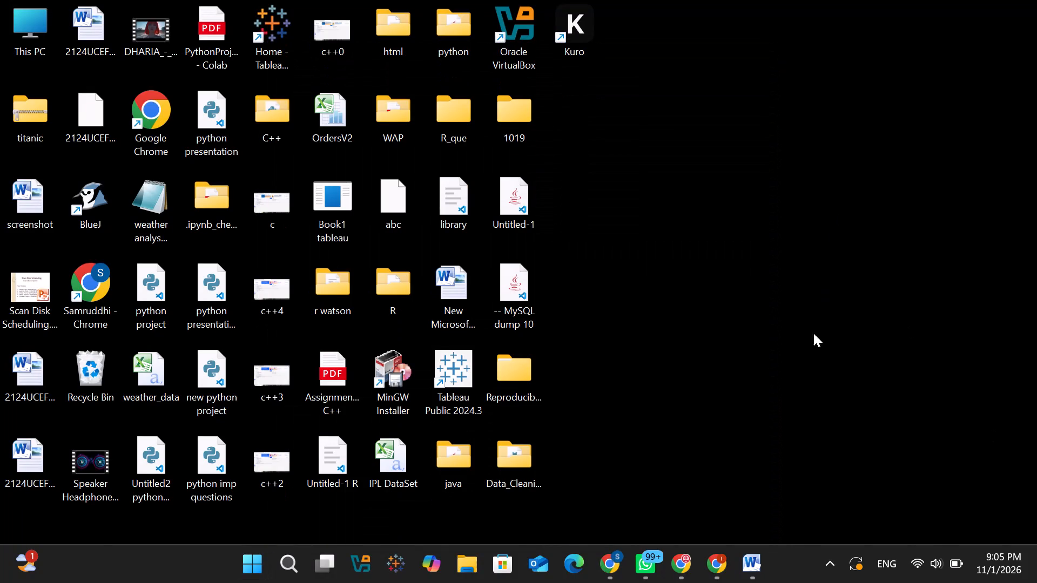
Switch to the Telecom Customer Churn Prediction PBL report in Word.
{"action": "left_click", "coordinate": [803, 494]}
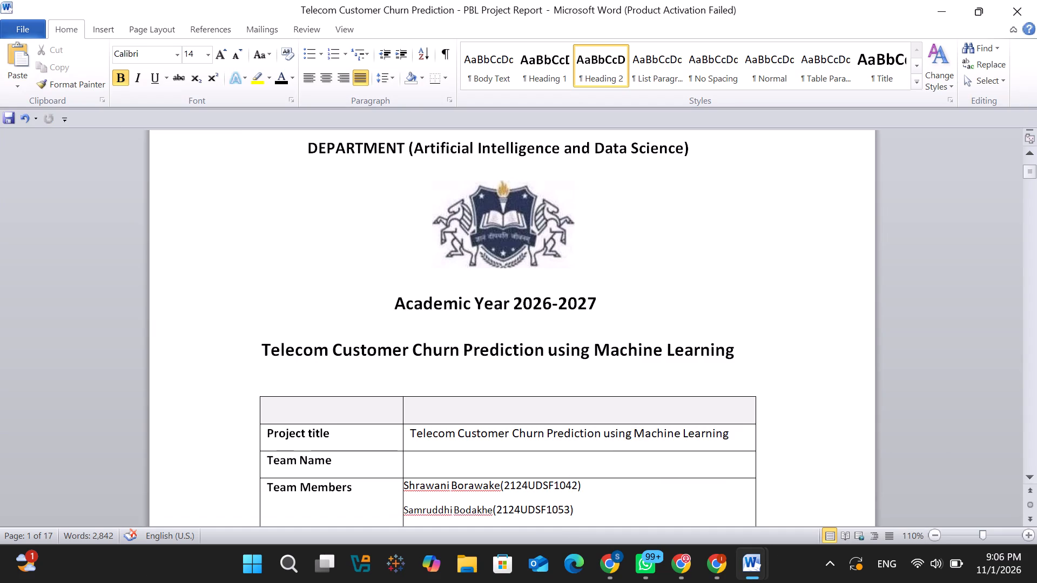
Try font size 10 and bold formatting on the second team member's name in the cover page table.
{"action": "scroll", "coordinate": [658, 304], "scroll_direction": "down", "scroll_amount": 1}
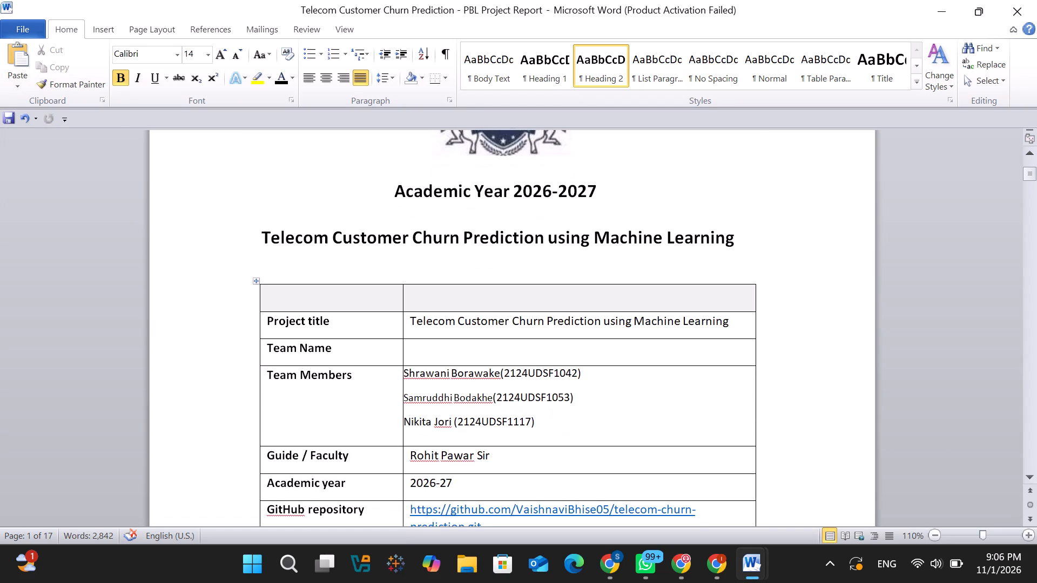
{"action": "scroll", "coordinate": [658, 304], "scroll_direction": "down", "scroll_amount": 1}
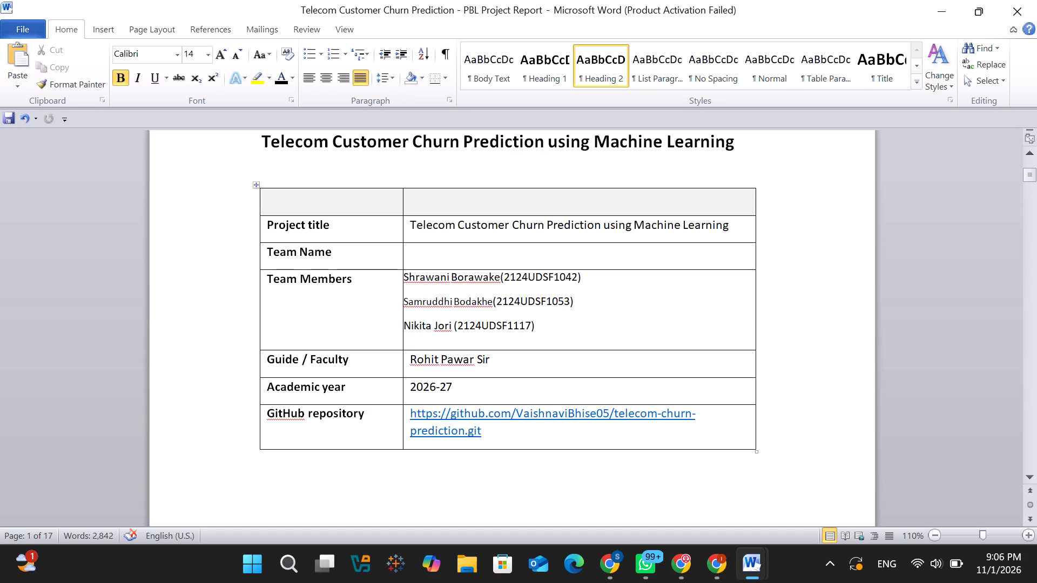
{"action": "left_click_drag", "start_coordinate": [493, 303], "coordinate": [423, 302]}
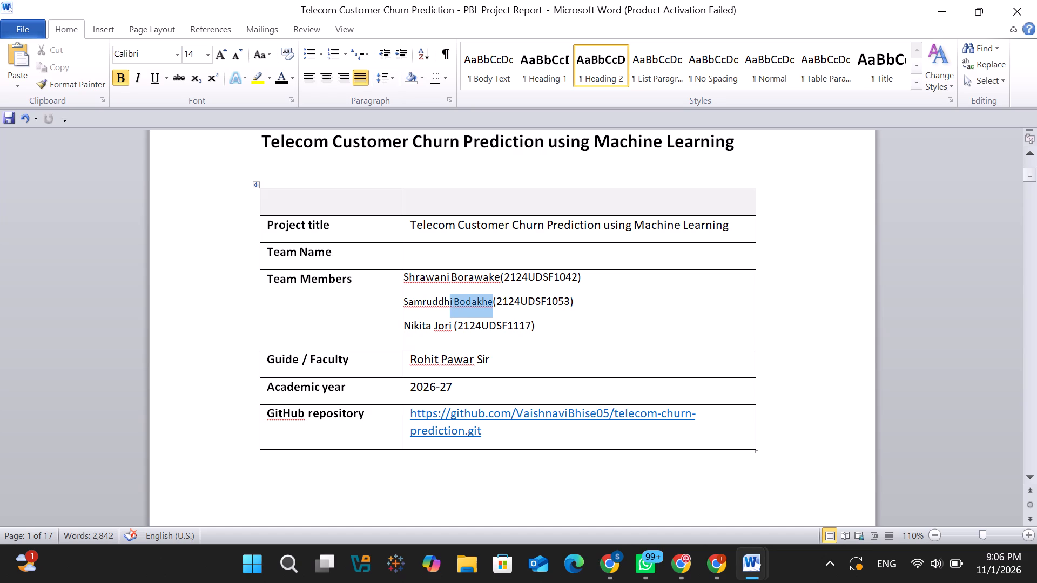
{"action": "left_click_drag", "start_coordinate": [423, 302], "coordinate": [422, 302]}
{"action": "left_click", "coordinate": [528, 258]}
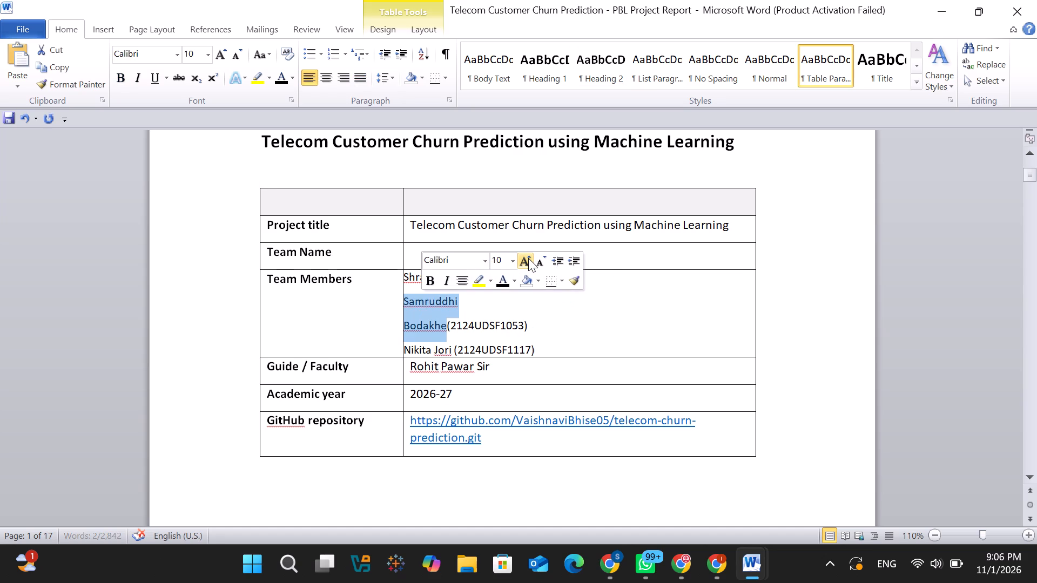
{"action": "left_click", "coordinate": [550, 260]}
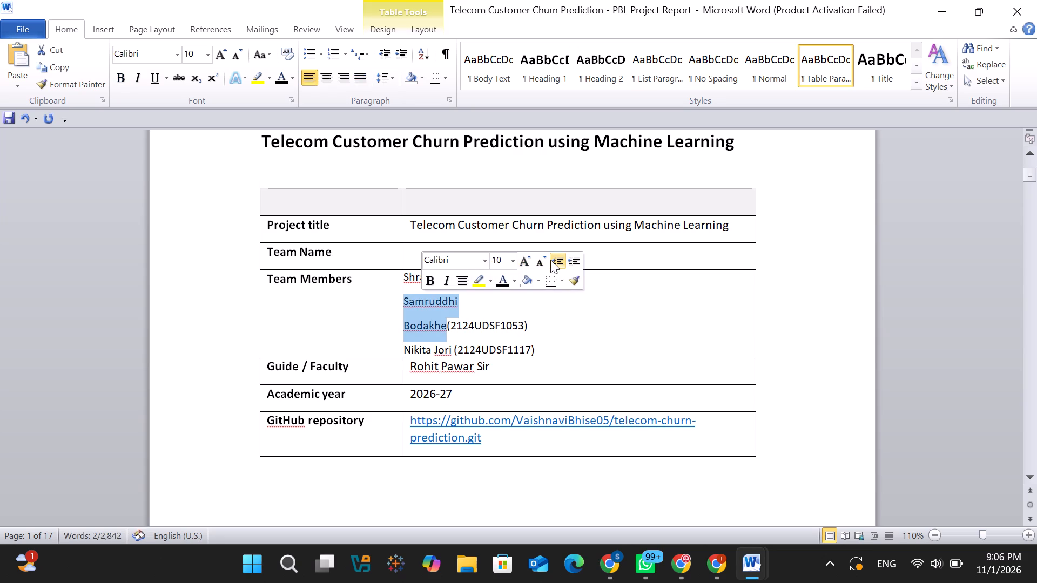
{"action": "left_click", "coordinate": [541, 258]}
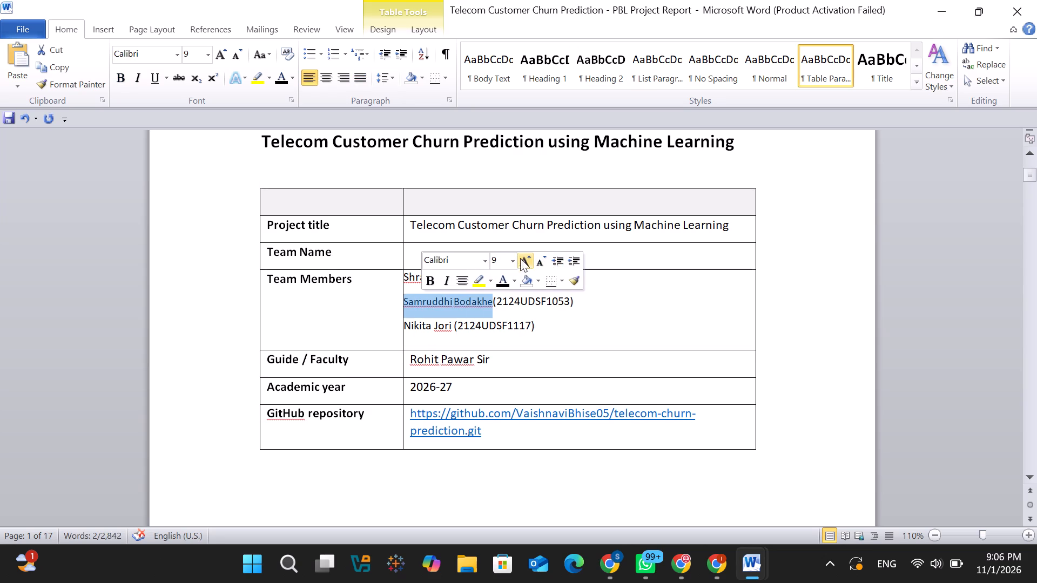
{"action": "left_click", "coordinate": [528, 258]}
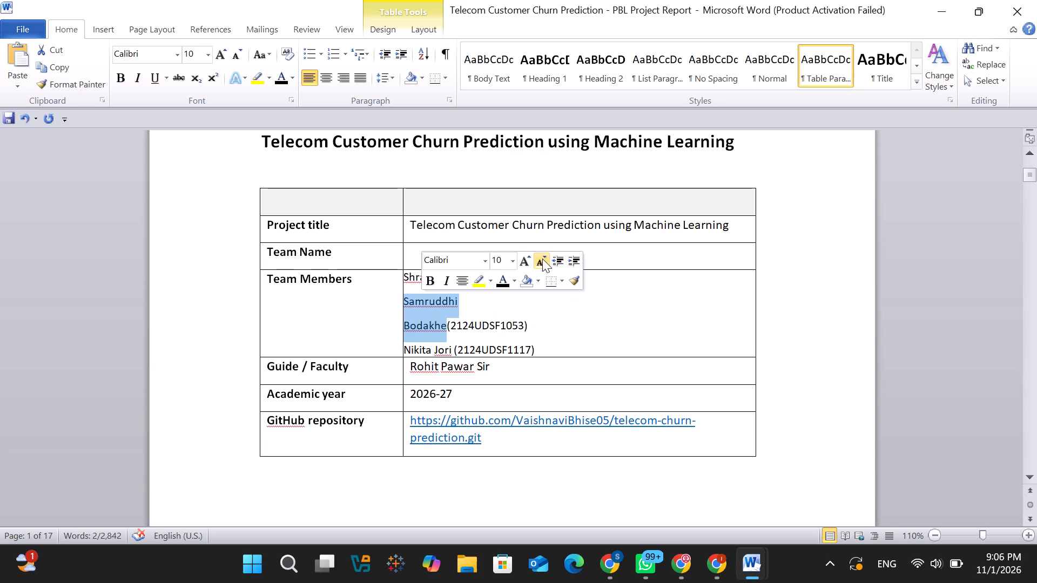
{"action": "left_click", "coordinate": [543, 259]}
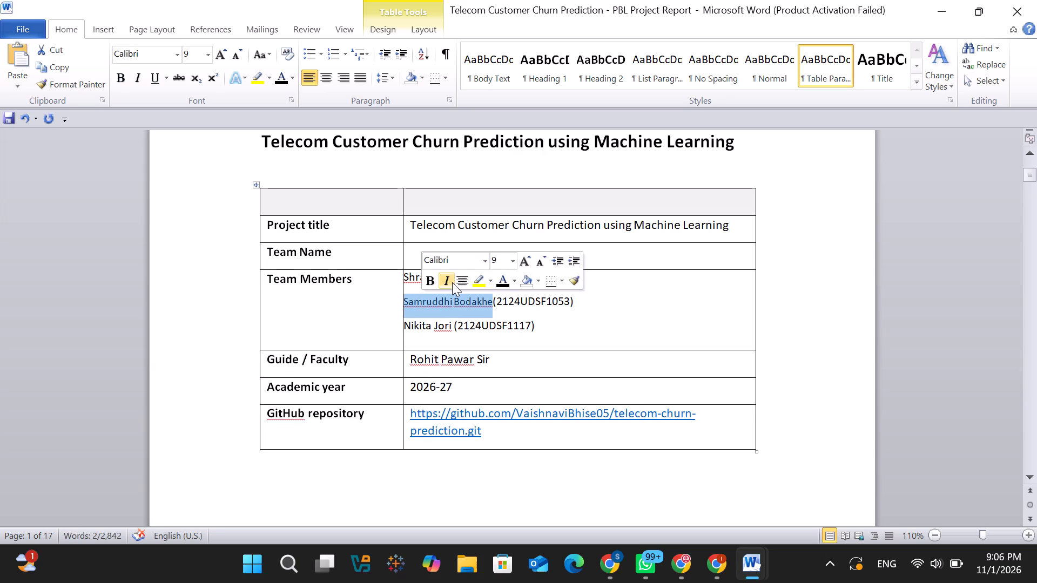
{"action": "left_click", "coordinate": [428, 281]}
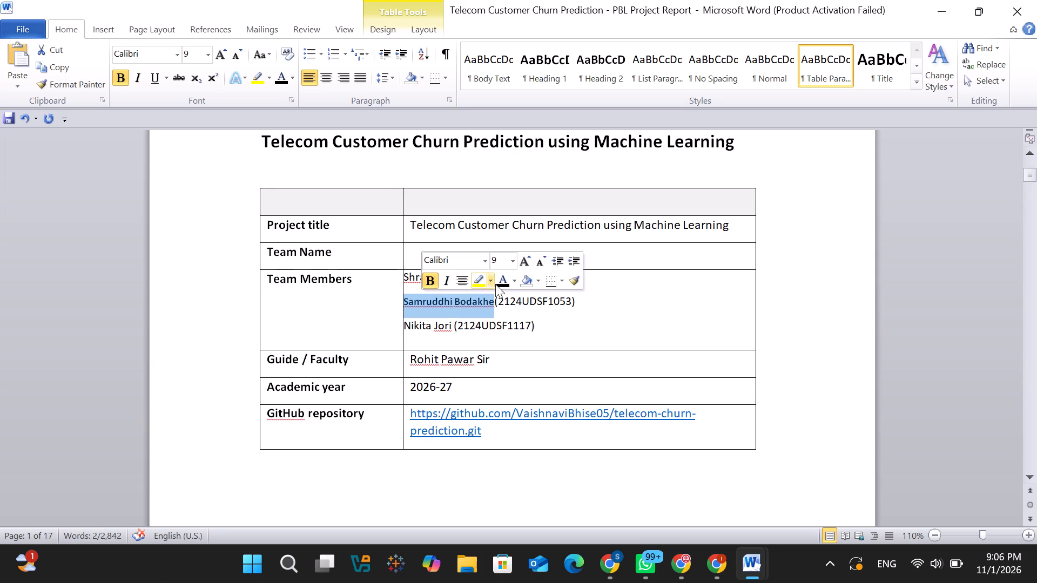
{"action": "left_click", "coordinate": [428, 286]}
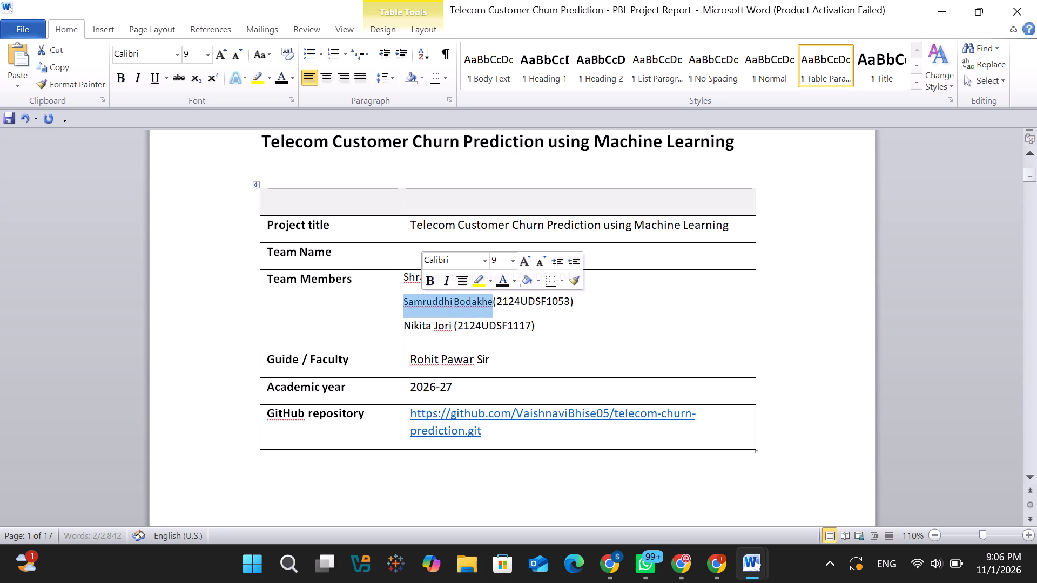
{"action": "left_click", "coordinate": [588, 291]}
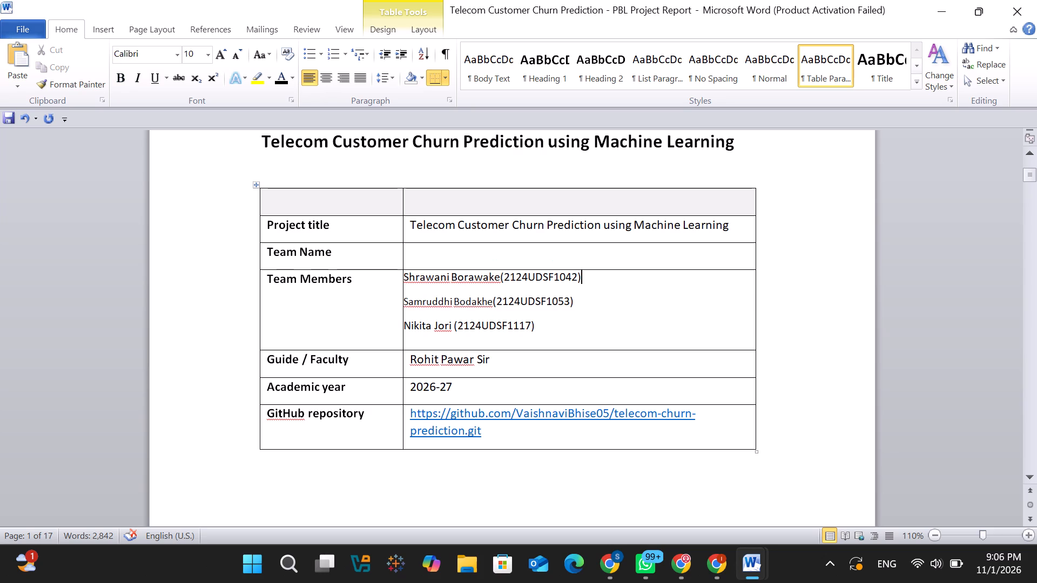
Insert a space between the second team member's name and the bracketed enrolment number.
{"action": "left_click", "coordinate": [491, 303]}
{"action": "key", "text": "space"}
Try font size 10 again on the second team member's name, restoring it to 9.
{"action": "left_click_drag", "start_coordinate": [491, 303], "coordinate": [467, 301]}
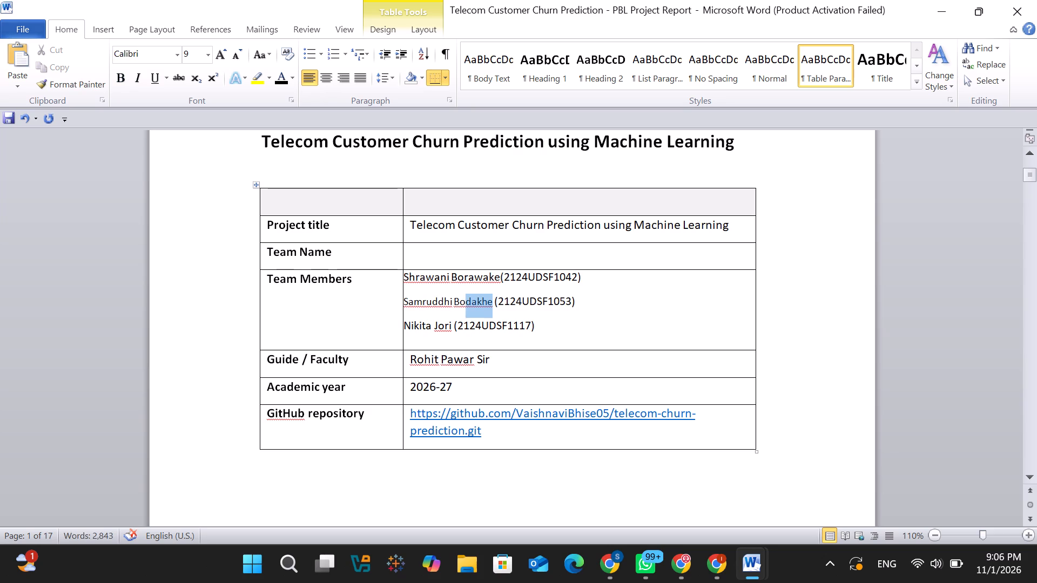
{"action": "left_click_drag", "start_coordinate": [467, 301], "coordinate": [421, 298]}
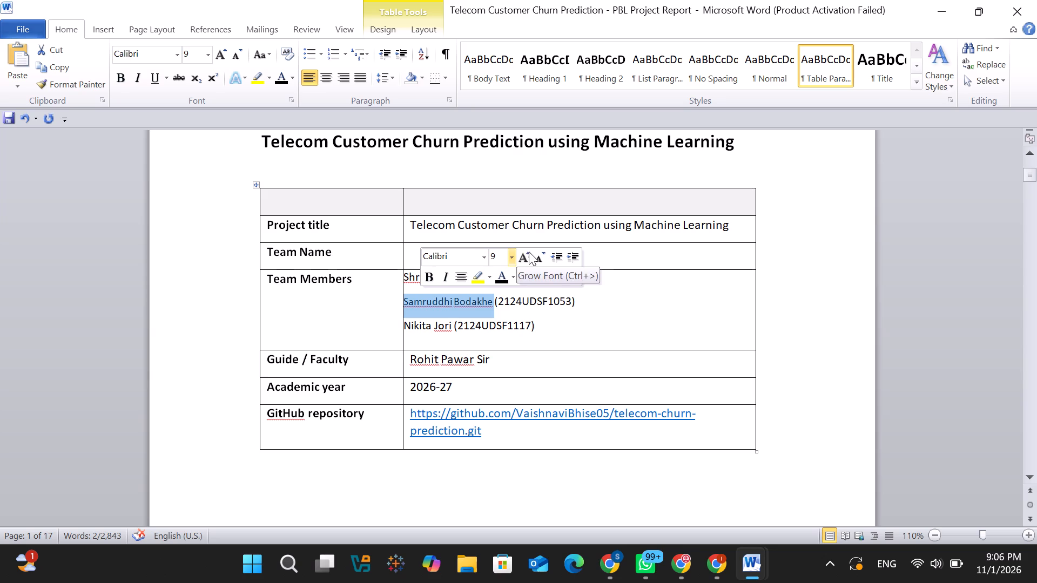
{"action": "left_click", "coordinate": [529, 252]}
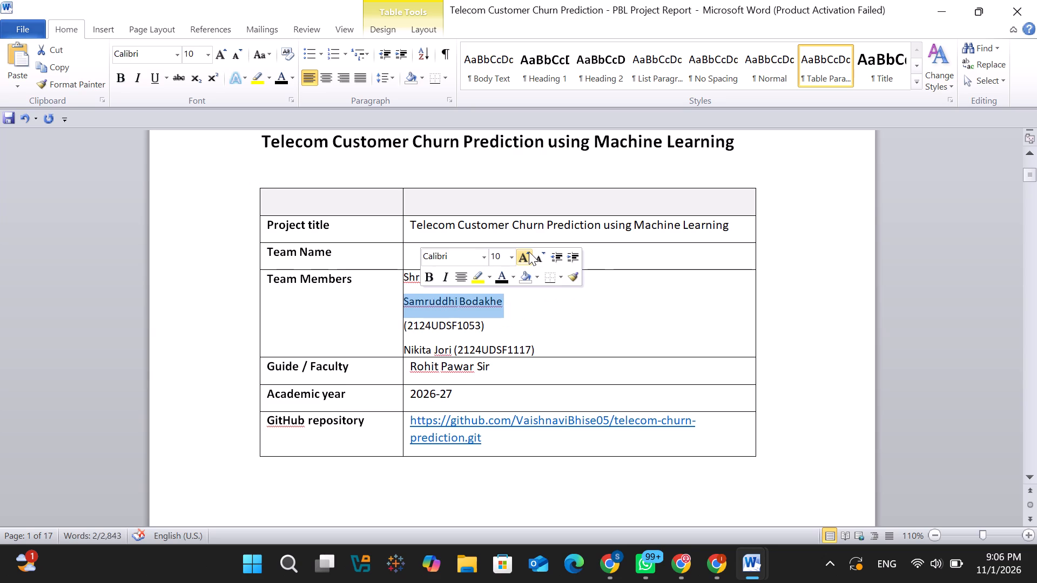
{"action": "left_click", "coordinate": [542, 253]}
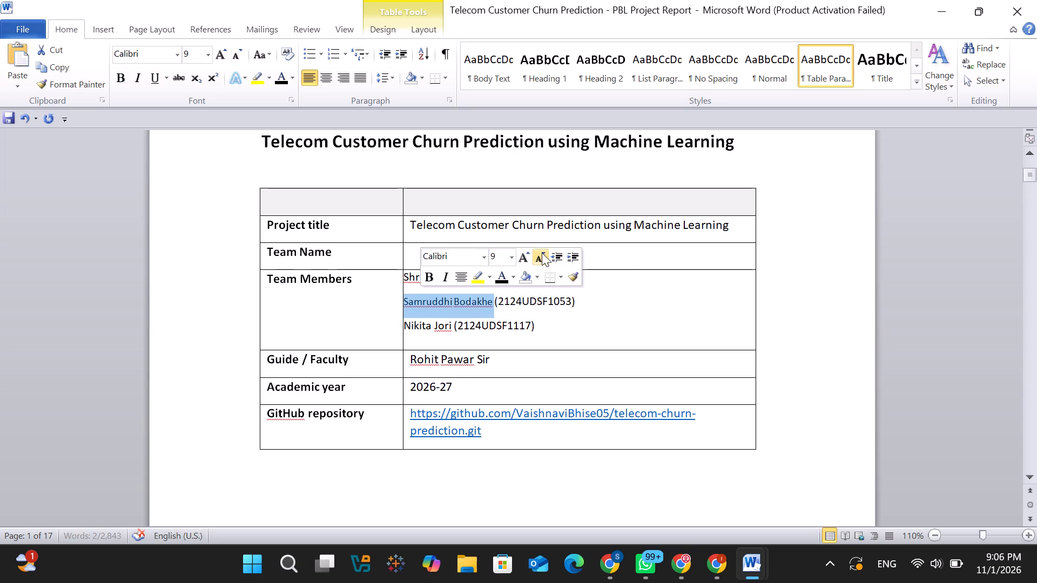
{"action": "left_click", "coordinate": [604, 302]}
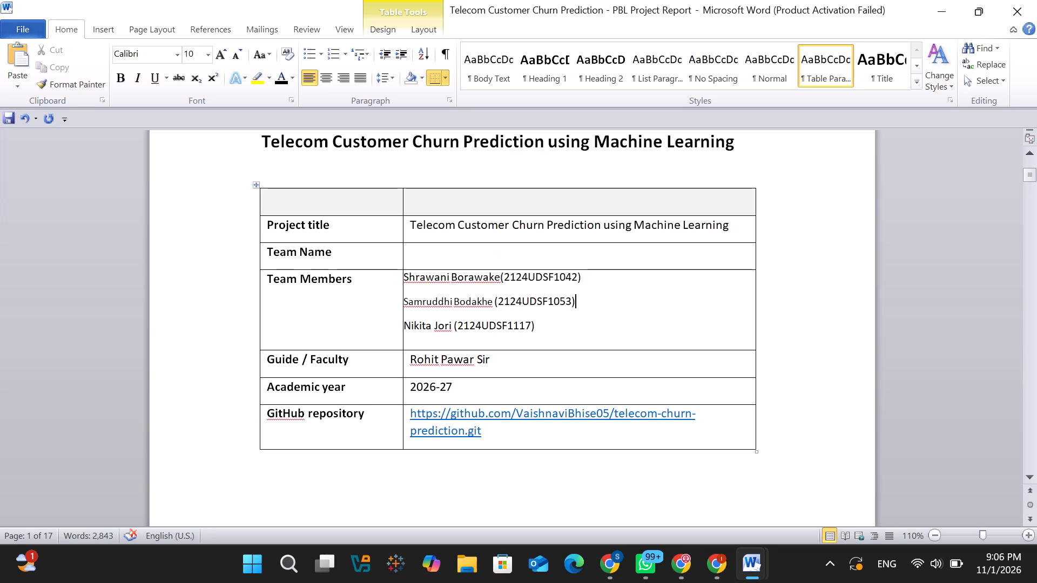
Add a blank row below PhoneService in the 2.3 Data dictionary table, with an extra empty line in its first cell.
{"action": "scroll", "coordinate": [604, 302], "scroll_direction": "down", "scroll_amount": 4}
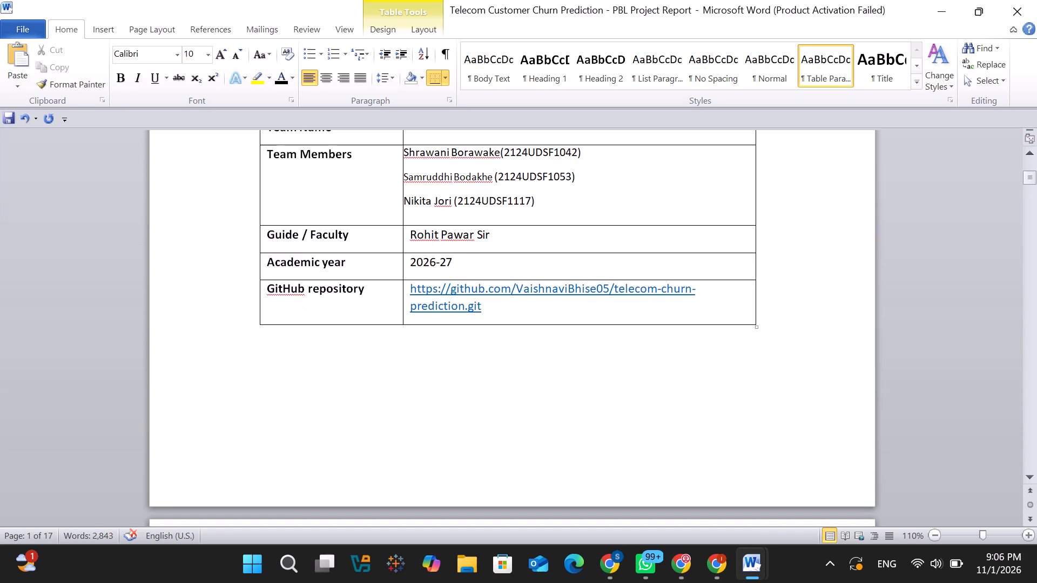
{"action": "scroll", "coordinate": [604, 302], "scroll_direction": "down", "scroll_amount": 14}
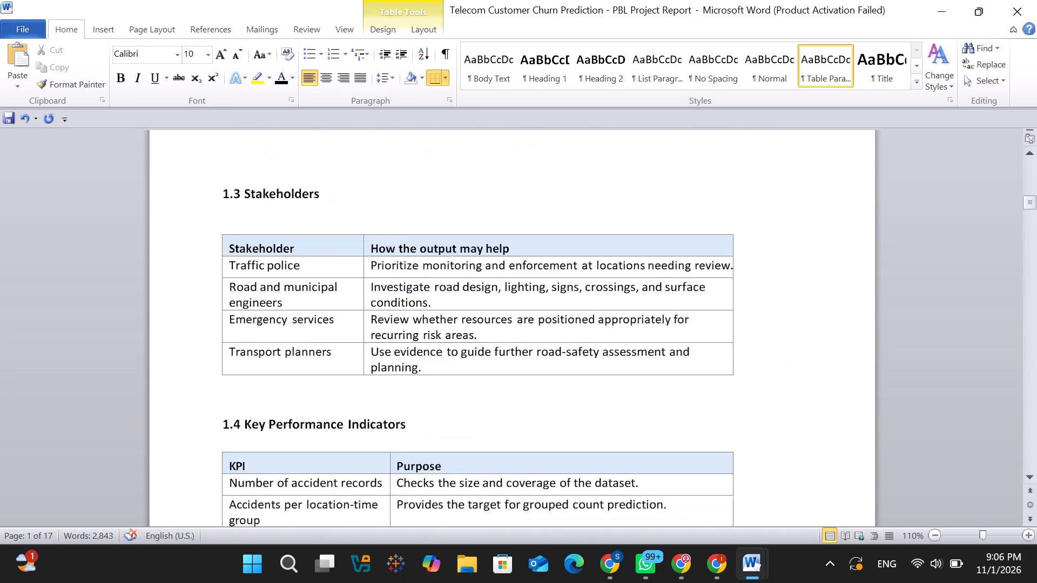
{"action": "scroll", "coordinate": [604, 302], "scroll_direction": "down", "scroll_amount": 13}
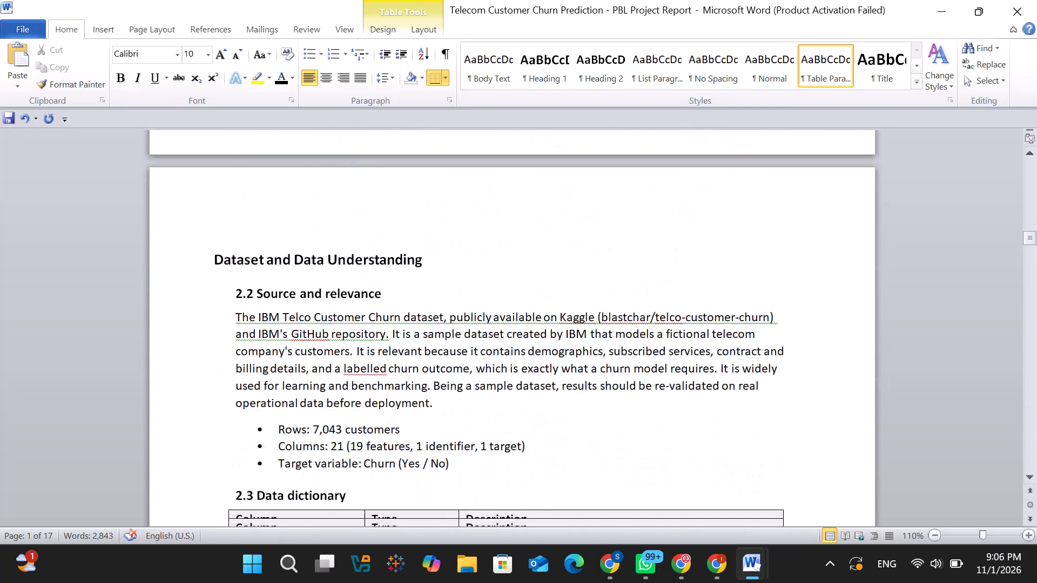
{"action": "scroll", "coordinate": [604, 302], "scroll_direction": "down", "scroll_amount": 8}
{"action": "scroll", "coordinate": [604, 302], "scroll_direction": "up", "scroll_amount": 2}
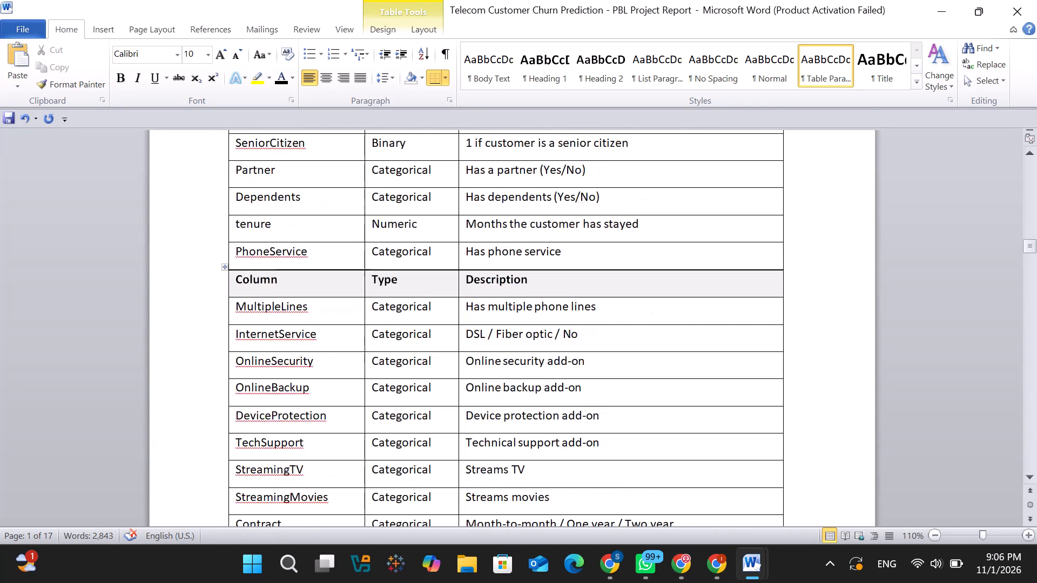
{"action": "scroll", "coordinate": [604, 302], "scroll_direction": "up", "scroll_amount": 3}
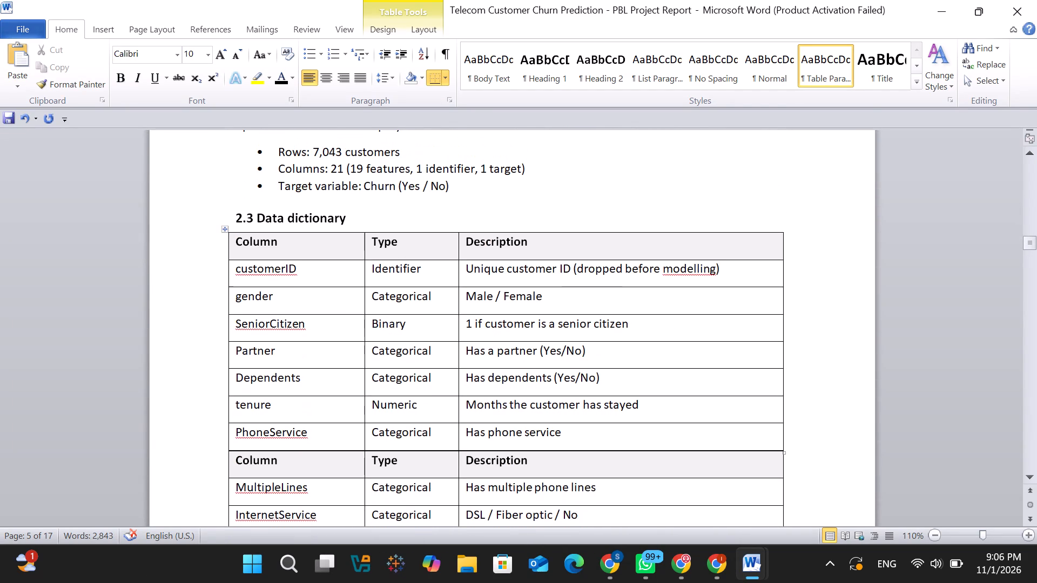
{"action": "scroll", "coordinate": [604, 302], "scroll_direction": "up", "scroll_amount": 1}
{"action": "left_click", "coordinate": [804, 413]}
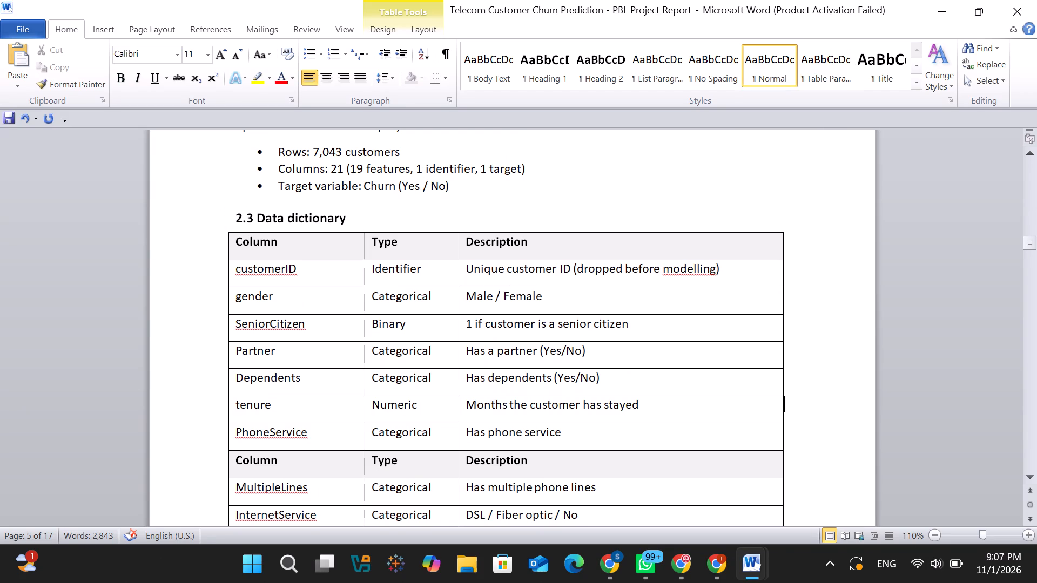
{"action": "left_click", "coordinate": [803, 425]}
{"action": "key", "text": "Return"}
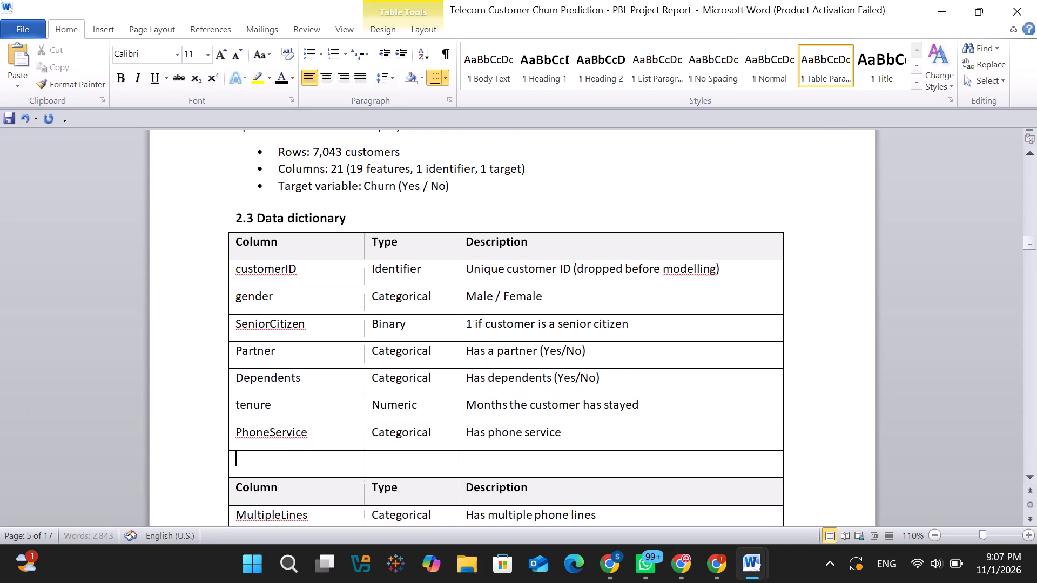
{"action": "key", "text": "Return"}
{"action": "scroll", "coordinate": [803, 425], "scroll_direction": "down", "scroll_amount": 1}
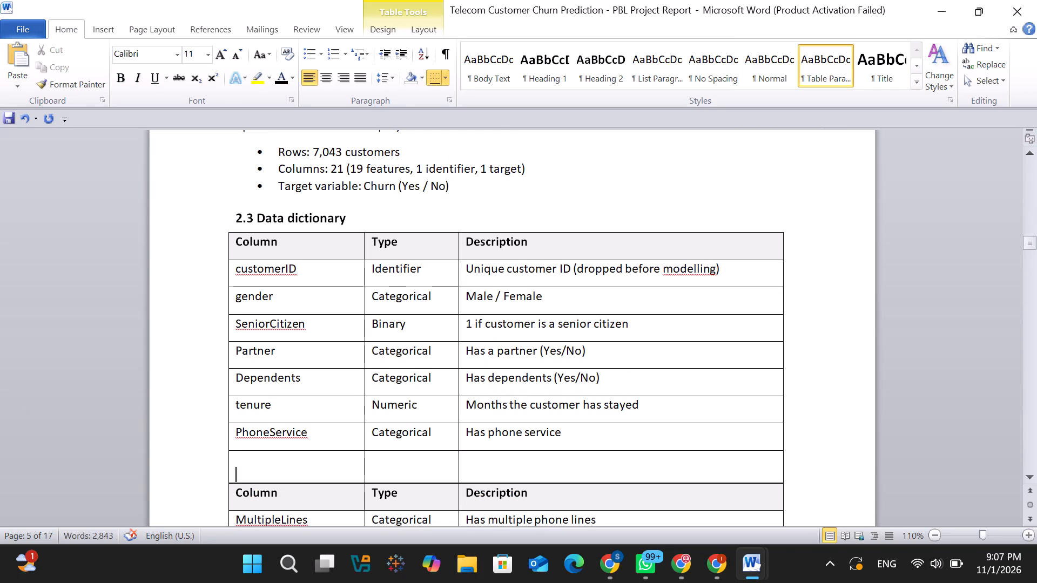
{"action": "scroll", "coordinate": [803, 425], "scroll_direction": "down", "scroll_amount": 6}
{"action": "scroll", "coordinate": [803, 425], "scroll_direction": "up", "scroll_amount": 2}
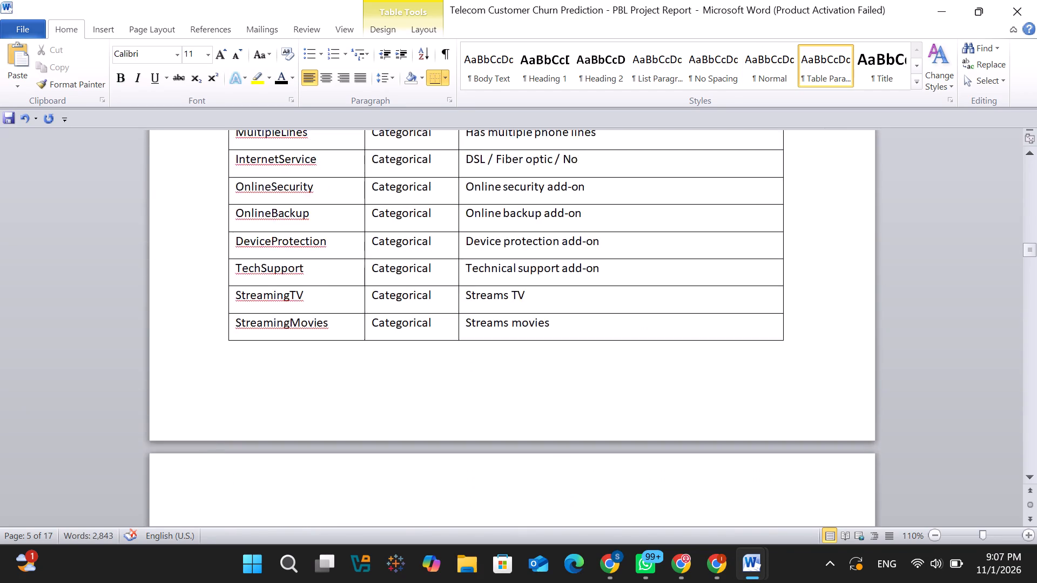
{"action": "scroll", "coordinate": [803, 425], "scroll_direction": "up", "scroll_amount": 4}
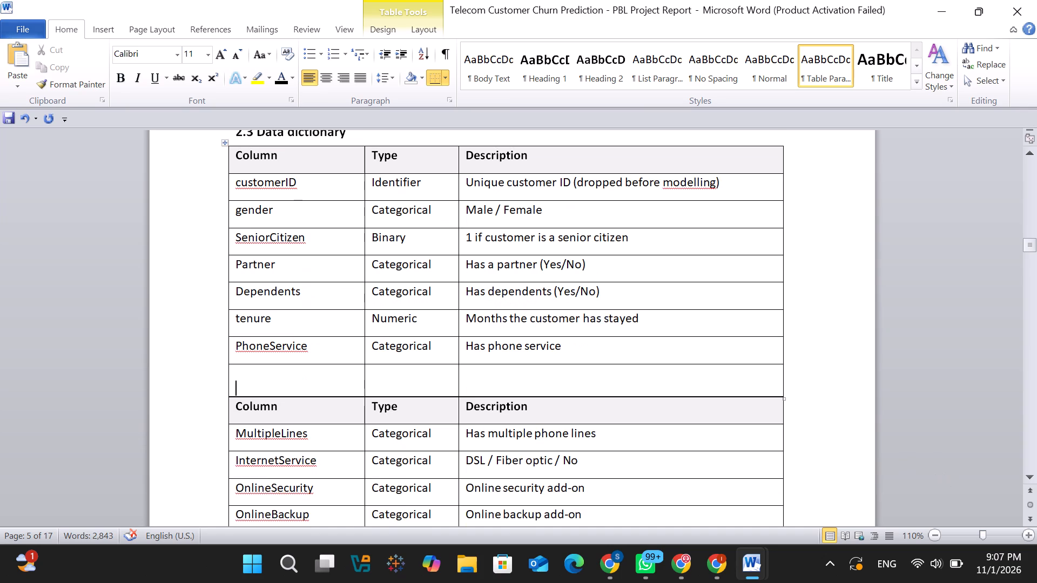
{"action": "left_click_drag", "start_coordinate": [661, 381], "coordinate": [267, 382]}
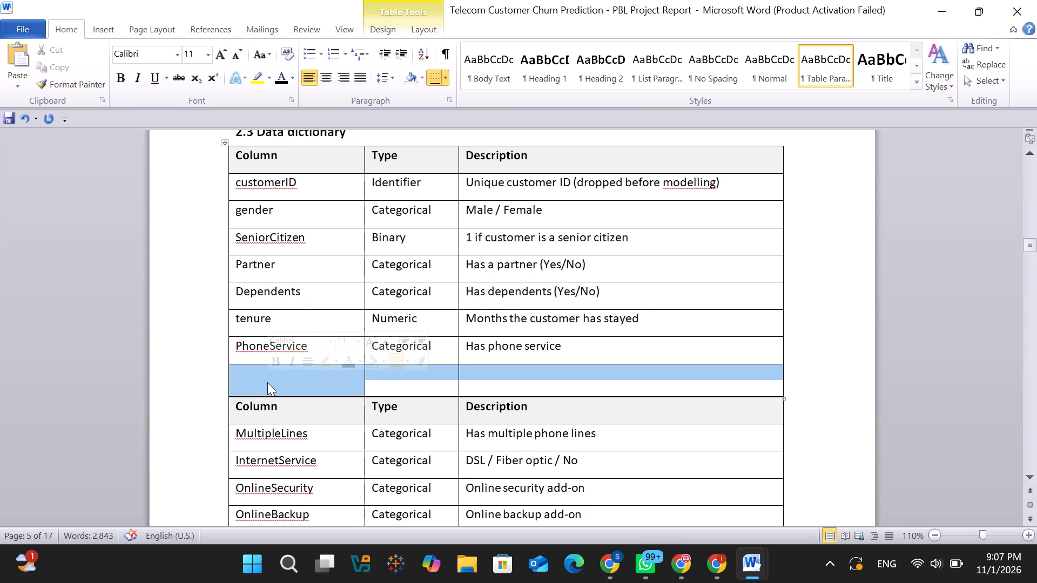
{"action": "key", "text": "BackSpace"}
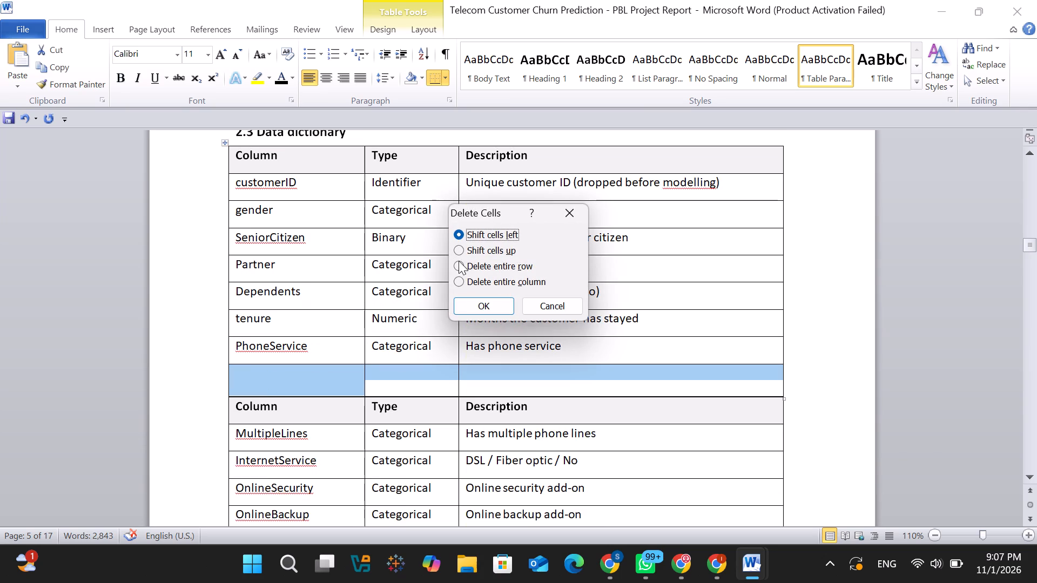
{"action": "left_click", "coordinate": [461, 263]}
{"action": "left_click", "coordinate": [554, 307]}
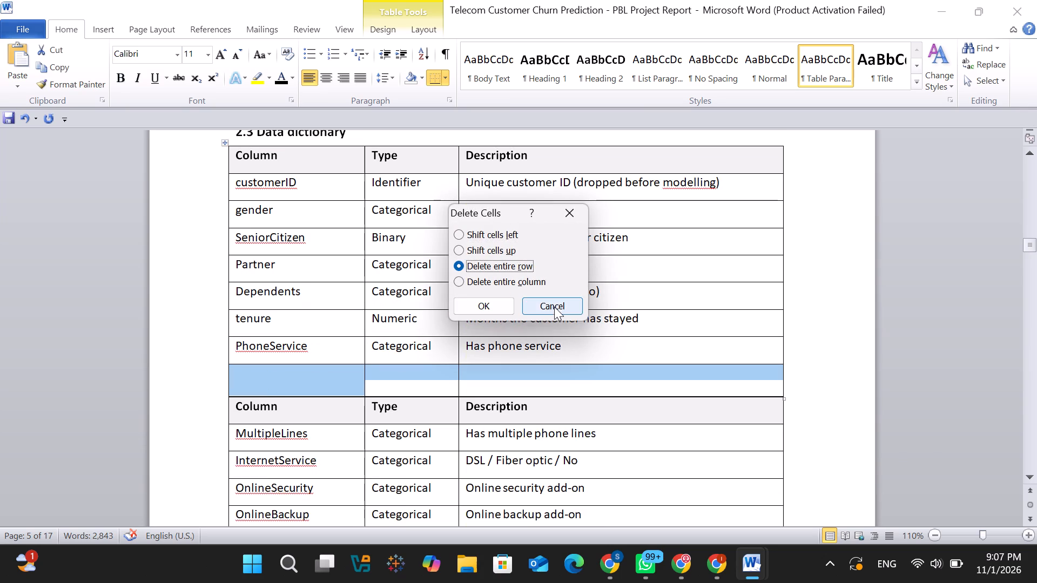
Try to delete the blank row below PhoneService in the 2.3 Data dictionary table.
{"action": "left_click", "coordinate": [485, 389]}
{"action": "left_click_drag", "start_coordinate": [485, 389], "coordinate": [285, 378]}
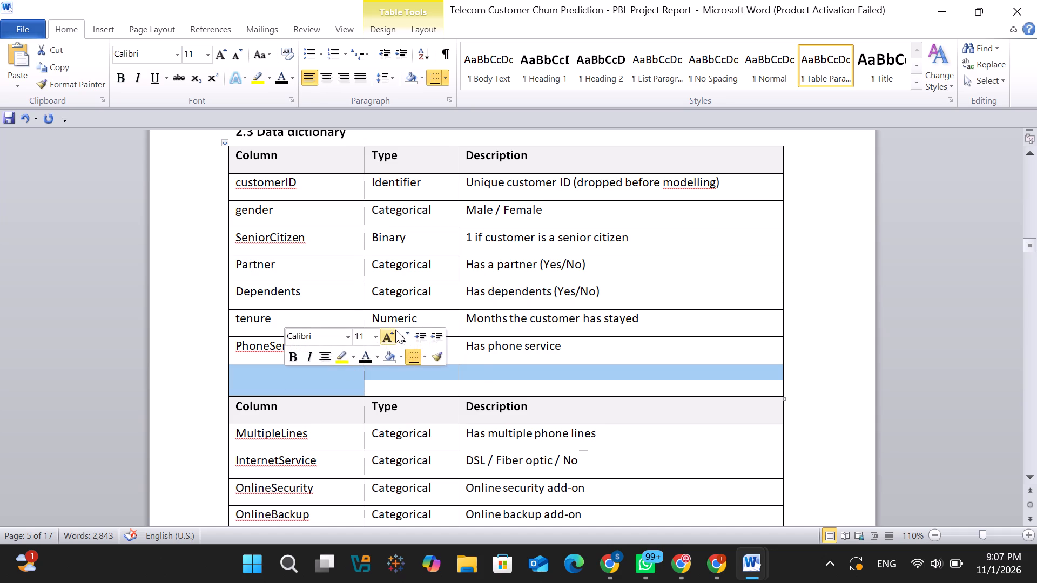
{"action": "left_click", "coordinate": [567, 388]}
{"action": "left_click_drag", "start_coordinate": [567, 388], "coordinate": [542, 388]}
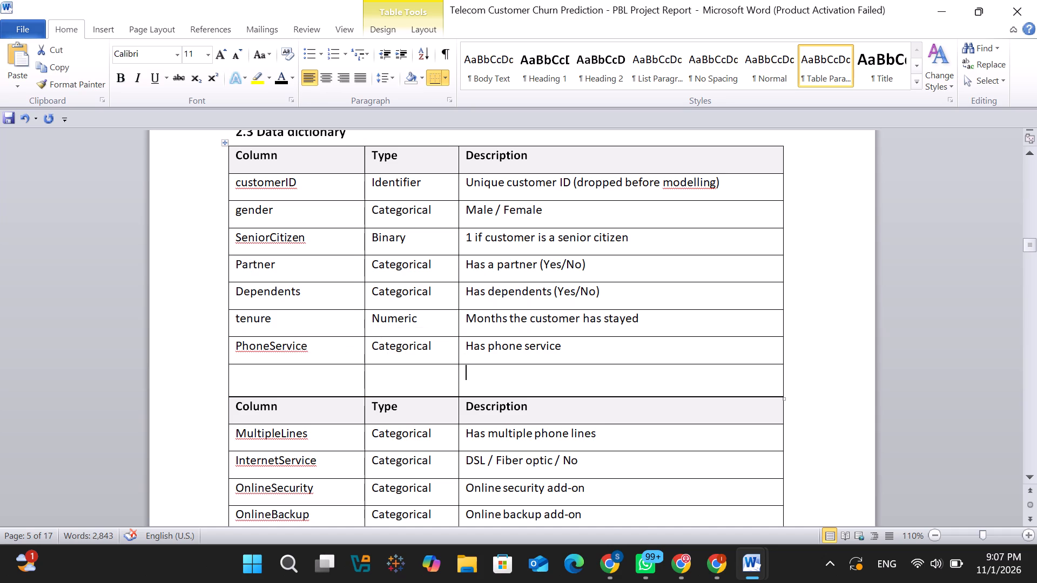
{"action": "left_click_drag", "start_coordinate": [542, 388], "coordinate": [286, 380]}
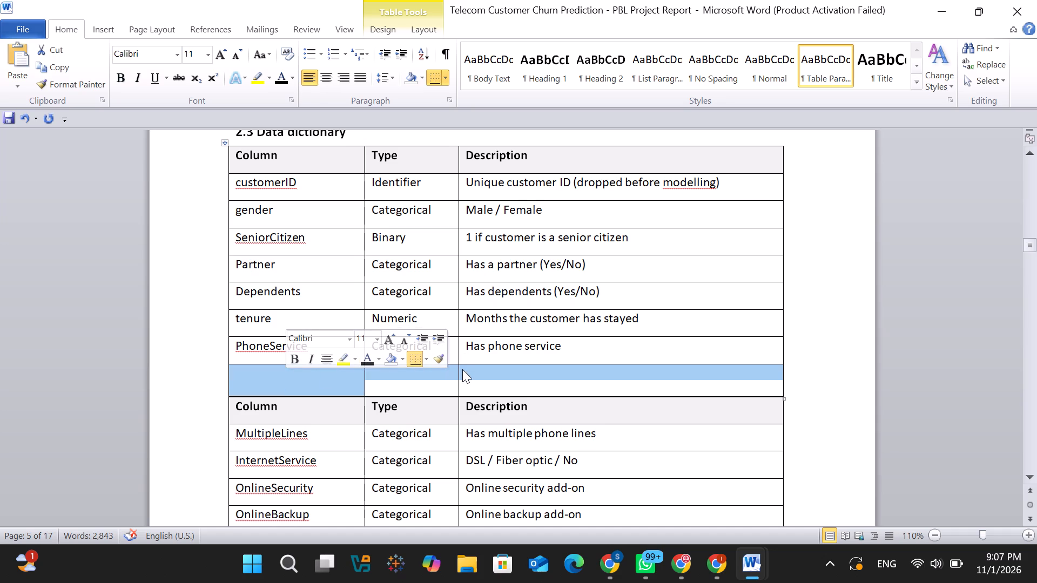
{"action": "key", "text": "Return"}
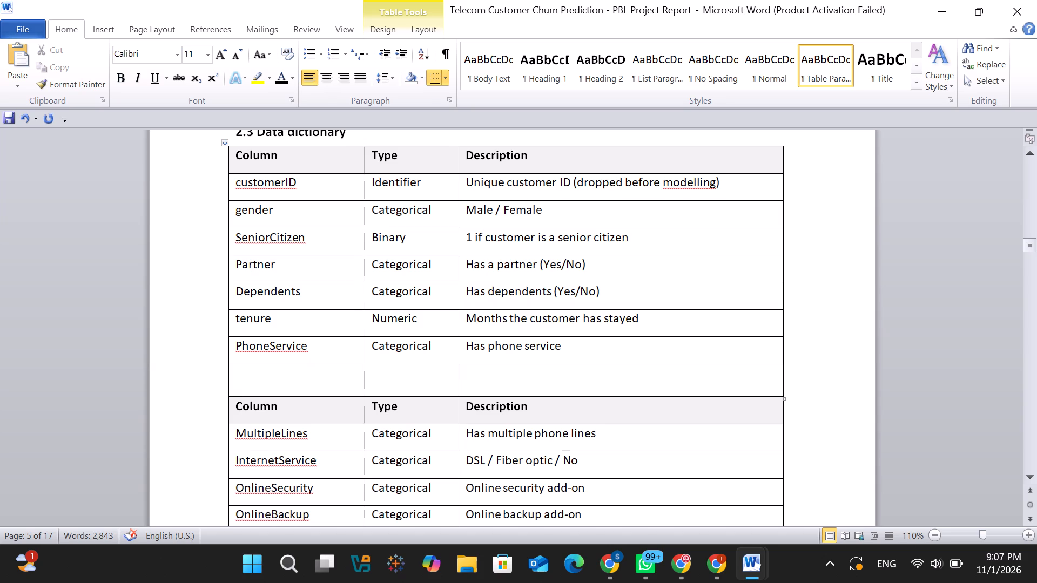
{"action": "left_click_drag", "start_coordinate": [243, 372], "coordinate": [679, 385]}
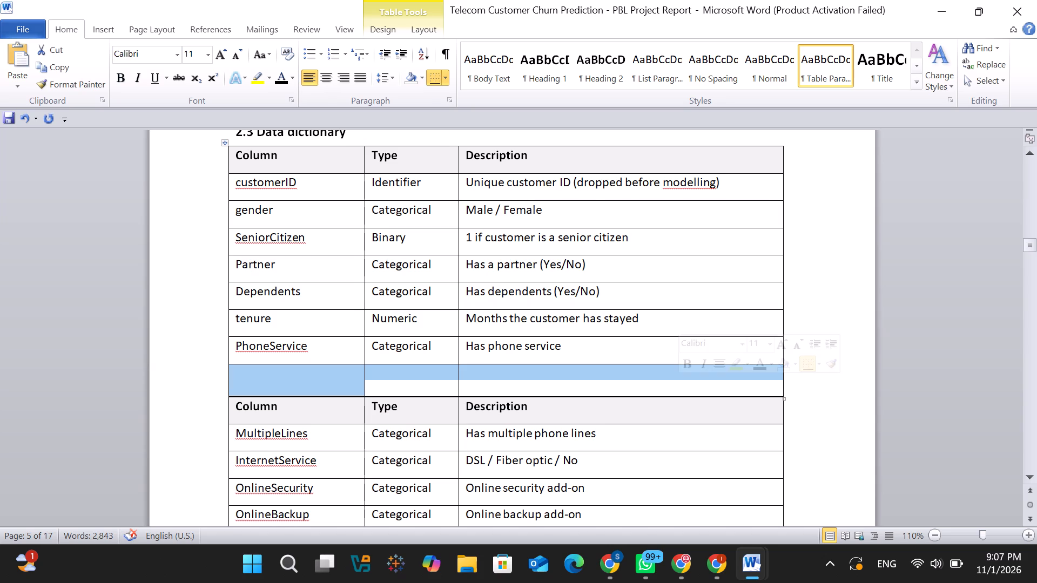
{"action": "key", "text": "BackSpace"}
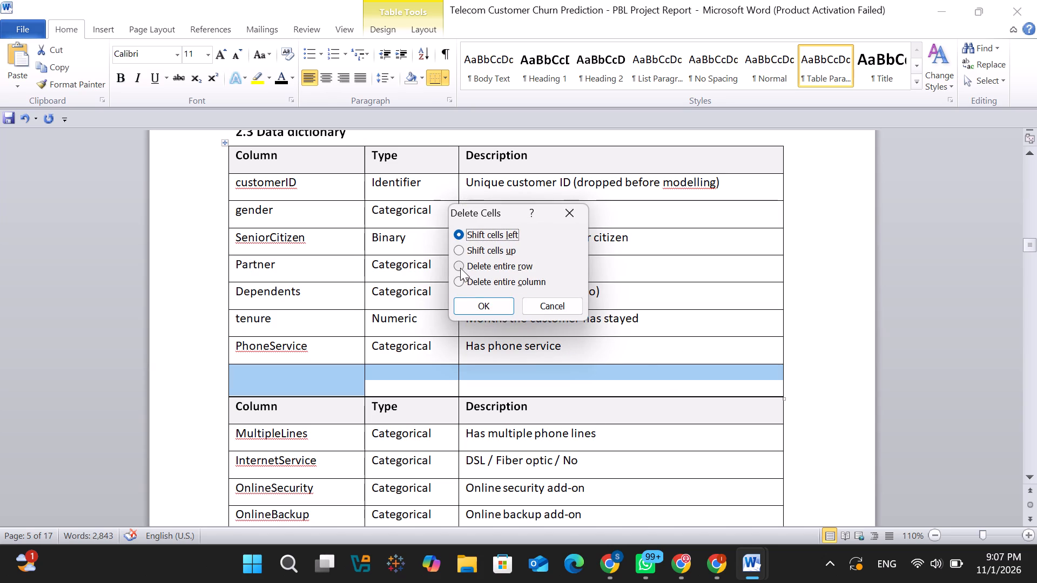
Delete the entire blank row below PhoneService in the 2.3 Data dictionary table.
{"action": "left_click", "coordinate": [458, 267]}
{"action": "left_click", "coordinate": [495, 306]}
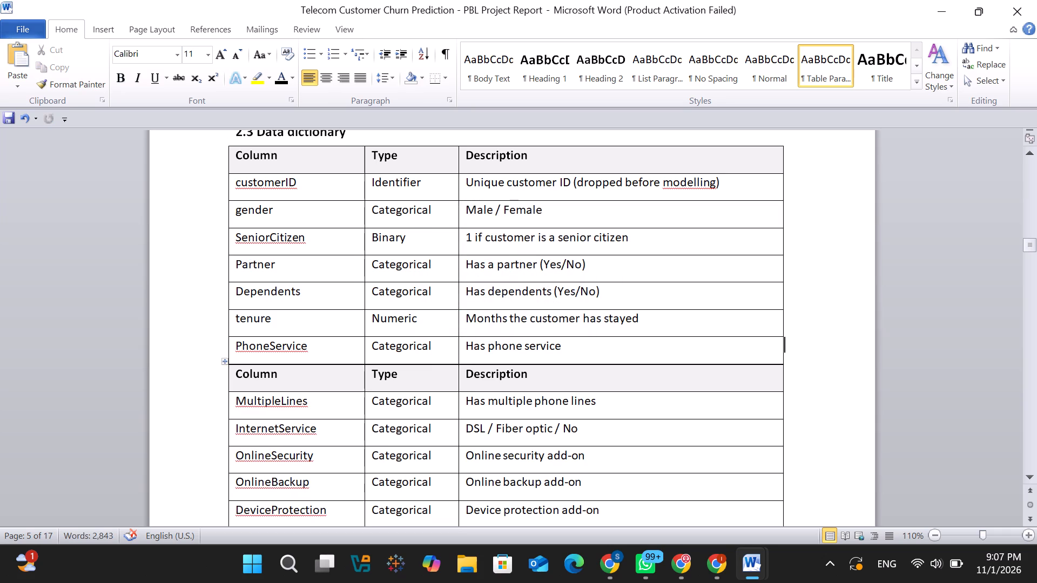
Add a blank row below PhoneService in the 2.3 Data dictionary table, leaving one extra empty line in its first cell.
{"action": "left_click", "coordinate": [792, 355]}
{"action": "key", "text": "Return"}
{"action": "key", "text": "Return"}
{"action": "key", "text": "Return"}
{"action": "key", "text": "Return"}
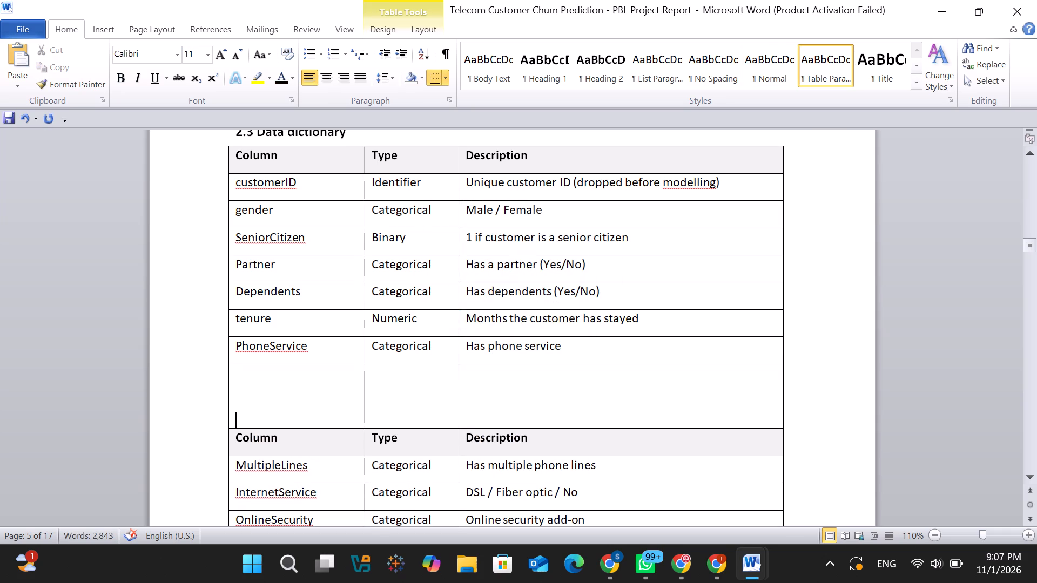
{"action": "key", "text": "BackSpace"}
{"action": "key", "text": "BackSpace"}
{"action": "key", "text": "BackSpace"}
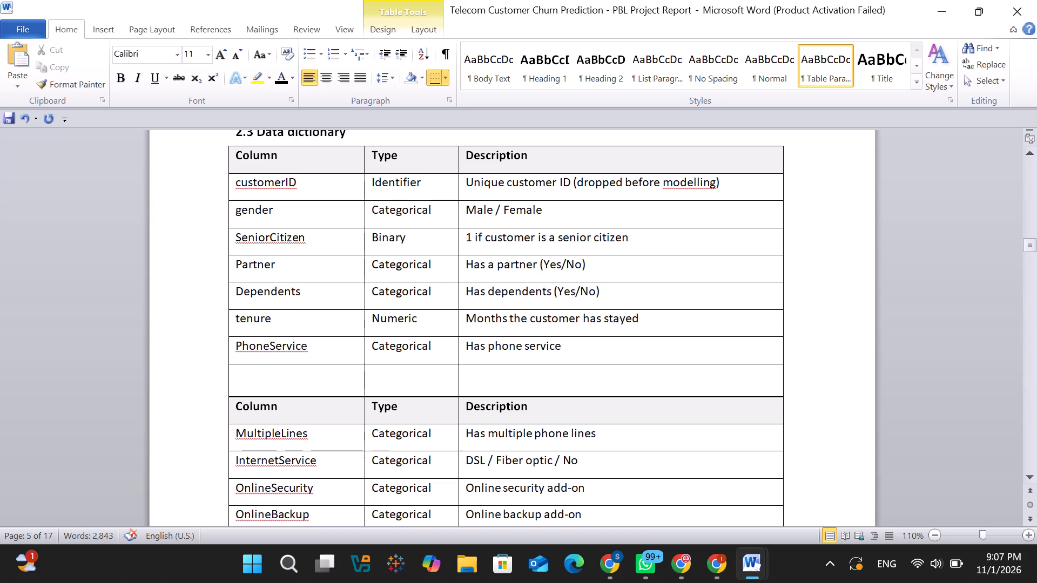
Compare the telecom report's sections 2.2 and 2.3 with section 1 of the Road Accident report, including its stakeholder and KPI tables.
{"action": "scroll", "coordinate": [693, 381], "scroll_direction": "up", "scroll_amount": 1}
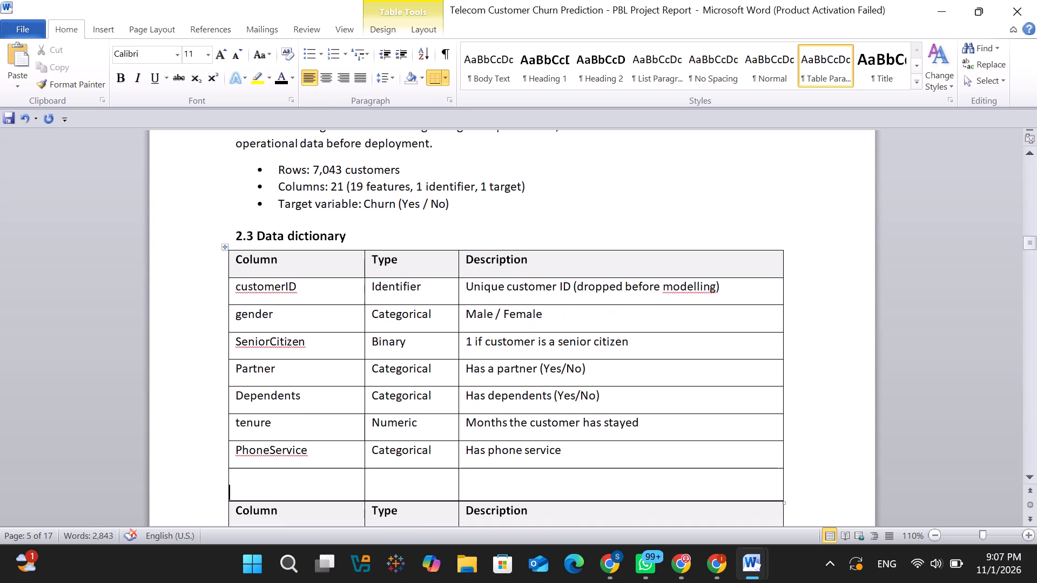
{"action": "scroll", "coordinate": [693, 381], "scroll_direction": "up", "scroll_amount": 1}
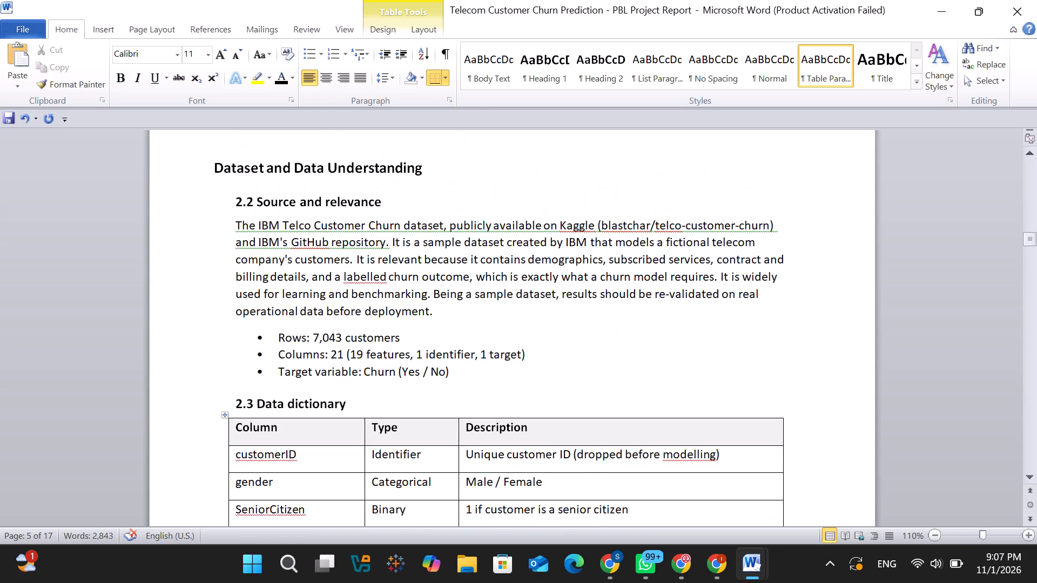
{"action": "scroll", "coordinate": [693, 381], "scroll_direction": "down", "scroll_amount": 1}
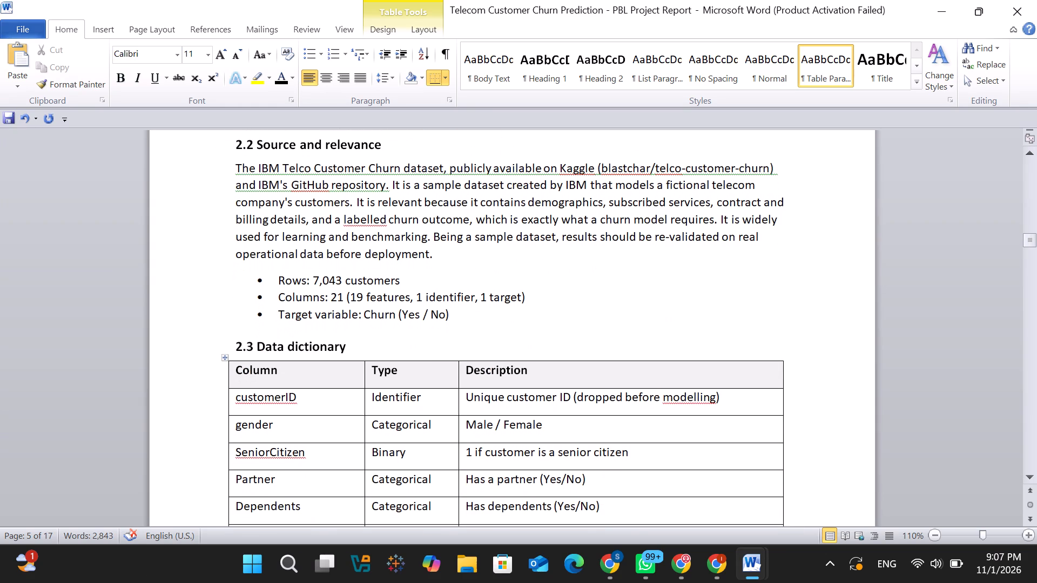
{"action": "left_click", "coordinate": [695, 497]}
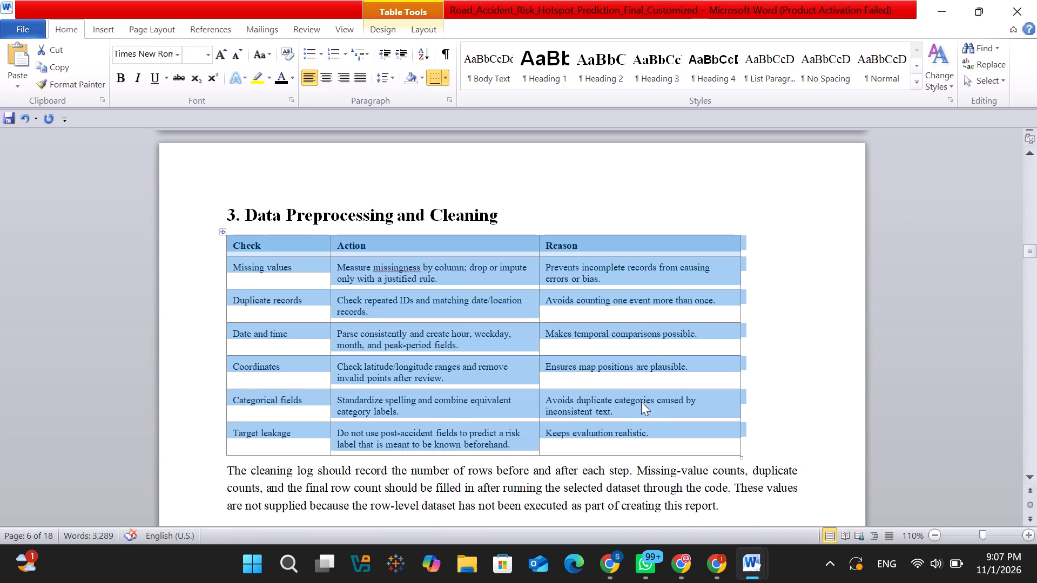
{"action": "scroll", "coordinate": [641, 402], "scroll_direction": "up", "scroll_amount": 13}
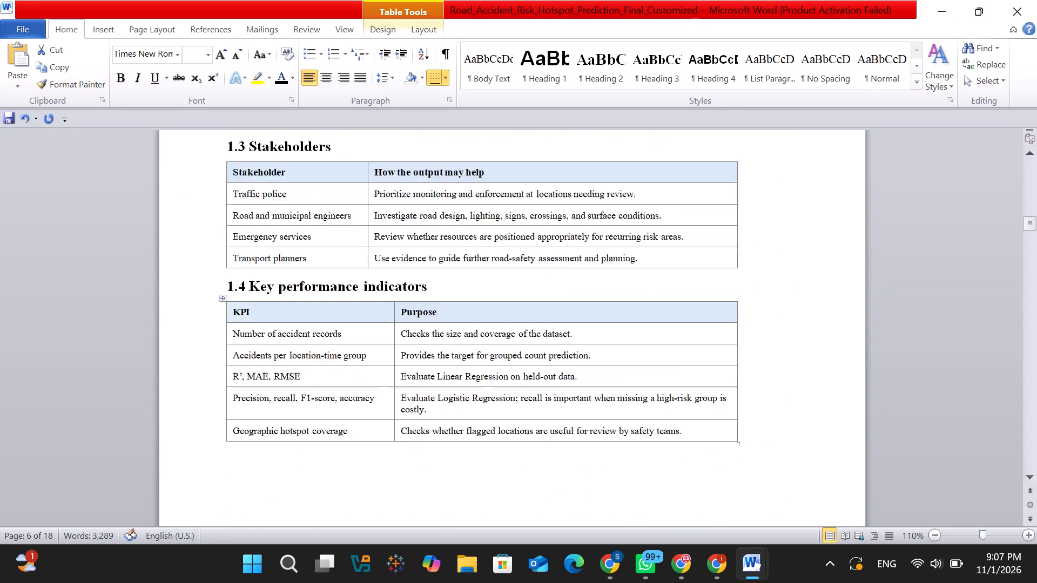
{"action": "scroll", "coordinate": [641, 402], "scroll_direction": "up", "scroll_amount": 1}
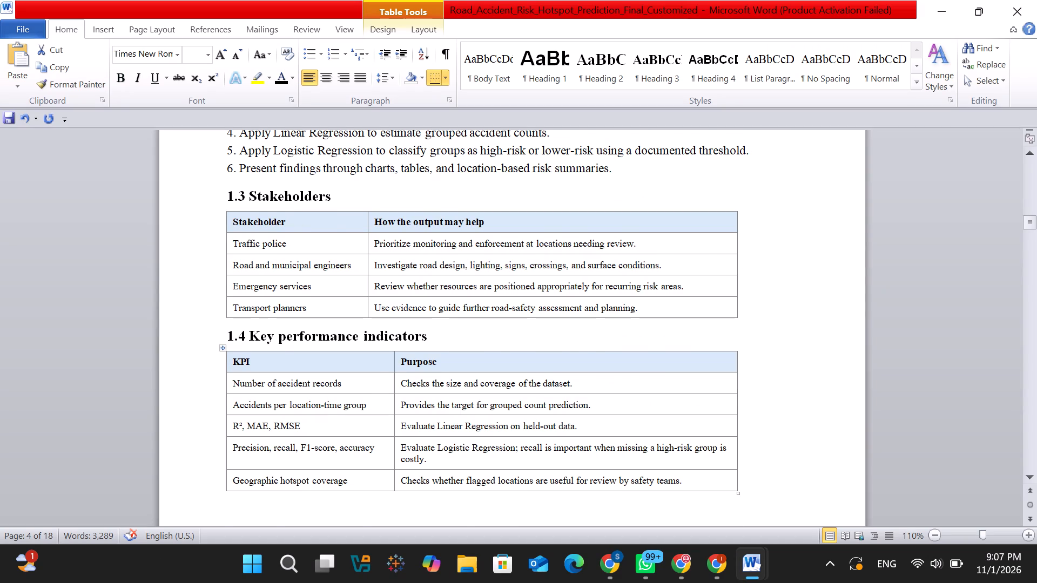
{"action": "scroll", "coordinate": [451, 352], "scroll_direction": "up", "scroll_amount": 8}
{"action": "scroll", "coordinate": [451, 352], "scroll_direction": "down", "scroll_amount": 3}
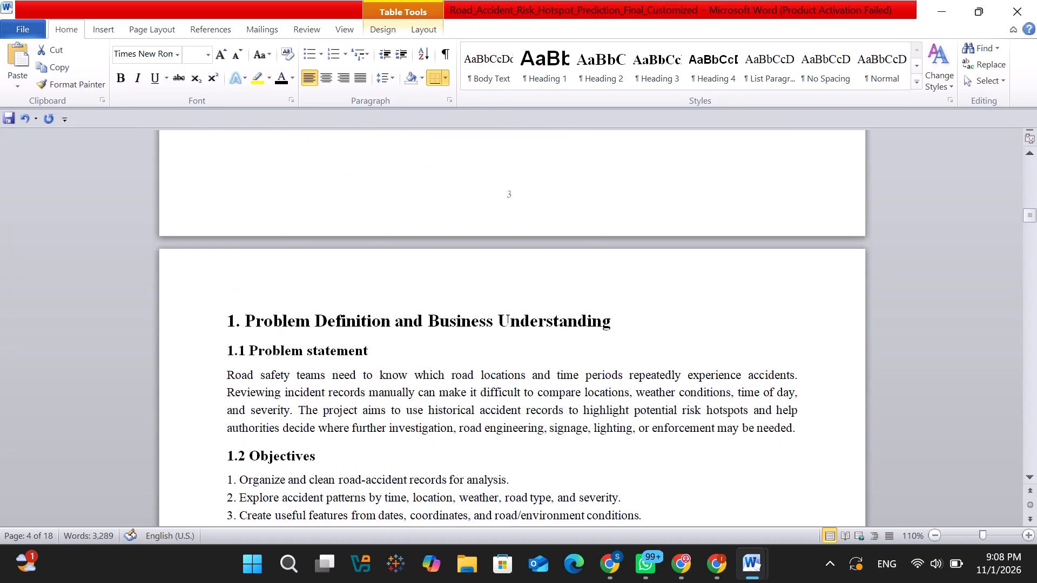
{"action": "scroll", "coordinate": [451, 352], "scroll_direction": "down", "scroll_amount": 6}
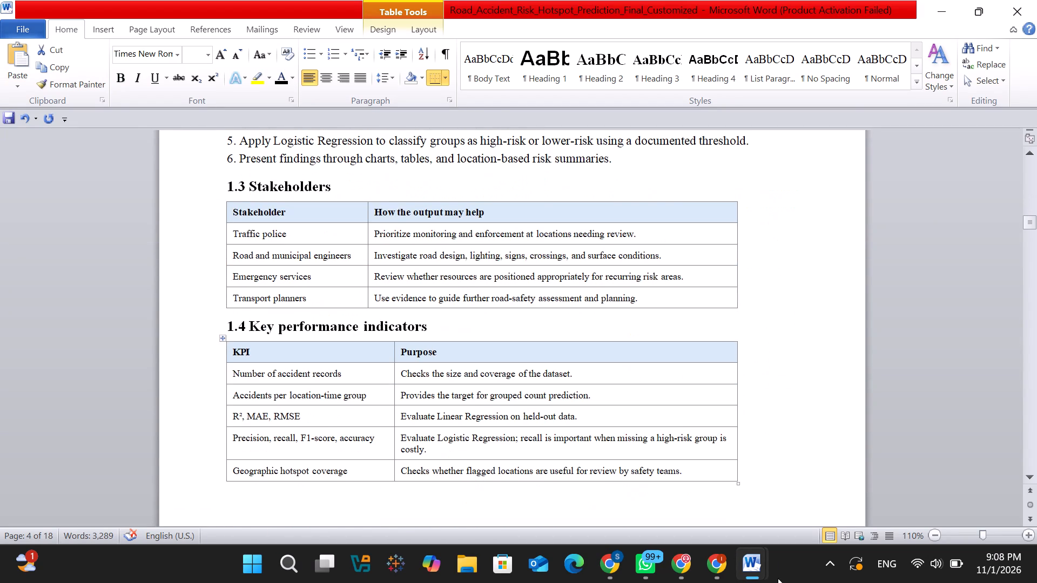
{"action": "left_click", "coordinate": [779, 506]}
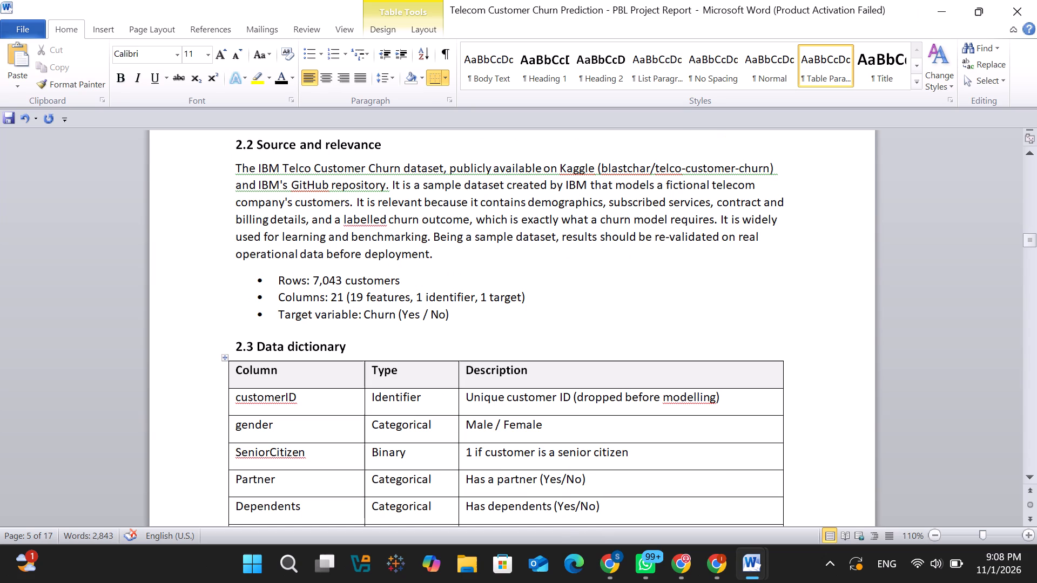
Review the inserted road accident material between the Abstract and the preprocessing table, ending at section 2.2 on descriptive reference data.
{"action": "scroll", "coordinate": [609, 460], "scroll_direction": "up", "scroll_amount": 3}
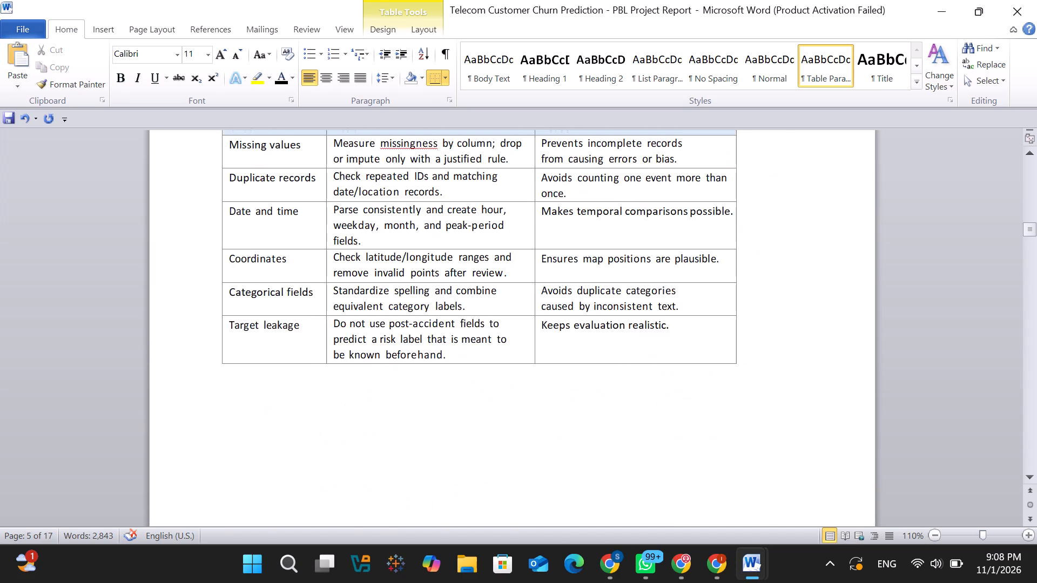
{"action": "scroll", "coordinate": [609, 460], "scroll_direction": "up", "scroll_amount": 3}
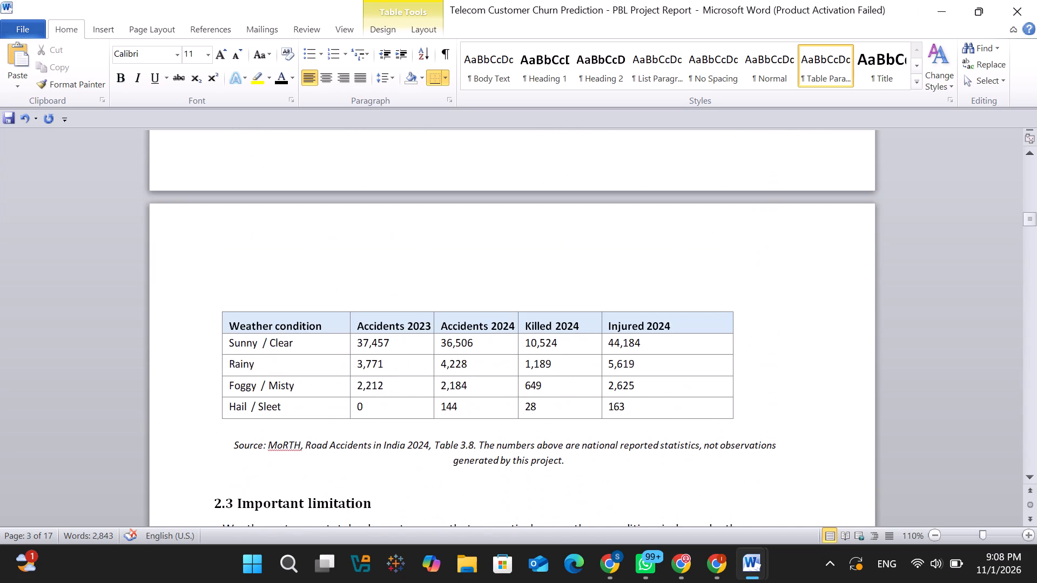
{"action": "scroll", "coordinate": [609, 460], "scroll_direction": "up", "scroll_amount": 11}
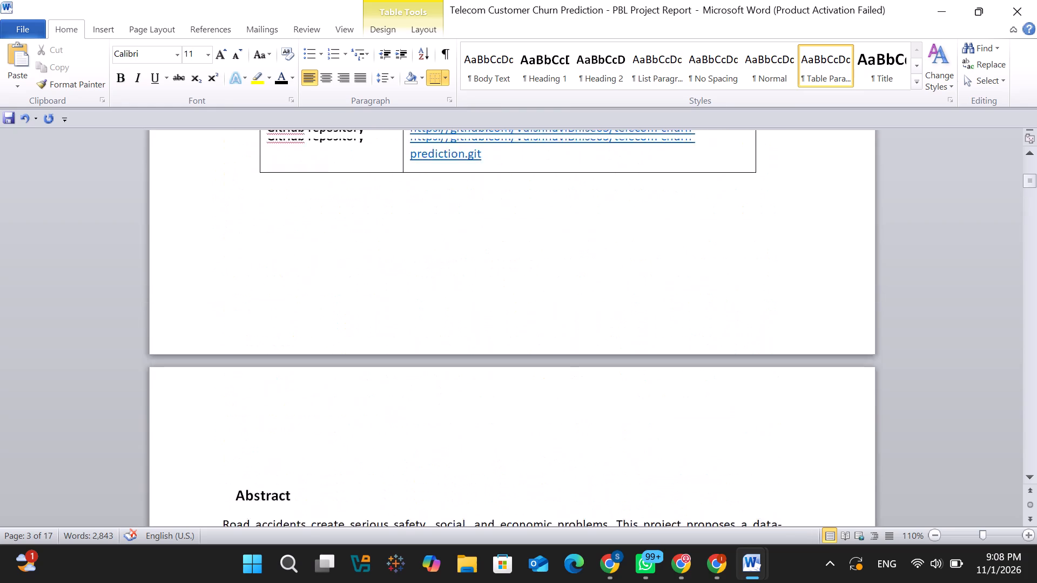
{"action": "scroll", "coordinate": [609, 460], "scroll_direction": "up", "scroll_amount": 6}
{"action": "scroll", "coordinate": [609, 460], "scroll_direction": "down", "scroll_amount": 8}
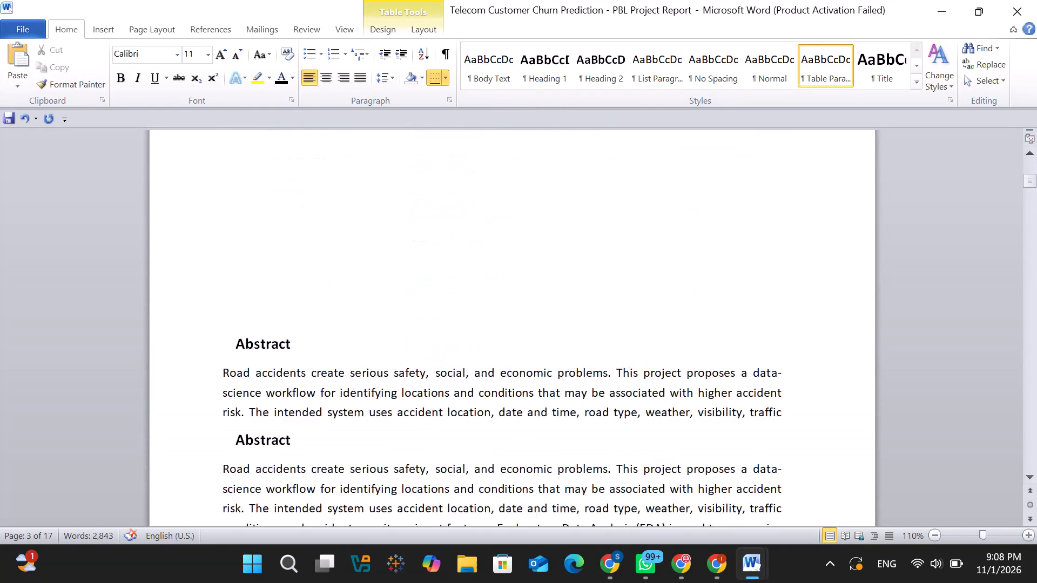
{"action": "scroll", "coordinate": [609, 460], "scroll_direction": "down", "scroll_amount": 12}
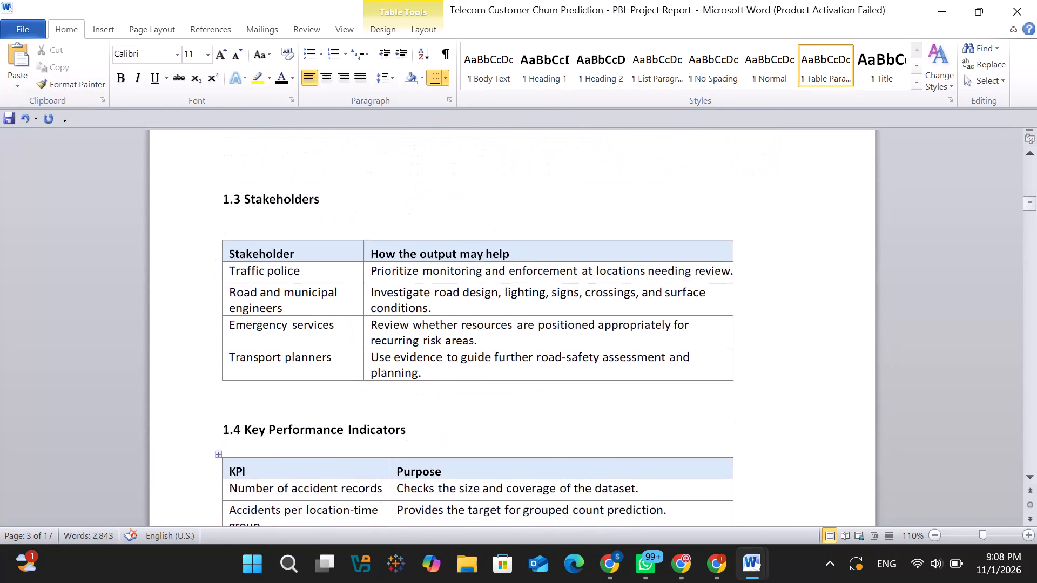
{"action": "scroll", "coordinate": [609, 460], "scroll_direction": "down", "scroll_amount": 12}
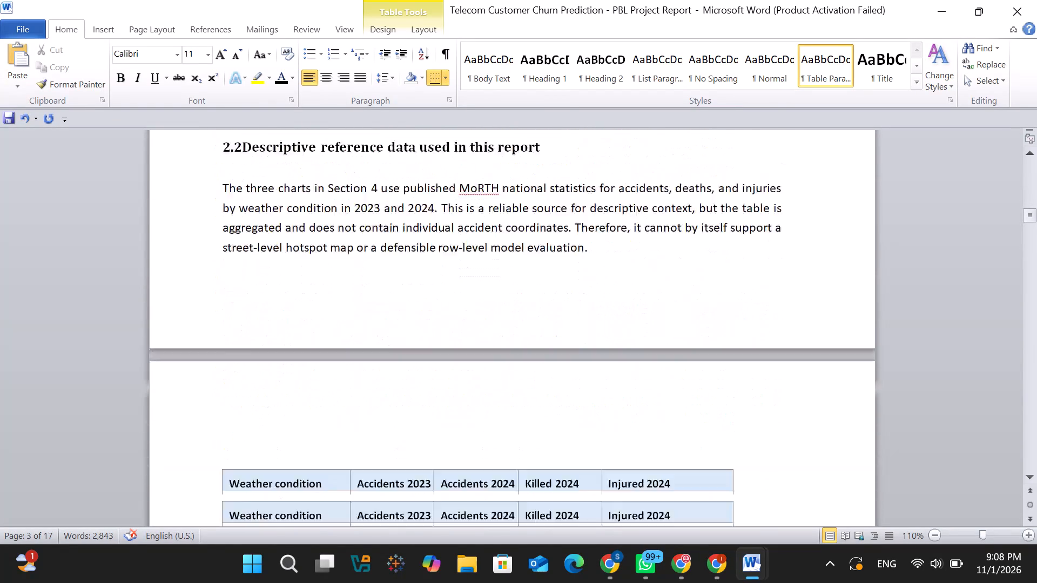
{"action": "scroll", "coordinate": [609, 460], "scroll_direction": "down", "scroll_amount": 1}
{"action": "scroll", "coordinate": [609, 460], "scroll_direction": "up", "scroll_amount": 1}
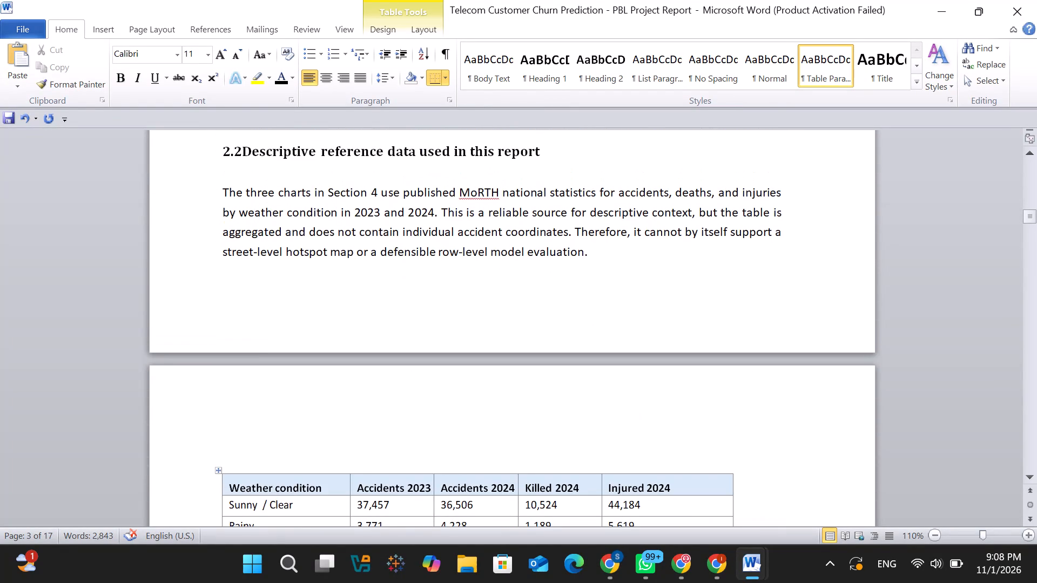
{"action": "scroll", "coordinate": [609, 460], "scroll_direction": "up", "scroll_amount": 2}
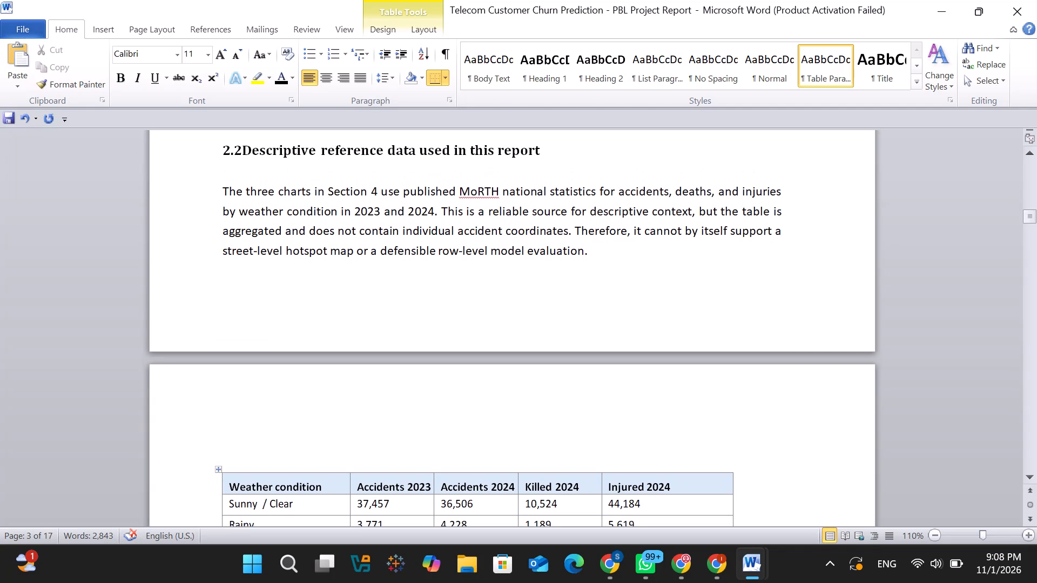
{"action": "scroll", "coordinate": [609, 460], "scroll_direction": "up", "scroll_amount": 2}
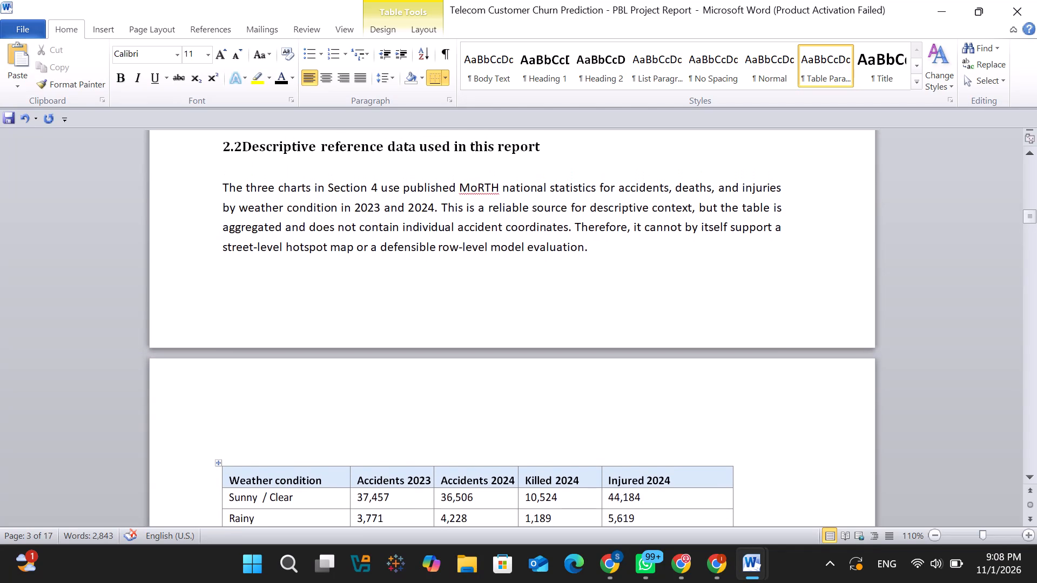
{"action": "scroll", "coordinate": [609, 460], "scroll_direction": "up", "scroll_amount": 1}
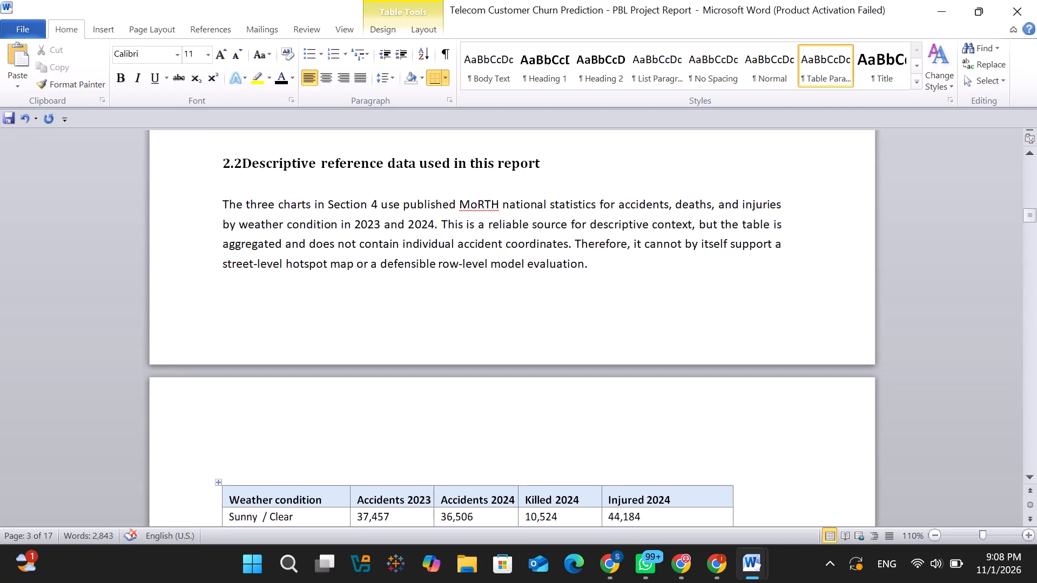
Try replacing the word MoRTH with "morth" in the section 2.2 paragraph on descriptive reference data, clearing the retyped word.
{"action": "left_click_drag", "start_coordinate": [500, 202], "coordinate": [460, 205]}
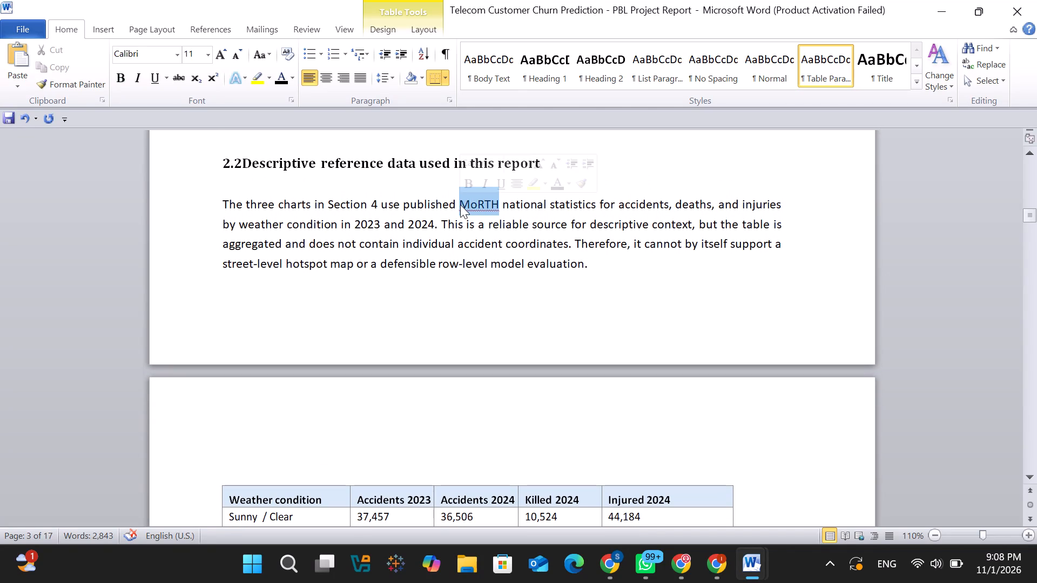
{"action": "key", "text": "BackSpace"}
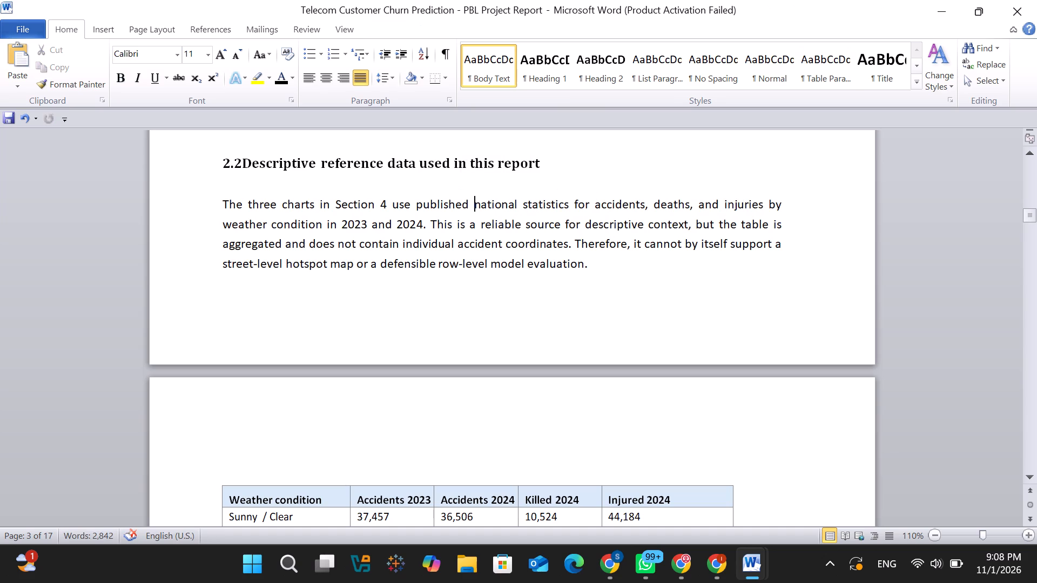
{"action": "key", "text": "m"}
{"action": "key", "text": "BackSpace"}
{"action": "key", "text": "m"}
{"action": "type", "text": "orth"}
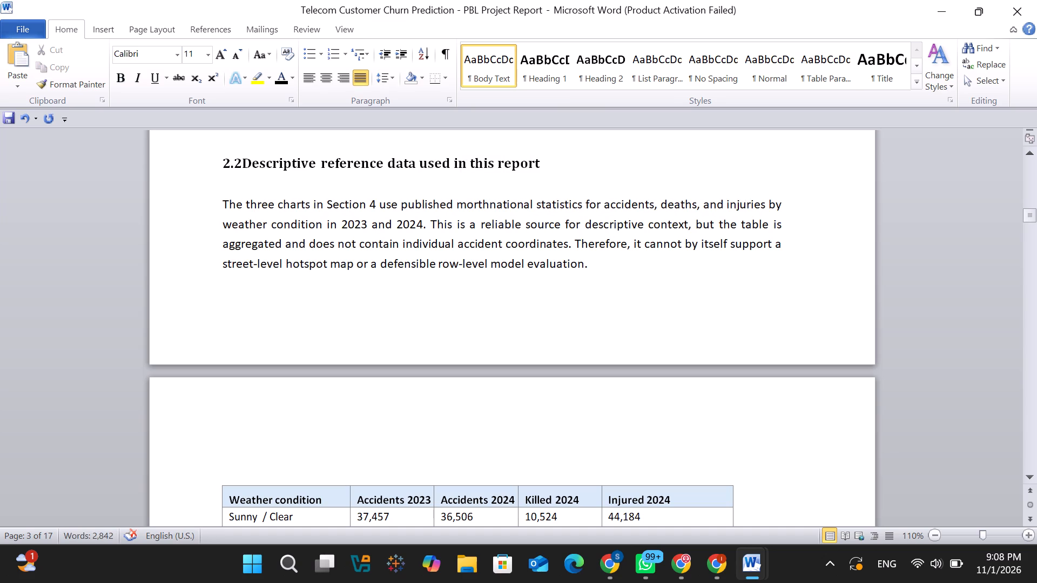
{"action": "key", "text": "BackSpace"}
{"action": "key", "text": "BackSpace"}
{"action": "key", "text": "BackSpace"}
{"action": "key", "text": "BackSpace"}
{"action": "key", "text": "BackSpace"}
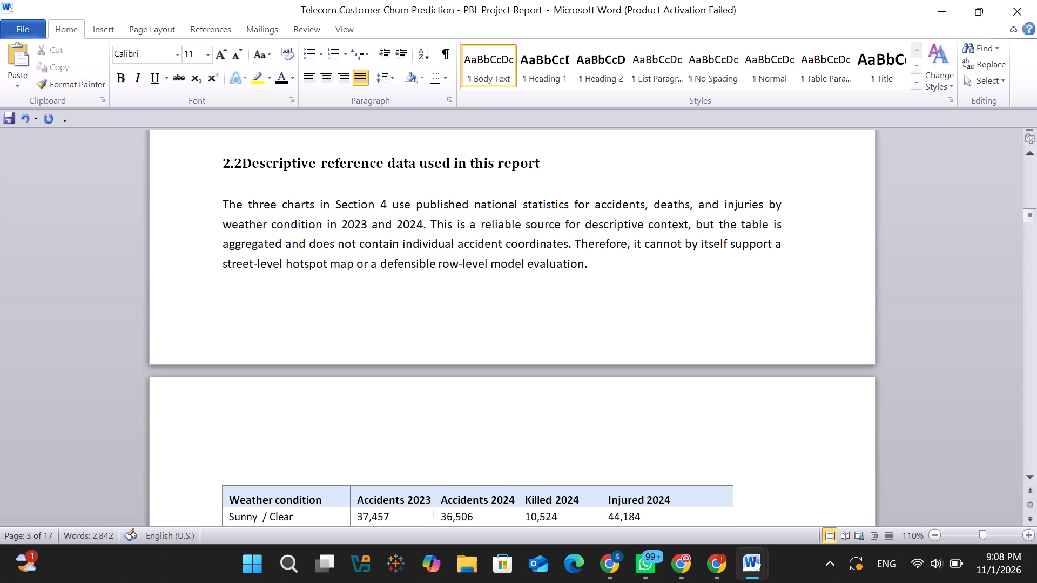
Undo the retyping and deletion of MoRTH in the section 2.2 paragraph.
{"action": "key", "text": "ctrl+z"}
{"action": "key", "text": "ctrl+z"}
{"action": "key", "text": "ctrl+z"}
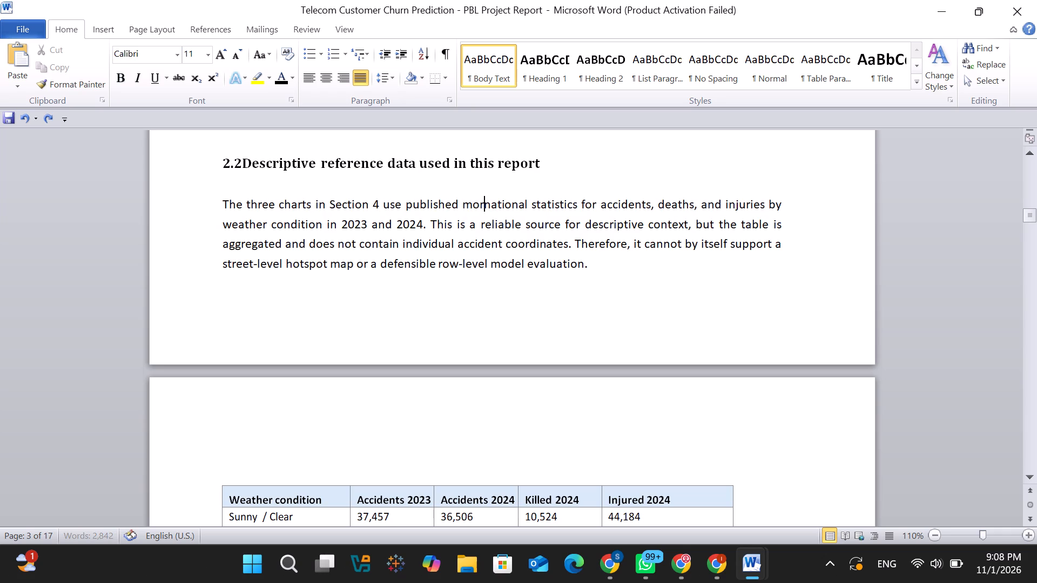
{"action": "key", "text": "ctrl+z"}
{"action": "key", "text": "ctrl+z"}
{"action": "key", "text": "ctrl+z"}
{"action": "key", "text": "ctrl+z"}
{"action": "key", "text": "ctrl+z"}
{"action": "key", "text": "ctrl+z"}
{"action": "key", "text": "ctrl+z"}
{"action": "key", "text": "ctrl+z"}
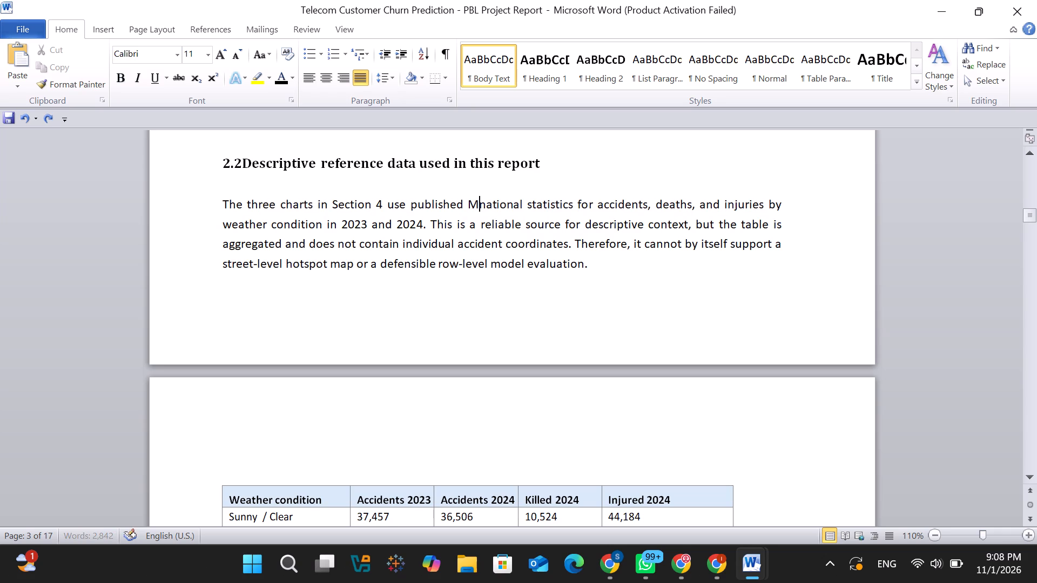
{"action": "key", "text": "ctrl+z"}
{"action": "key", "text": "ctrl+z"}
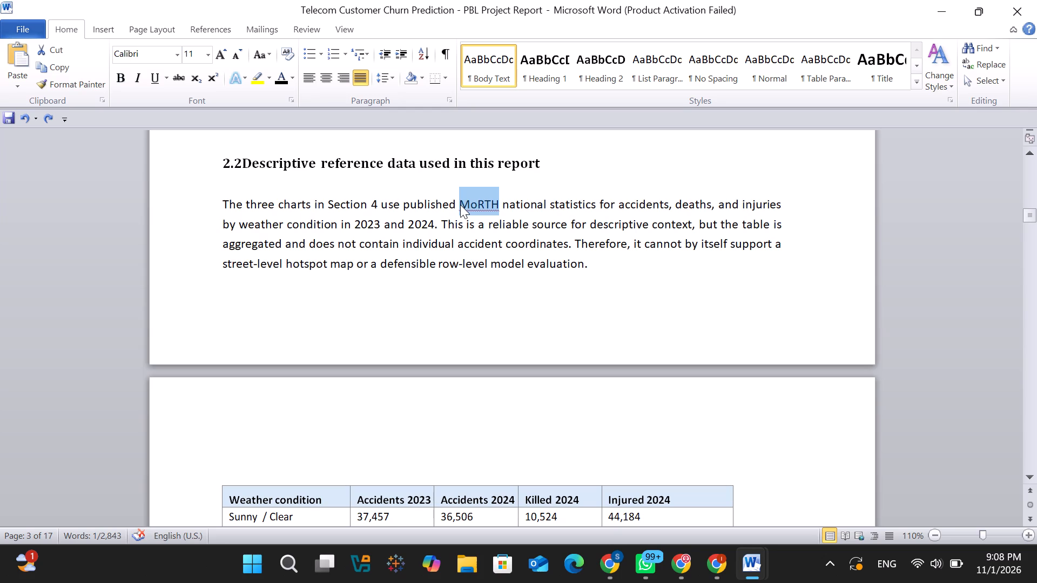
Replace MoRTH with "morth" followed by a space before "national statistics" in the section 2.2 paragraph.
{"action": "key", "text": "BackSpace"}
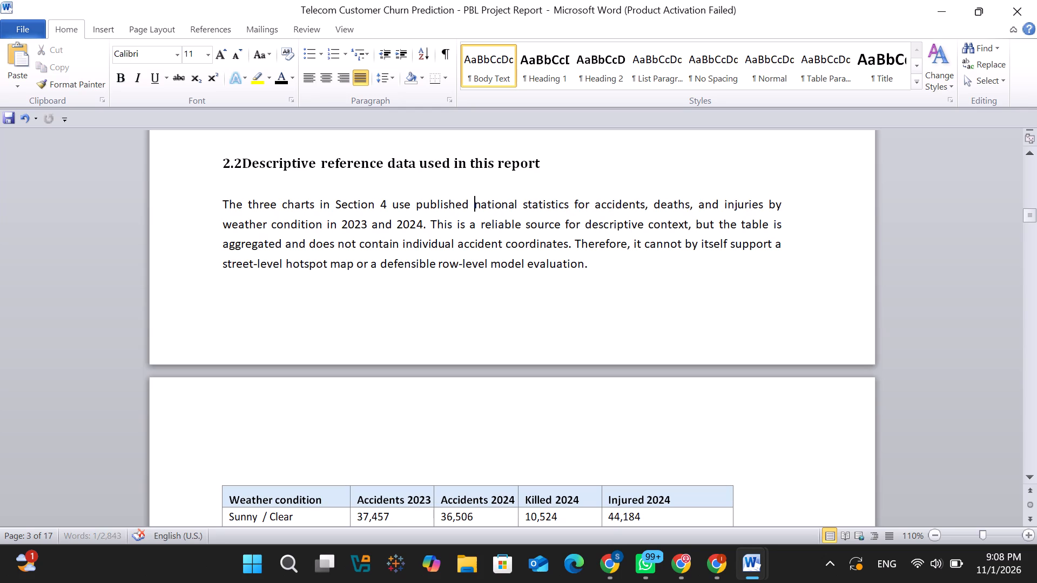
{"action": "type", "text": "morth"}
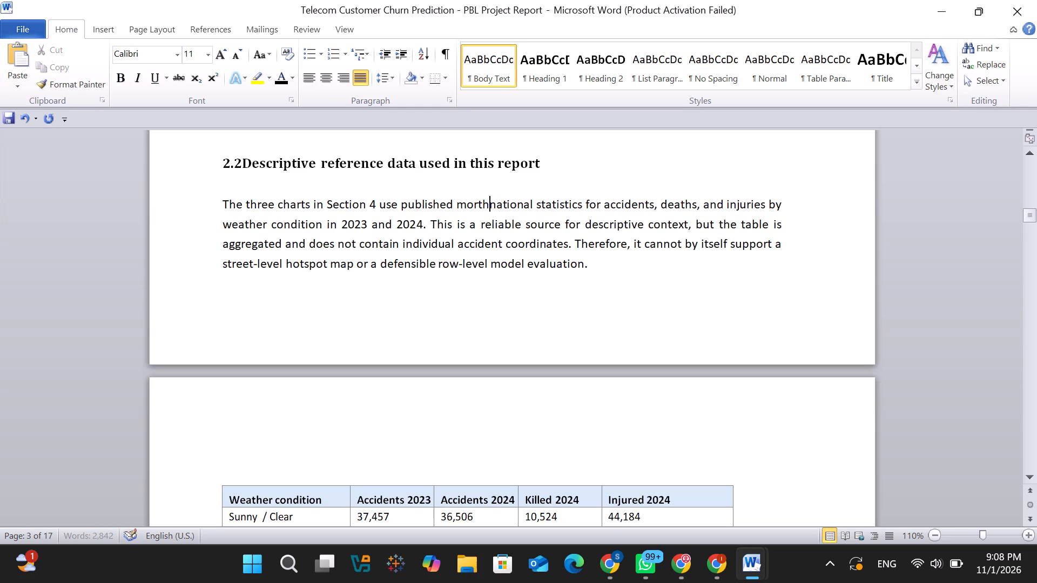
{"action": "key", "text": "space"}
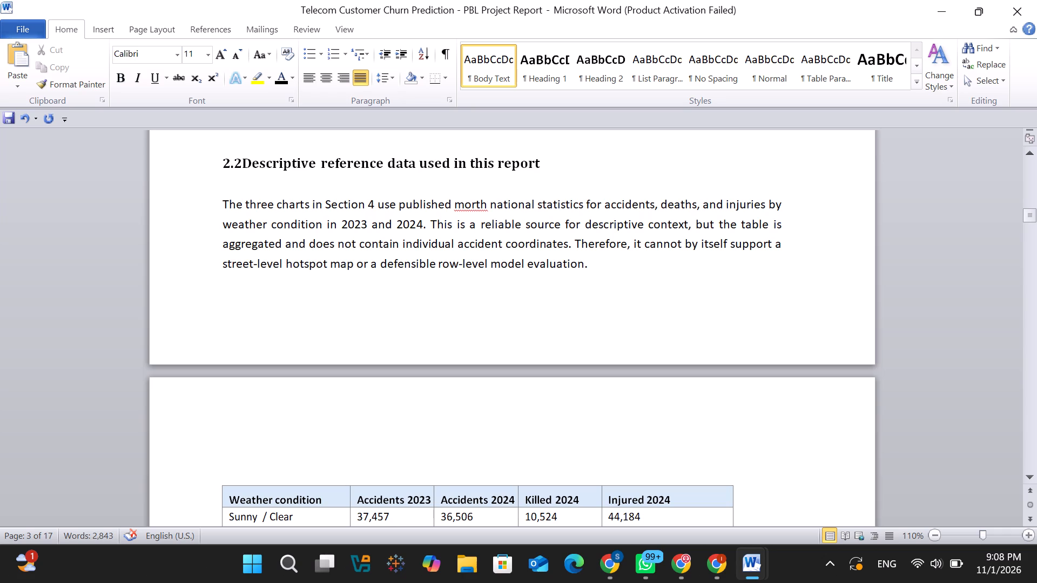
Review the report from the weather condition table down to the 2.3 Data dictionary table.
{"action": "scroll", "coordinate": [619, 272], "scroll_direction": "down", "scroll_amount": 5}
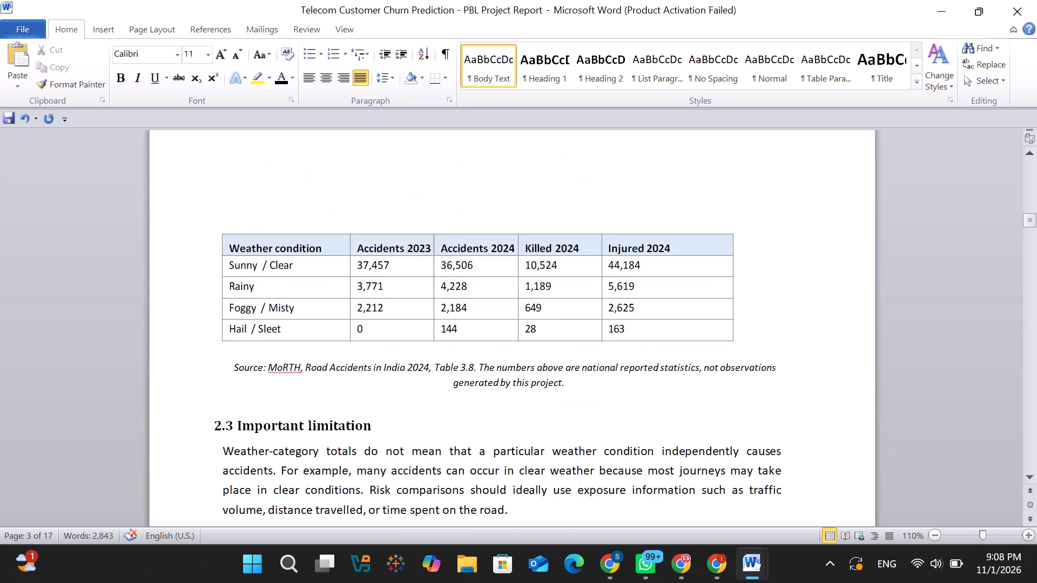
{"action": "scroll", "coordinate": [619, 272], "scroll_direction": "down", "scroll_amount": 11}
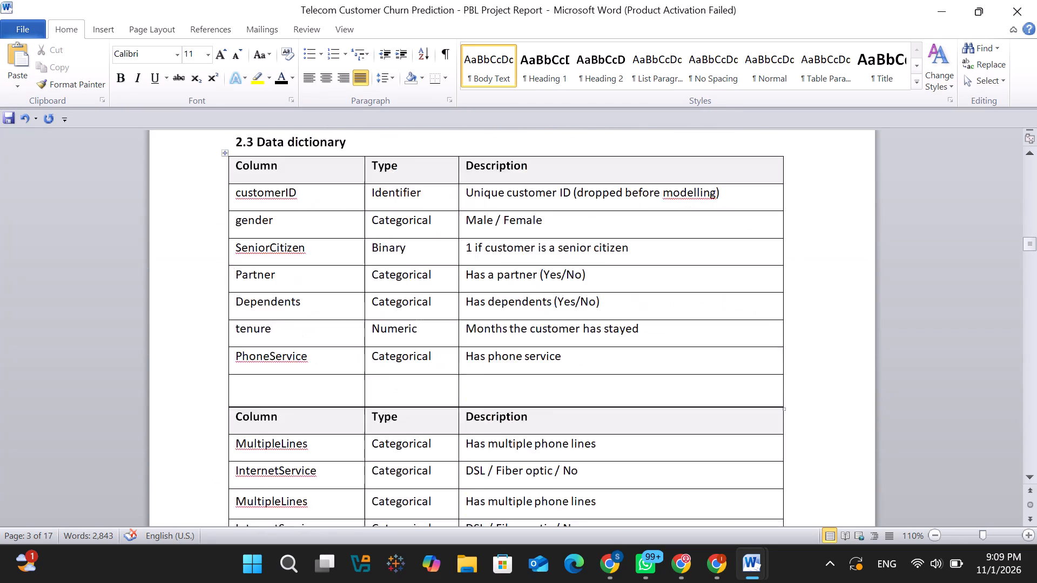
{"action": "scroll", "coordinate": [619, 272], "scroll_direction": "up", "scroll_amount": 1}
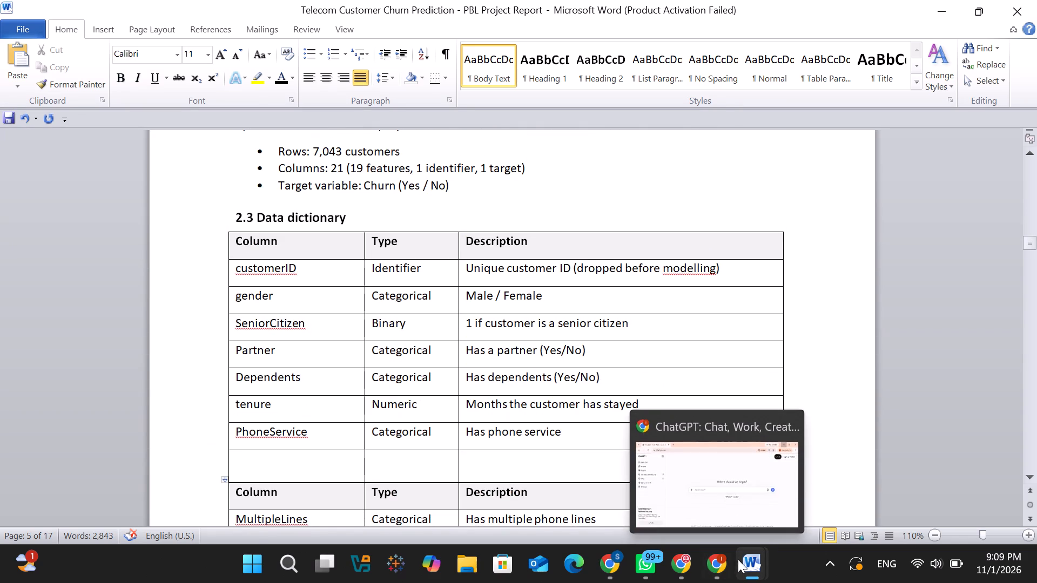
Switch to the Road_Accident_Risk_Hotspot_Prediction_Final_Customized document and examine section 3, Data Preprocessing and Cleaning, including 3.1 Train-test separation.
{"action": "left_click", "coordinate": [671, 497]}
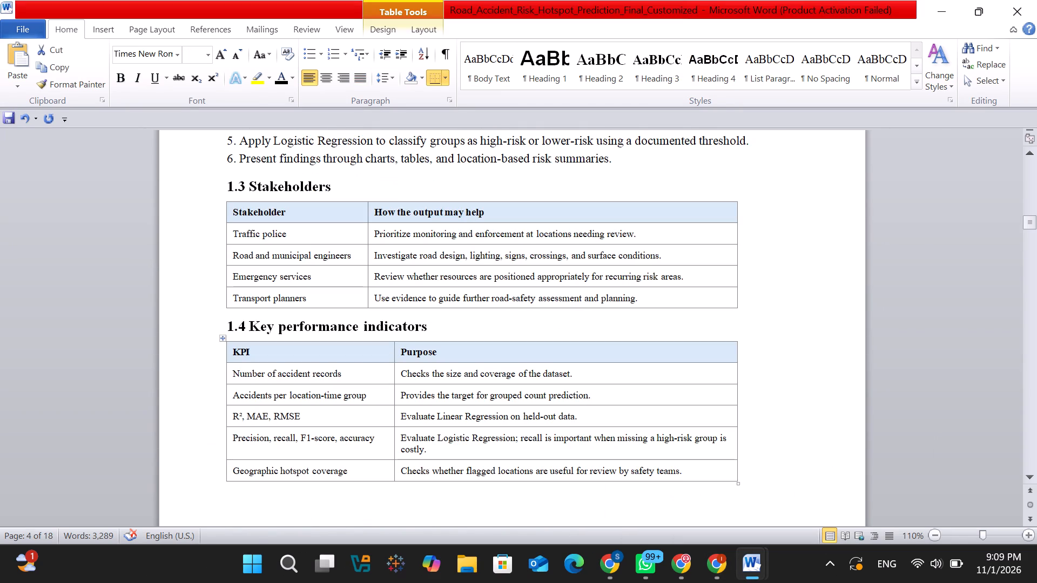
{"action": "scroll", "coordinate": [555, 378], "scroll_direction": "down", "scroll_amount": 11}
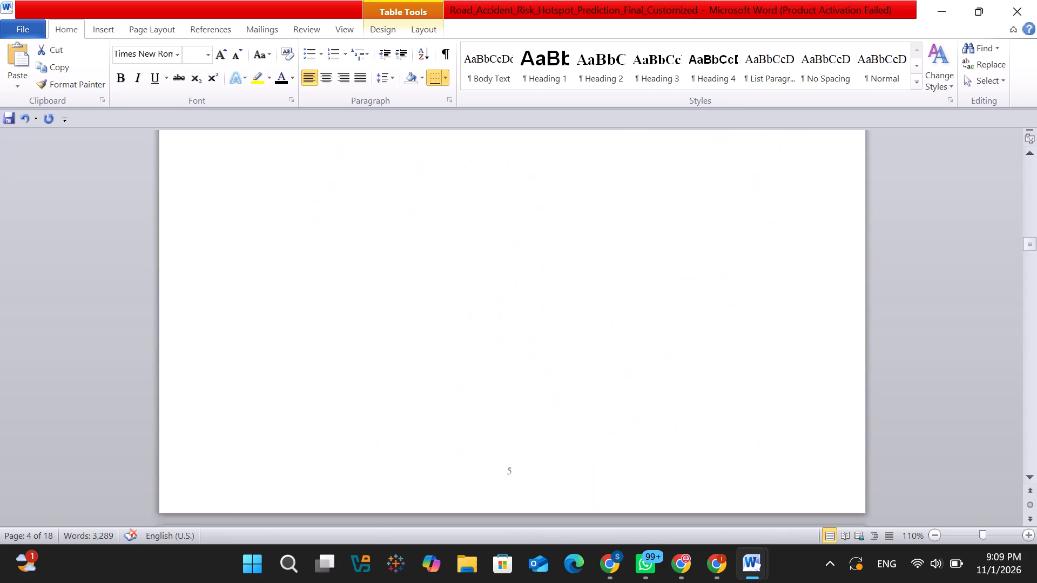
{"action": "scroll", "coordinate": [555, 378], "scroll_direction": "down", "scroll_amount": 9}
{"action": "scroll", "coordinate": [555, 378], "scroll_direction": "up", "scroll_amount": 4}
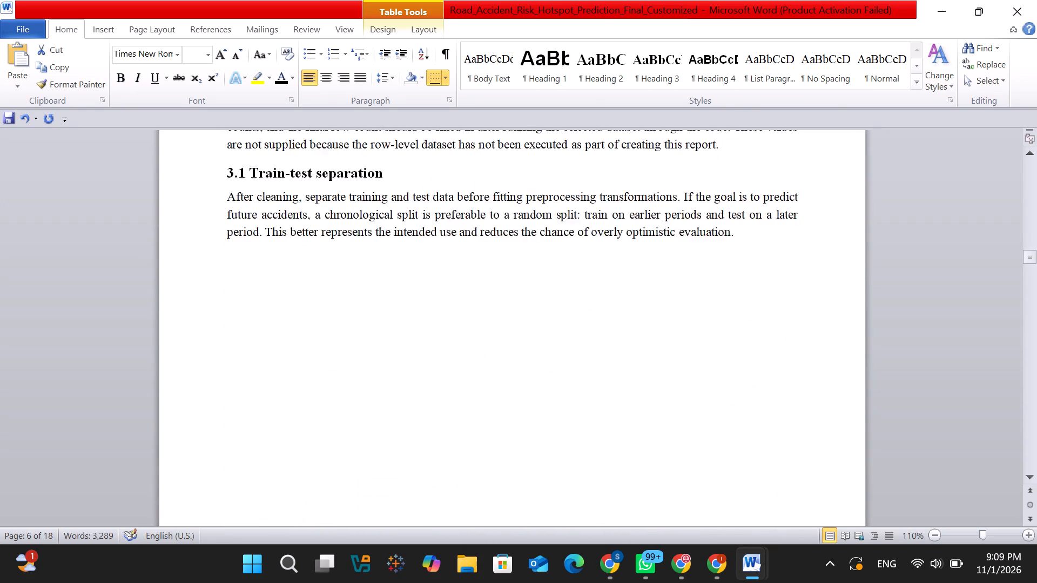
{"action": "scroll", "coordinate": [555, 378], "scroll_direction": "up", "scroll_amount": 5}
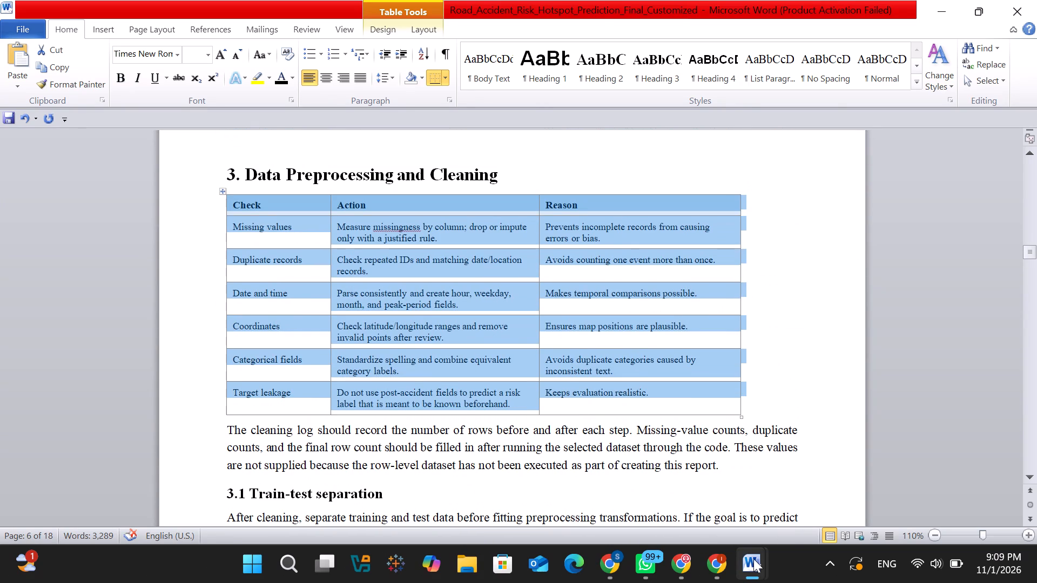
Switch to the Telecom Customer Churn report and examine its sections from the 2.3 Data dictionary to 4 Exploratory Data Analysis.
{"action": "left_click", "coordinate": [805, 488]}
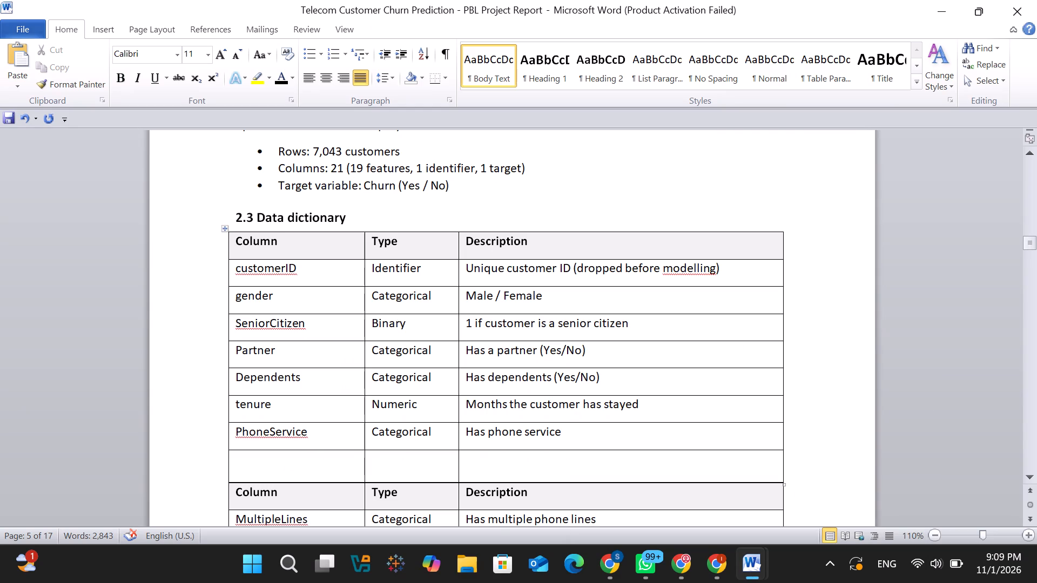
{"action": "scroll", "coordinate": [705, 433], "scroll_direction": "down", "scroll_amount": 4}
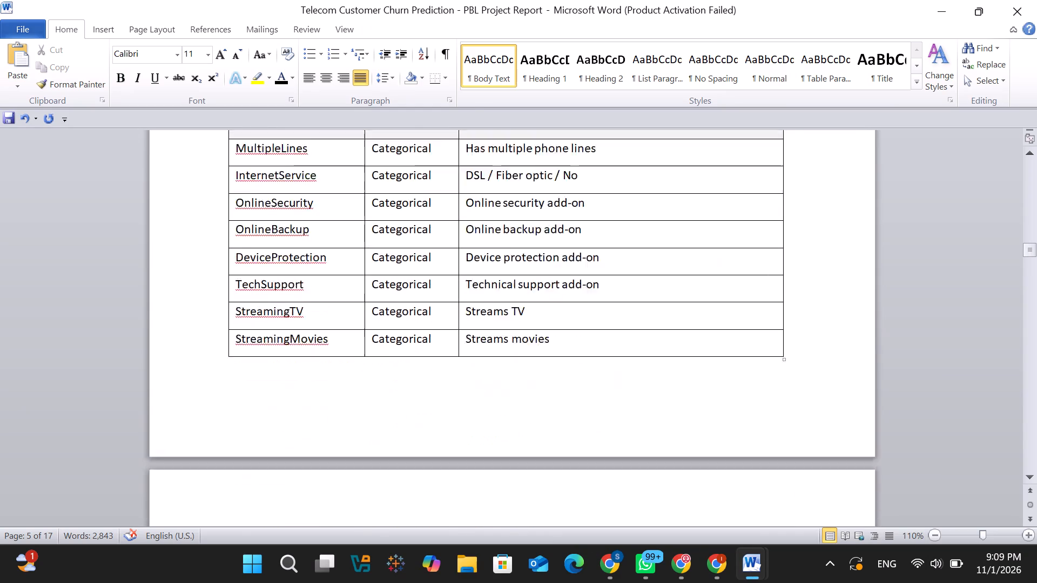
{"action": "scroll", "coordinate": [705, 433], "scroll_direction": "down", "scroll_amount": 1}
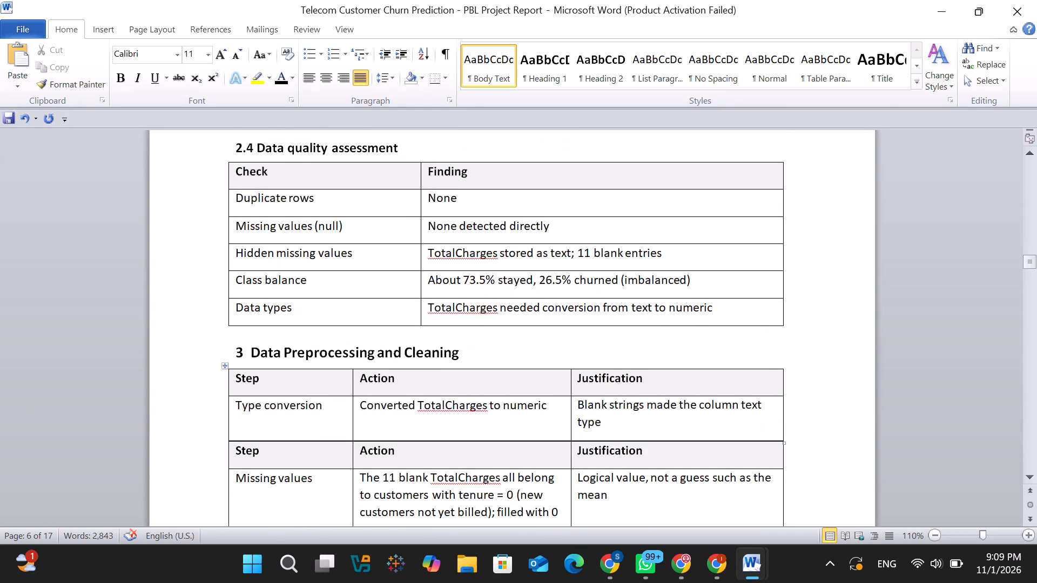
{"action": "scroll", "coordinate": [705, 433], "scroll_direction": "down", "scroll_amount": 6}
{"action": "scroll", "coordinate": [705, 433], "scroll_direction": "up", "scroll_amount": 6}
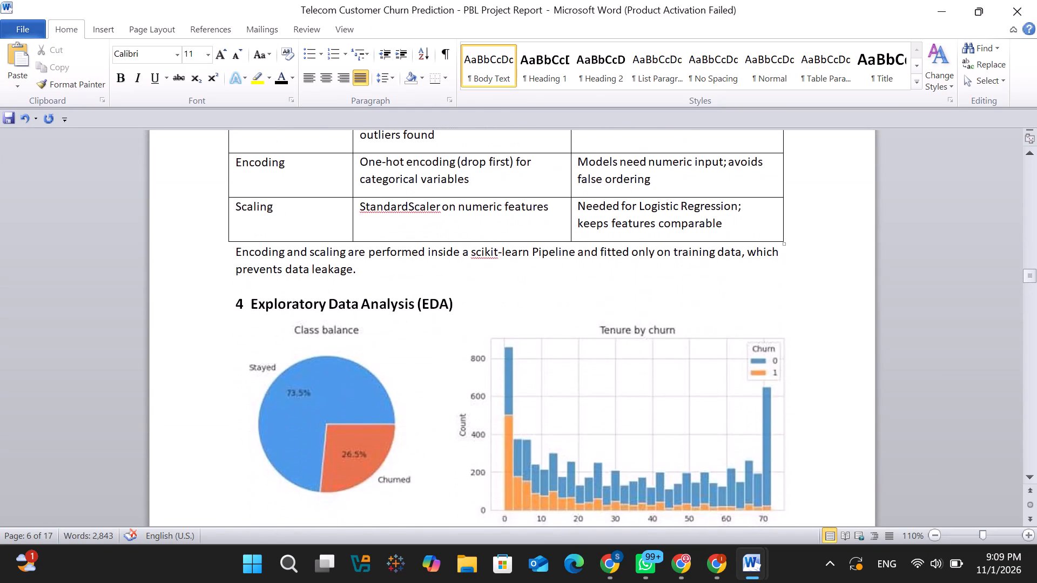
{"action": "scroll", "coordinate": [705, 433], "scroll_direction": "up", "scroll_amount": 8}
{"action": "scroll", "coordinate": [705, 433], "scroll_direction": "down", "scroll_amount": 1}
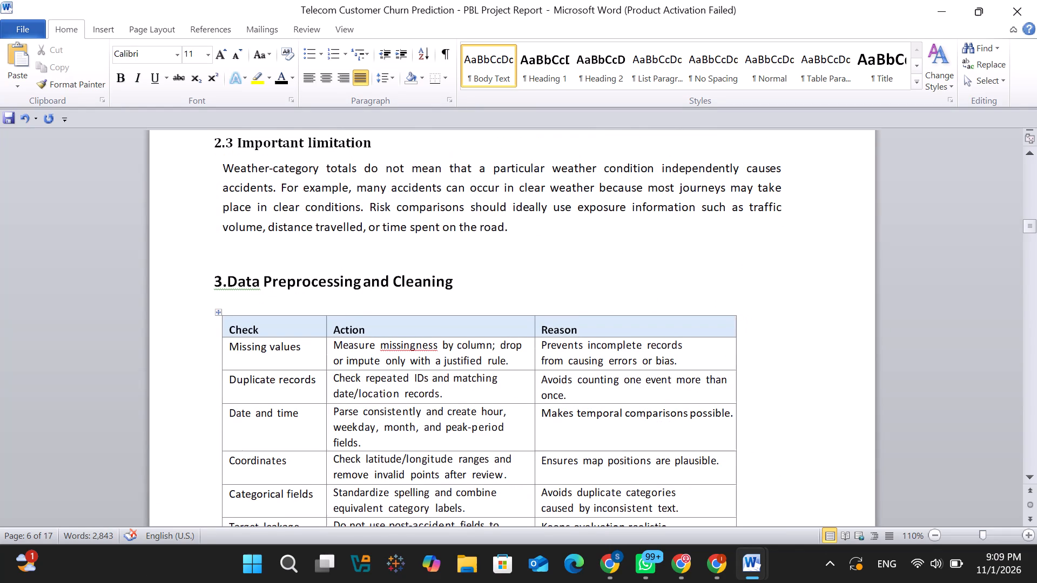
{"action": "scroll", "coordinate": [705, 433], "scroll_direction": "down", "scroll_amount": 5}
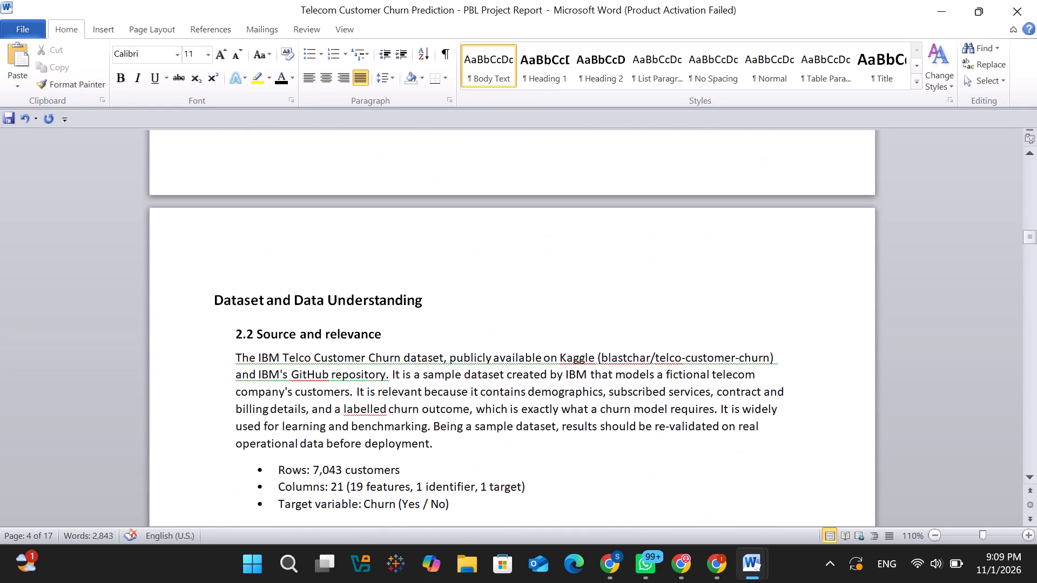
Review the adapted report from the cover page and Abstract through the section 3 Data Preprocessing and Cleaning table.
{"action": "scroll", "coordinate": [705, 433], "scroll_direction": "up", "scroll_amount": 1}
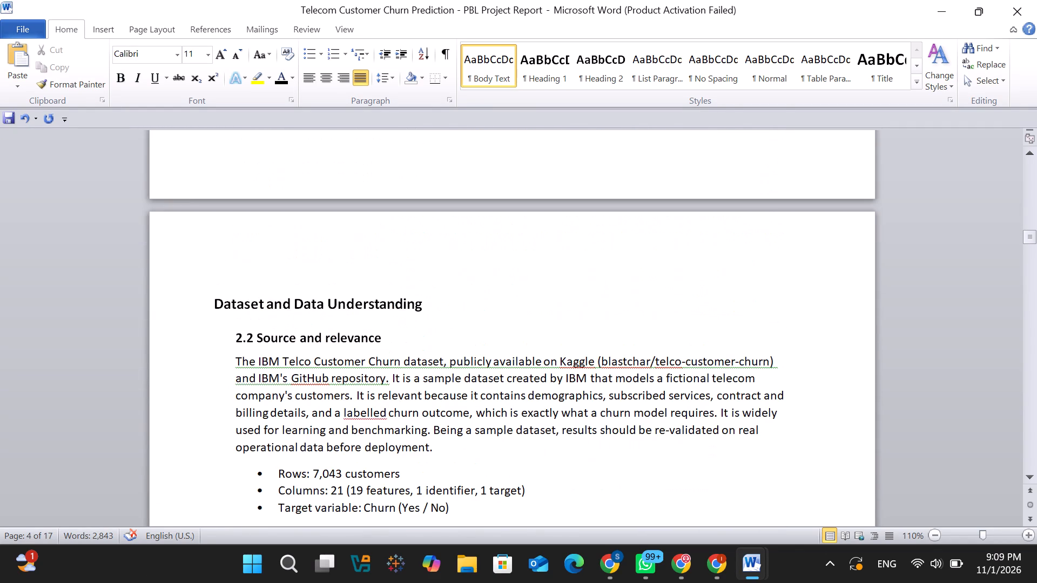
{"action": "scroll", "coordinate": [608, 353], "scroll_direction": "up", "scroll_amount": 9}
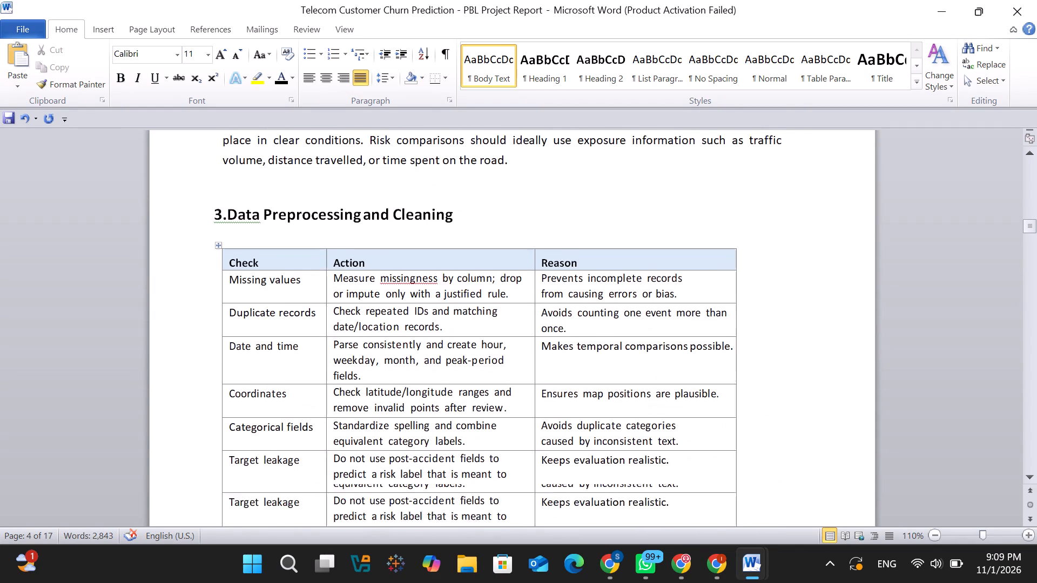
{"action": "scroll", "coordinate": [608, 353], "scroll_direction": "up", "scroll_amount": 19}
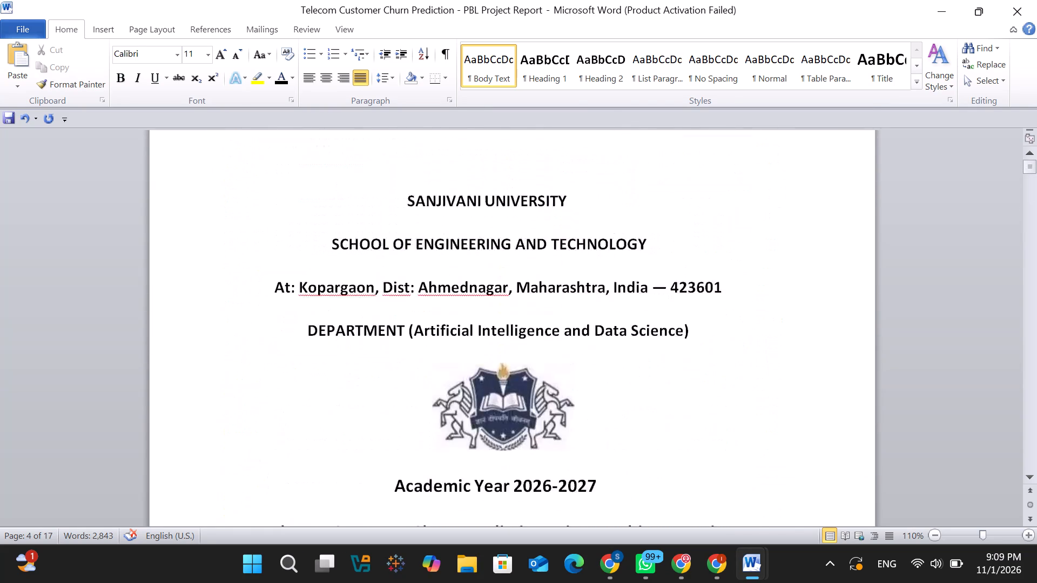
{"action": "scroll", "coordinate": [608, 353], "scroll_direction": "up", "scroll_amount": 1}
{"action": "scroll", "coordinate": [608, 353], "scroll_direction": "down", "scroll_amount": 9}
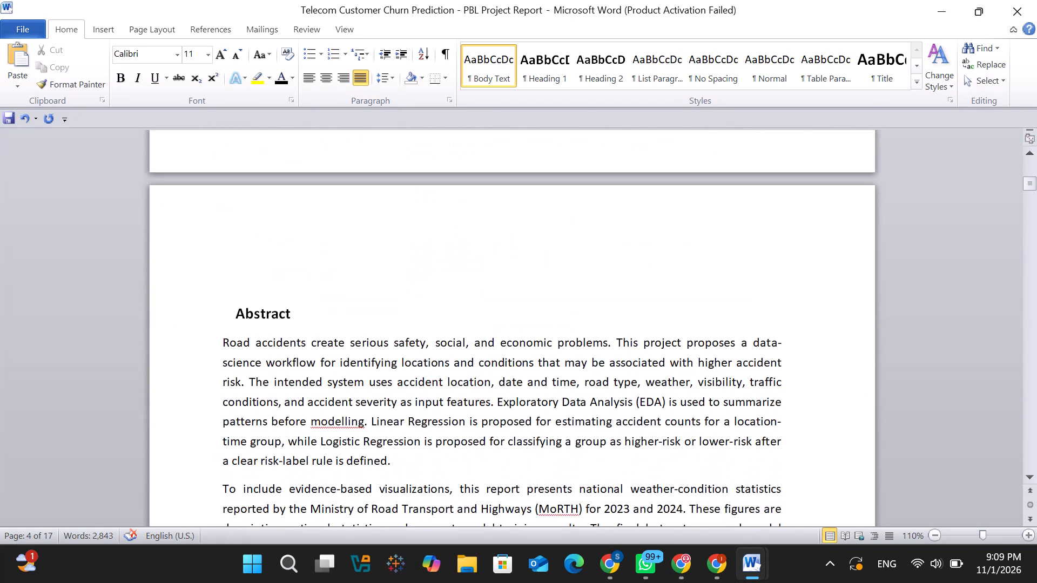
{"action": "scroll", "coordinate": [608, 353], "scroll_direction": "down", "scroll_amount": 9}
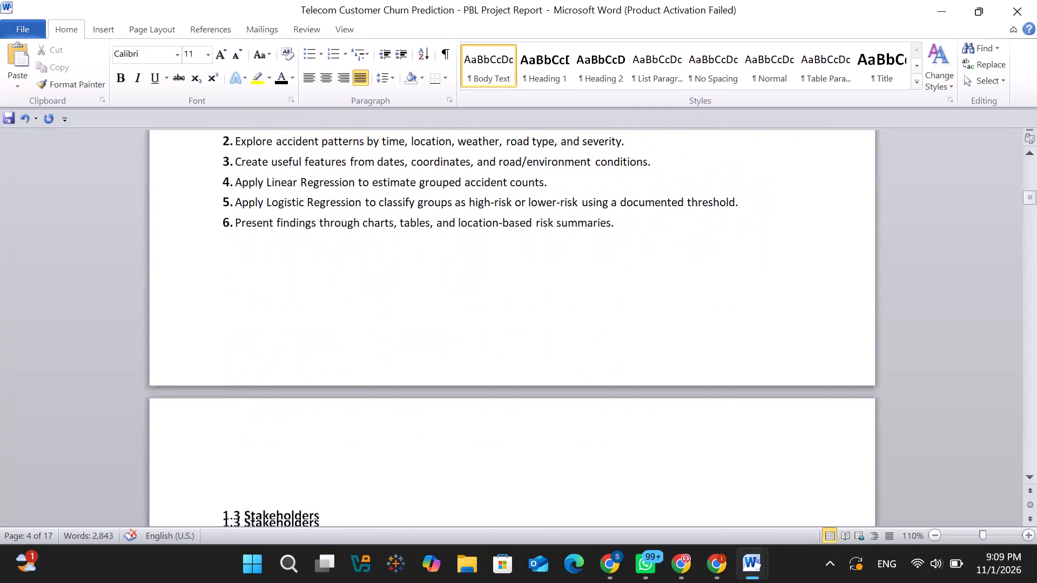
{"action": "scroll", "coordinate": [608, 353], "scroll_direction": "down", "scroll_amount": 6}
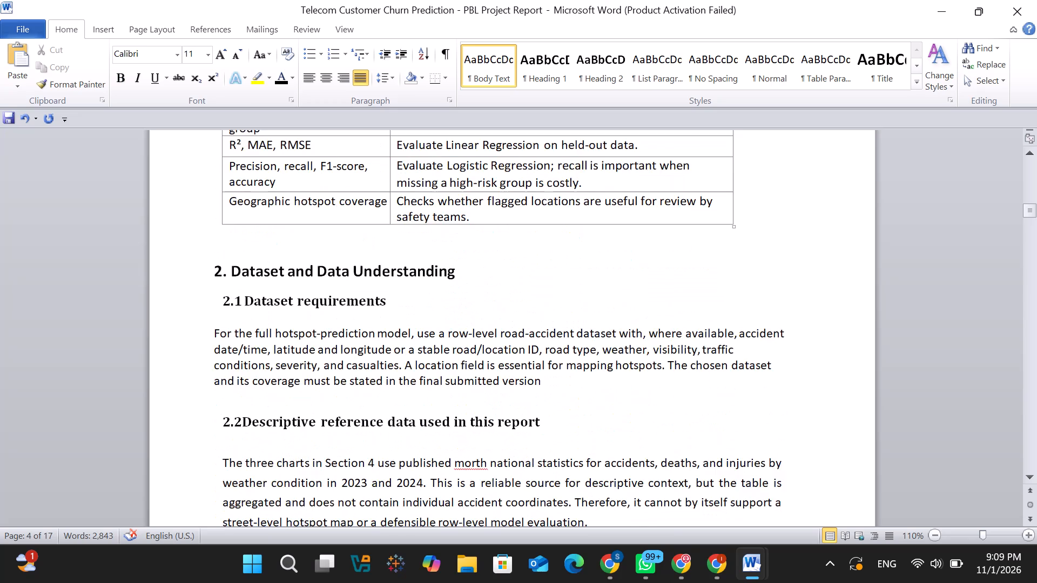
{"action": "scroll", "coordinate": [608, 353], "scroll_direction": "down", "scroll_amount": 6}
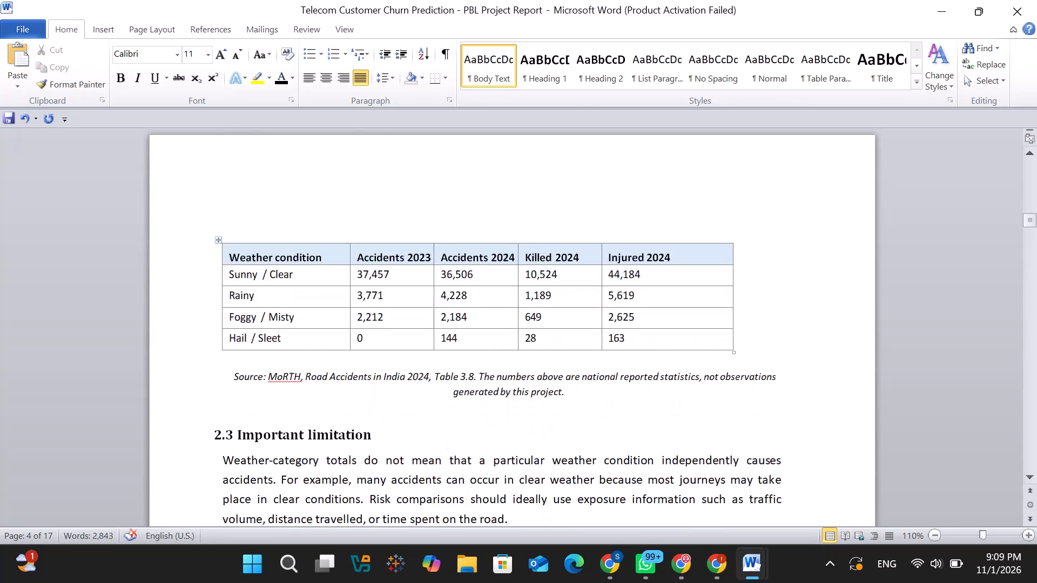
{"action": "scroll", "coordinate": [608, 353], "scroll_direction": "down", "scroll_amount": 3}
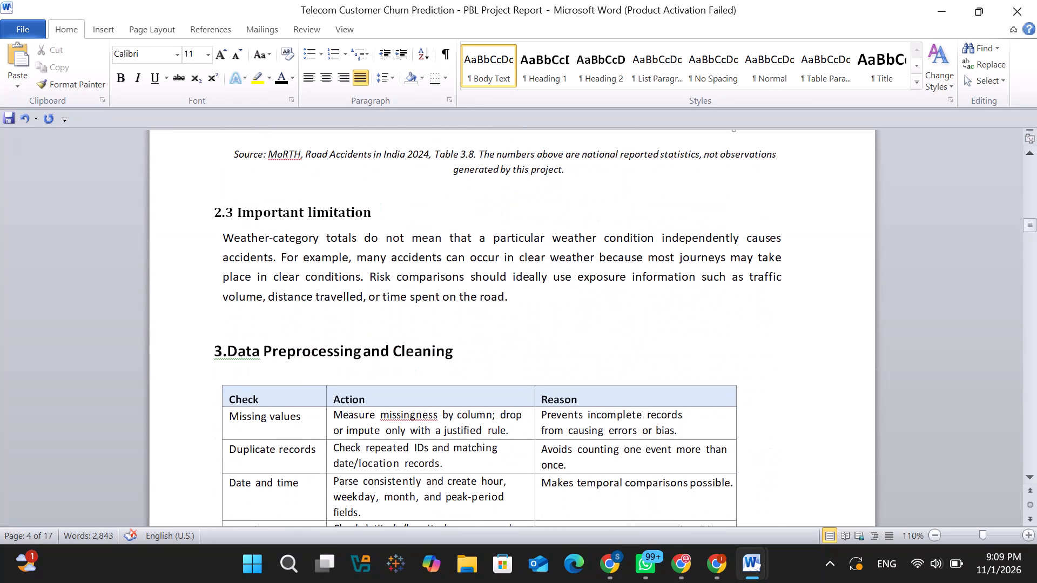
{"action": "scroll", "coordinate": [608, 353], "scroll_direction": "down", "scroll_amount": 3}
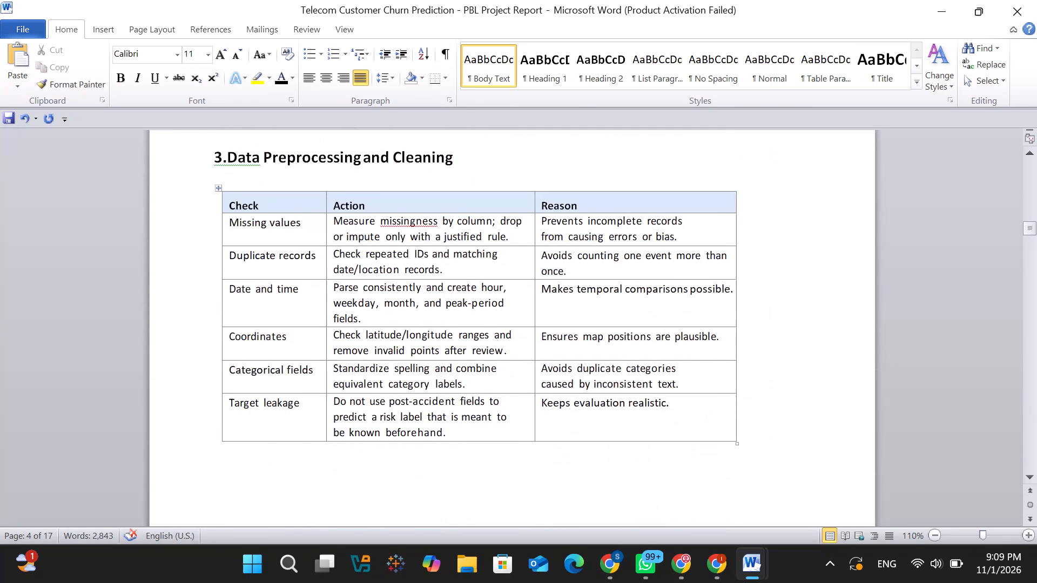
{"action": "scroll", "coordinate": [608, 353], "scroll_direction": "down", "scroll_amount": 4}
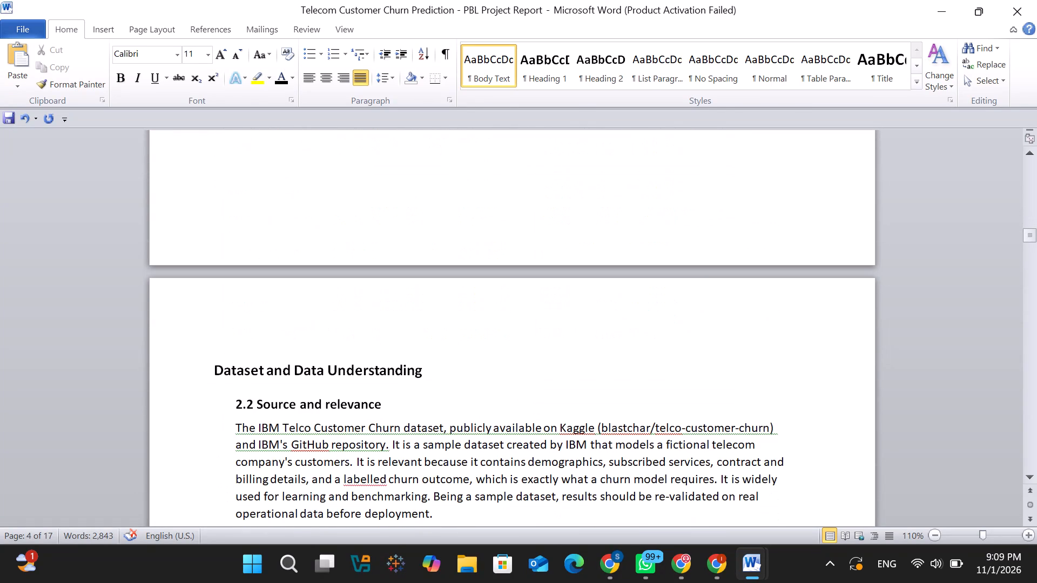
Switch to the Road_Accident_Risk_Hotspot_Prediction_Final_Customized document at section 3, Data Preprocessing and Cleaning.
{"action": "left_click", "coordinate": [672, 462]}
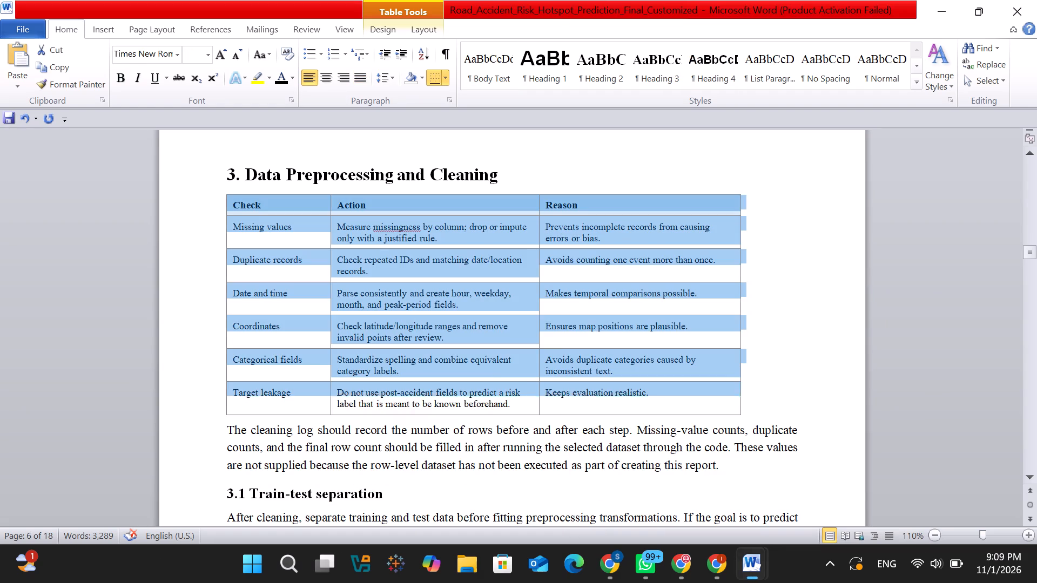
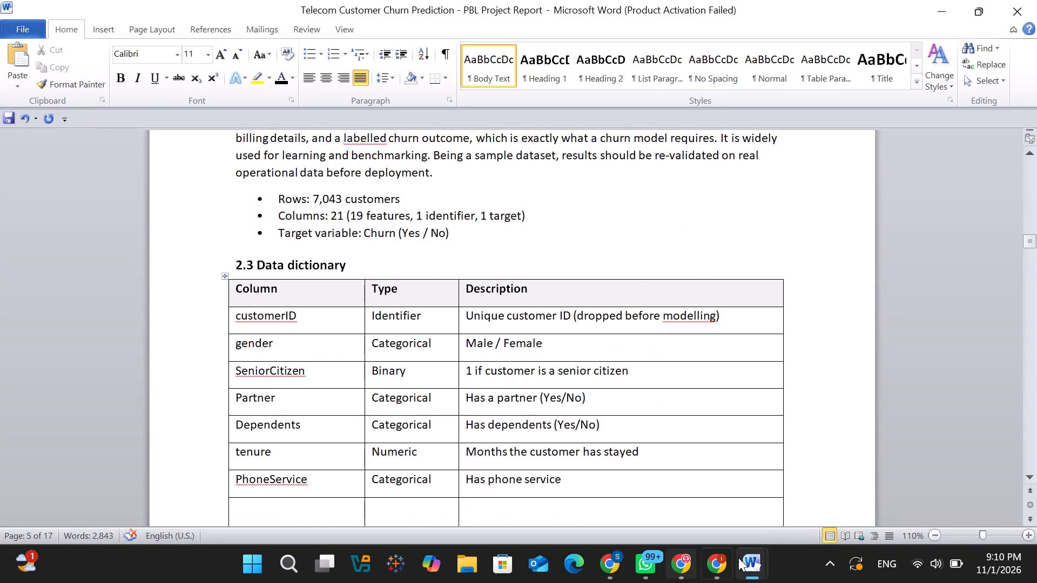
Copy the cleaning log paragraph below the section 3 table in the Road_Accident_Risk_Hotspot_Prediction_Final_Customized document.
{"action": "left_click", "coordinate": [713, 517]}
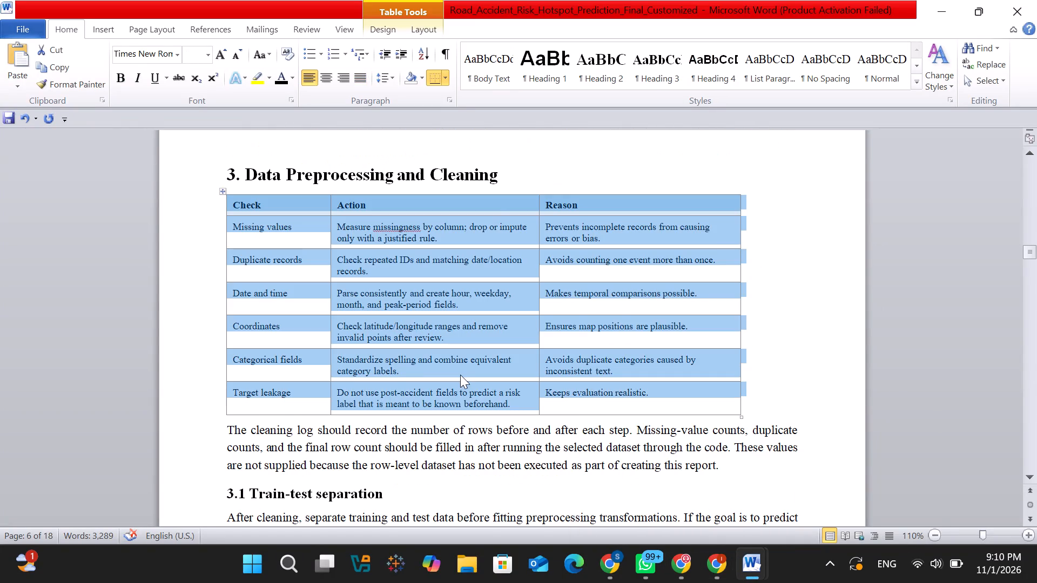
{"action": "scroll", "coordinate": [460, 375], "scroll_direction": "down", "scroll_amount": 1}
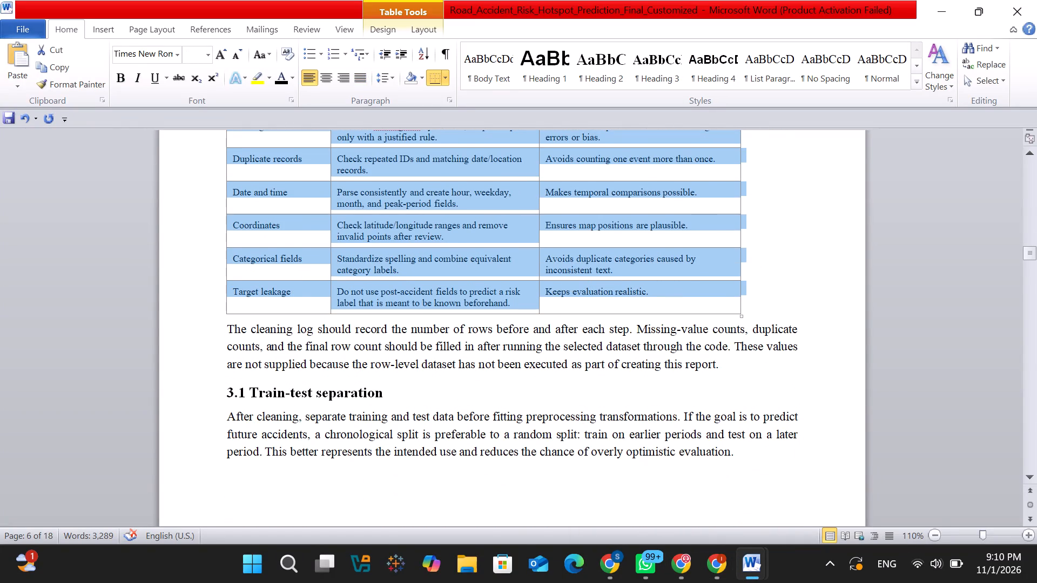
{"action": "left_click_drag", "start_coordinate": [727, 369], "coordinate": [228, 333]}
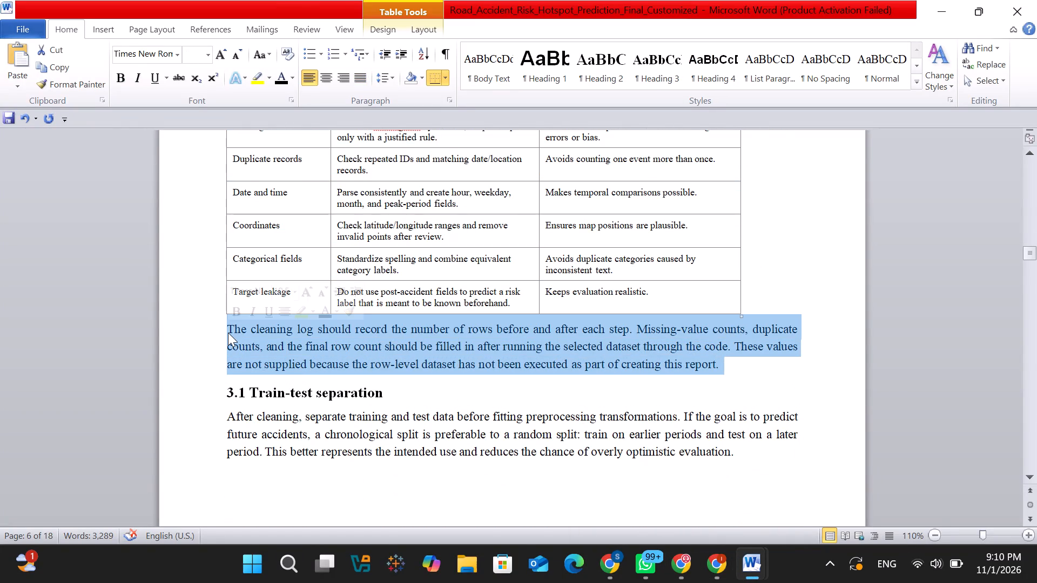
{"action": "key", "text": "ctrl+c"}
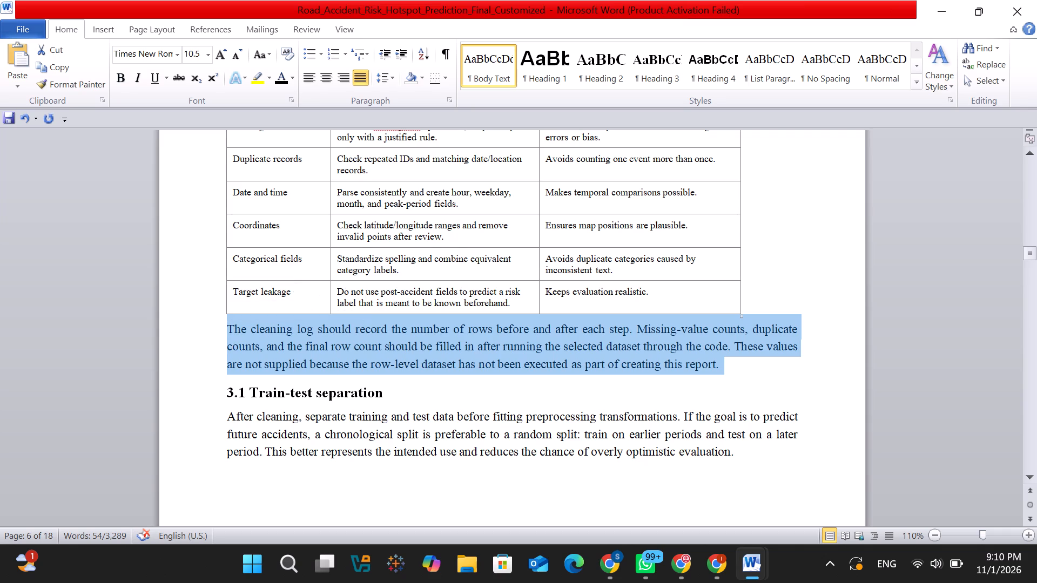
Examine the road accident report from 3.1 Train-test separation into section 4, Exploratory Data Analysis (EDA).
{"action": "scroll", "coordinate": [484, 450], "scroll_direction": "down", "scroll_amount": 7}
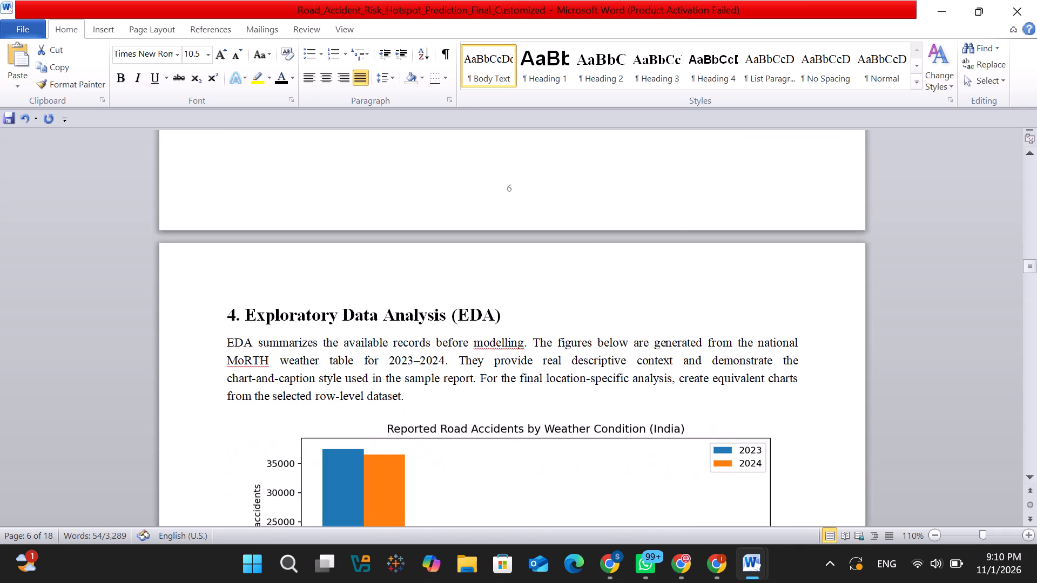
{"action": "scroll", "coordinate": [484, 450], "scroll_direction": "down", "scroll_amount": 4}
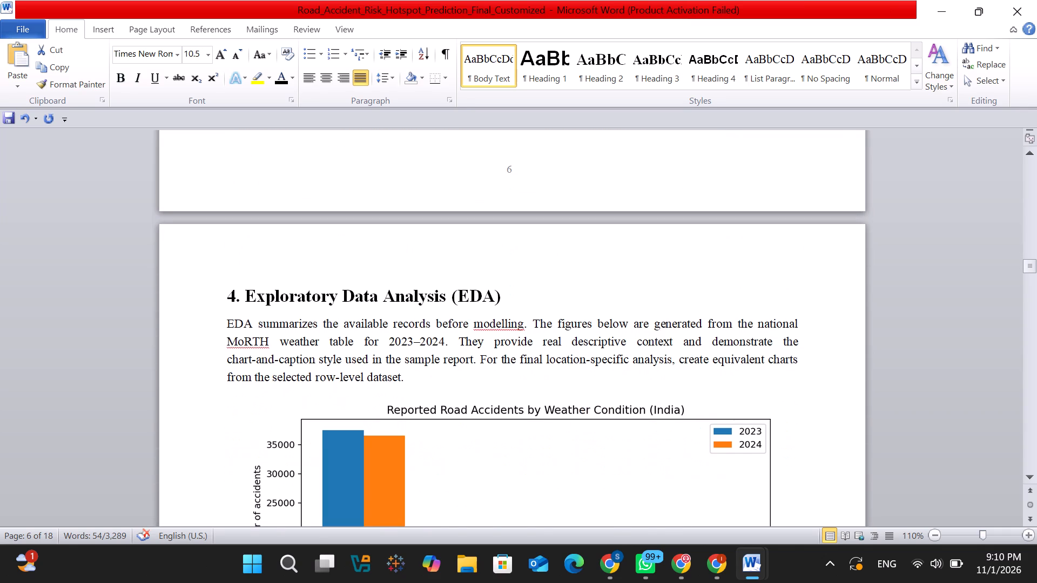
{"action": "scroll", "coordinate": [484, 450], "scroll_direction": "down", "scroll_amount": 1}
{"action": "scroll", "coordinate": [568, 362], "scroll_direction": "up", "scroll_amount": 7}
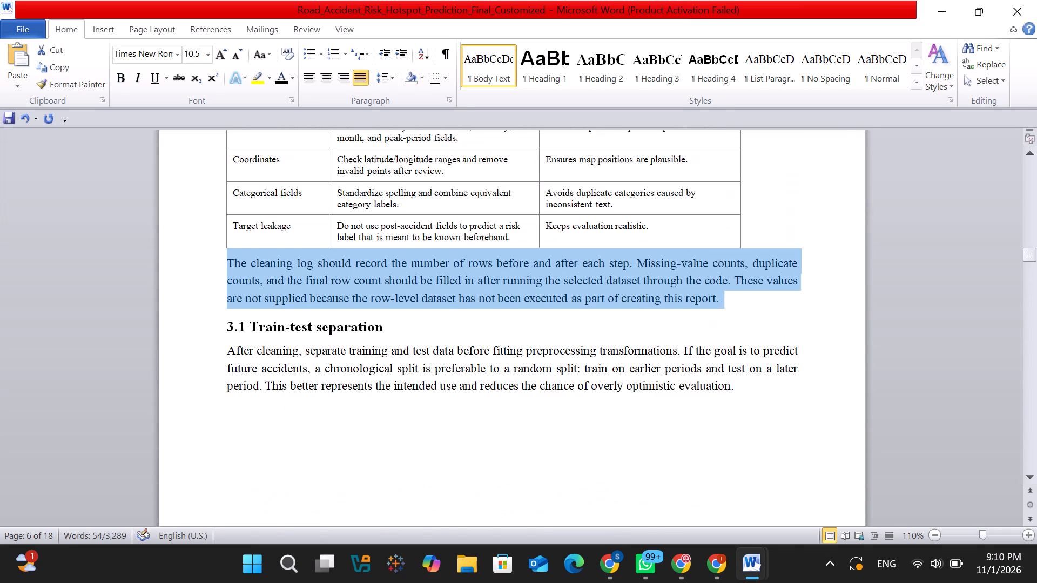
{"action": "scroll", "coordinate": [568, 362], "scroll_direction": "up", "scroll_amount": 1}
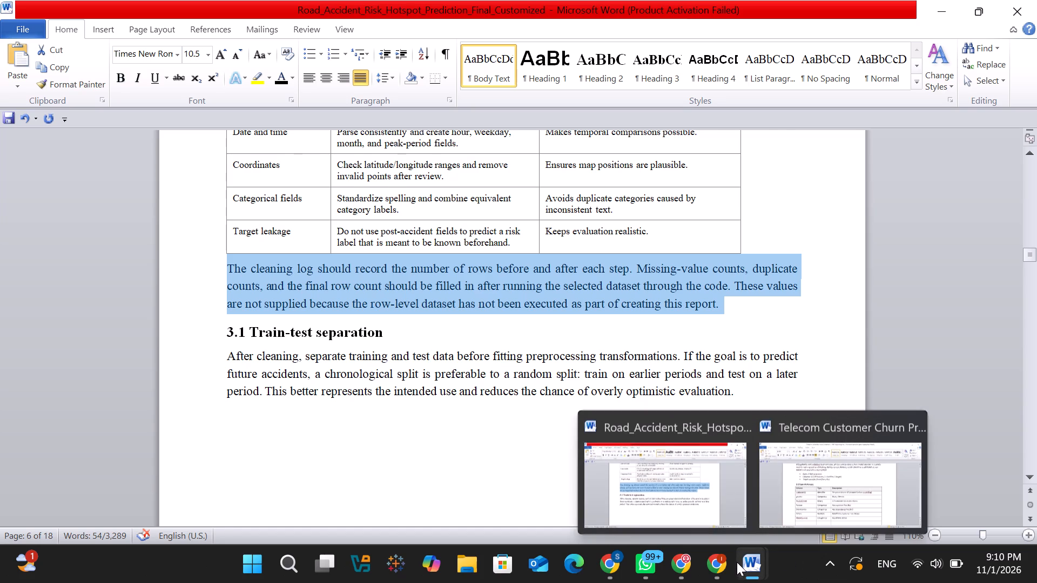
Switch to the Telecom Customer Churn report and delete the Dataset and Data Understanding heading, 2.2 Source and relevance text, and its bullets.
{"action": "left_click", "coordinate": [820, 478]}
{"action": "scroll", "coordinate": [588, 423], "scroll_direction": "down", "scroll_amount": 2}
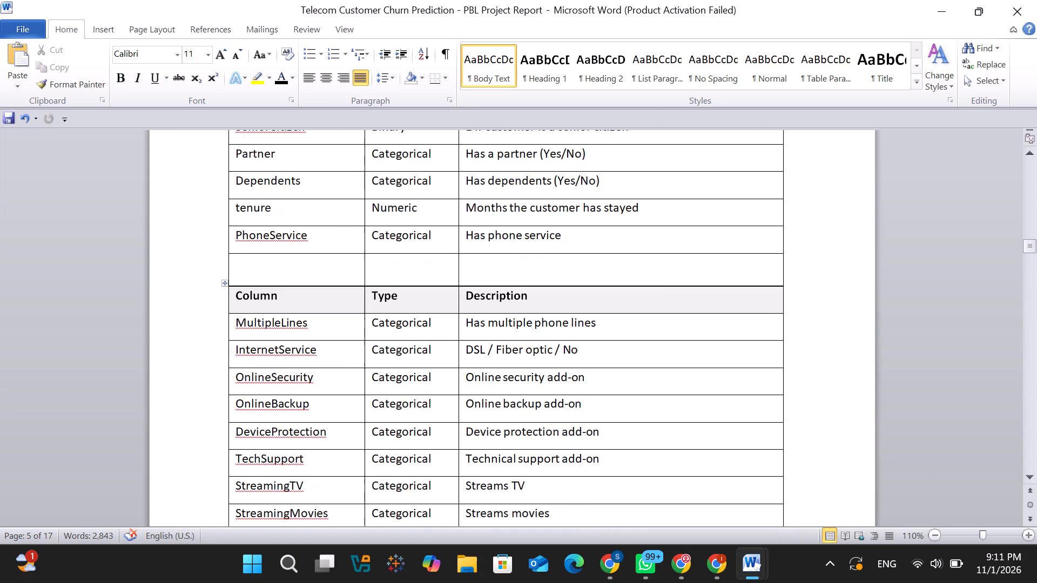
{"action": "scroll", "coordinate": [588, 423], "scroll_direction": "down", "scroll_amount": 1}
{"action": "scroll", "coordinate": [588, 423], "scroll_direction": "up", "scroll_amount": 5}
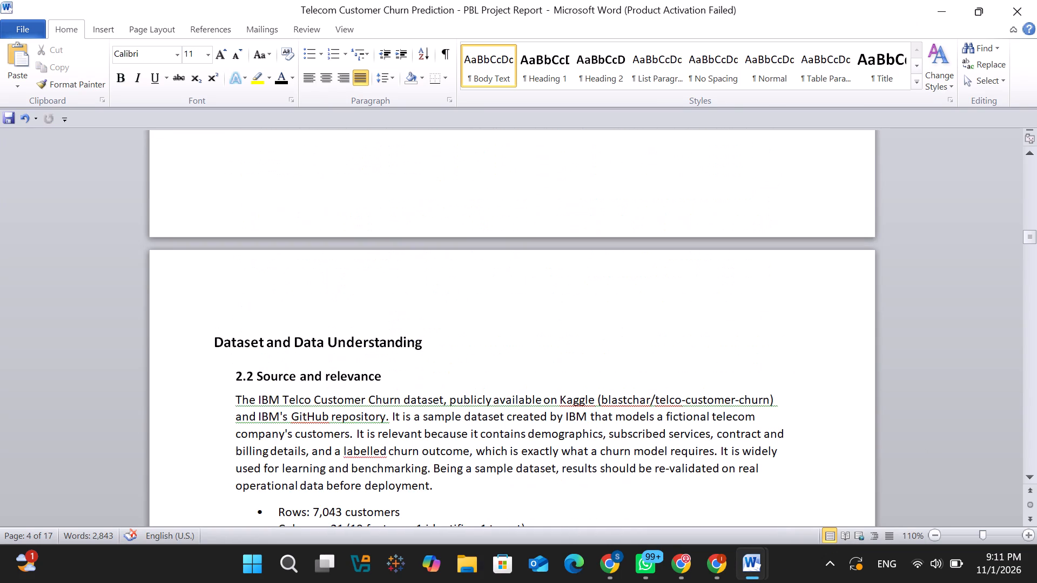
{"action": "scroll", "coordinate": [218, 340], "scroll_direction": "down", "scroll_amount": 1}
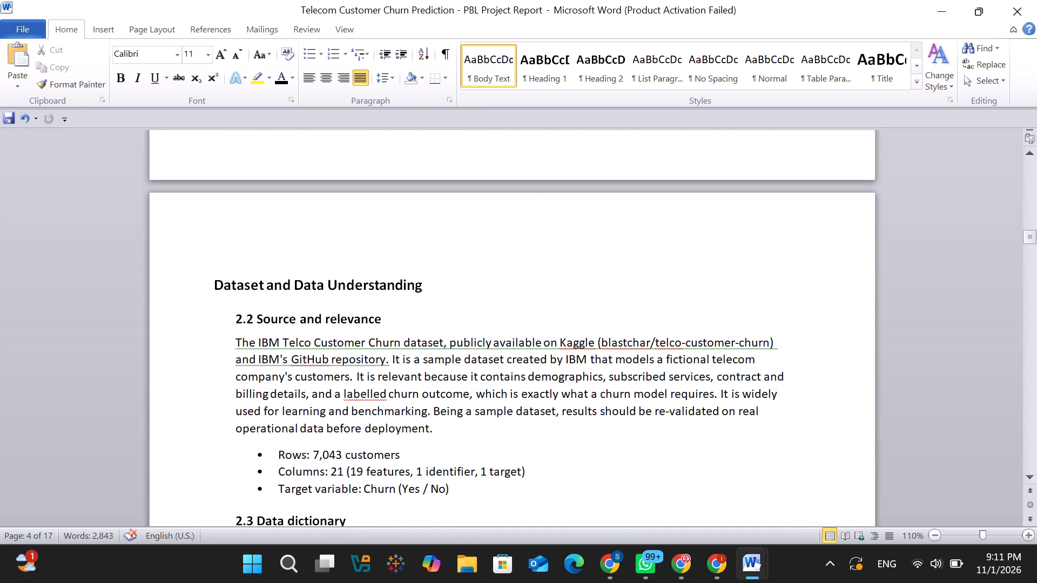
{"action": "left_click_drag", "start_coordinate": [206, 283], "coordinate": [518, 494]}
{"action": "key", "text": "BackSpace"}
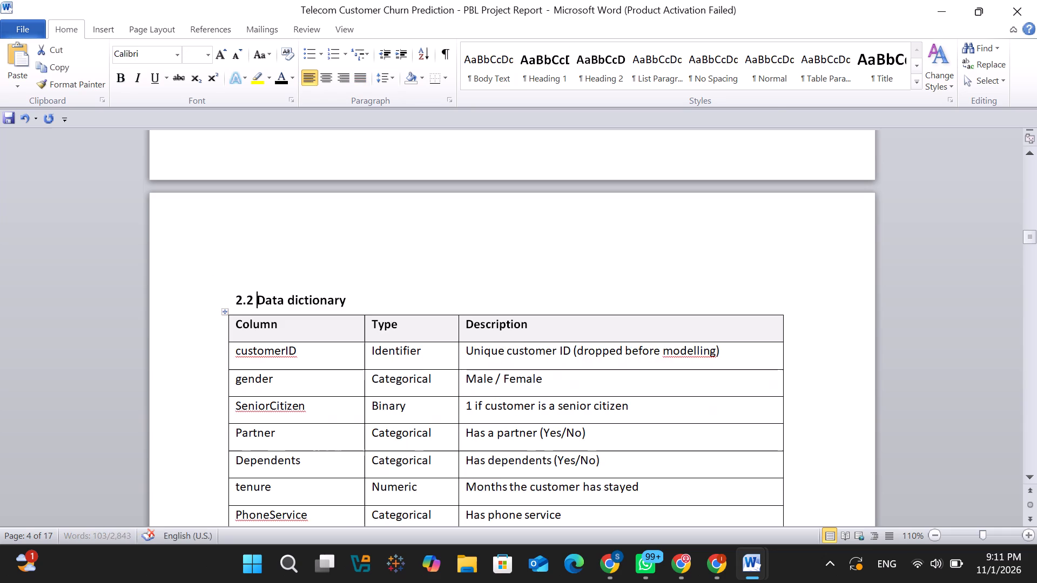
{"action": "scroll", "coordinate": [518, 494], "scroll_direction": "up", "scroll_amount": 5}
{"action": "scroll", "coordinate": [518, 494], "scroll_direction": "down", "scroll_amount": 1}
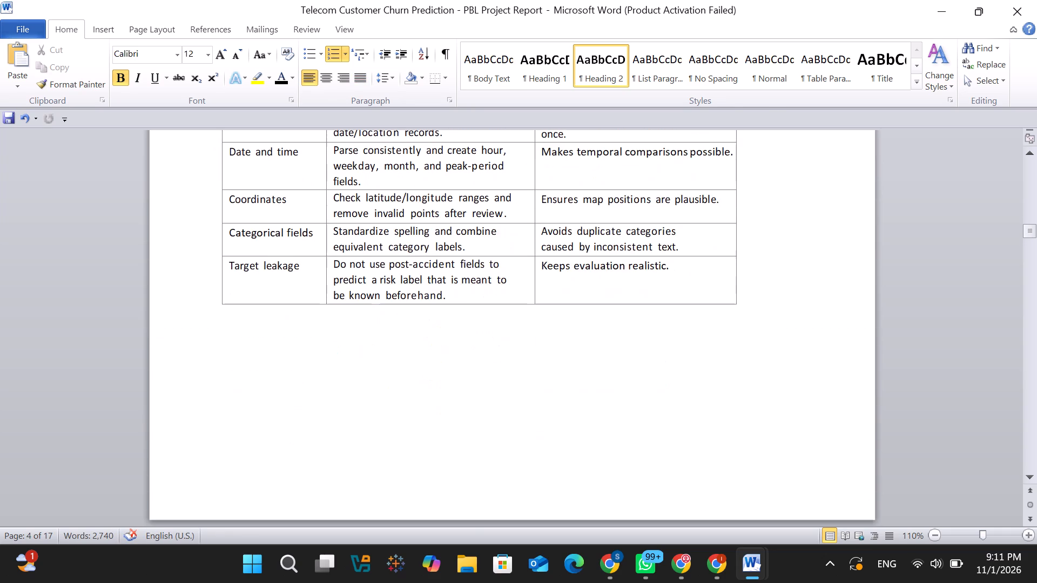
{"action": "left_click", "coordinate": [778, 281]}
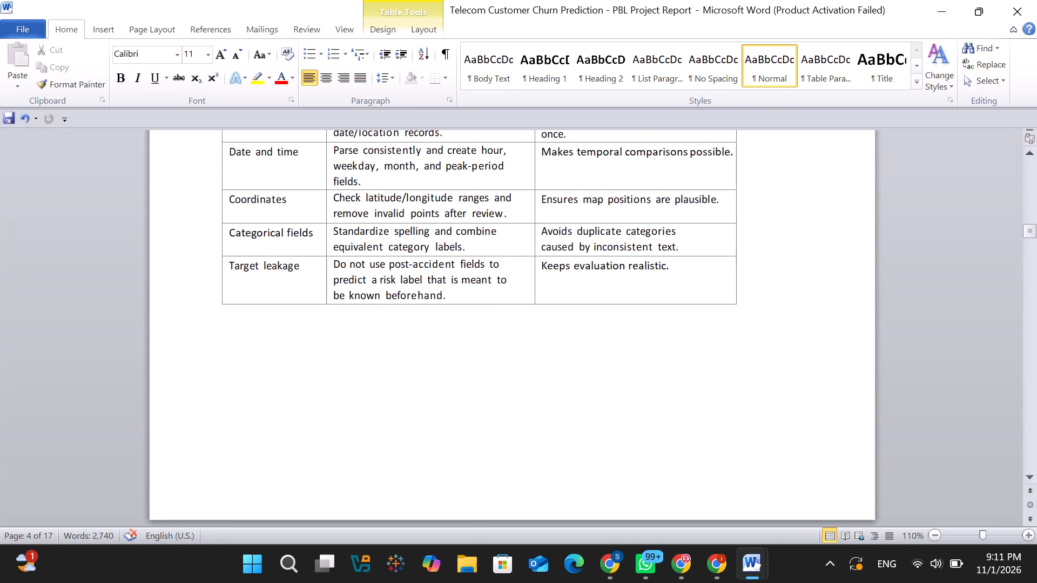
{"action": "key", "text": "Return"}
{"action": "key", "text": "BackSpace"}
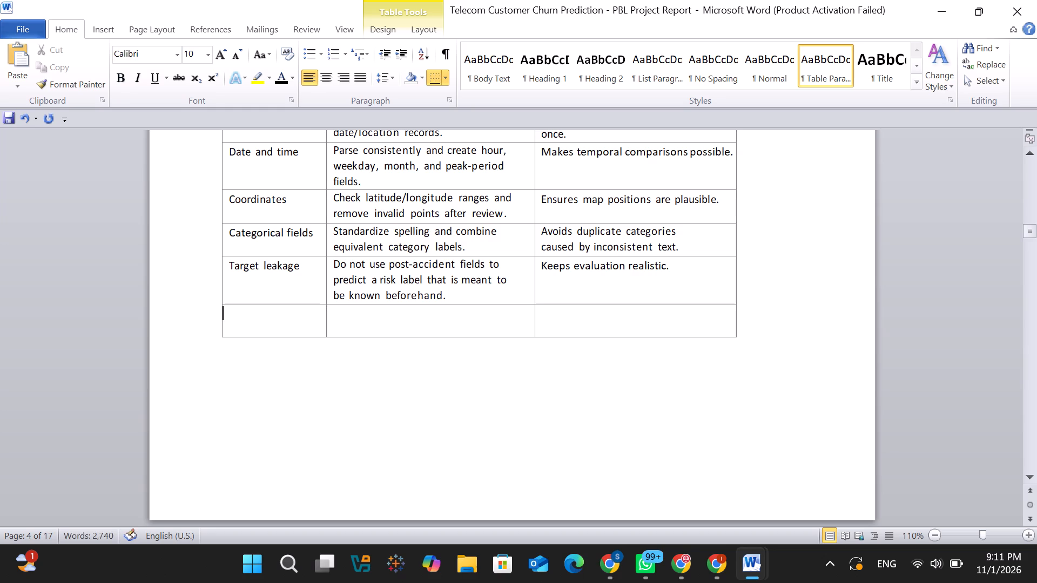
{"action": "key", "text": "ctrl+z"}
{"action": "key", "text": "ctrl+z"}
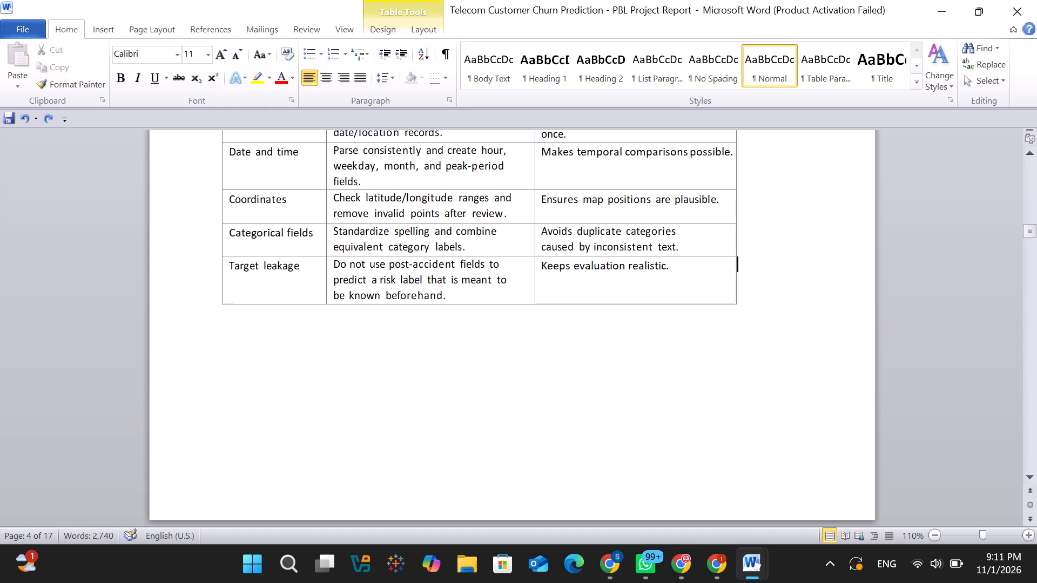
Paste the copied cleaning log paragraph below the section 3 table and remove two blank lines above it.
{"action": "left_click", "coordinate": [746, 296]}
{"action": "left_click", "coordinate": [746, 296]}
{"action": "left_click", "coordinate": [408, 383]}
{"action": "key", "text": "ctrl+v"}
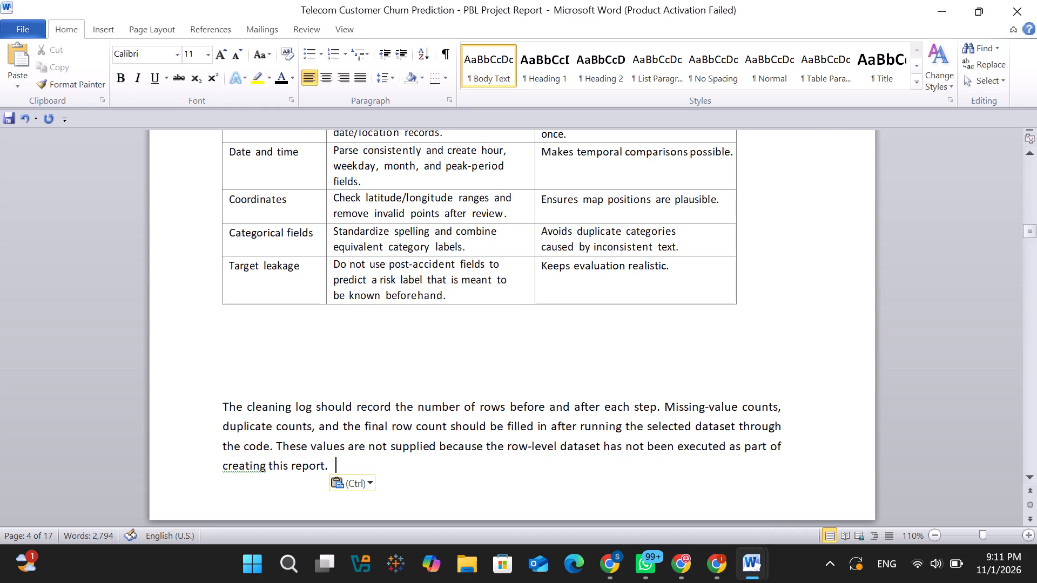
{"action": "left_click", "coordinate": [244, 361]}
{"action": "key", "text": "BackSpace"}
{"action": "key", "text": "BackSpace"}
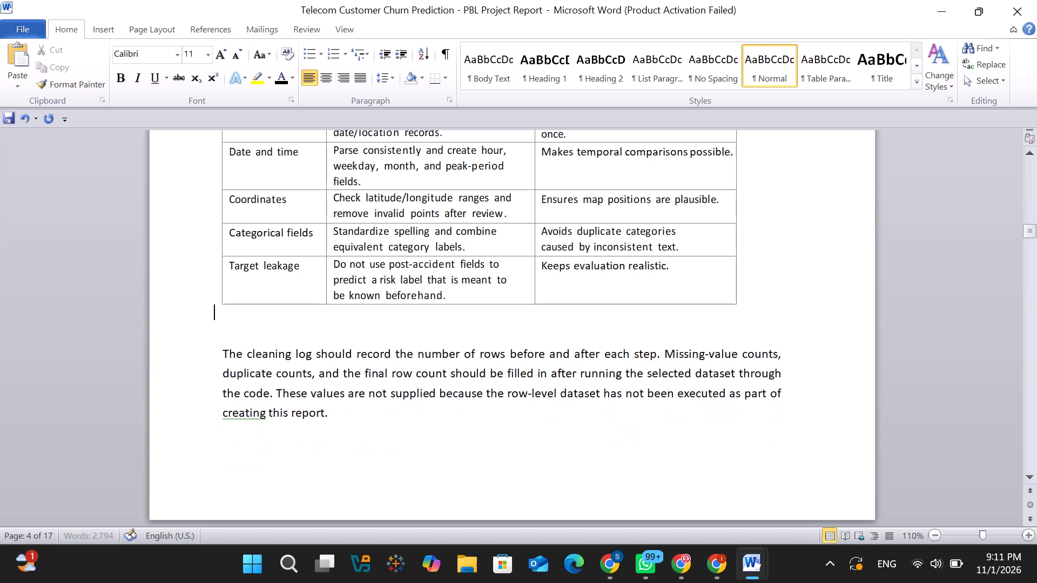
Delete the Data dictionary heading, both of its Column/Type/Description tables, and the Data quality assessment heading text.
{"action": "scroll", "coordinate": [452, 405], "scroll_direction": "down", "scroll_amount": 2}
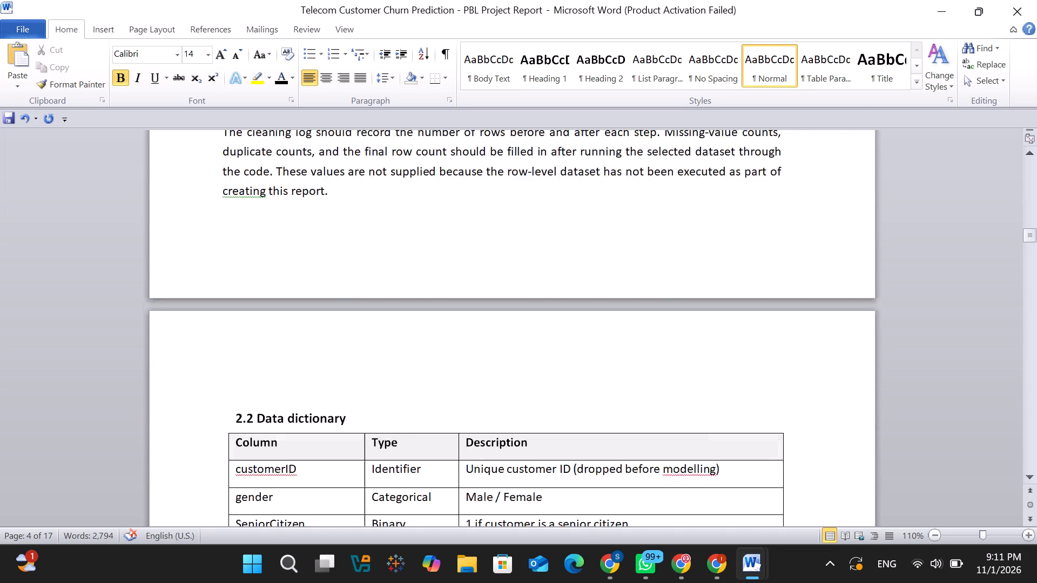
{"action": "scroll", "coordinate": [452, 405], "scroll_direction": "down", "scroll_amount": 2}
{"action": "left_click_drag", "start_coordinate": [213, 295], "coordinate": [489, 384]}
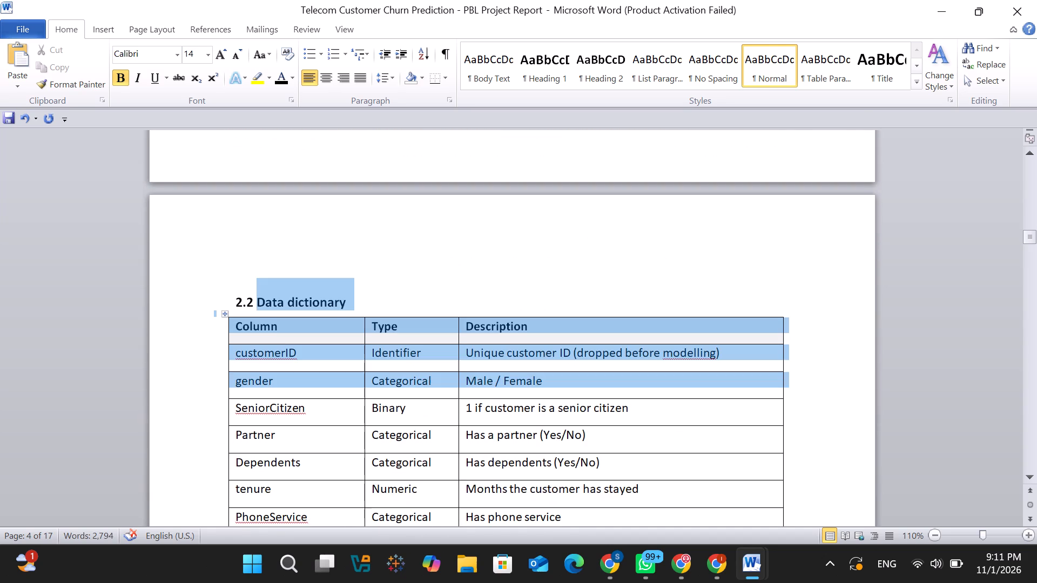
{"action": "left_click_drag", "start_coordinate": [489, 384], "coordinate": [527, 478]}
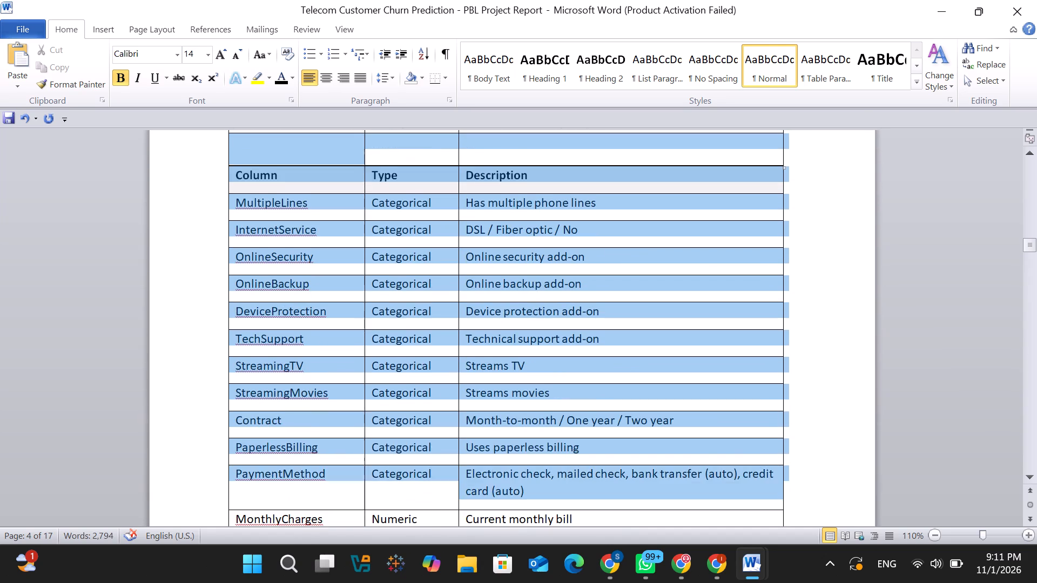
{"action": "left_click_drag", "start_coordinate": [527, 478], "coordinate": [511, 433]}
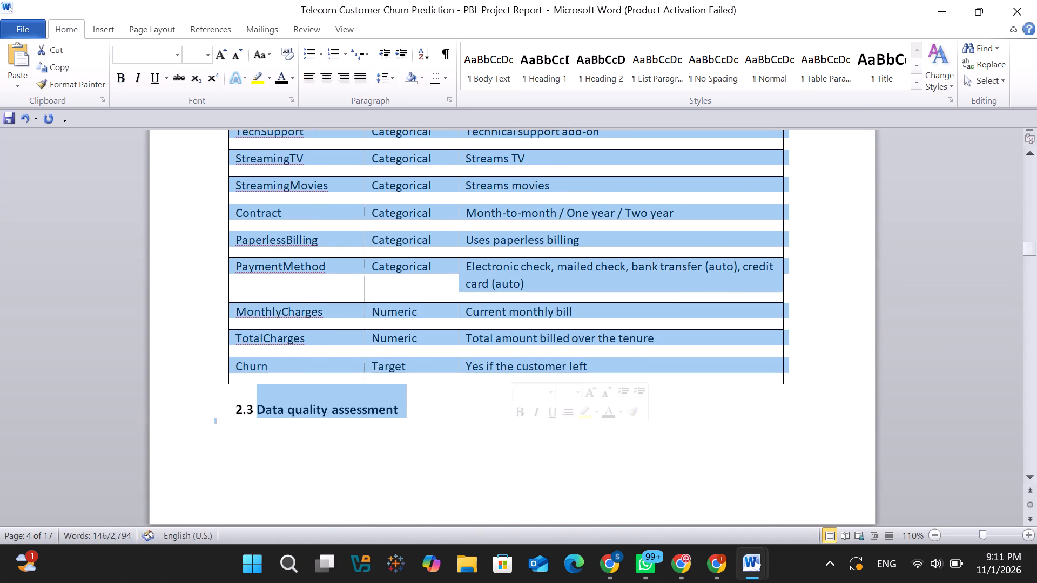
{"action": "key", "text": "BackSpace"}
Insert six blank lines after the cleaning log paragraph so the Check/Finding table starts on the following page.
{"action": "scroll", "coordinate": [511, 433], "scroll_direction": "up", "scroll_amount": 1}
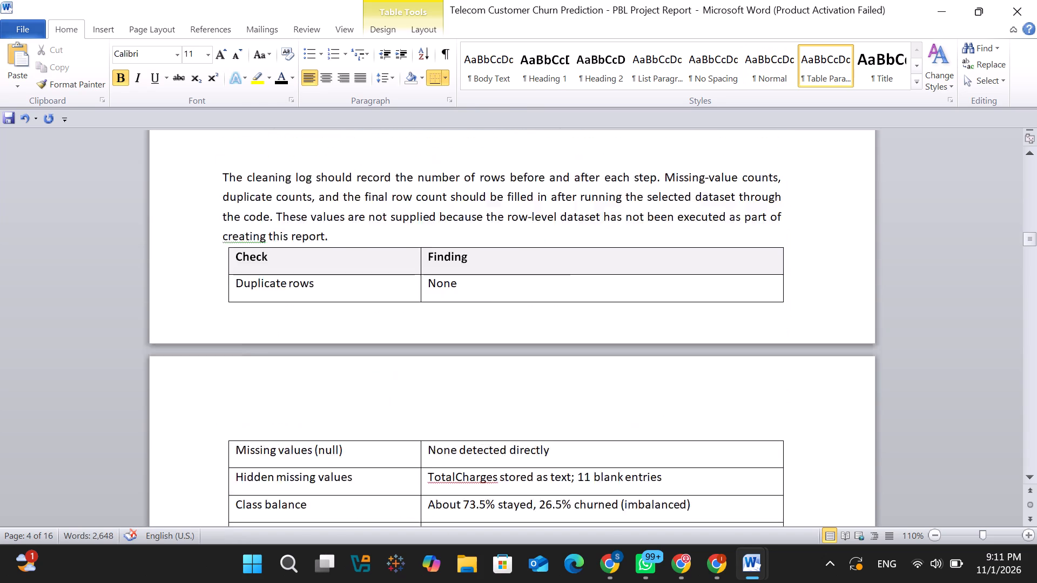
{"action": "scroll", "coordinate": [511, 433], "scroll_direction": "up", "scroll_amount": 1}
{"action": "left_click", "coordinate": [366, 319]}
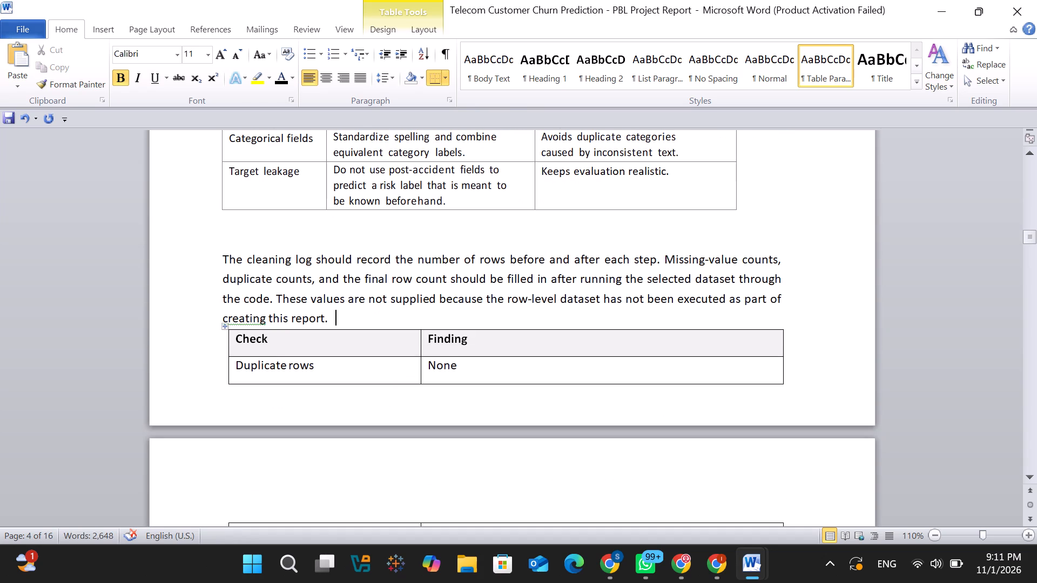
{"action": "key", "text": "Return"}
{"action": "key", "text": "Return"}
{"action": "key", "text": "Return"}
{"action": "key", "text": "Return"}
{"action": "key", "text": "Return"}
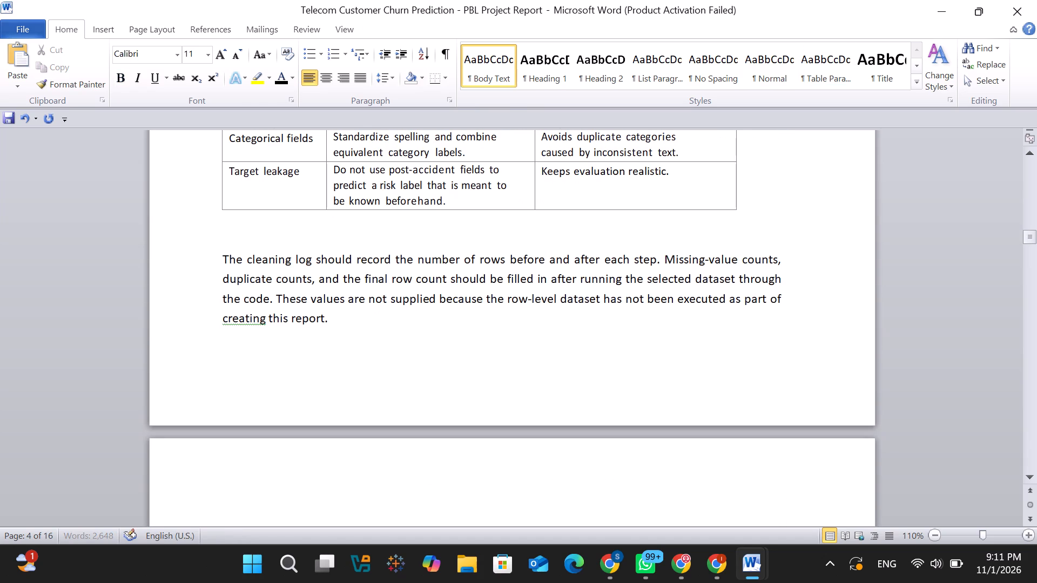
{"action": "key", "text": "Return"}
{"action": "scroll", "coordinate": [366, 319], "scroll_direction": "down", "scroll_amount": 2}
{"action": "left_click", "coordinate": [281, 322]}
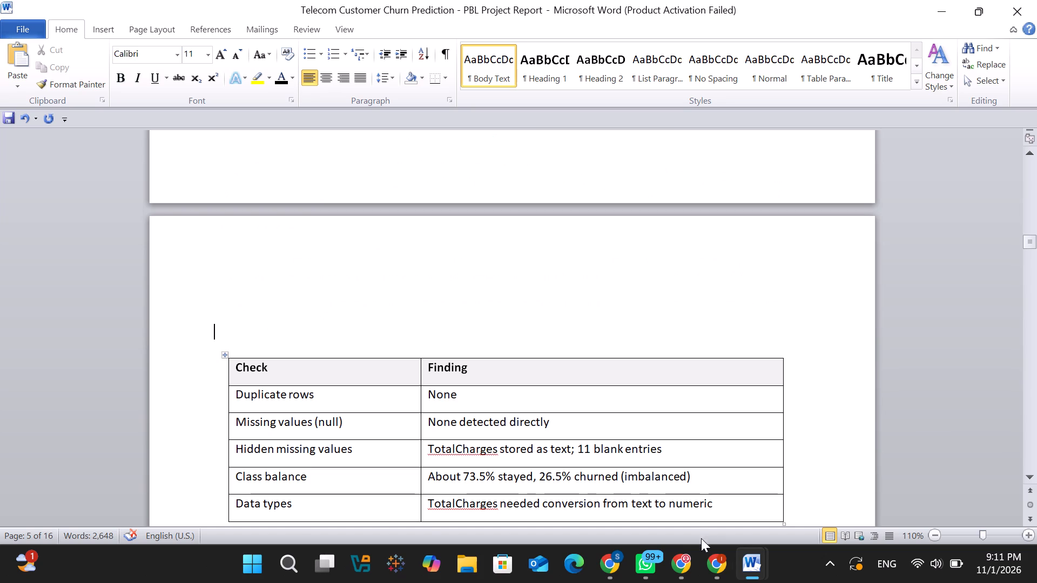
Copy the Train-test separation heading and paragraph from the road accident report and paste them above the Telecom report's Check/Finding table.
{"action": "left_click", "coordinate": [685, 492]}
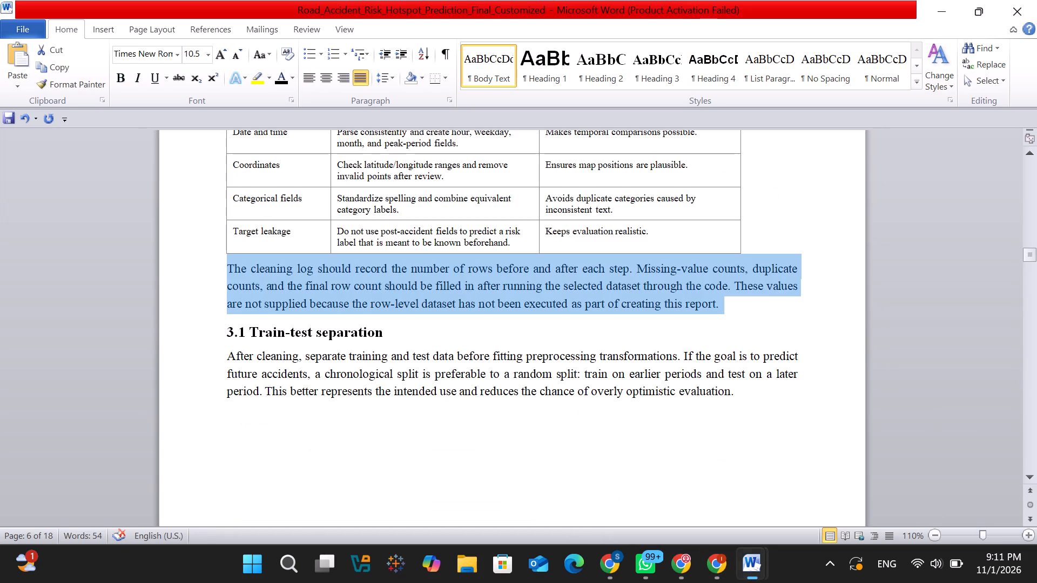
{"action": "left_click", "coordinate": [416, 385]}
{"action": "left_click_drag", "start_coordinate": [222, 331], "coordinate": [733, 410]}
{"action": "key", "text": "ctrl+c"}
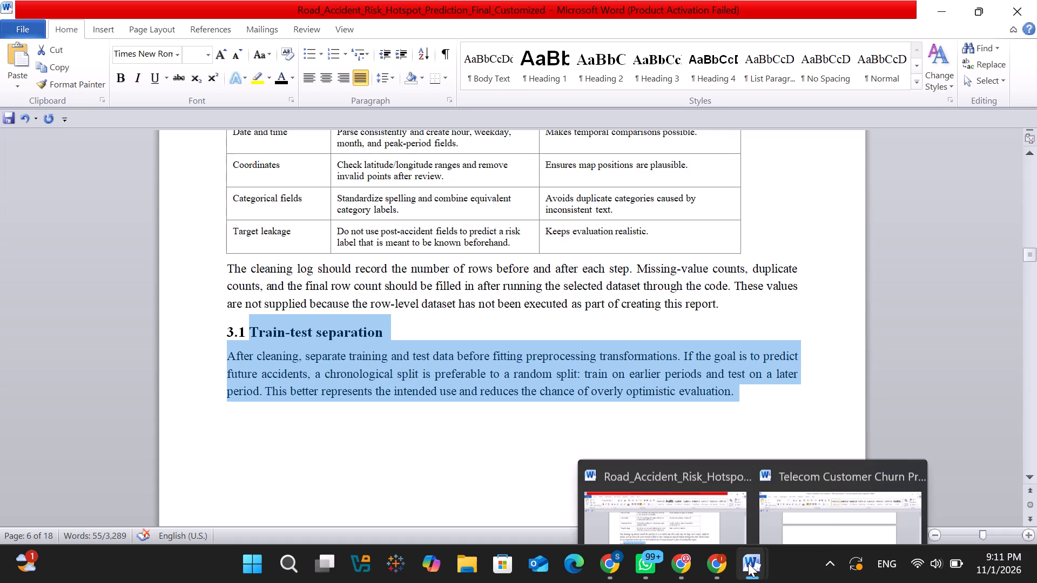
{"action": "left_click", "coordinate": [770, 451]}
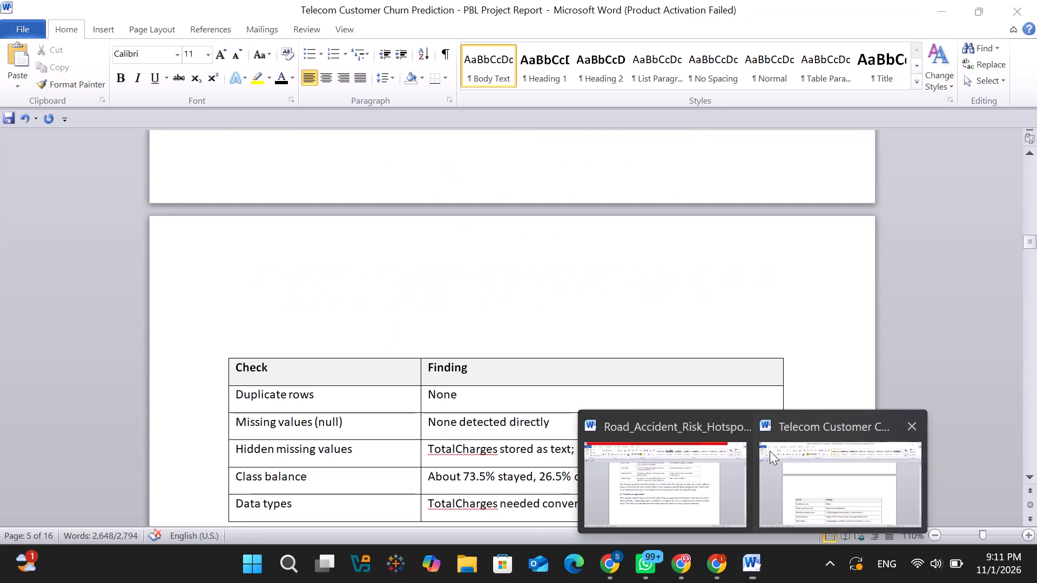
{"action": "key", "text": "ctrl+v"}
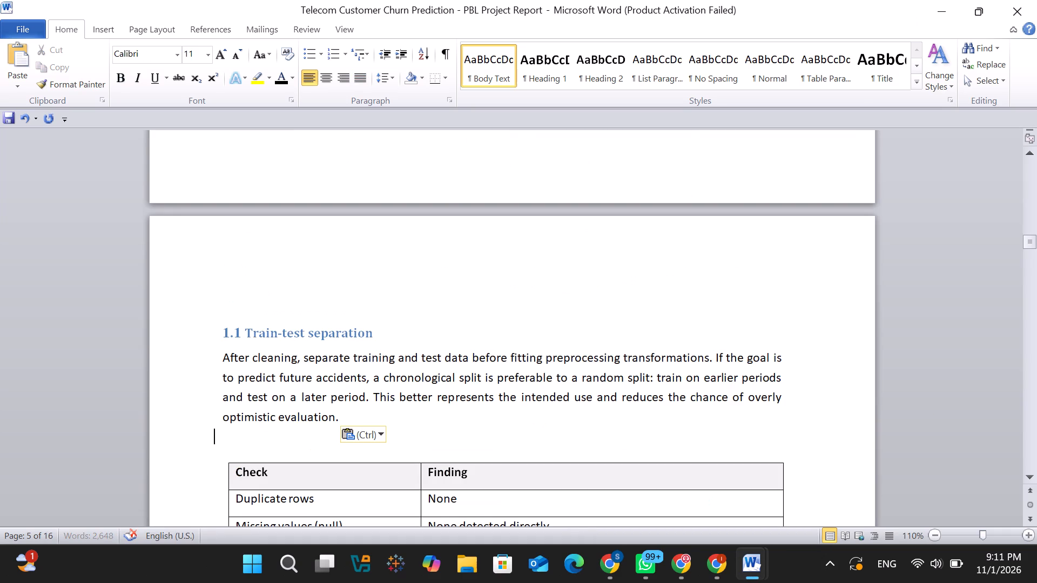
Renumber the pasted Train-test separation heading as 3.1.
{"action": "left_click", "coordinate": [234, 329]}
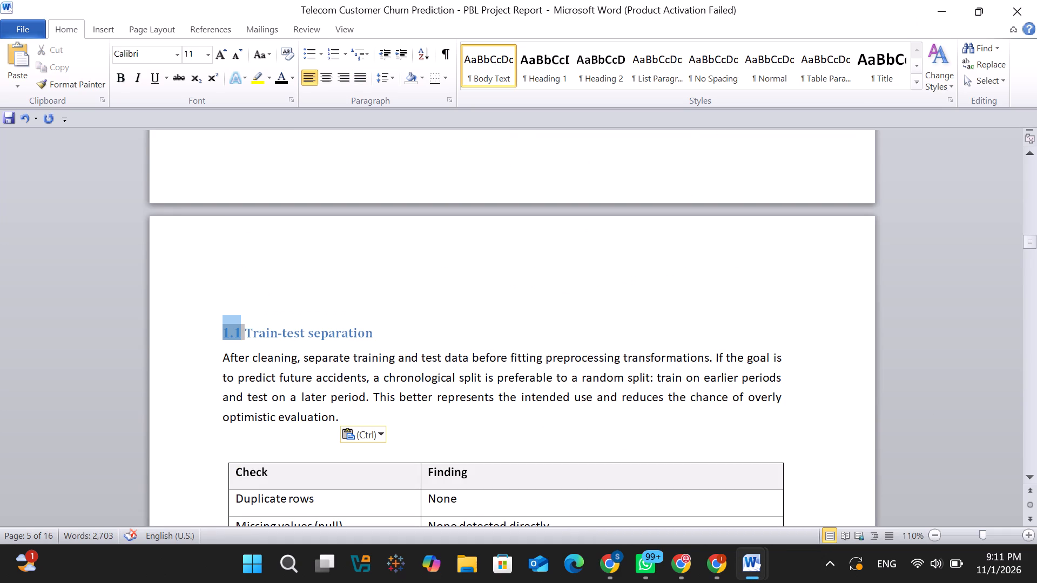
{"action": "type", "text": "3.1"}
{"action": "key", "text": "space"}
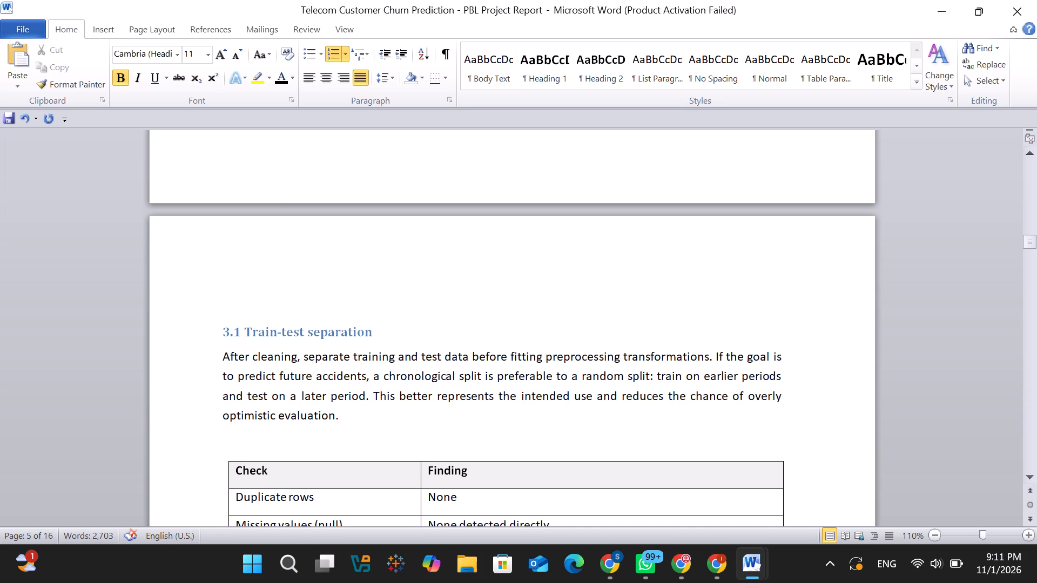
Make the Train-test separation heading black and set its font size to 12.
{"action": "double_click", "coordinate": [372, 334]}
{"action": "left_click_drag", "start_coordinate": [372, 334], "coordinate": [318, 326]}
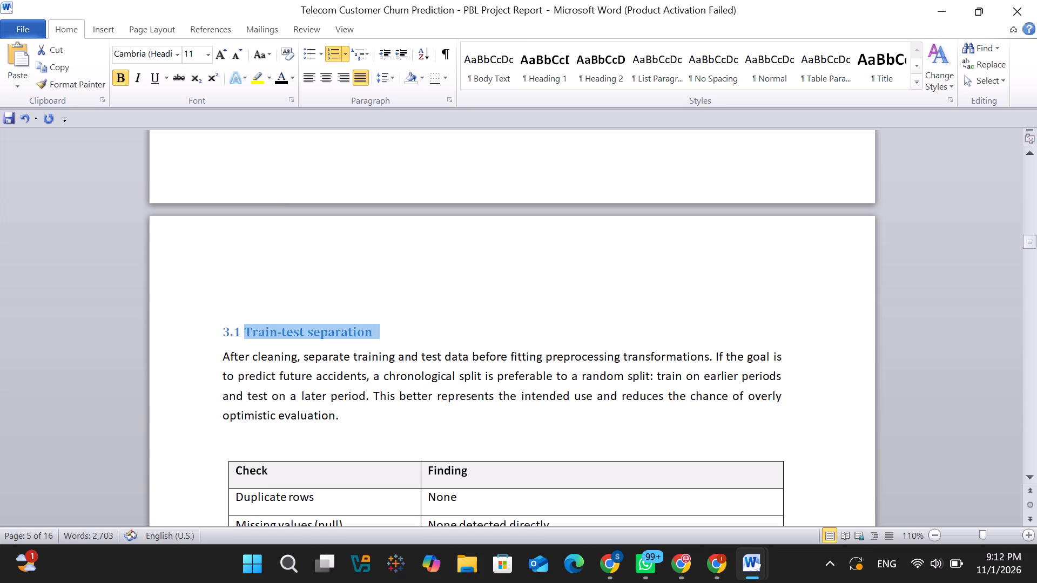
{"action": "left_click_drag", "start_coordinate": [318, 326], "coordinate": [302, 324]}
{"action": "left_click", "coordinate": [282, 73]}
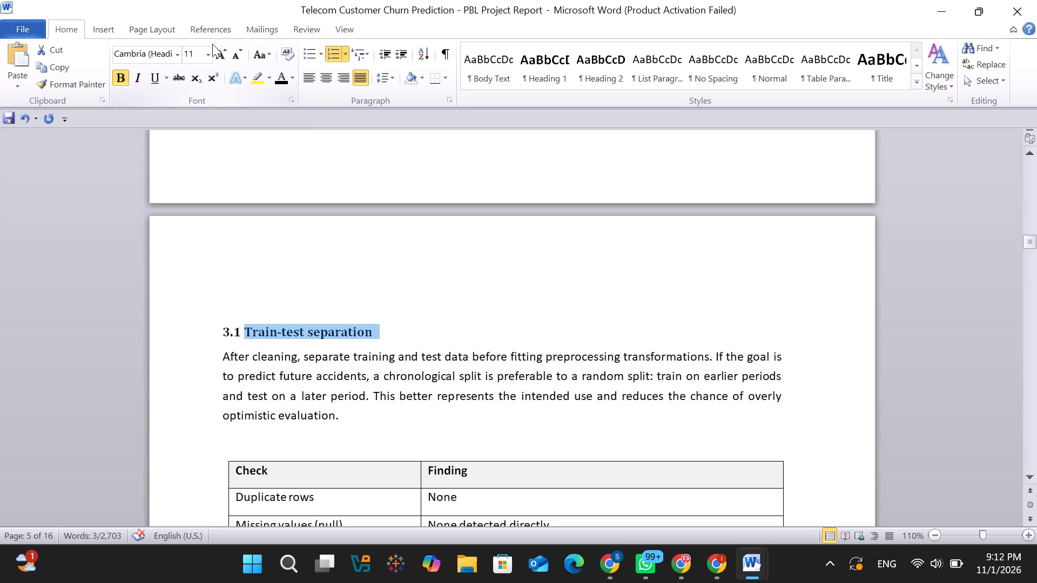
{"action": "left_click", "coordinate": [225, 52]}
{"action": "left_click", "coordinate": [553, 327]}
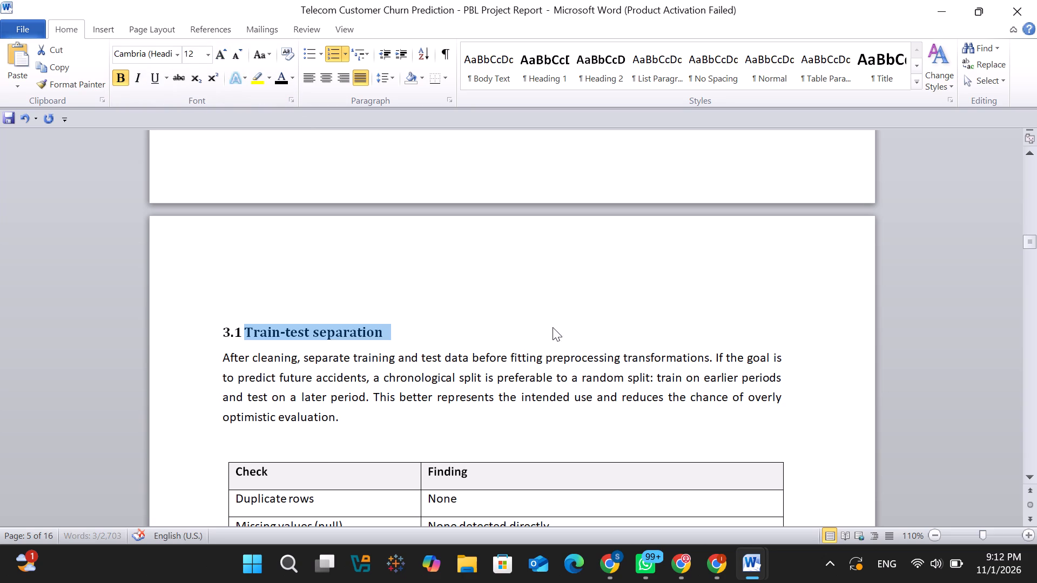
Insert four blank lines between the 3.1 Train-test separation paragraph and the Check/Finding table.
{"action": "left_click", "coordinate": [386, 423]}
{"action": "key", "text": "Return"}
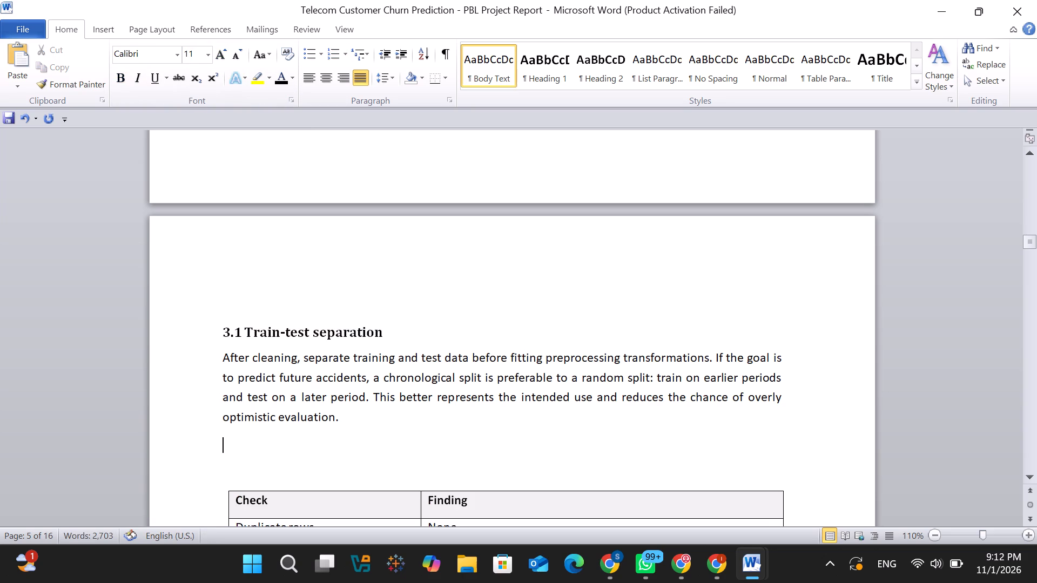
{"action": "key", "text": "Return"}
{"action": "key", "text": "Return"}
{"action": "key", "text": "Return"}
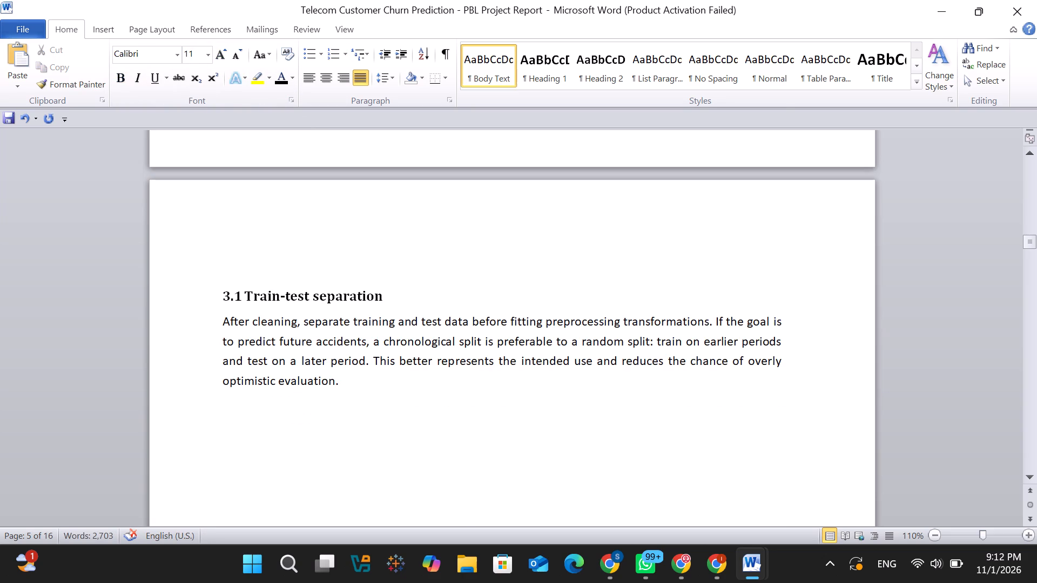
{"action": "scroll", "coordinate": [571, 390], "scroll_direction": "down", "scroll_amount": 2}
{"action": "left_click", "coordinate": [570, 424]}
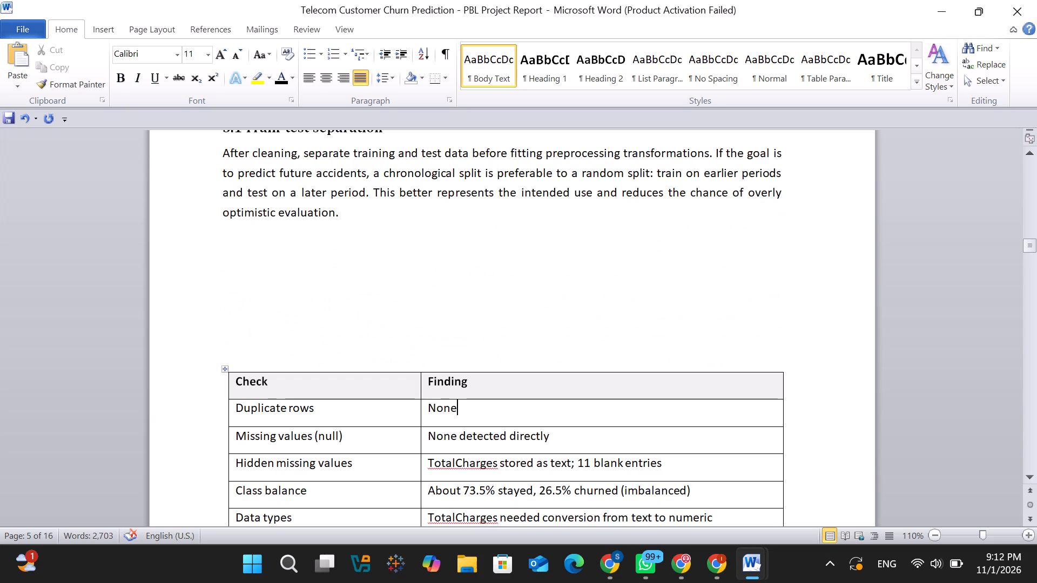
{"action": "scroll", "coordinate": [570, 424], "scroll_direction": "down", "scroll_amount": 2}
{"action": "scroll", "coordinate": [570, 424], "scroll_direction": "up", "scroll_amount": 2}
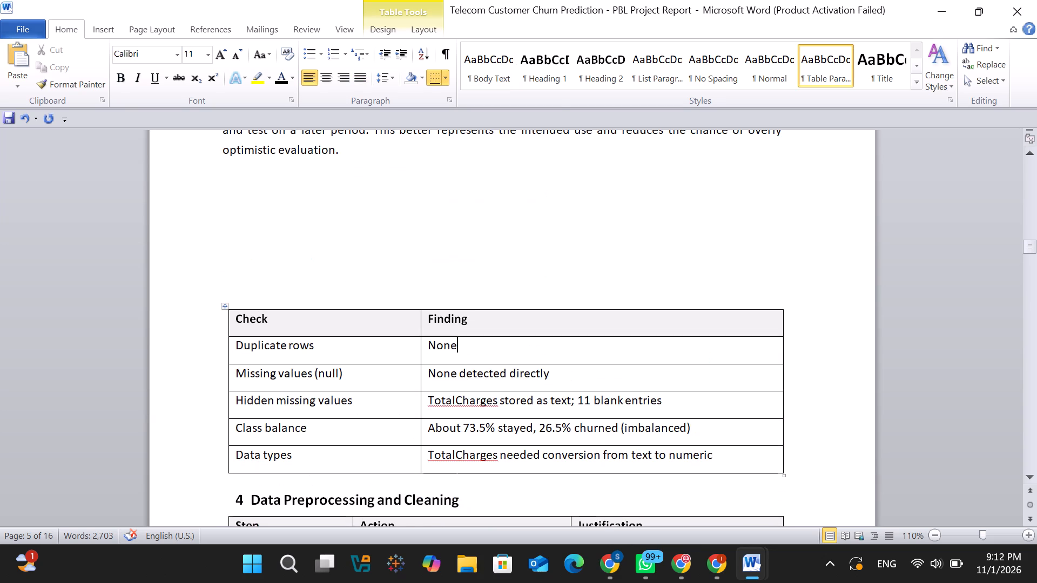
Copy the Exploratory Data Analysis (EDA) heading from the road accident document into the blank space below 3.1 in the Telecom report.
{"action": "left_click", "coordinate": [413, 201]}
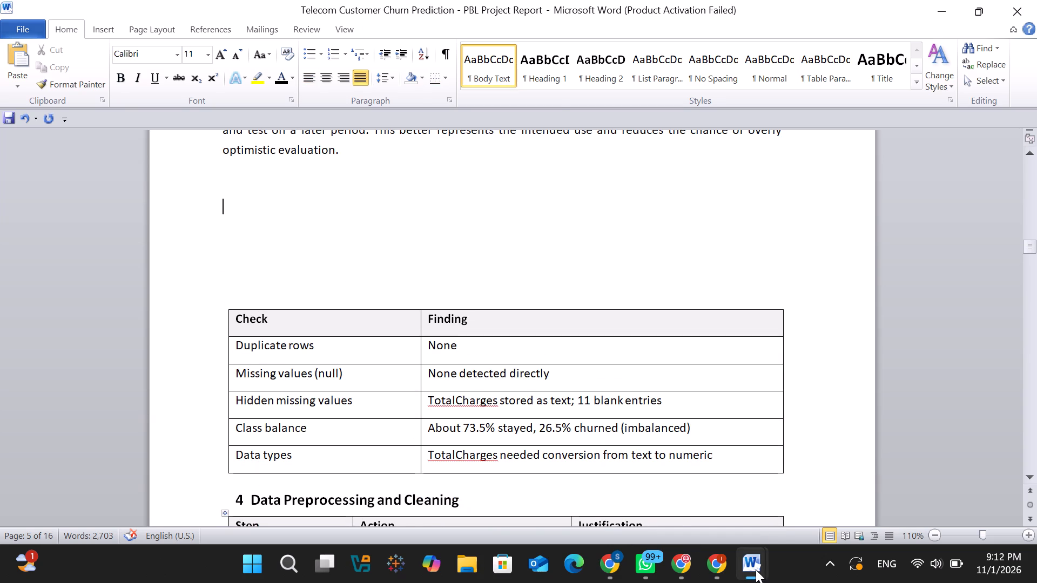
{"action": "left_click", "coordinate": [688, 489]}
{"action": "scroll", "coordinate": [439, 412], "scroll_direction": "down", "scroll_amount": 1}
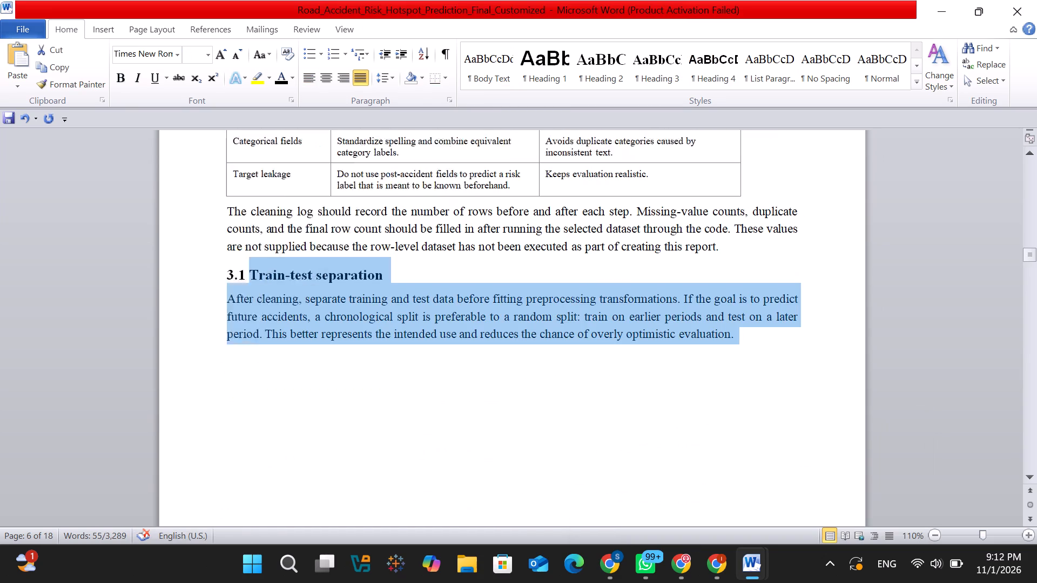
{"action": "scroll", "coordinate": [439, 412], "scroll_direction": "down", "scroll_amount": 5}
{"action": "left_click_drag", "start_coordinate": [517, 356], "coordinate": [196, 366]}
{"action": "key", "text": "ctrl+c"}
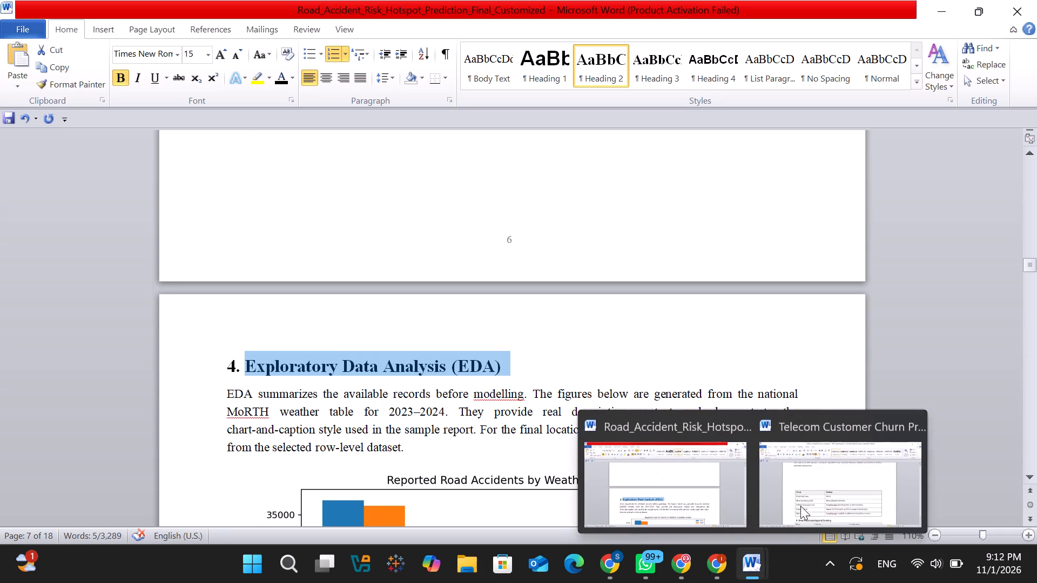
{"action": "left_click", "coordinate": [806, 499]}
{"action": "key", "text": "ctrl+v"}
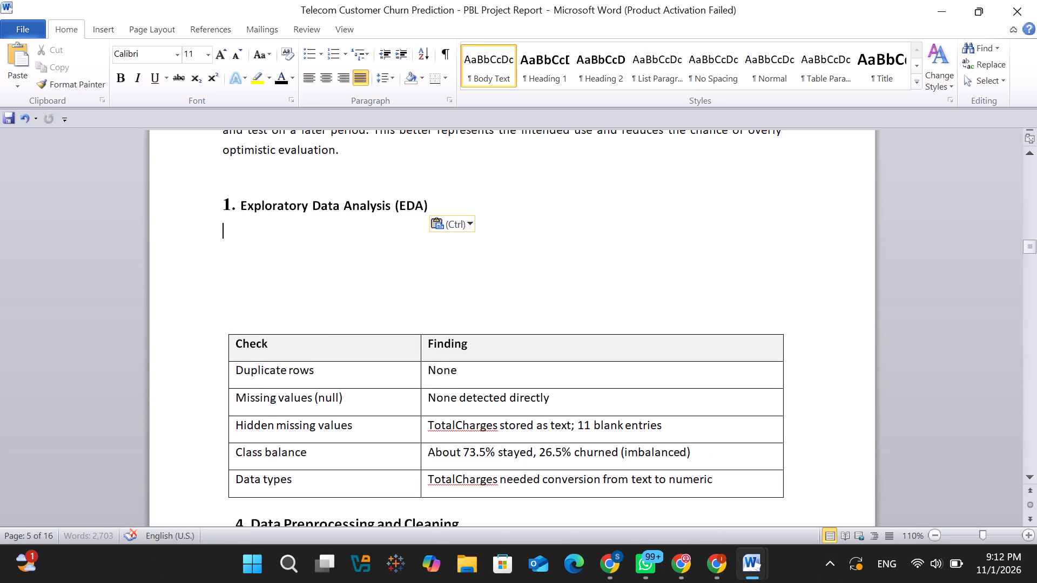
Replace the automatic number of the pasted Exploratory Data Analysis (EDA) heading with a manually entered "4.", matching the road accident document.
{"action": "left_click", "coordinate": [230, 205]}
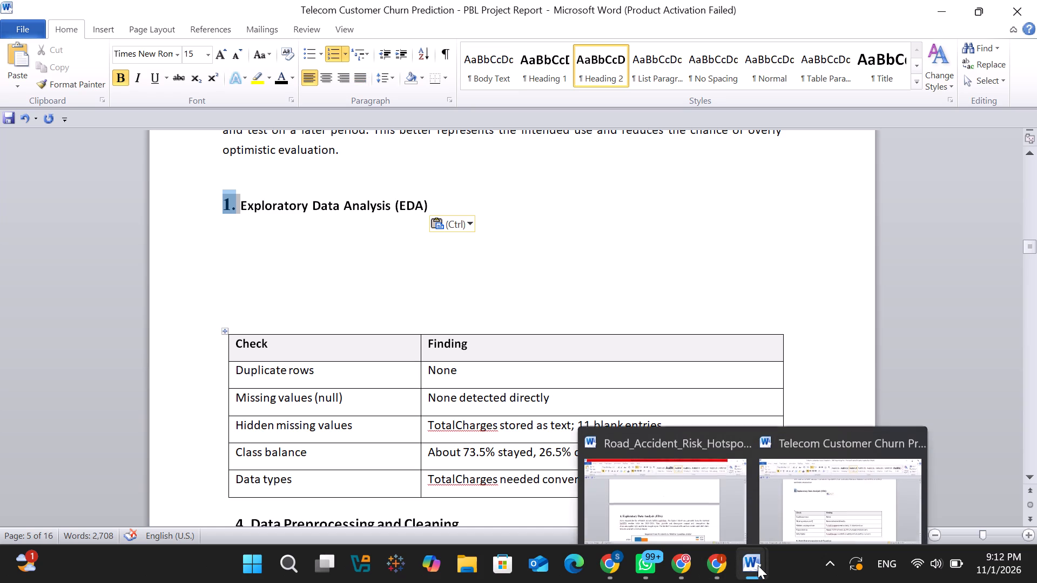
{"action": "left_click", "coordinate": [679, 491]}
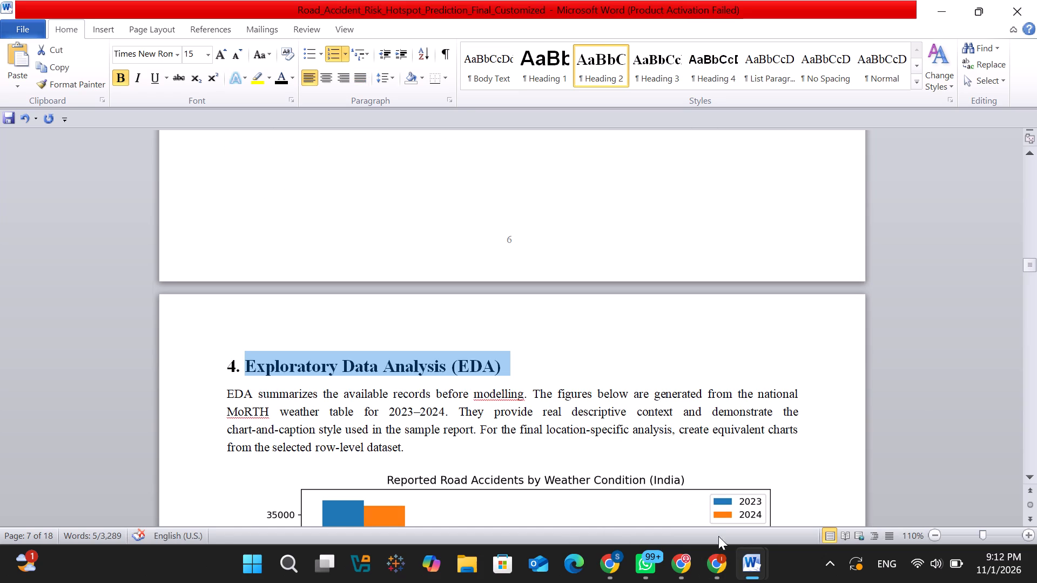
{"action": "left_click", "coordinate": [798, 457]}
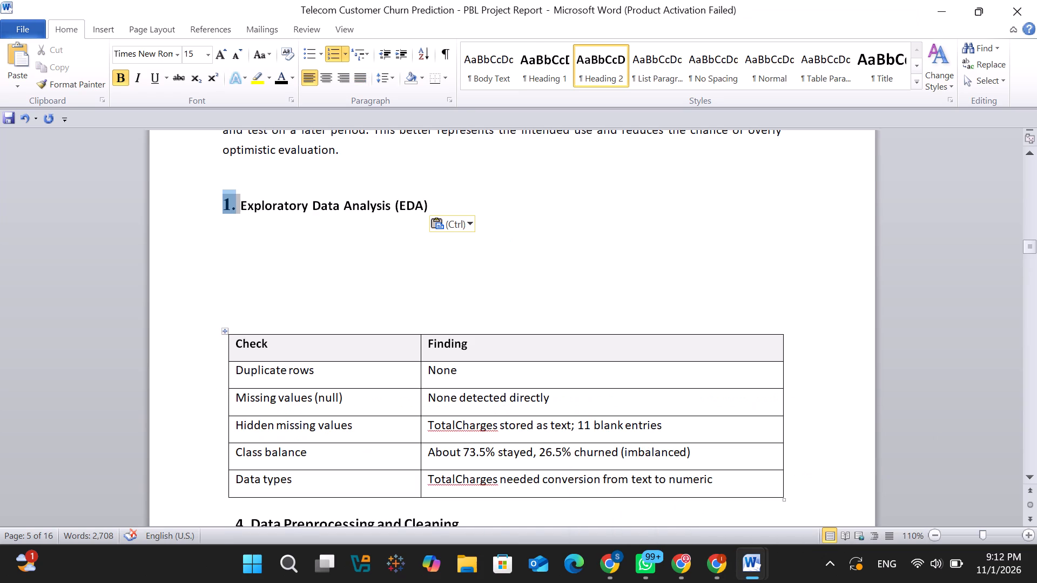
{"action": "key", "text": "4"}
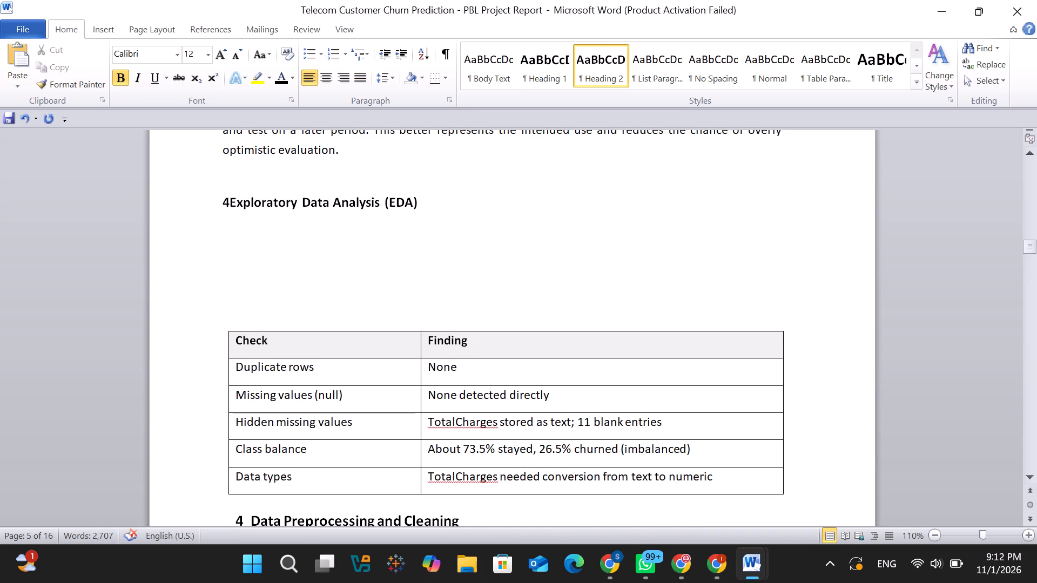
{"action": "key", "text": "period"}
{"action": "key", "text": "space"}
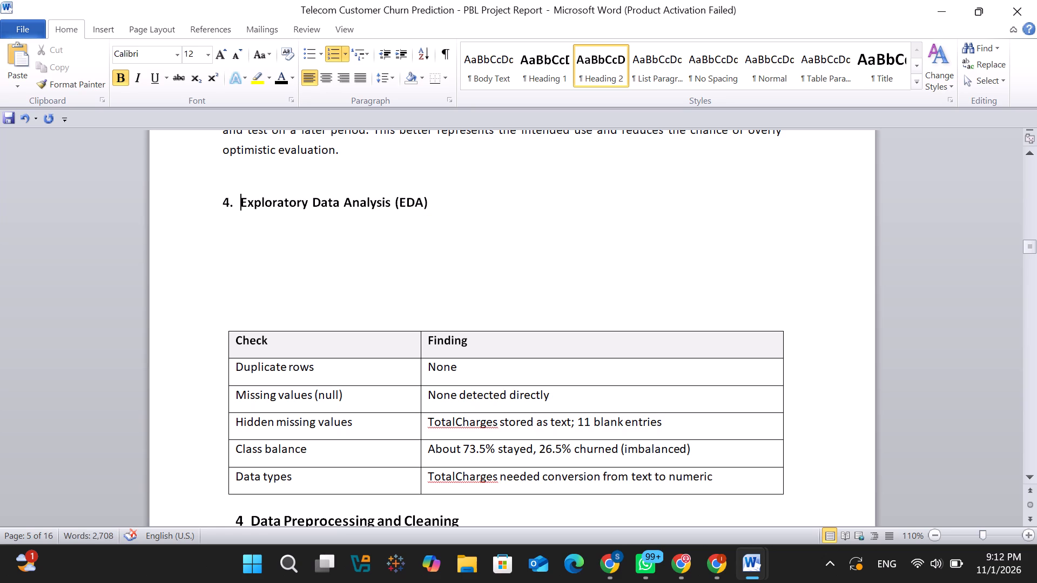
{"action": "key", "text": "BackSpace"}
{"action": "key", "text": "BackSpace"}
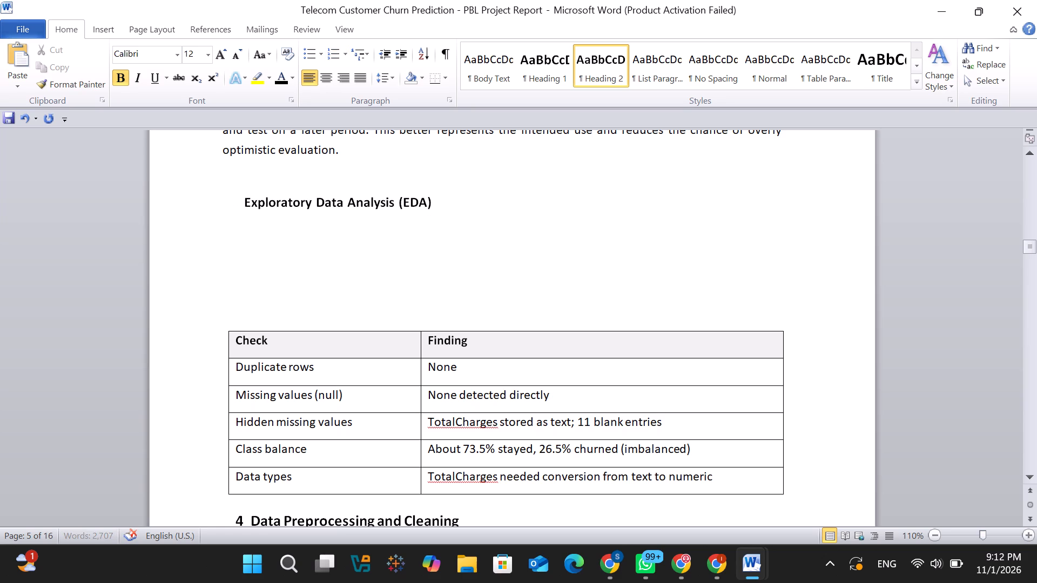
{"action": "key", "text": "4"}
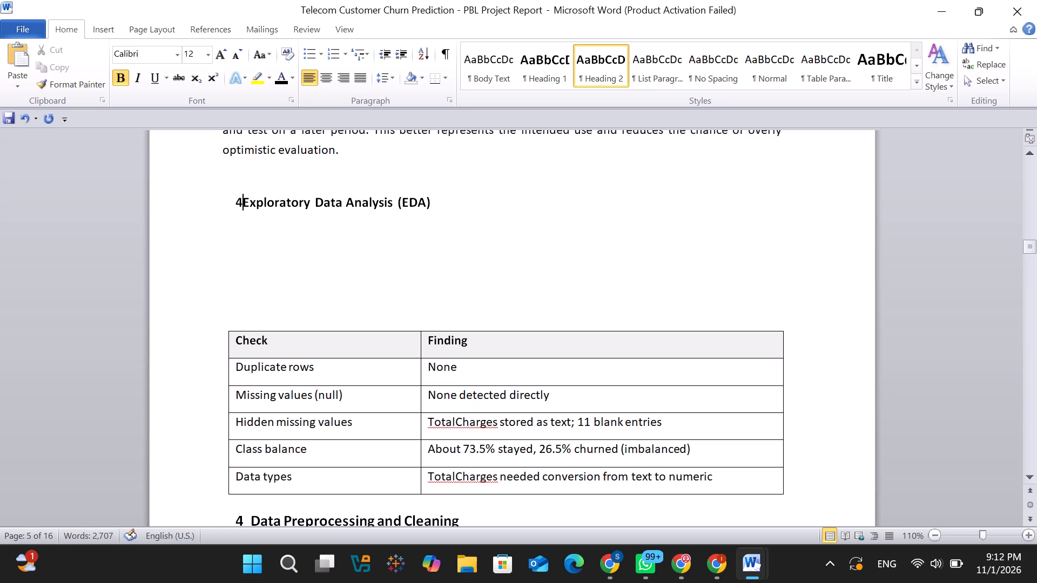
{"action": "key", "text": "period"}
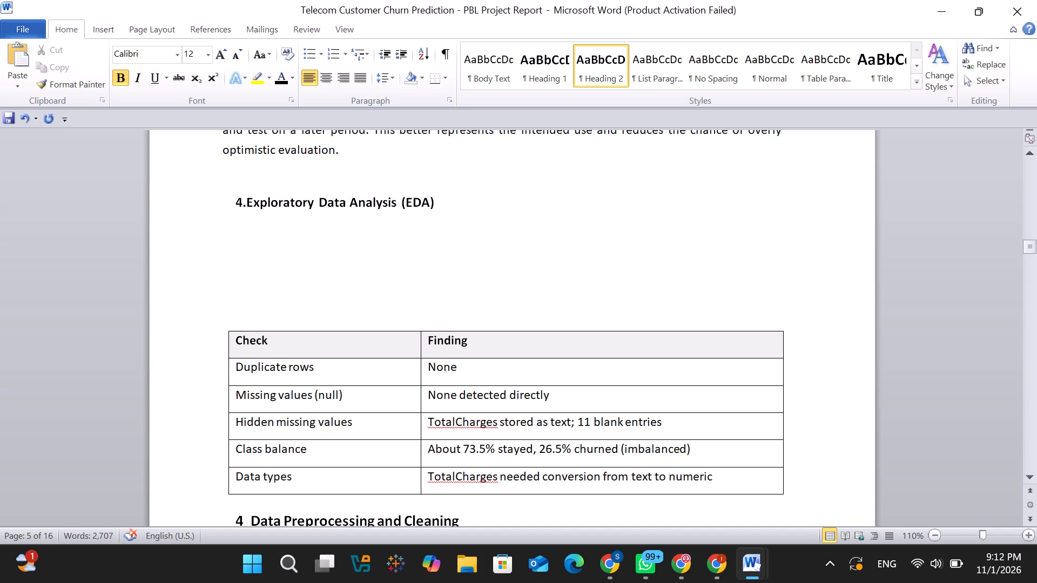
Enlarge the 4. Exploratory Data Analysis (EDA) heading, including its number, to 14 pt and add a blank line below it.
{"action": "left_click_drag", "start_coordinate": [437, 202], "coordinate": [357, 205]}
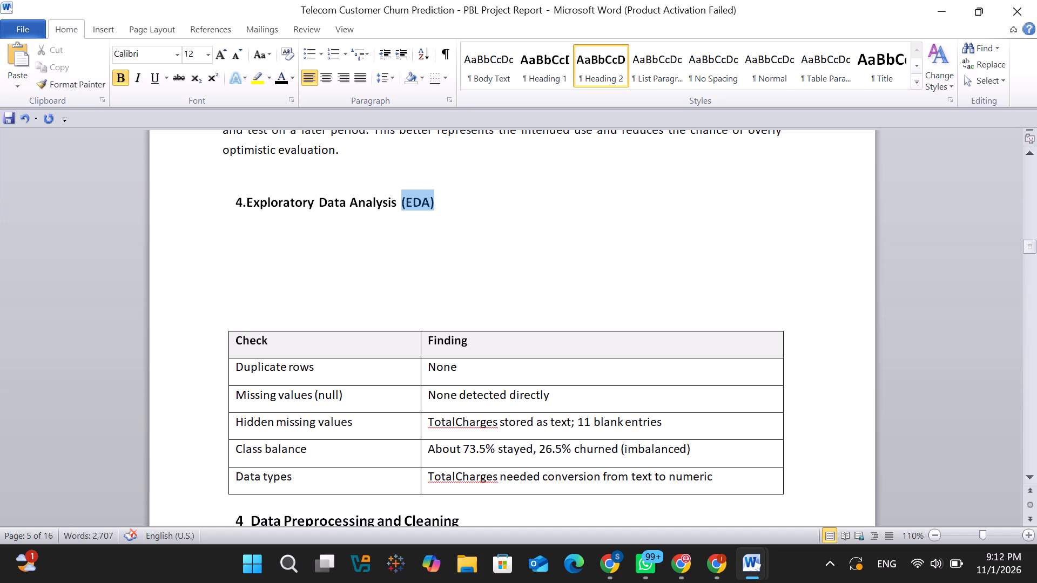
{"action": "left_click_drag", "start_coordinate": [357, 205], "coordinate": [260, 208]}
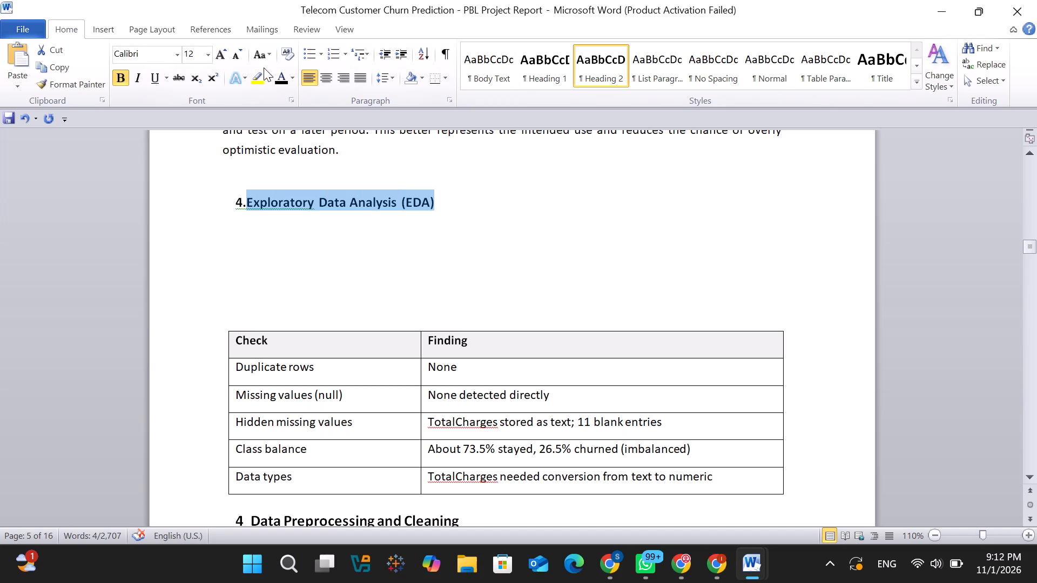
{"action": "left_click", "coordinate": [219, 53]}
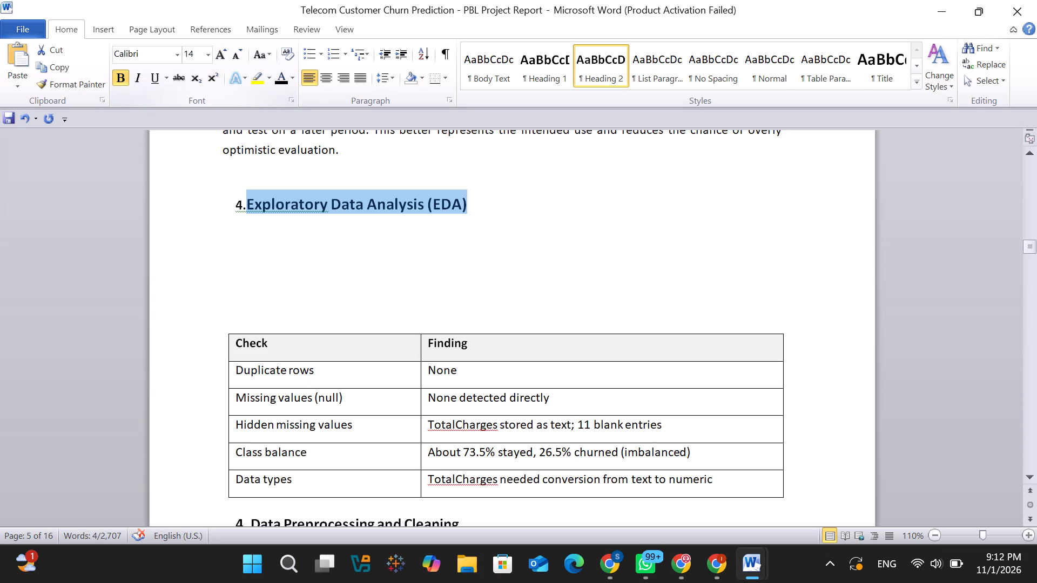
{"action": "left_click", "coordinate": [506, 199]}
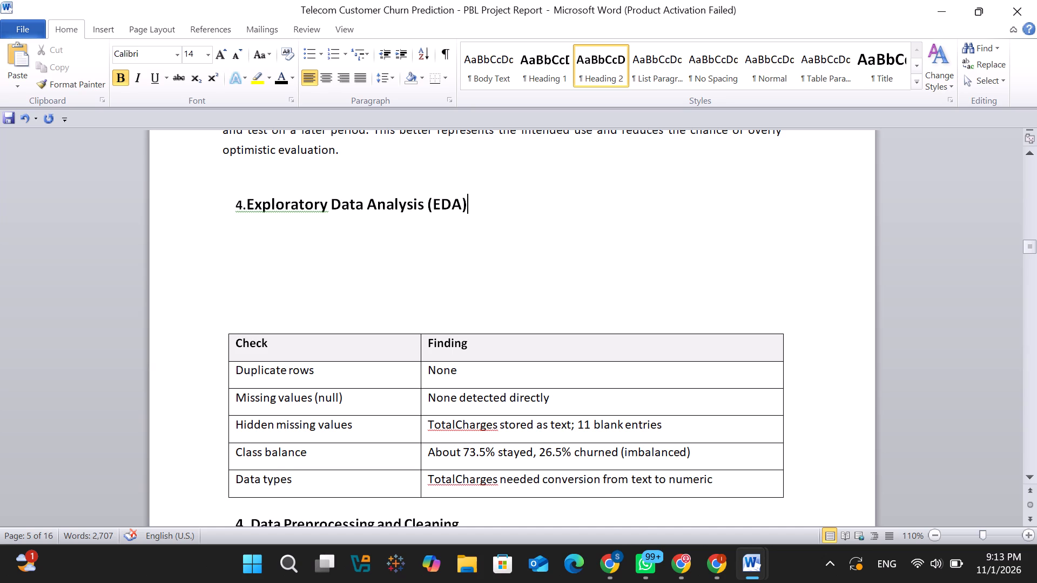
{"action": "key", "text": "Return"}
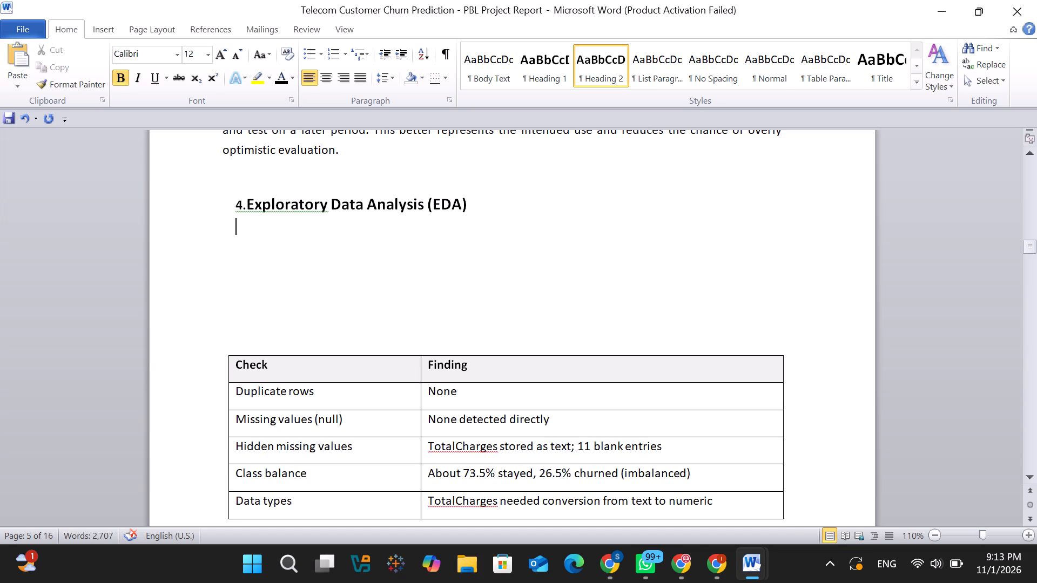
{"action": "double_click", "coordinate": [240, 203]}
{"action": "left_click", "coordinate": [240, 203]}
{"action": "left_click_drag", "start_coordinate": [240, 203], "coordinate": [228, 204]}
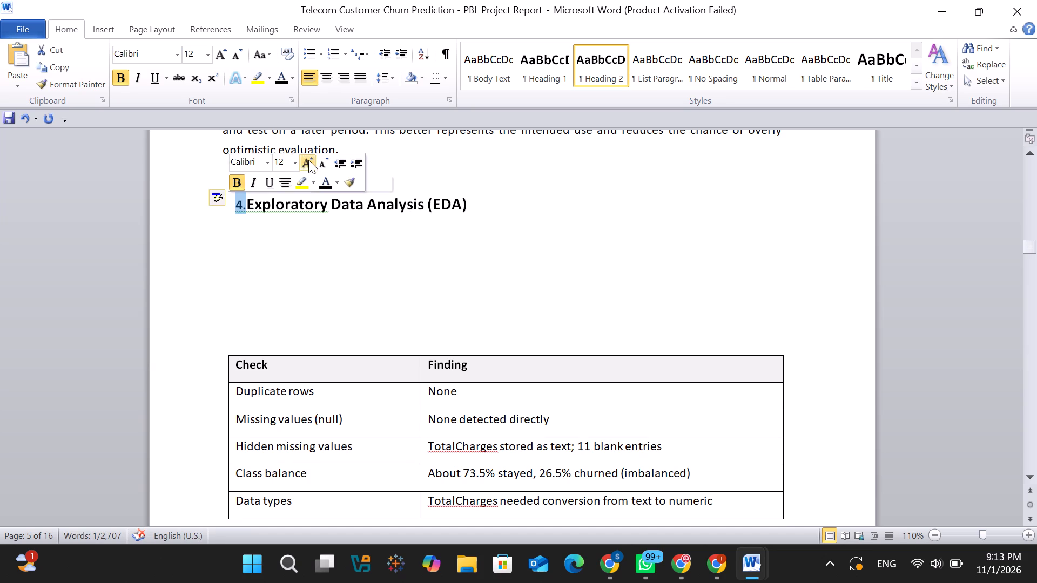
{"action": "left_click", "coordinate": [308, 160]}
{"action": "left_click", "coordinate": [514, 216]}
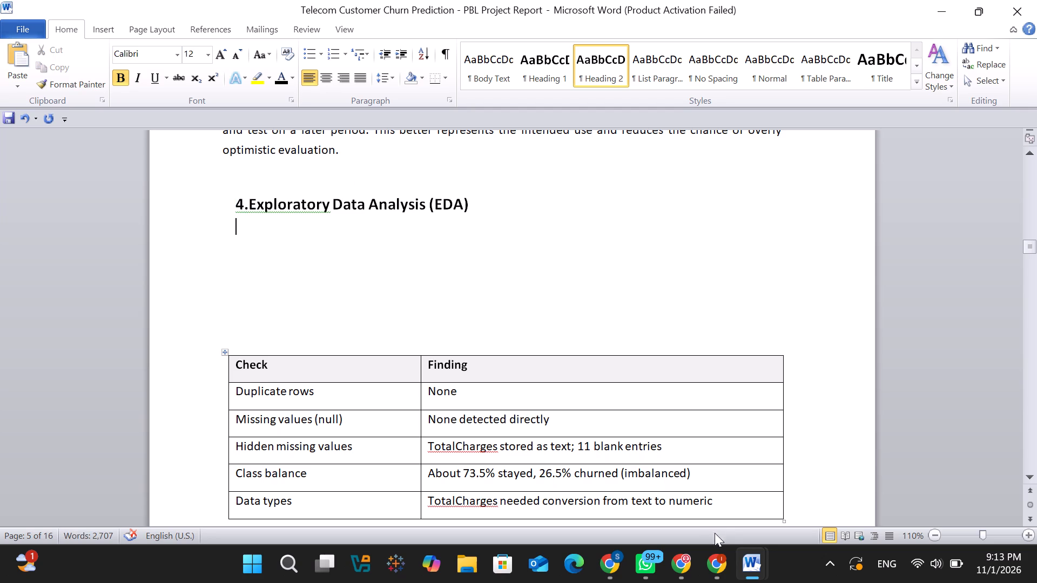
Copy the introductory EDA paragraph from section 4 of the road accident document to below the Exploratory Data Analysis heading in the Telecom report.
{"action": "left_click", "coordinate": [672, 514]}
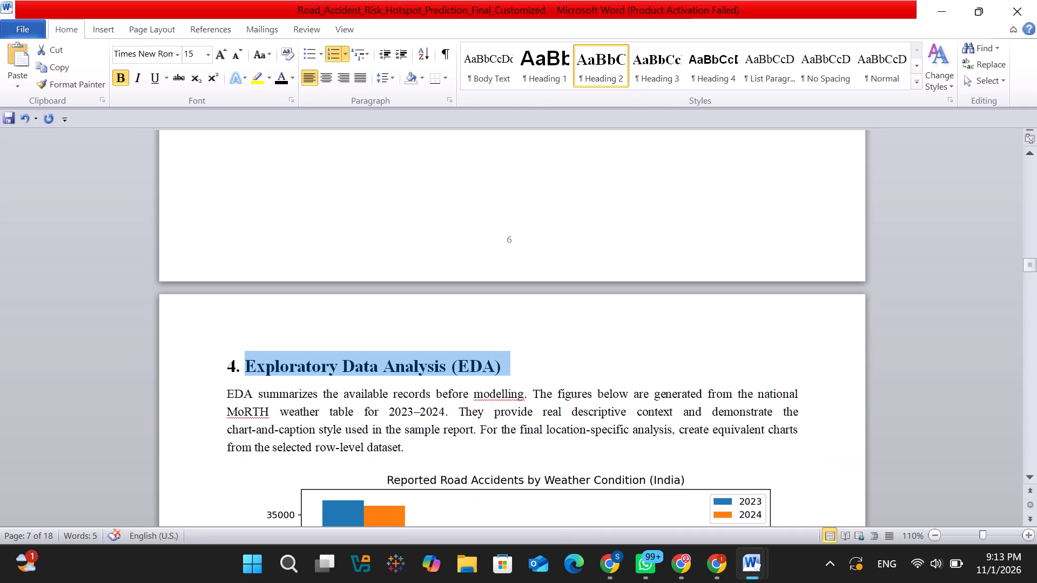
{"action": "left_click_drag", "start_coordinate": [225, 392], "coordinate": [430, 461]}
{"action": "left_click", "coordinate": [430, 461]}
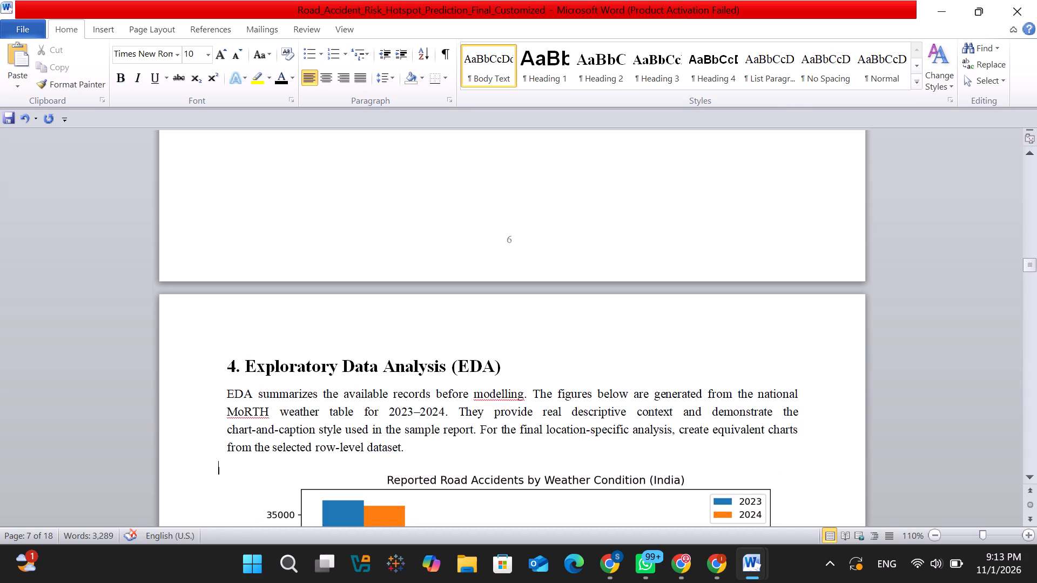
{"action": "left_click_drag", "start_coordinate": [405, 449], "coordinate": [226, 398]}
{"action": "key", "text": "ctrl+c"}
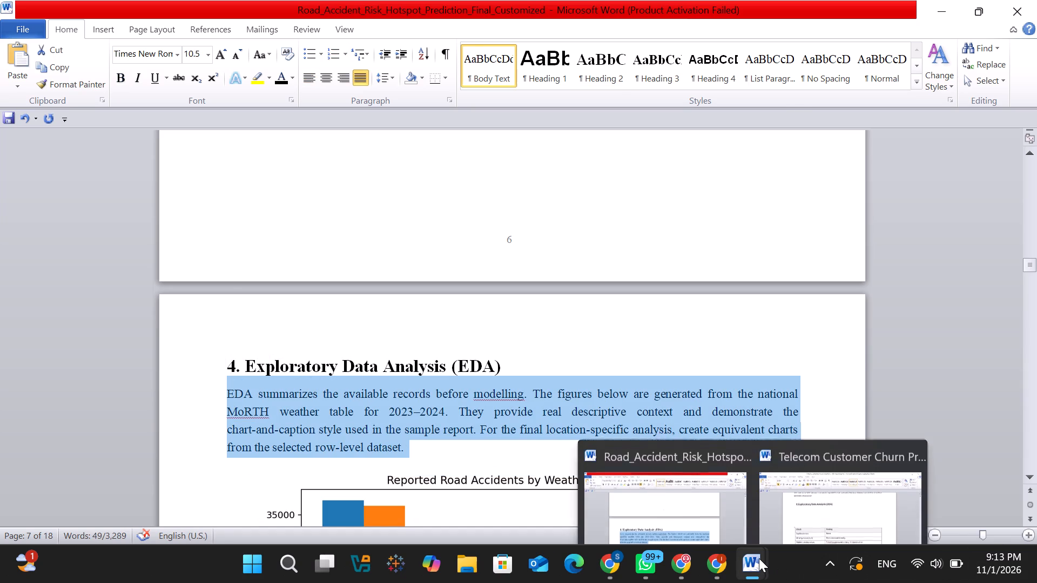
{"action": "left_click", "coordinate": [809, 497]}
{"action": "key", "text": "Return"}
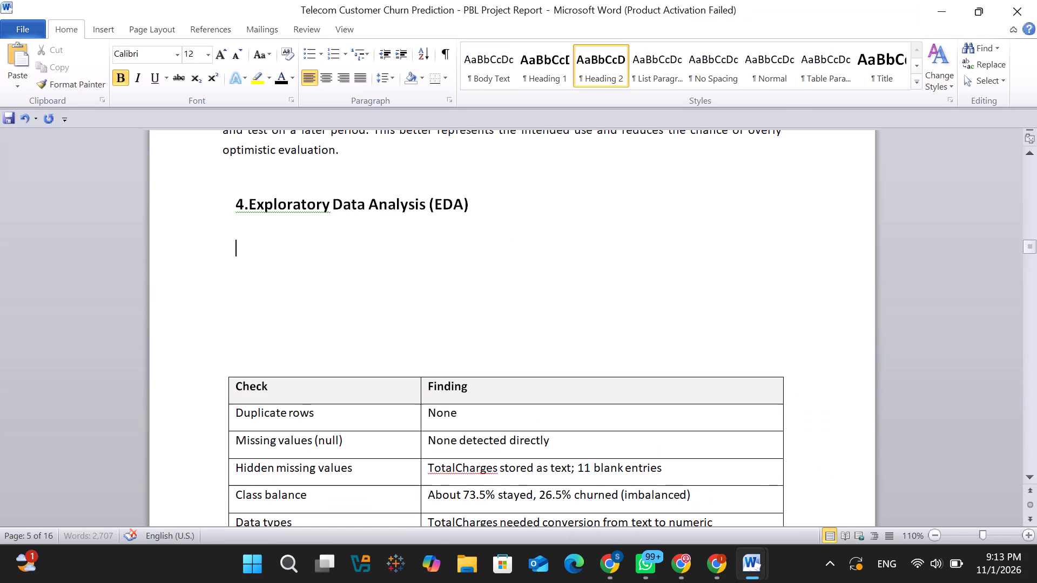
{"action": "key", "text": "ctrl+v"}
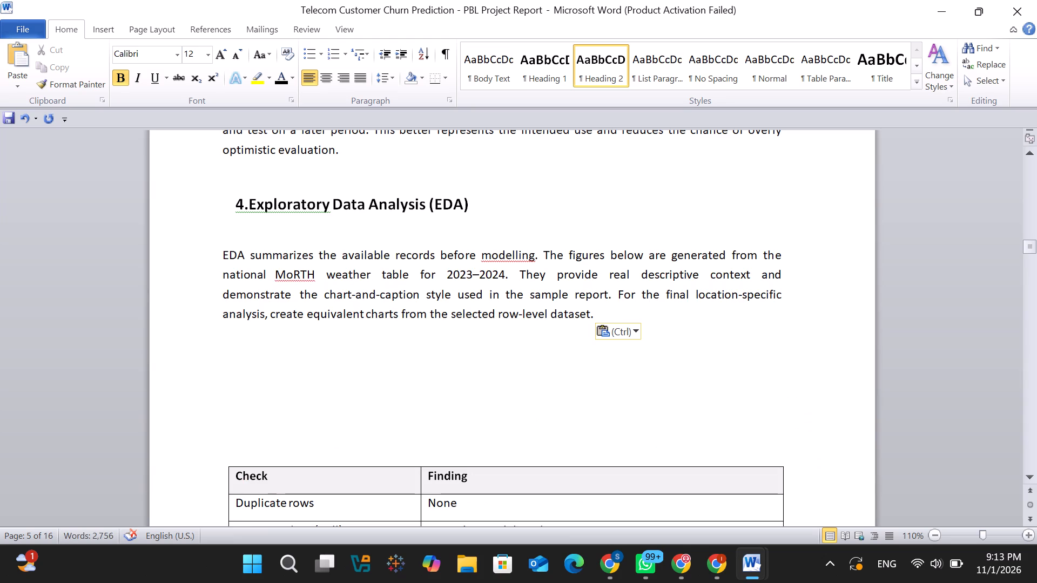
Close the blank gap between the Exploratory Data Analysis heading and its paragraph, and remove the heading's indent so both align.
{"action": "left_click", "coordinate": [248, 238]}
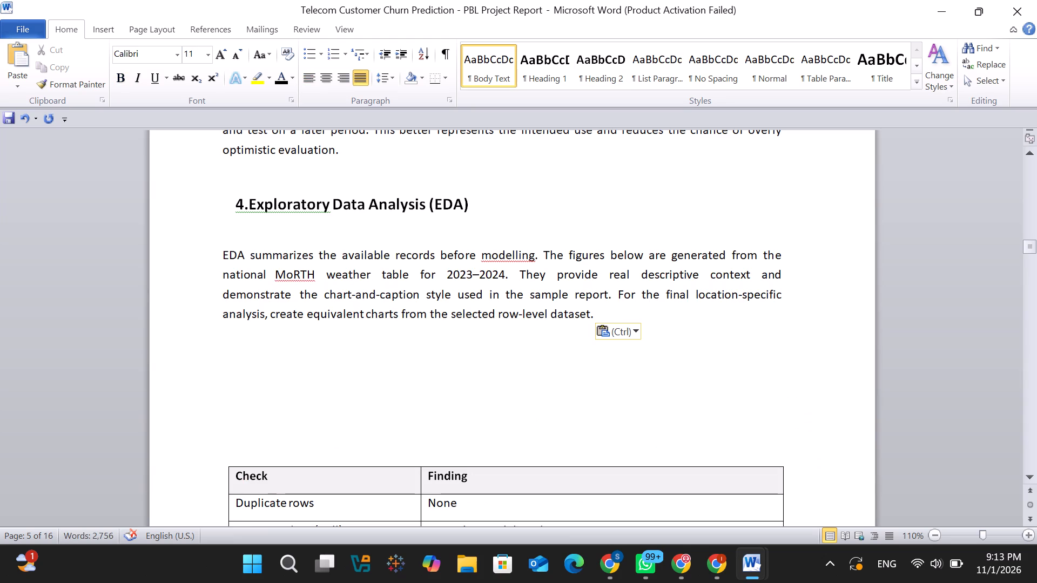
{"action": "left_click", "coordinate": [216, 254]}
{"action": "key", "text": "BackSpace"}
{"action": "key", "text": "BackSpace"}
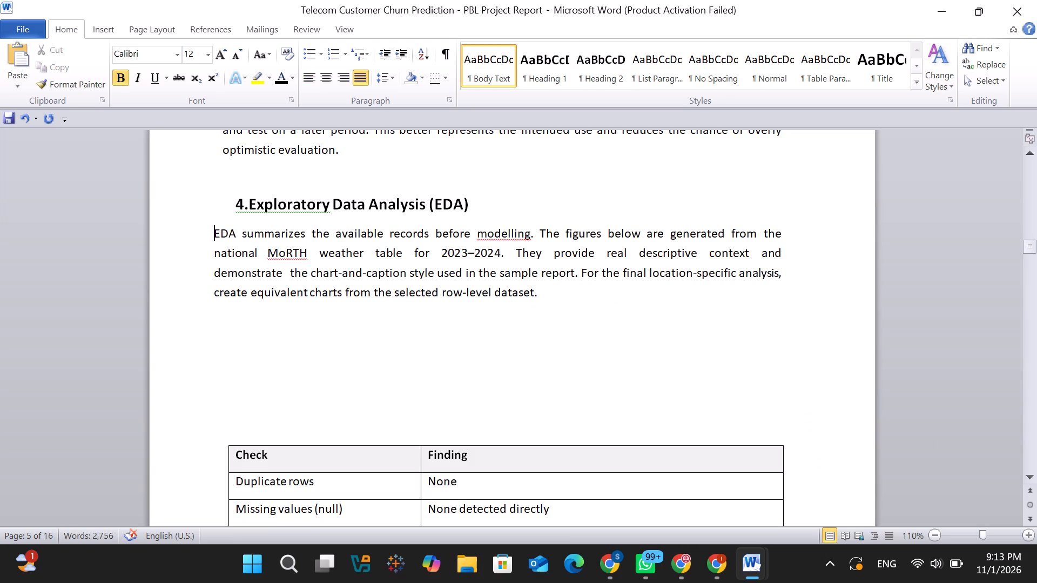
{"action": "left_click", "coordinate": [231, 200]}
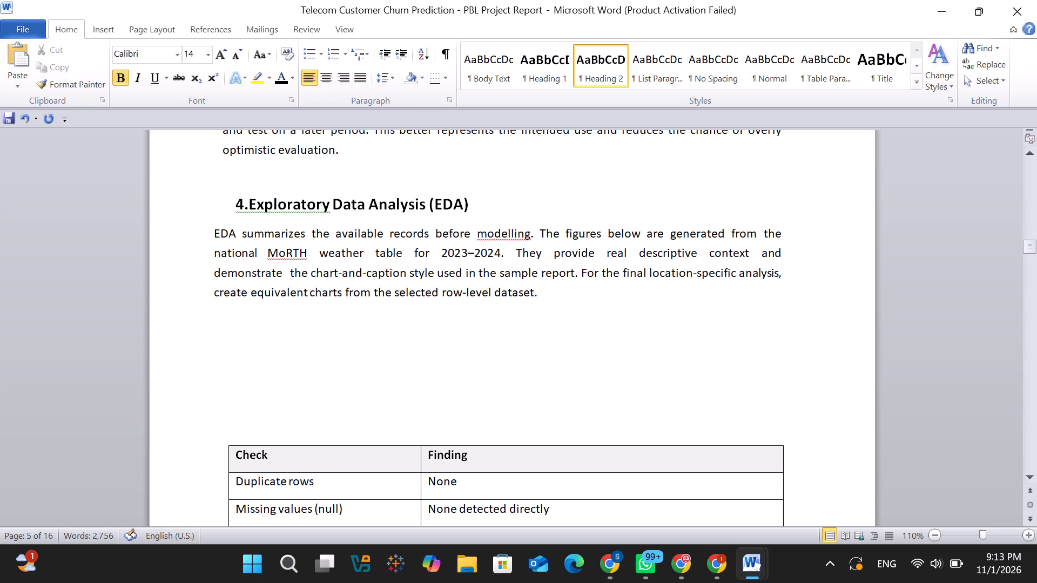
{"action": "key", "text": "BackSpace"}
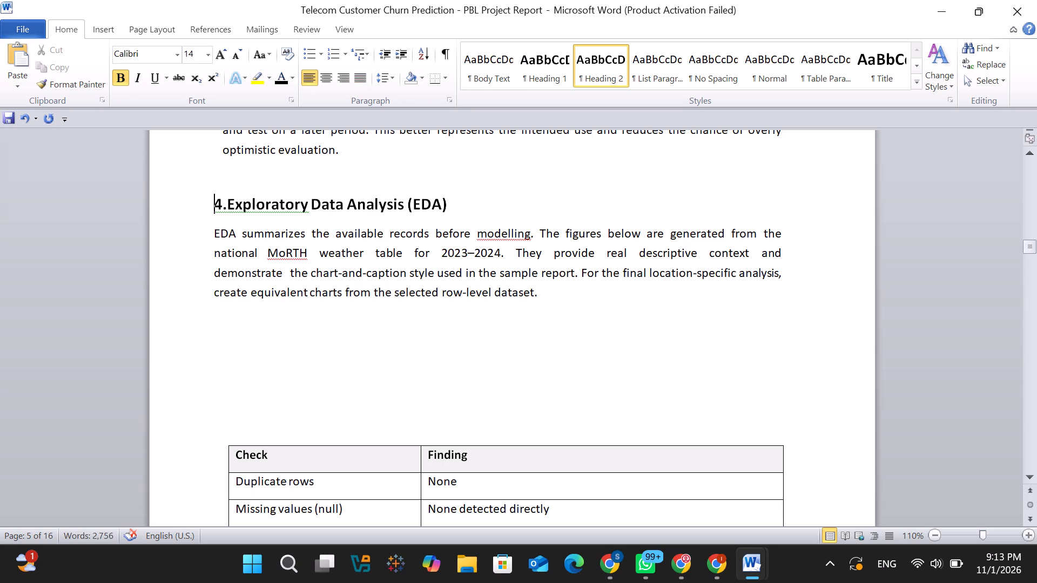
{"action": "left_click", "coordinate": [582, 294]}
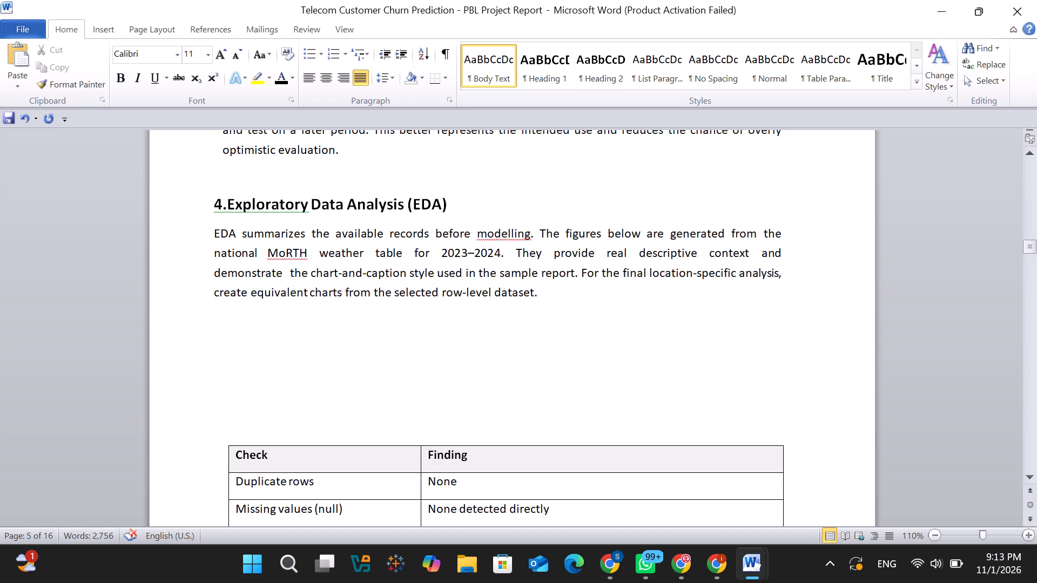
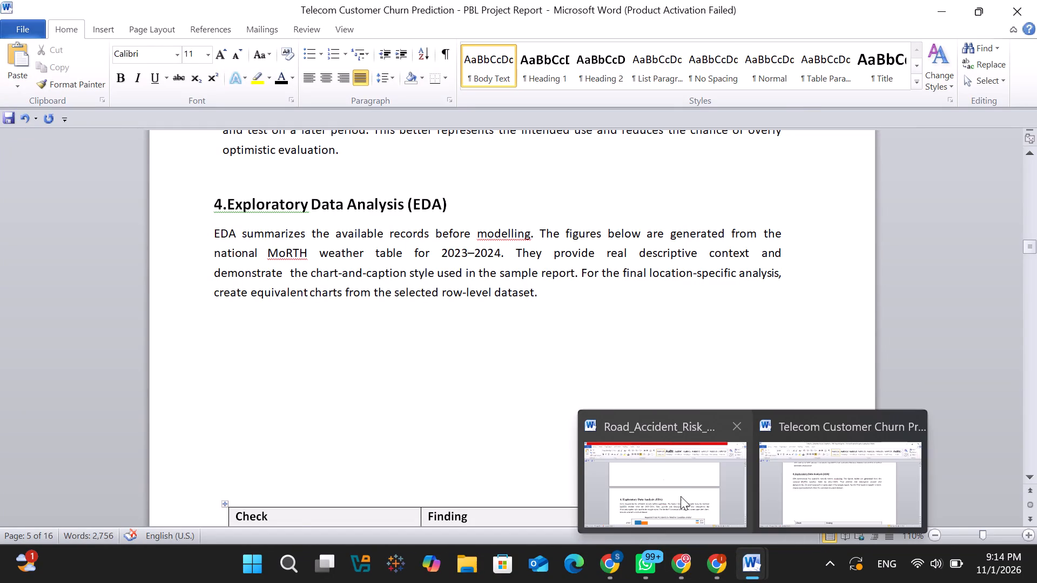
Copy the Reported Road Accidents by Weather Condition (India) chart from section 4 of the road accident document.
{"action": "left_click", "coordinate": [681, 496]}
{"action": "scroll", "coordinate": [533, 421], "scroll_direction": "down", "scroll_amount": 3}
{"action": "left_click", "coordinate": [533, 421]}
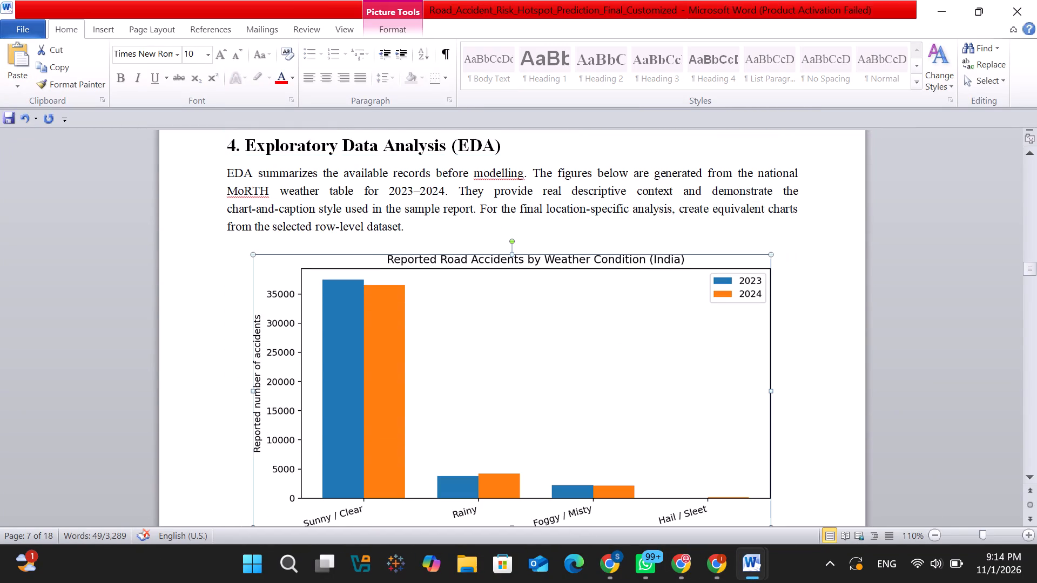
{"action": "scroll", "coordinate": [535, 404], "scroll_direction": "down", "scroll_amount": 1}
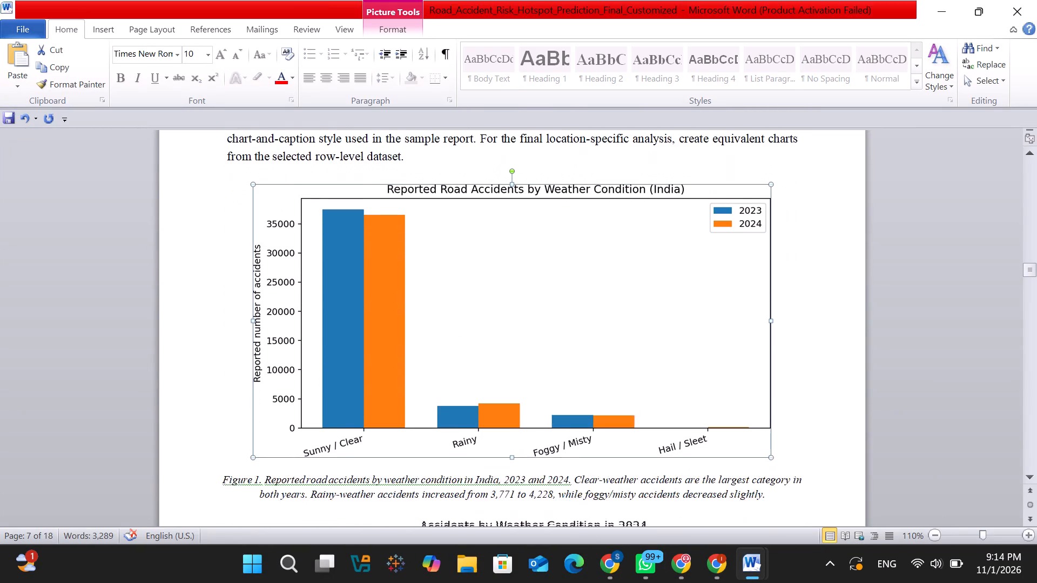
{"action": "scroll", "coordinate": [535, 404], "scroll_direction": "down", "scroll_amount": 1}
{"action": "key", "text": "ctrl+c"}
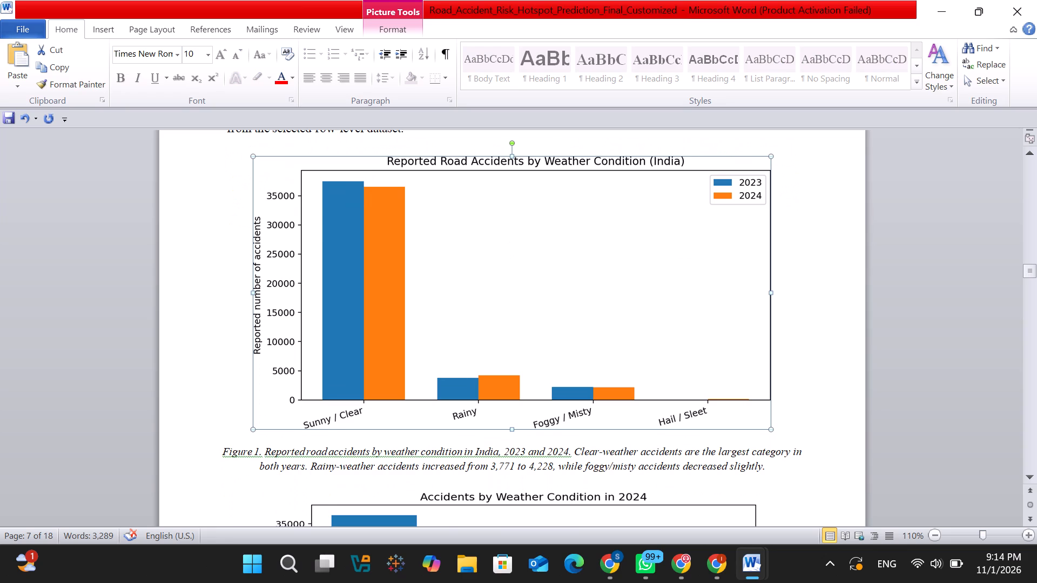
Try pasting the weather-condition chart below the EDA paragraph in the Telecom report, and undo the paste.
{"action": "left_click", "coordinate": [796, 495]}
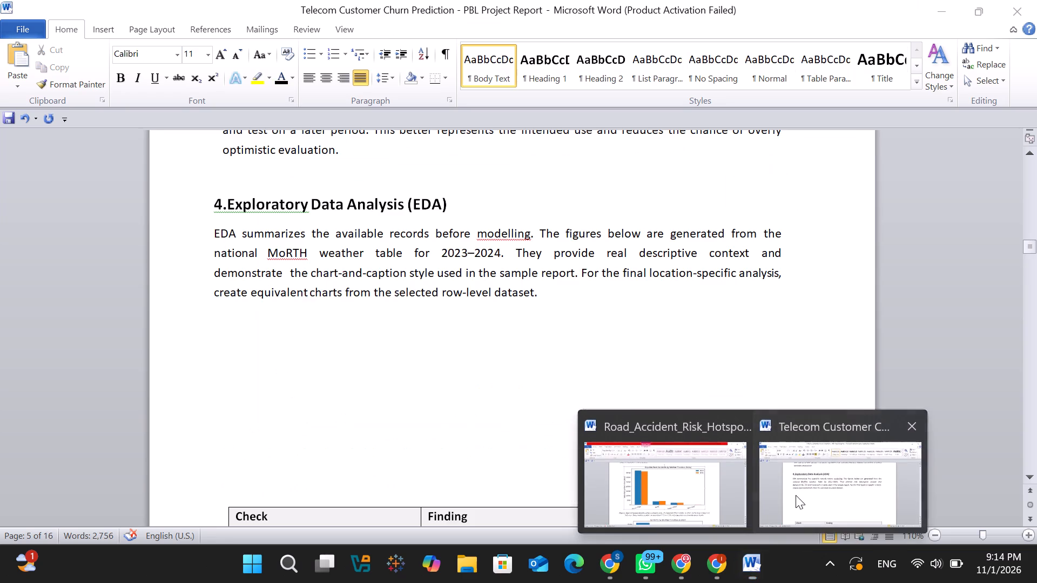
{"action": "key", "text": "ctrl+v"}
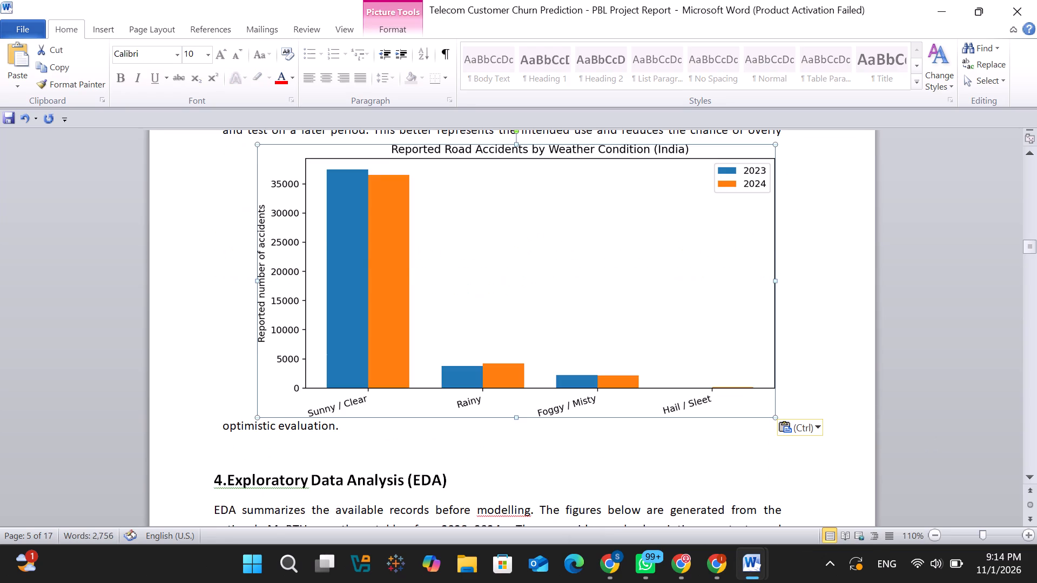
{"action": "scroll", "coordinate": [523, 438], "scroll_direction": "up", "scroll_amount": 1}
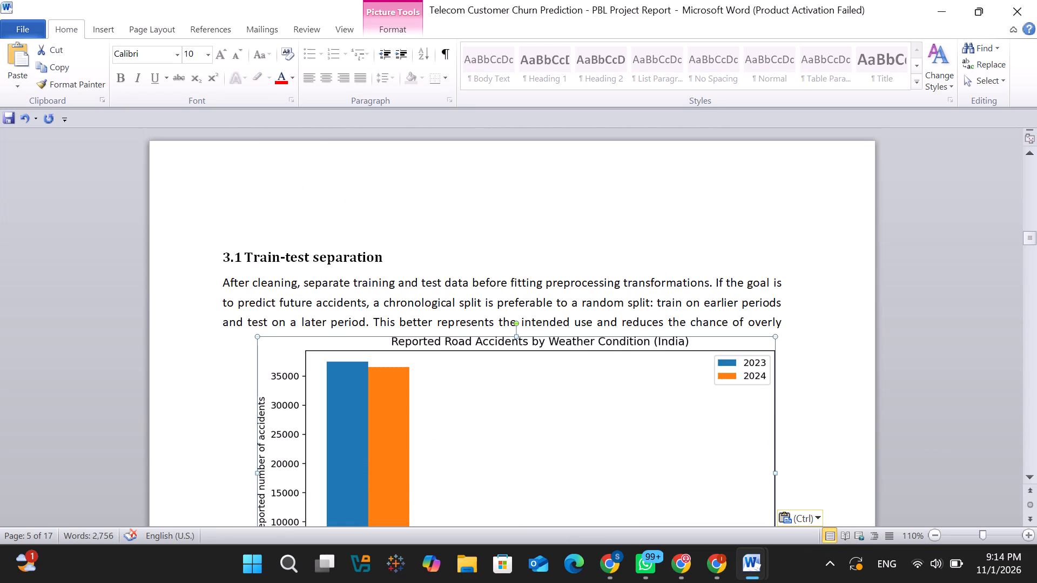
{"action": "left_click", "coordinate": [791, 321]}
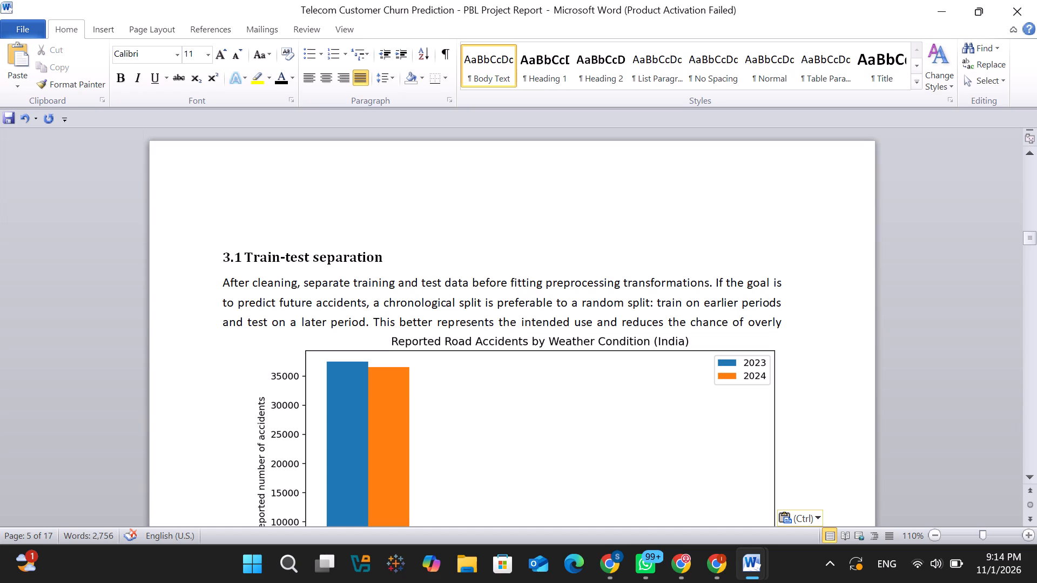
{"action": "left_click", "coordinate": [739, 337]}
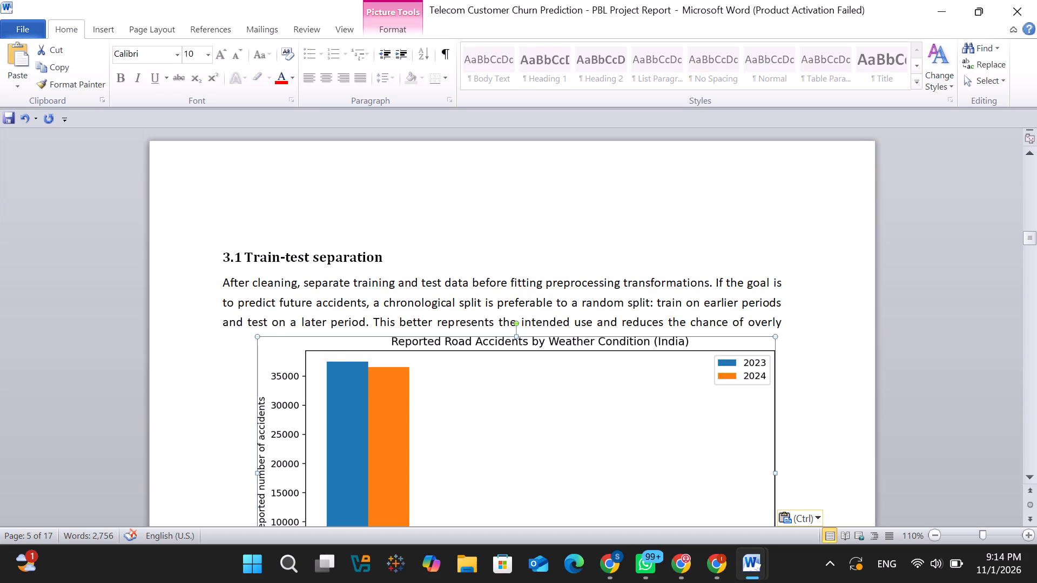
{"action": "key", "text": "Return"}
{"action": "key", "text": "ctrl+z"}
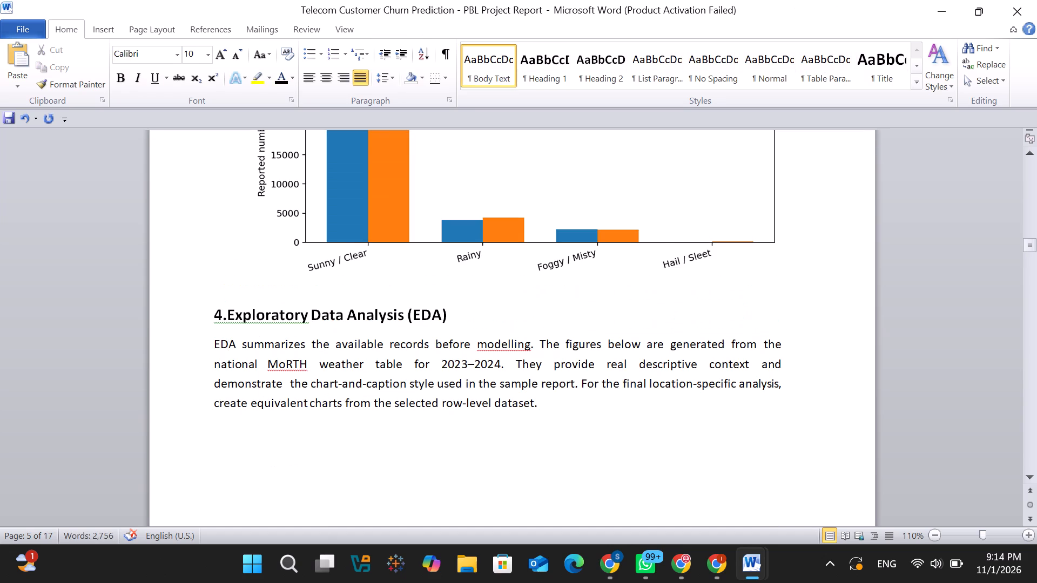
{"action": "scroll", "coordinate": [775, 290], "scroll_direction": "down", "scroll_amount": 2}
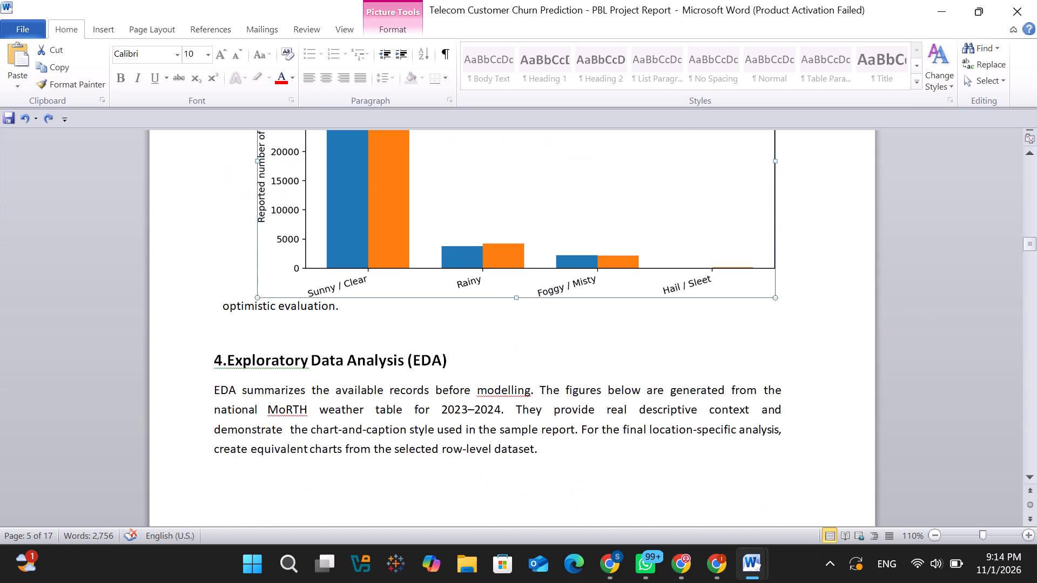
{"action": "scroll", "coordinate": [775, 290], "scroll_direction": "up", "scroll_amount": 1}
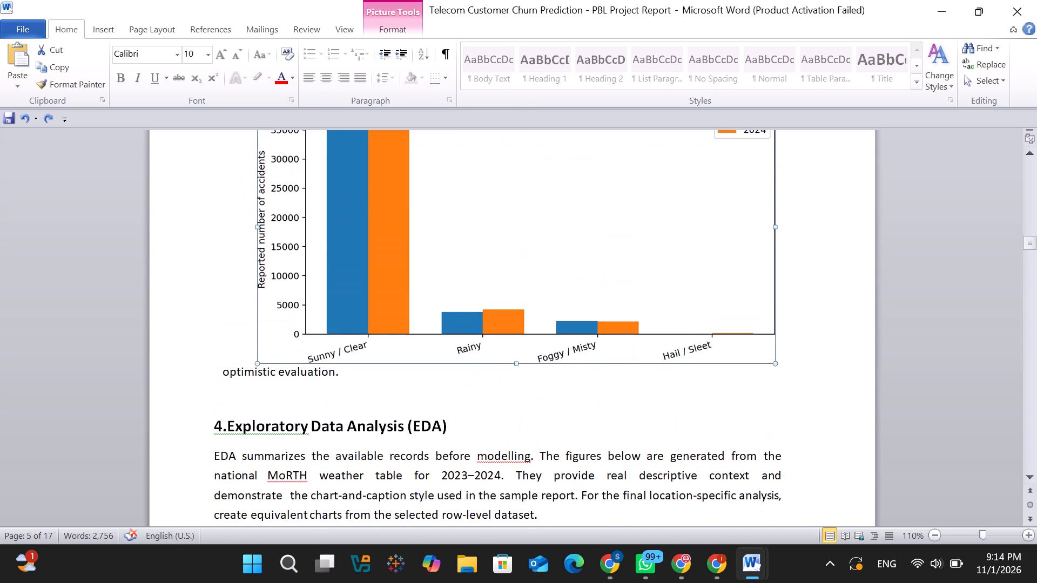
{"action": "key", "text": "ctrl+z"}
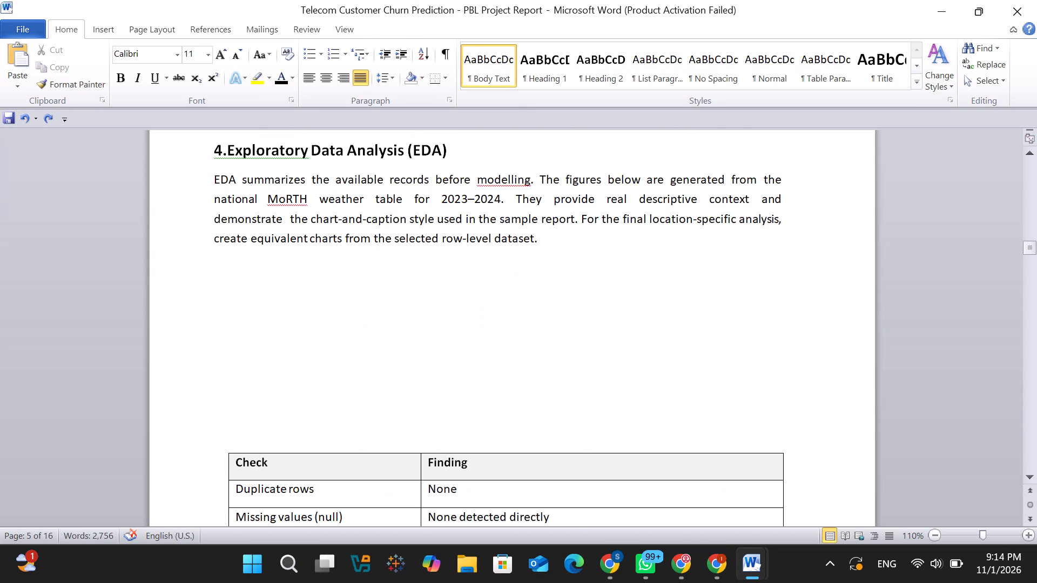
Delete the old Check/Finding table together with the Data Preprocessing and Cleaning heading below it.
{"action": "scroll", "coordinate": [570, 378], "scroll_direction": "down", "scroll_amount": 3}
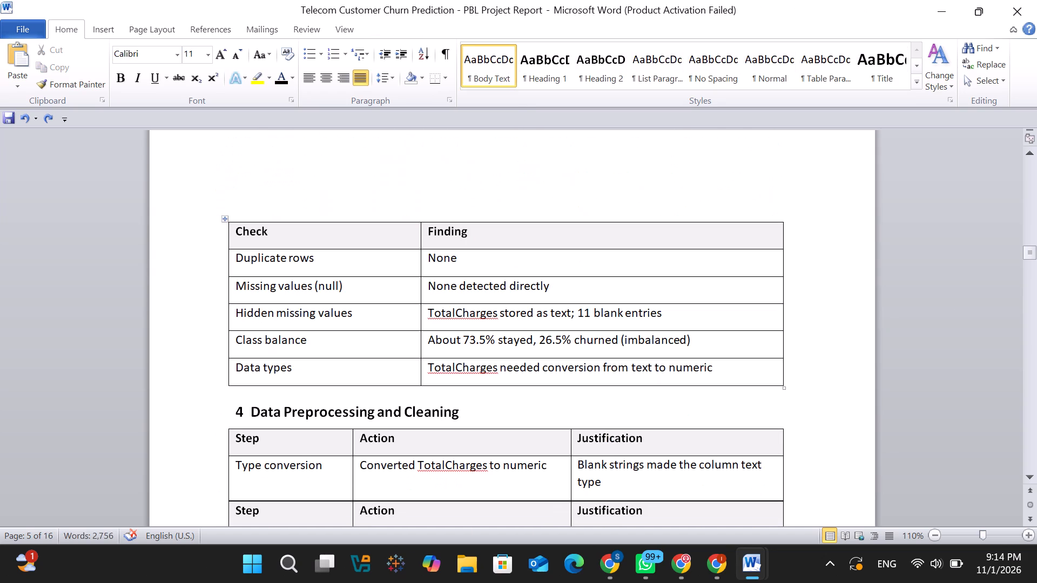
{"action": "left_click", "coordinate": [509, 350]}
{"action": "left_click_drag", "start_coordinate": [238, 234], "coordinate": [406, 290]}
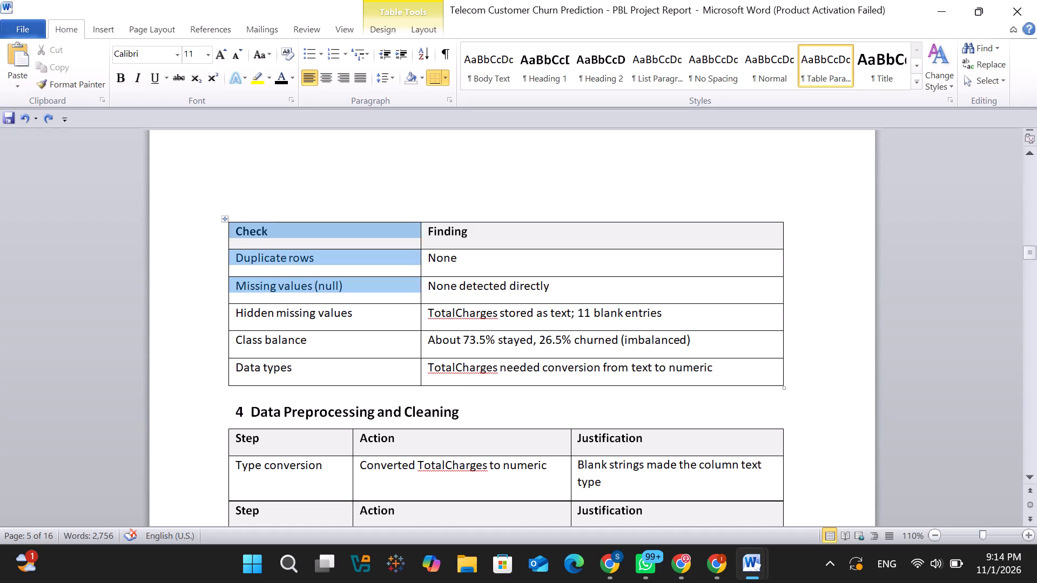
{"action": "left_click_drag", "start_coordinate": [406, 290], "coordinate": [598, 398]}
{"action": "key", "text": "BackSpace"}
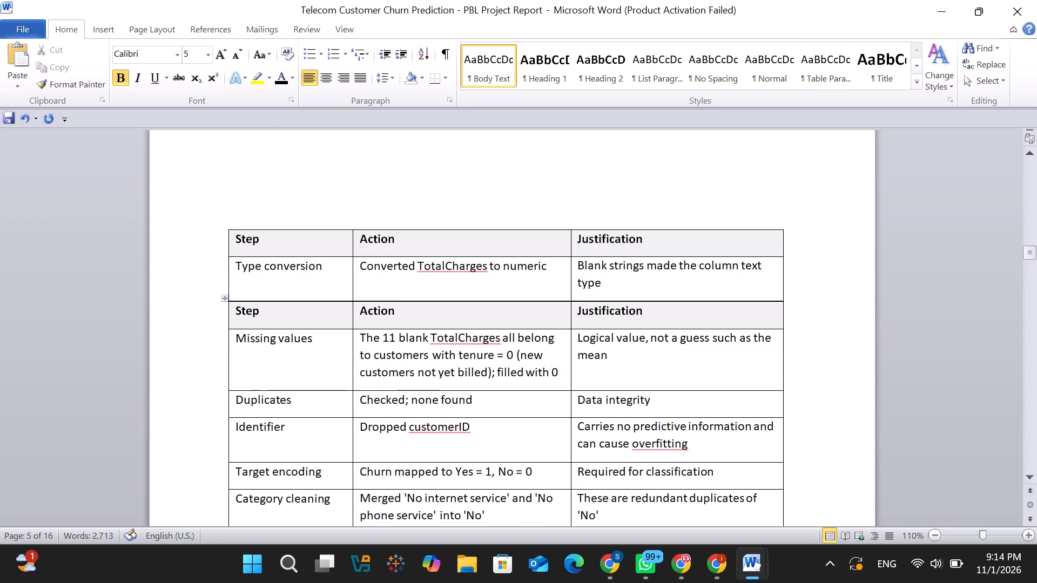
Delete the rows of the old Step/Action/Justification tables from the first header row through Category cleaning.
{"action": "scroll", "coordinate": [598, 398], "scroll_direction": "up", "scroll_amount": 4}
{"action": "scroll", "coordinate": [598, 398], "scroll_direction": "down", "scroll_amount": 3}
{"action": "left_click", "coordinate": [598, 398]}
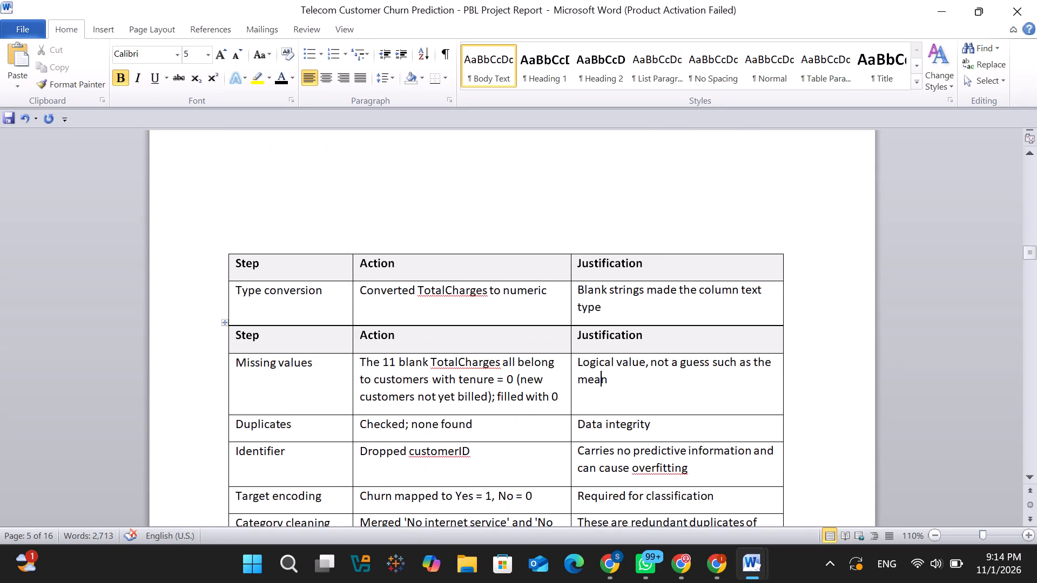
{"action": "scroll", "coordinate": [598, 398], "scroll_direction": "down", "scroll_amount": 3}
{"action": "scroll", "coordinate": [406, 341], "scroll_direction": "up", "scroll_amount": 1}
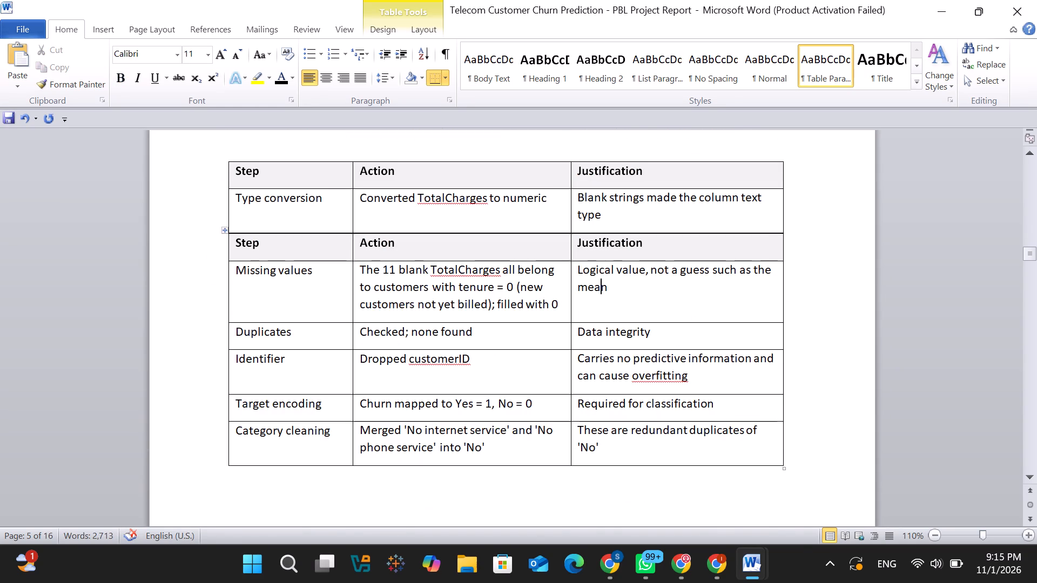
{"action": "left_click_drag", "start_coordinate": [231, 170], "coordinate": [693, 387]}
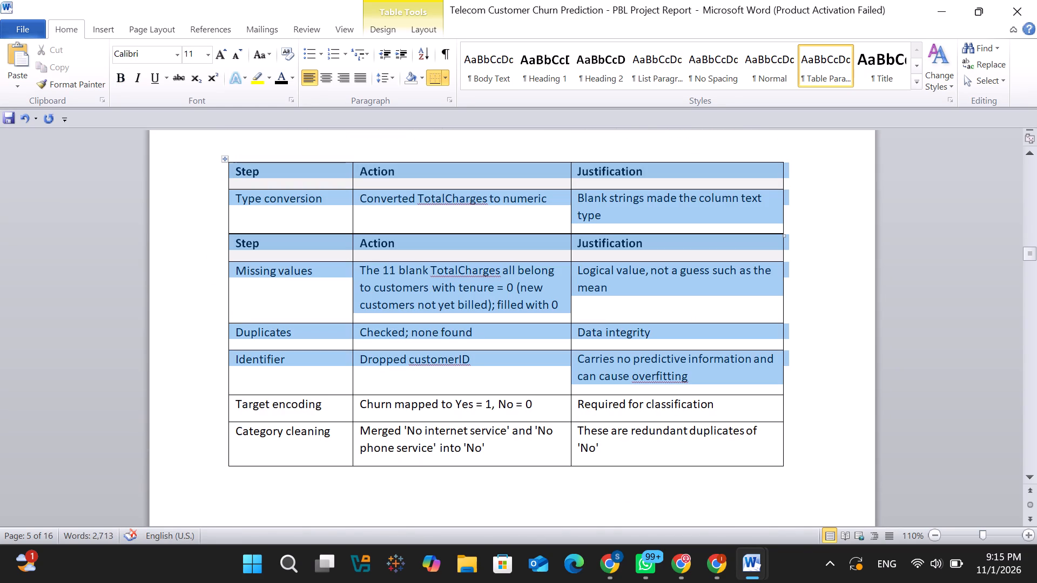
{"action": "left_click_drag", "start_coordinate": [693, 387], "coordinate": [713, 437]}
{"action": "key", "text": "BackSpace"}
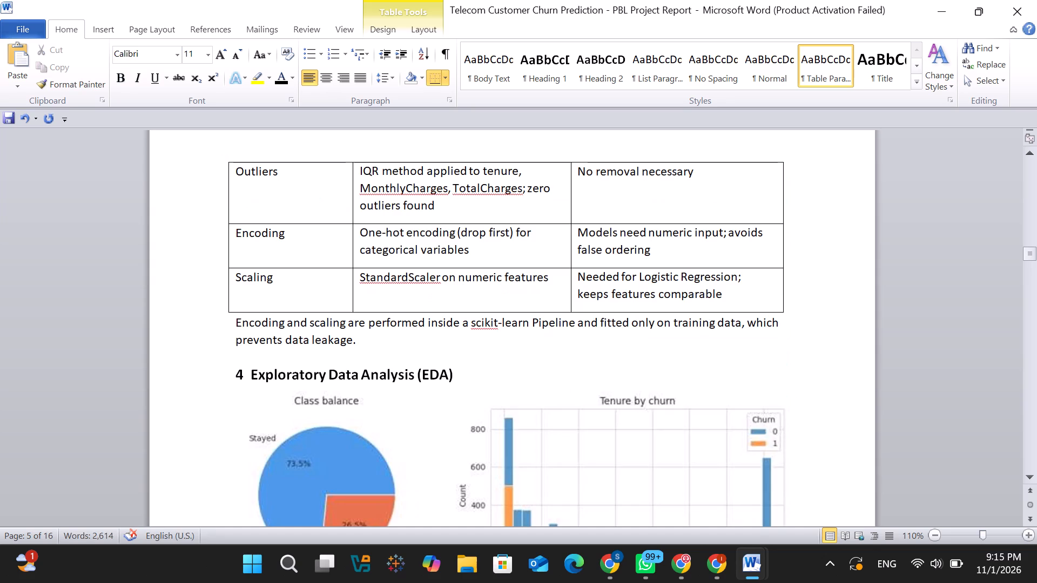
Insert ten blank lines between the EDA paragraph and the remaining Outliers/Encoding/Scaling table rows.
{"action": "scroll", "coordinate": [713, 437], "scroll_direction": "up", "scroll_amount": 8}
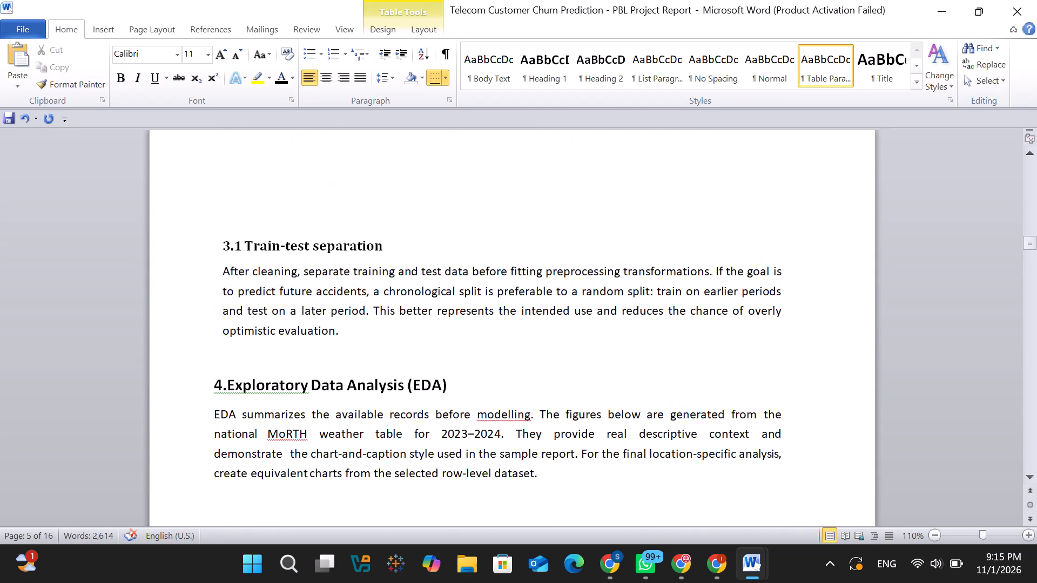
{"action": "scroll", "coordinate": [713, 437], "scroll_direction": "down", "scroll_amount": 2}
{"action": "left_click", "coordinate": [661, 374]}
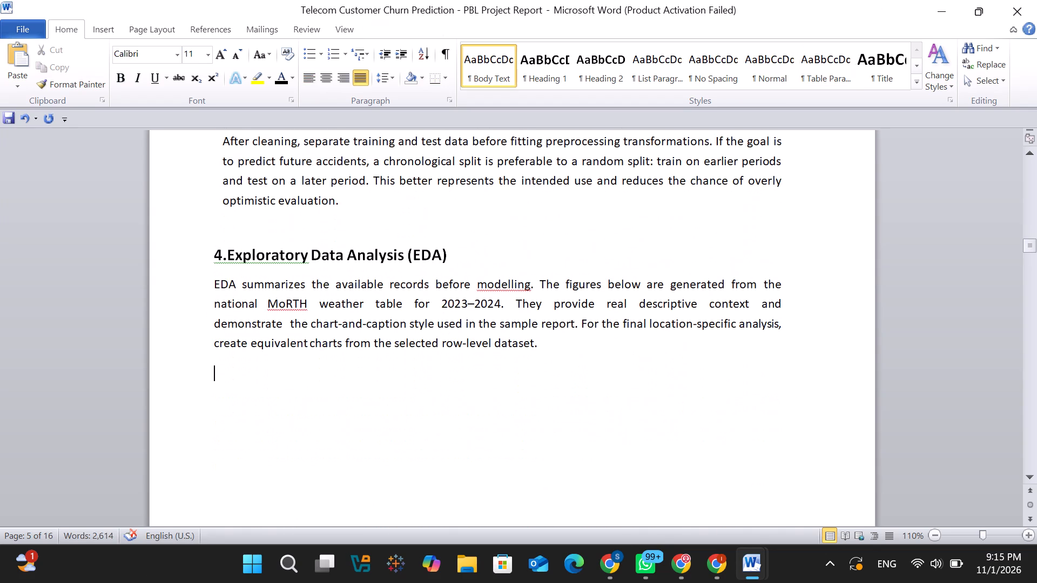
{"action": "scroll", "coordinate": [661, 374], "scroll_direction": "down", "scroll_amount": 3}
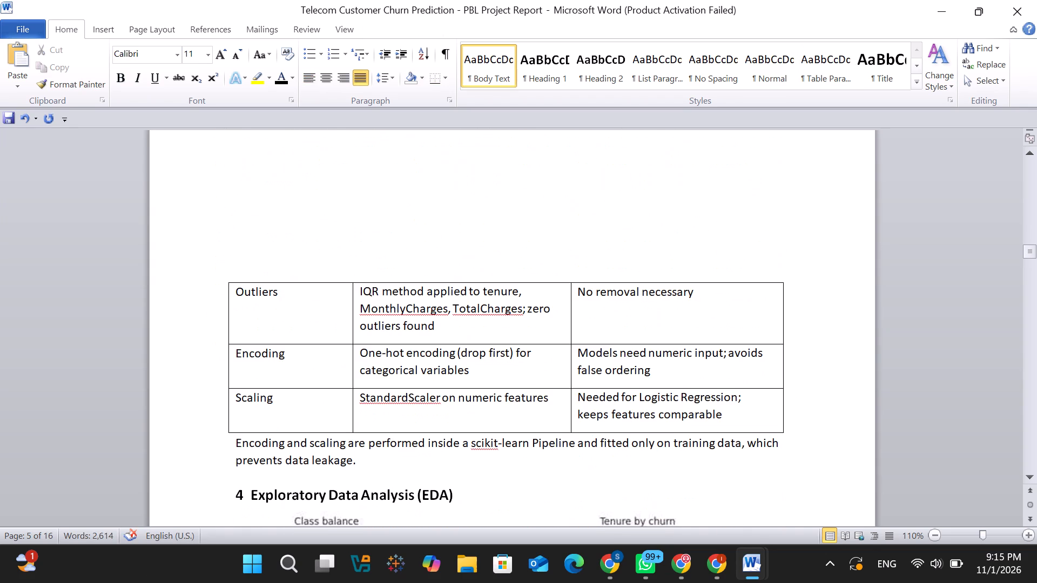
{"action": "left_click", "coordinate": [284, 207]}
{"action": "key", "text": "Return"}
{"action": "key", "text": "Return"}
{"action": "key", "text": "Return"}
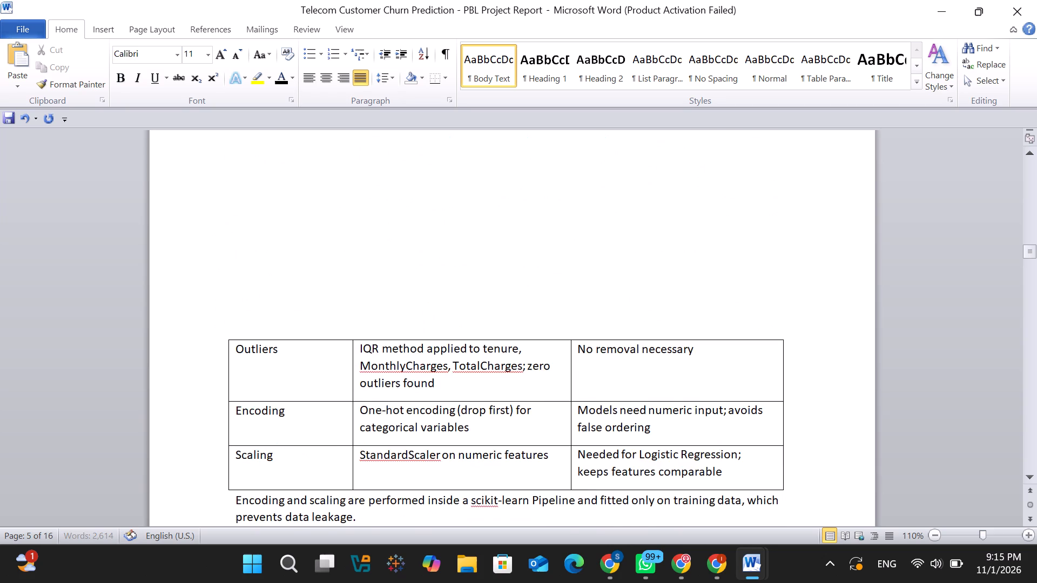
{"action": "key", "text": "Return"}
{"action": "key", "text": "Return"}
{"action": "key", "text": "Return"}
{"action": "key", "text": "Return"}
{"action": "key", "text": "Return"}
{"action": "key", "text": "Return"}
{"action": "key", "text": "Return"}
Paste the copied weather-condition chart with the insertion point on the blank line below the EDA paragraph.
{"action": "scroll", "coordinate": [284, 207], "scroll_direction": "up", "scroll_amount": 2}
{"action": "scroll", "coordinate": [284, 207], "scroll_direction": "down", "scroll_amount": 2}
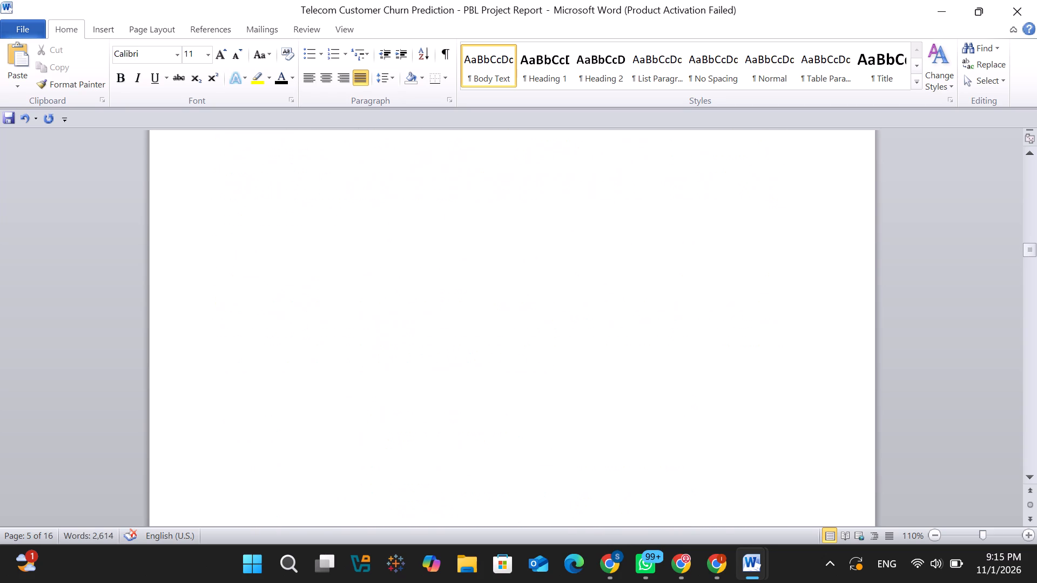
{"action": "scroll", "coordinate": [284, 207], "scroll_direction": "down", "scroll_amount": 2}
{"action": "scroll", "coordinate": [441, 149], "scroll_direction": "up", "scroll_amount": 2}
{"action": "left_click", "coordinate": [260, 202]}
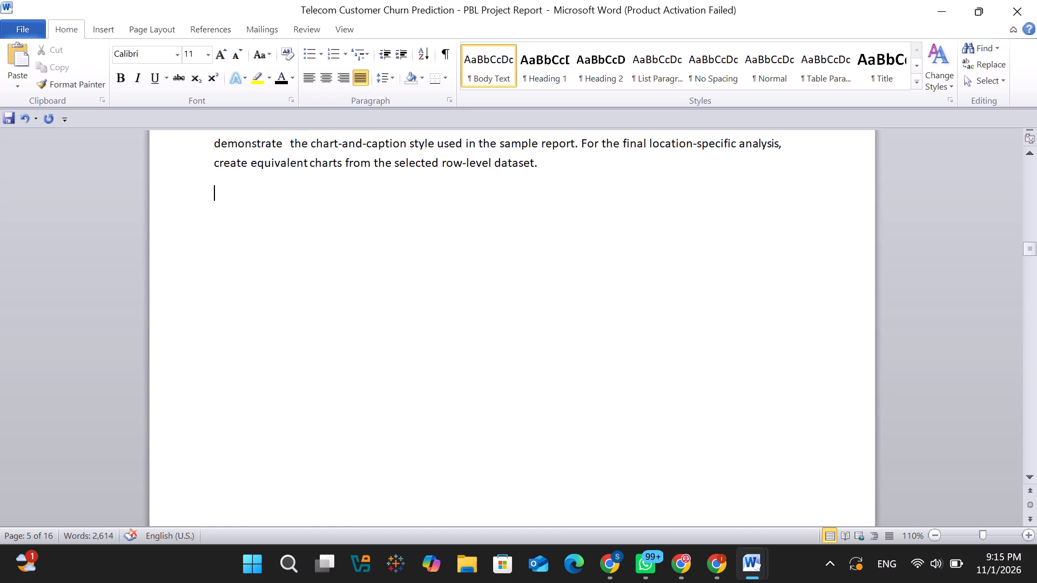
{"action": "key", "text": "ctrl+v"}
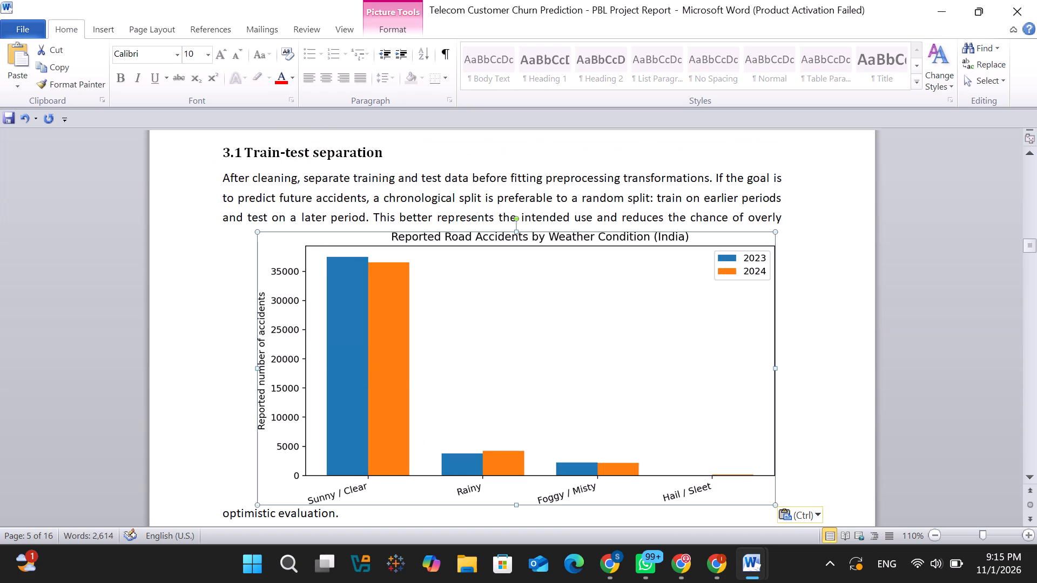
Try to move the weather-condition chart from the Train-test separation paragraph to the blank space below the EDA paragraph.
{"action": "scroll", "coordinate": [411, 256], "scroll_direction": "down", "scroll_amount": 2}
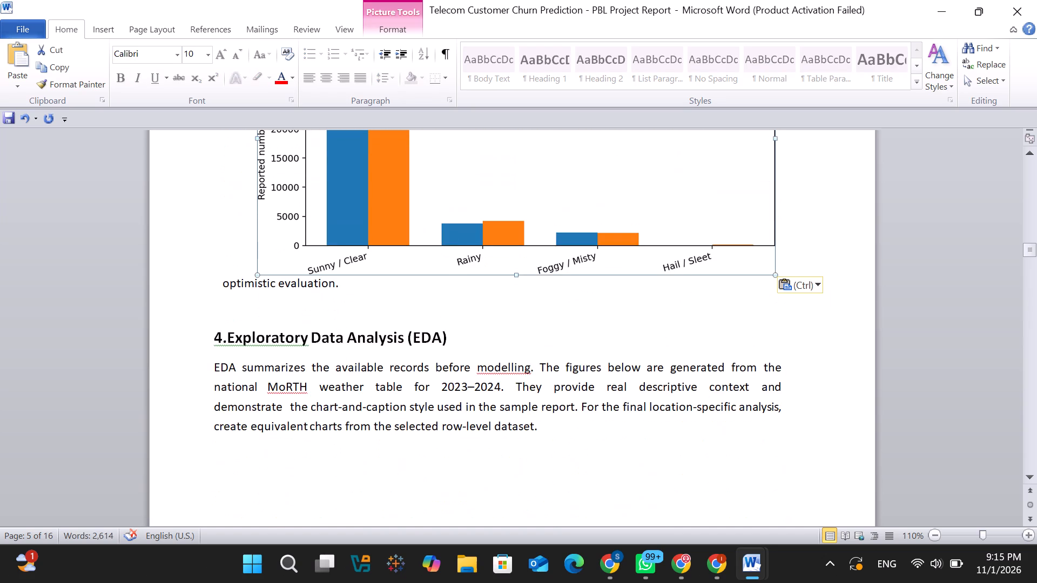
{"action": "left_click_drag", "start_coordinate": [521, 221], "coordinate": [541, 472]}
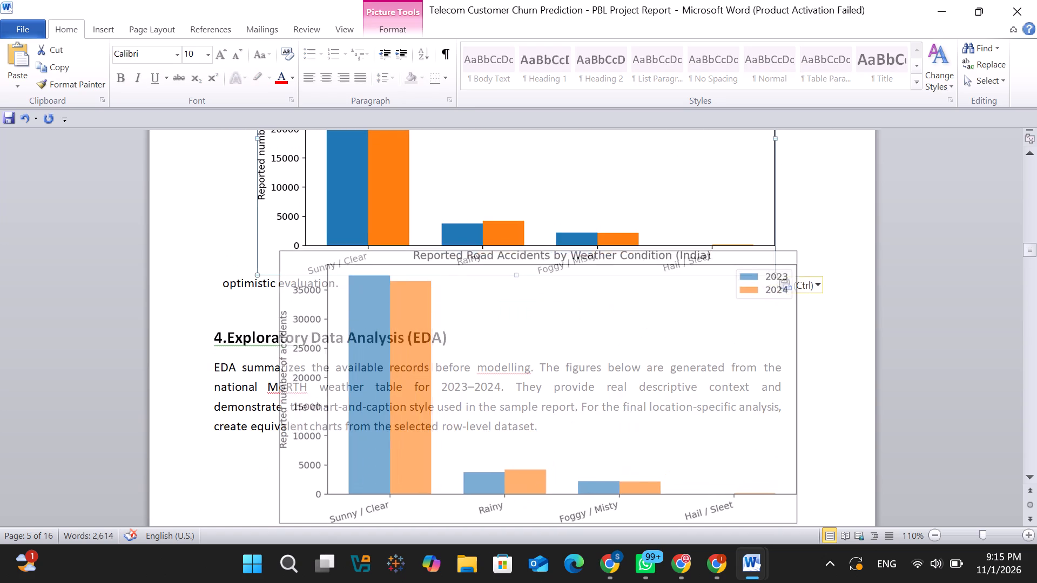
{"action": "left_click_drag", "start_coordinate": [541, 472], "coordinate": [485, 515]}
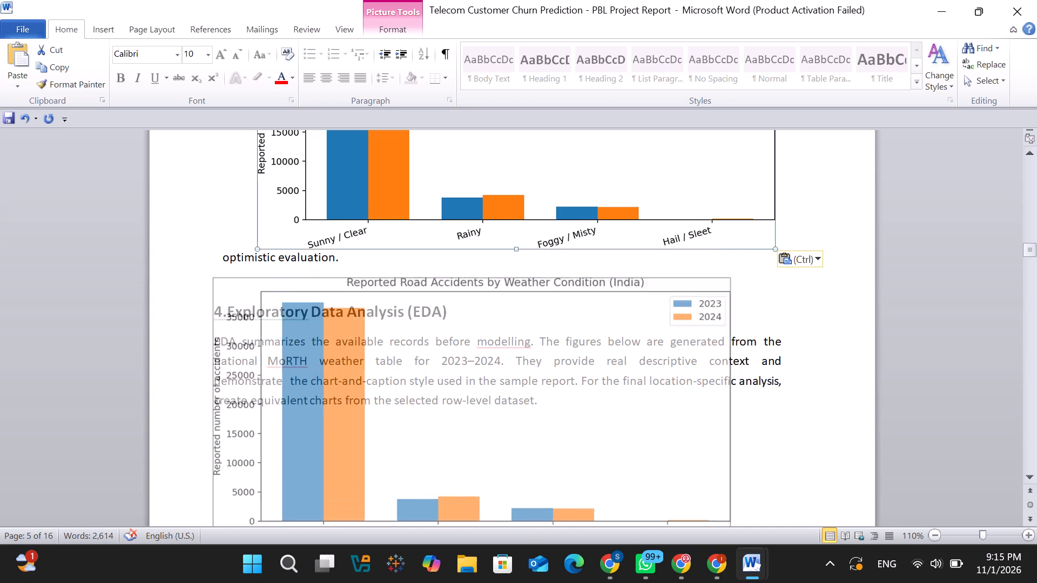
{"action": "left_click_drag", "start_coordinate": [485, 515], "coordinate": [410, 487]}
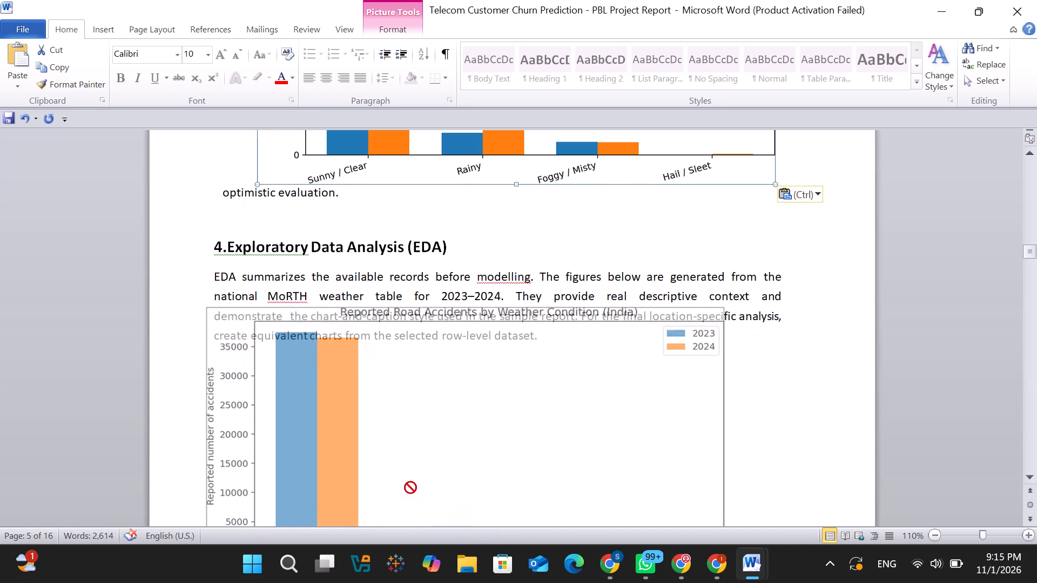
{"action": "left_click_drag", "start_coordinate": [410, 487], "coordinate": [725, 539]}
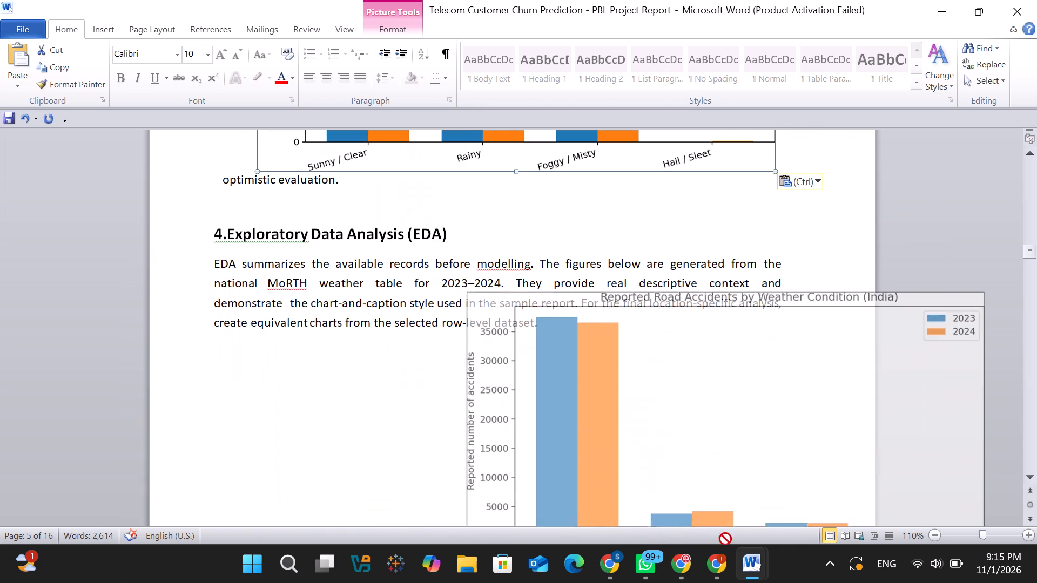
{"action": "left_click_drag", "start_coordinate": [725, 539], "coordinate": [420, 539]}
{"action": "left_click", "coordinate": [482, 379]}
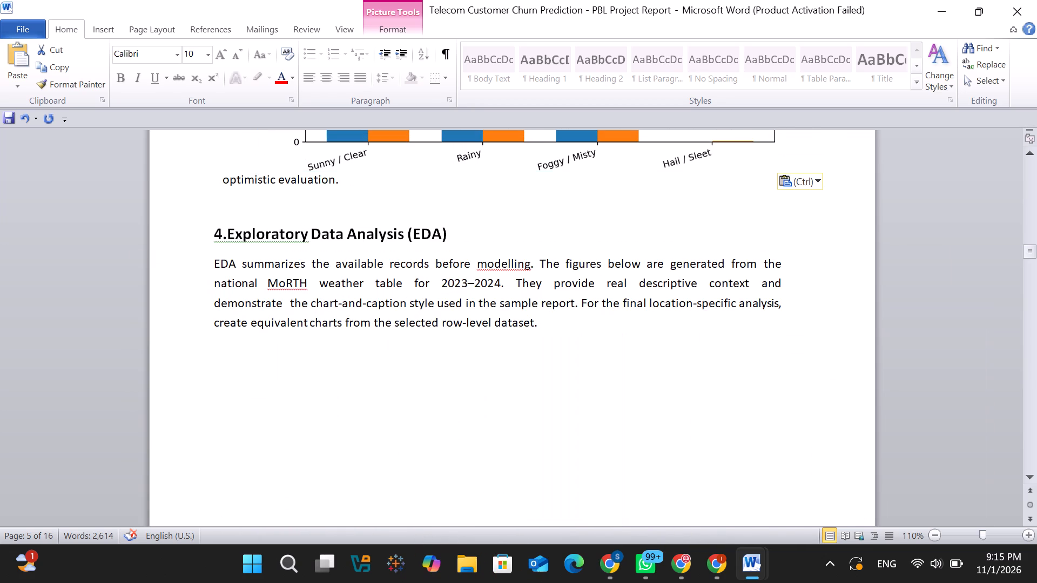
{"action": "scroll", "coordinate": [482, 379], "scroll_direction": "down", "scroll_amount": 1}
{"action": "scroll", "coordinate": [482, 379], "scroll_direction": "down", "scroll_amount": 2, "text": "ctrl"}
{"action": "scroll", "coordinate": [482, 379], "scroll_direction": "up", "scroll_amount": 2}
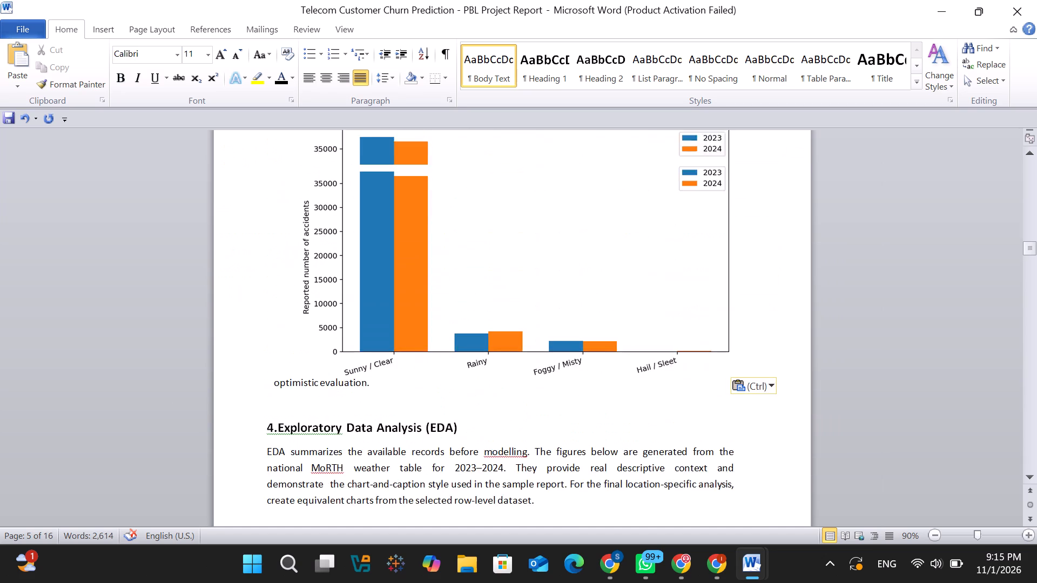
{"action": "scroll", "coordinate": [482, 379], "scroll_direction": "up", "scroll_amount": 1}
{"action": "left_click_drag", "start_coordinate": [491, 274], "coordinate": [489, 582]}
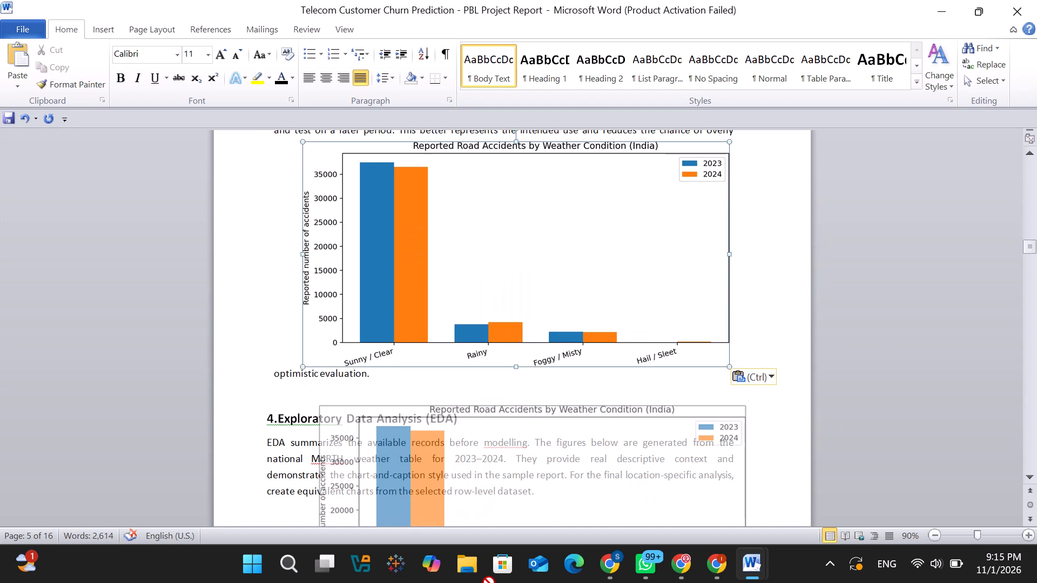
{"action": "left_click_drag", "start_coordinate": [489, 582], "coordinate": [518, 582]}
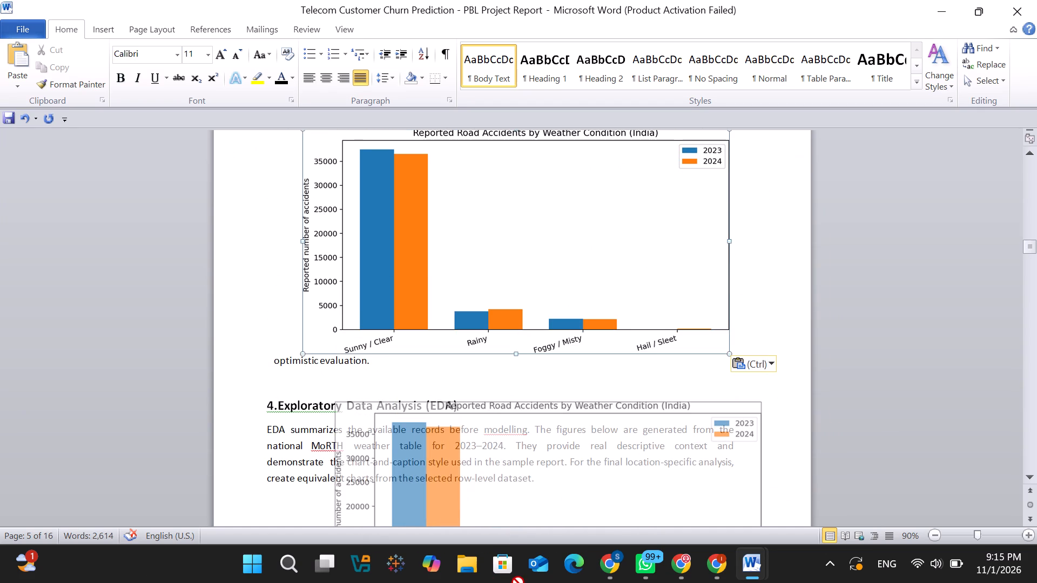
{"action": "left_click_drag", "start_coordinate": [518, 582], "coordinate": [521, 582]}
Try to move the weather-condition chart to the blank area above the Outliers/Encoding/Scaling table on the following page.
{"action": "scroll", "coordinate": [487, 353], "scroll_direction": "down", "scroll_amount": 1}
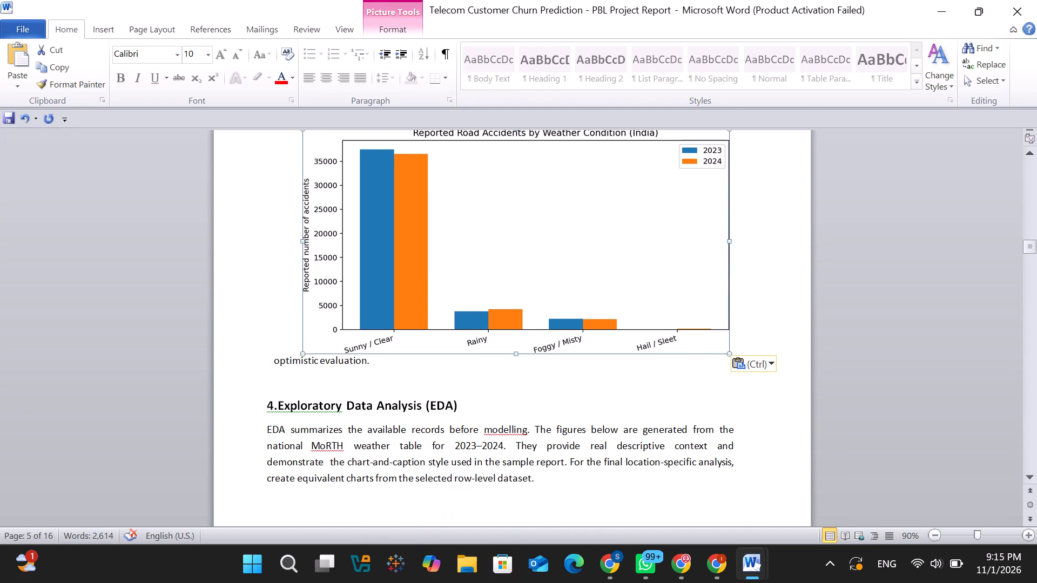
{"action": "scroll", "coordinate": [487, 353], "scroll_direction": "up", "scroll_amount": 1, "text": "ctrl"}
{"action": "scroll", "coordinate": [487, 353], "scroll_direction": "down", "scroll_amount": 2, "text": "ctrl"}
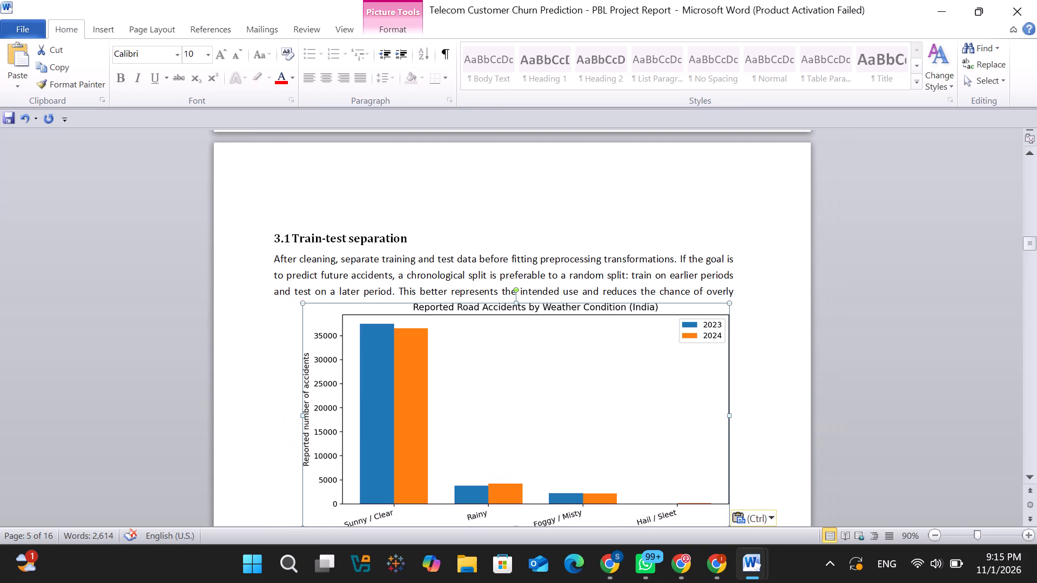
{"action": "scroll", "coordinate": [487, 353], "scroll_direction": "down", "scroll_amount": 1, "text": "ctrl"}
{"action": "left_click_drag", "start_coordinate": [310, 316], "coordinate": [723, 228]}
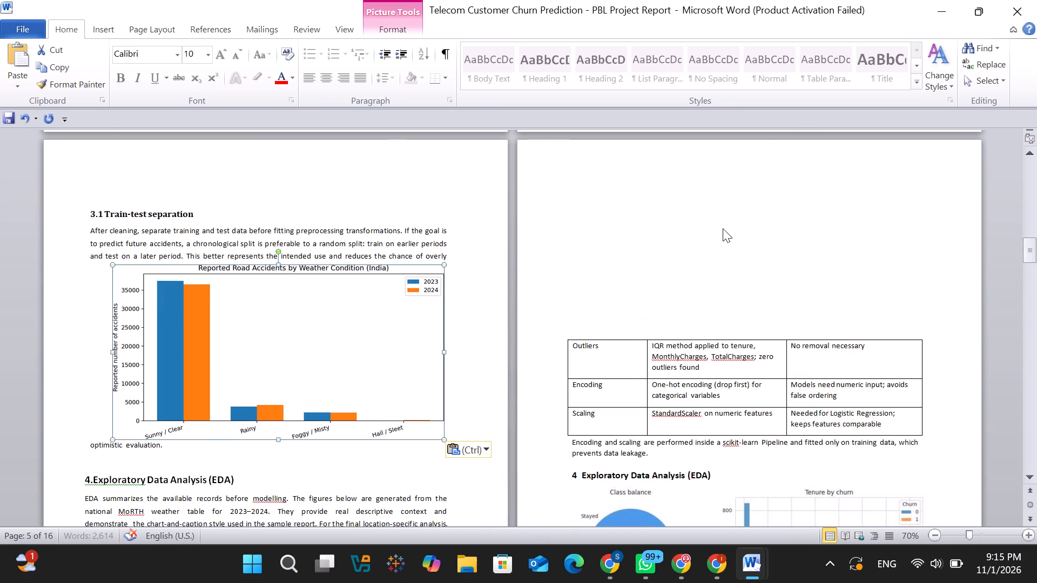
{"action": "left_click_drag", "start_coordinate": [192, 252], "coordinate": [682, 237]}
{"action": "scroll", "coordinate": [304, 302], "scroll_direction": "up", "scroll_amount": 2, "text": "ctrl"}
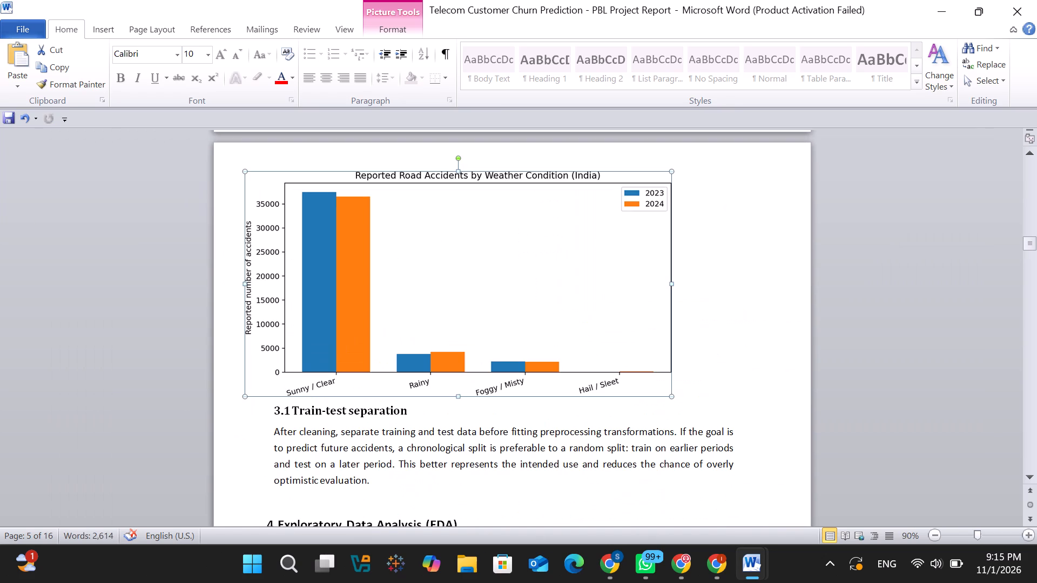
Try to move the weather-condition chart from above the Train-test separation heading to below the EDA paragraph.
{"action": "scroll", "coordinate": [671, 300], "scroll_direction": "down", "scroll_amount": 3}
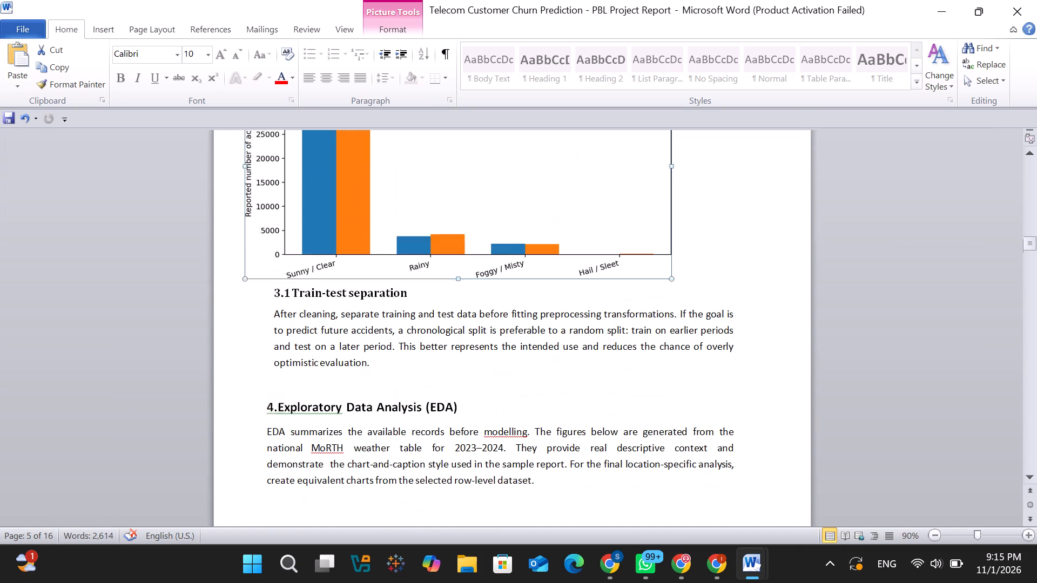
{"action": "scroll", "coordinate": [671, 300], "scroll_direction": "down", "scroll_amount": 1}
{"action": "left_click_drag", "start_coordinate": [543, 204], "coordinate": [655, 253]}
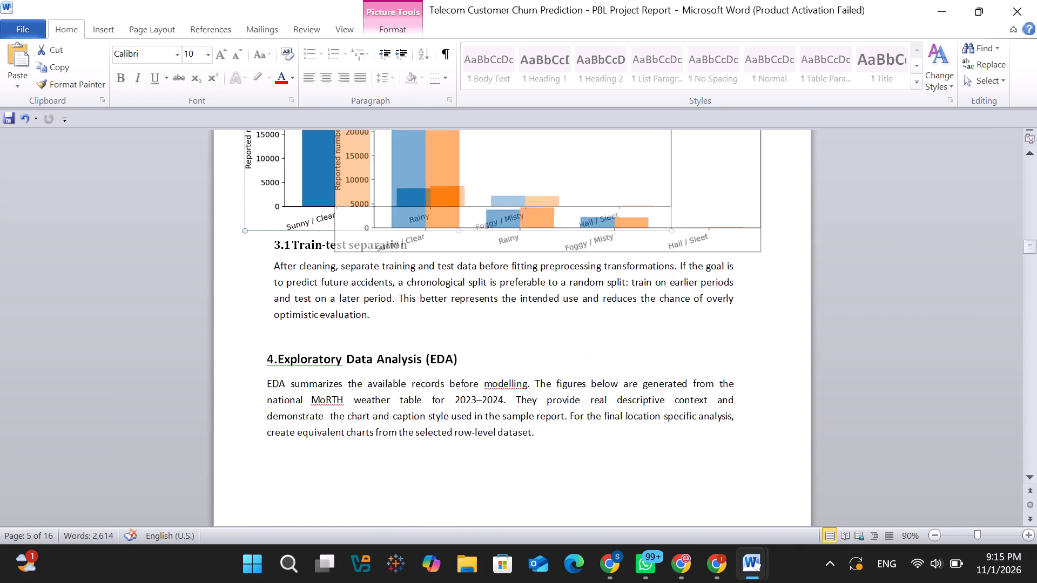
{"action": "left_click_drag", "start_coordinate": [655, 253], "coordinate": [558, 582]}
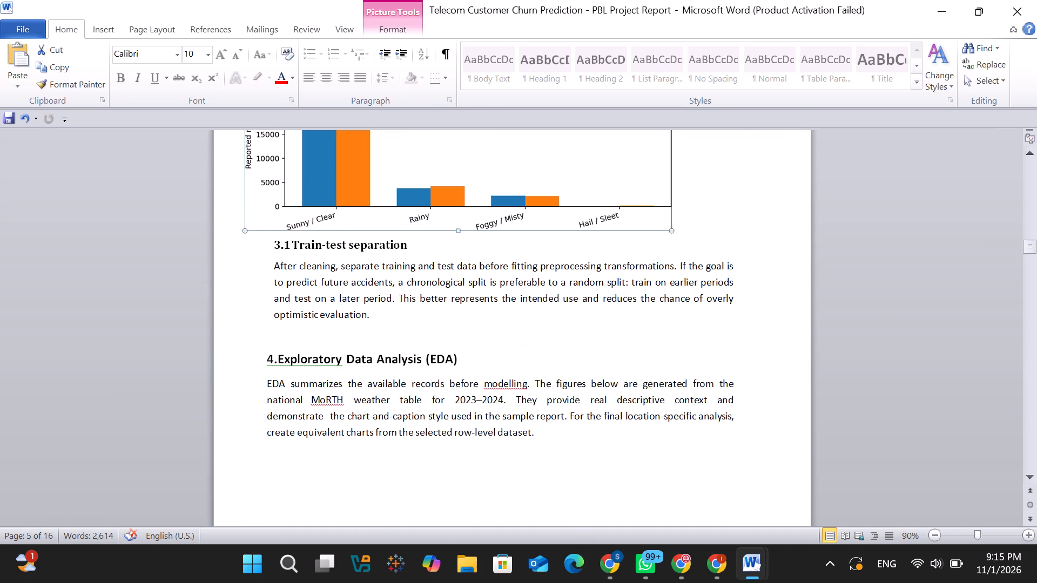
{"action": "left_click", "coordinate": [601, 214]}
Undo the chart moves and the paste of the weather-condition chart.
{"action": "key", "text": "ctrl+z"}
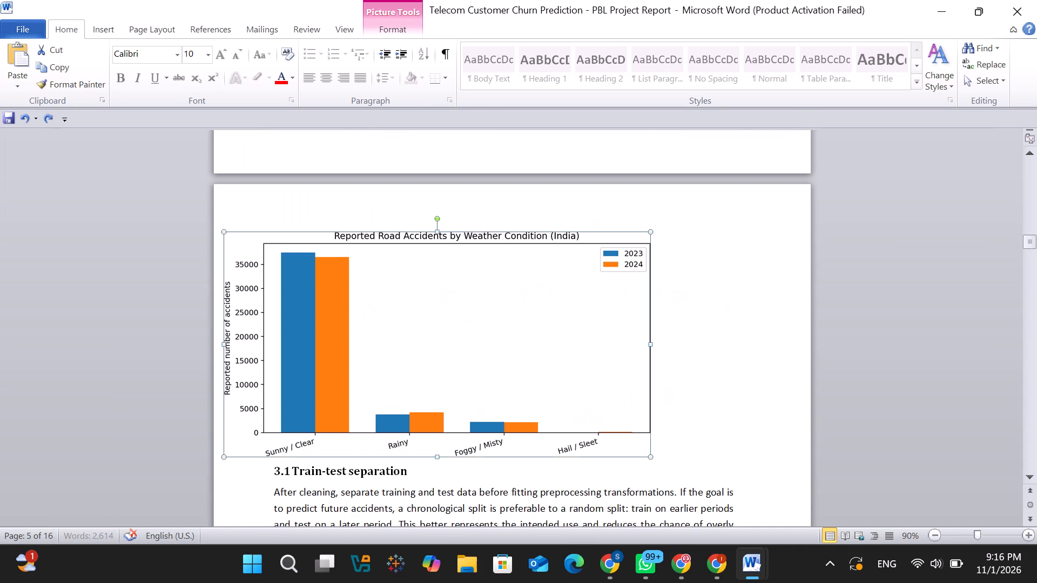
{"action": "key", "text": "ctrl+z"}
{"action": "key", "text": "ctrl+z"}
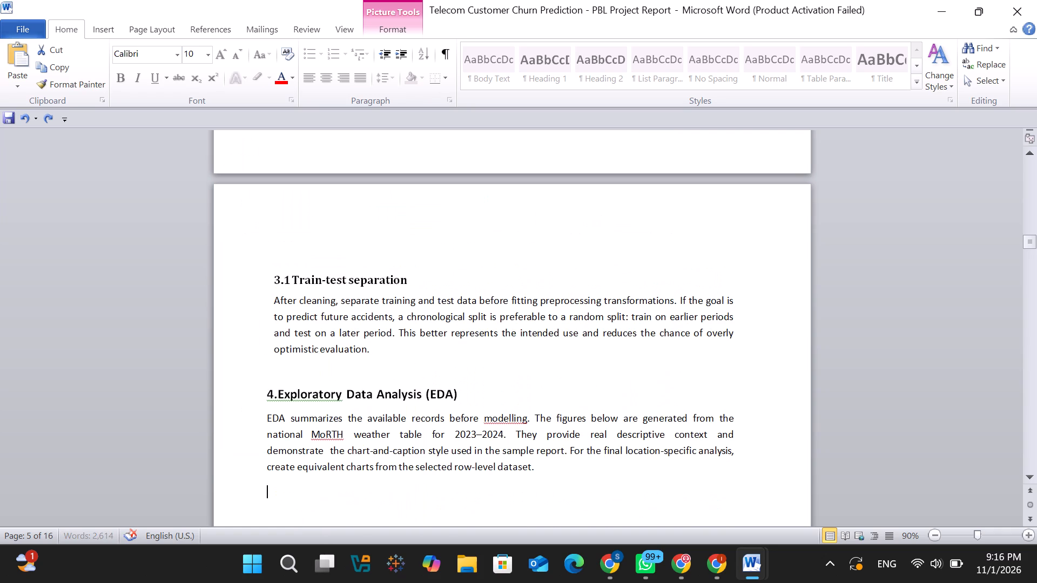
Add a blank line below the EDA paragraph and paste the weather-condition chart again with the insertion point in that blank area.
{"action": "scroll", "coordinate": [419, 312], "scroll_direction": "down", "scroll_amount": 2}
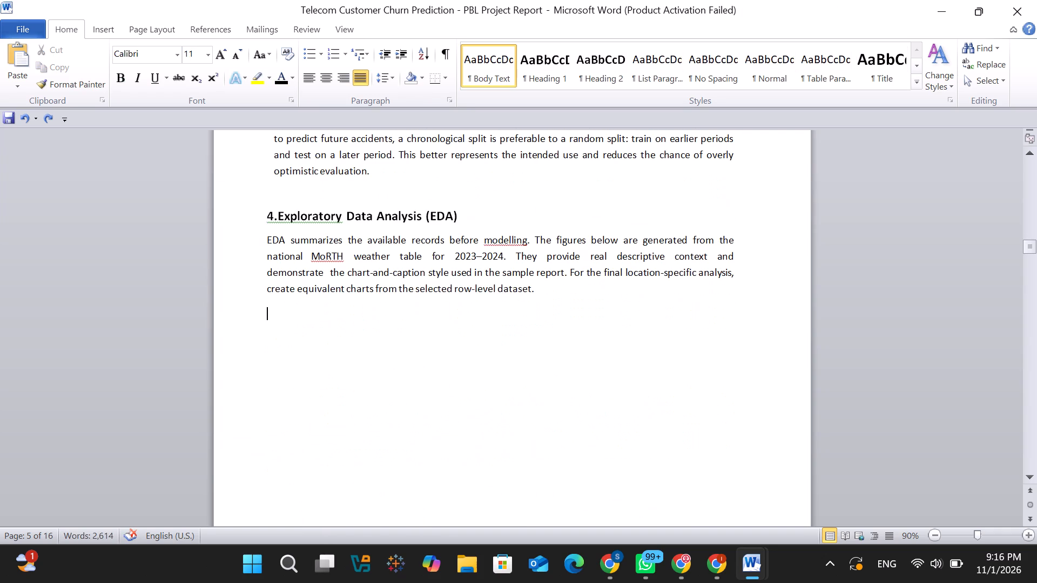
{"action": "scroll", "coordinate": [471, 323], "scroll_direction": "down", "scroll_amount": 1}
{"action": "key", "text": "Return"}
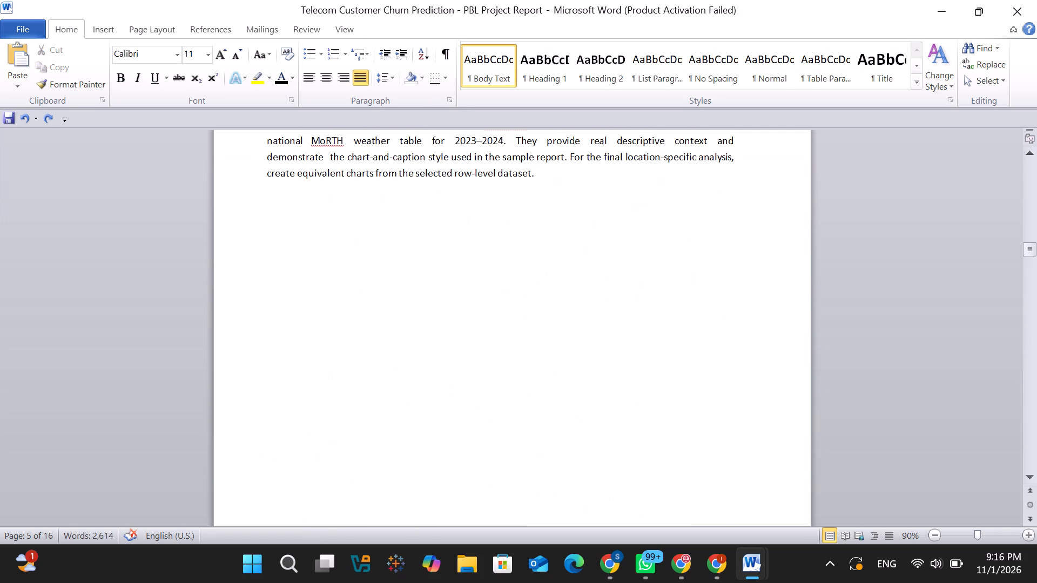
{"action": "scroll", "coordinate": [471, 323], "scroll_direction": "down", "scroll_amount": 5}
{"action": "scroll", "coordinate": [471, 323], "scroll_direction": "up", "scroll_amount": 4}
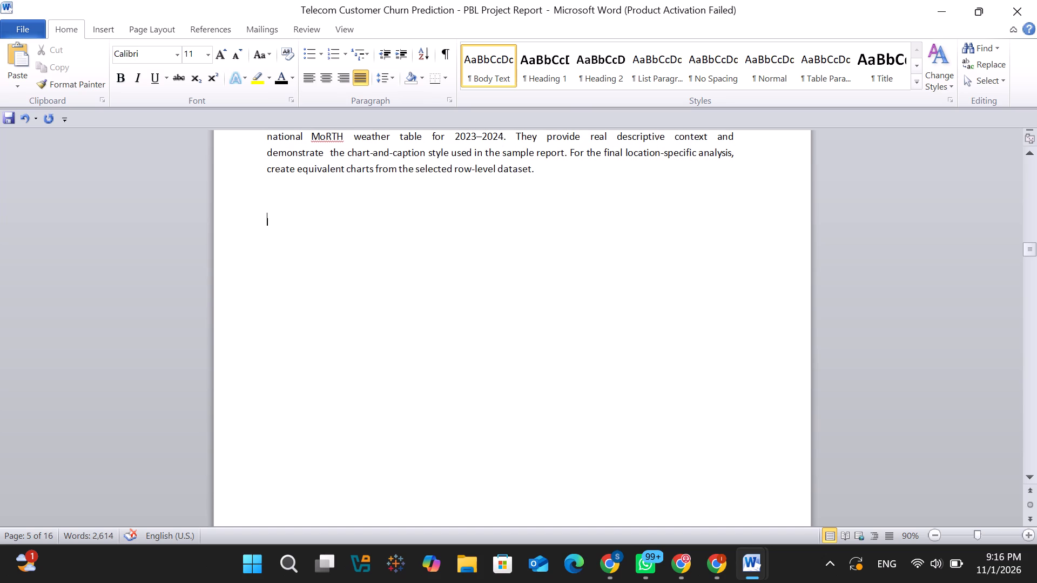
{"action": "left_click", "coordinate": [455, 261]}
{"action": "key", "text": "ctrl+v"}
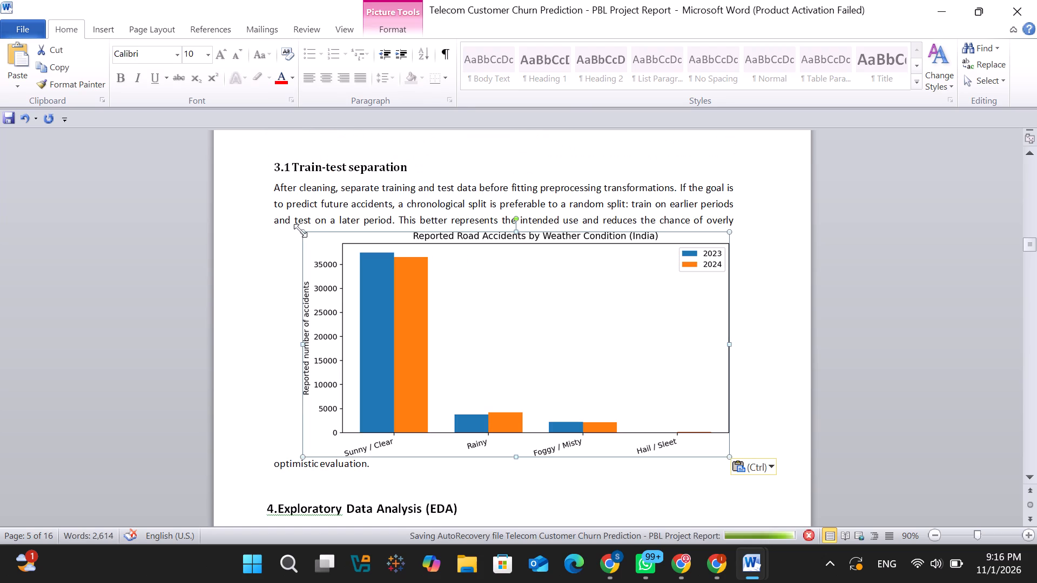
Shrink the weather-condition chart to about a third of its width and position it centred in the space below the EDA paragraph.
{"action": "left_click_drag", "start_coordinate": [302, 229], "coordinate": [589, 385]}
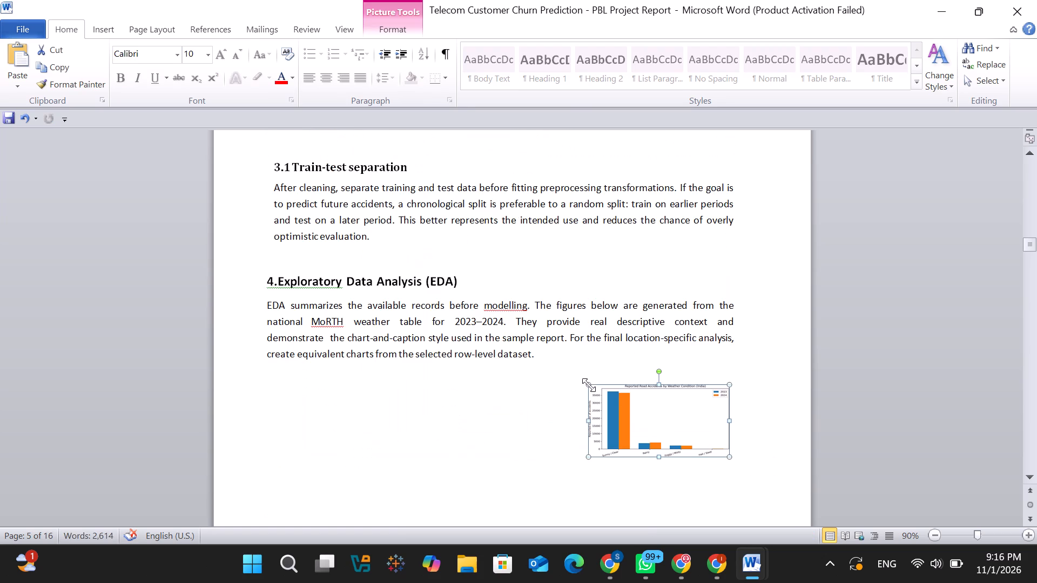
{"action": "scroll", "coordinate": [473, 309], "scroll_direction": "down", "scroll_amount": 1}
{"action": "left_click_drag", "start_coordinate": [657, 323], "coordinate": [508, 439]}
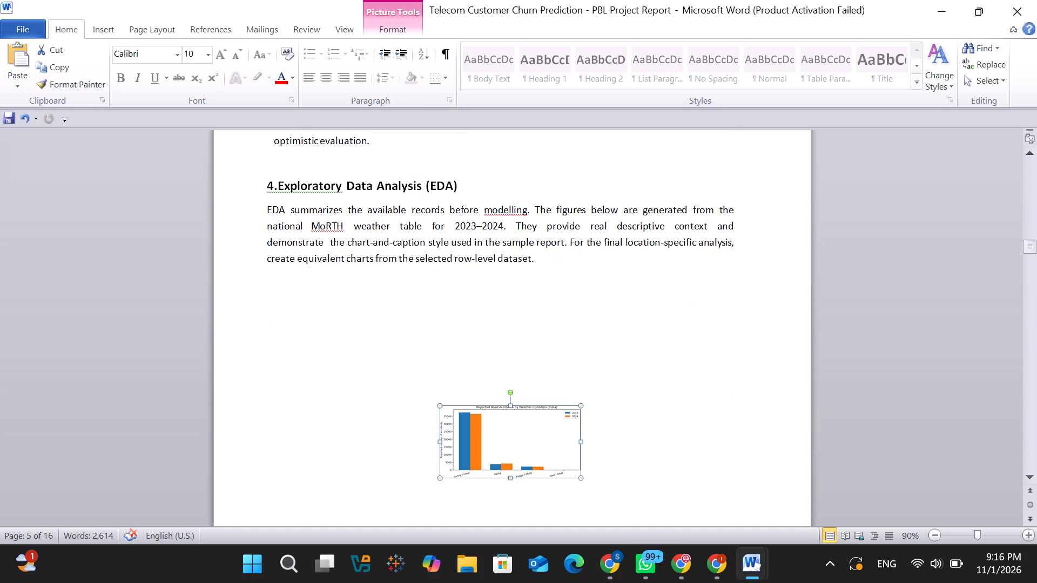
Enlarge the weather-condition chart from its corners so it starts just below the EDA paragraph and spans nearly the full text width.
{"action": "left_click_drag", "start_coordinate": [439, 404], "coordinate": [344, 342]}
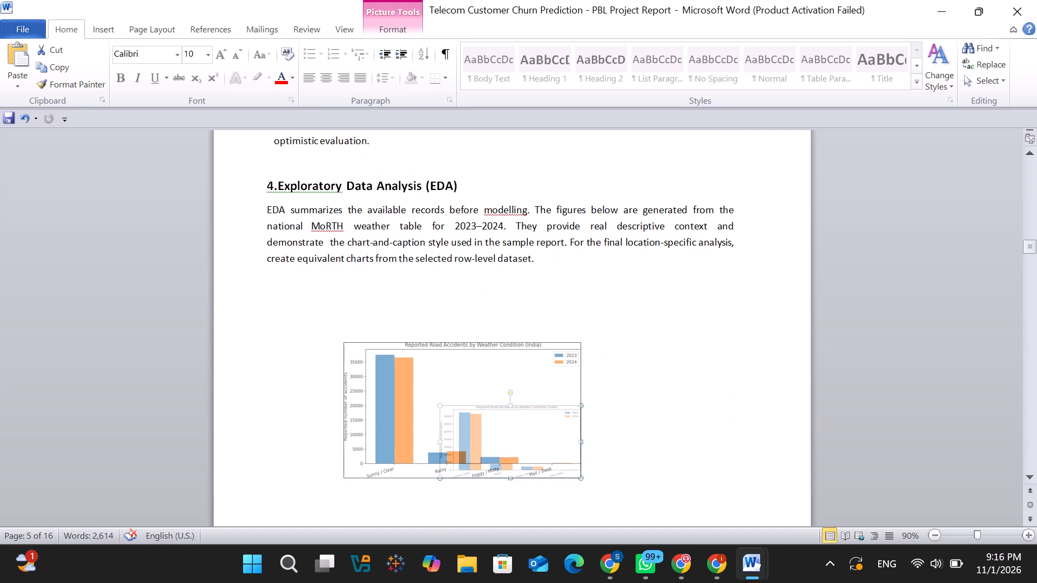
{"action": "left_click_drag", "start_coordinate": [344, 342], "coordinate": [344, 343]}
{"action": "scroll", "coordinate": [551, 457], "scroll_direction": "down", "scroll_amount": 2}
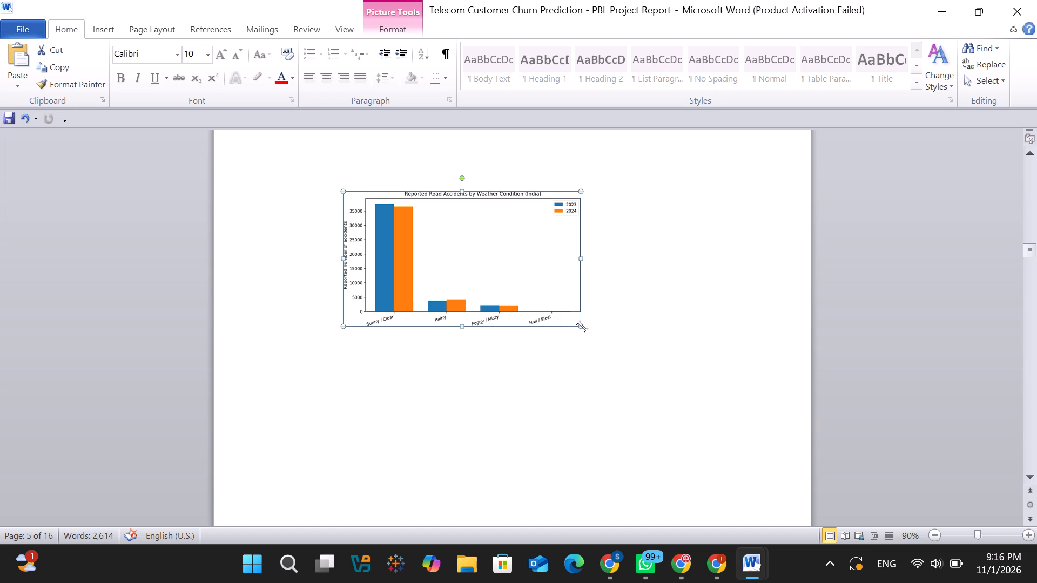
{"action": "left_click_drag", "start_coordinate": [583, 326], "coordinate": [680, 435]}
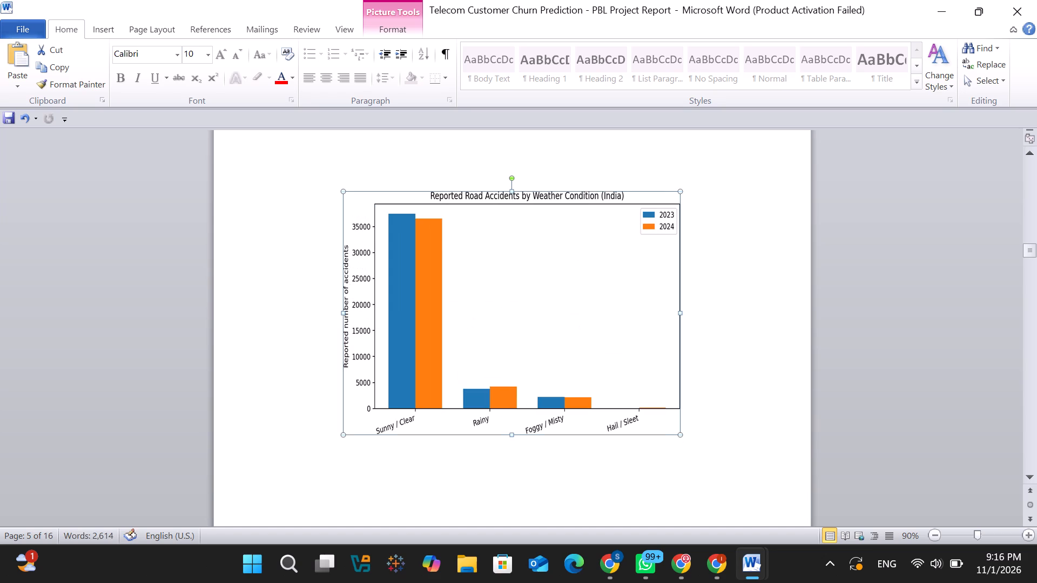
{"action": "scroll", "coordinate": [466, 348], "scroll_direction": "up", "scroll_amount": 2}
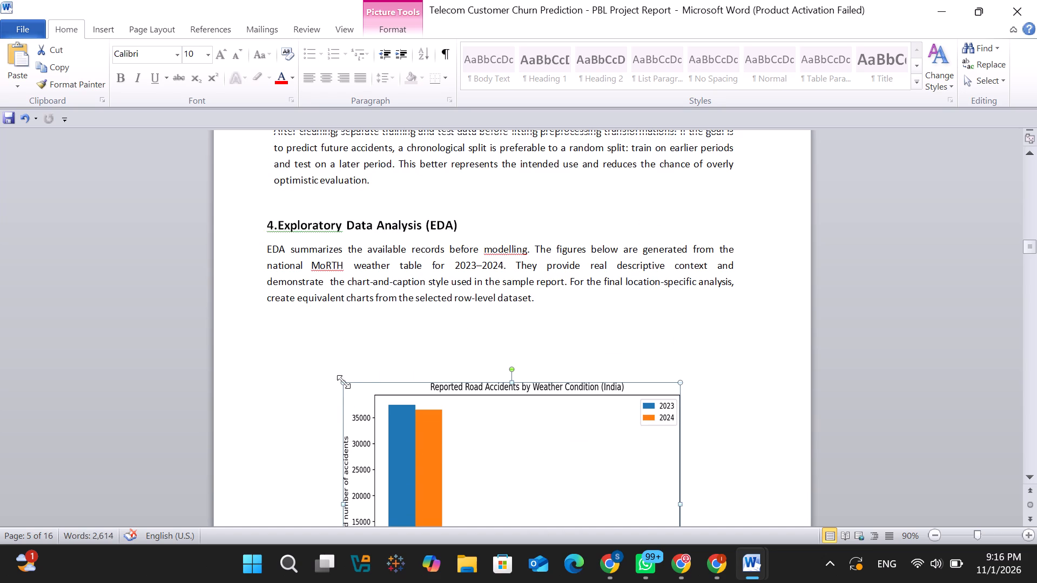
{"action": "left_click_drag", "start_coordinate": [344, 382], "coordinate": [292, 351]}
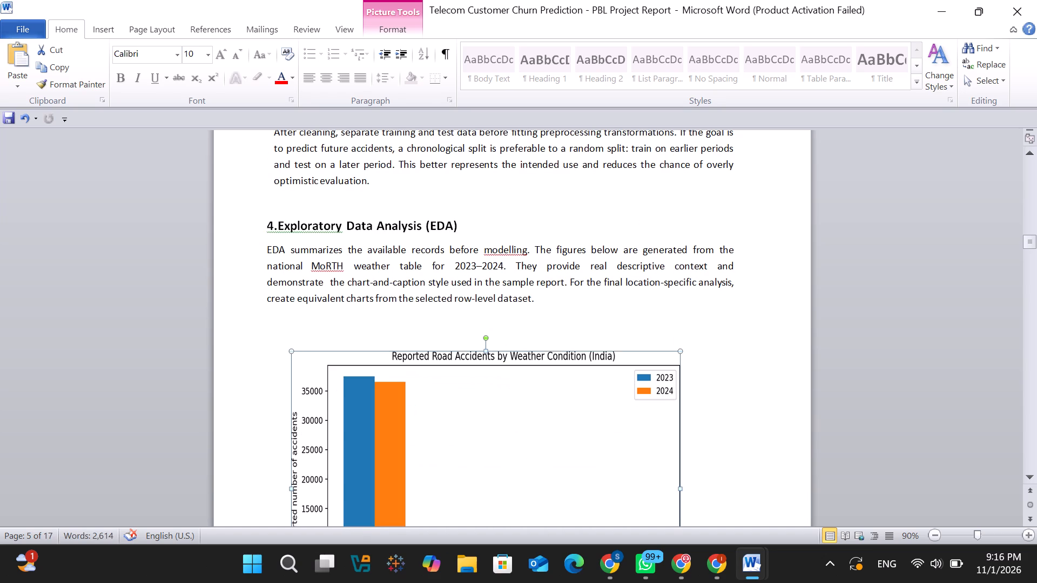
{"action": "left_click_drag", "start_coordinate": [292, 351], "coordinate": [277, 330]}
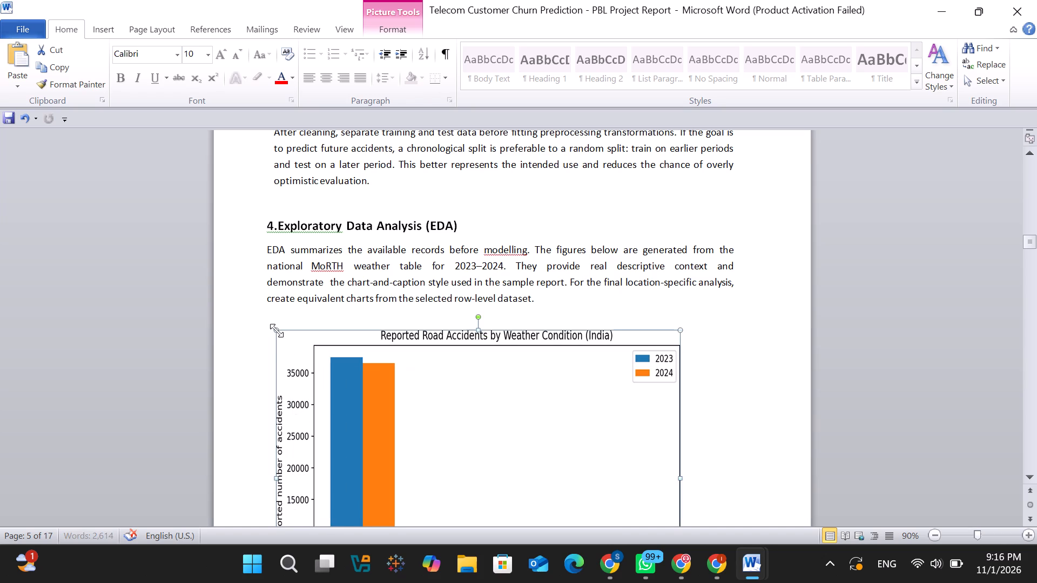
{"action": "scroll", "coordinate": [618, 284], "scroll_direction": "down", "scroll_amount": 2}
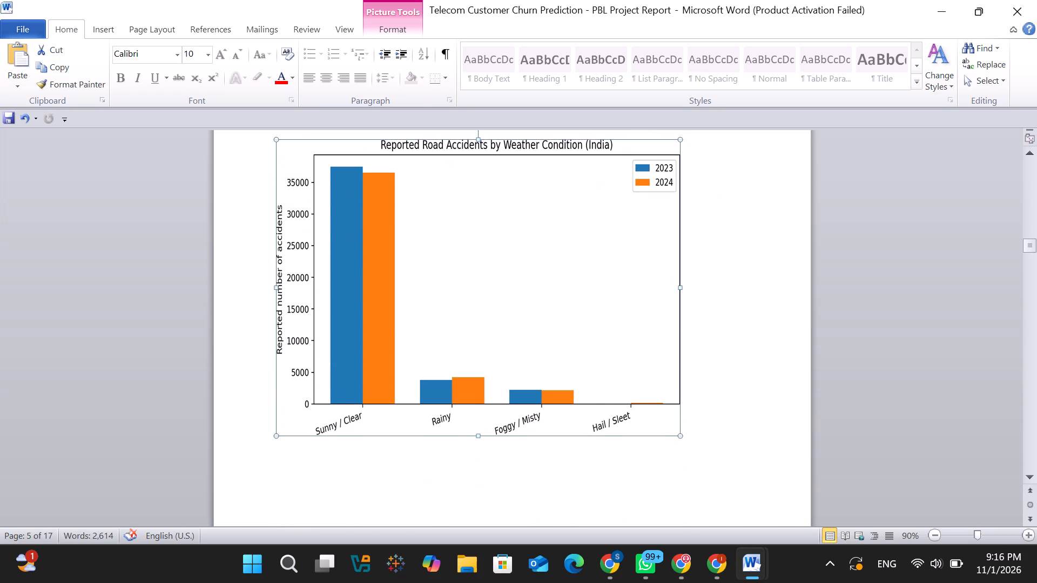
{"action": "left_click_drag", "start_coordinate": [682, 435], "coordinate": [699, 449]}
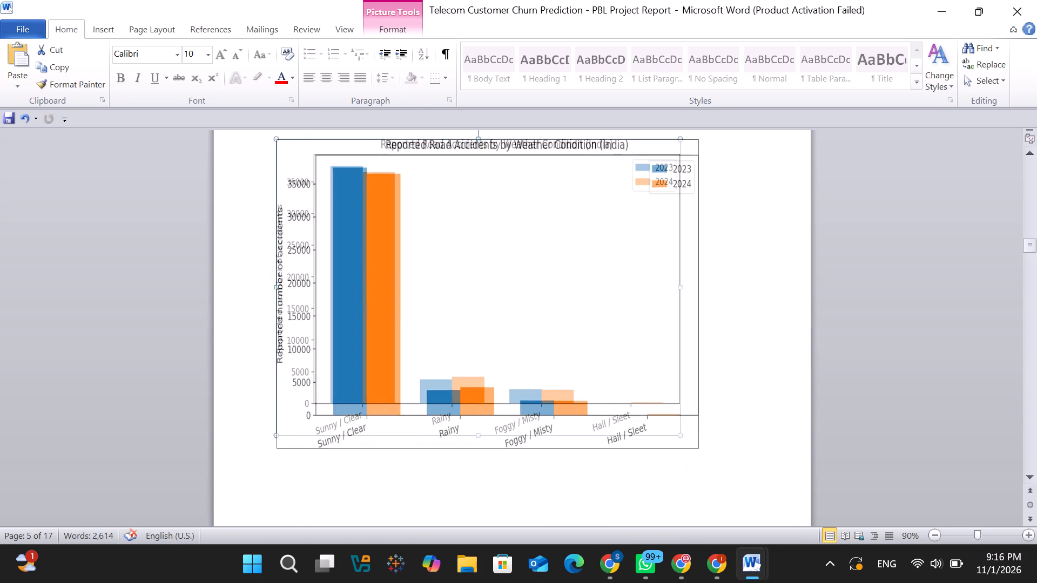
{"action": "left_click_drag", "start_coordinate": [699, 449], "coordinate": [703, 453]}
{"action": "left_click", "coordinate": [736, 417]}
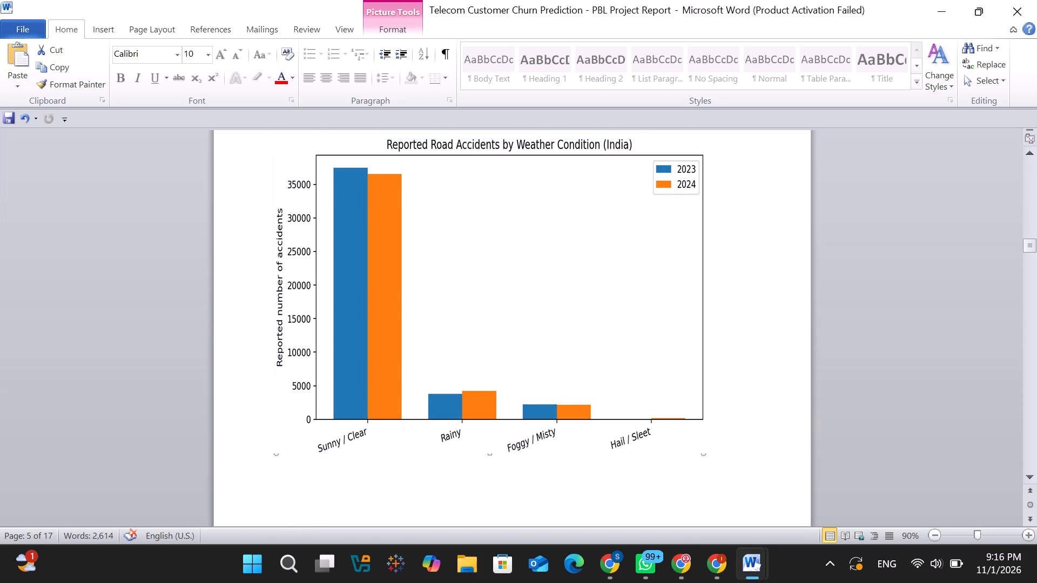
{"action": "scroll", "coordinate": [736, 417], "scroll_direction": "up", "scroll_amount": 2}
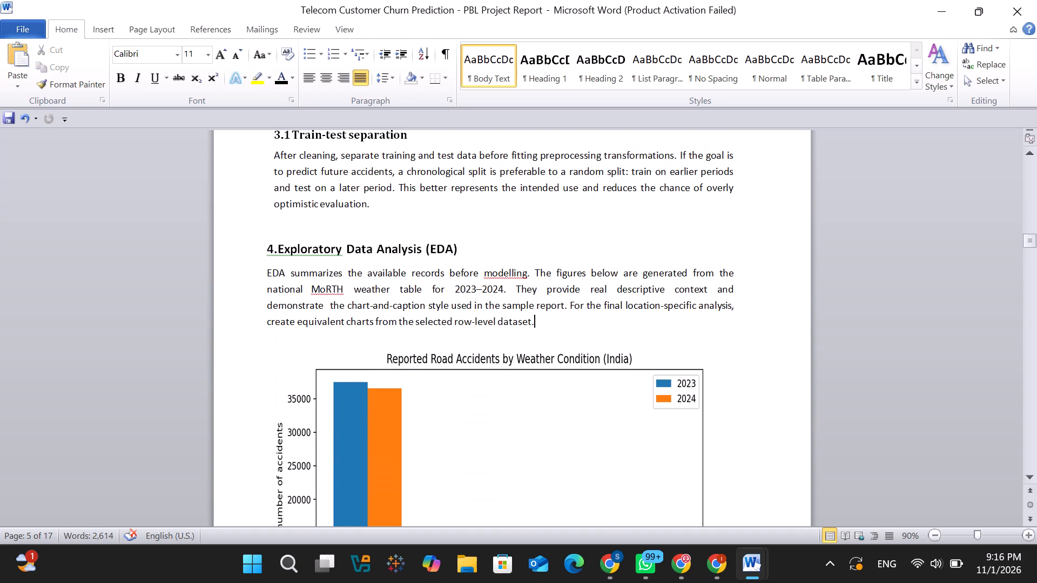
{"action": "scroll", "coordinate": [641, 335], "scroll_direction": "down", "scroll_amount": 4}
{"action": "left_click", "coordinate": [750, 285]}
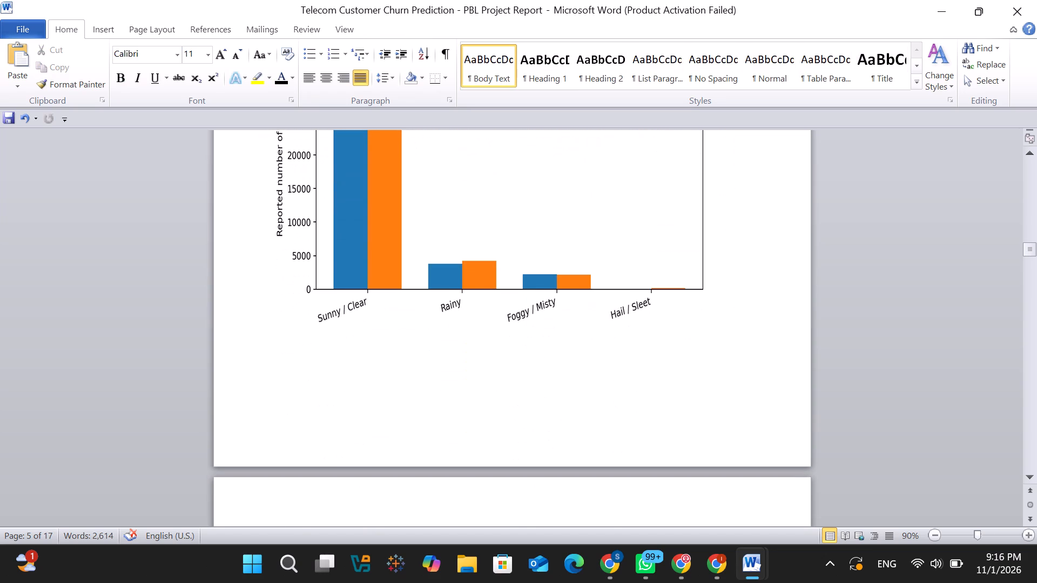
Copy the Figure 1 caption from the Road_Accident_Risk_Hotspot_Prediction report and paste it below the weather-condition chart in the Telecom Customer Churn report.
{"action": "scroll", "coordinate": [750, 285], "scroll_direction": "down", "scroll_amount": 1}
{"action": "left_click", "coordinate": [213, 442]}
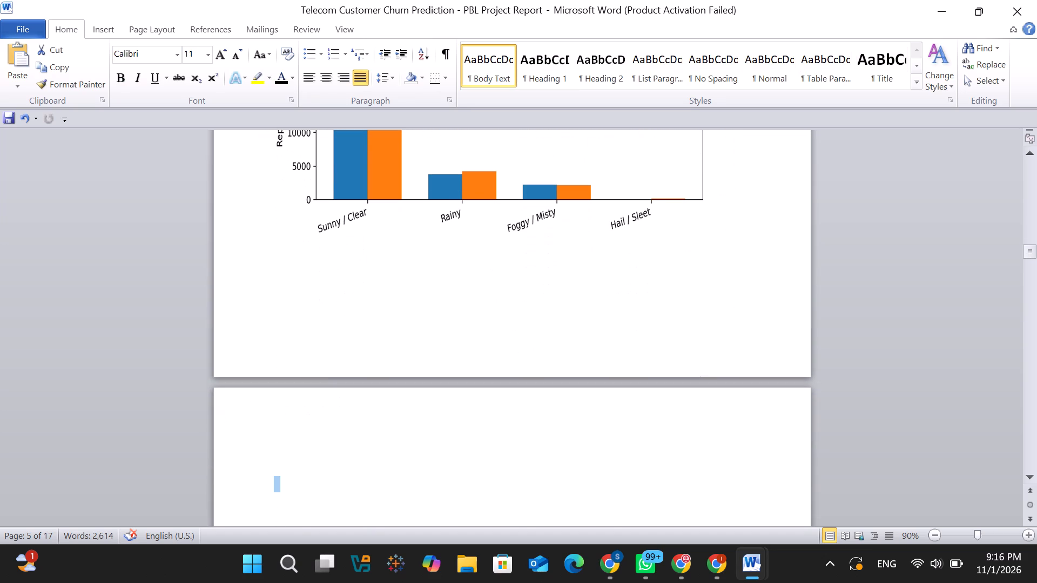
{"action": "left_click", "coordinate": [696, 512]}
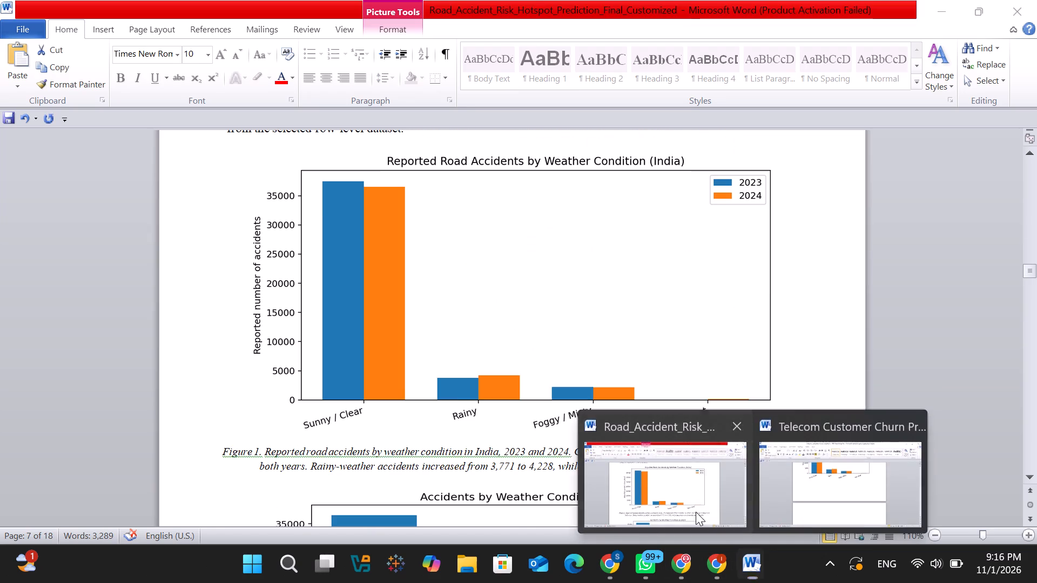
{"action": "scroll", "coordinate": [480, 445], "scroll_direction": "down", "scroll_amount": 1}
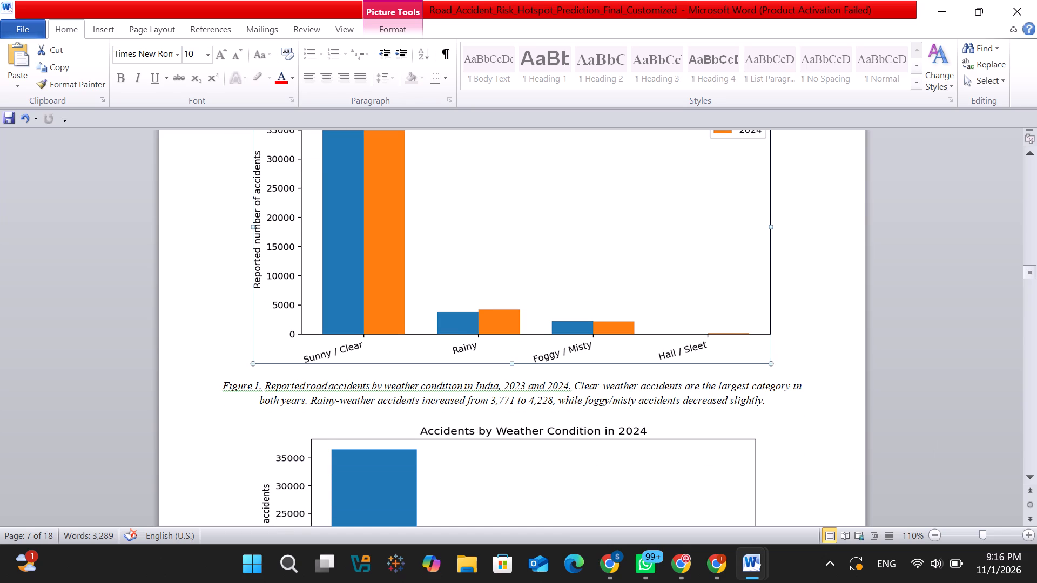
{"action": "triple_click", "coordinate": [762, 407]}
{"action": "key", "text": "ctrl+c"}
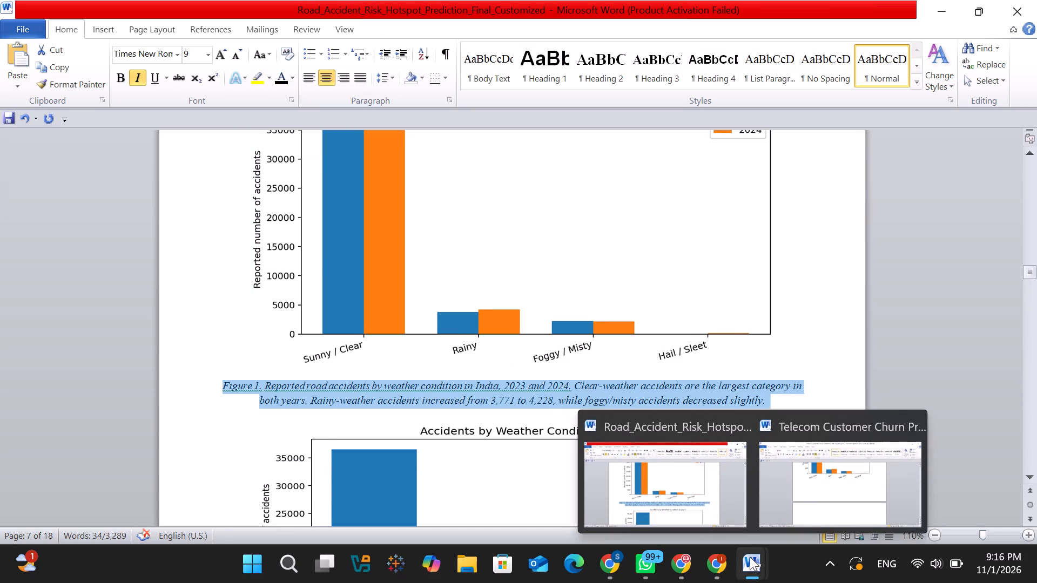
{"action": "left_click", "coordinate": [791, 485]}
{"action": "left_click", "coordinate": [399, 273]}
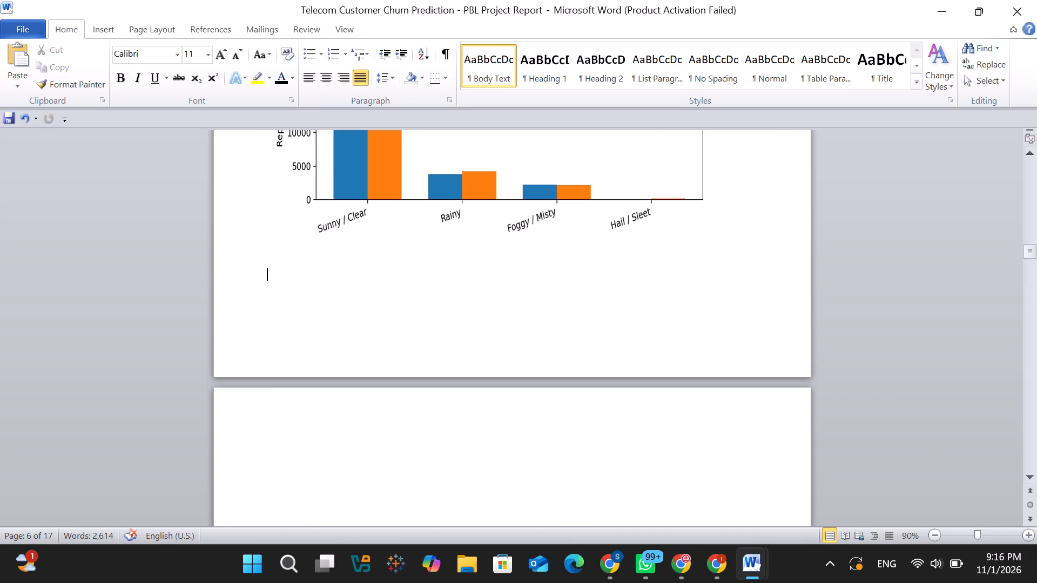
{"action": "key", "text": "ctrl+v"}
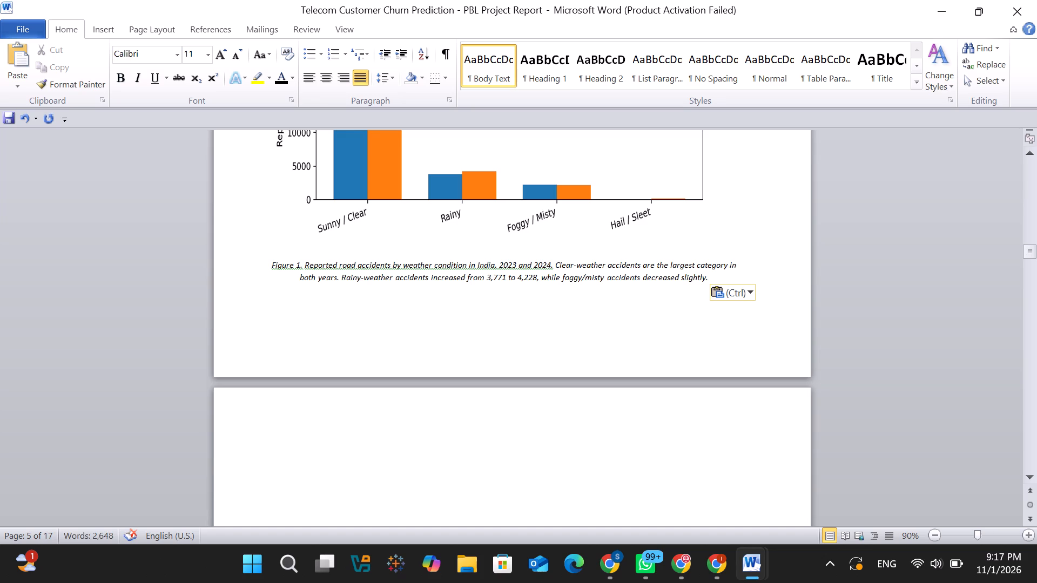
Copy the "Accidents by Weather Condition in 2024" chart from the road accident report and paste it into the Telecom report's page after the Figure 1 caption.
{"action": "left_click", "coordinate": [369, 421]}
{"action": "scroll", "coordinate": [789, 473], "scroll_direction": "down", "scroll_amount": 3}
{"action": "scroll", "coordinate": [789, 473], "scroll_direction": "up", "scroll_amount": 1}
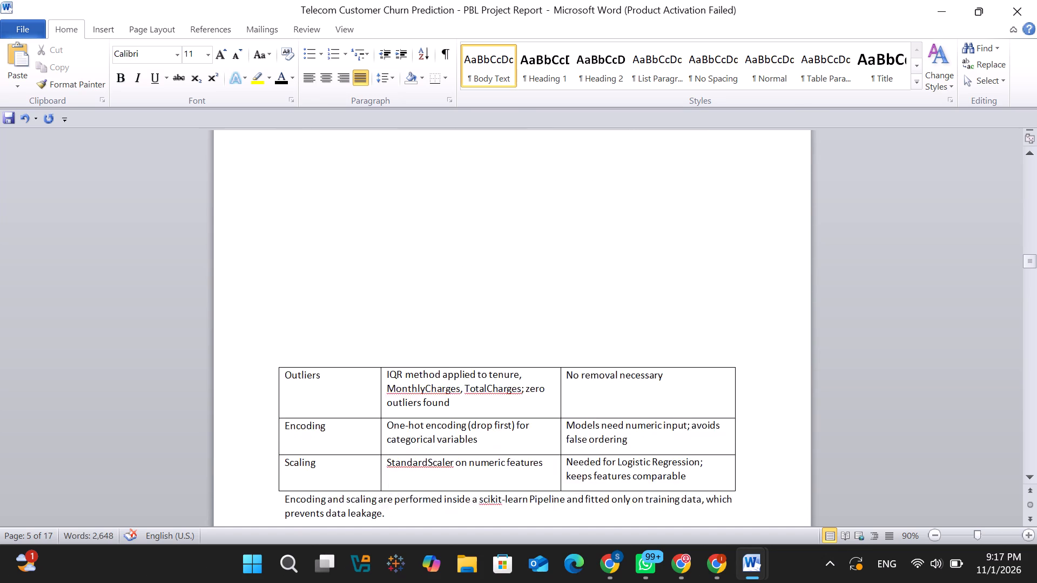
{"action": "scroll", "coordinate": [789, 473], "scroll_direction": "up", "scroll_amount": 2}
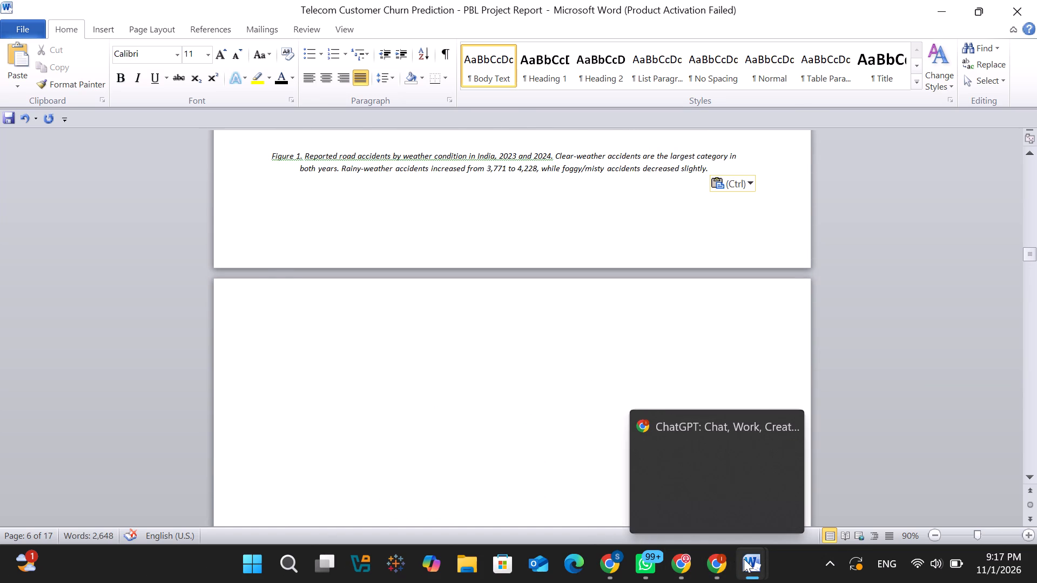
{"action": "left_click", "coordinate": [669, 507]}
{"action": "scroll", "coordinate": [443, 399], "scroll_direction": "down", "scroll_amount": 3}
{"action": "left_click", "coordinate": [472, 319]}
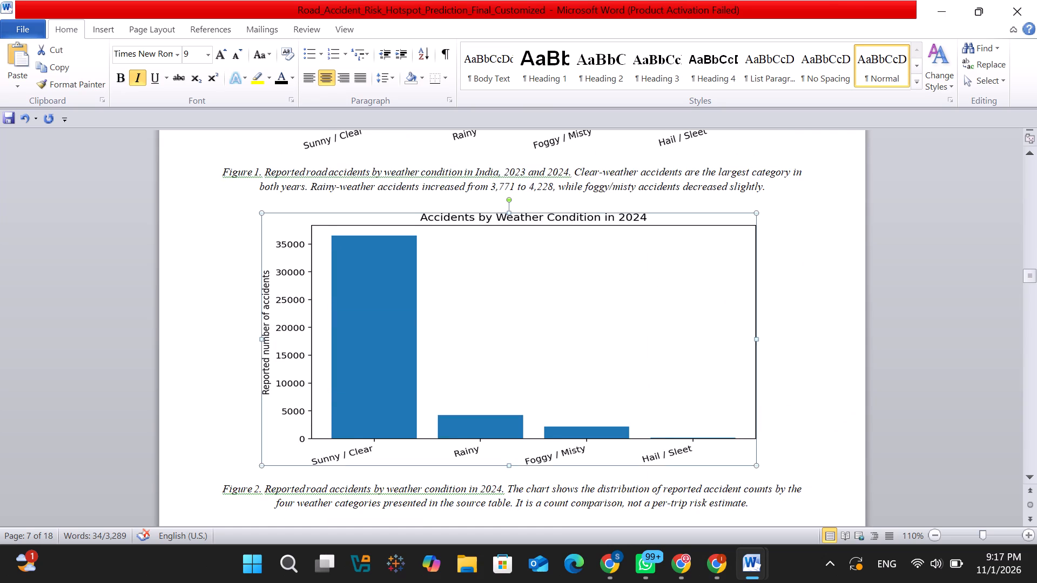
{"action": "key", "text": "ctrl+c"}
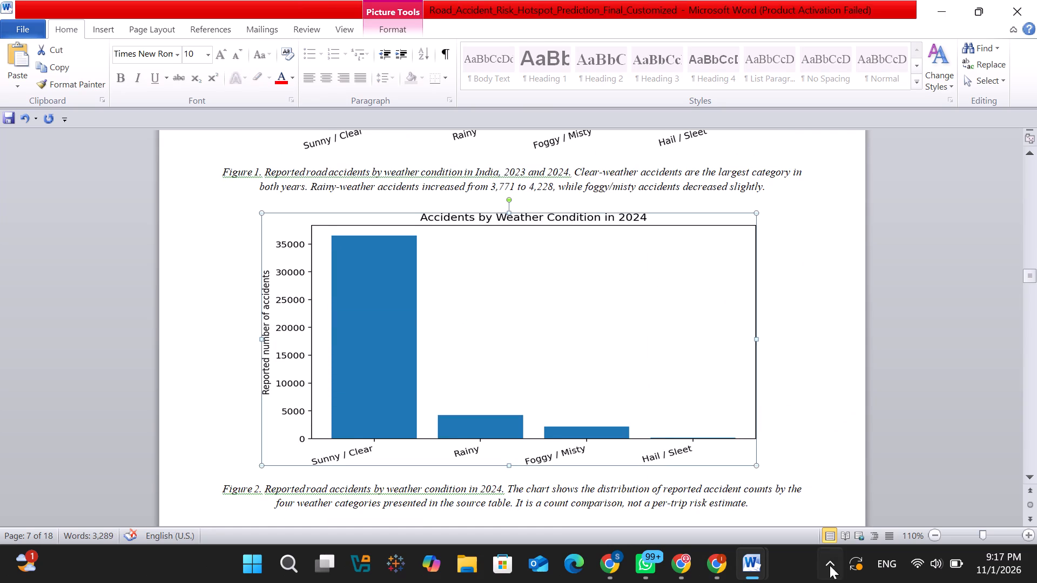
{"action": "left_click", "coordinate": [752, 555]}
{"action": "left_click", "coordinate": [800, 501]}
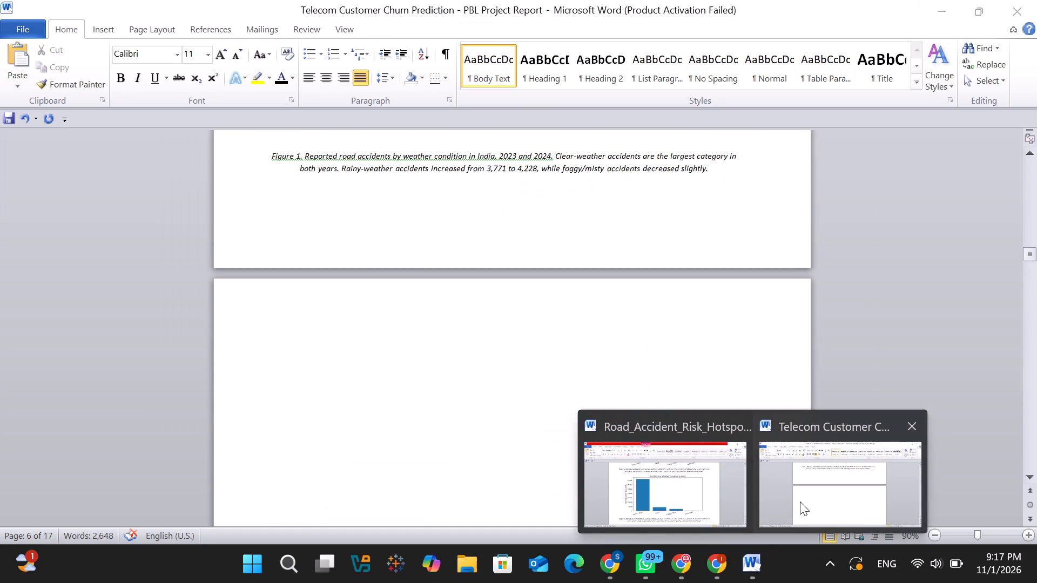
{"action": "left_click", "coordinate": [494, 436]}
{"action": "key", "text": "ctrl+v"}
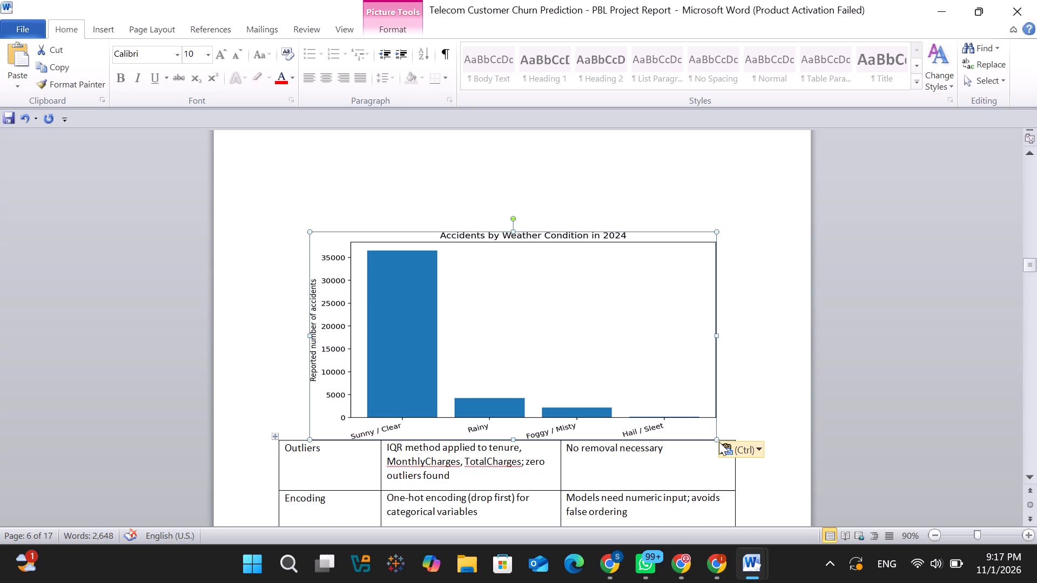
Shrink the pasted 2024 weather chart to about half its width, keeping its proportions roughly the same.
{"action": "left_click_drag", "start_coordinate": [716, 437], "coordinate": [507, 301]}
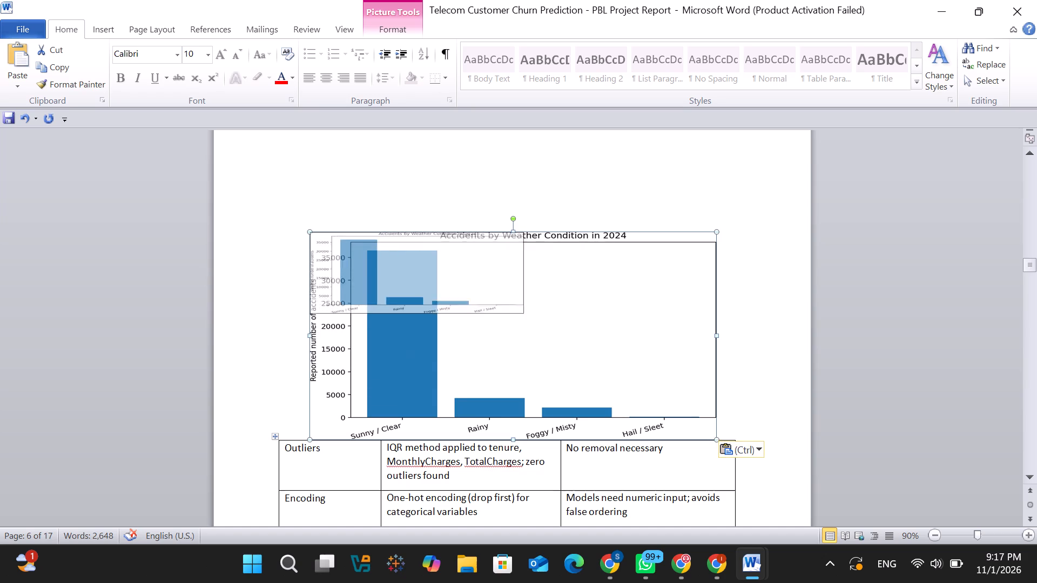
{"action": "left_click_drag", "start_coordinate": [507, 301], "coordinate": [501, 297]}
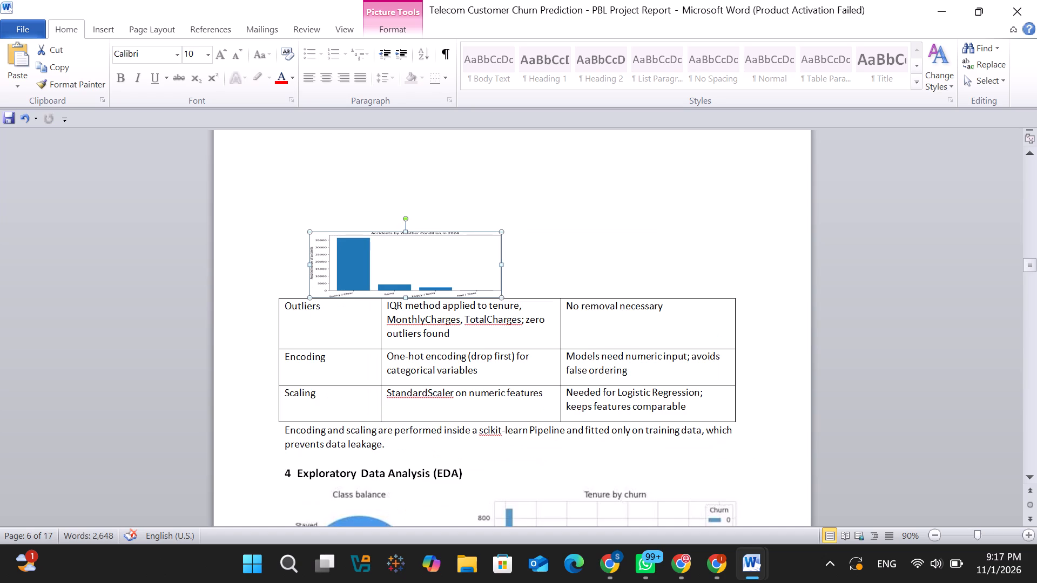
Move the 2024 weather chart away from the preprocessing table into the blank upper part of the page following the Figure 1 caption.
{"action": "left_click_drag", "start_coordinate": [405, 266], "coordinate": [495, 532]}
{"action": "scroll", "coordinate": [566, 331], "scroll_direction": "down", "scroll_amount": 2}
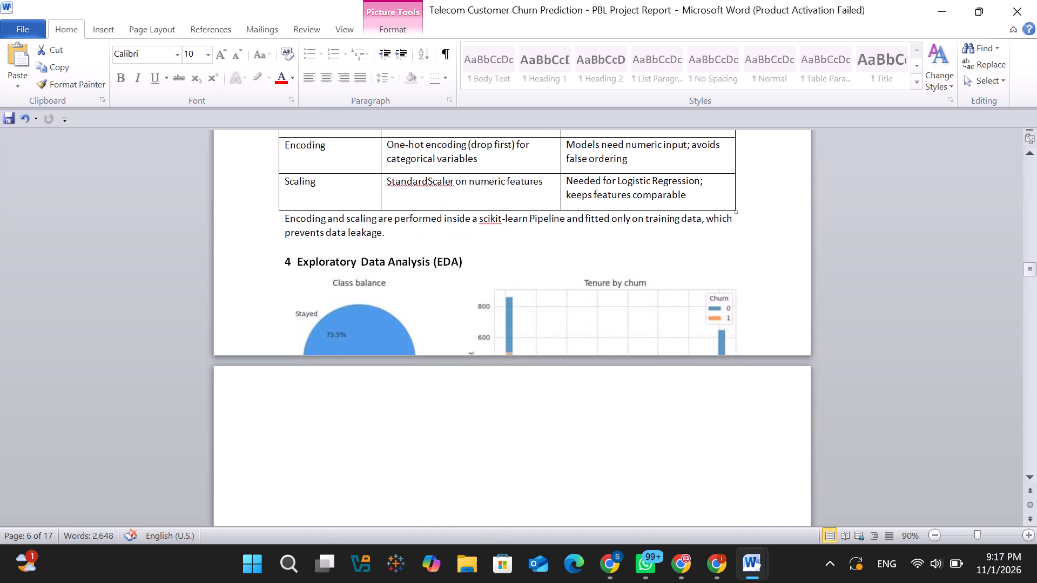
{"action": "scroll", "coordinate": [566, 331], "scroll_direction": "down", "scroll_amount": 1}
{"action": "left_click", "coordinate": [802, 512]}
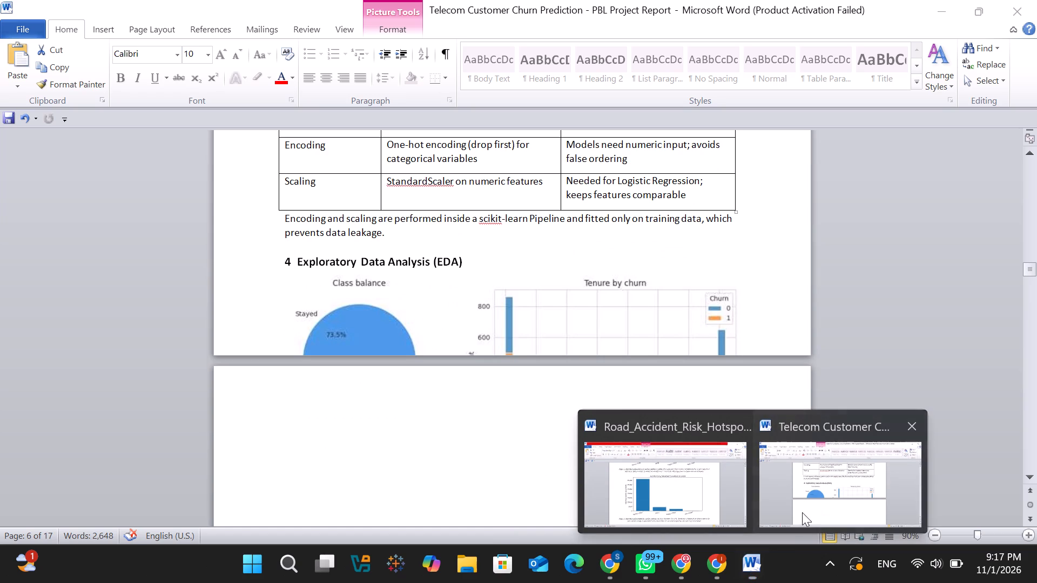
{"action": "scroll", "coordinate": [452, 368], "scroll_direction": "up", "scroll_amount": 3}
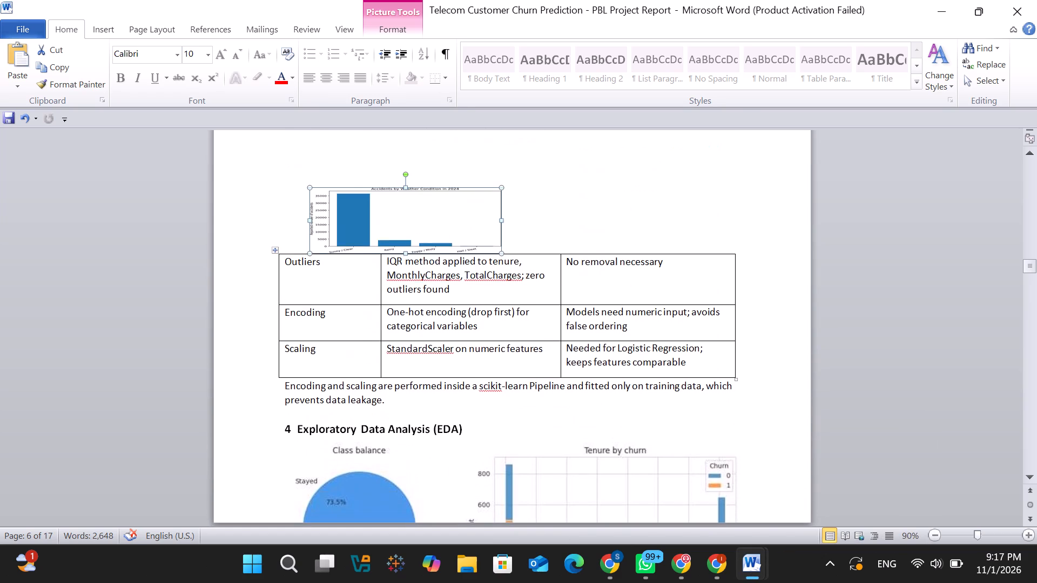
{"action": "scroll", "coordinate": [452, 368], "scroll_direction": "up", "scroll_amount": 1}
{"action": "left_click_drag", "start_coordinate": [383, 284], "coordinate": [602, 427]}
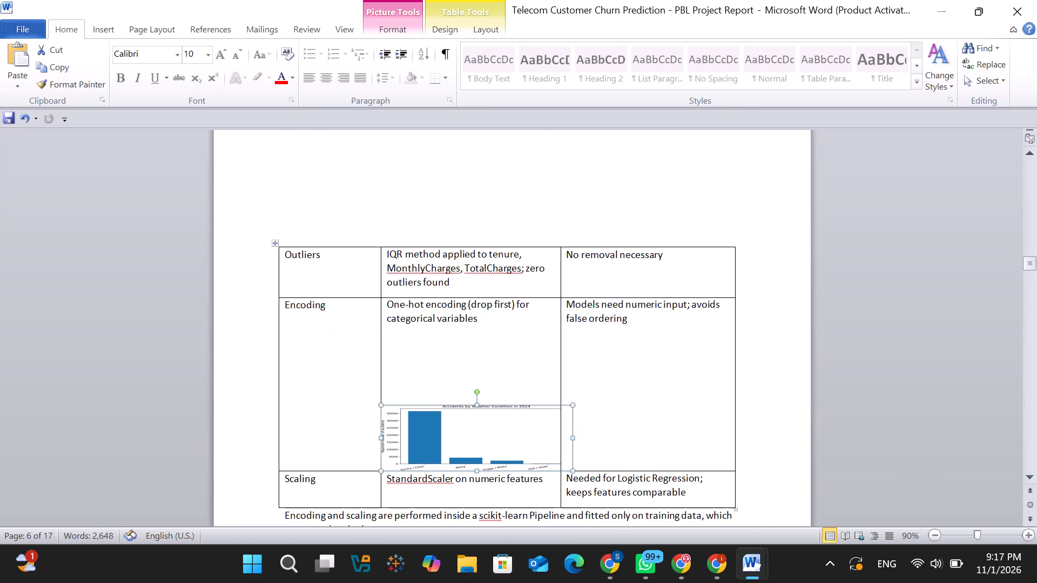
{"action": "scroll", "coordinate": [482, 356], "scroll_direction": "down", "scroll_amount": 2}
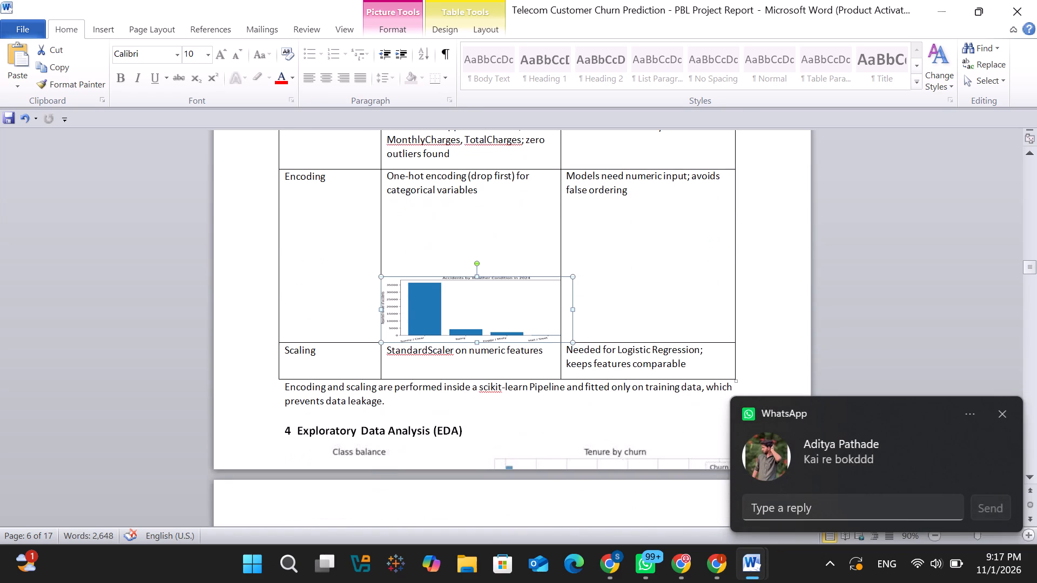
{"action": "left_click_drag", "start_coordinate": [490, 293], "coordinate": [524, 512]}
{"action": "scroll", "coordinate": [579, 275], "scroll_direction": "down", "scroll_amount": 2}
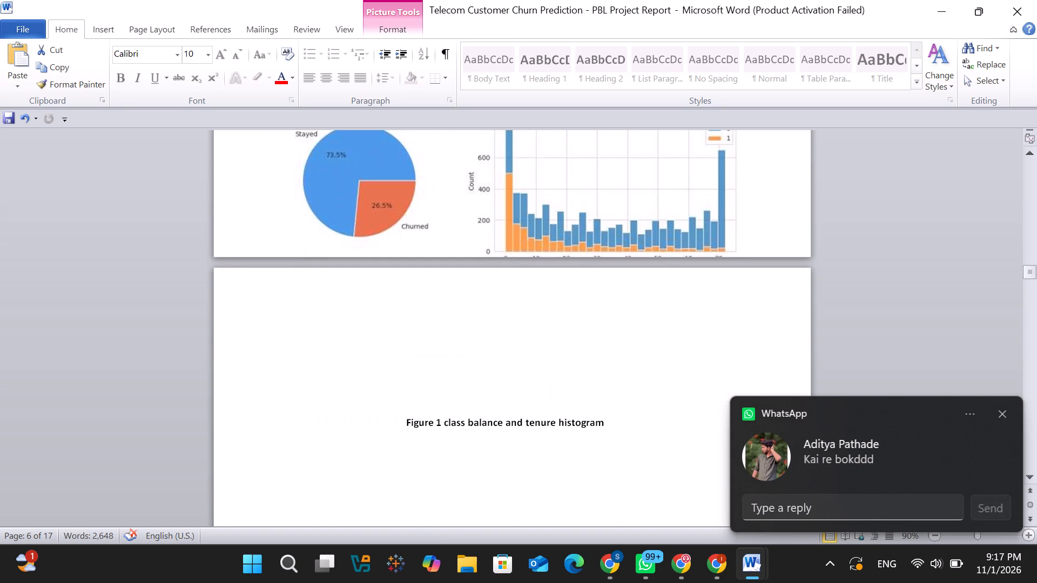
{"action": "scroll", "coordinate": [579, 275], "scroll_direction": "up", "scroll_amount": 3}
{"action": "scroll", "coordinate": [579, 275], "scroll_direction": "down", "scroll_amount": 1}
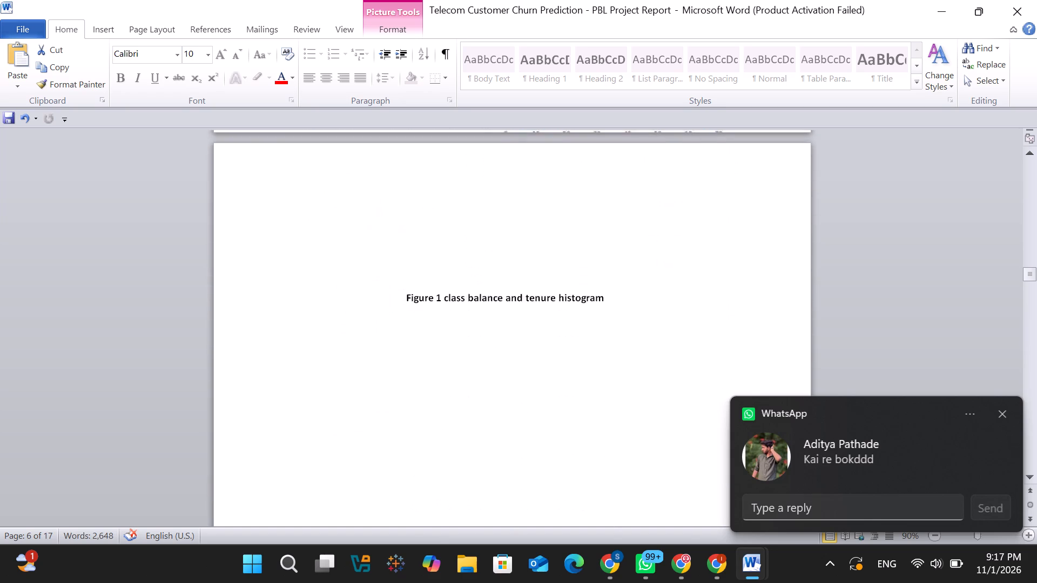
{"action": "scroll", "coordinate": [579, 275], "scroll_direction": "down", "scroll_amount": 2}
{"action": "scroll", "coordinate": [579, 275], "scroll_direction": "up", "scroll_amount": 11}
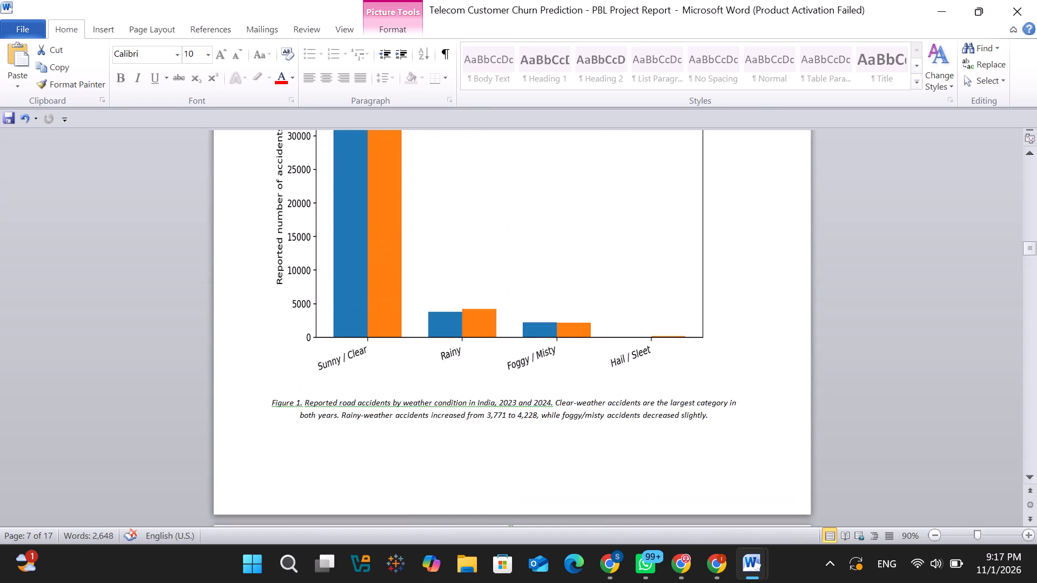
{"action": "scroll", "coordinate": [579, 275], "scroll_direction": "down", "scroll_amount": 4}
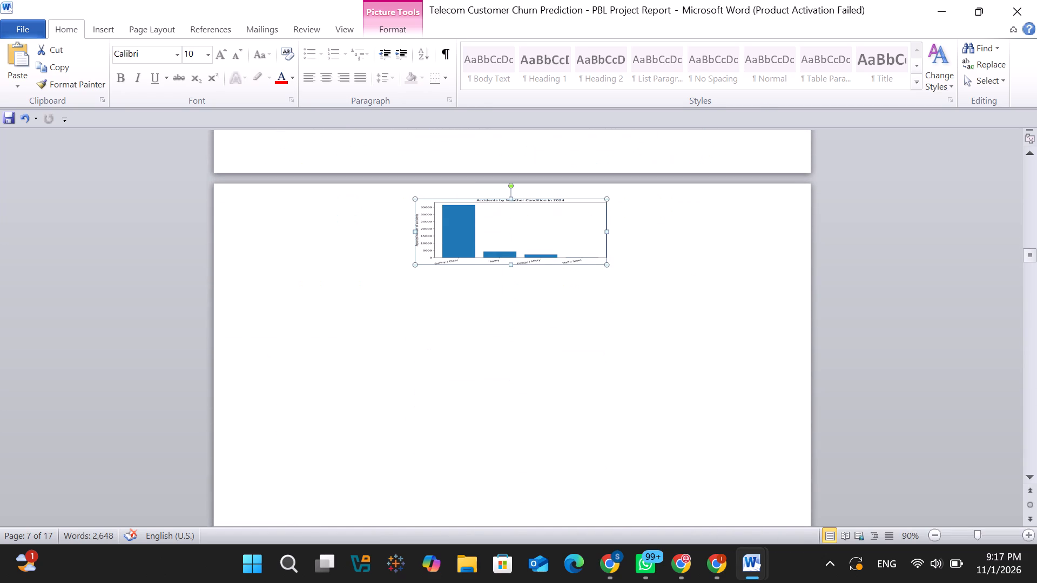
{"action": "left_click_drag", "start_coordinate": [507, 220], "coordinate": [475, 362]}
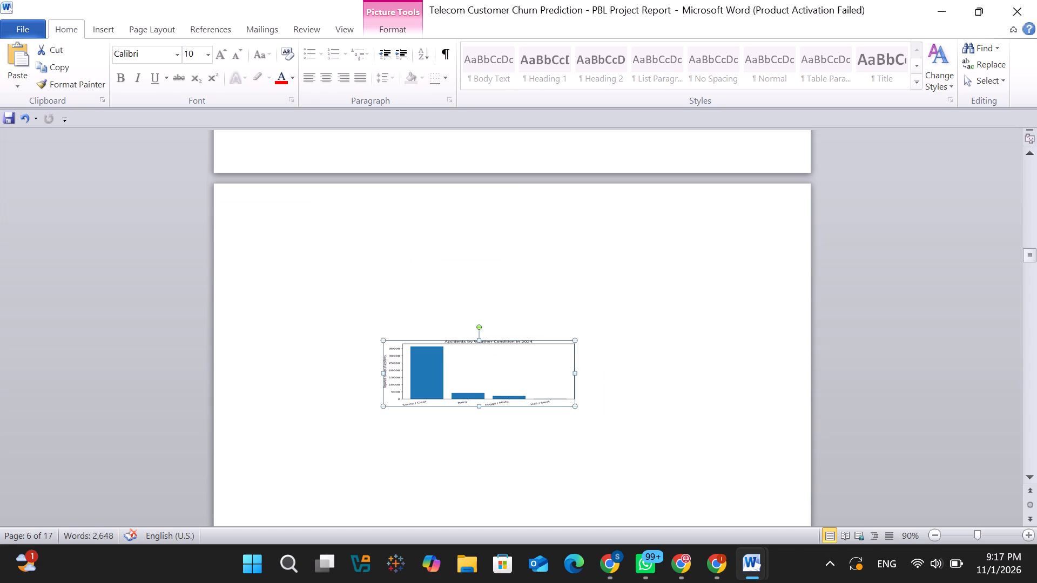
Enlarge the 2024 weather chart from its corners so it starts near the page top and spans nearly the full text width.
{"action": "left_click_drag", "start_coordinate": [577, 406], "coordinate": [717, 507]}
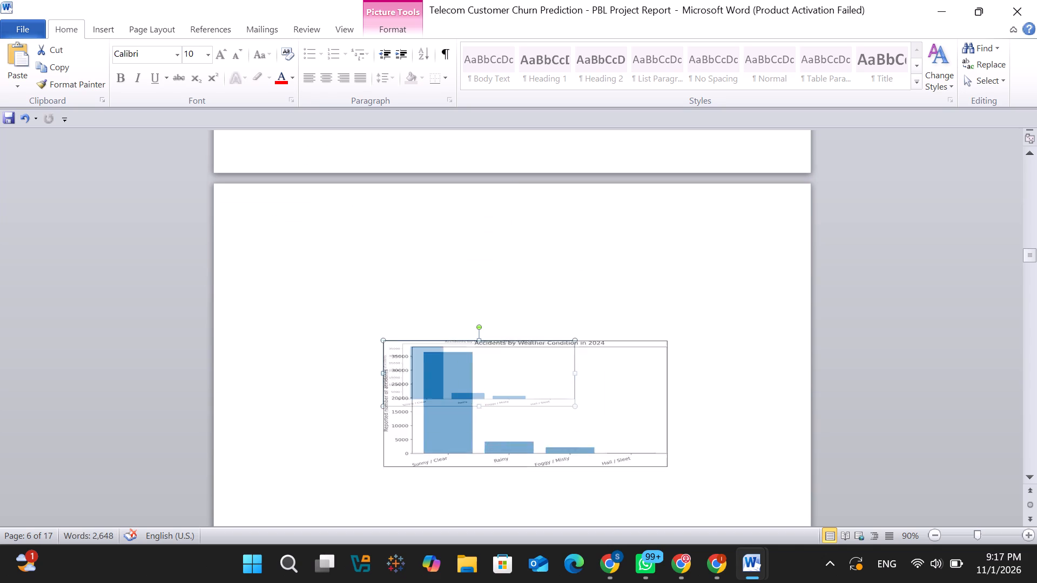
{"action": "left_click_drag", "start_coordinate": [717, 507], "coordinate": [725, 513]}
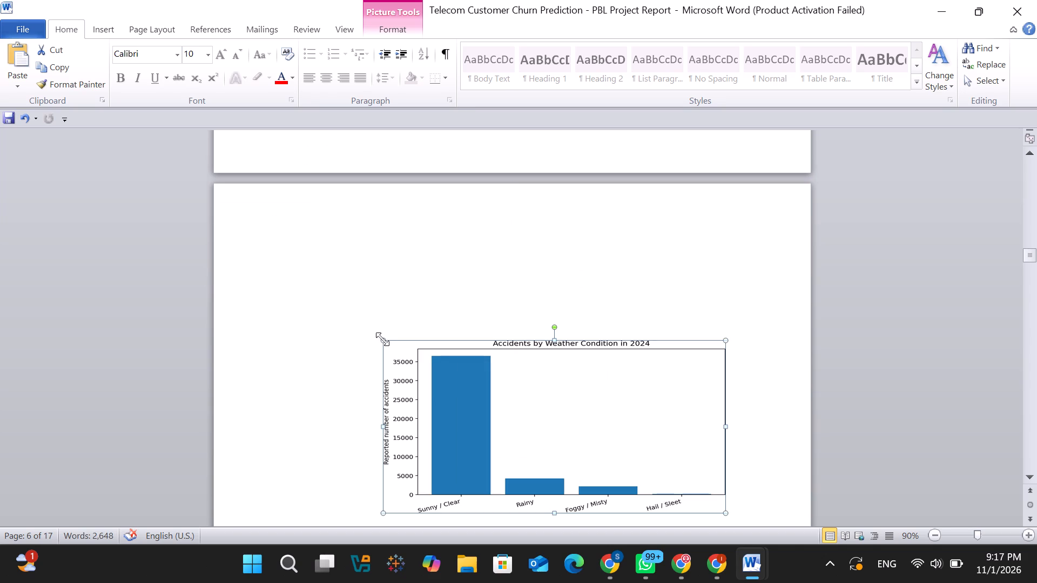
{"action": "left_click_drag", "start_coordinate": [383, 341], "coordinate": [284, 256]}
{"action": "left_click", "coordinate": [540, 202]}
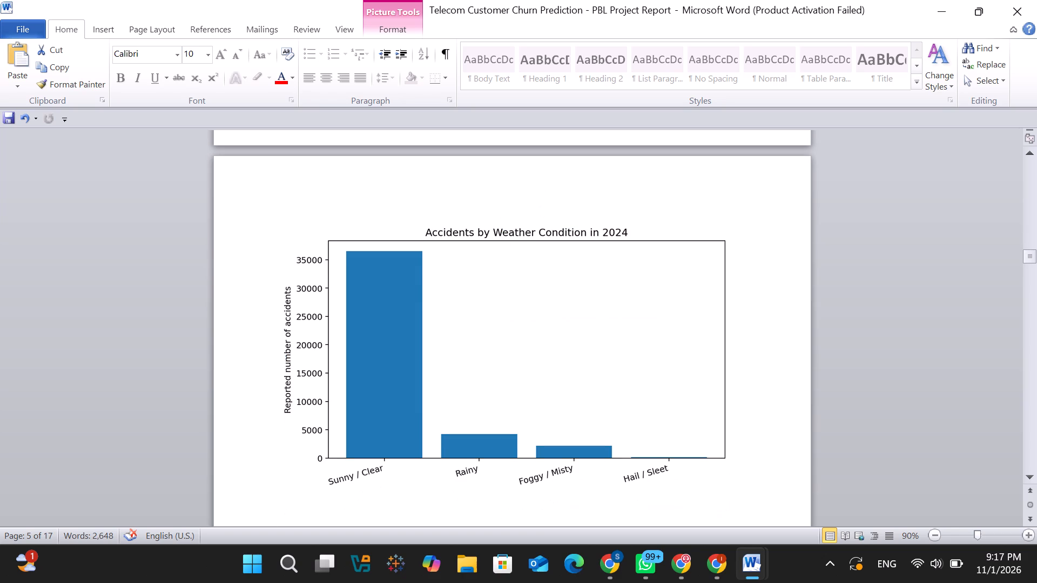
{"action": "left_click", "coordinate": [695, 284]}
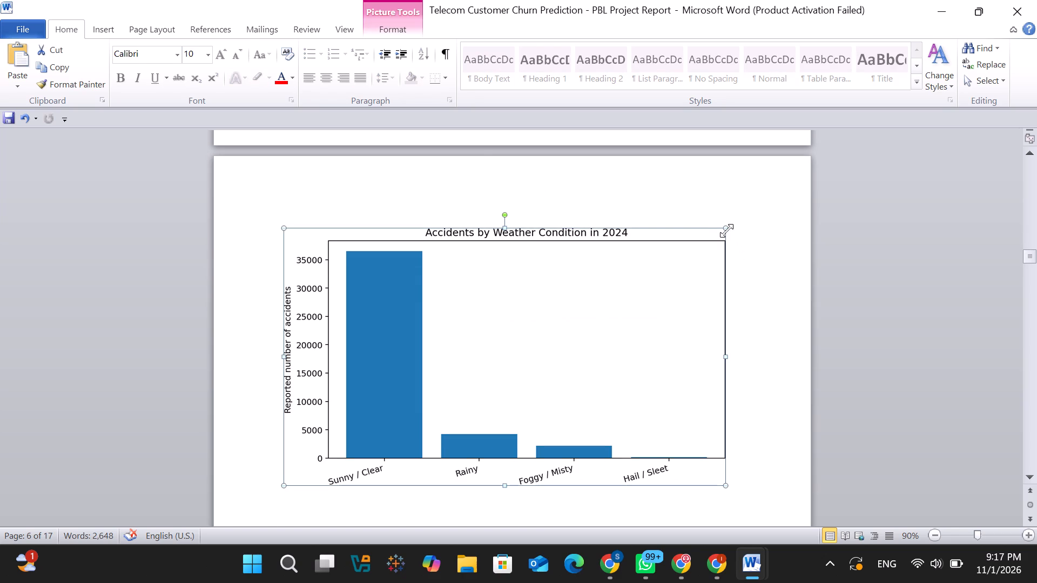
{"action": "left_click_drag", "start_coordinate": [725, 228], "coordinate": [738, 209]}
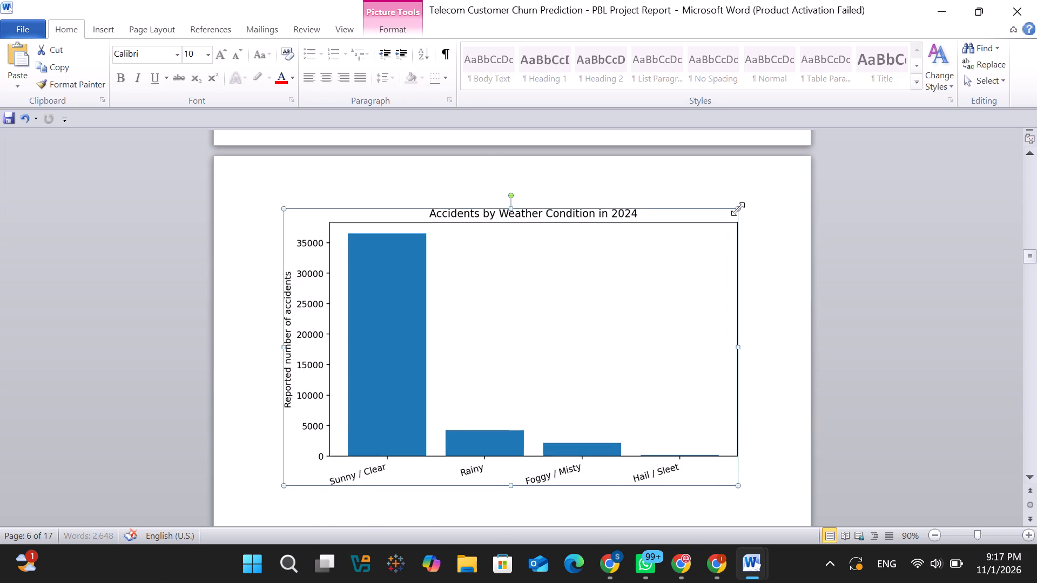
{"action": "left_click", "coordinate": [595, 299]}
{"action": "left_click", "coordinate": [267, 199]}
Copy the Figure 2 caption from the road accident report and paste it below the 2024 weather chart in the Telecom report.
{"action": "scroll", "coordinate": [641, 250], "scroll_direction": "up", "scroll_amount": 5}
{"action": "scroll", "coordinate": [641, 250], "scroll_direction": "down", "scroll_amount": 3}
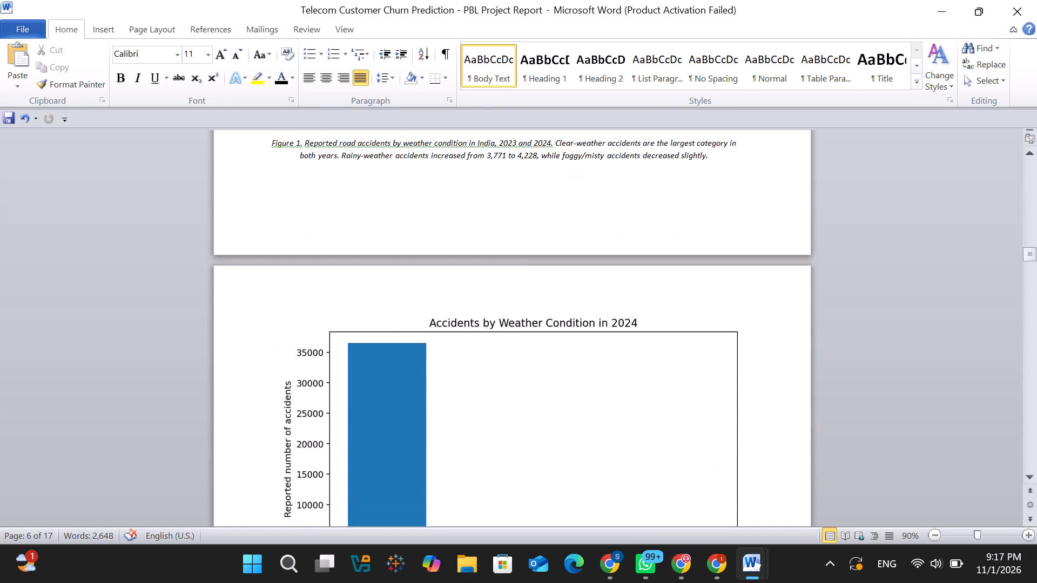
{"action": "scroll", "coordinate": [641, 250], "scroll_direction": "down", "scroll_amount": 4}
{"action": "left_click", "coordinate": [762, 310]}
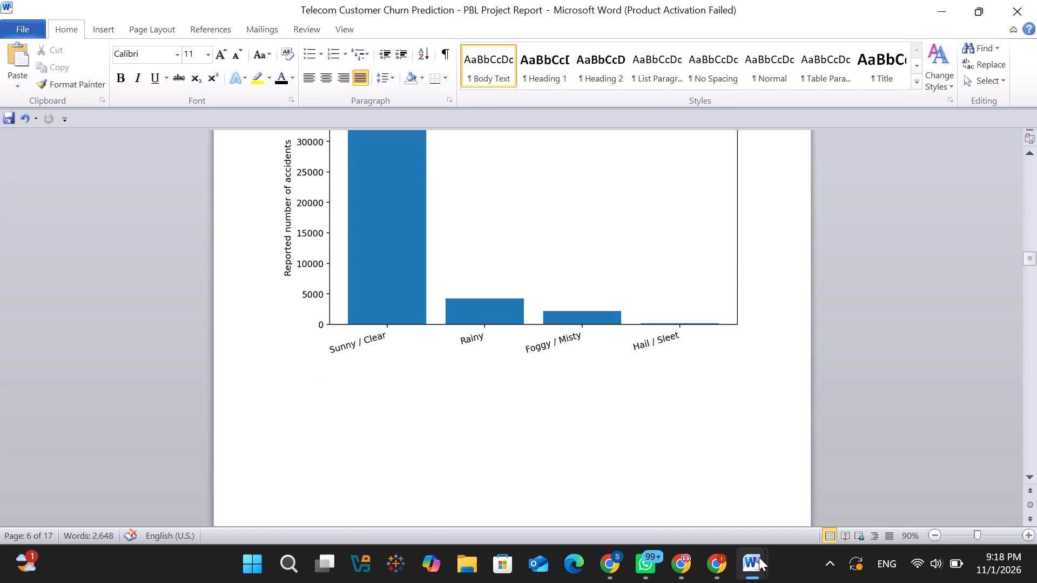
{"action": "left_click", "coordinate": [677, 486]}
{"action": "scroll", "coordinate": [476, 393], "scroll_direction": "down", "scroll_amount": 1}
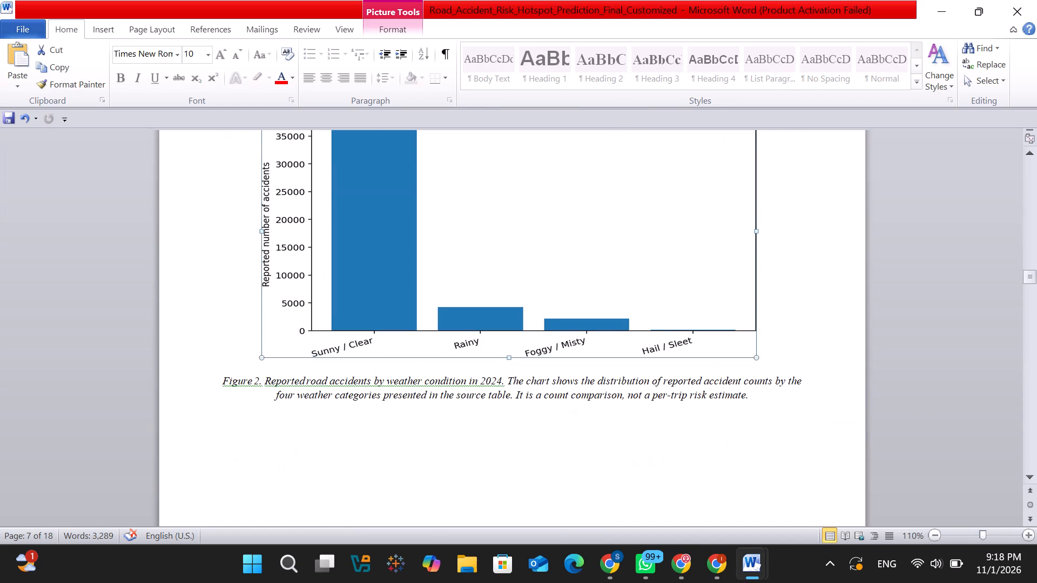
{"action": "scroll", "coordinate": [476, 393], "scroll_direction": "down", "scroll_amount": 1}
{"action": "triple_click", "coordinate": [762, 398]}
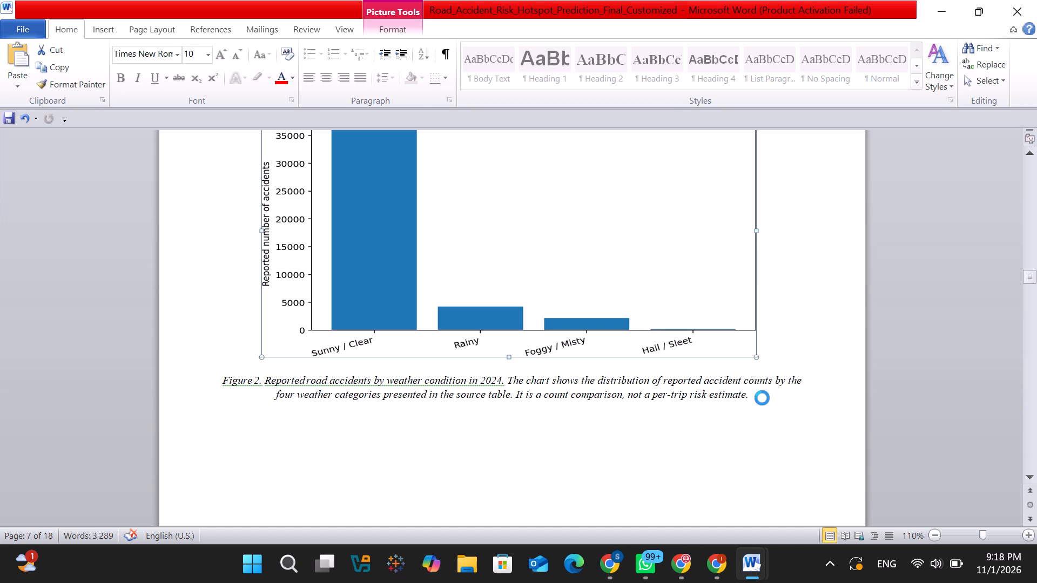
{"action": "left_click", "coordinate": [762, 398]}
{"action": "left_click", "coordinate": [652, 60]}
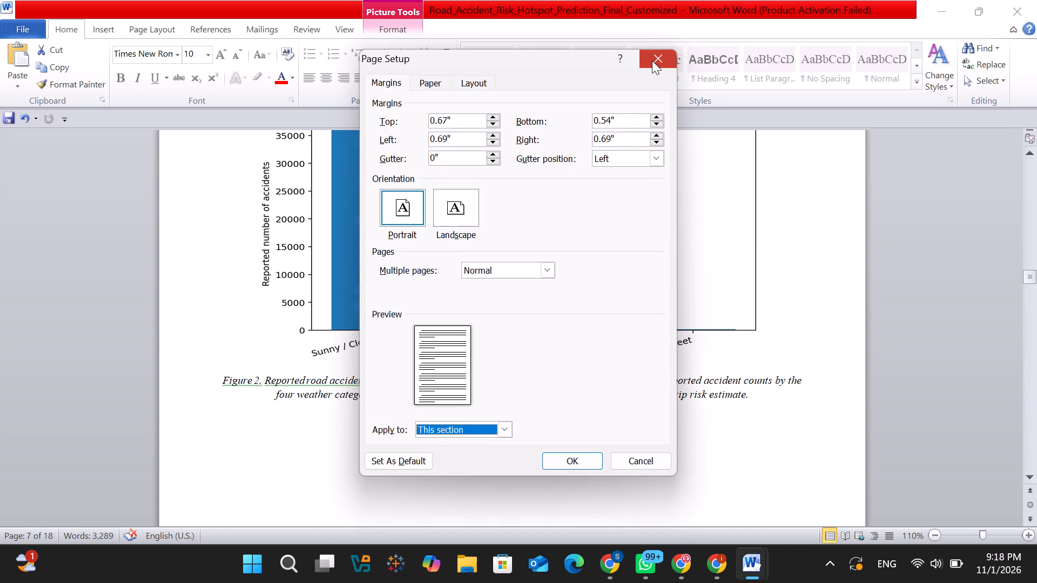
{"action": "left_click_drag", "start_coordinate": [746, 395], "coordinate": [738, 392]}
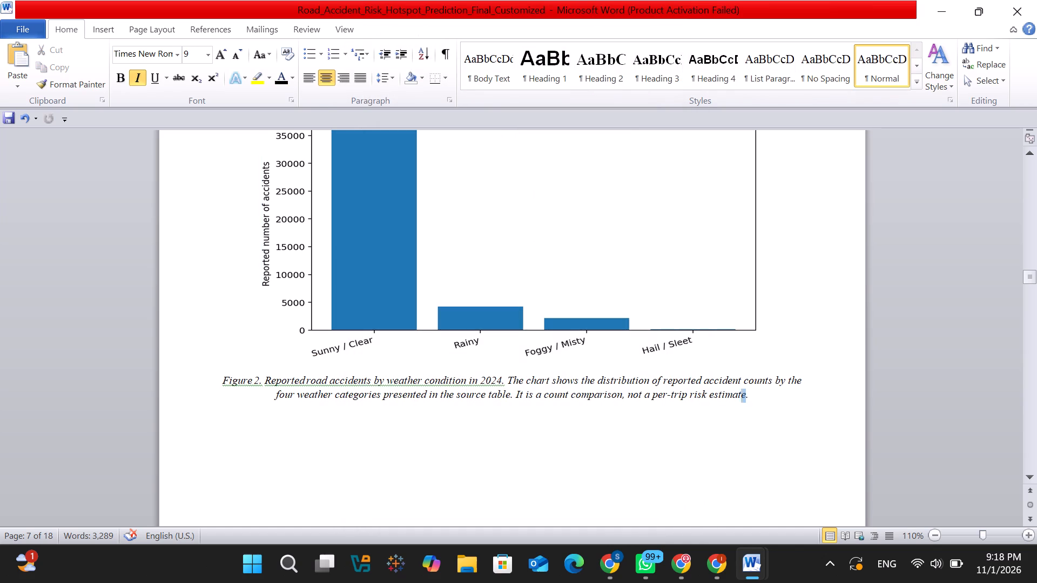
{"action": "left_click_drag", "start_coordinate": [738, 392], "coordinate": [377, 372]}
{"action": "key", "text": "ctrl+c"}
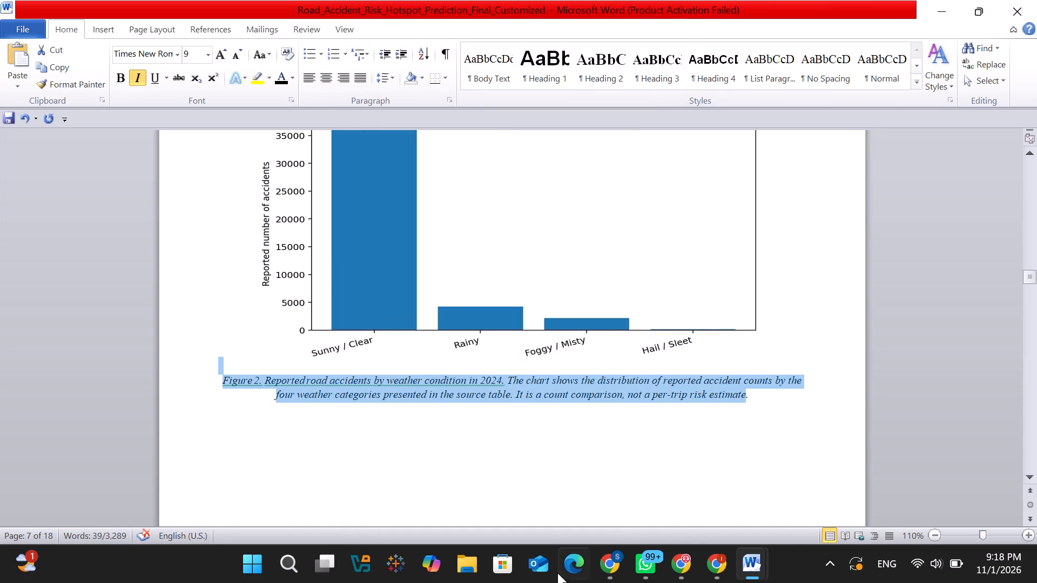
{"action": "left_click", "coordinate": [830, 457]}
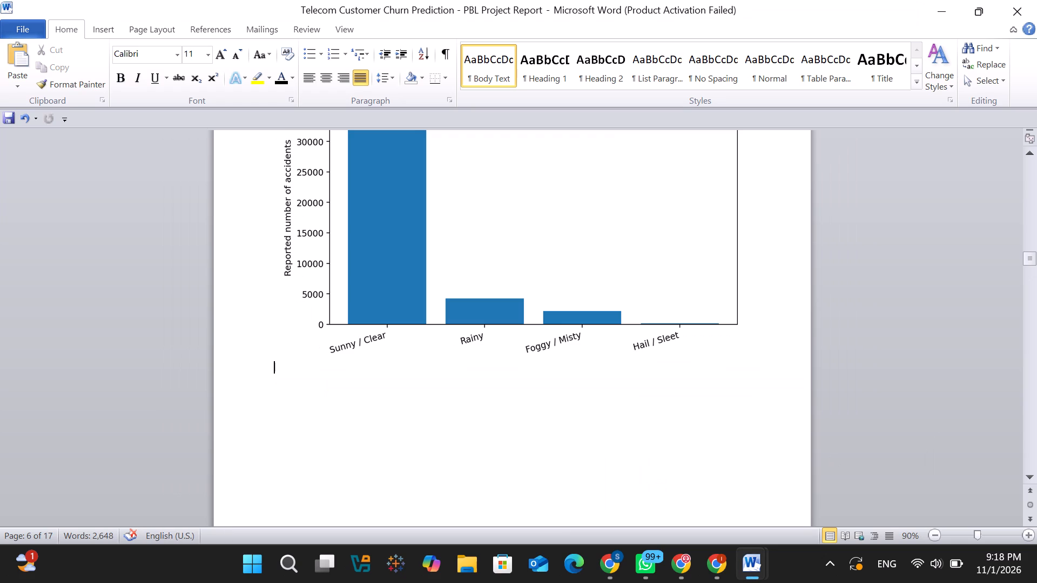
{"action": "key", "text": "Return"}
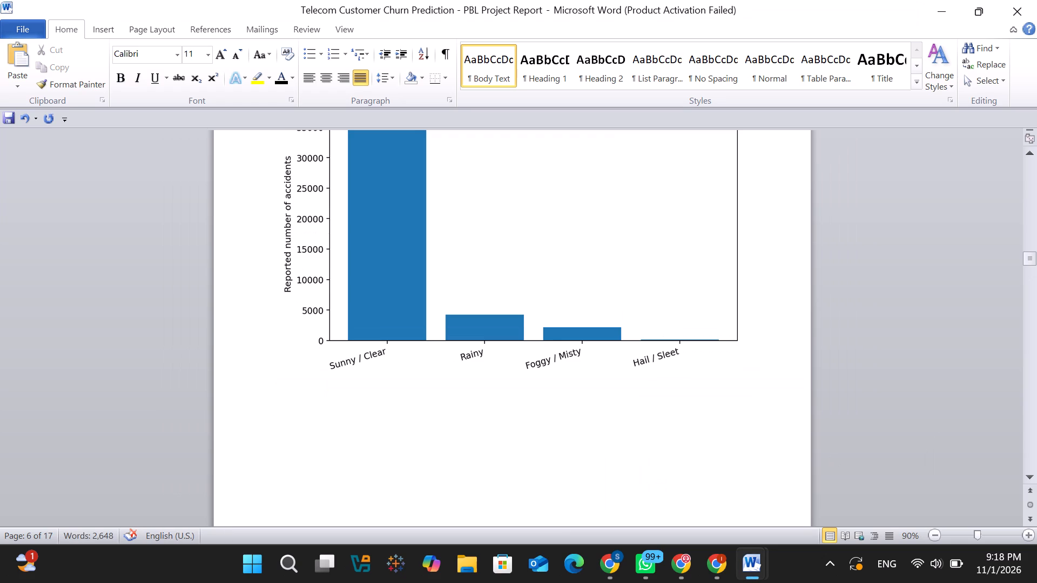
{"action": "key", "text": "ctrl+v"}
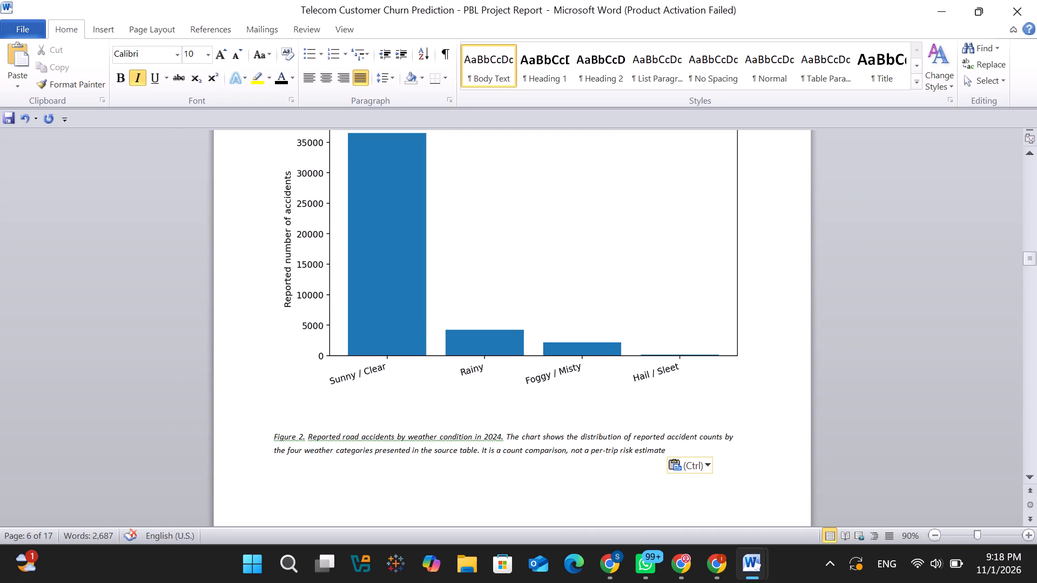
Copy the "Reported Deaths and Injuries by Weather Condition" chart from the road accident report and paste it two lines below the Telecom report's Figure 2 caption.
{"action": "scroll", "coordinate": [706, 436], "scroll_direction": "down", "scroll_amount": 4}
{"action": "key", "text": "Return"}
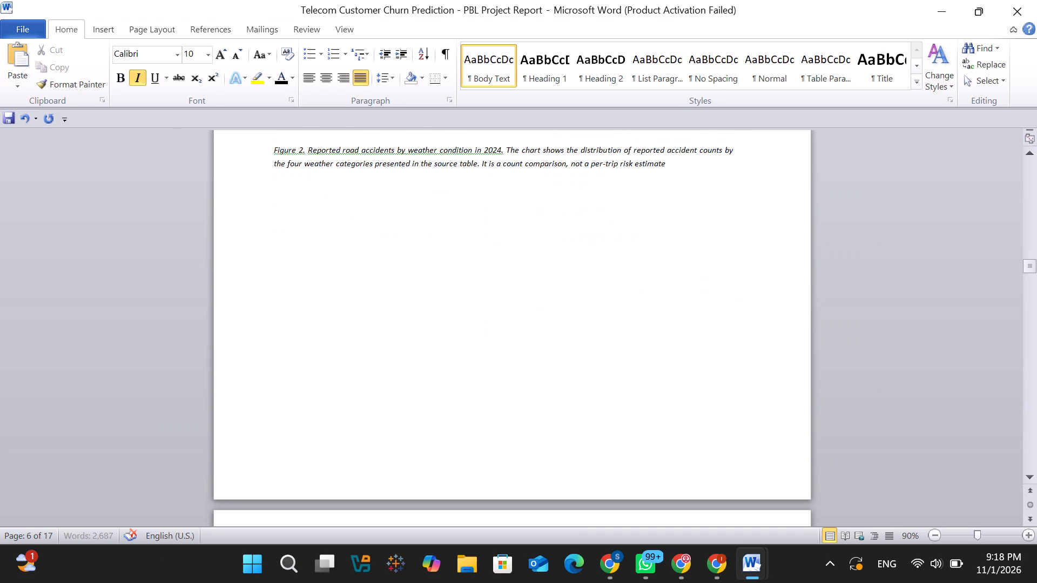
{"action": "key", "text": "Return"}
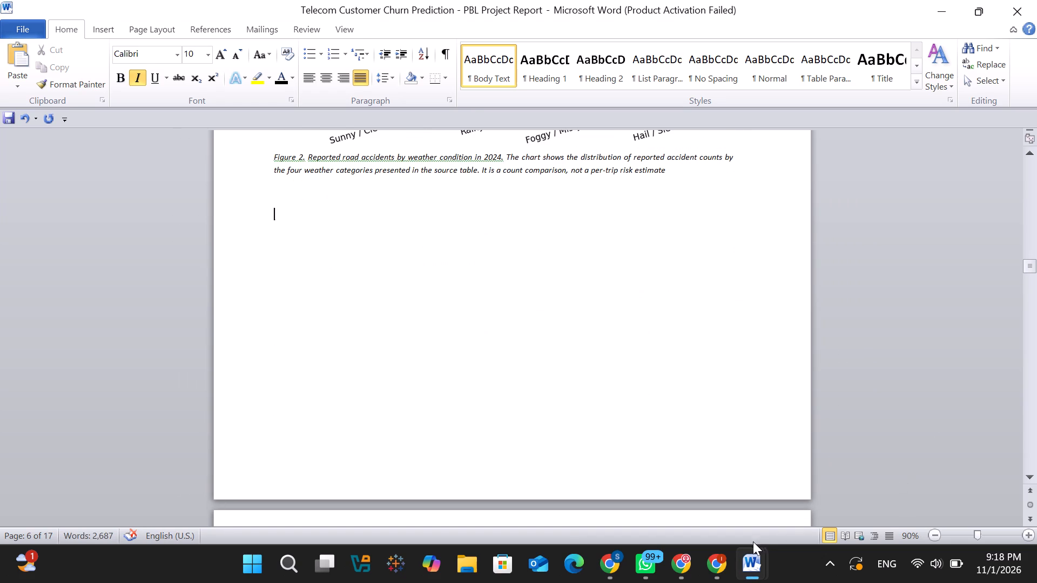
{"action": "left_click", "coordinate": [657, 474]}
{"action": "scroll", "coordinate": [650, 470], "scroll_direction": "down", "scroll_amount": 2}
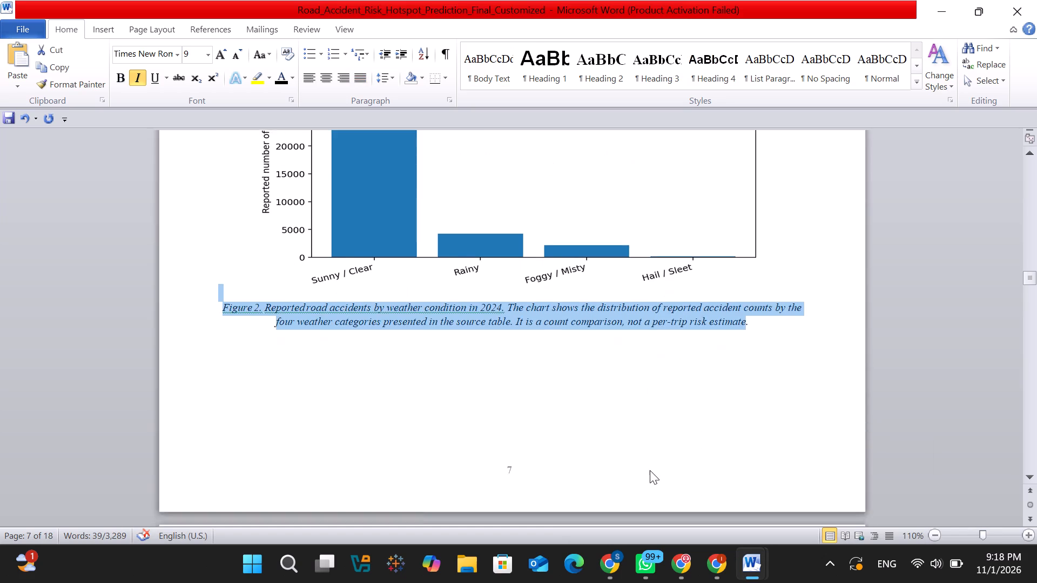
{"action": "scroll", "coordinate": [650, 470], "scroll_direction": "down", "scroll_amount": 5}
{"action": "scroll", "coordinate": [650, 470], "scroll_direction": "up", "scroll_amount": 2}
{"action": "left_click", "coordinate": [689, 338]}
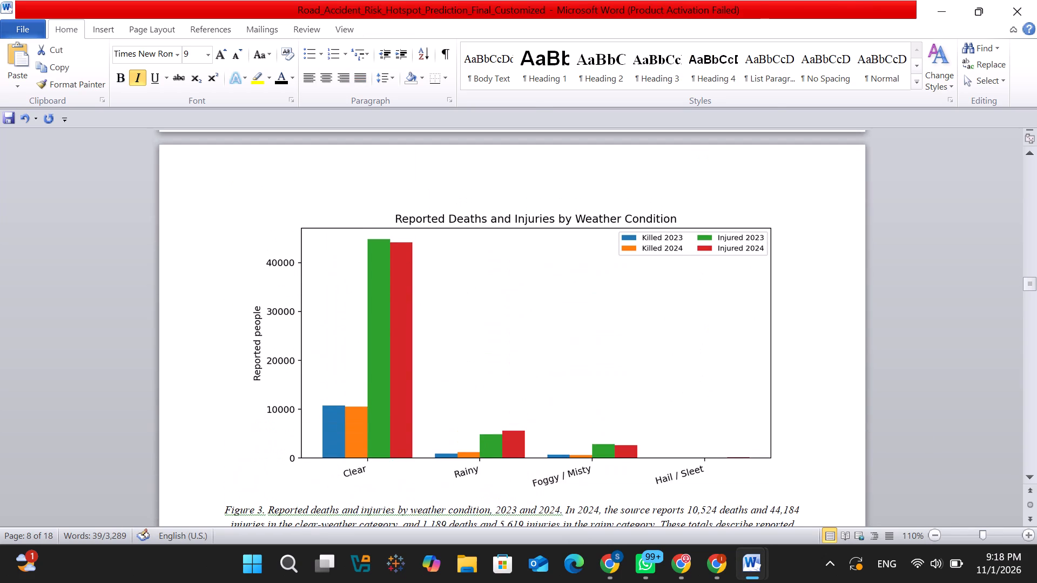
{"action": "key", "text": "ctrl+c"}
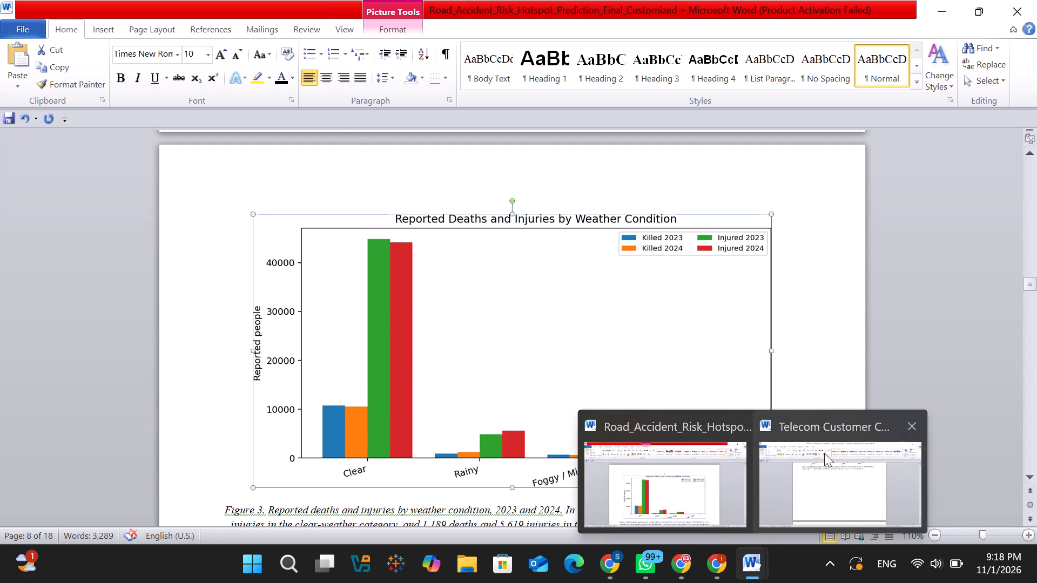
{"action": "left_click", "coordinate": [824, 453]}
{"action": "key", "text": "ctrl+v"}
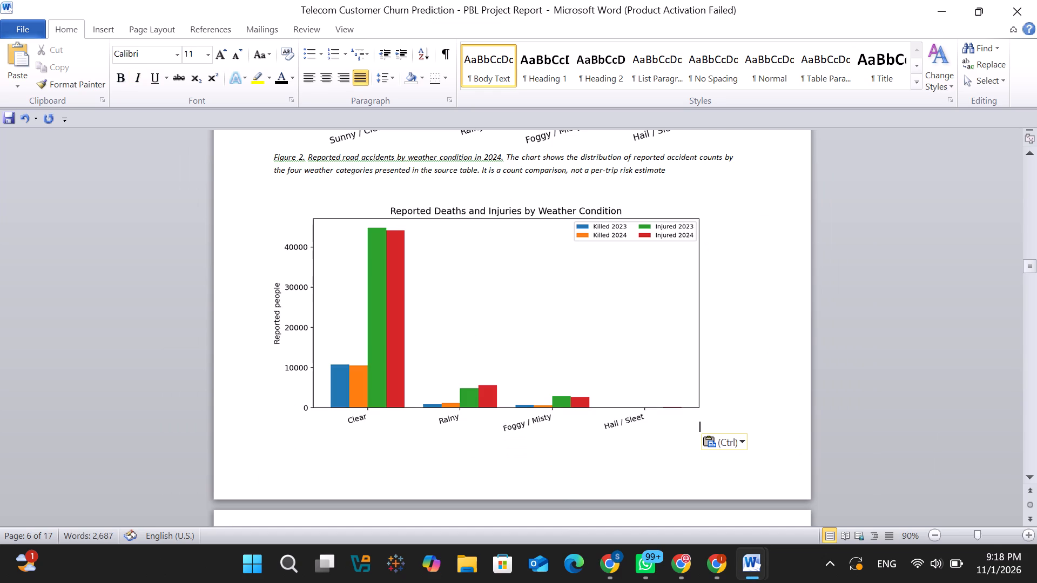
{"action": "left_click", "coordinate": [660, 381]}
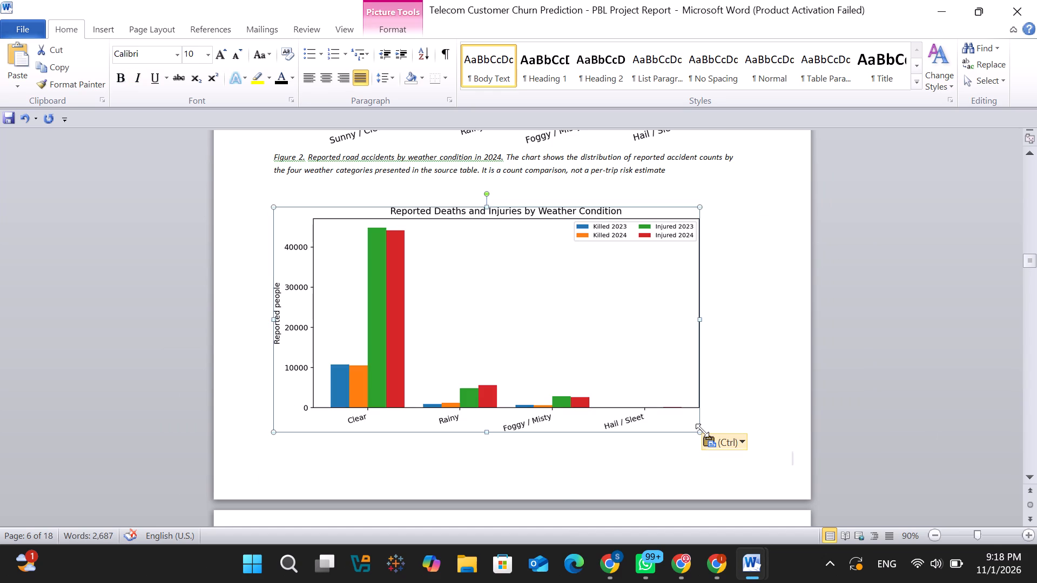
{"action": "left_click", "coordinate": [757, 300]}
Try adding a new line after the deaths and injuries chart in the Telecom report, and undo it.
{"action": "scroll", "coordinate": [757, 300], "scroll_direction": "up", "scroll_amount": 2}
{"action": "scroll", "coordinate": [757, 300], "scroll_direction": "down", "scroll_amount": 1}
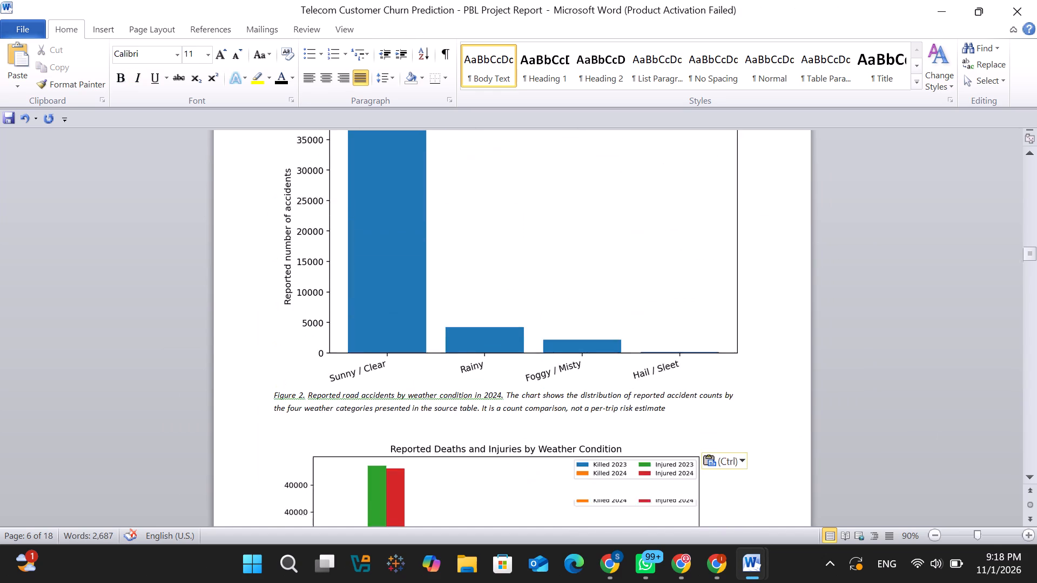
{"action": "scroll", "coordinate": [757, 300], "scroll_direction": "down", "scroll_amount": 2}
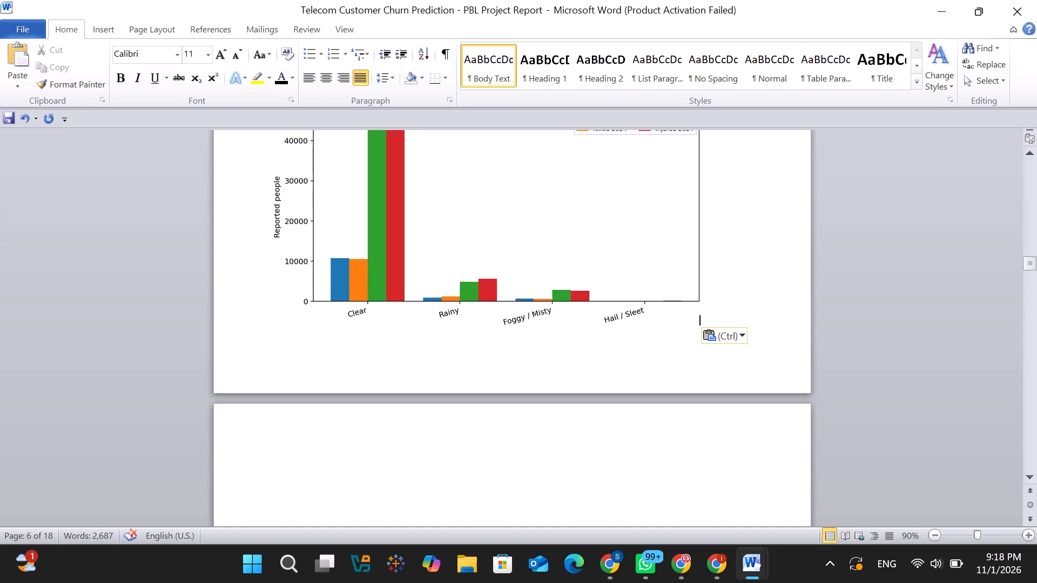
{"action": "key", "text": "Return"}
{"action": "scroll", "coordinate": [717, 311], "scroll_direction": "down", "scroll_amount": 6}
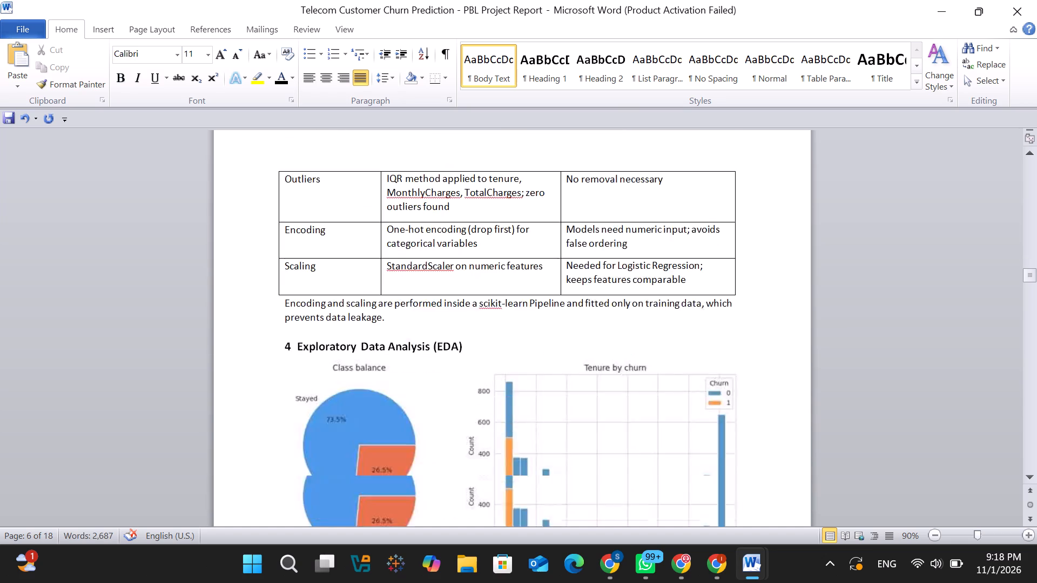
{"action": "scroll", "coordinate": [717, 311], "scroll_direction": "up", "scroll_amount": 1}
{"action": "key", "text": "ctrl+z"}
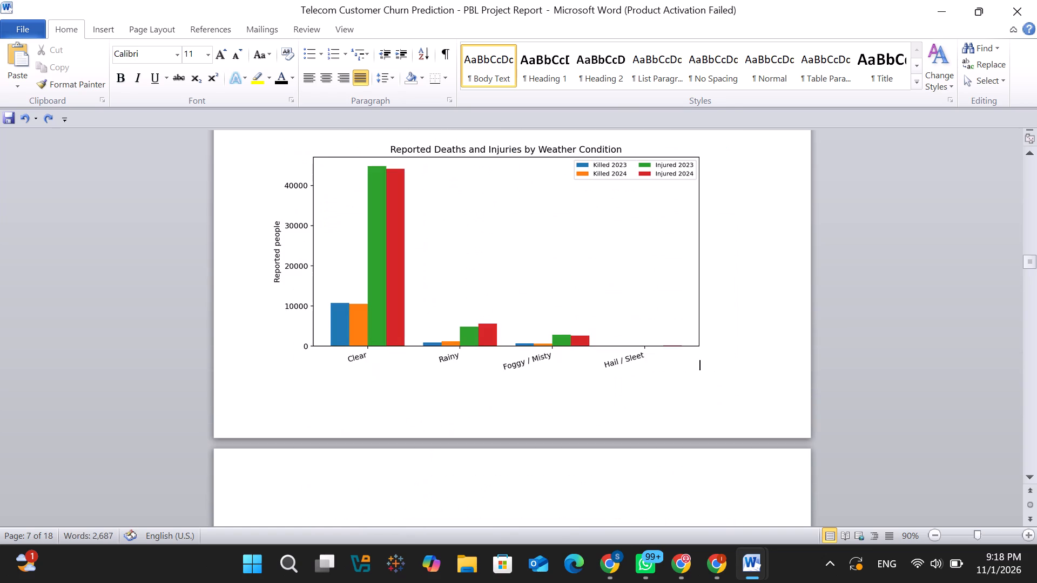
Set the insertion point on the Telecom report page after the deaths and injuries chart, and locate the text following that chart in the road accident report.
{"action": "scroll", "coordinate": [717, 311], "scroll_direction": "up", "scroll_amount": 9}
{"action": "scroll", "coordinate": [717, 311], "scroll_direction": "down", "scroll_amount": 4}
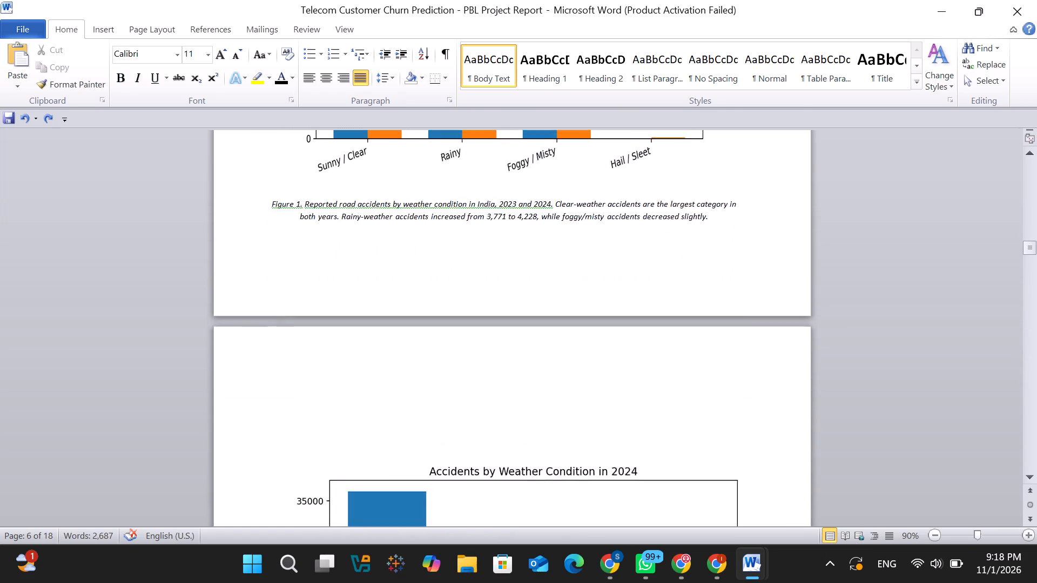
{"action": "scroll", "coordinate": [717, 311], "scroll_direction": "down", "scroll_amount": 5}
{"action": "scroll", "coordinate": [745, 218], "scroll_direction": "up", "scroll_amount": 3}
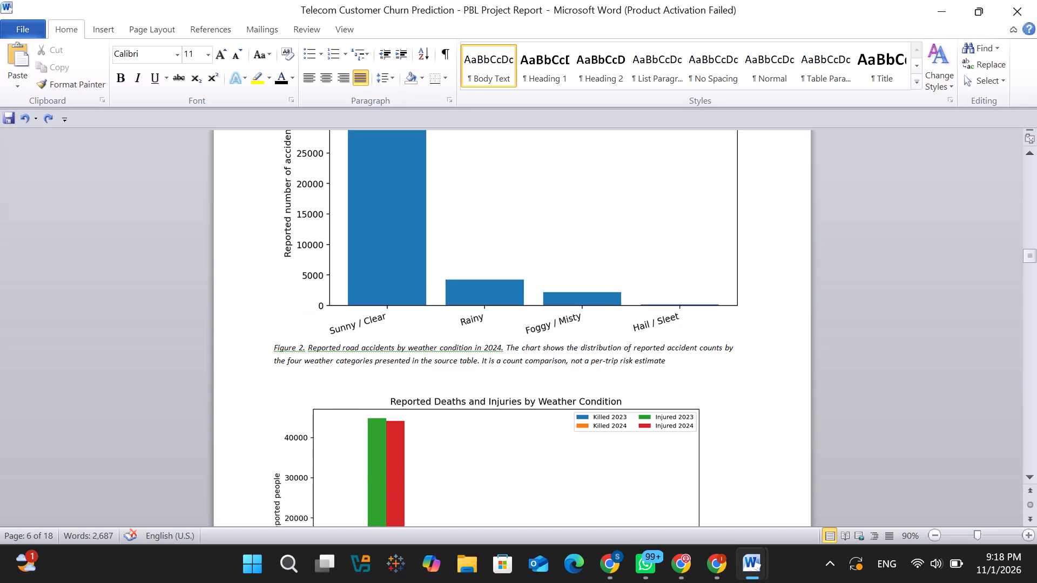
{"action": "scroll", "coordinate": [745, 218], "scroll_direction": "down", "scroll_amount": 1}
{"action": "scroll", "coordinate": [696, 392], "scroll_direction": "down", "scroll_amount": 3}
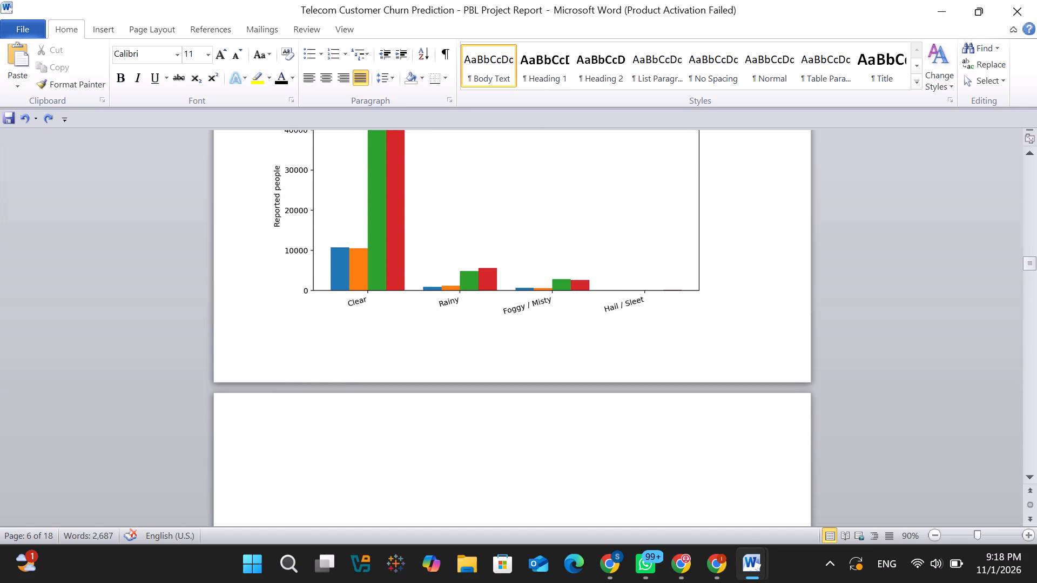
{"action": "left_click", "coordinate": [304, 424]}
{"action": "left_click", "coordinate": [297, 416]}
{"action": "left_click", "coordinate": [694, 496]}
{"action": "scroll", "coordinate": [694, 496], "scroll_direction": "down", "scroll_amount": 2}
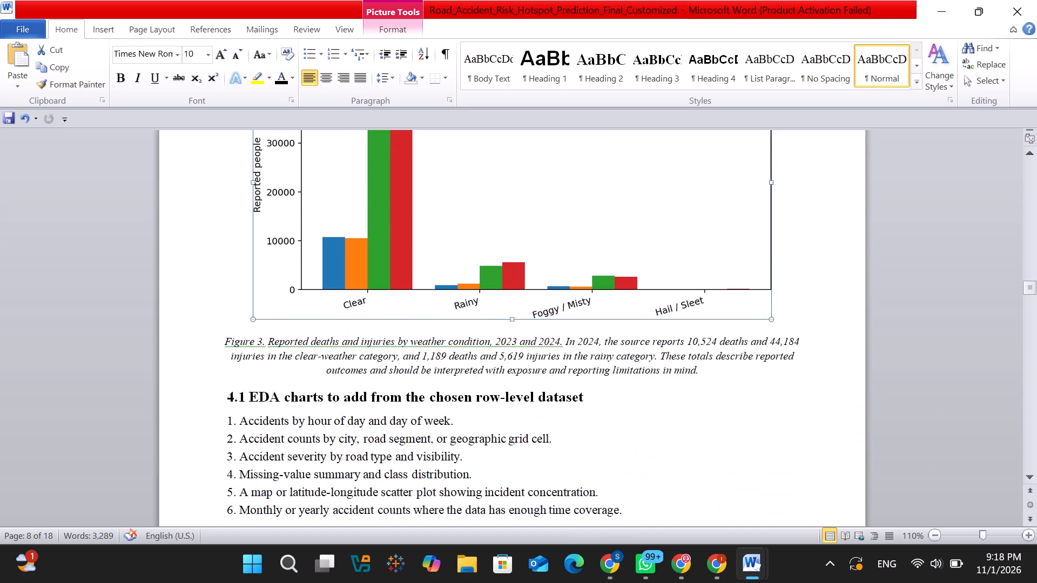
{"action": "scroll", "coordinate": [694, 496], "scroll_direction": "down", "scroll_amount": 1}
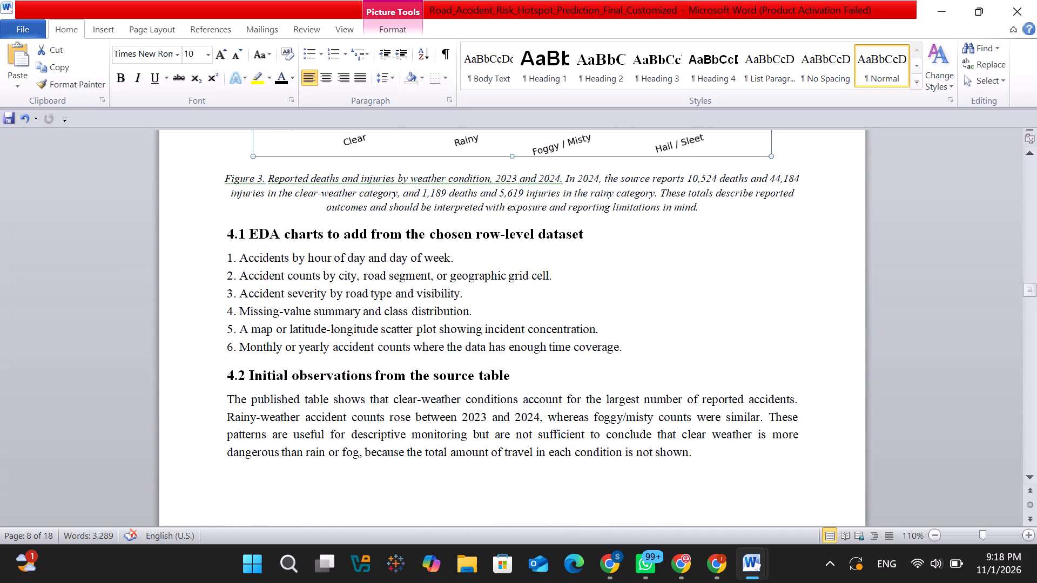
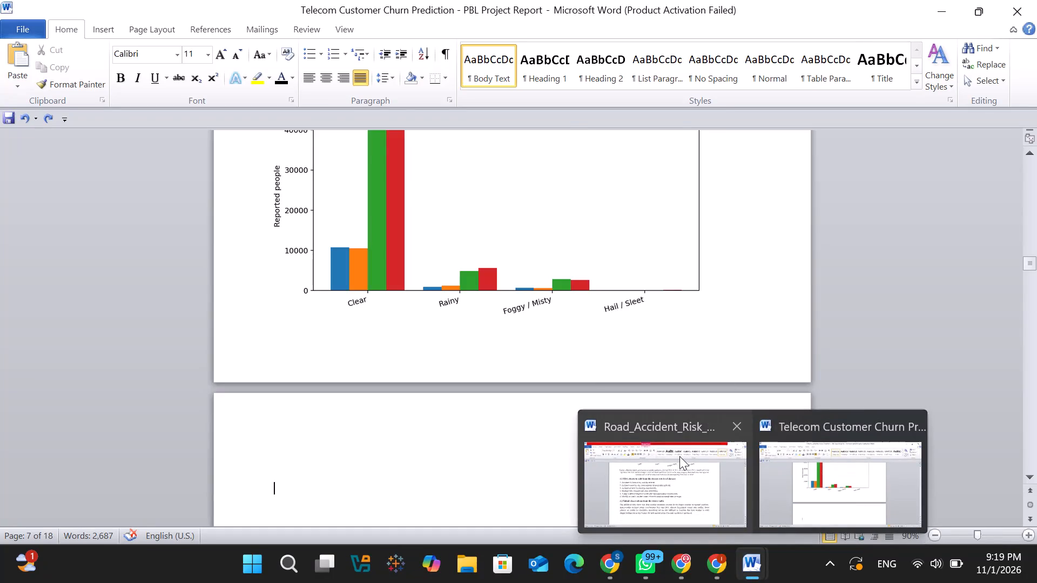
Review the road accident report from the EDA section through the models, evaluation metrics and limitations to find further content for the Telecom report.
{"action": "left_click", "coordinate": [679, 456]}
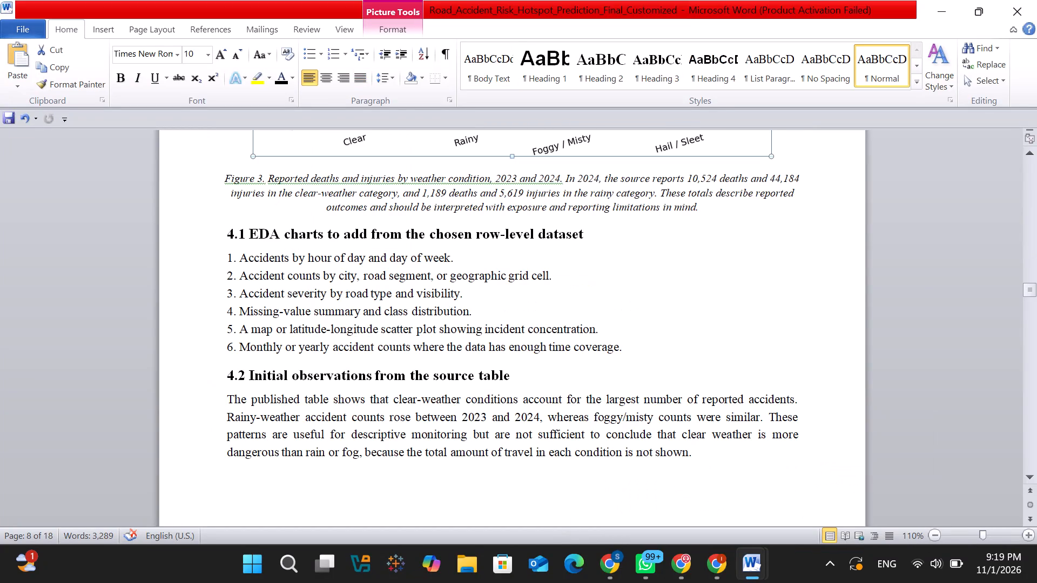
{"action": "scroll", "coordinate": [497, 322], "scroll_direction": "down", "scroll_amount": 3}
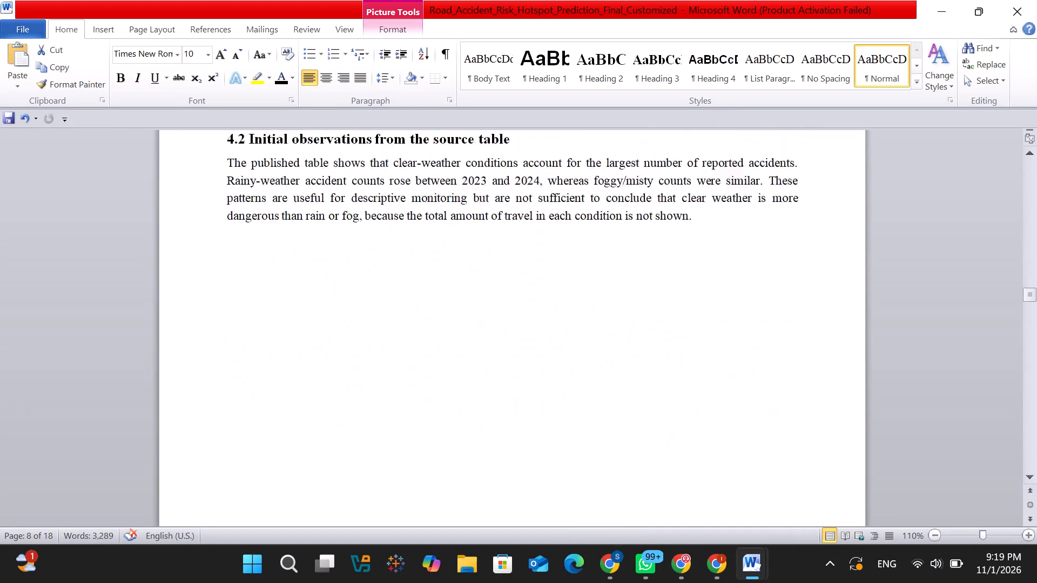
{"action": "scroll", "coordinate": [497, 322], "scroll_direction": "down", "scroll_amount": 7}
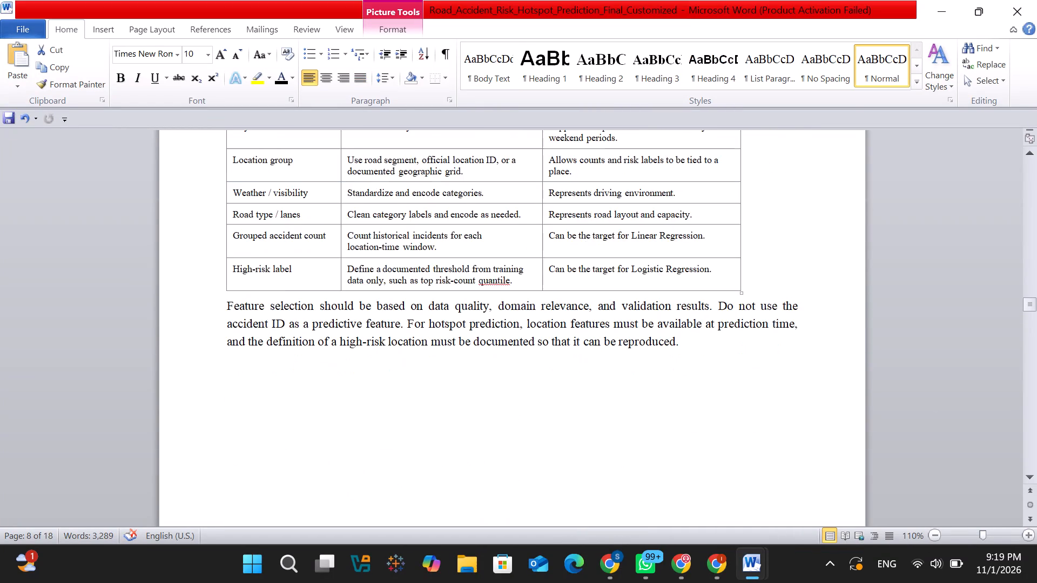
{"action": "scroll", "coordinate": [497, 322], "scroll_direction": "down", "scroll_amount": 9}
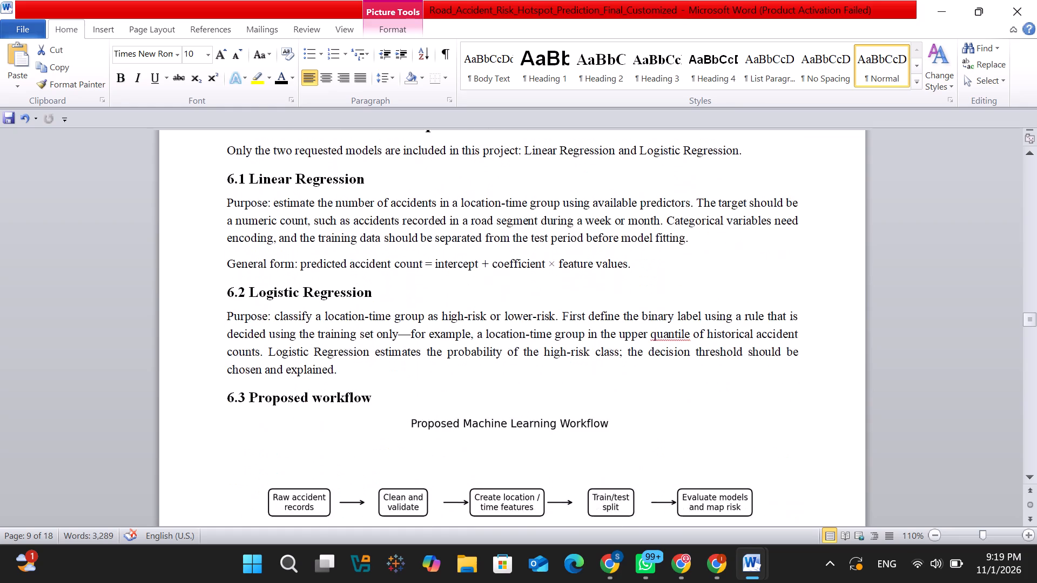
{"action": "scroll", "coordinate": [497, 322], "scroll_direction": "down", "scroll_amount": 13}
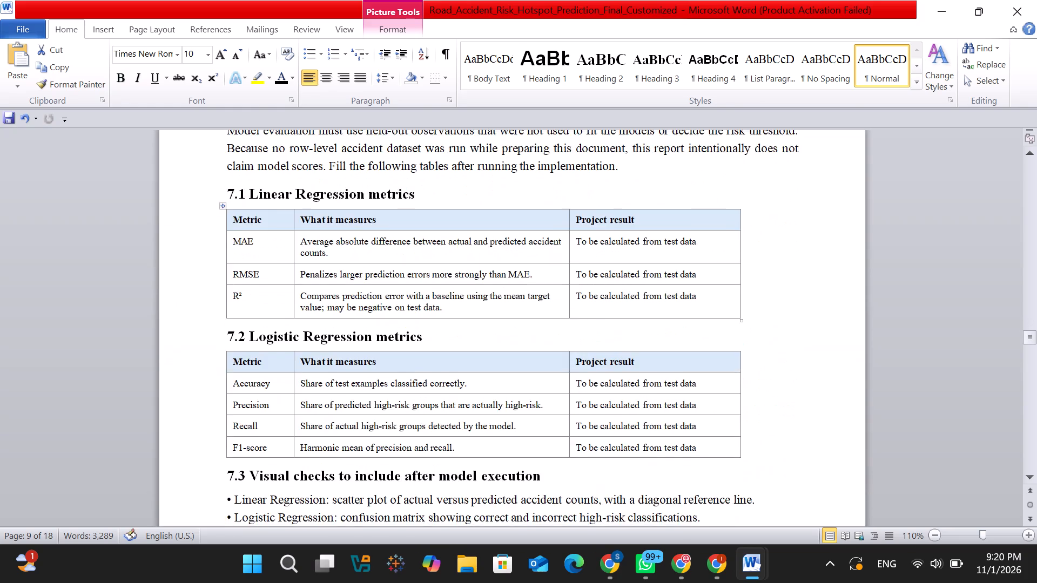
{"action": "scroll", "coordinate": [497, 322], "scroll_direction": "down", "scroll_amount": 17}
{"action": "scroll", "coordinate": [497, 322], "scroll_direction": "down", "scroll_amount": 5}
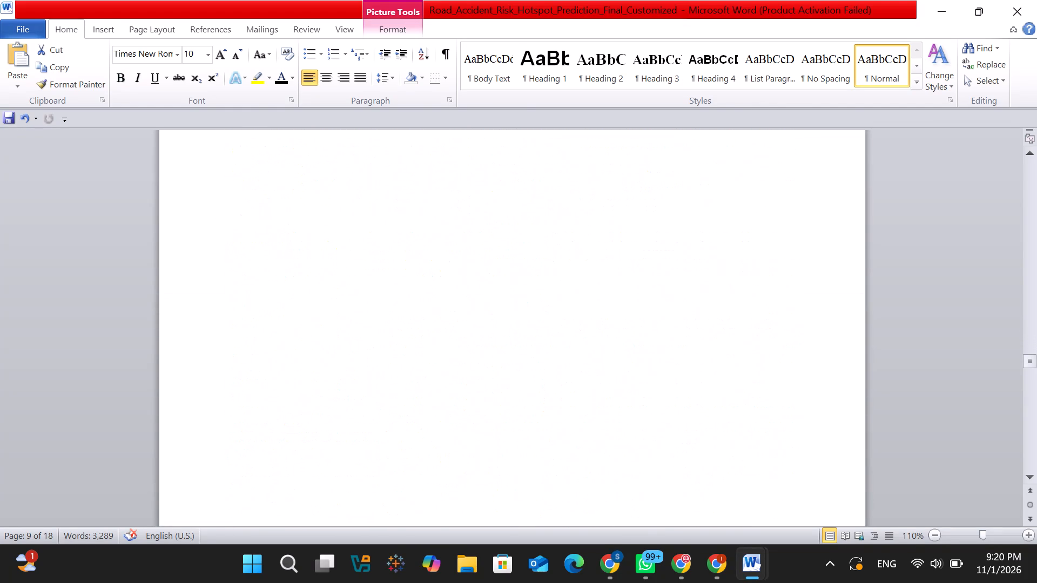
{"action": "scroll", "coordinate": [497, 322], "scroll_direction": "down", "scroll_amount": 19}
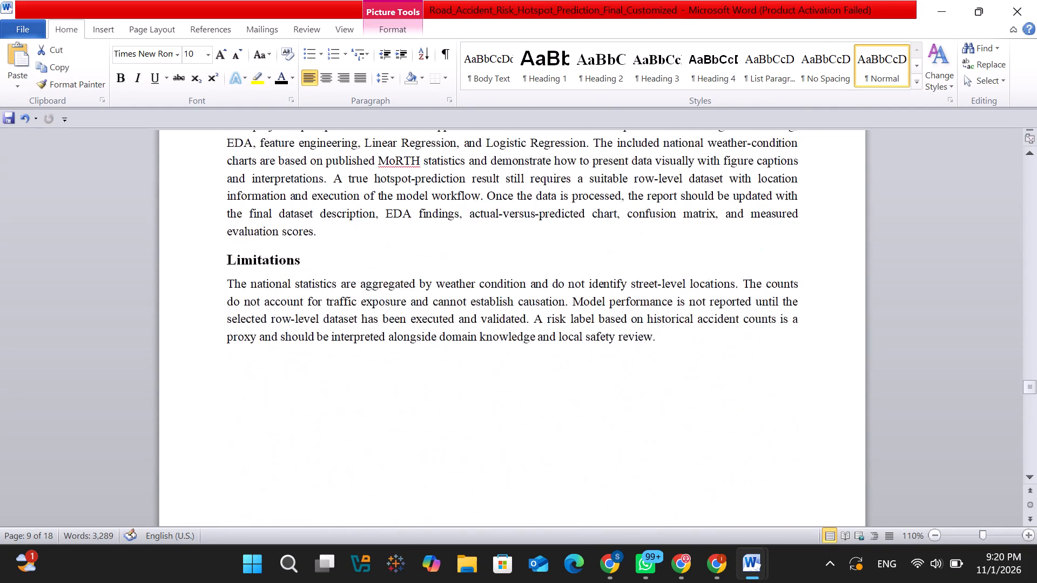
{"action": "scroll", "coordinate": [497, 322], "scroll_direction": "down", "scroll_amount": 17}
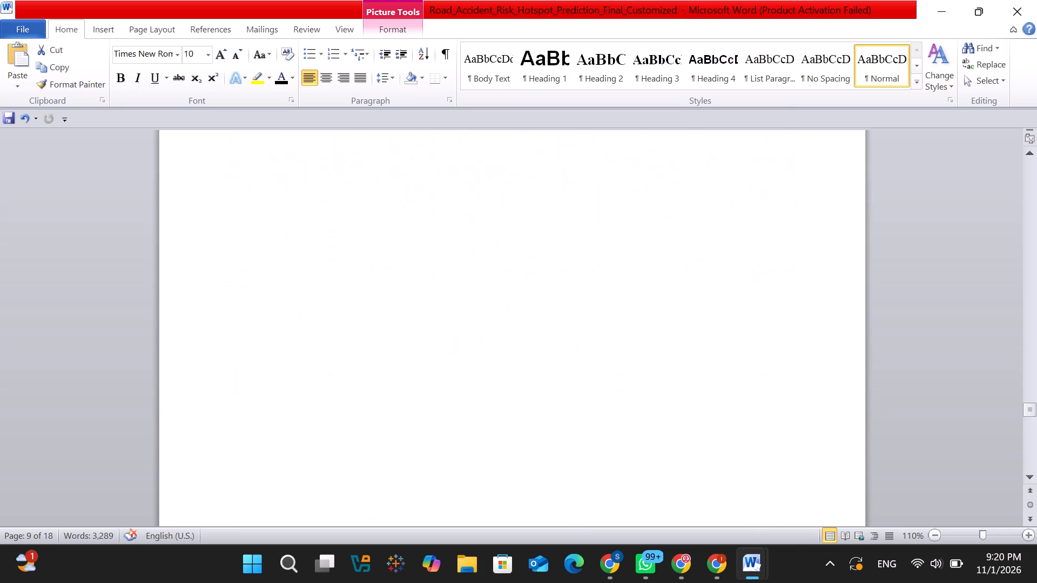
{"action": "scroll", "coordinate": [497, 322], "scroll_direction": "down", "scroll_amount": 6}
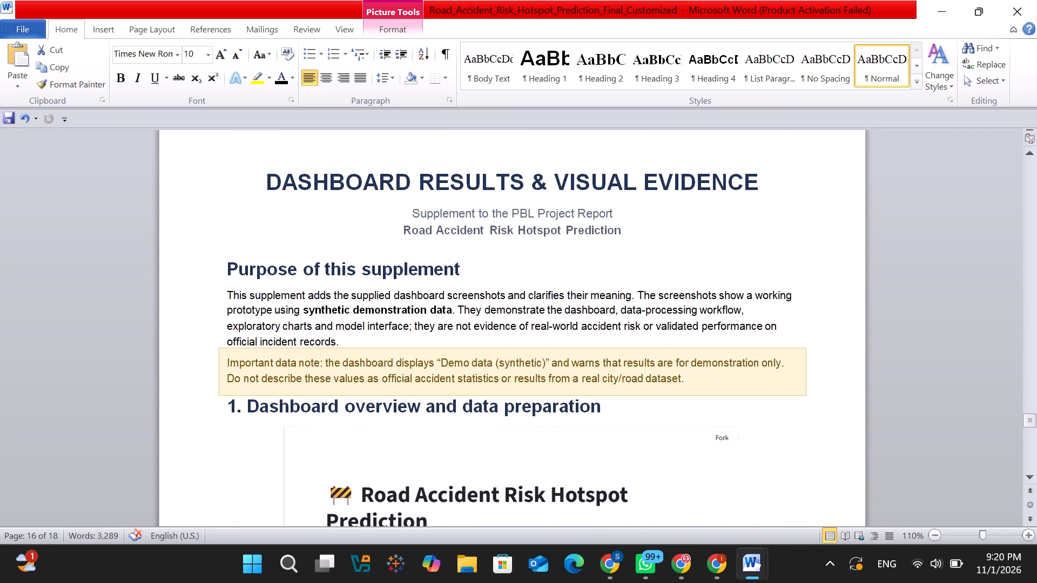
Copy the dashboard overview screenshot (Figure S1) from the road accident report and paste it after the weather chart in the Telecom report.
{"action": "scroll", "coordinate": [497, 322], "scroll_direction": "down", "scroll_amount": 1}
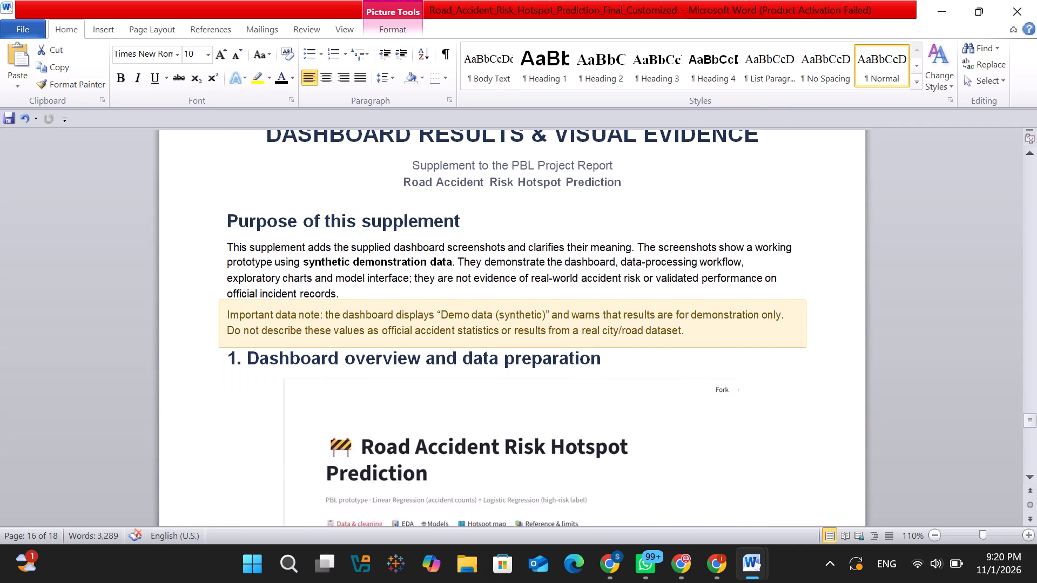
{"action": "scroll", "coordinate": [497, 322], "scroll_direction": "down", "scroll_amount": 2}
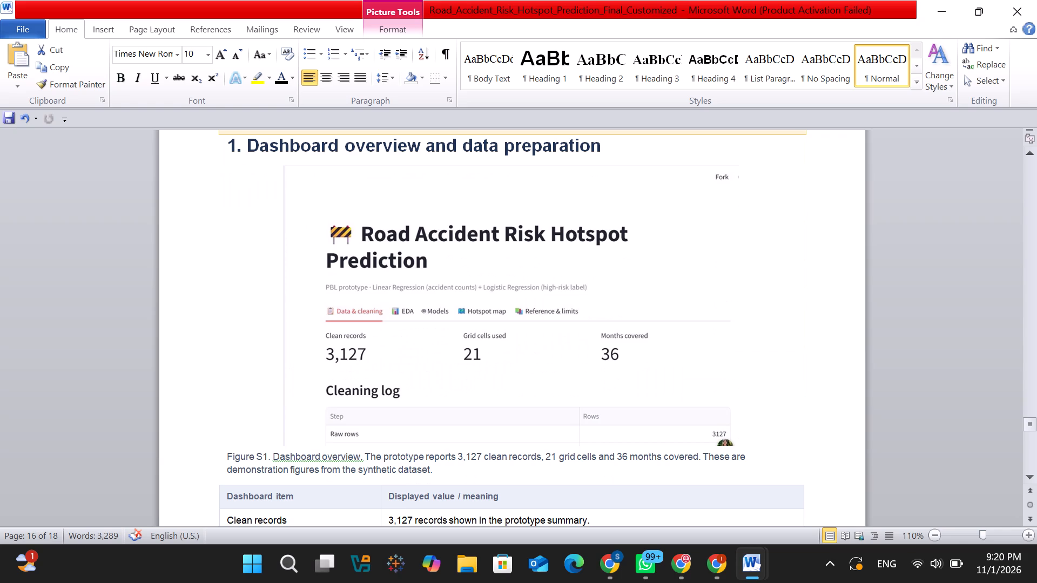
{"action": "left_click", "coordinate": [381, 358]}
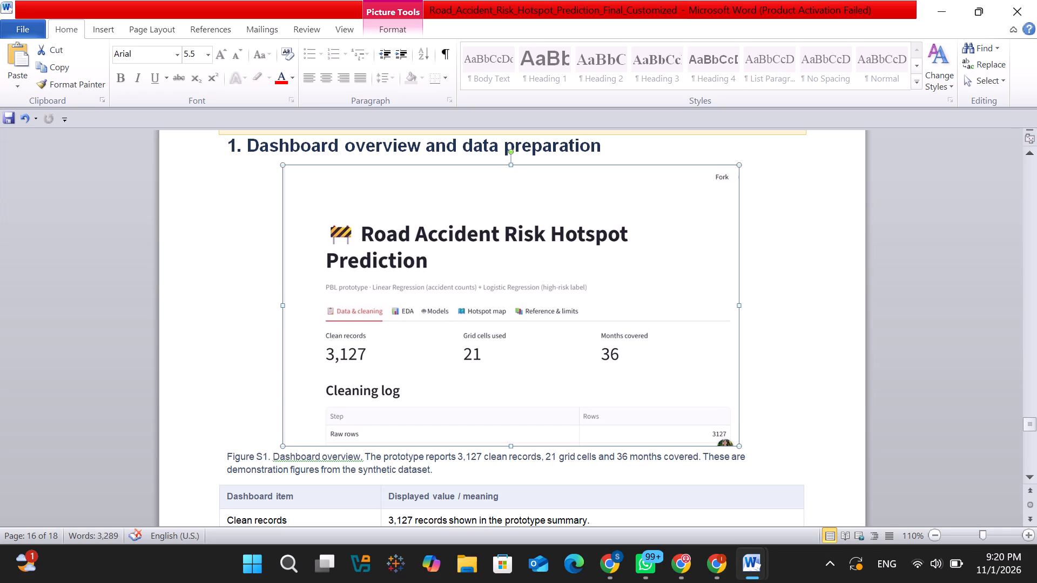
{"action": "key", "text": "ctrl+c"}
{"action": "left_click", "coordinate": [799, 479]}
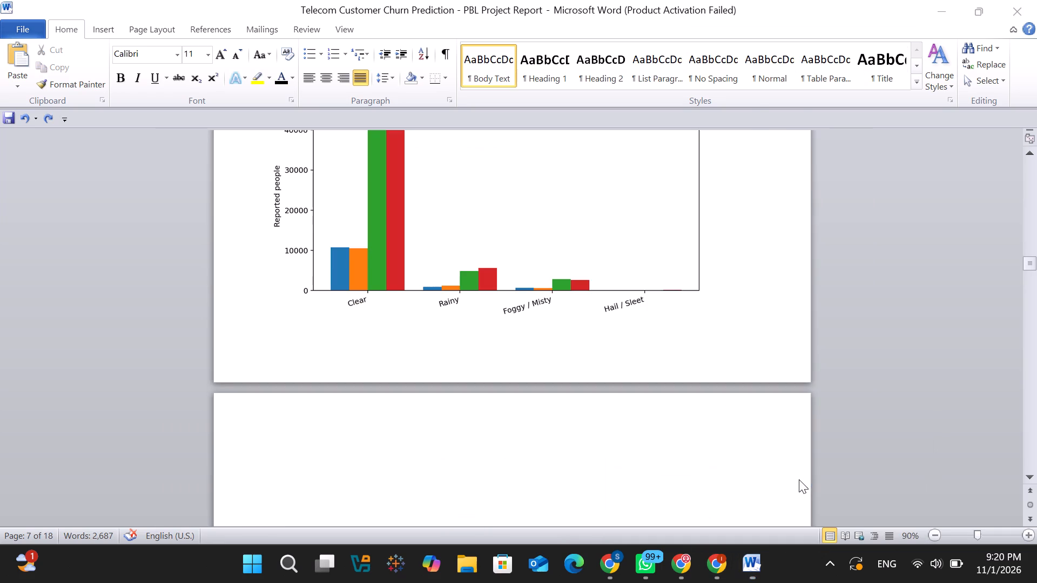
{"action": "key", "text": "ctrl+v"}
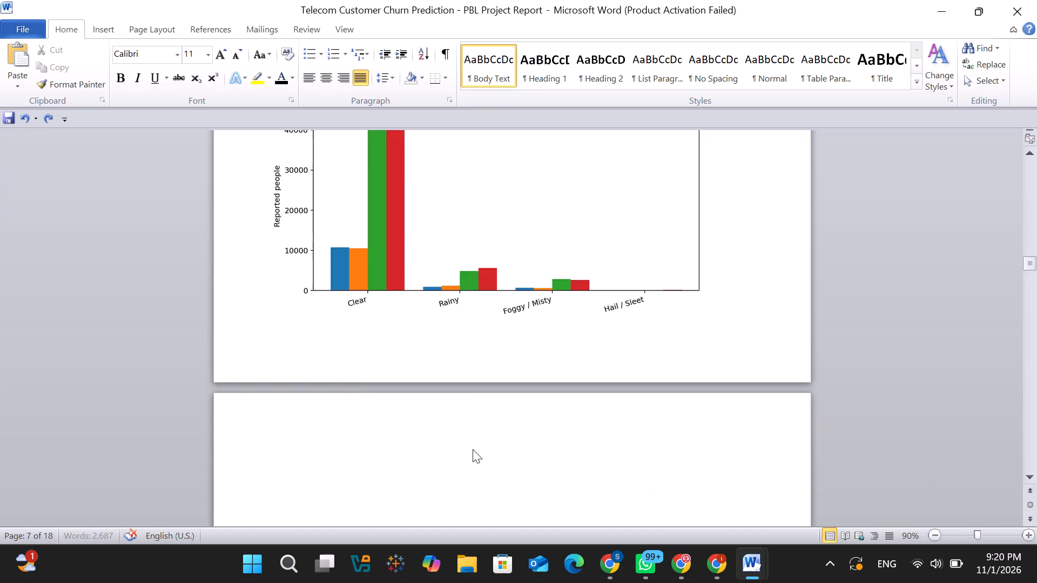
Move the pasted dashboard screenshot near the top of its page and shrink it to about half the text width.
{"action": "scroll", "coordinate": [473, 449], "scroll_direction": "up", "scroll_amount": 5}
{"action": "scroll", "coordinate": [473, 449], "scroll_direction": "down", "scroll_amount": 2}
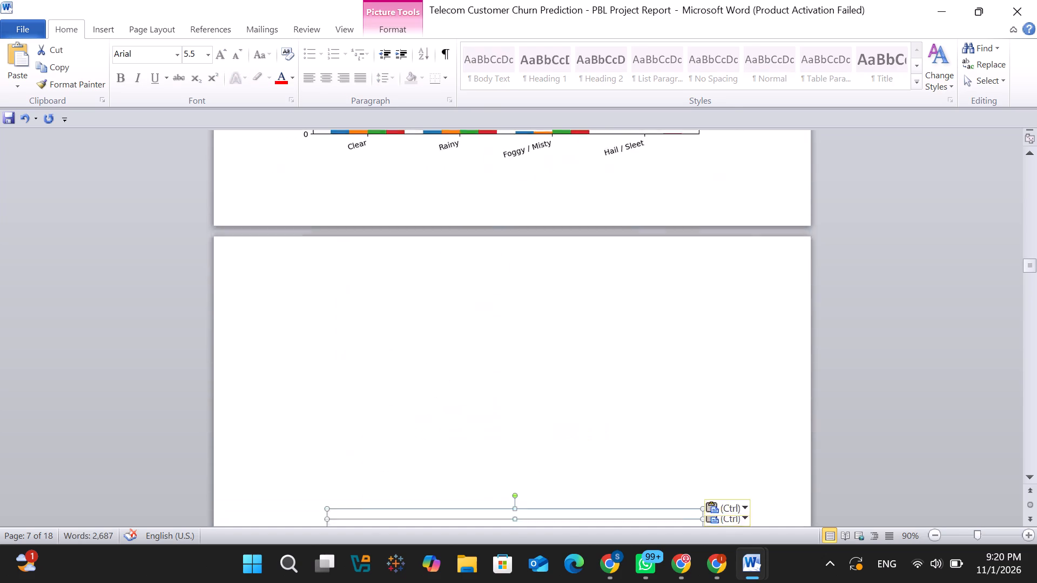
{"action": "scroll", "coordinate": [473, 449], "scroll_direction": "down", "scroll_amount": 2}
{"action": "left_click_drag", "start_coordinate": [402, 415], "coordinate": [400, 304]}
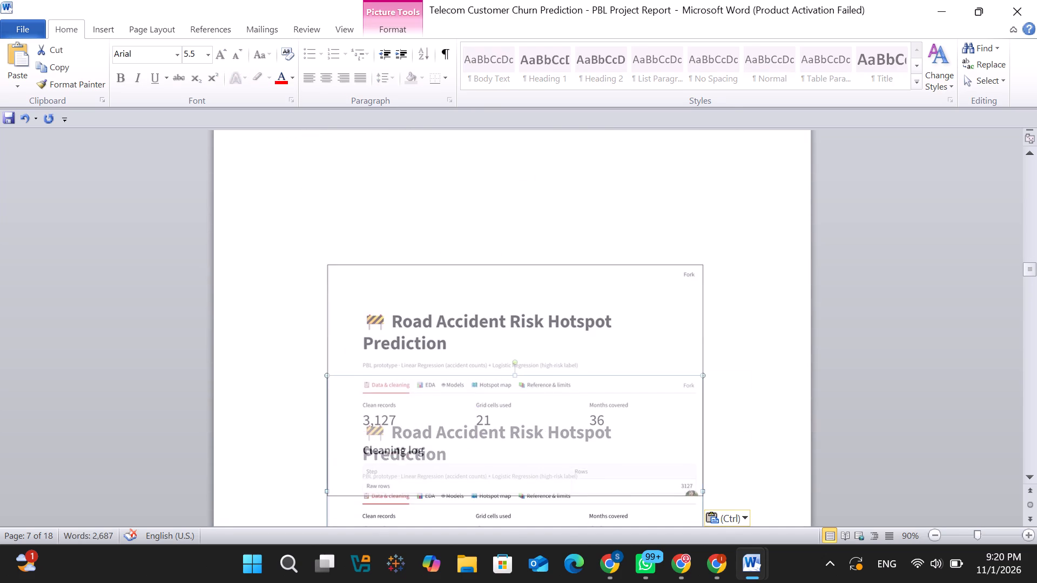
{"action": "left_click_drag", "start_coordinate": [400, 304], "coordinate": [395, 222]}
{"action": "scroll", "coordinate": [395, 222], "scroll_direction": "up", "scroll_amount": 1}
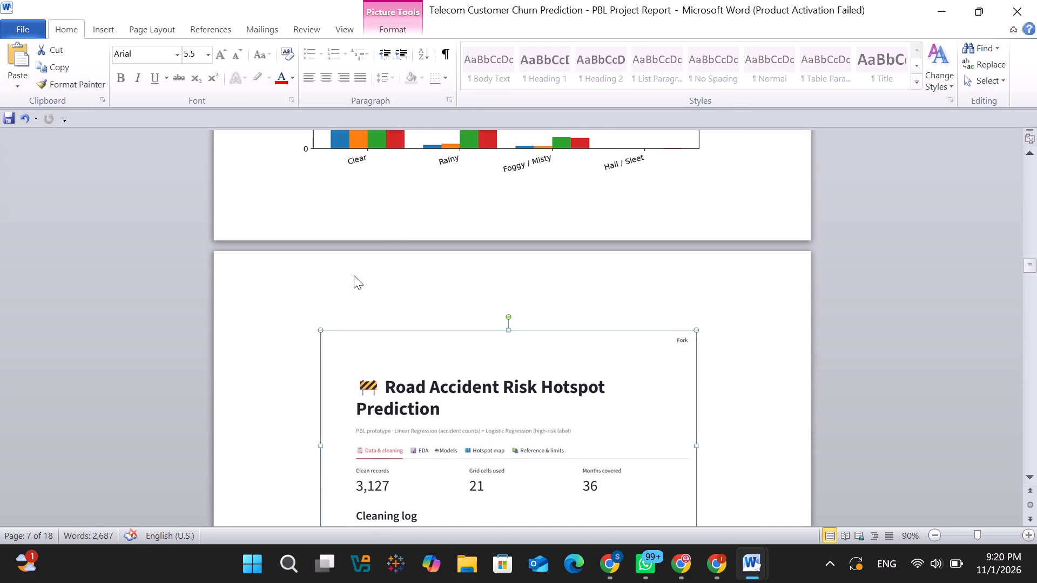
{"action": "left_click_drag", "start_coordinate": [322, 331], "coordinate": [295, 306]}
{"action": "scroll", "coordinate": [702, 362], "scroll_direction": "down", "scroll_amount": 2}
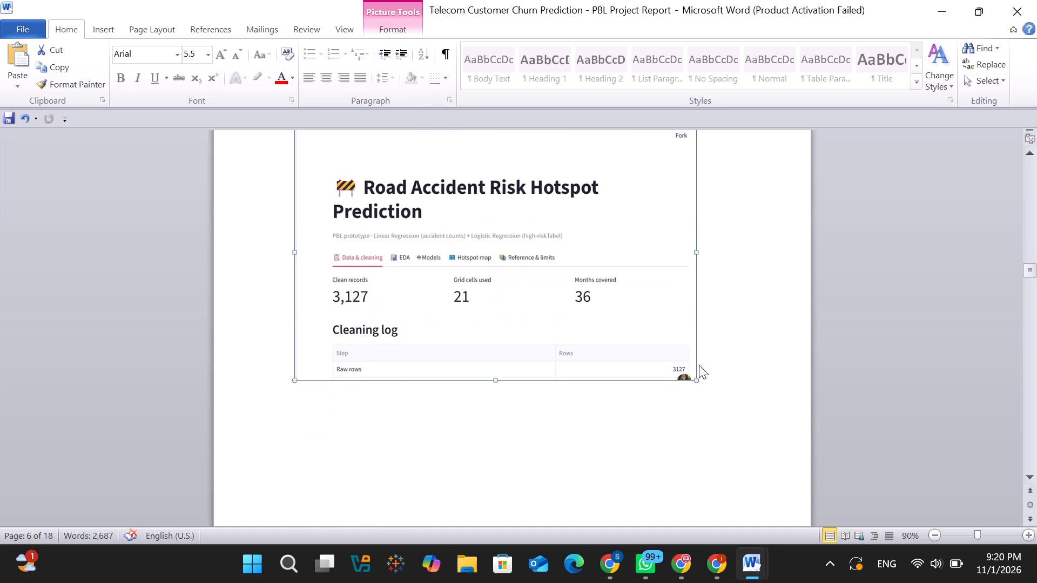
{"action": "left_click_drag", "start_coordinate": [698, 380], "coordinate": [535, 327]}
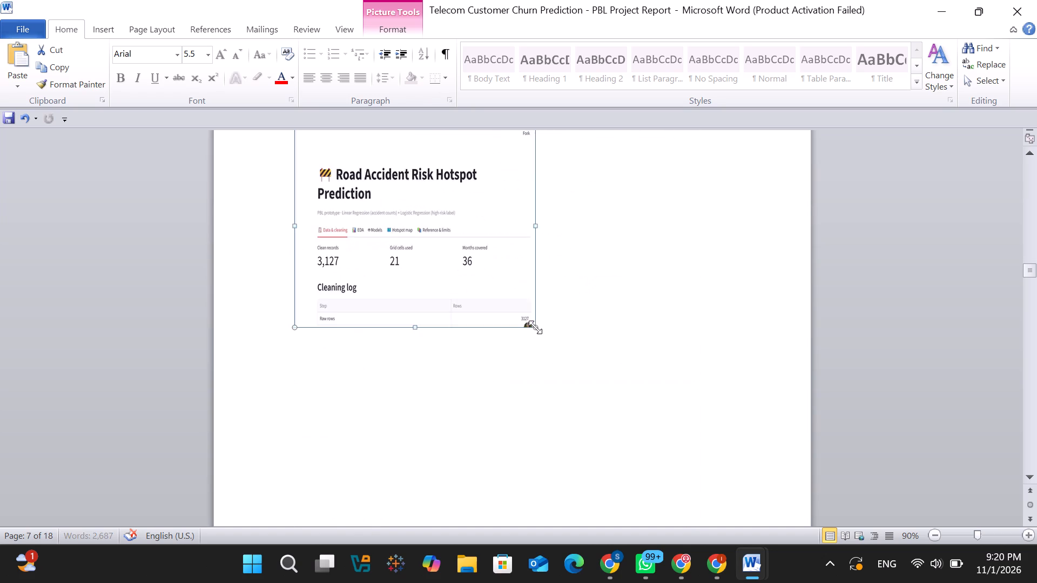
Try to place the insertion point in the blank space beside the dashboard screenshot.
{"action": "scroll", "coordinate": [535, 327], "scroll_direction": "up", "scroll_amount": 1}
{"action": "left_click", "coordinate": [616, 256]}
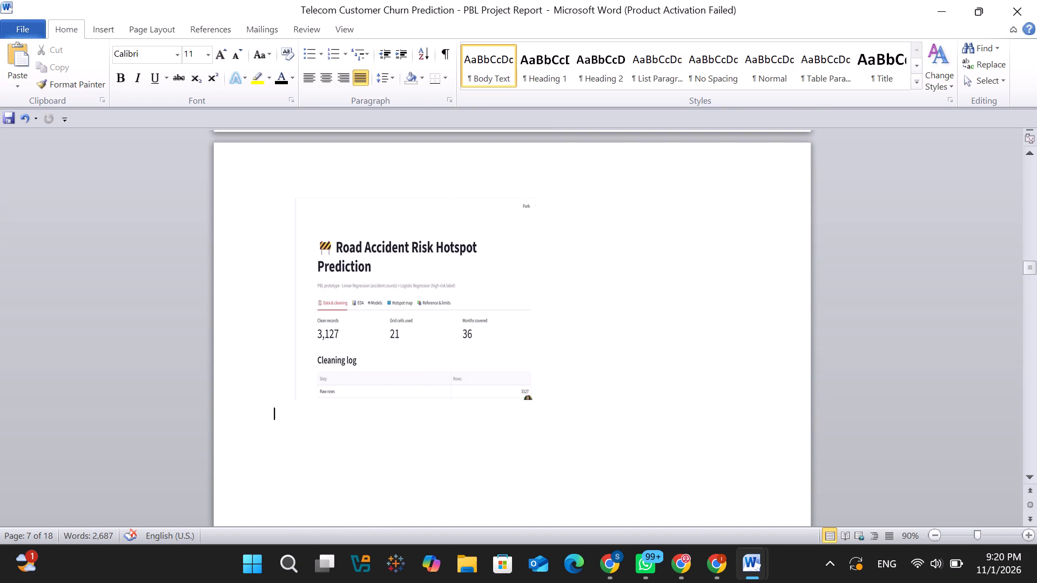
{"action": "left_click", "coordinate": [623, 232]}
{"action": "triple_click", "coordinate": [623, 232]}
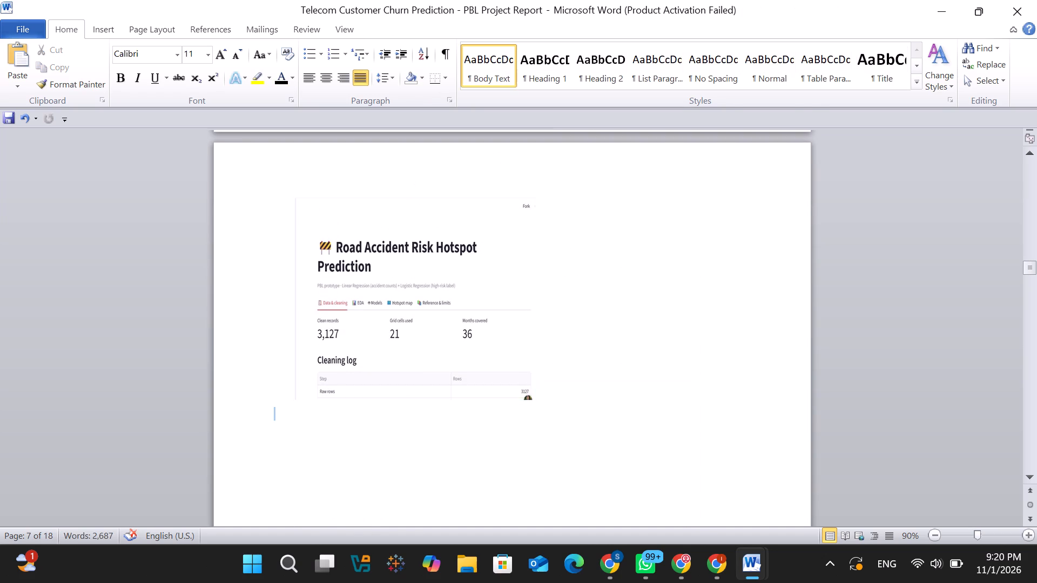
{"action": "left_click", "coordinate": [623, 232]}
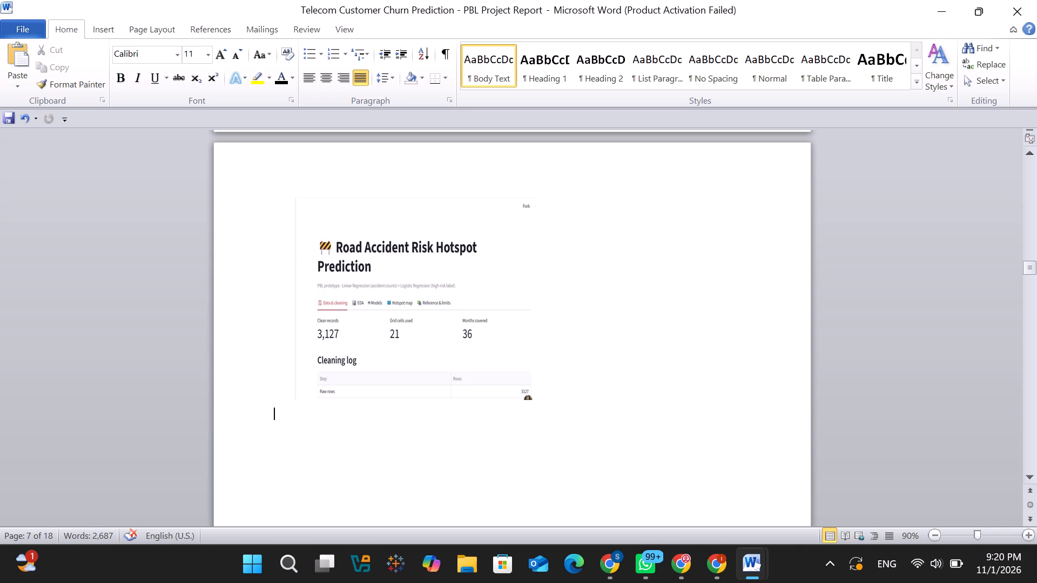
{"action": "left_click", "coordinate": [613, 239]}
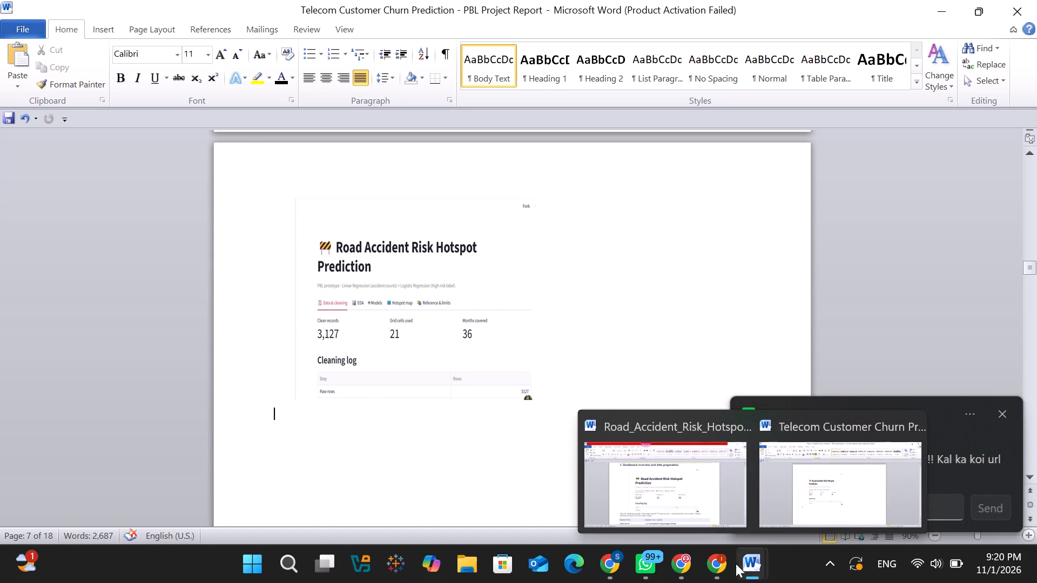
Copy the "The visible cleaning log begins with 3,127 raw rows" paragraph from the road accident report and paste it below the Telecom report's dashboard screenshot.
{"action": "left_click", "coordinate": [676, 482]}
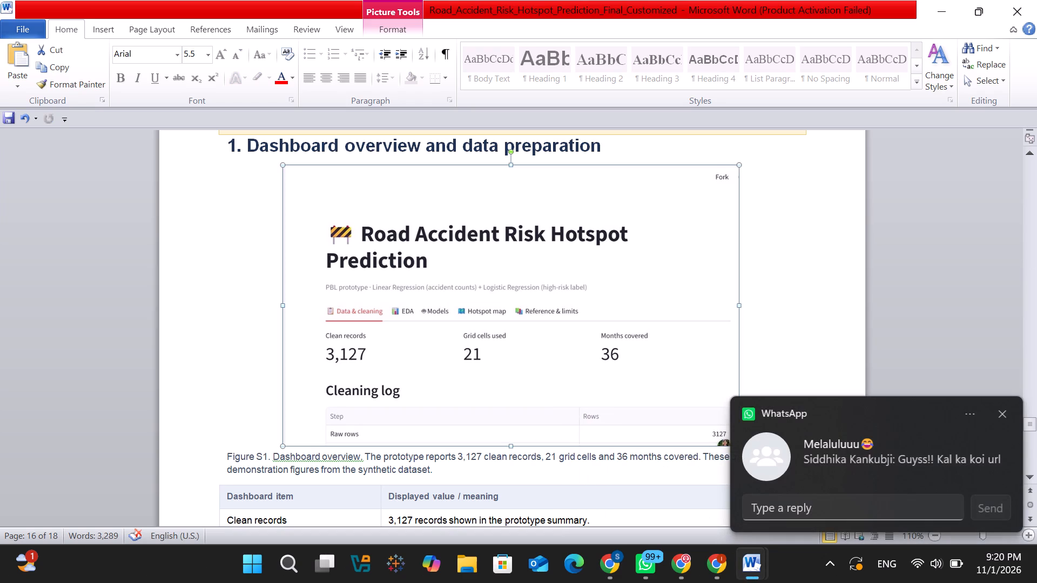
{"action": "left_click", "coordinate": [445, 404]}
{"action": "left_click", "coordinate": [798, 263]}
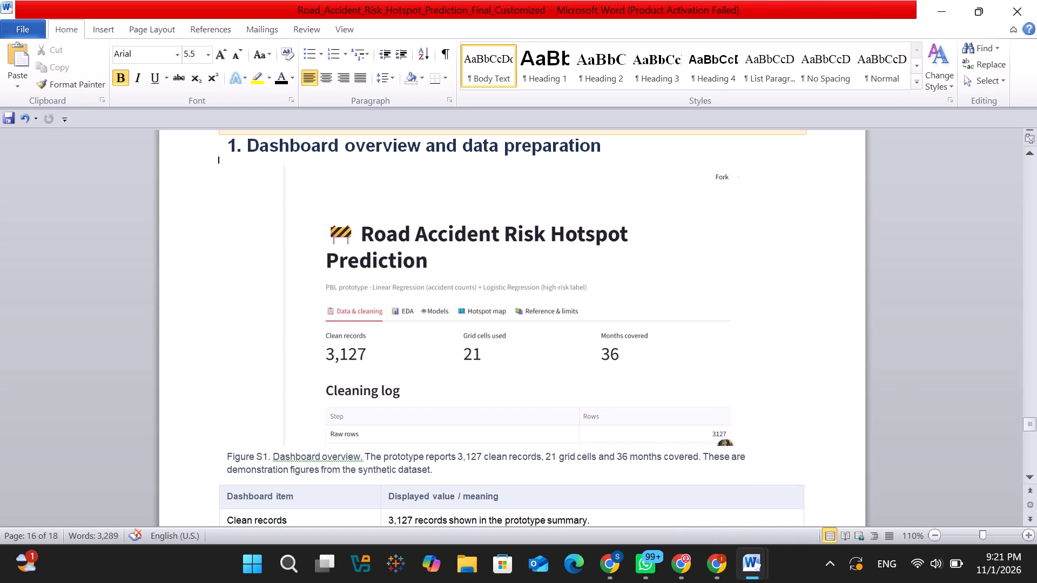
{"action": "scroll", "coordinate": [798, 263], "scroll_direction": "down", "scroll_amount": 1}
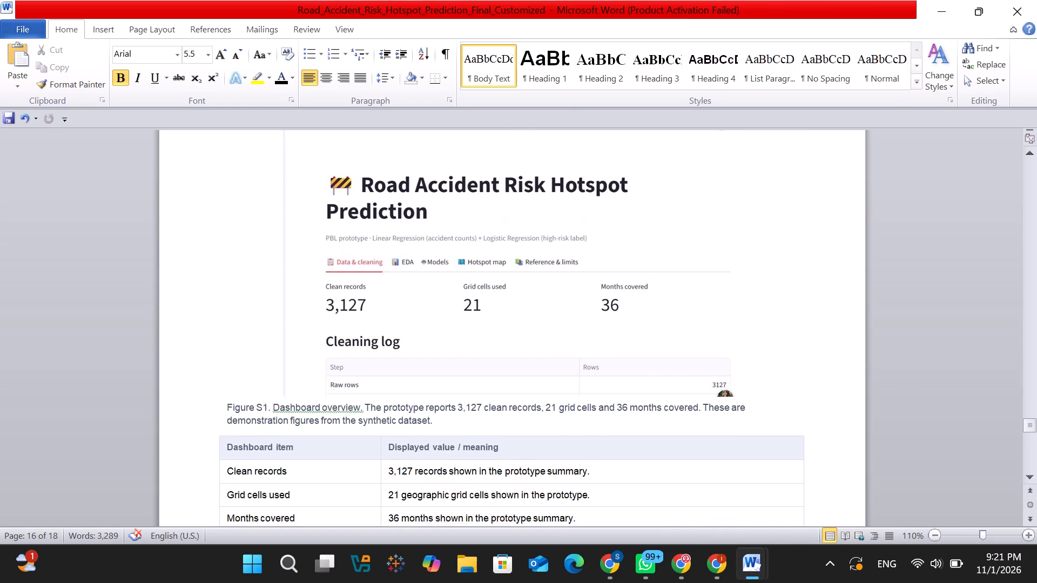
{"action": "scroll", "coordinate": [798, 263], "scroll_direction": "down", "scroll_amount": 1}
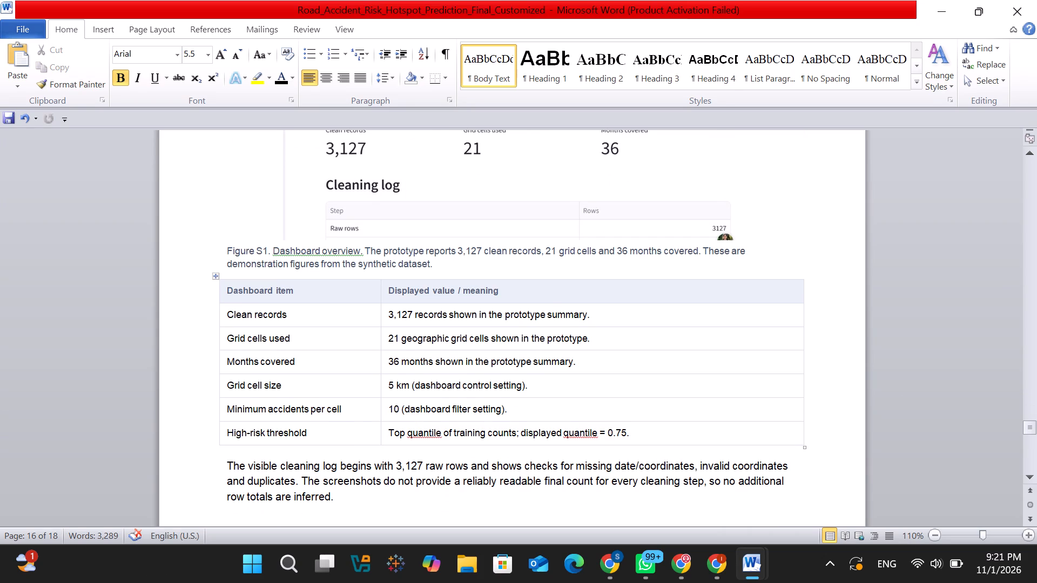
{"action": "scroll", "coordinate": [563, 321], "scroll_direction": "up", "scroll_amount": 1}
{"action": "scroll", "coordinate": [563, 321], "scroll_direction": "down", "scroll_amount": 1}
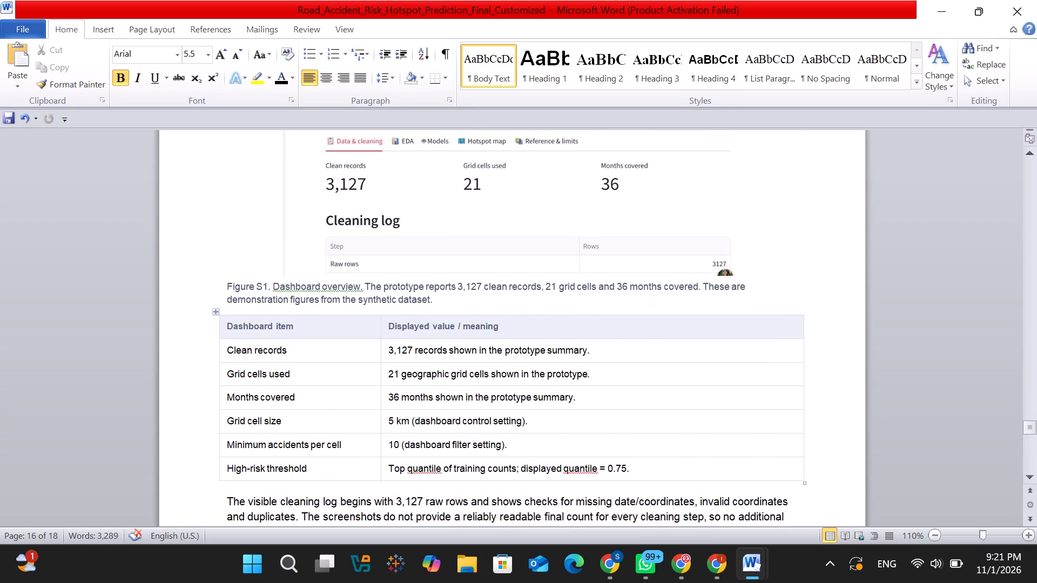
{"action": "scroll", "coordinate": [563, 321], "scroll_direction": "down", "scroll_amount": 1}
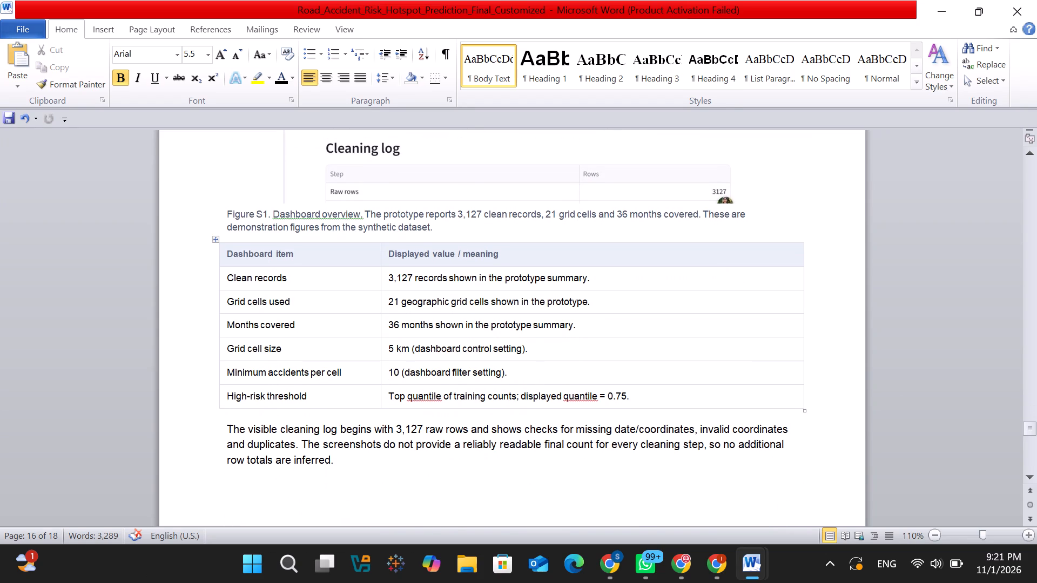
{"action": "left_click_drag", "start_coordinate": [341, 469], "coordinate": [208, 429]}
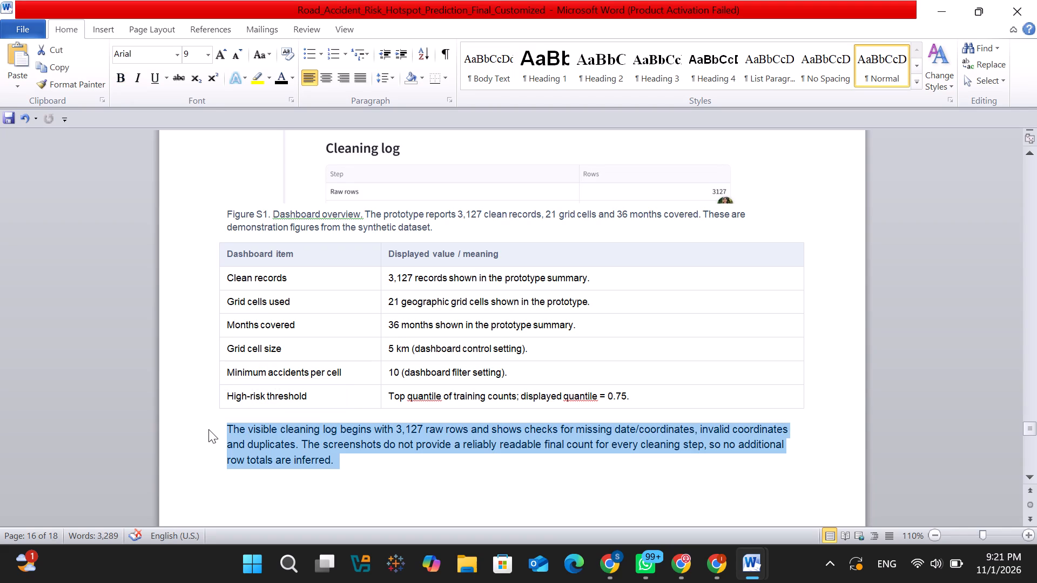
{"action": "key", "text": "ctrl+c"}
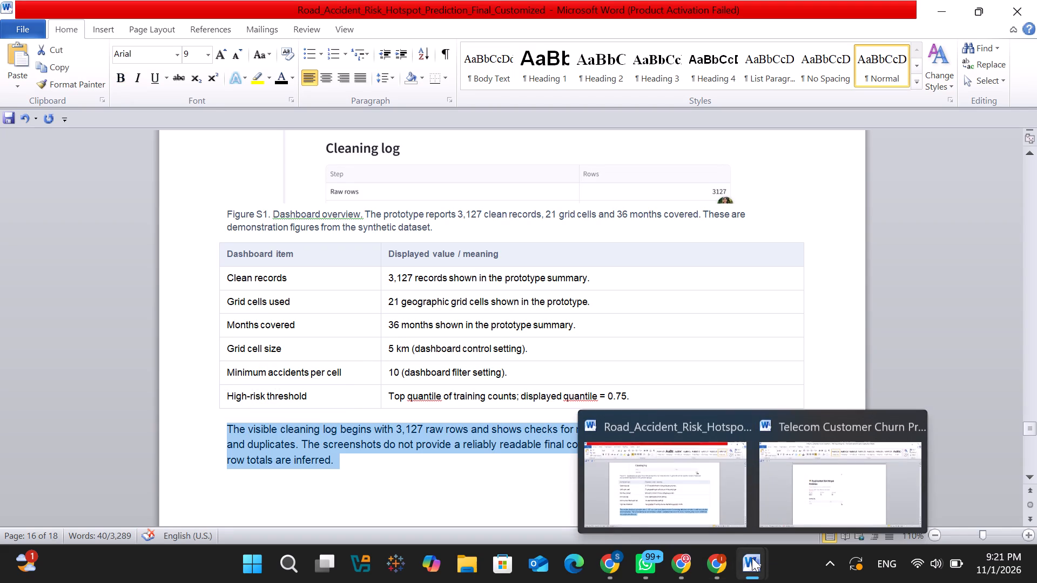
{"action": "left_click", "coordinate": [794, 510]}
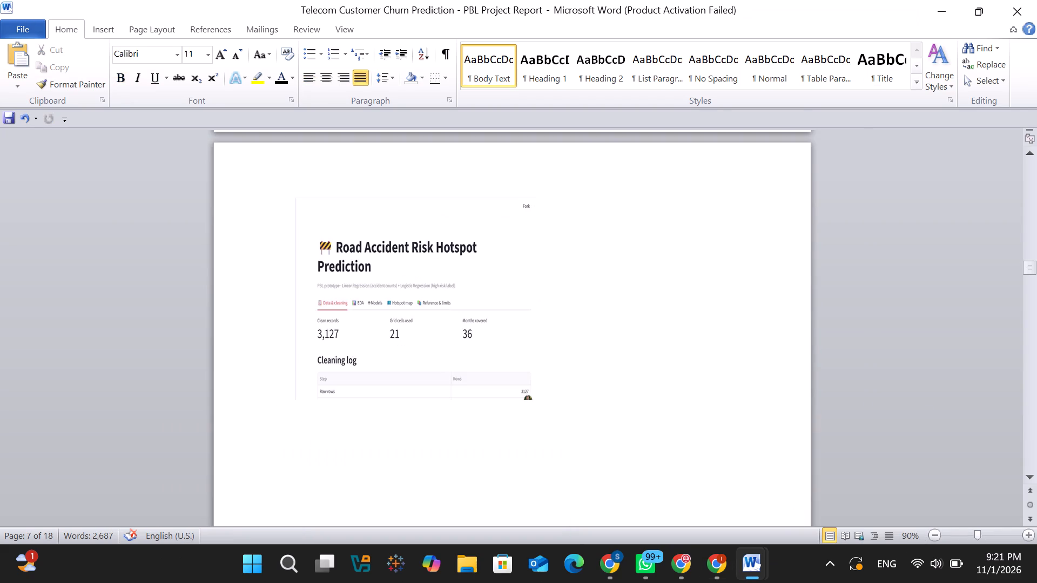
{"action": "left_click", "coordinate": [794, 510]}
{"action": "left_click", "coordinate": [417, 300]}
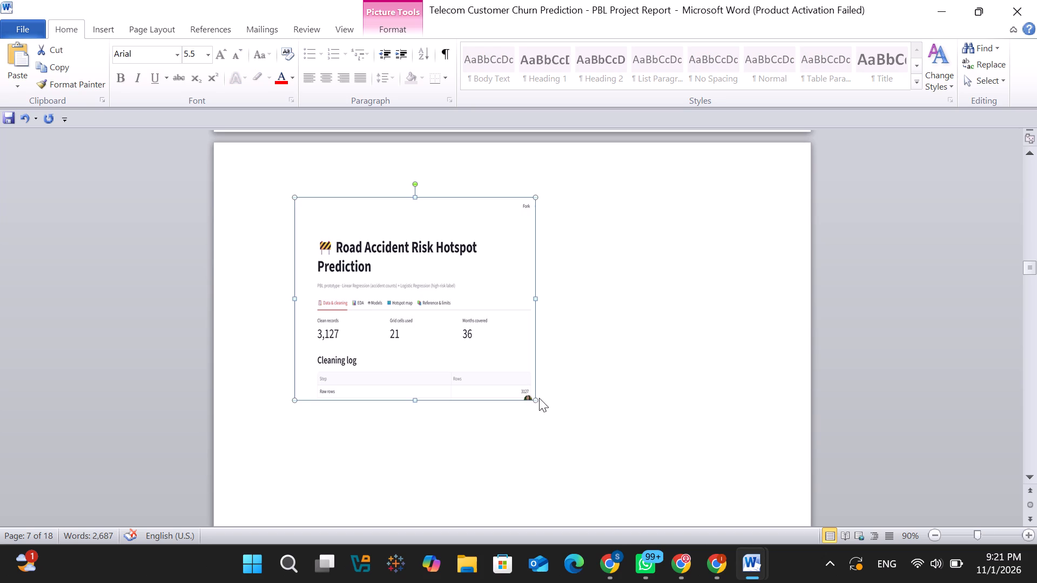
{"action": "left_click", "coordinate": [306, 429]}
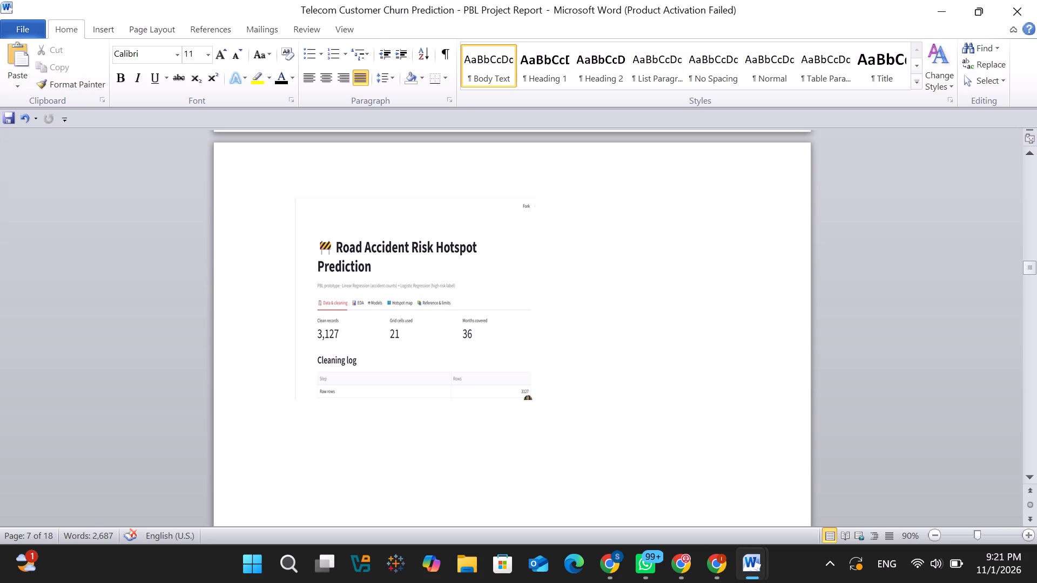
{"action": "key", "text": "ctrl+v"}
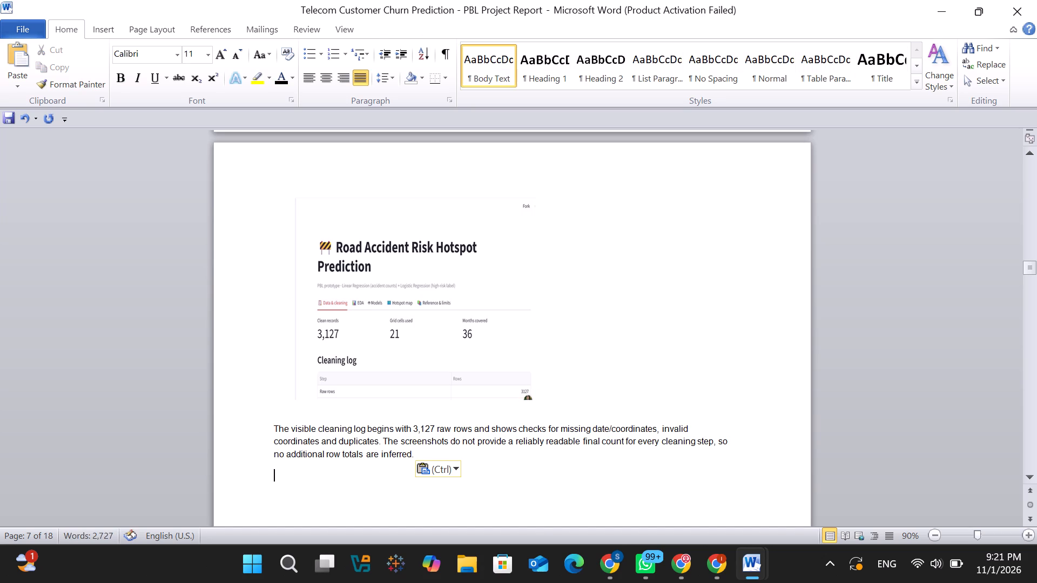
Set the insertion point between the dashboard screenshot and the cleaning log paragraph, and return to the road accident report for more content.
{"action": "left_click", "coordinate": [399, 318]}
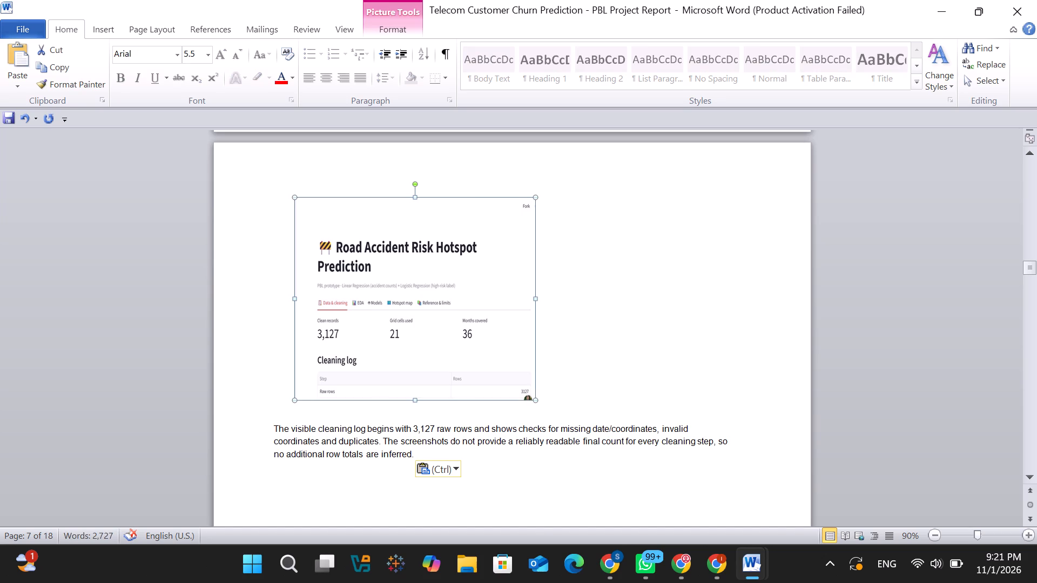
{"action": "left_click", "coordinate": [707, 186]}
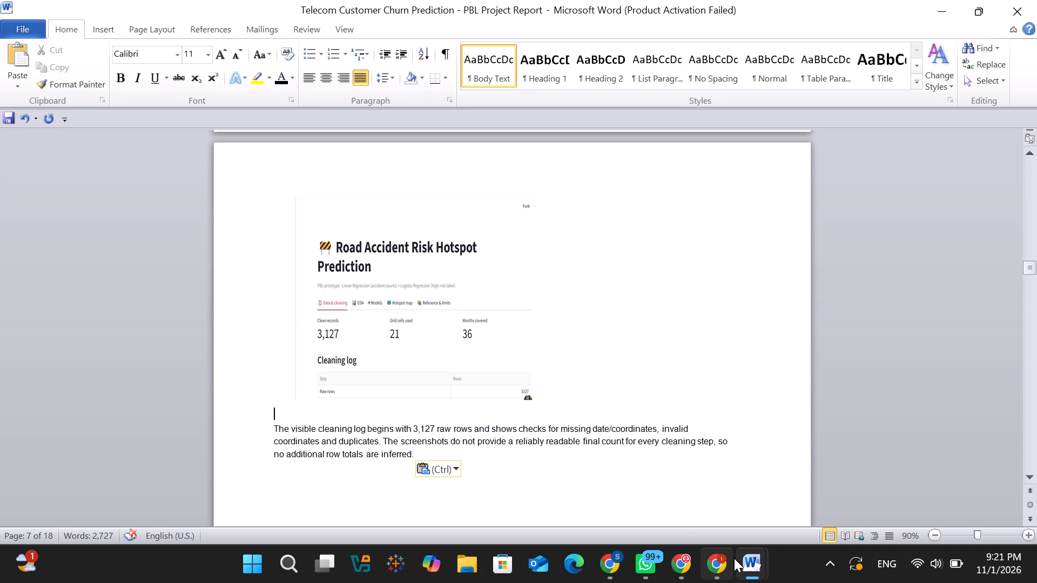
{"action": "left_click", "coordinate": [672, 486]}
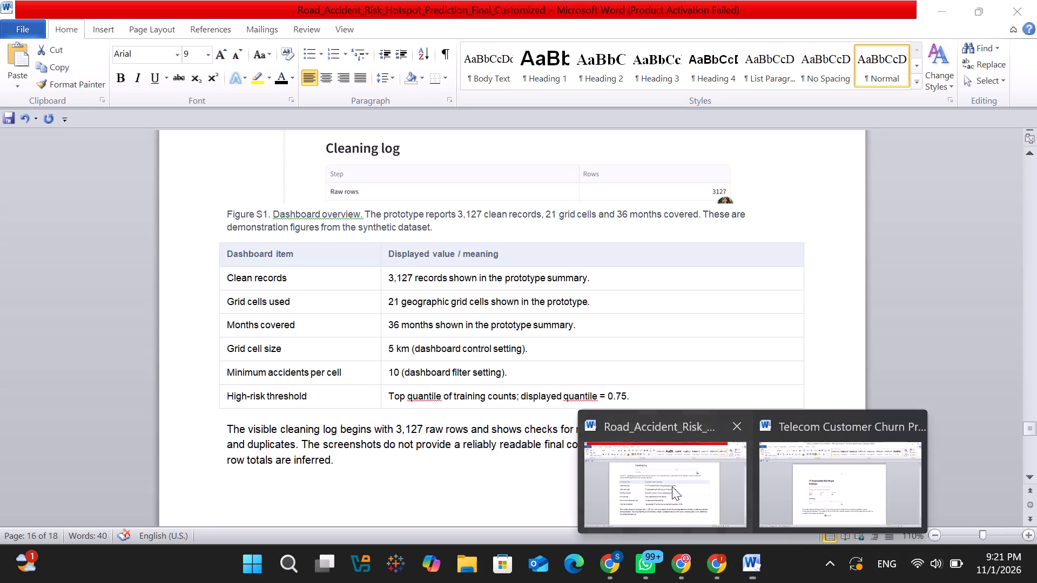
Copy the whole "Dashboard item" table from the road accident report and paste it below the cleaning log paragraph in the Telecom report.
{"action": "left_click", "coordinate": [531, 346]}
{"action": "double_click", "coordinate": [531, 346]}
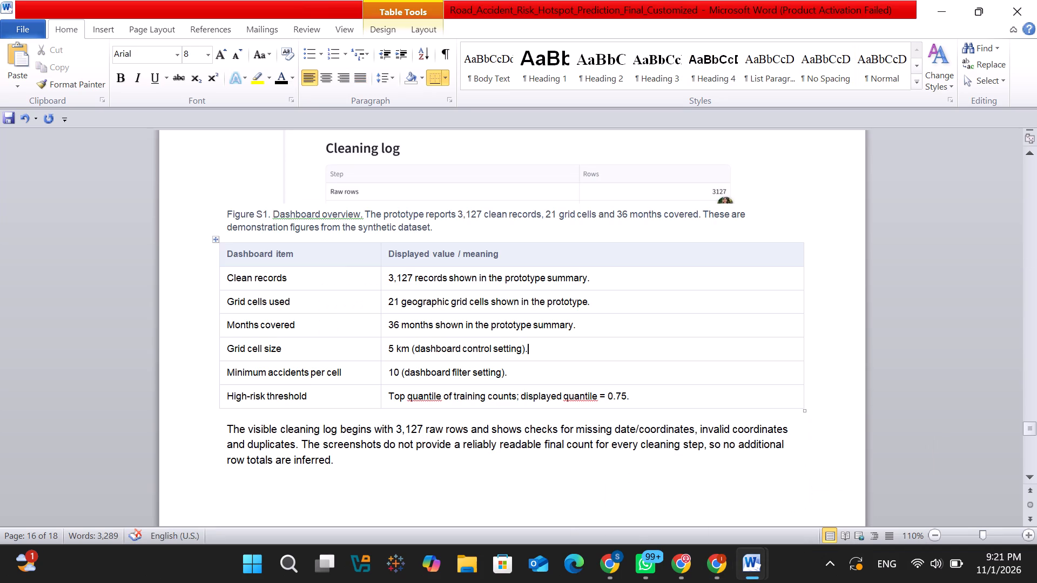
{"action": "left_click_drag", "start_coordinate": [225, 253], "coordinate": [673, 364]}
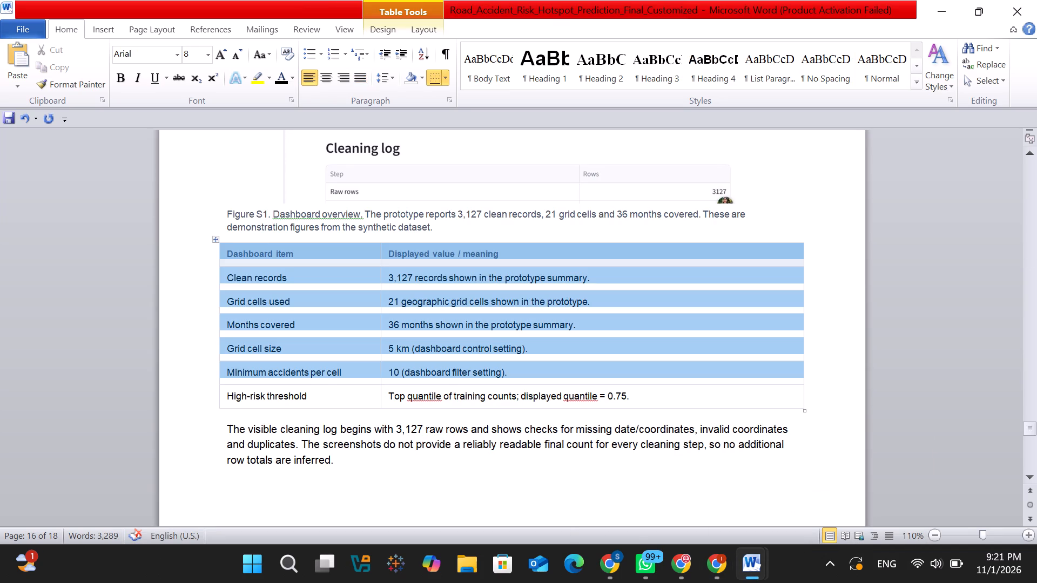
{"action": "left_click_drag", "start_coordinate": [673, 364], "coordinate": [743, 389]}
{"action": "key", "text": "ctrl+c"}
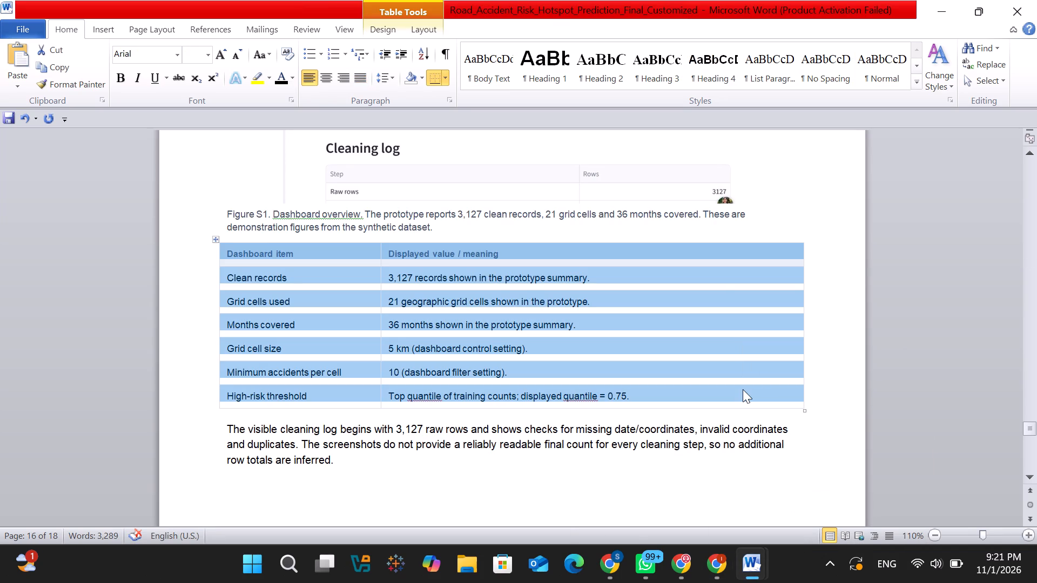
{"action": "left_click", "coordinate": [810, 499]}
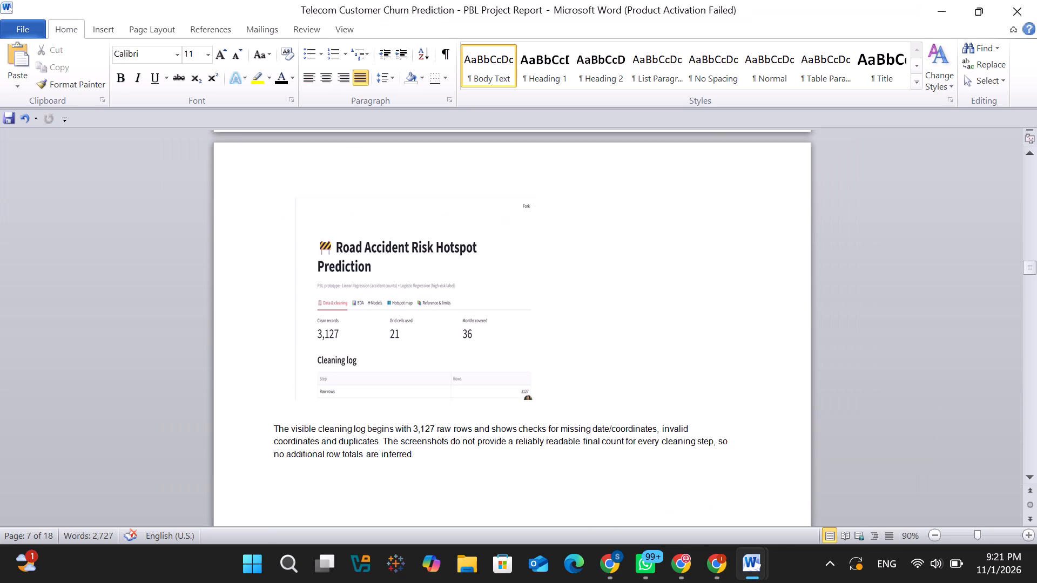
{"action": "scroll", "coordinate": [792, 464], "scroll_direction": "down", "scroll_amount": 2}
{"action": "left_click", "coordinate": [533, 389]}
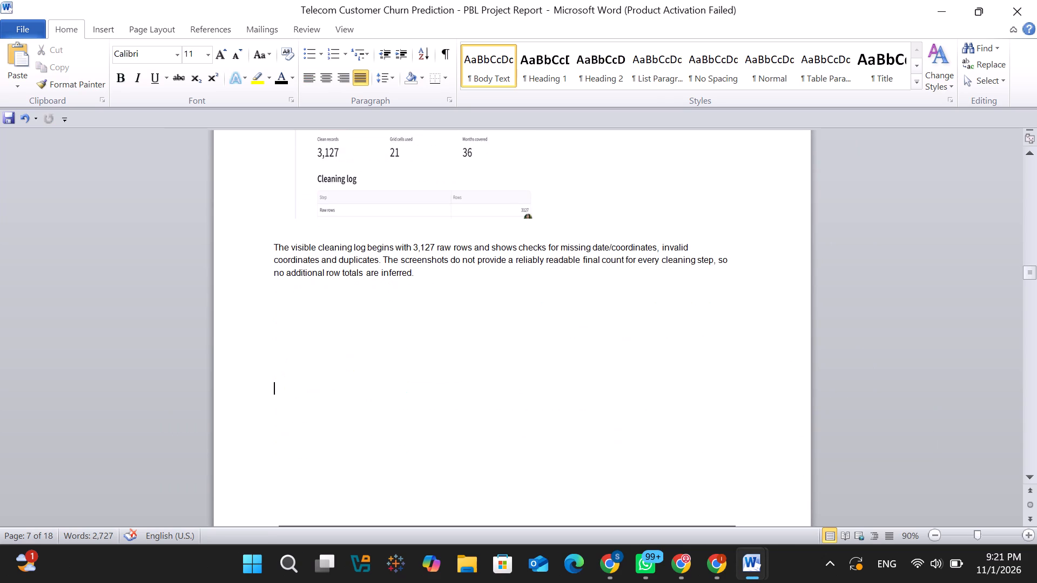
{"action": "key", "text": "ctrl+v"}
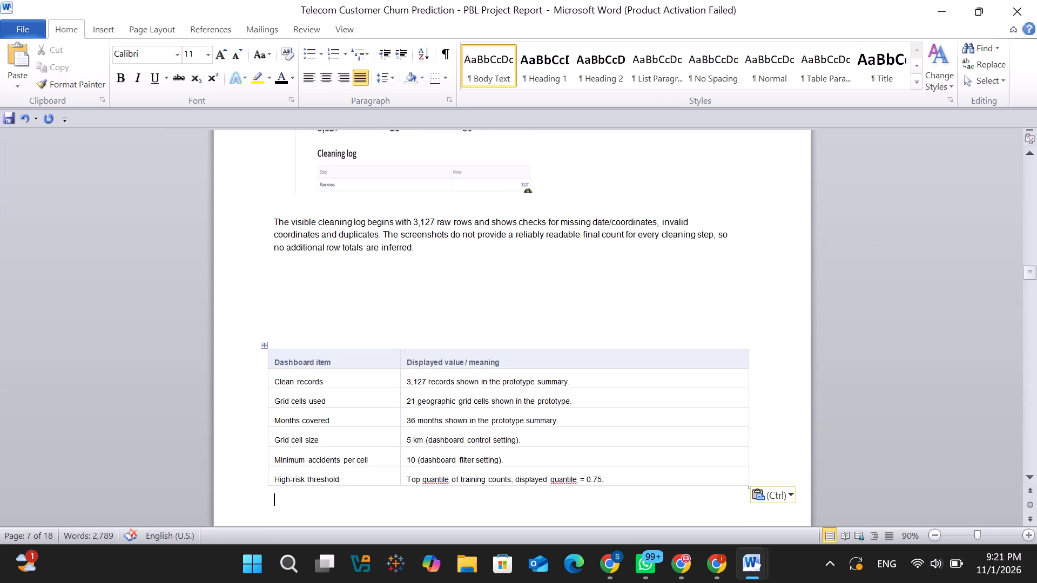
Narrow the pasted "Dashboard item" table until its outer edge roughly lines up with that of the dashboard screenshot above.
{"action": "left_click", "coordinate": [733, 477]}
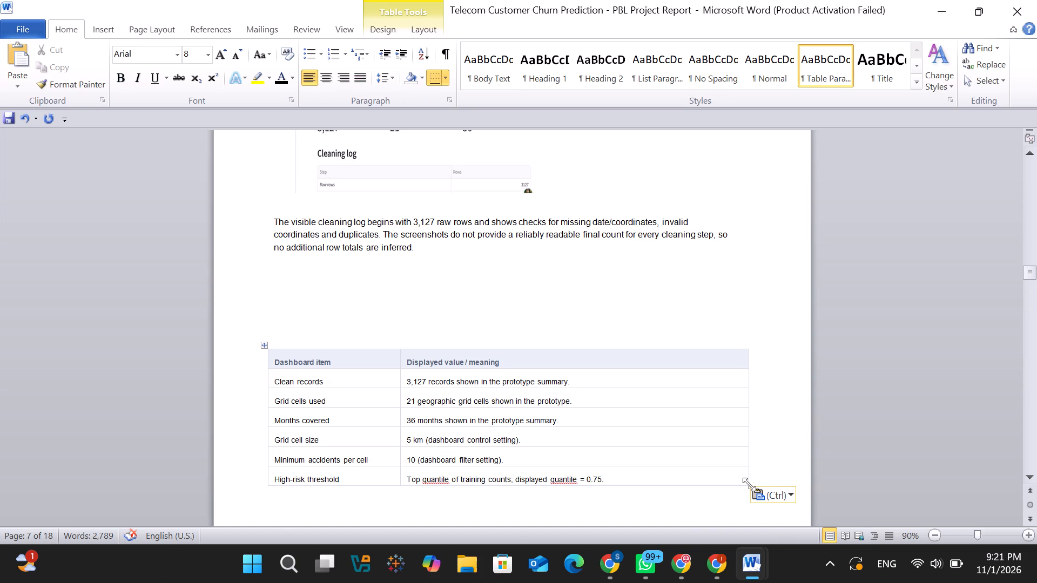
{"action": "left_click_drag", "start_coordinate": [749, 484], "coordinate": [574, 452]}
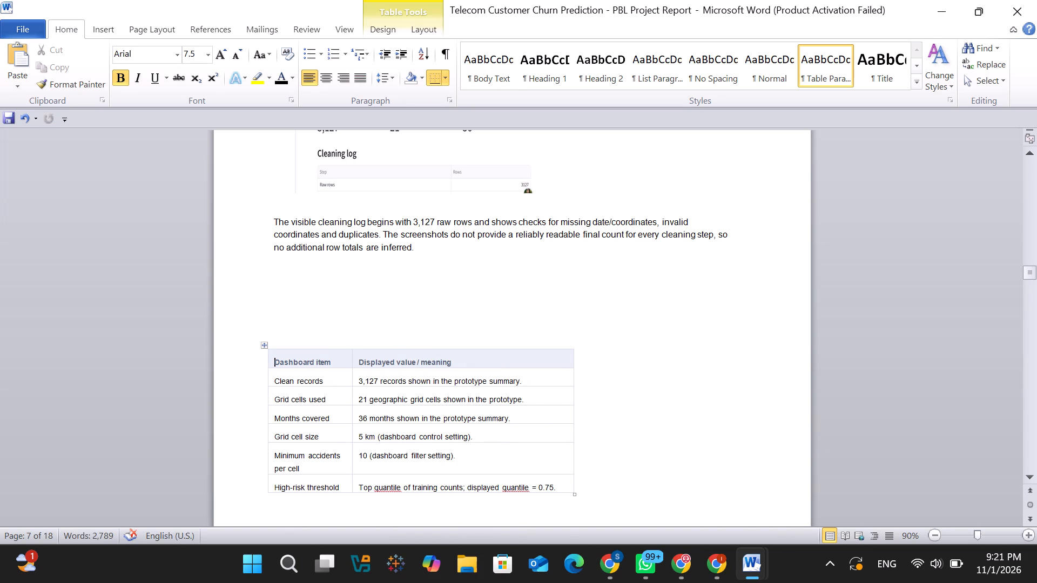
{"action": "left_click_drag", "start_coordinate": [576, 493], "coordinate": [528, 467]}
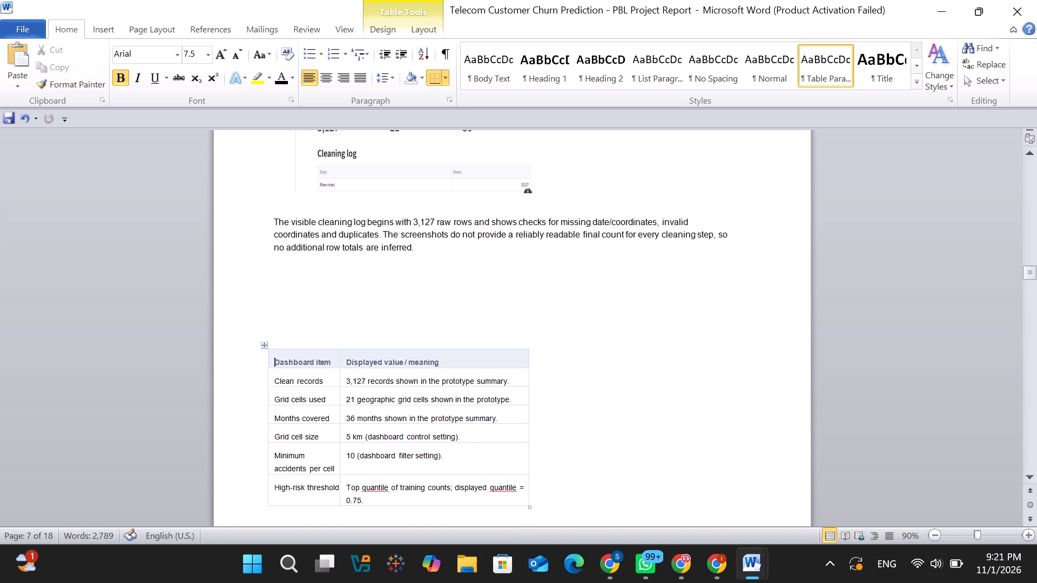
{"action": "scroll", "coordinate": [459, 434], "scroll_direction": "up", "scroll_amount": 2}
{"action": "scroll", "coordinate": [450, 327], "scroll_direction": "down", "scroll_amount": 2}
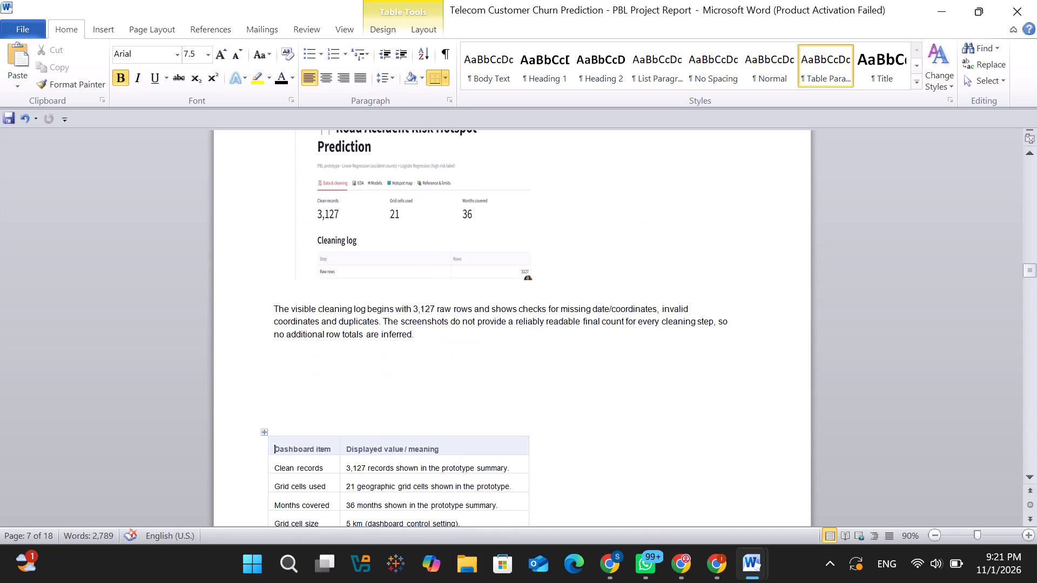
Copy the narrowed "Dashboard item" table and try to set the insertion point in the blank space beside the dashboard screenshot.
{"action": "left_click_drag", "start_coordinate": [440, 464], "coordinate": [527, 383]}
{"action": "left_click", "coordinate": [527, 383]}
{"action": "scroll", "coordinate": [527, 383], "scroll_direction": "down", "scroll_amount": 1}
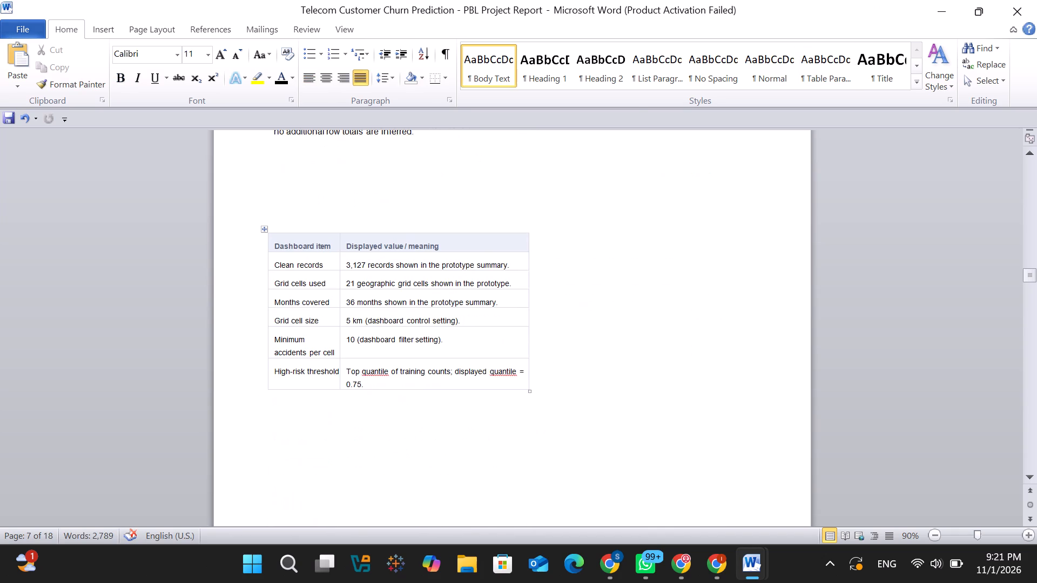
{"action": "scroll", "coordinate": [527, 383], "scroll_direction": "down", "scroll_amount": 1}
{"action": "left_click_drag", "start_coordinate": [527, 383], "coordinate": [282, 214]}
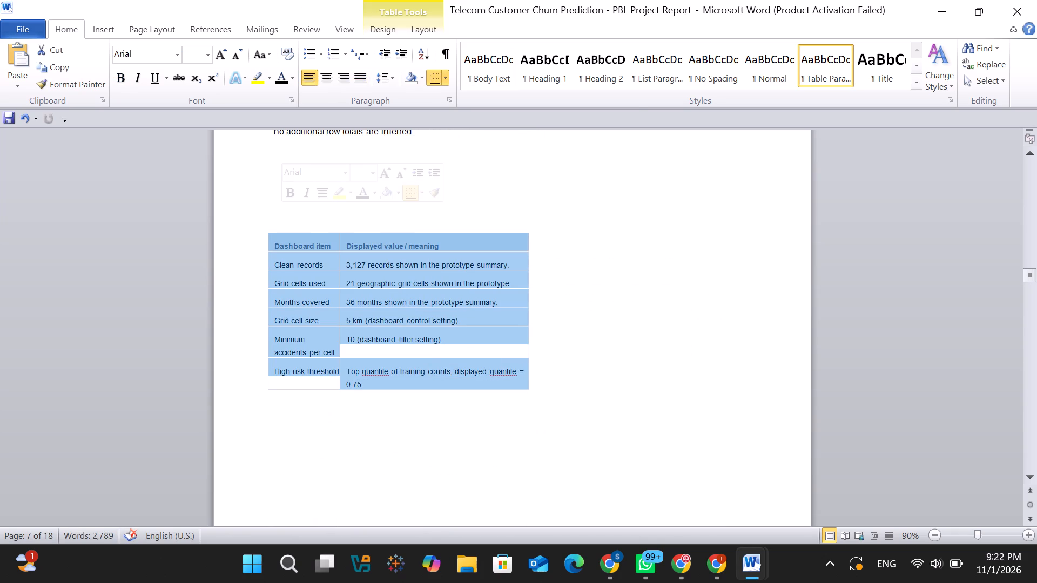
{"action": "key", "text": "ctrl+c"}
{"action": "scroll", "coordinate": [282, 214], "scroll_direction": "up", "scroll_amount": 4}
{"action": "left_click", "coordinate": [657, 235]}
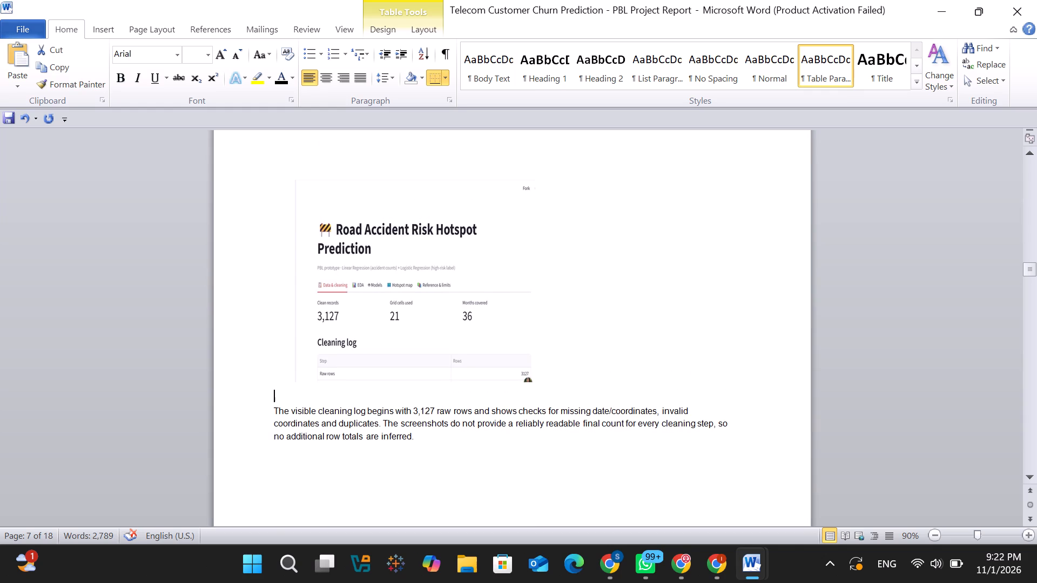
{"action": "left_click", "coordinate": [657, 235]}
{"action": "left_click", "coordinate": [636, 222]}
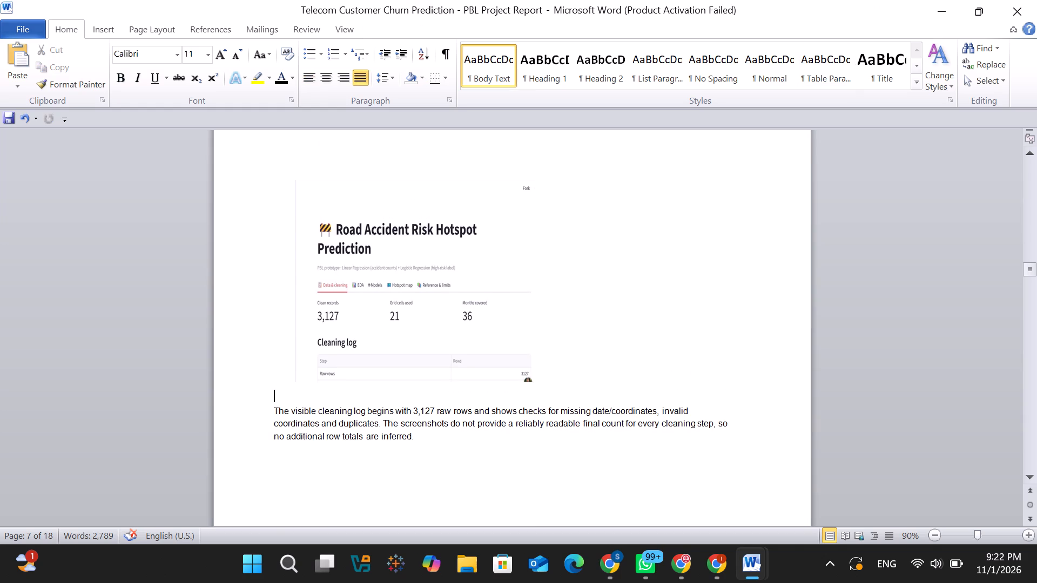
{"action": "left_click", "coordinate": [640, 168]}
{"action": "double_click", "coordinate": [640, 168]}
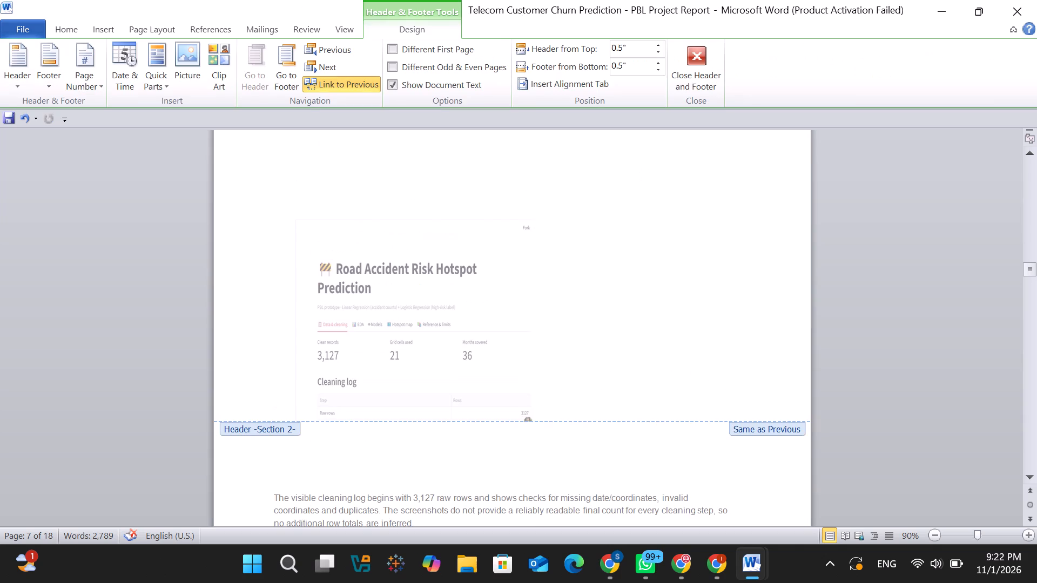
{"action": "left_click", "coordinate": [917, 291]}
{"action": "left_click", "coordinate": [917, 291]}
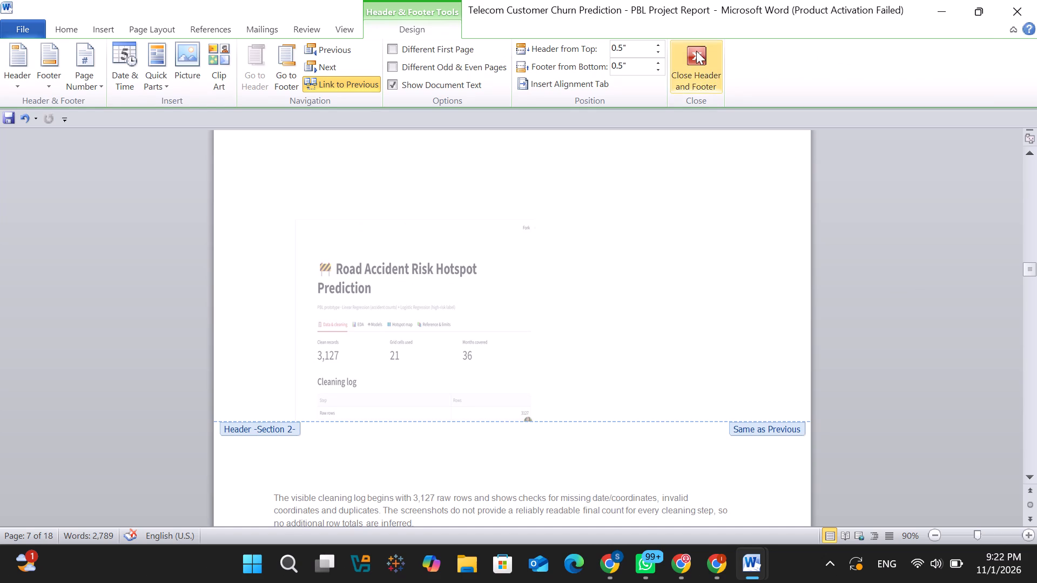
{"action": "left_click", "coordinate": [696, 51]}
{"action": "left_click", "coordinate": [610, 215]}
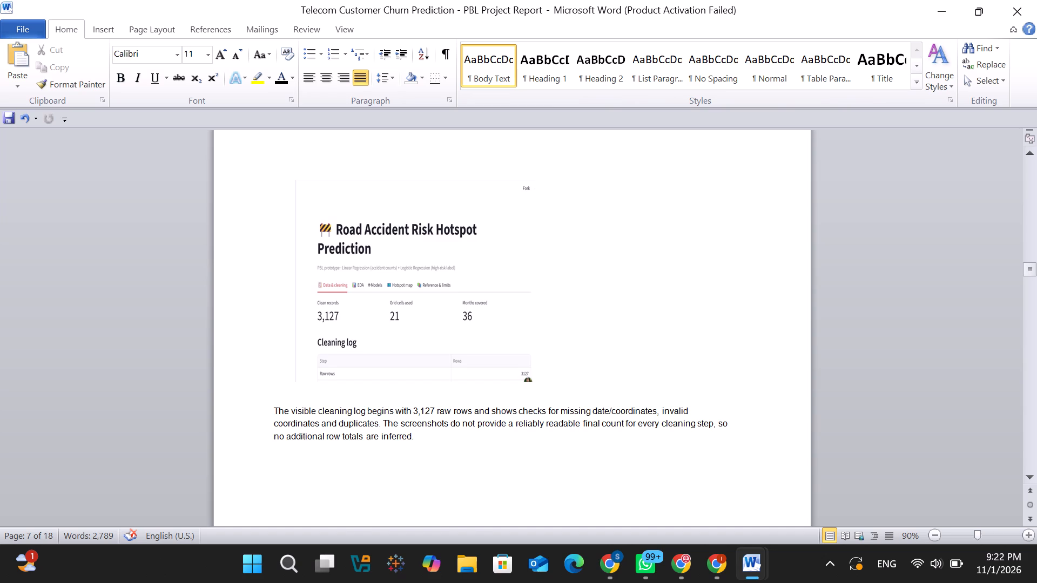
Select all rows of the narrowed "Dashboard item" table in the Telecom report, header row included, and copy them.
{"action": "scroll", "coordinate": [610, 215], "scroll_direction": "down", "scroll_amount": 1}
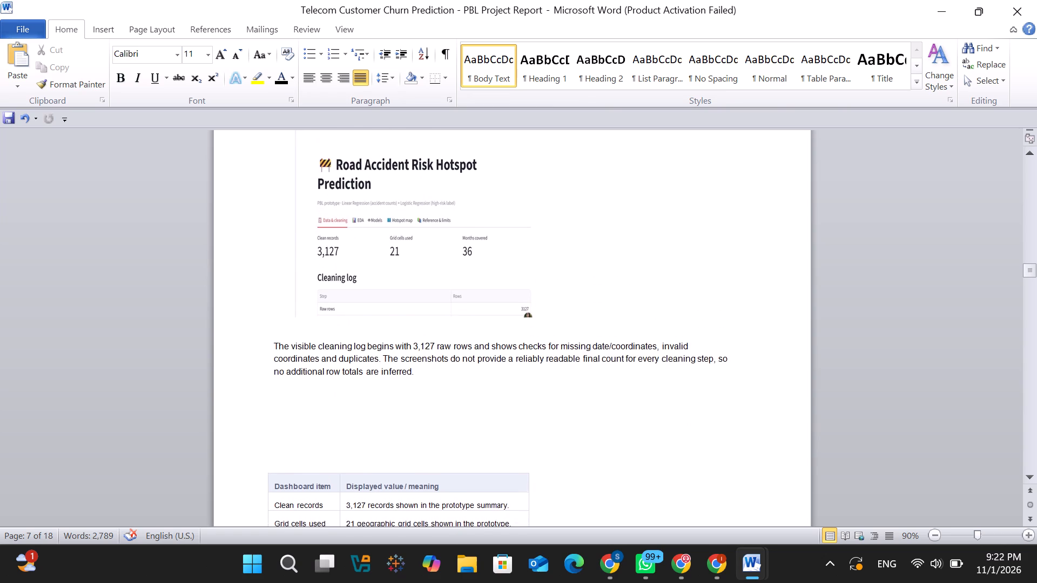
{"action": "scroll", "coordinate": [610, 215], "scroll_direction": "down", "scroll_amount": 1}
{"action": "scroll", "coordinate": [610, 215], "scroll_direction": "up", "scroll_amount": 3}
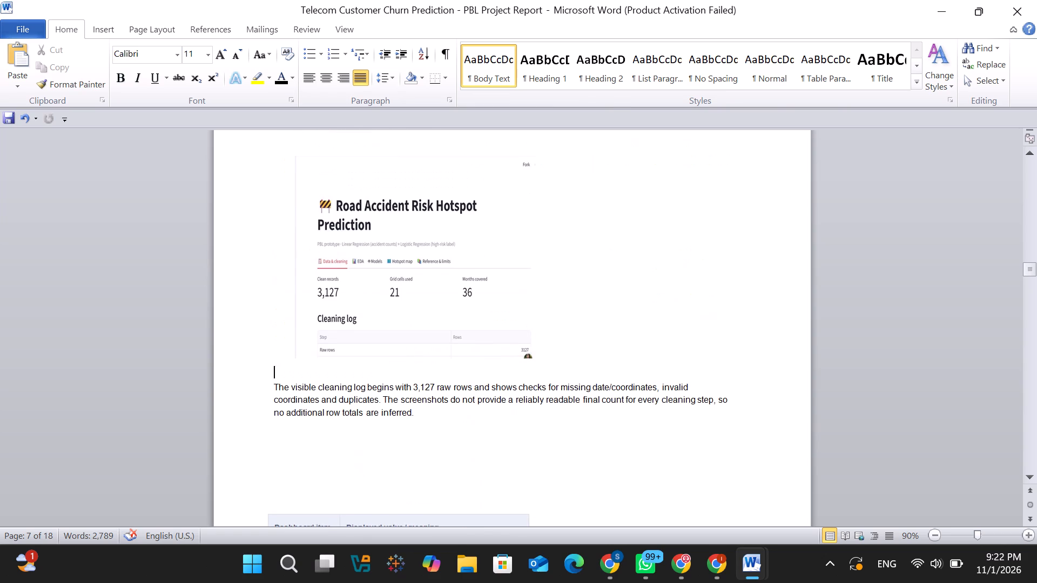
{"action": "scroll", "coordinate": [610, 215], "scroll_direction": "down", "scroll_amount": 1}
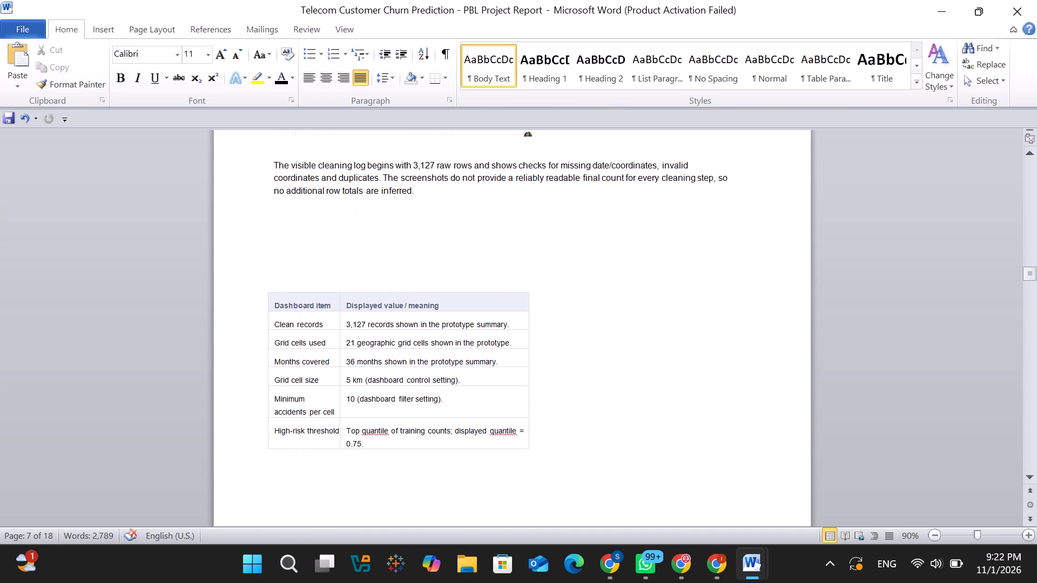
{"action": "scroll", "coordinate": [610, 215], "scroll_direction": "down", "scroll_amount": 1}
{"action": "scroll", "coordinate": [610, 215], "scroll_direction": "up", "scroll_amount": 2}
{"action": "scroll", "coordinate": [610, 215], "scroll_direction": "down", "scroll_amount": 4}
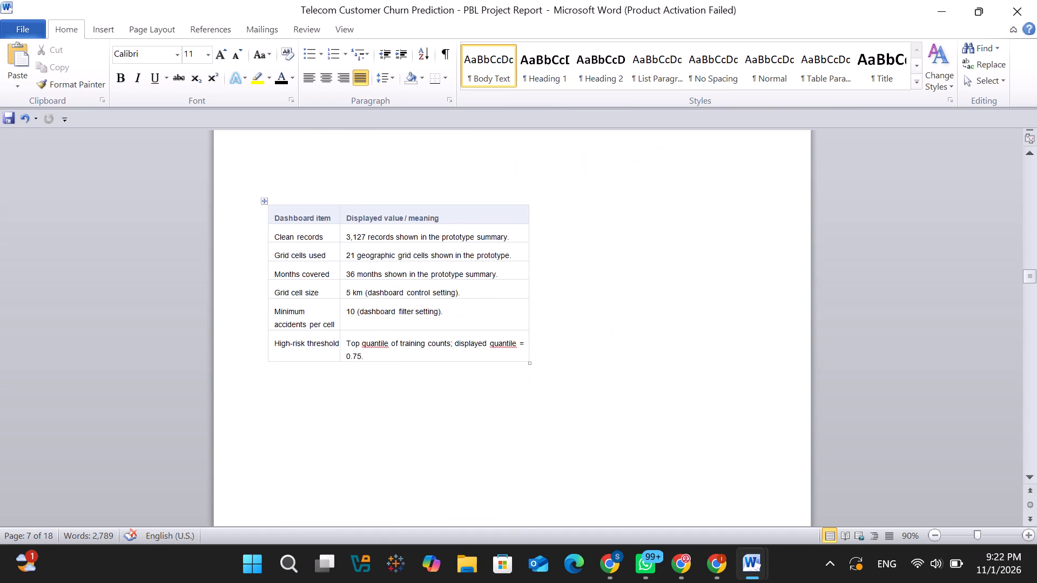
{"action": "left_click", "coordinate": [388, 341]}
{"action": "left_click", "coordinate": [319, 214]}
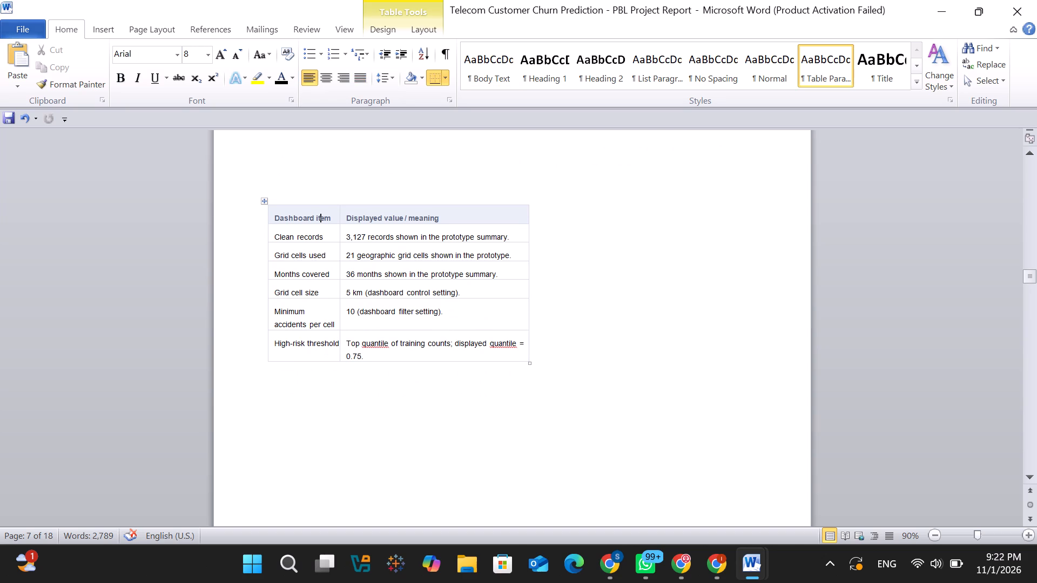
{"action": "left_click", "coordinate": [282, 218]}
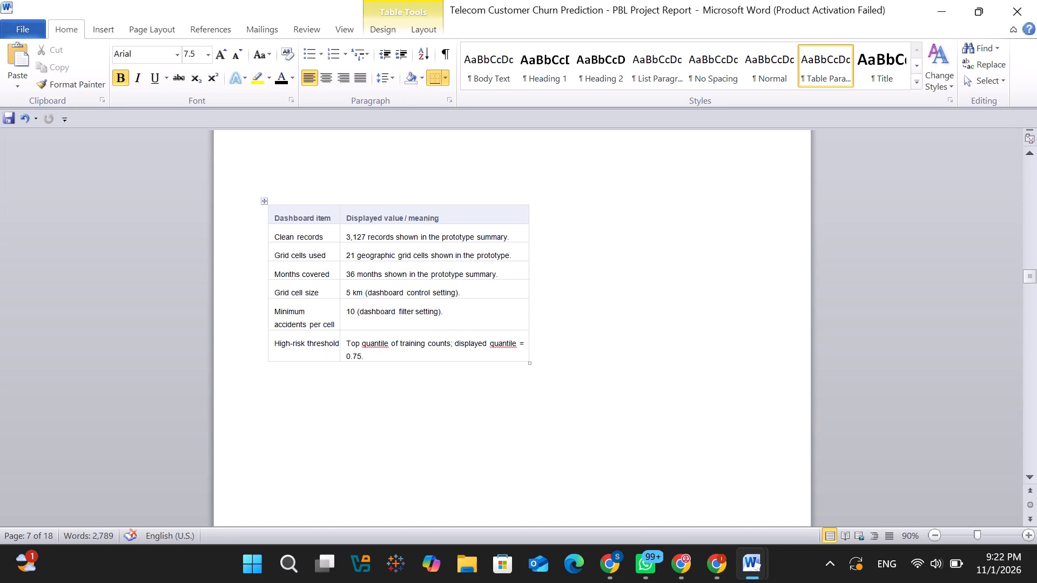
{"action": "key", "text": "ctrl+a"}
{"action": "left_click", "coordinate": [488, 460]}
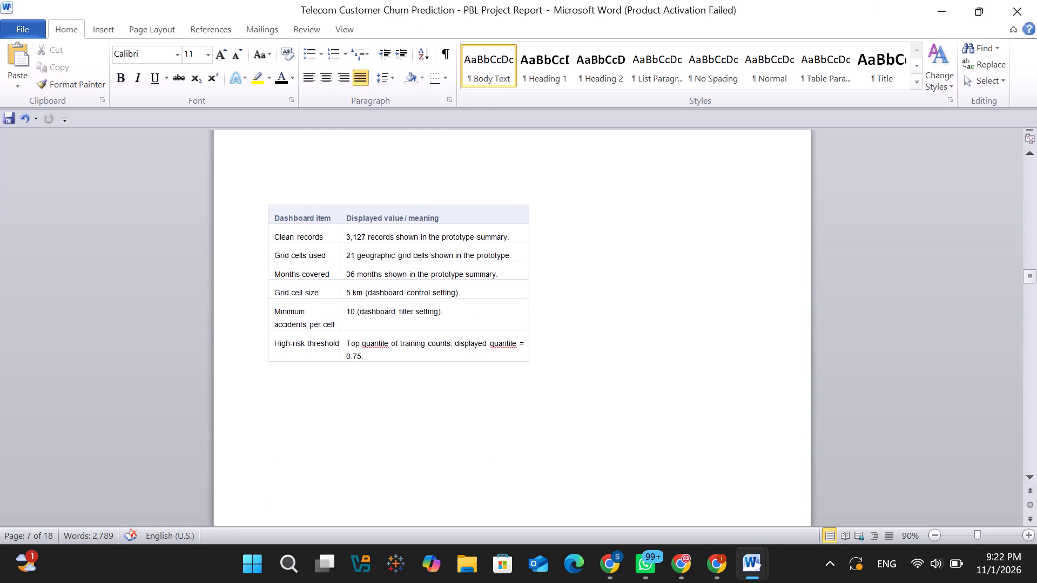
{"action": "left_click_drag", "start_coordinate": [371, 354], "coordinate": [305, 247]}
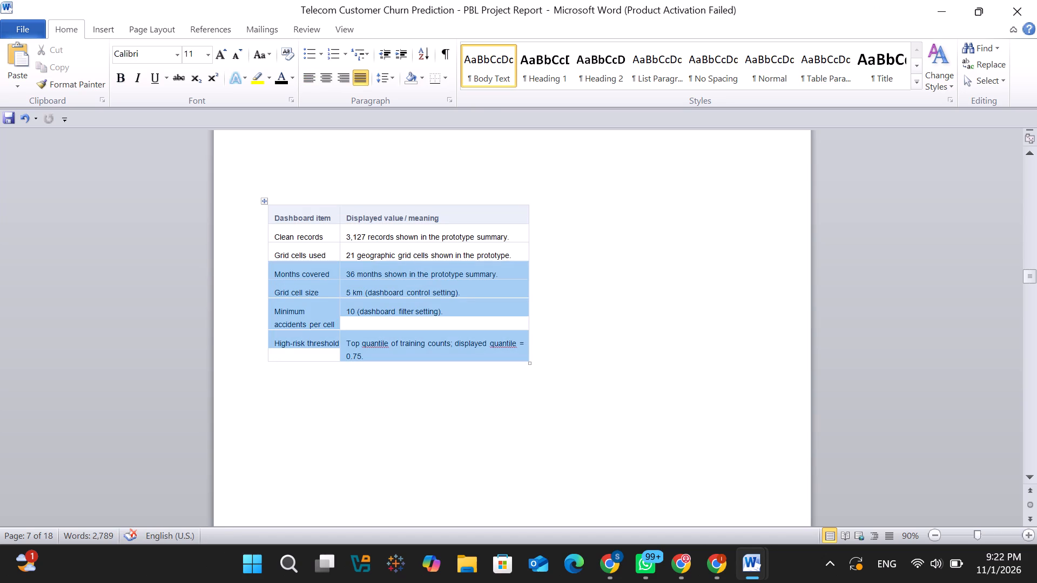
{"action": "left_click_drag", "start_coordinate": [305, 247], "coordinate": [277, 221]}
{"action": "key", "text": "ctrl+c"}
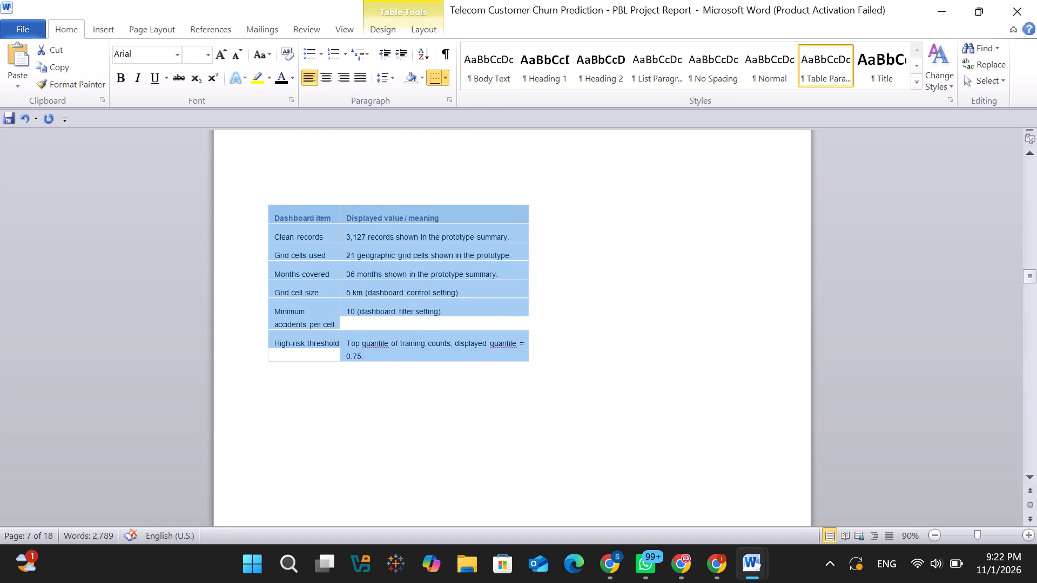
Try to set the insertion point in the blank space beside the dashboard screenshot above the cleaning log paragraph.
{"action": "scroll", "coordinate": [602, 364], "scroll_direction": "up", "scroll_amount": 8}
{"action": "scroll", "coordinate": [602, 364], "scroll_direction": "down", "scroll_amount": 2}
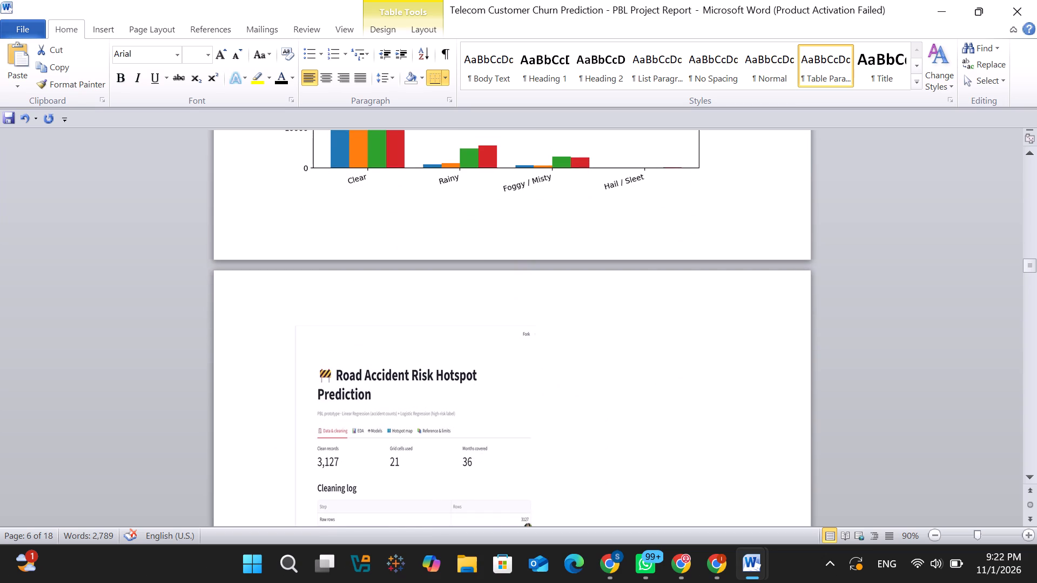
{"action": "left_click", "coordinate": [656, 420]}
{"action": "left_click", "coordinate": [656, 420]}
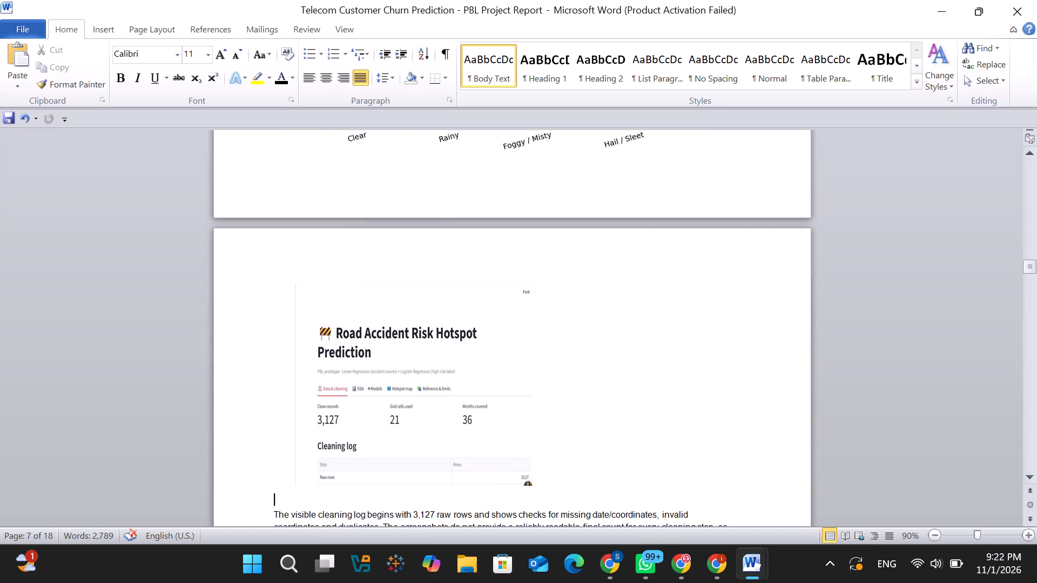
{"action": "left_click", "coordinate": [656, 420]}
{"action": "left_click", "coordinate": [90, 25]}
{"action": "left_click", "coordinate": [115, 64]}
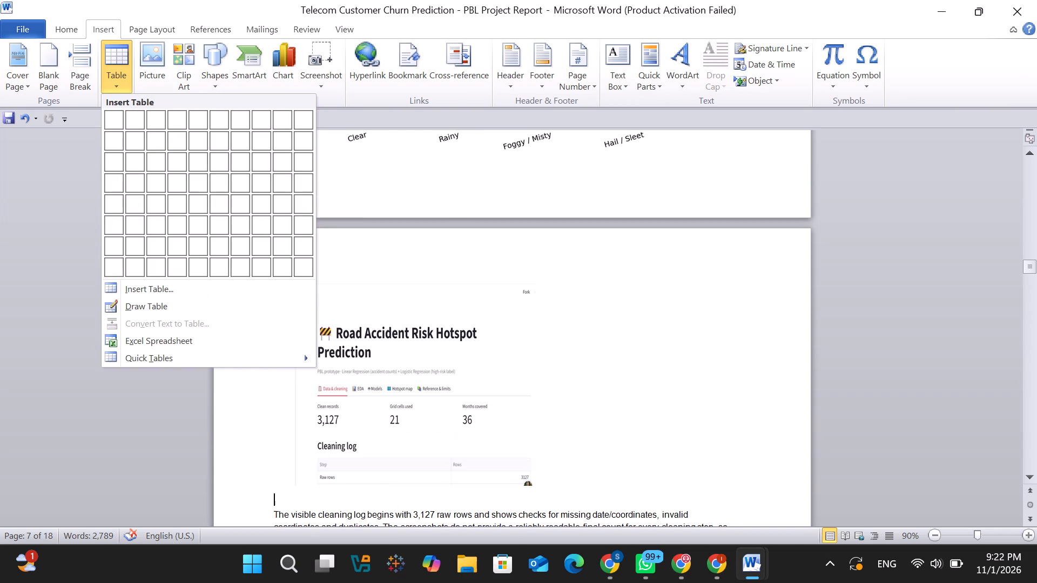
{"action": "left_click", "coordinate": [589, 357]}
Delete the whole "Dashboard item" table, header row included, from below the cleaning log paragraph.
{"action": "left_click", "coordinate": [582, 309]}
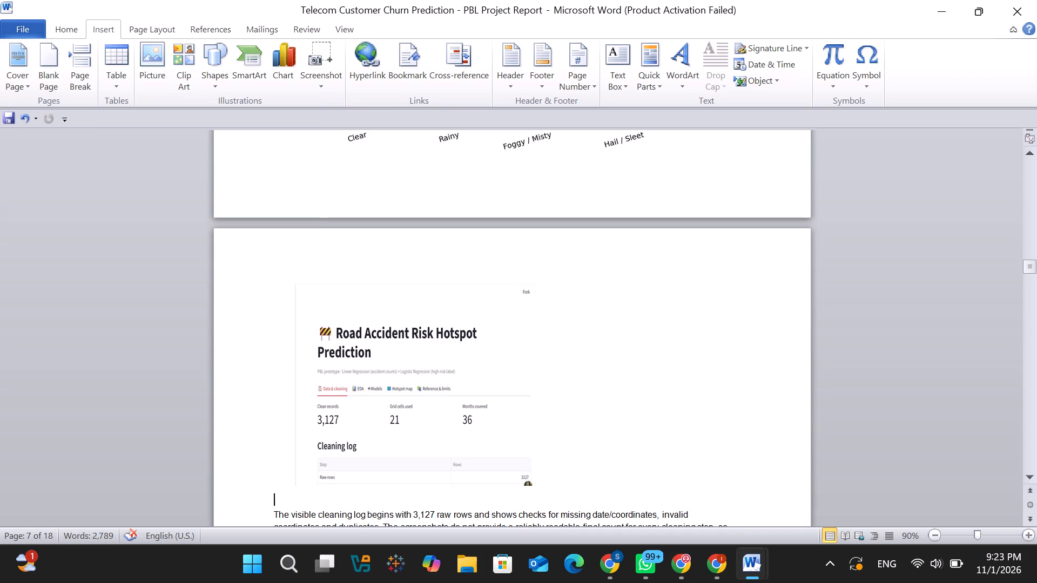
{"action": "scroll", "coordinate": [635, 389], "scroll_direction": "down", "scroll_amount": 2}
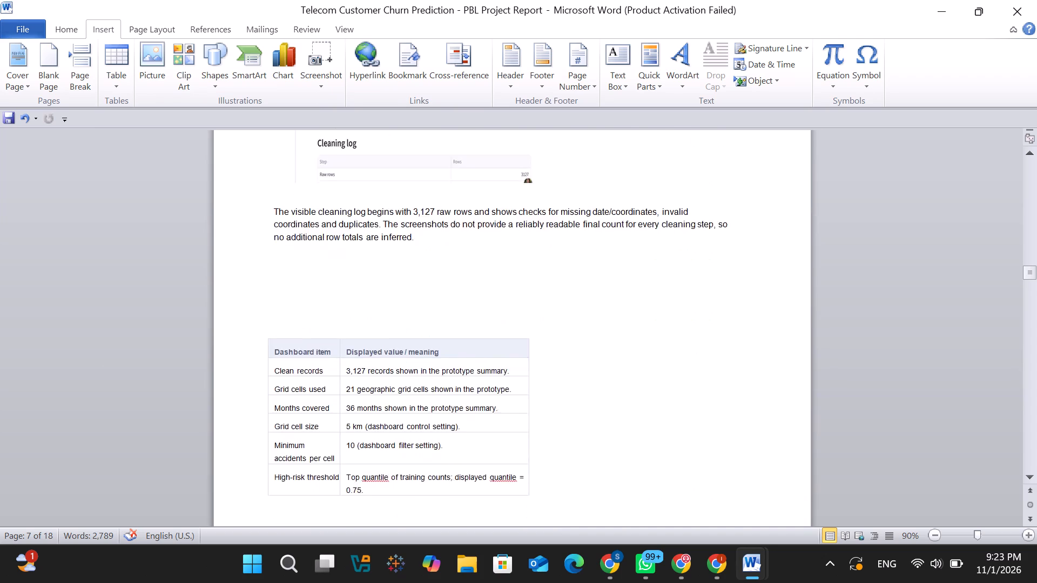
{"action": "scroll", "coordinate": [635, 389], "scroll_direction": "down", "scroll_amount": 3}
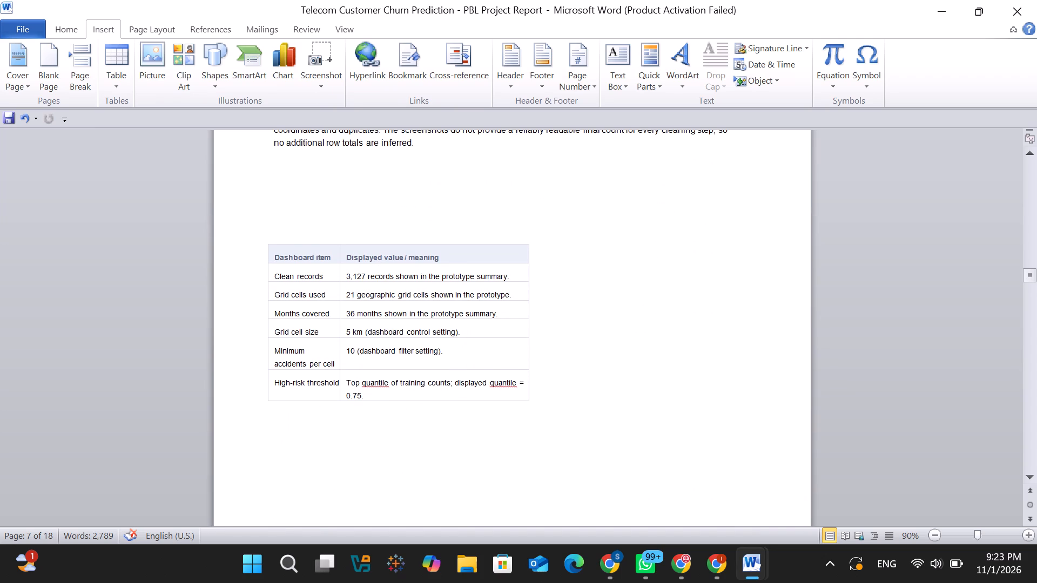
{"action": "scroll", "coordinate": [559, 400], "scroll_direction": "up", "scroll_amount": 1}
{"action": "left_click", "coordinate": [559, 400]}
{"action": "left_click_drag", "start_coordinate": [559, 400], "coordinate": [270, 282]}
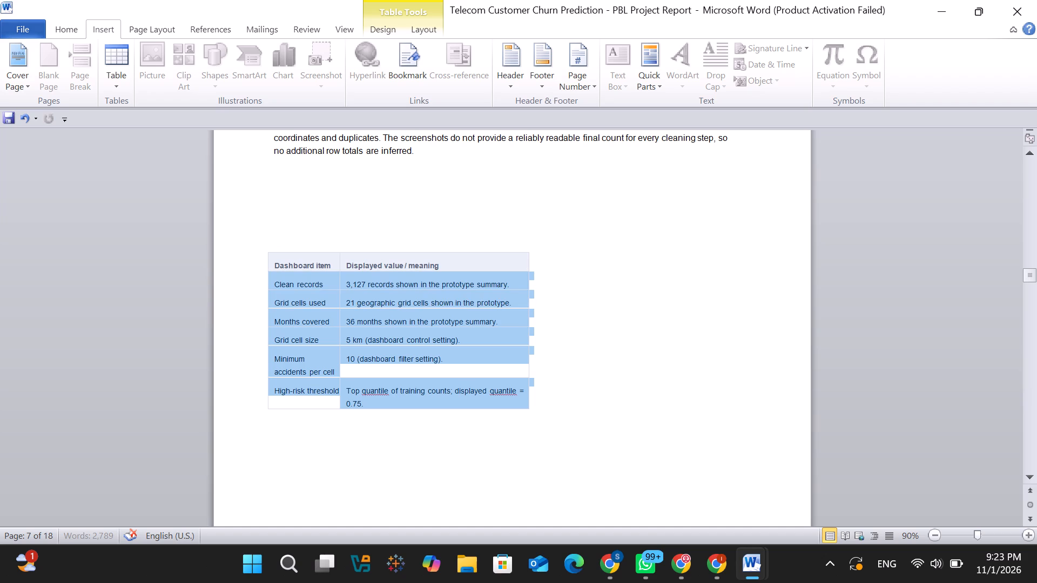
{"action": "left_click_drag", "start_coordinate": [270, 282], "coordinate": [281, 267]}
{"action": "key", "text": "BackSpace"}
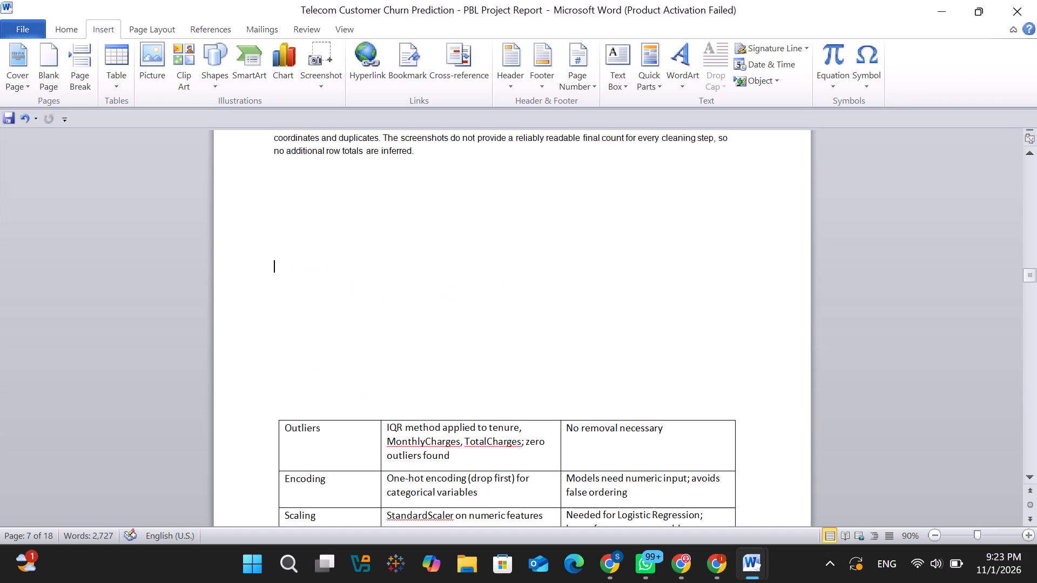
Widen the Road Accident dashboard screenshot above the cleaning log paragraph, shift it toward the page centre, and enlarge it slightly from its upper corner.
{"action": "scroll", "coordinate": [281, 267], "scroll_direction": "up", "scroll_amount": 3}
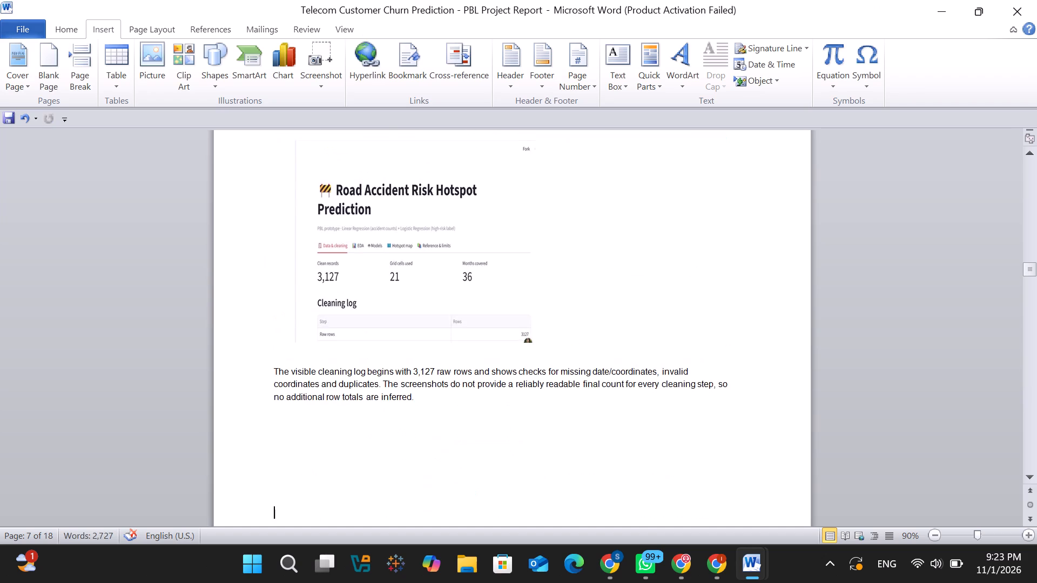
{"action": "left_click", "coordinate": [451, 225]}
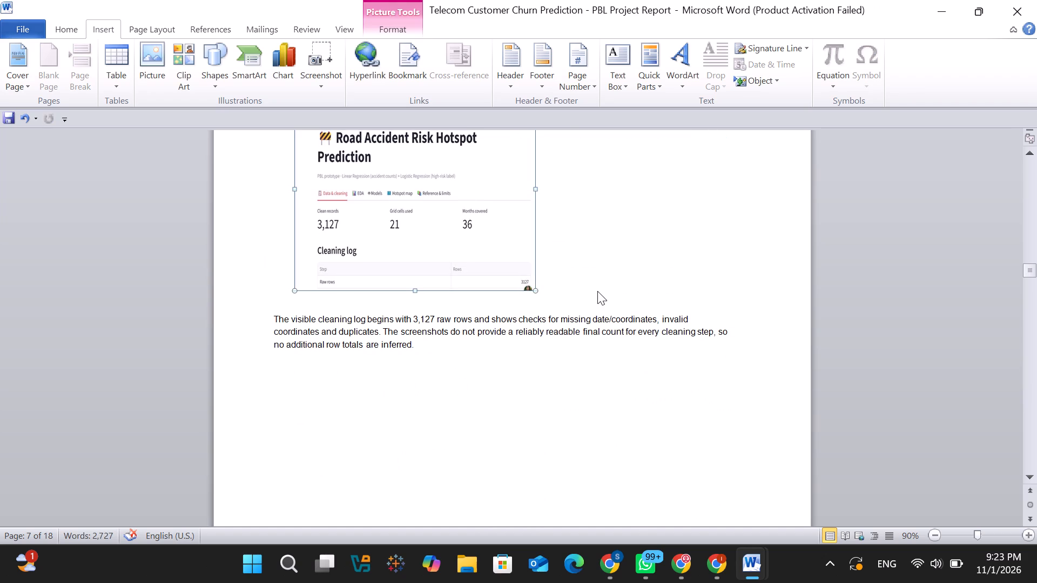
{"action": "left_click_drag", "start_coordinate": [535, 291], "coordinate": [639, 289]}
{"action": "scroll", "coordinate": [639, 289], "scroll_direction": "up", "scroll_amount": 1}
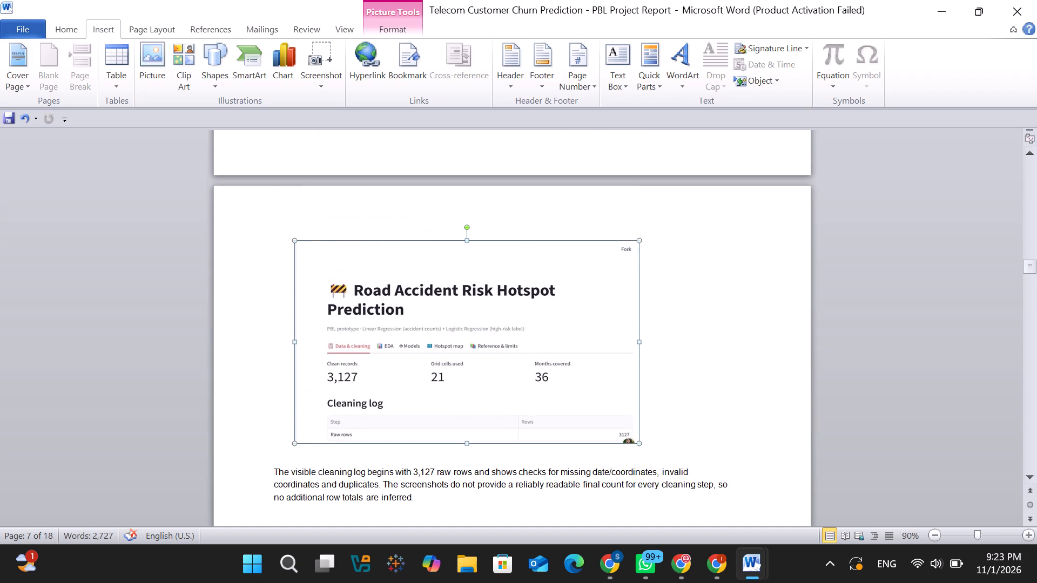
{"action": "left_click_drag", "start_coordinate": [640, 344], "coordinate": [642, 344]}
{"action": "left_click_drag", "start_coordinate": [642, 344], "coordinate": [691, 341]}
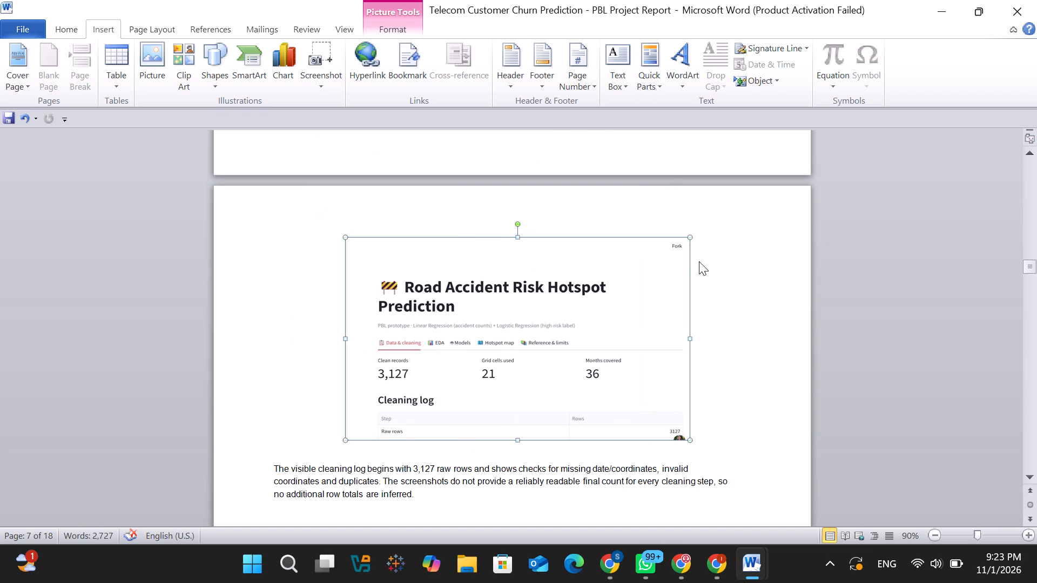
{"action": "left_click_drag", "start_coordinate": [345, 237], "coordinate": [315, 229]}
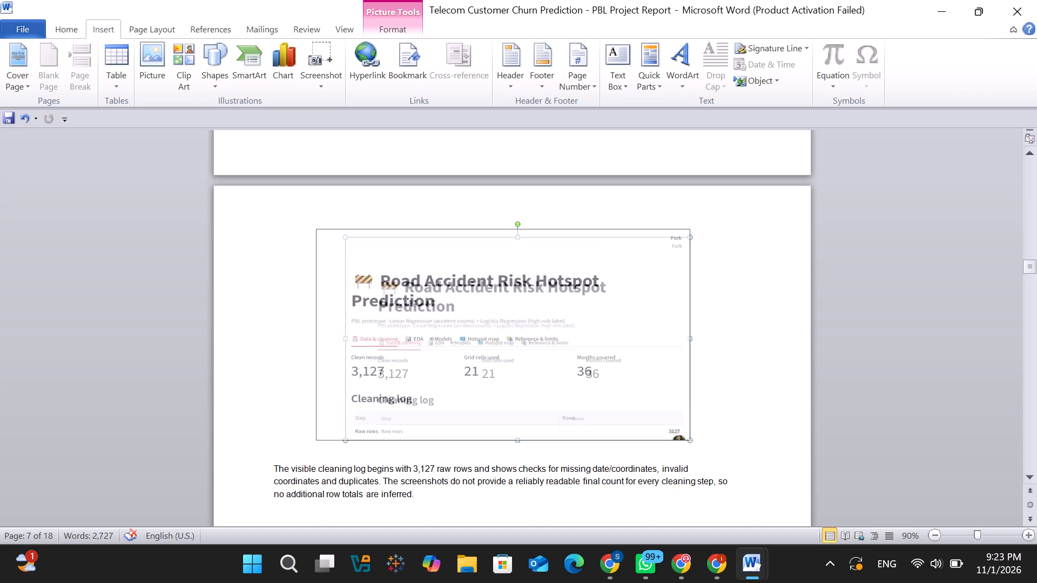
{"action": "left_click_drag", "start_coordinate": [315, 229], "coordinate": [312, 227]}
{"action": "left_click", "coordinate": [778, 255]}
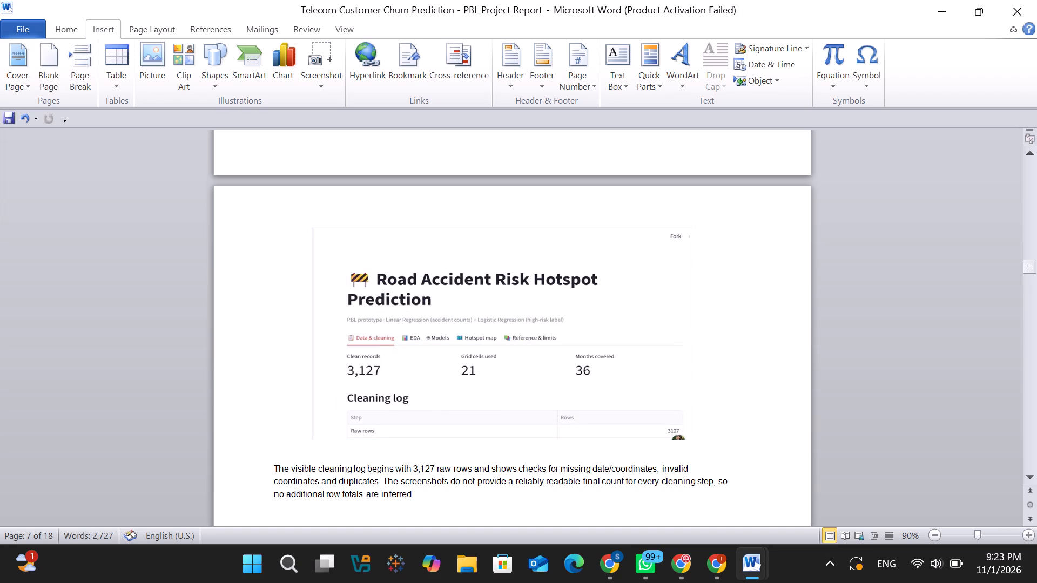
Reposition the enlarged dashboard screenshot slightly higher on the page, roughly centred between the margins and just above the cleaning log paragraph.
{"action": "left_click_drag", "start_coordinate": [662, 427], "coordinate": [688, 439]}
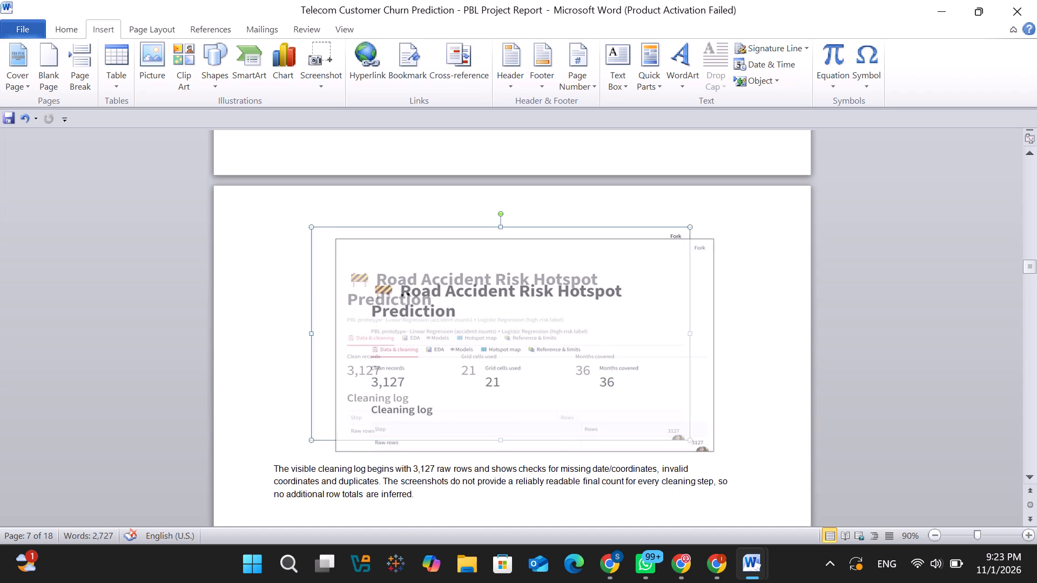
{"action": "left_click_drag", "start_coordinate": [688, 439], "coordinate": [686, 435]}
{"action": "left_click_drag", "start_coordinate": [686, 435], "coordinate": [655, 400]}
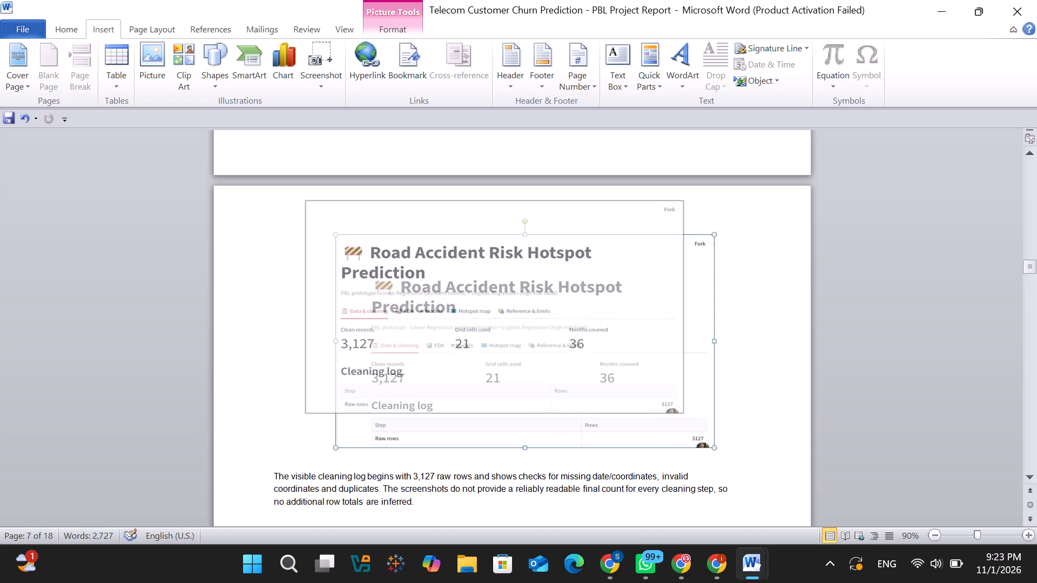
{"action": "left_click_drag", "start_coordinate": [655, 400], "coordinate": [661, 411]}
{"action": "left_click", "coordinate": [725, 419]}
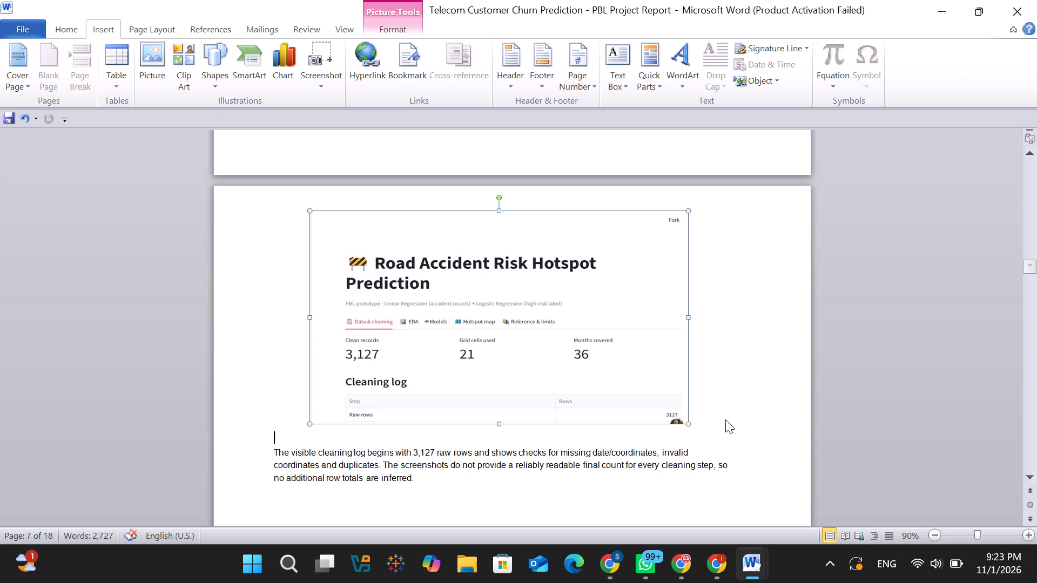
Add a line below the cleaning log paragraph, then copy the EDA charts screenshot from the road accident report and paste it into the Telecom report.
{"action": "scroll", "coordinate": [725, 419], "scroll_direction": "down", "scroll_amount": 1}
{"action": "left_click", "coordinate": [500, 391]}
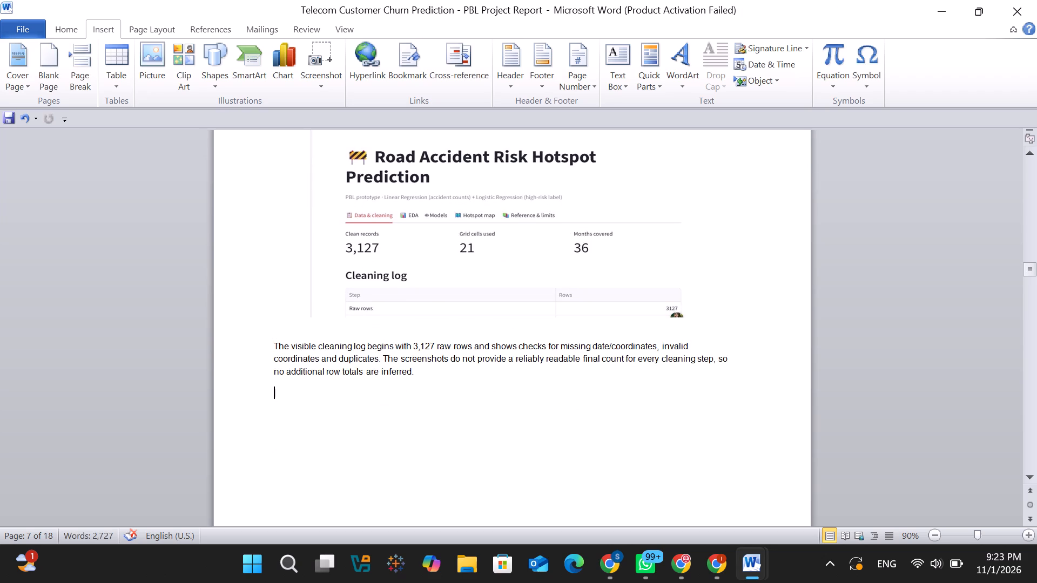
{"action": "key", "text": "Return"}
{"action": "left_click", "coordinate": [691, 493]}
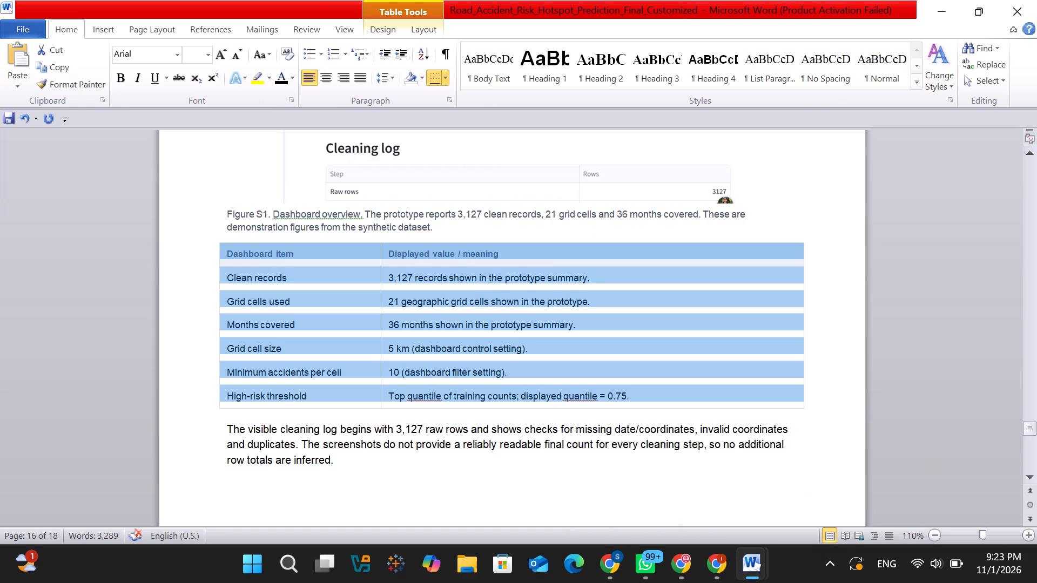
{"action": "left_click", "coordinate": [439, 438]}
{"action": "scroll", "coordinate": [439, 438], "scroll_direction": "down", "scroll_amount": 6}
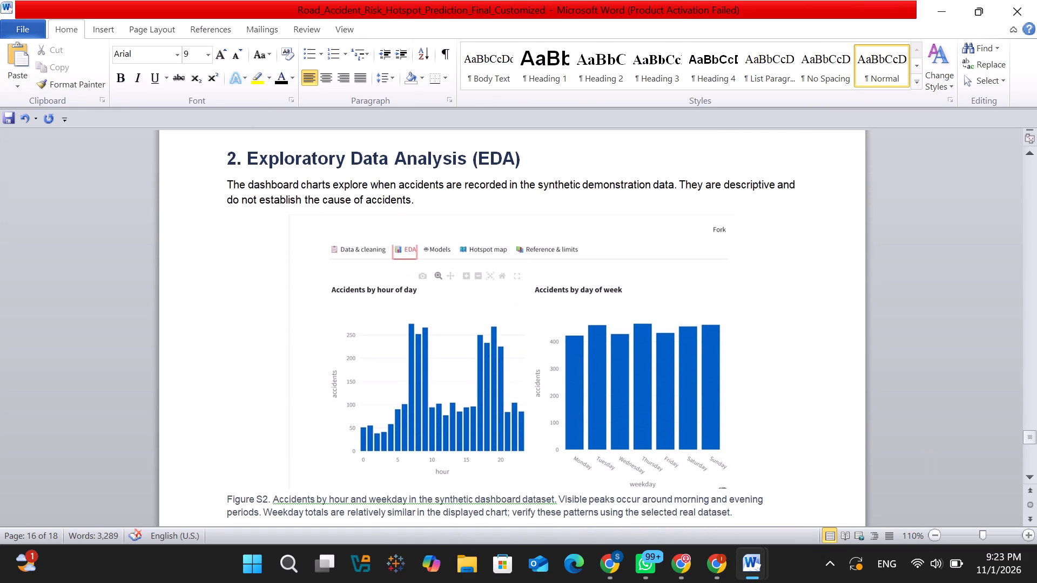
{"action": "left_click", "coordinate": [474, 351]}
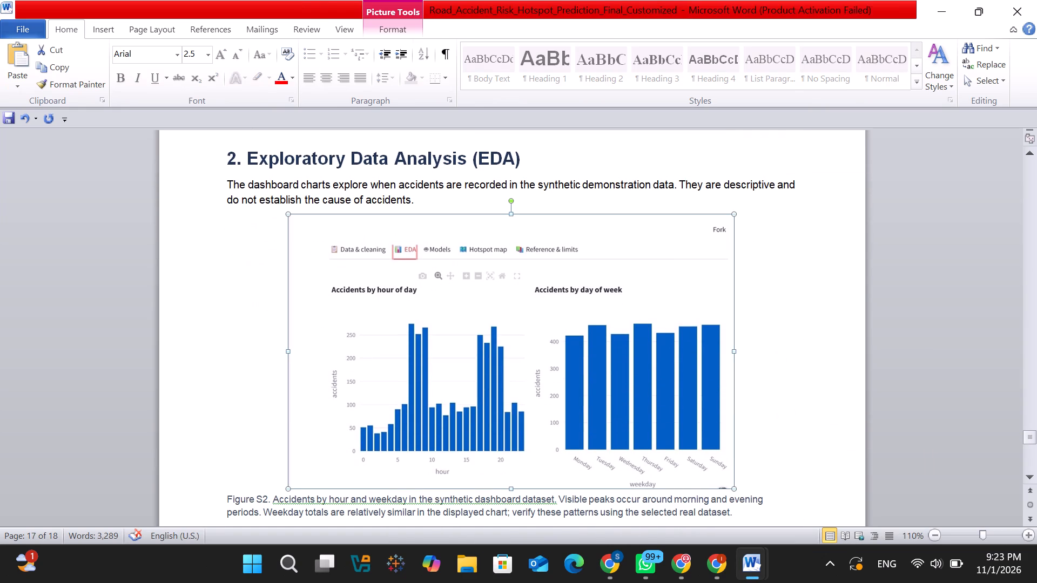
{"action": "key", "text": "ctrl+c"}
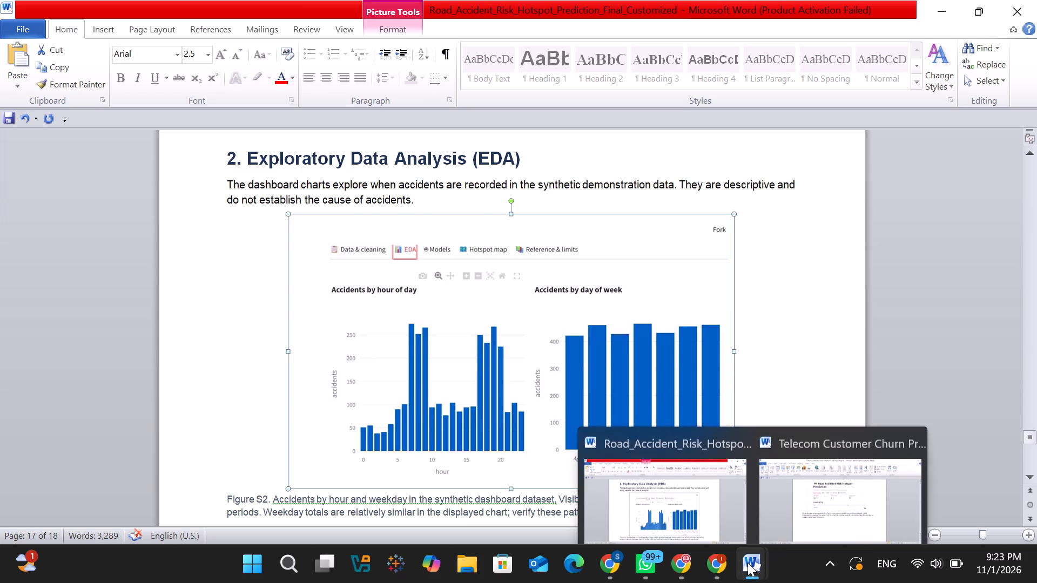
{"action": "left_click", "coordinate": [813, 489]}
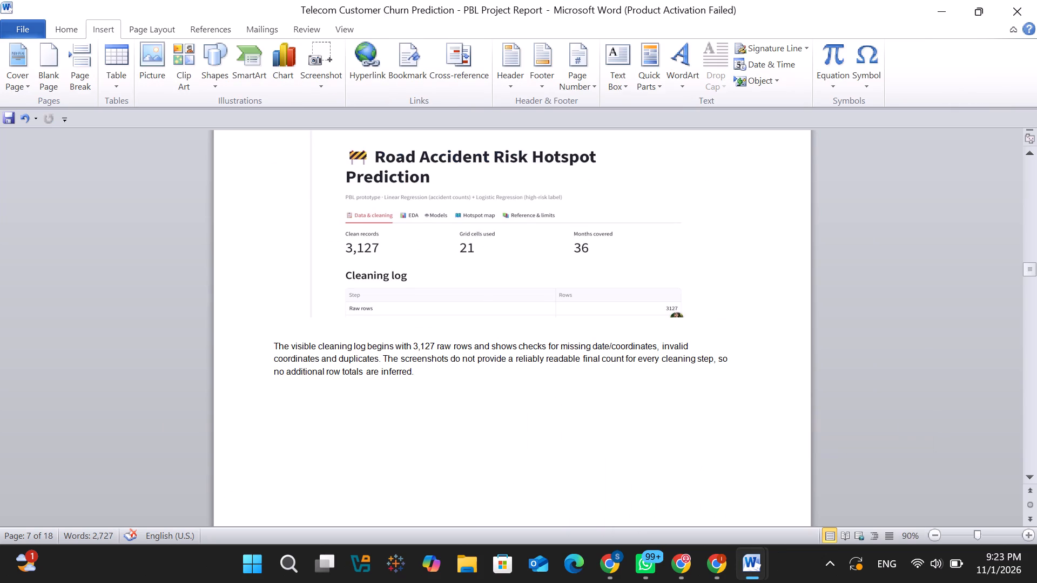
{"action": "key", "text": "ctrl+v"}
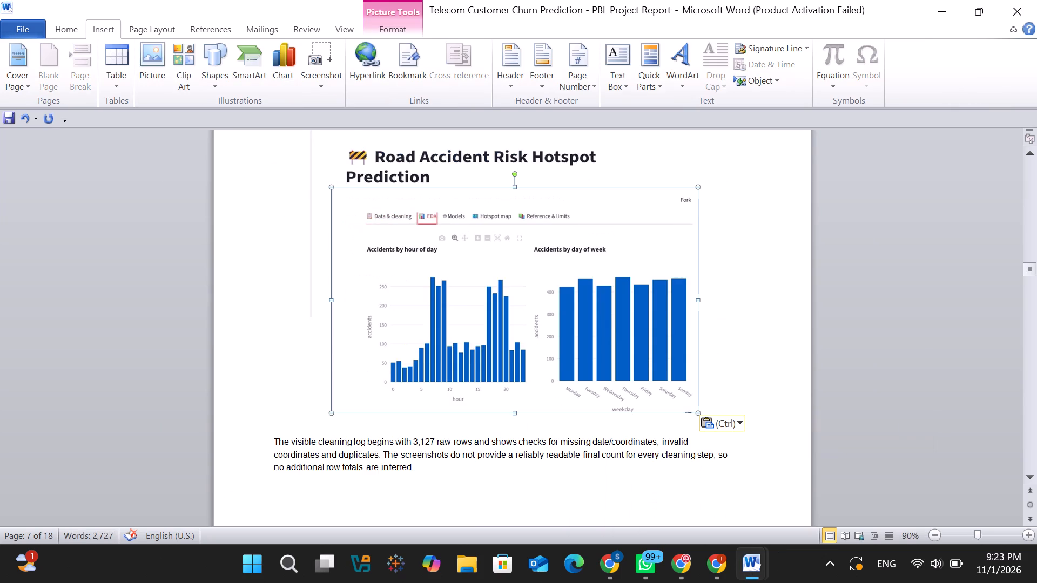
Move the pasted EDA charts screenshot off the dashboard overview image to the blank area below the cleaning log paragraph.
{"action": "scroll", "coordinate": [456, 337], "scroll_direction": "down", "scroll_amount": 1}
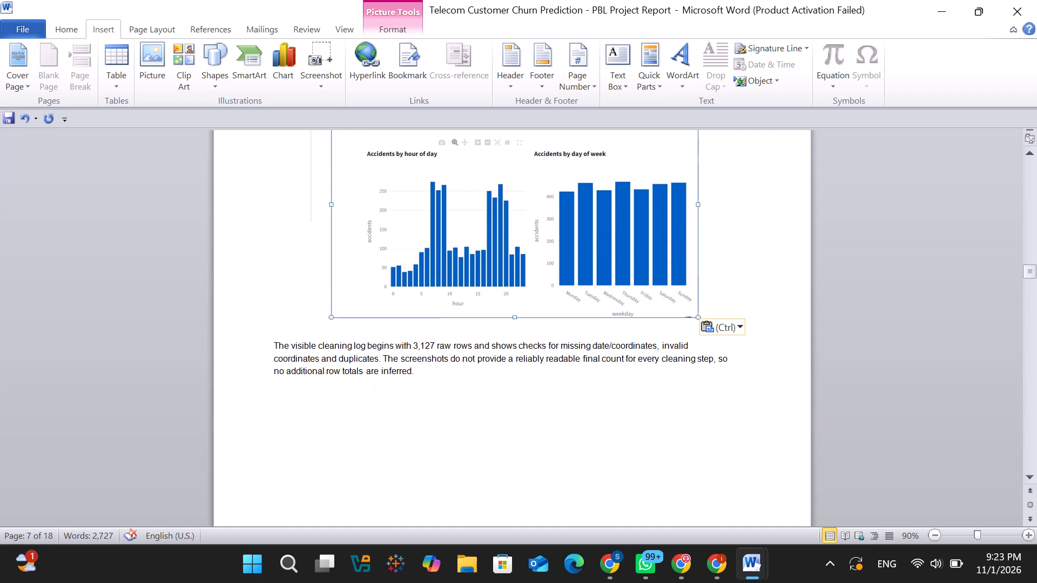
{"action": "left_click_drag", "start_coordinate": [491, 216], "coordinate": [515, 456]}
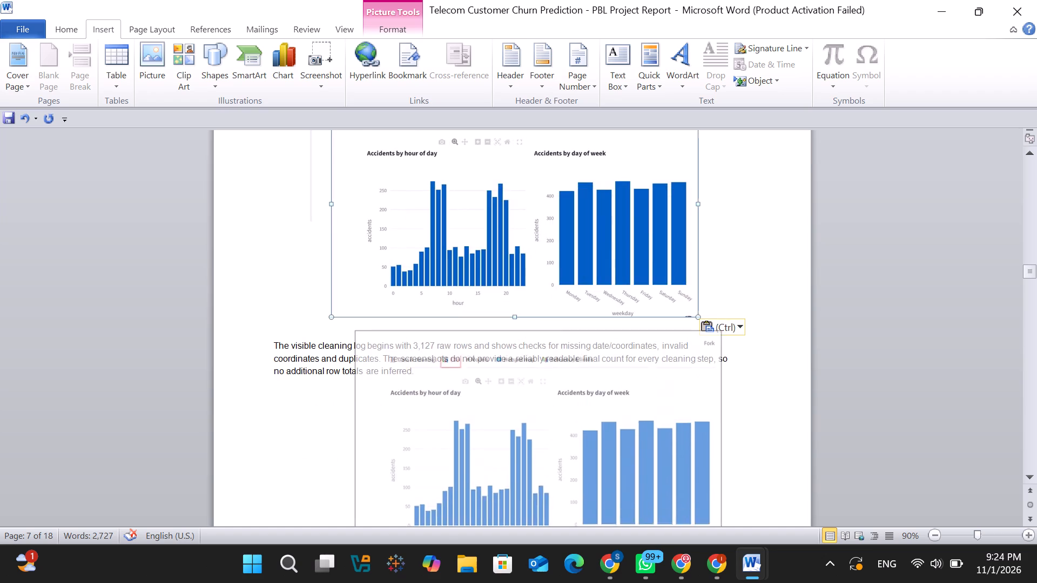
{"action": "left_click_drag", "start_coordinate": [515, 456], "coordinate": [513, 459]}
Enlarge the EDA charts screenshot until it spans roughly the width of the cleaning log paragraph above it.
{"action": "scroll", "coordinate": [504, 352], "scroll_direction": "down", "scroll_amount": 1}
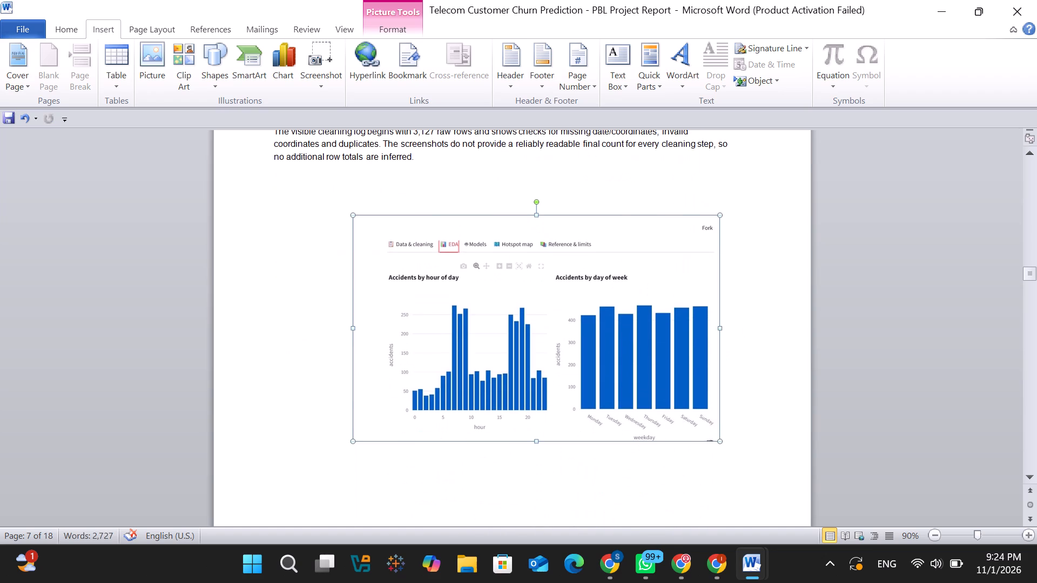
{"action": "left_click_drag", "start_coordinate": [353, 214], "coordinate": [311, 190]}
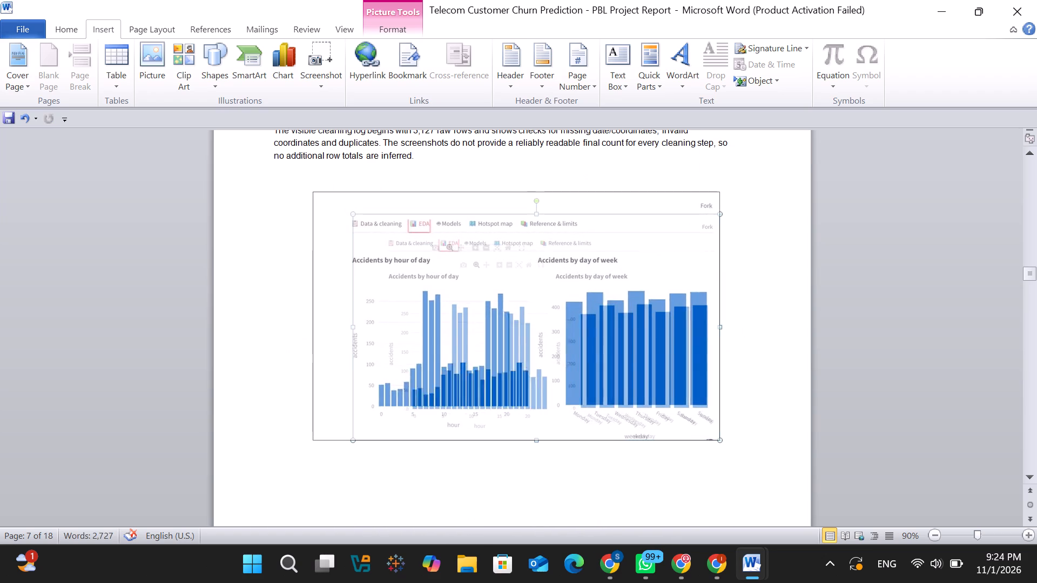
{"action": "left_click_drag", "start_coordinate": [311, 190], "coordinate": [302, 187]}
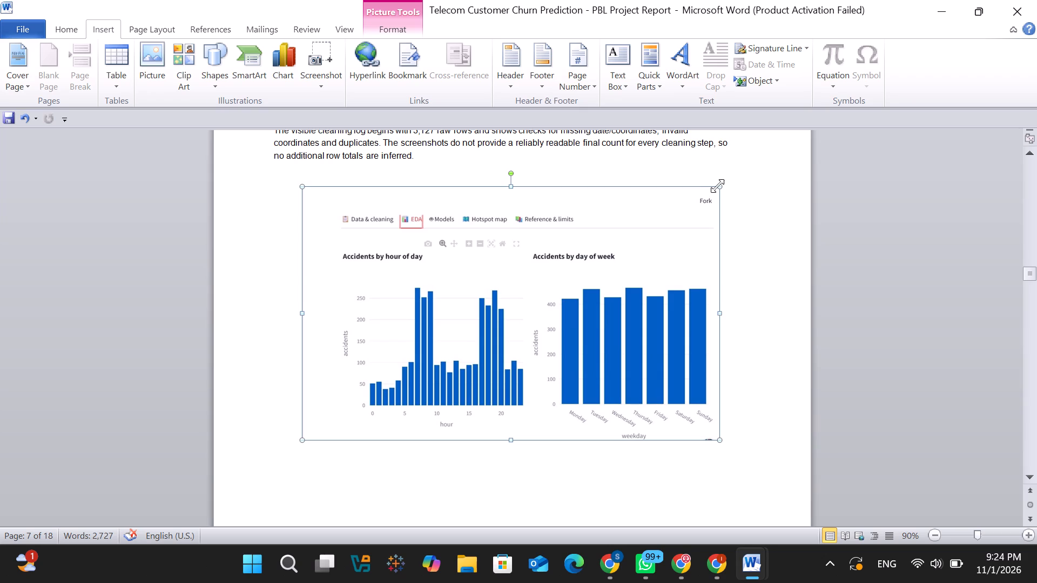
{"action": "left_click_drag", "start_coordinate": [719, 185], "coordinate": [737, 179]}
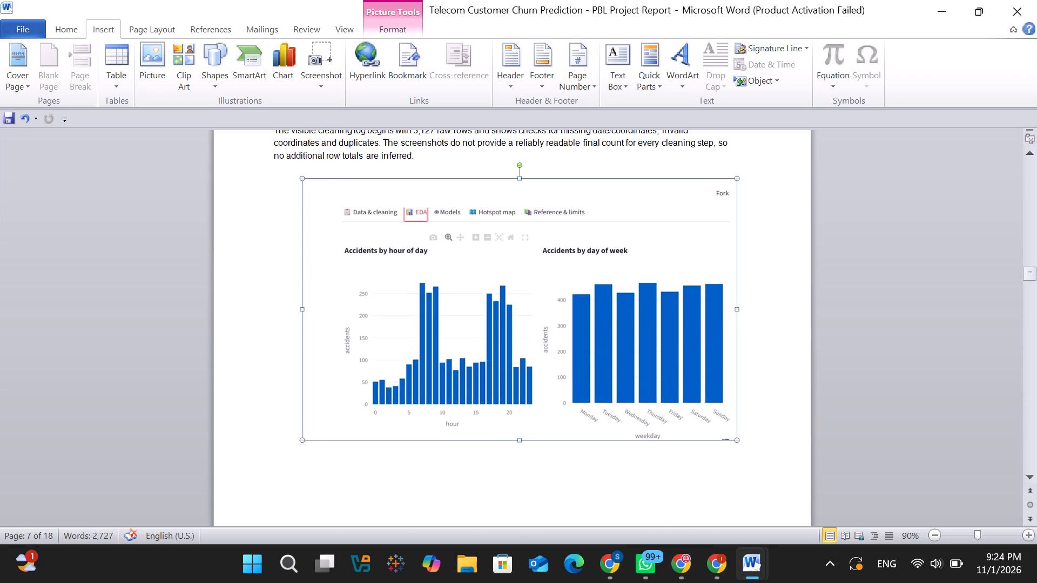
{"action": "left_click_drag", "start_coordinate": [304, 440], "coordinate": [287, 457]}
{"action": "left_click", "coordinate": [443, 165]}
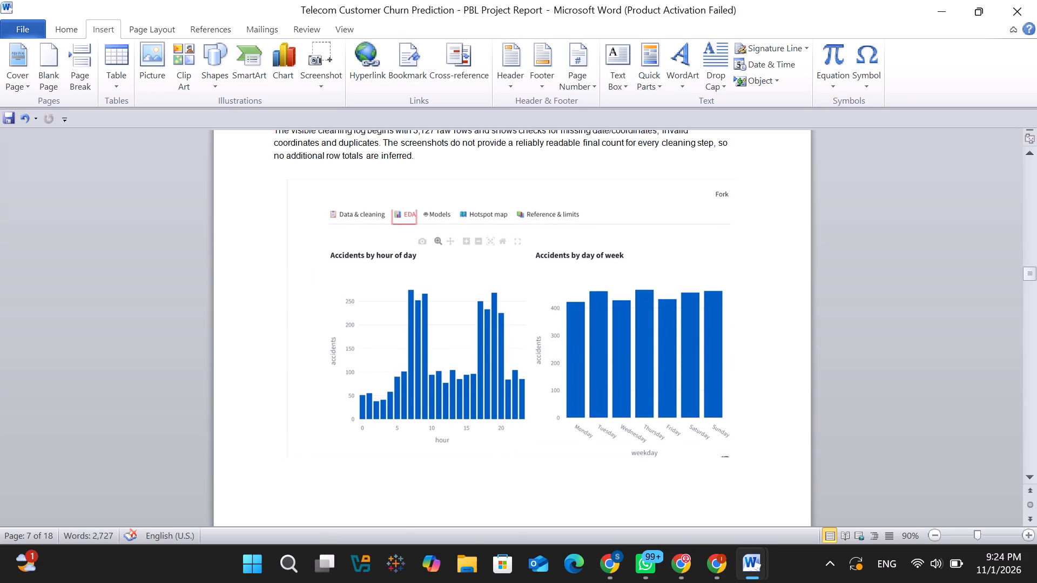
Add a blank line below the EDA charts screenshot in the Telecom report.
{"action": "scroll", "coordinate": [443, 165], "scroll_direction": "down", "scroll_amount": 2}
{"action": "left_click", "coordinate": [738, 303]}
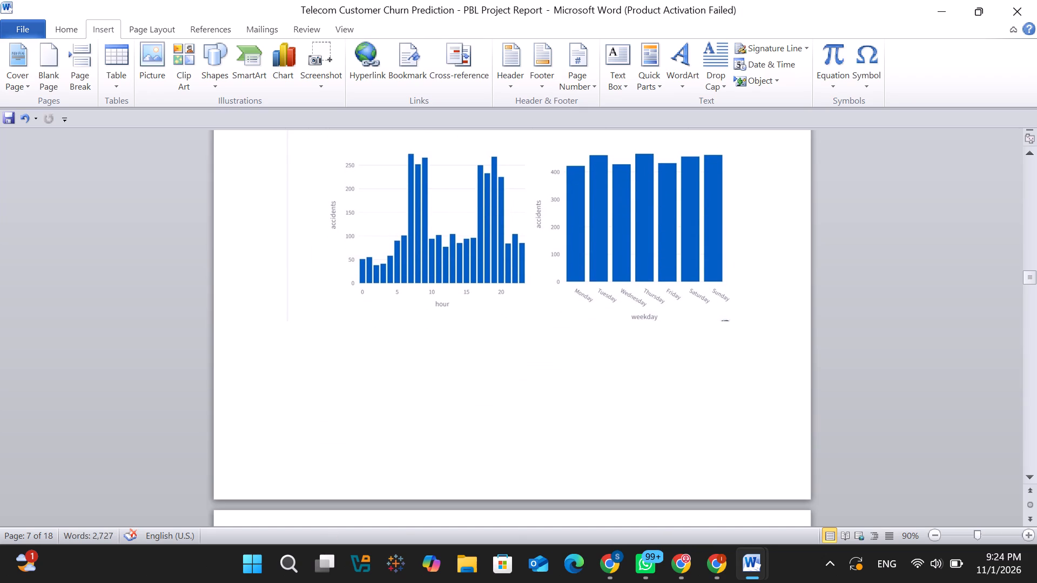
{"action": "left_click", "coordinate": [750, 323]}
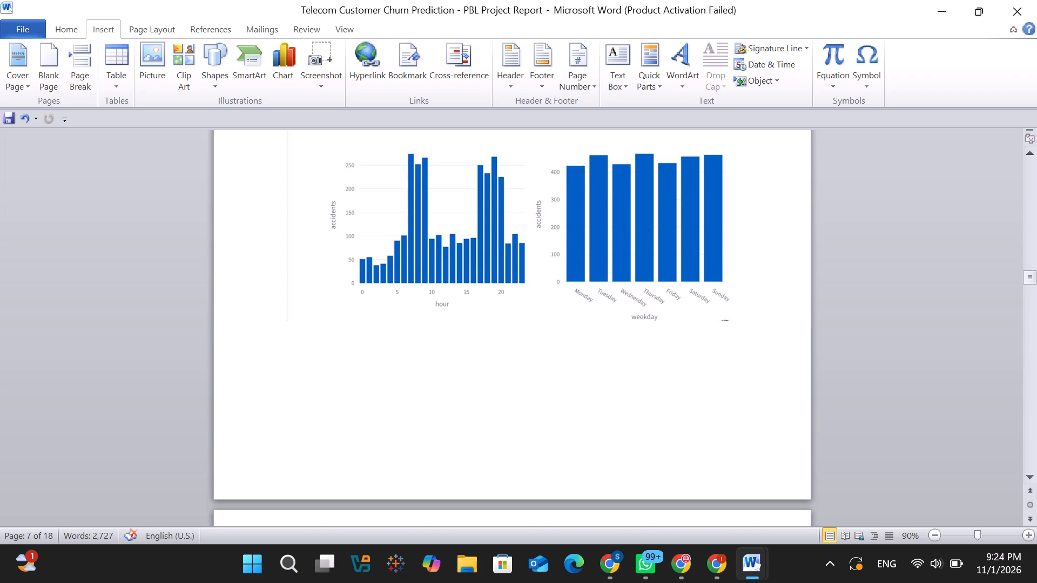
{"action": "key", "text": "Return"}
Copy "Accidents by hour and weekday" from the Figure S2 caption in the road accident report and paste it below the Telecom report's EDA charts.
{"action": "left_click", "coordinate": [677, 501]}
{"action": "scroll", "coordinate": [518, 477], "scroll_direction": "down", "scroll_amount": 1}
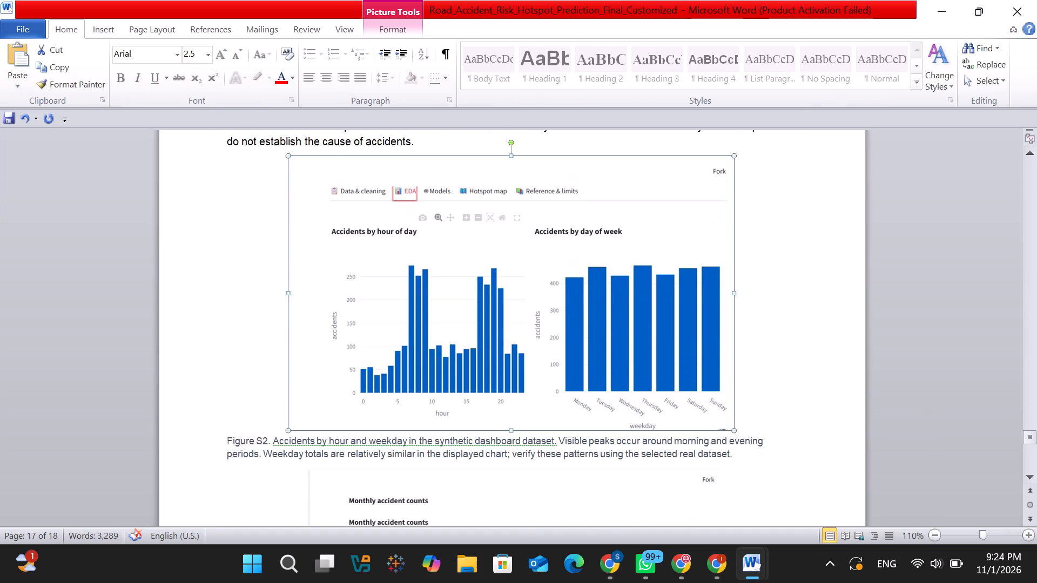
{"action": "scroll", "coordinate": [518, 477], "scroll_direction": "down", "scroll_amount": 1}
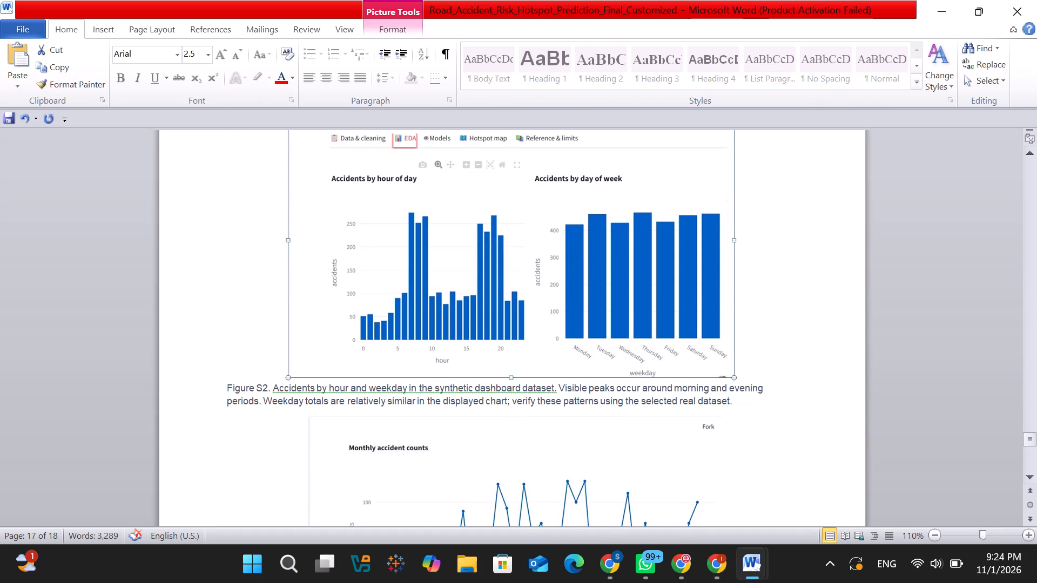
{"action": "scroll", "coordinate": [506, 397], "scroll_direction": "down", "scroll_amount": 1}
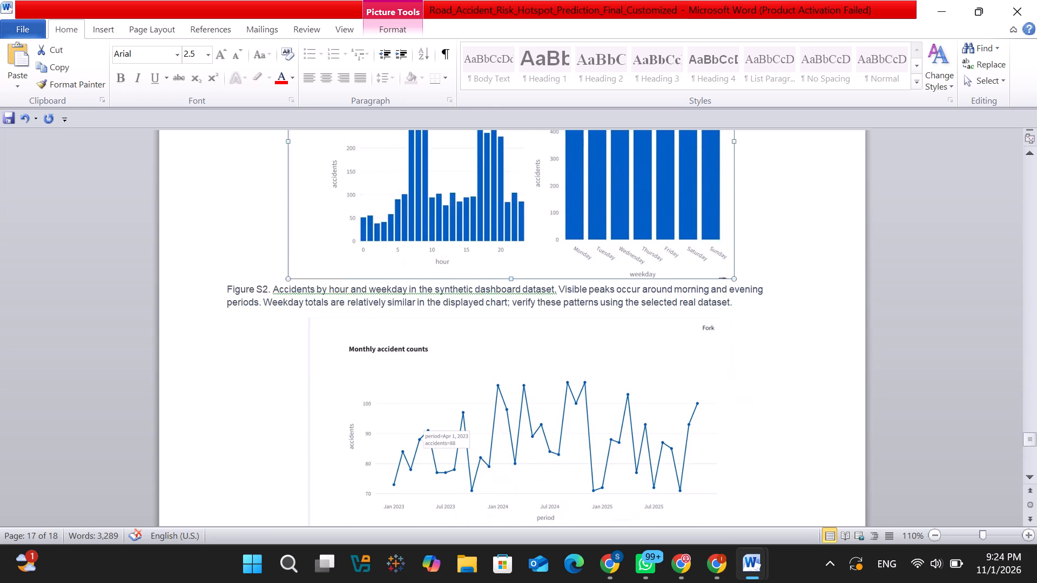
{"action": "scroll", "coordinate": [506, 397], "scroll_direction": "down", "scroll_amount": 1}
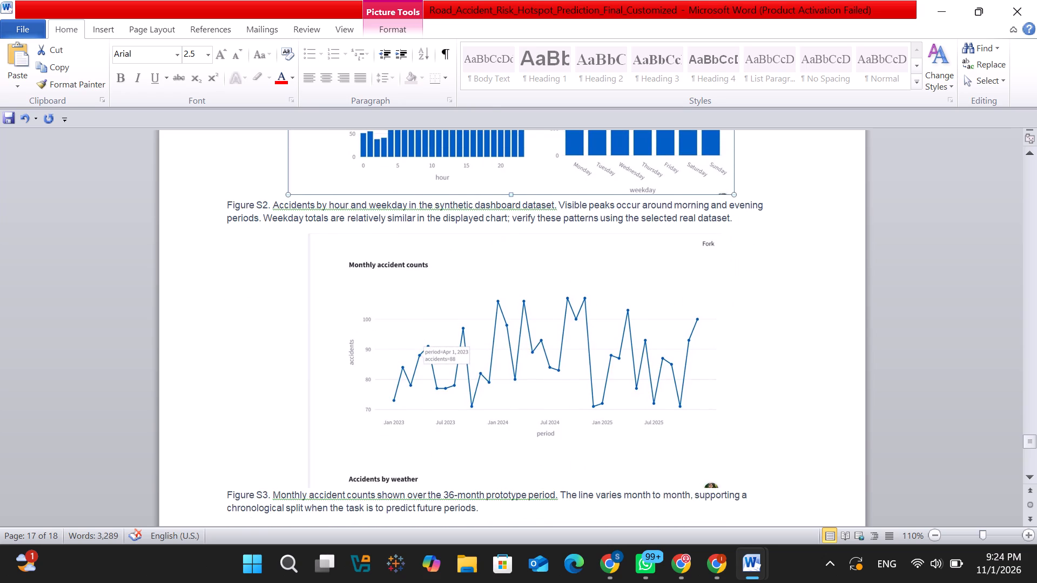
{"action": "left_click_drag", "start_coordinate": [268, 200], "coordinate": [546, 204]}
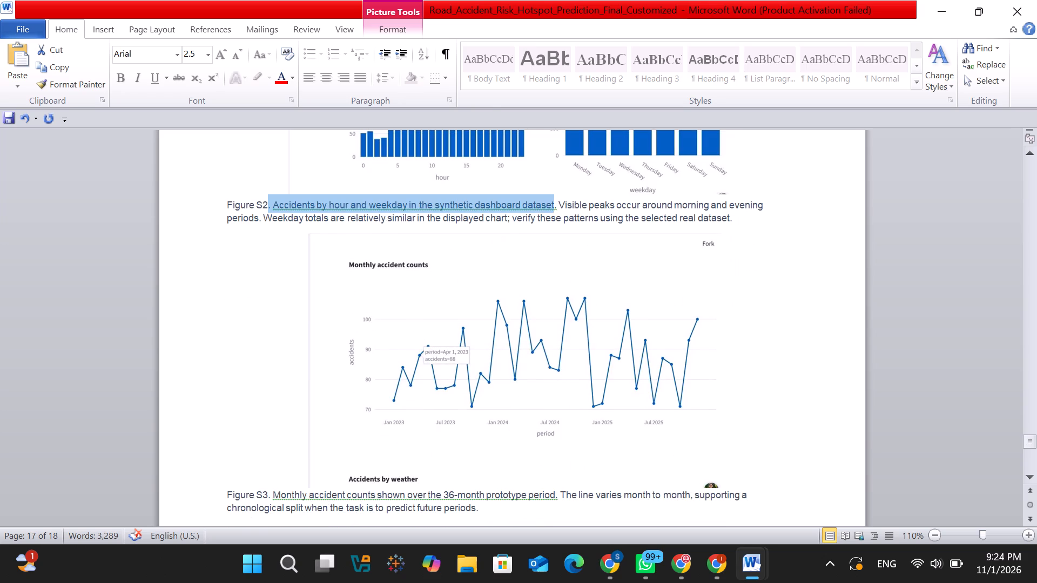
{"action": "left_click_drag", "start_coordinate": [546, 204], "coordinate": [472, 210]}
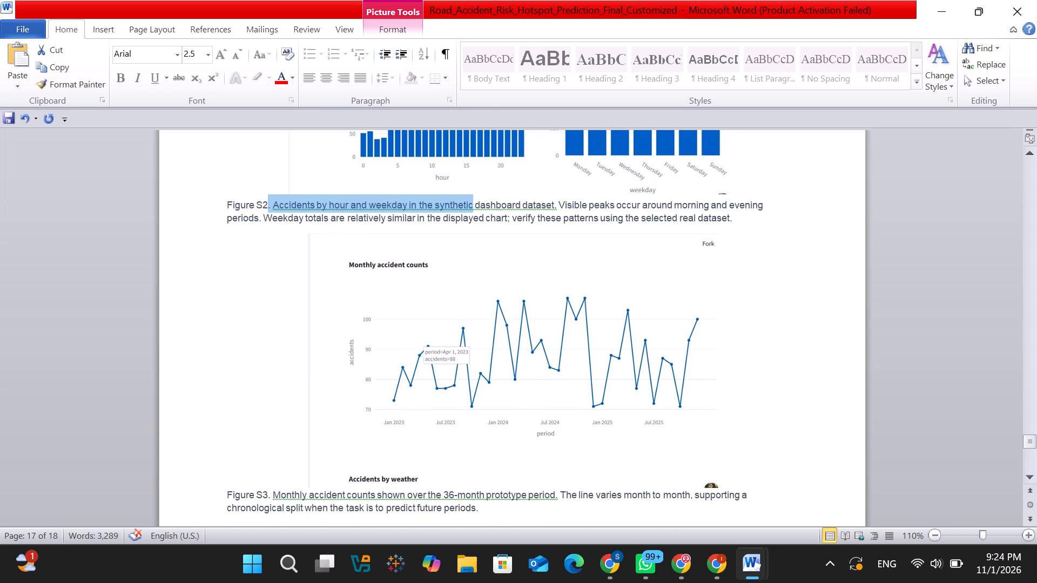
{"action": "left_click_drag", "start_coordinate": [472, 210], "coordinate": [334, 211]}
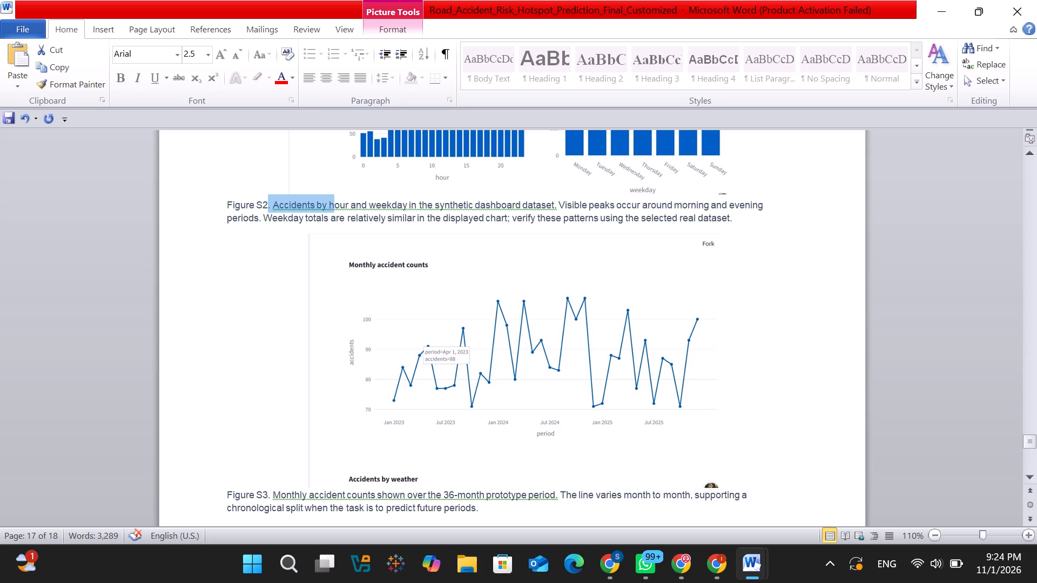
{"action": "left_click_drag", "start_coordinate": [334, 211], "coordinate": [398, 207]}
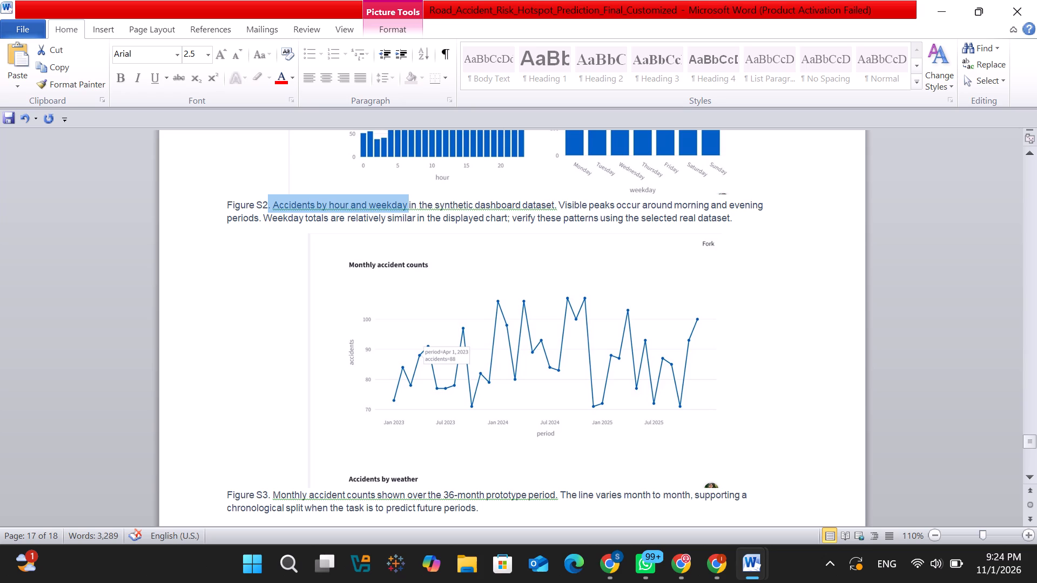
{"action": "left_click_drag", "start_coordinate": [398, 207], "coordinate": [448, 206]}
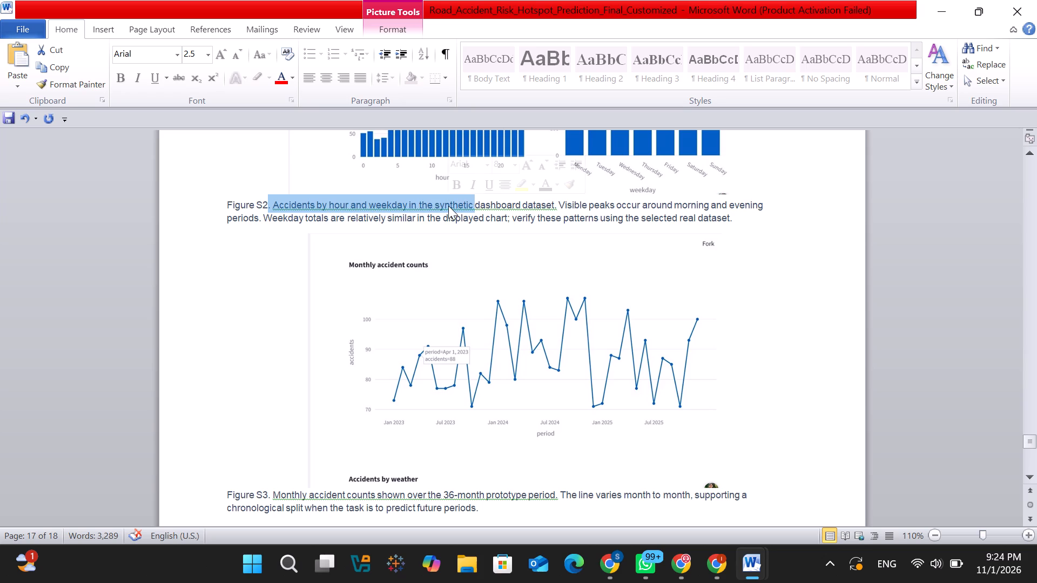
{"action": "left_click", "coordinate": [448, 206]}
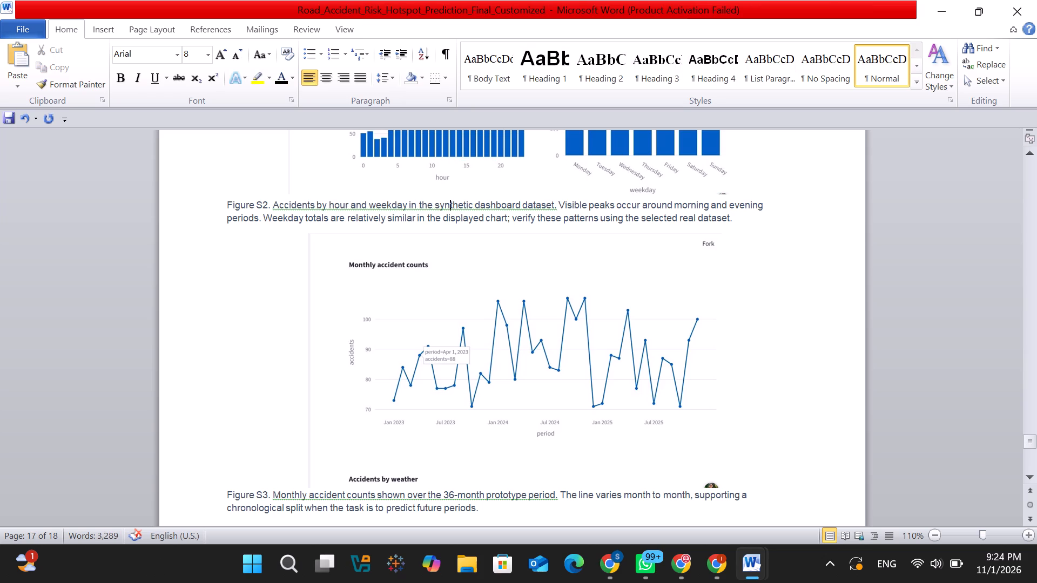
{"action": "left_click_drag", "start_coordinate": [270, 201], "coordinate": [398, 207]}
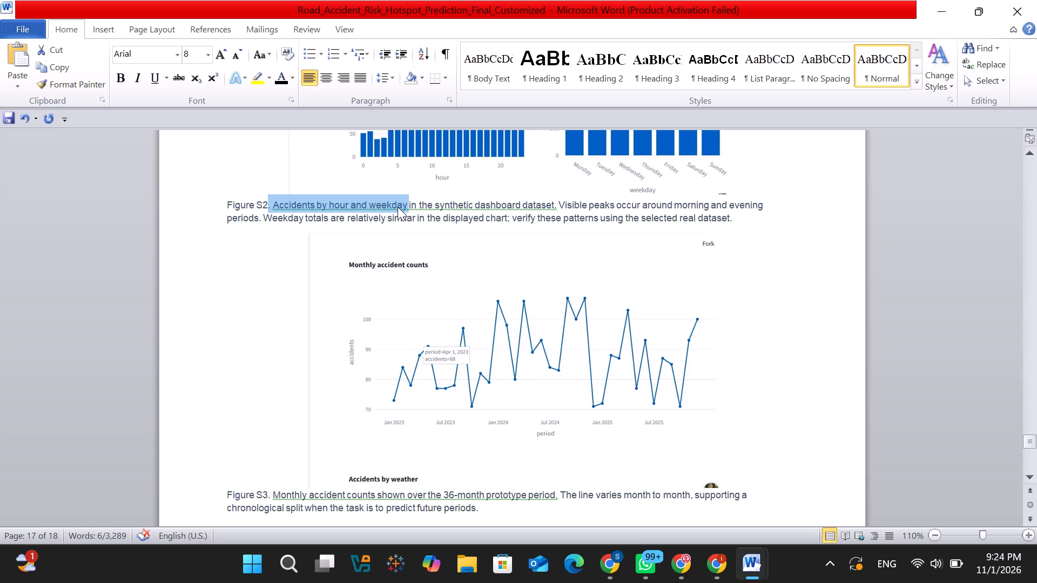
{"action": "key", "text": "ctrl+c"}
{"action": "left_click", "coordinate": [751, 562]}
{"action": "left_click", "coordinate": [784, 531]}
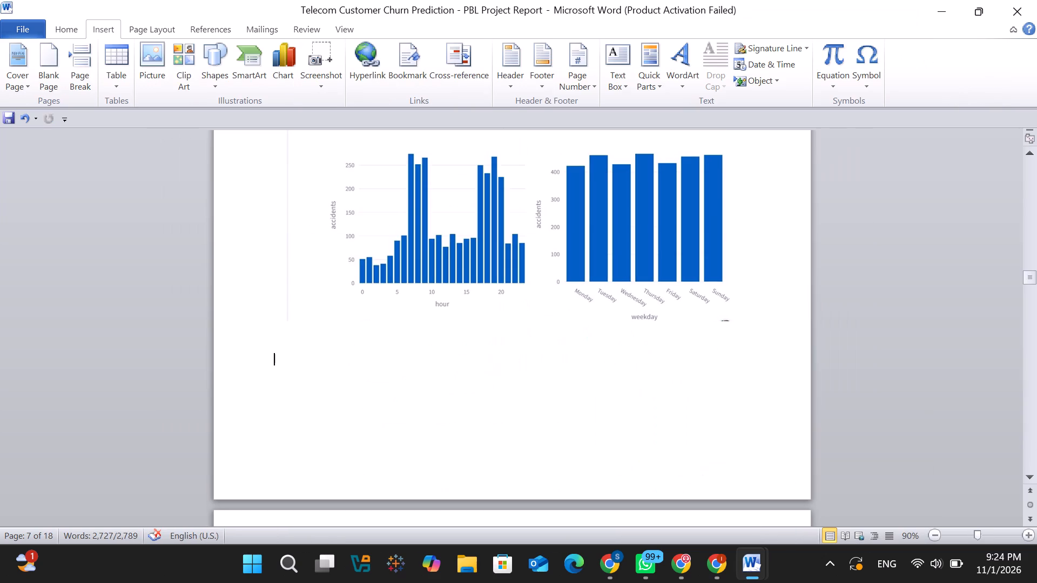
{"action": "key", "text": "ctrl+v"}
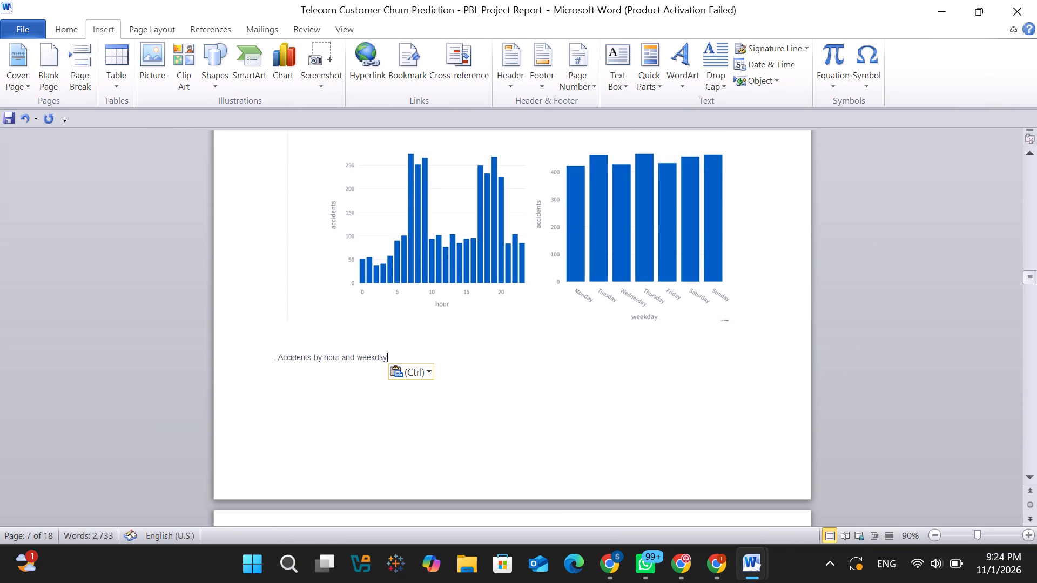
Format the pasted "Accidents by hour and weekday" caption as 10 pt bold.
{"action": "left_click_drag", "start_coordinate": [387, 357], "coordinate": [266, 353]}
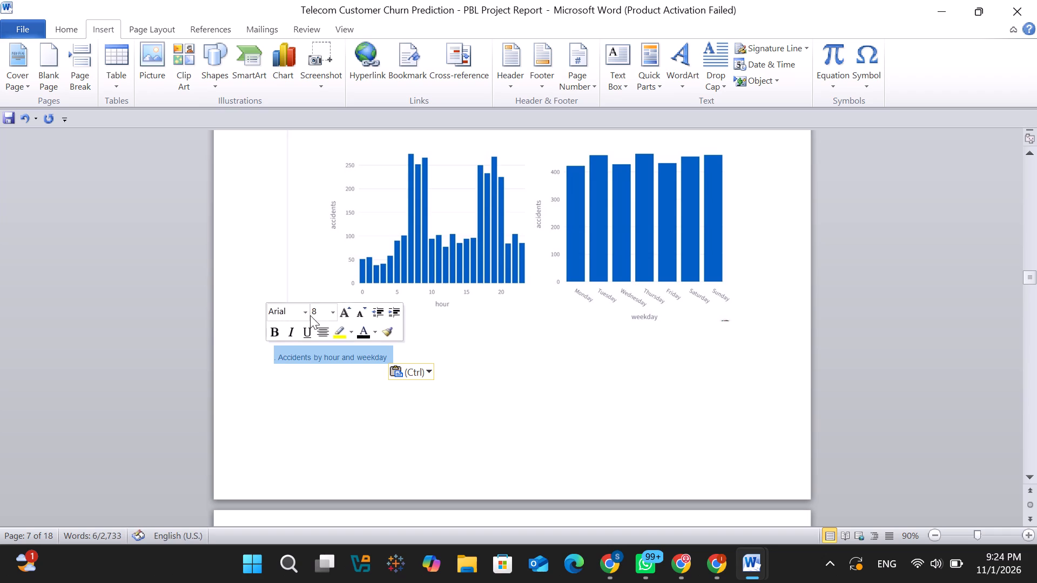
{"action": "left_click", "coordinate": [348, 309]}
{"action": "left_click", "coordinate": [348, 309]}
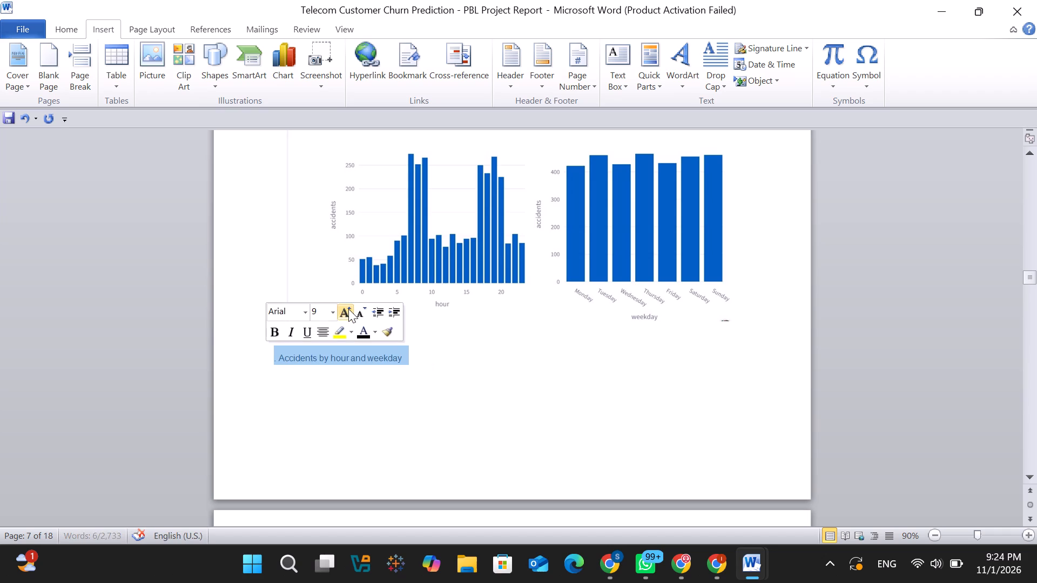
{"action": "left_click", "coordinate": [279, 331]}
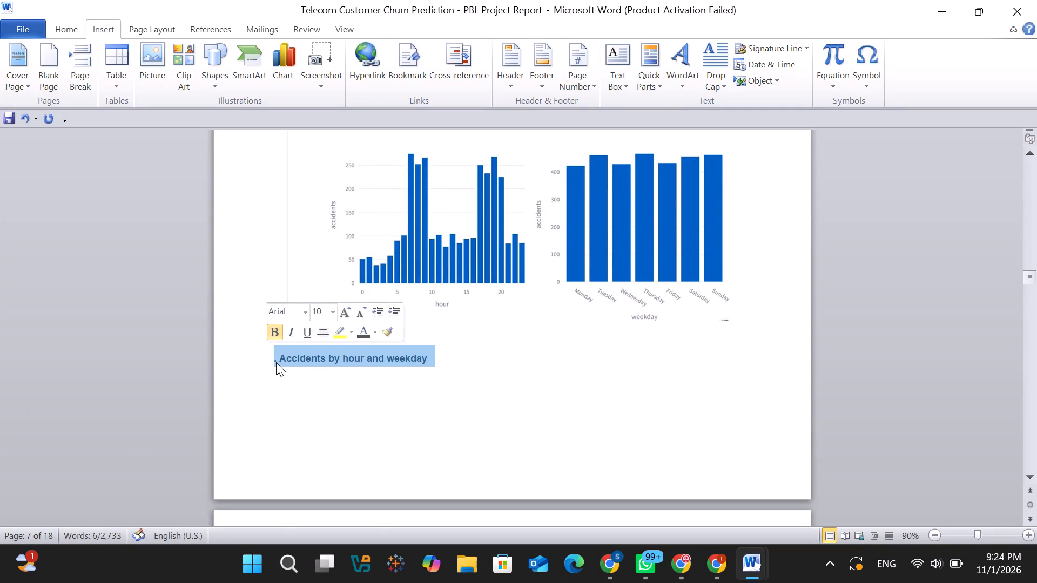
Delete the stray period in front of the "Accidents by hour and weekday" caption.
{"action": "left_click", "coordinate": [277, 359]}
{"action": "key", "text": "BackSpace"}
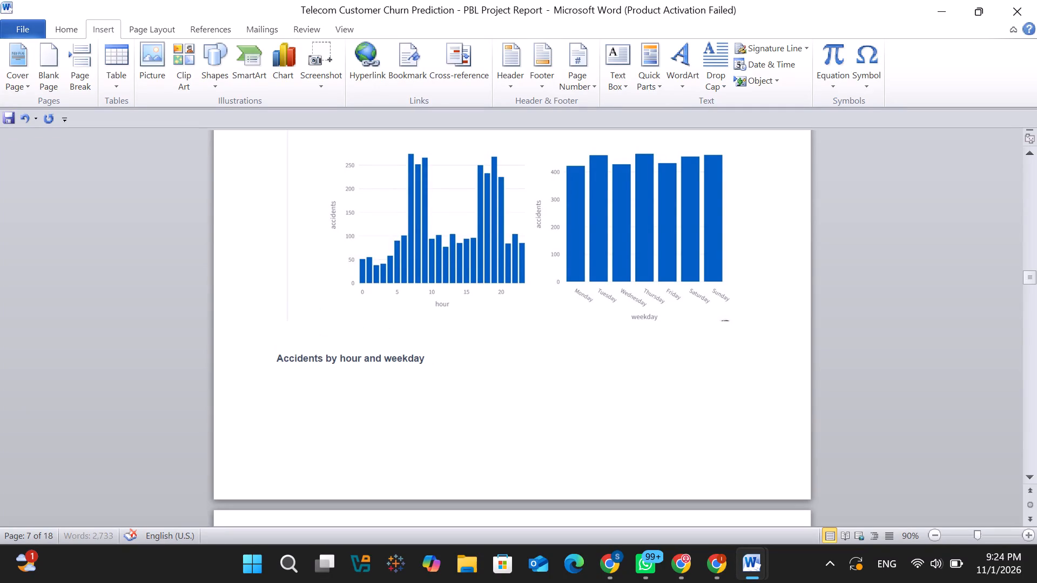
Indent the "Accidents by hour and weekday" caption with leading spaces until it sits roughly centred beneath the EDA charts.
{"action": "key", "text": "space"}
{"action": "key", "text": "space"}
{"action": "key", "text": "space"}
{"action": "key", "text": "space"}
{"action": "key", "text": "space"}
{"action": "key", "text": "space"}
{"action": "key", "text": "space"}
{"action": "key", "text": "space"}
{"action": "key", "text": "space"}
{"action": "key", "text": "space"}
{"action": "key", "text": "space"}
{"action": "key", "text": "space"}
{"action": "key", "text": "space"}
{"action": "key", "text": "space"}
{"action": "key", "text": "space"}
{"action": "key", "text": "space"}
{"action": "key", "text": "space"}
{"action": "key", "text": "space"}
{"action": "key", "text": "space"}
{"action": "key", "text": "space"}
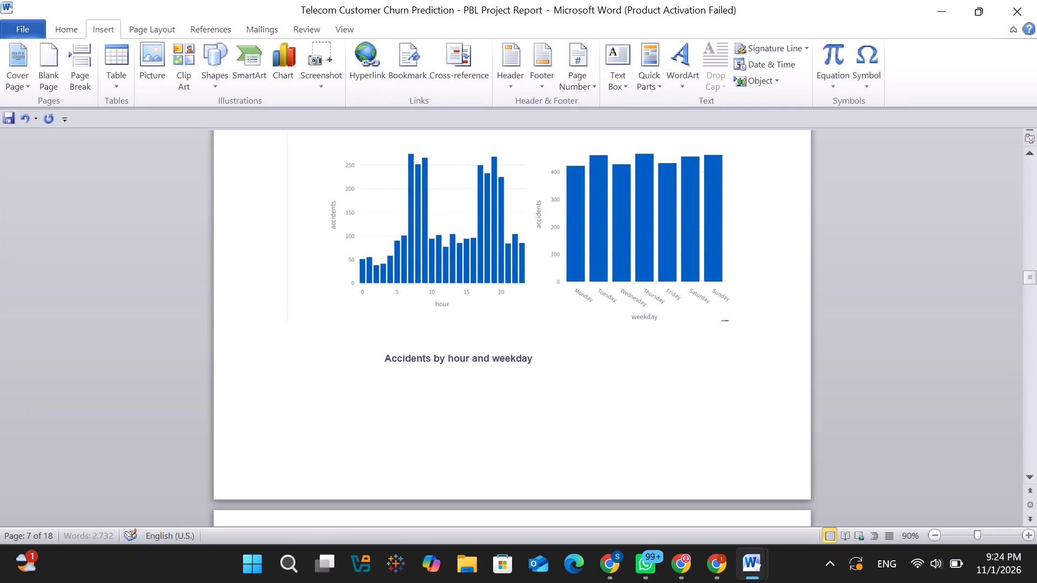
{"action": "key", "text": "space"}
{"action": "key", "text": "space"}
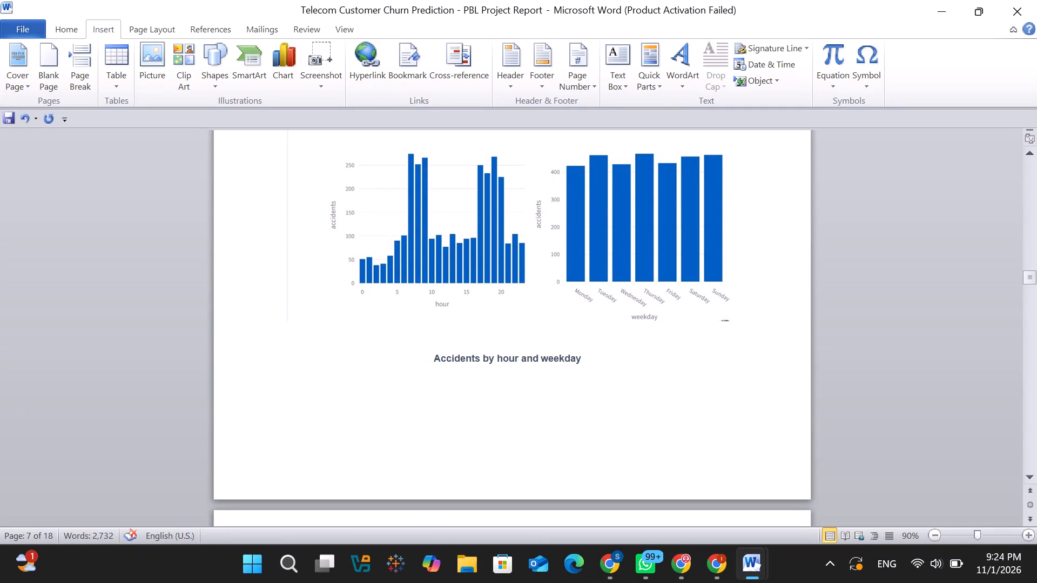
{"action": "left_click", "coordinate": [559, 413]}
Remove one blank line above the table that starts with the Outliers row, on the page after the EDA charts.
{"action": "scroll", "coordinate": [559, 413], "scroll_direction": "down", "scroll_amount": 4}
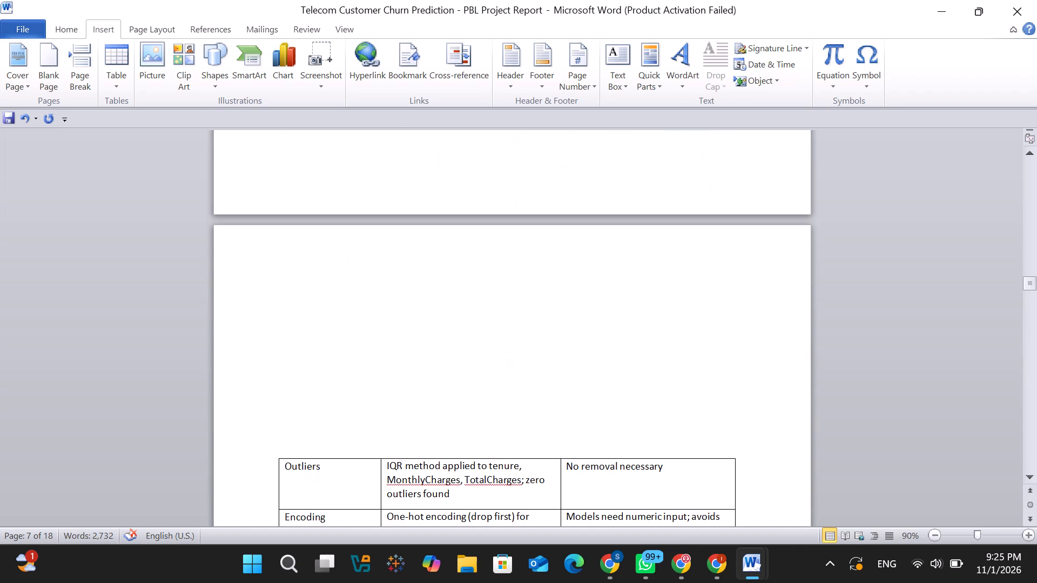
{"action": "left_click", "coordinate": [266, 255]}
{"action": "key", "text": "BackSpace"}
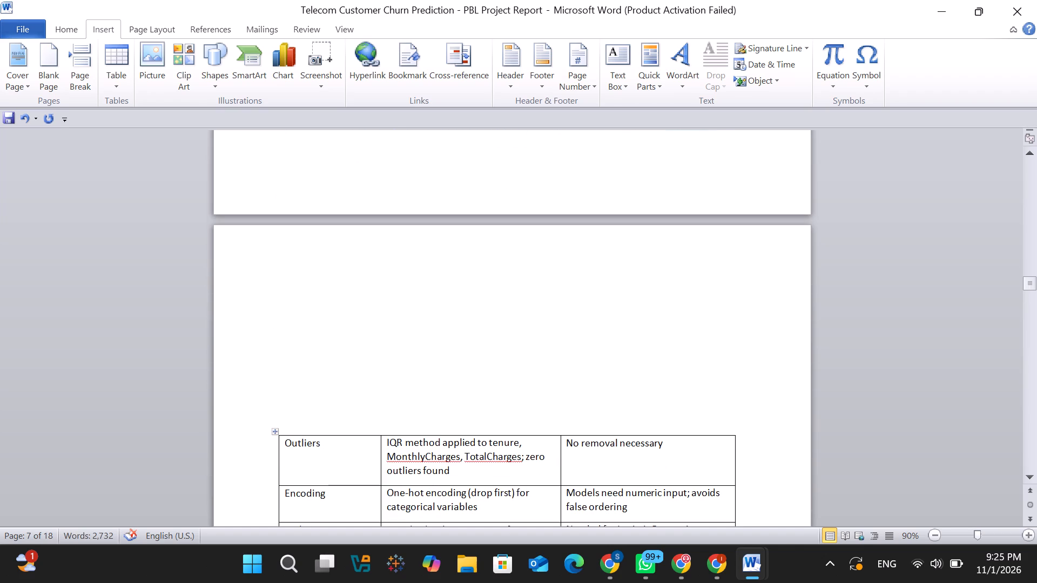
Place the insertion point in the blank area above the Outliers table and switch to the road accident report.
{"action": "left_click", "coordinate": [281, 267]}
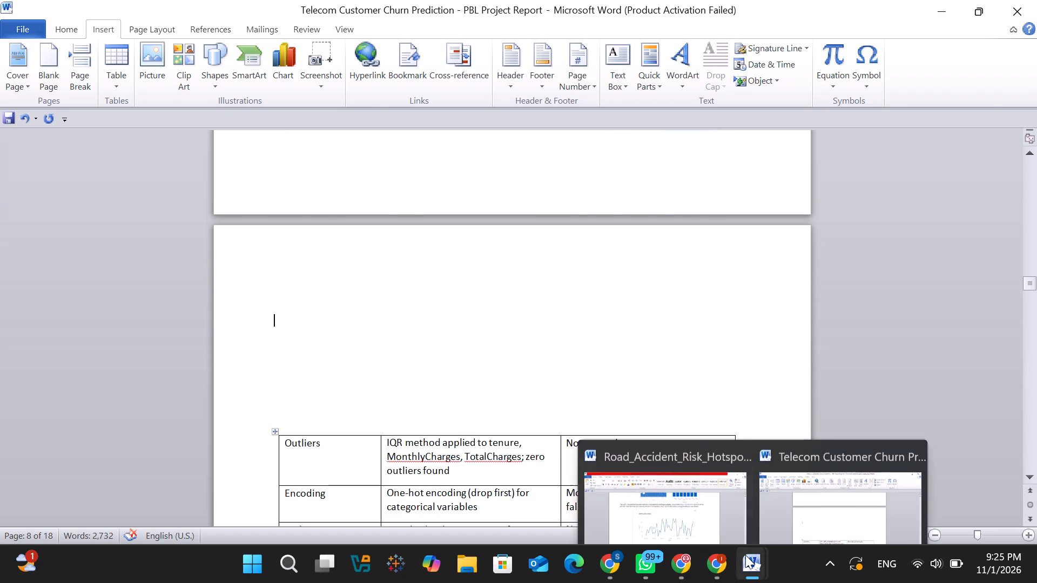
{"action": "left_click", "coordinate": [677, 472]}
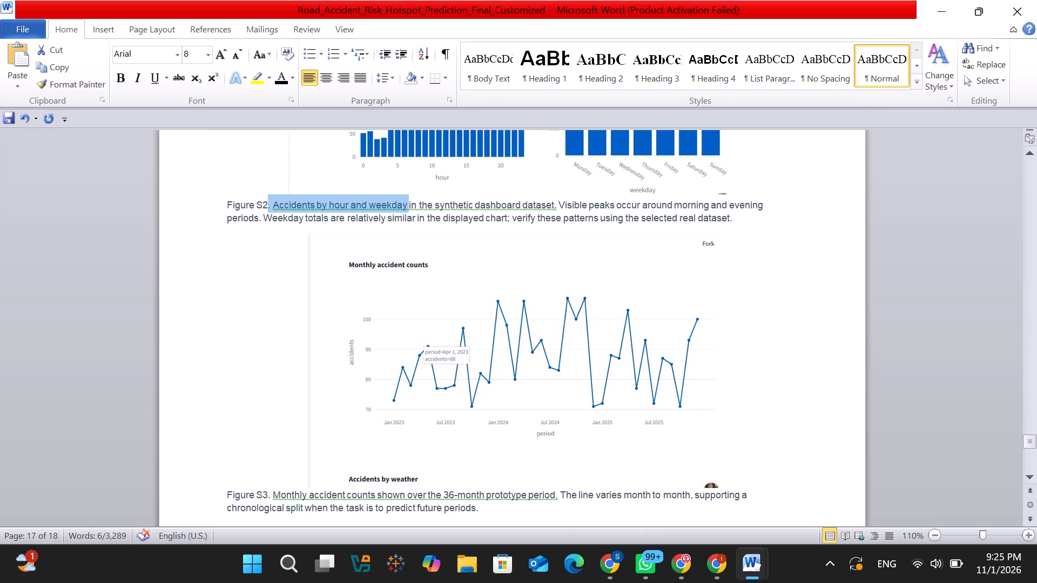
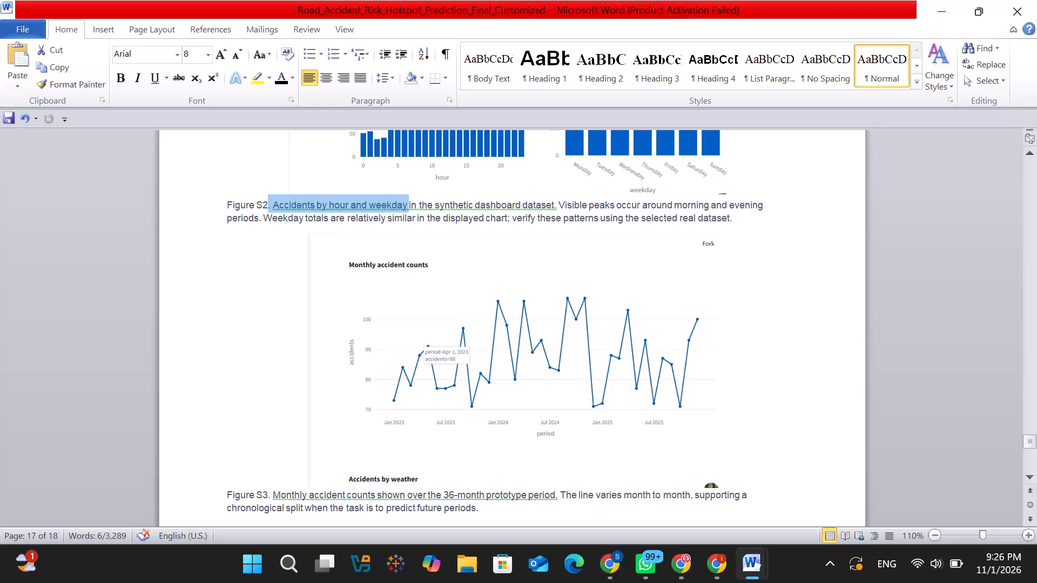
Copy the "Monthly accident counts" chart from the road accident report and switch to the Telecom Customer Churn report.
{"action": "left_click", "coordinate": [506, 344]}
{"action": "scroll", "coordinate": [506, 344], "scroll_direction": "down", "scroll_amount": 1}
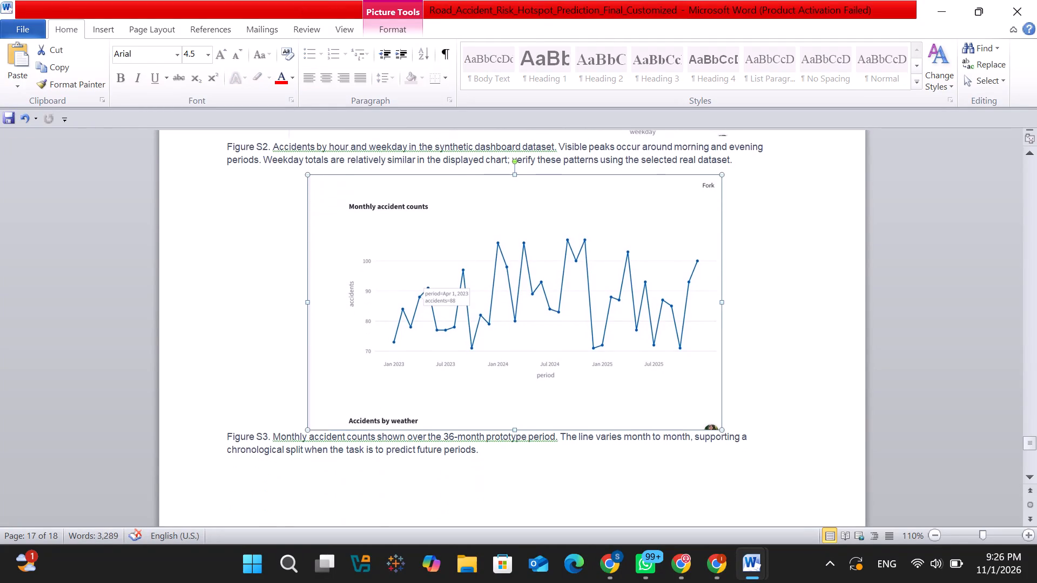
{"action": "scroll", "coordinate": [506, 344], "scroll_direction": "down", "scroll_amount": 1}
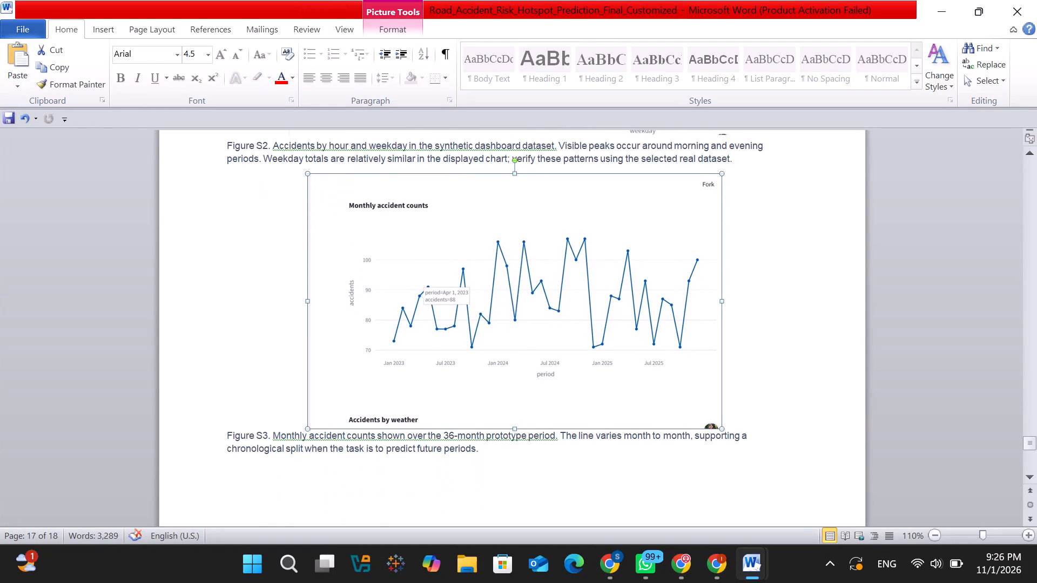
{"action": "key", "text": "ctrl+c"}
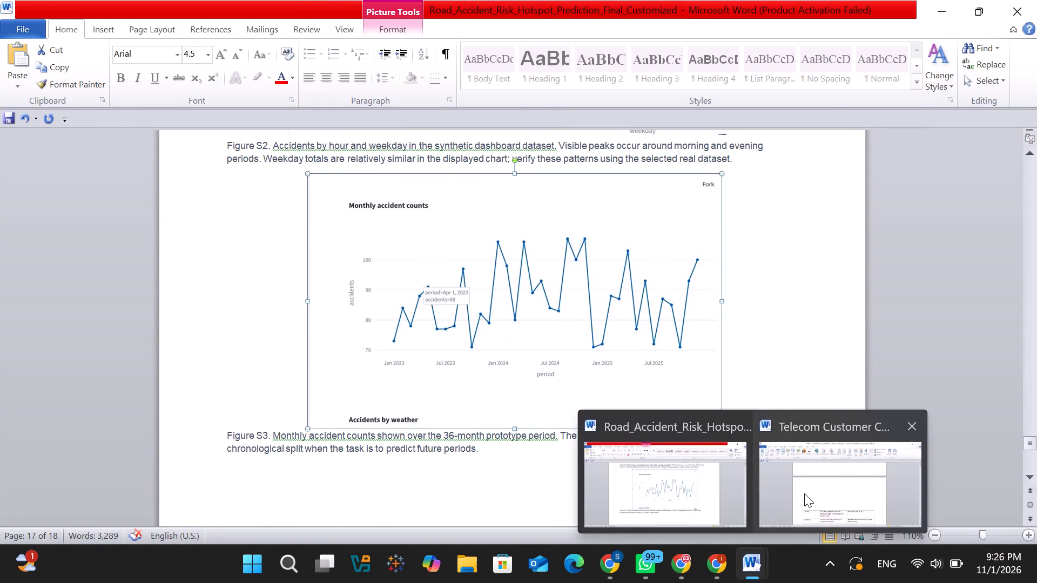
{"action": "left_click", "coordinate": [804, 493]}
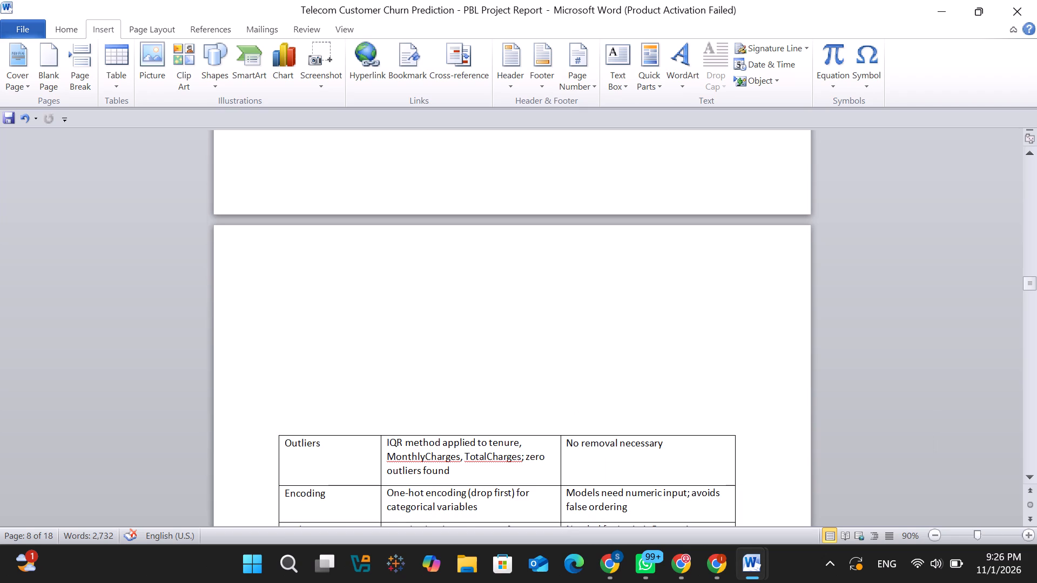
Delete the table with the Outliers, Encoding and Scaling rows above the Exploratory Data Analysis section.
{"action": "scroll", "coordinate": [527, 350], "scroll_direction": "down", "scroll_amount": 2}
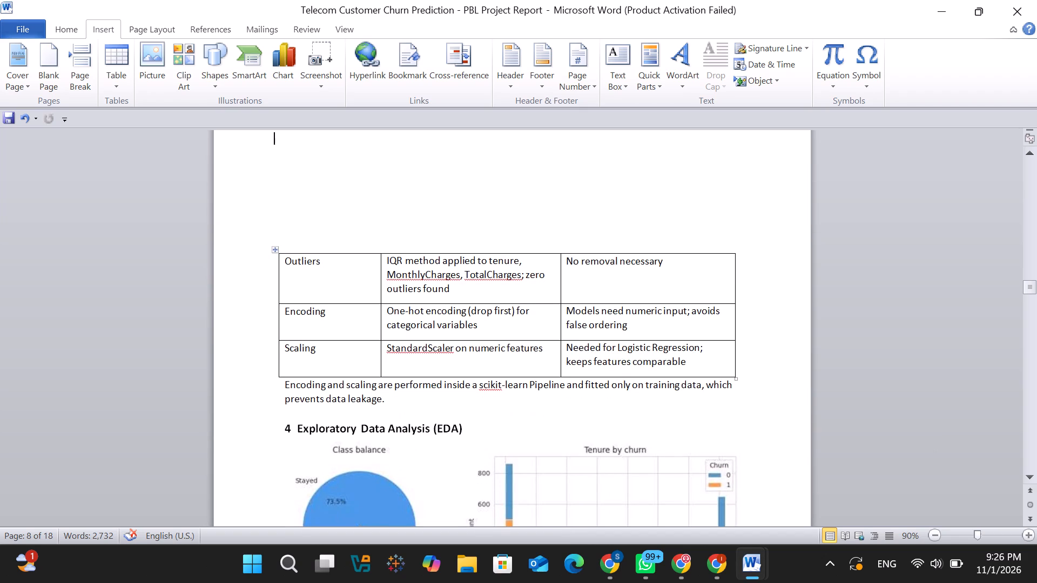
{"action": "left_click_drag", "start_coordinate": [288, 262], "coordinate": [701, 354]}
{"action": "key", "text": "BackSpace"}
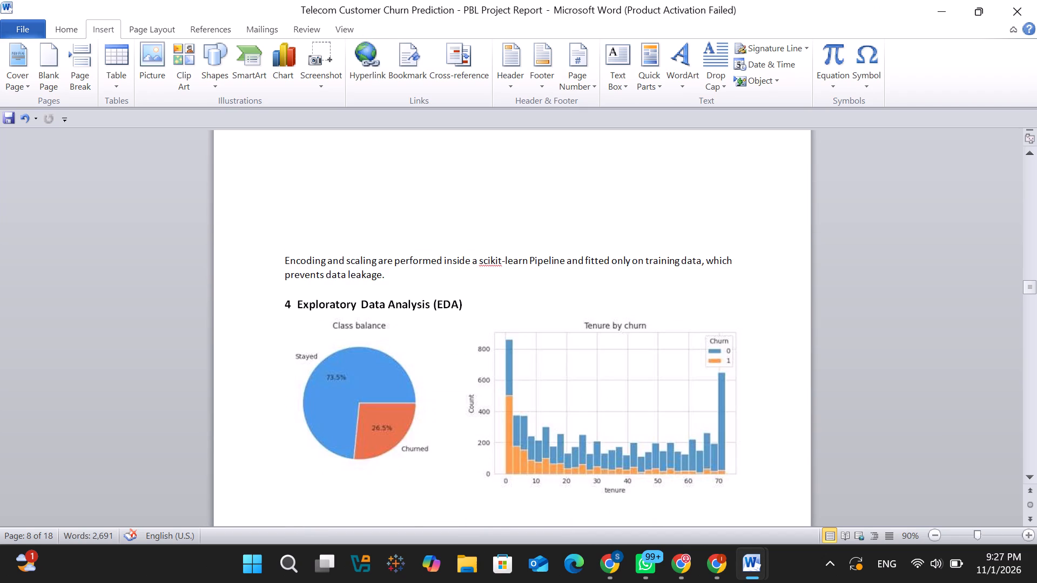
Delete the paragraph about encoding and scaling inside a scikit-learn Pipeline, and place the insertion point in the blank area above section 4.
{"action": "left_click_drag", "start_coordinate": [284, 260], "coordinate": [409, 282]}
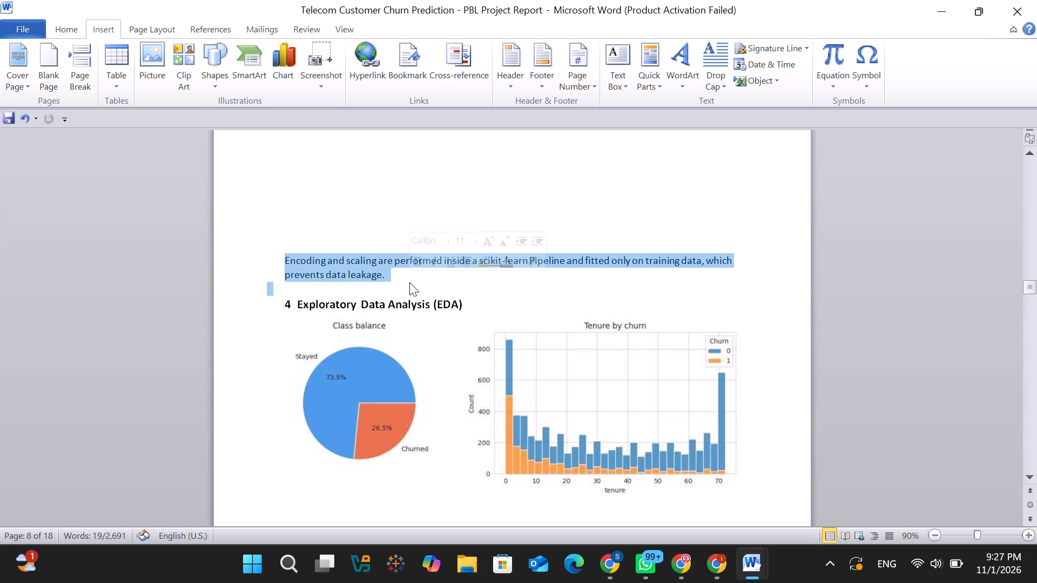
{"action": "key", "text": "BackSpace"}
{"action": "scroll", "coordinate": [409, 282], "scroll_direction": "up", "scroll_amount": 2}
{"action": "left_click", "coordinate": [361, 310]}
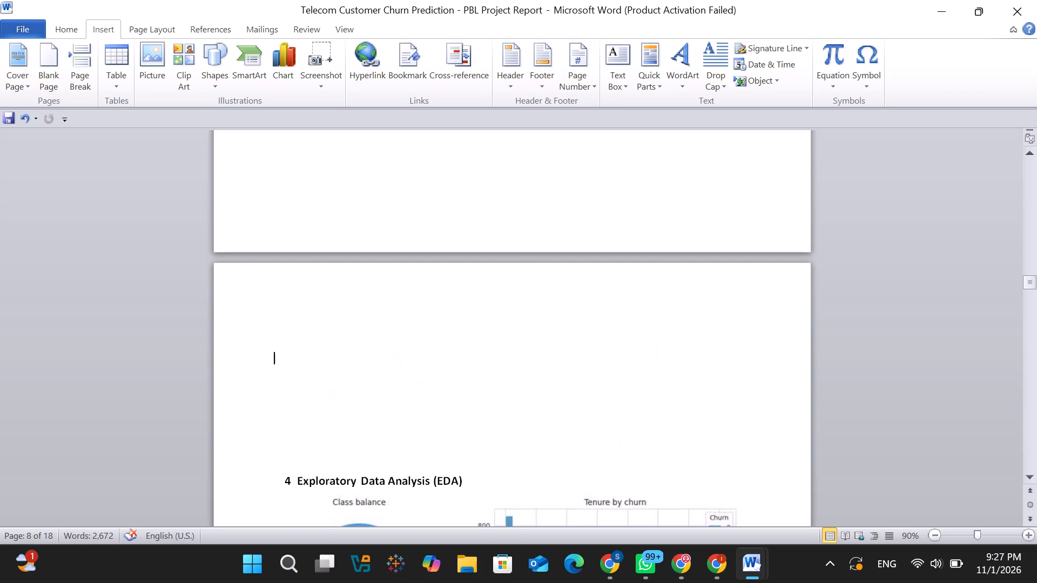
{"action": "key", "text": "ctrl+c"}
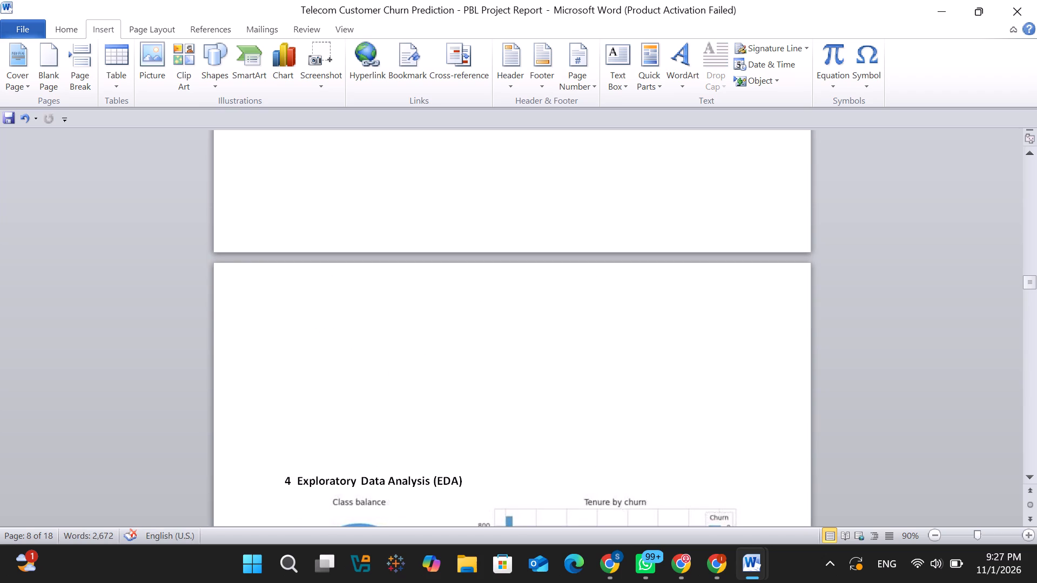
Review the dashboard screenshots and cleaning log text on the page before the Exploratory Data Analysis section.
{"action": "scroll", "coordinate": [504, 331], "scroll_direction": "up", "scroll_amount": 5}
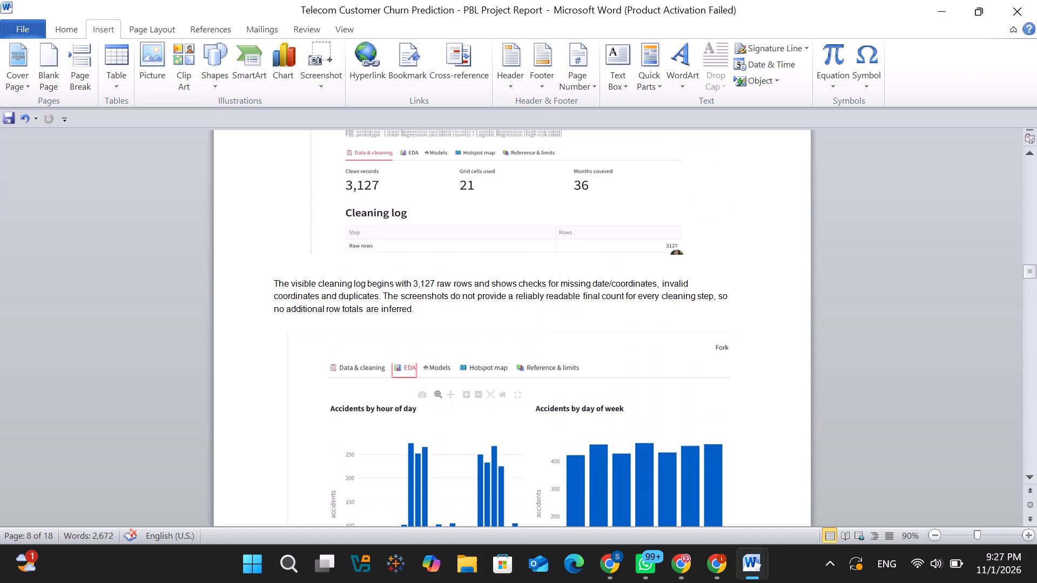
{"action": "scroll", "coordinate": [504, 331], "scroll_direction": "up", "scroll_amount": 4}
{"action": "scroll", "coordinate": [504, 331], "scroll_direction": "down", "scroll_amount": 4}
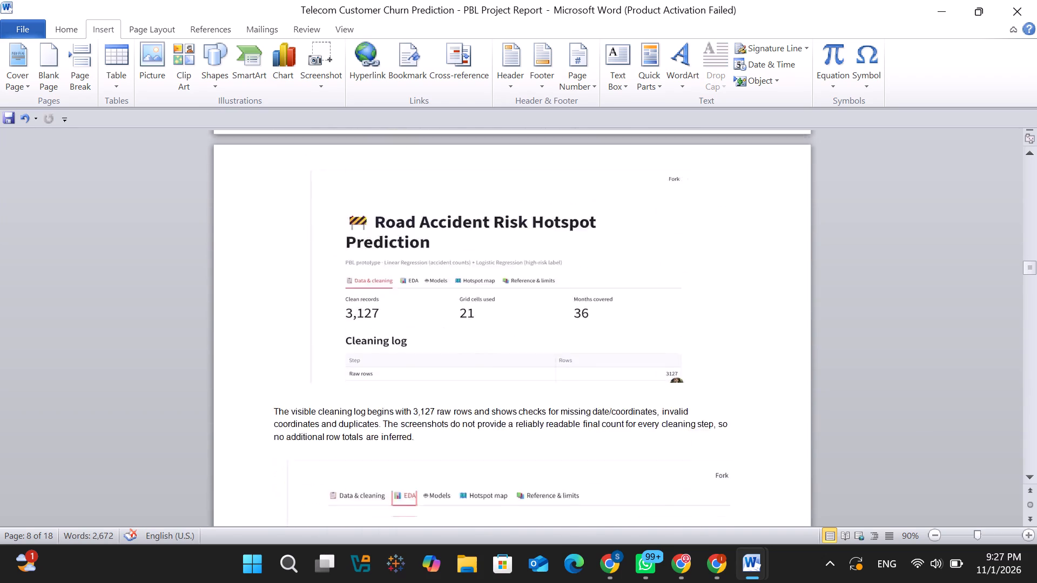
{"action": "scroll", "coordinate": [504, 331], "scroll_direction": "down", "scroll_amount": 9}
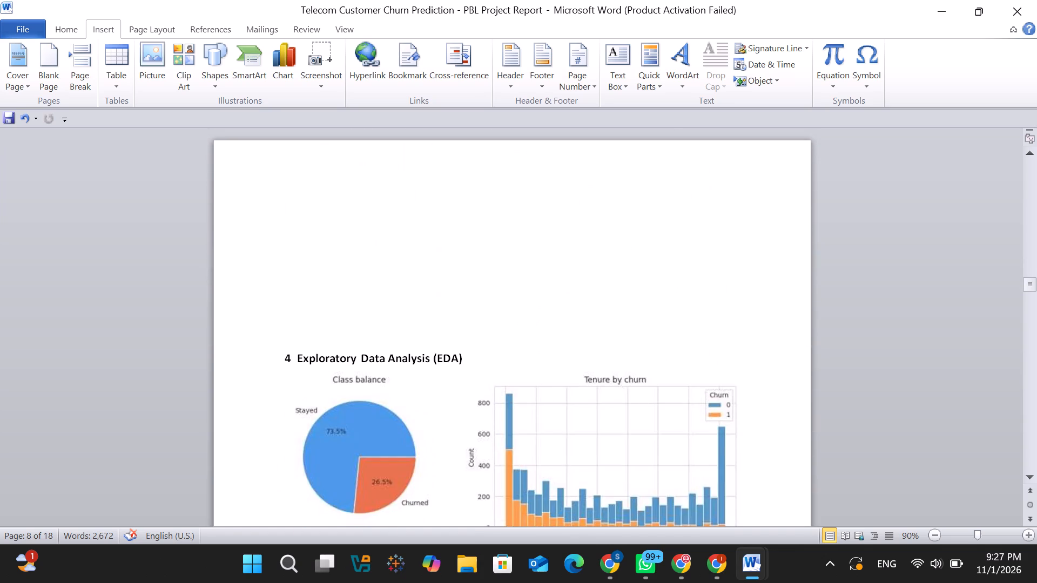
{"action": "scroll", "coordinate": [504, 331], "scroll_direction": "down", "scroll_amount": 6}
{"action": "scroll", "coordinate": [504, 331], "scroll_direction": "up", "scroll_amount": 4}
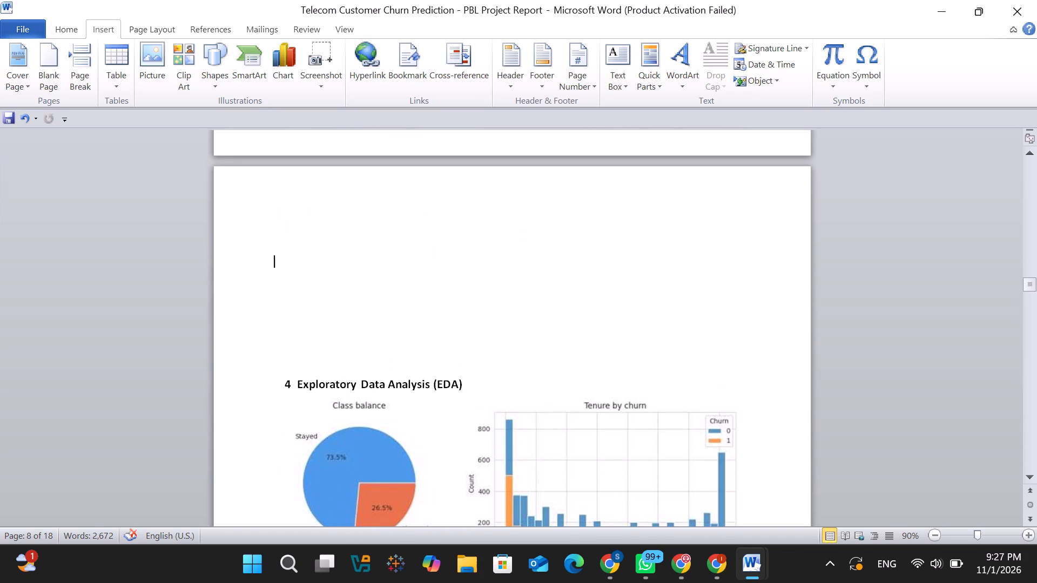
Delete the class balance and tenure by churn chart picture under the Exploratory Data Analysis heading.
{"action": "left_click", "coordinate": [413, 411]}
{"action": "scroll", "coordinate": [413, 411], "scroll_direction": "down", "scroll_amount": 2}
{"action": "key", "text": "BackSpace"}
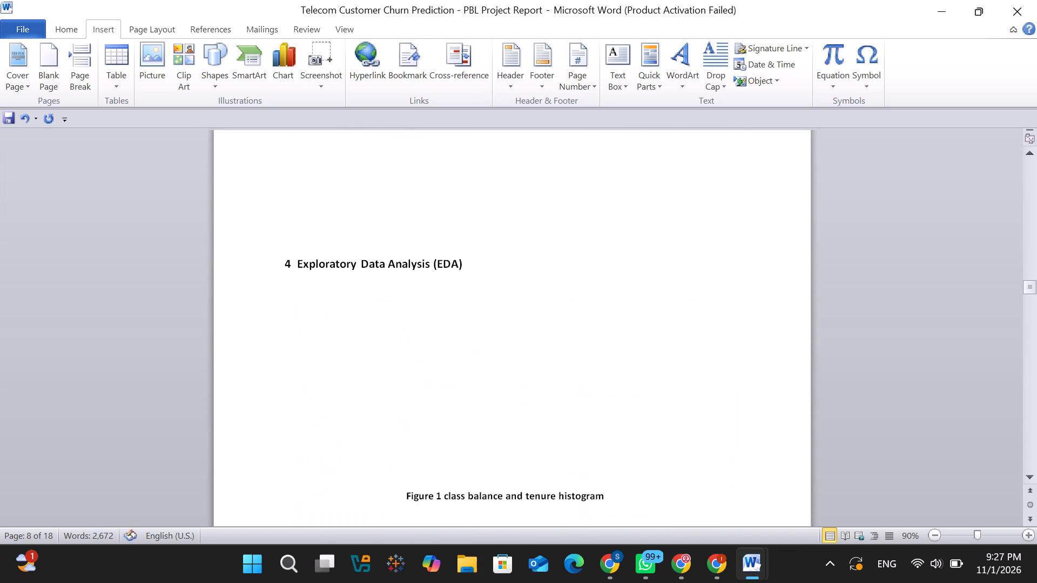
Delete the numbered "Exploratory Data Analysis (EDA)" heading above the Figure 1 caption.
{"action": "left_click_drag", "start_coordinate": [471, 267], "coordinate": [311, 266]}
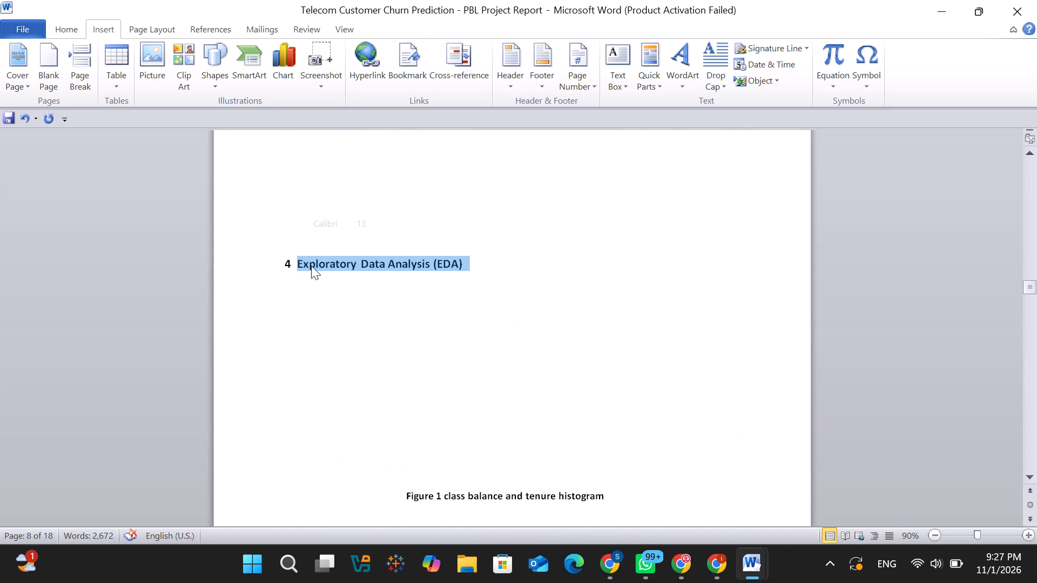
{"action": "key", "text": "BackSpace"}
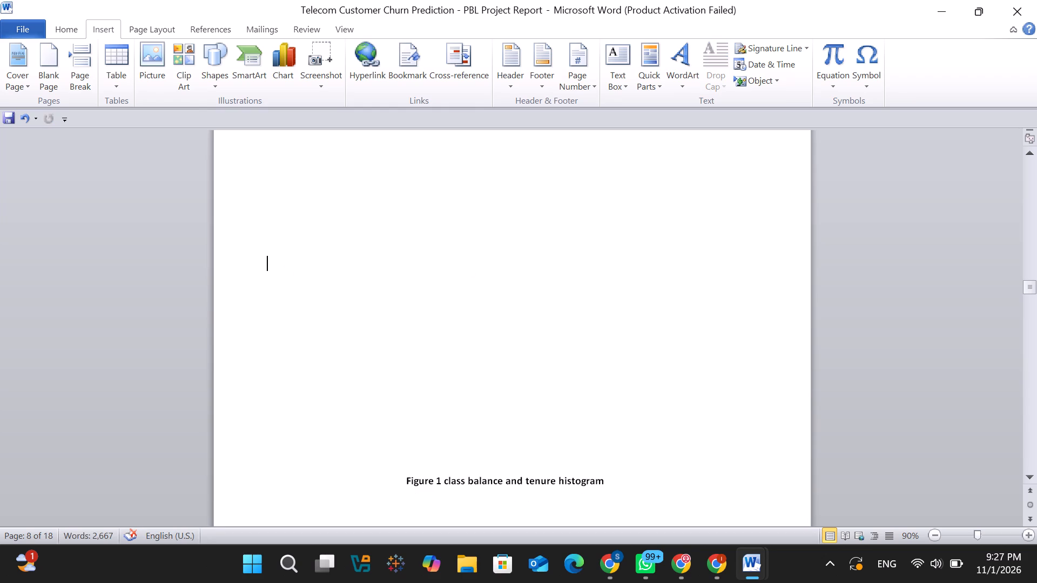
Look back through the report from the project details table to the accident charts and dashboard screenshots.
{"action": "scroll", "coordinate": [585, 429], "scroll_direction": "up", "scroll_amount": 9}
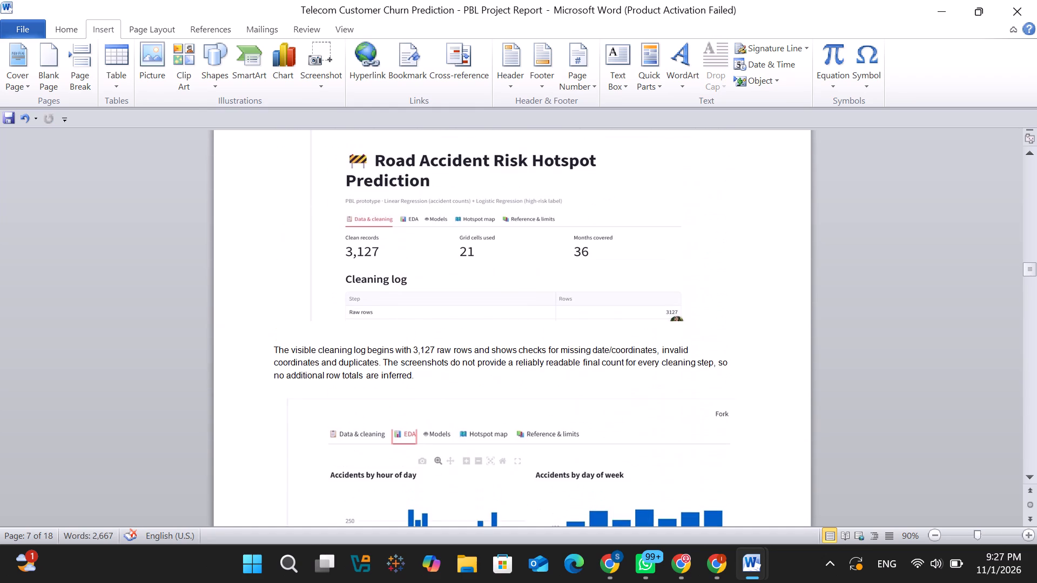
{"action": "scroll", "coordinate": [585, 429], "scroll_direction": "up", "scroll_amount": 20}
{"action": "scroll", "coordinate": [585, 429], "scroll_direction": "up", "scroll_amount": 3}
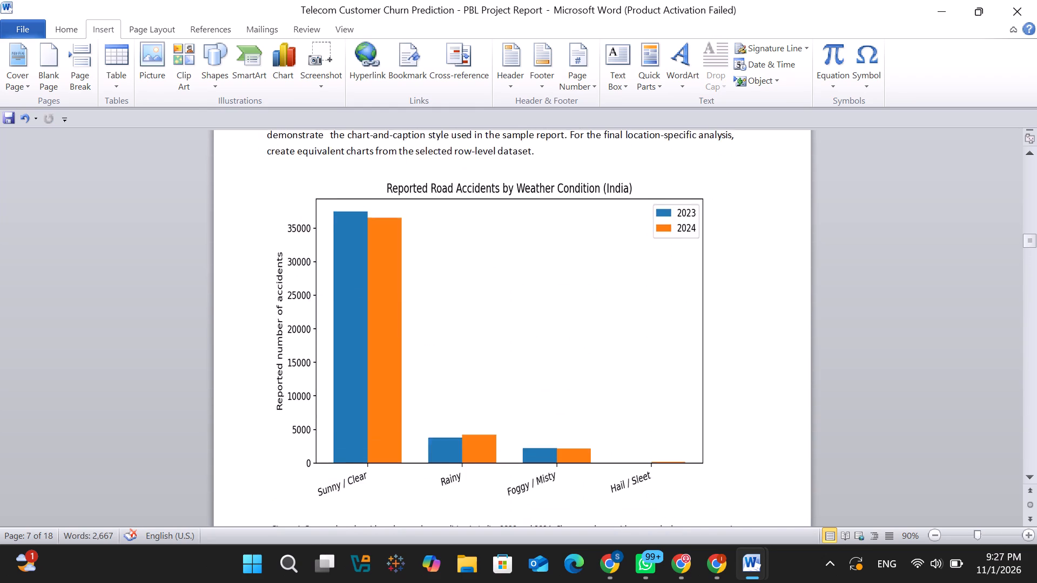
{"action": "scroll", "coordinate": [585, 429], "scroll_direction": "up", "scroll_amount": 20}
{"action": "scroll", "coordinate": [585, 429], "scroll_direction": "up", "scroll_amount": 3}
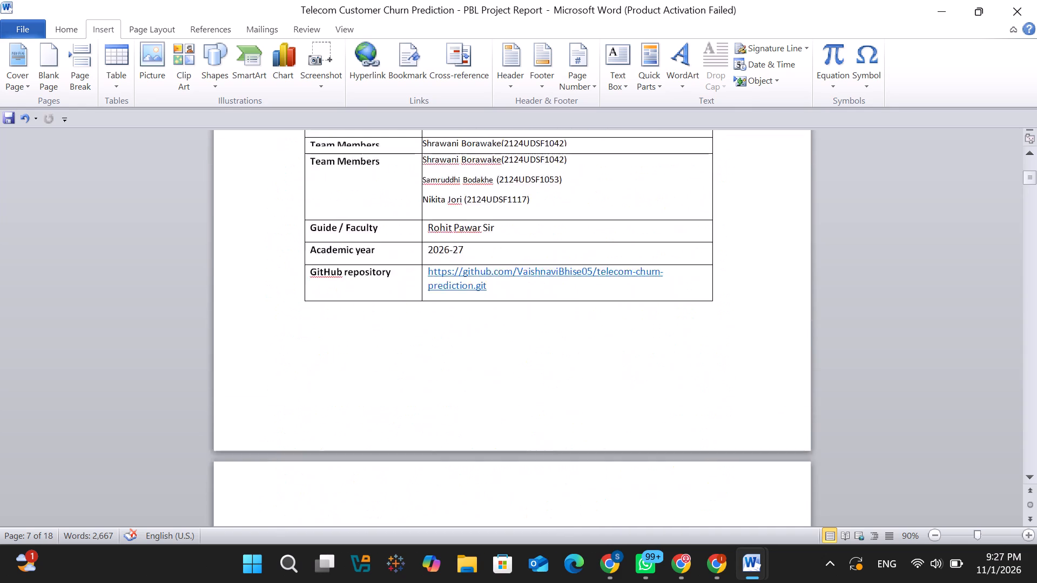
{"action": "scroll", "coordinate": [585, 429], "scroll_direction": "up", "scroll_amount": 4}
{"action": "scroll", "coordinate": [585, 429], "scroll_direction": "down", "scroll_amount": 10}
{"action": "scroll", "coordinate": [585, 429], "scroll_direction": "down", "scroll_amount": 19}
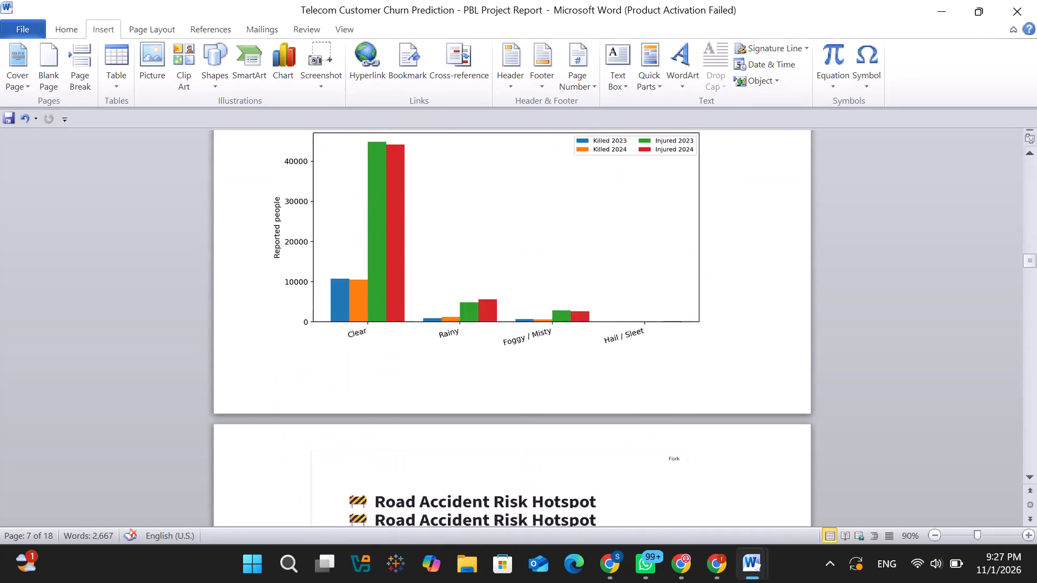
{"action": "scroll", "coordinate": [585, 429], "scroll_direction": "down", "scroll_amount": 11}
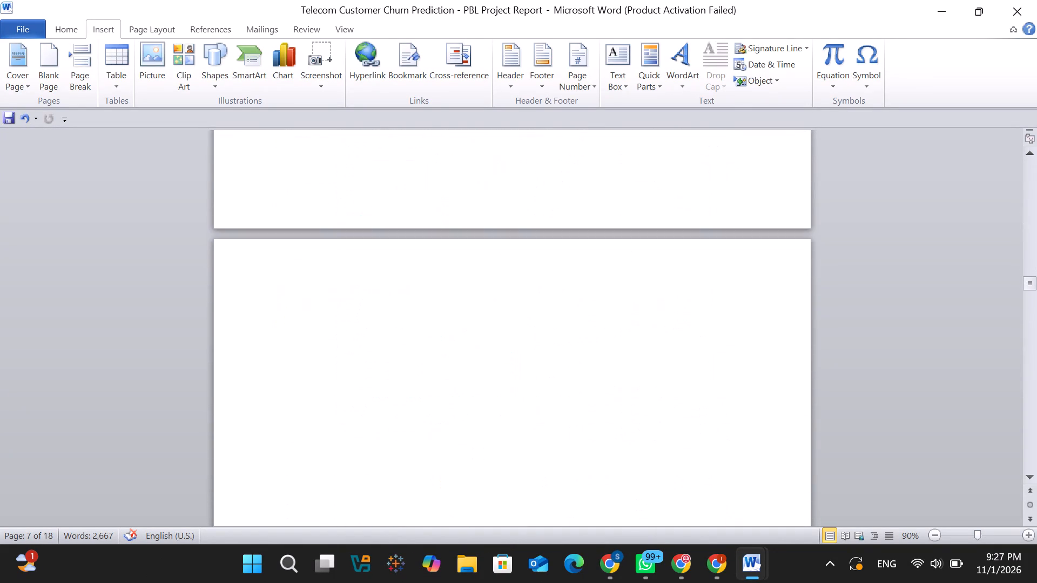
Paste the copied "Monthly accident counts" chart on the blank page after the EDA screenshot page.
{"action": "left_click", "coordinate": [332, 307]}
{"action": "left_click", "coordinate": [332, 307]}
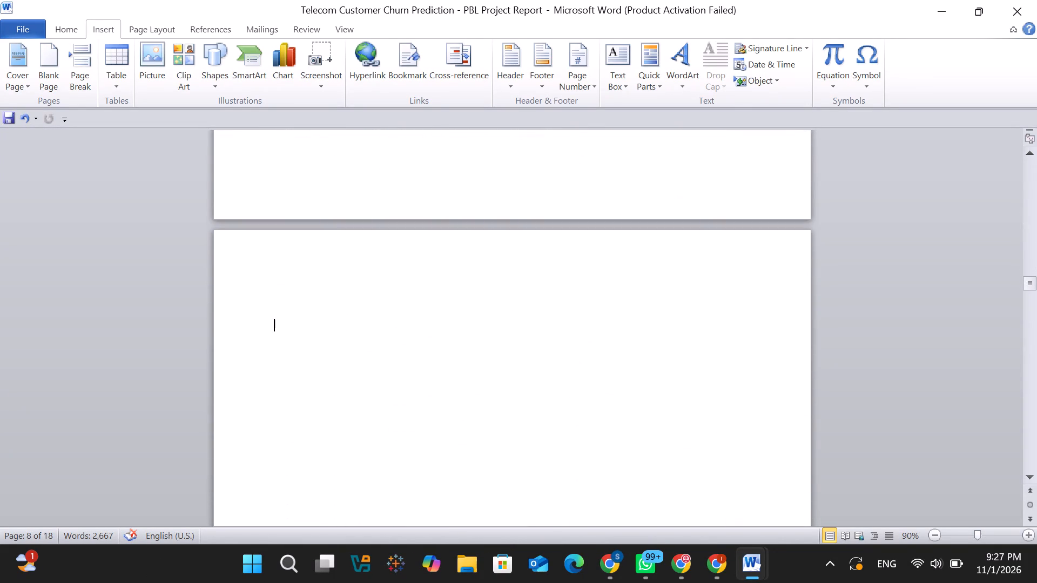
{"action": "key", "text": "ctrl+v"}
{"action": "scroll", "coordinate": [548, 357], "scroll_direction": "up", "scroll_amount": 6}
{"action": "scroll", "coordinate": [548, 357], "scroll_direction": "down", "scroll_amount": 6}
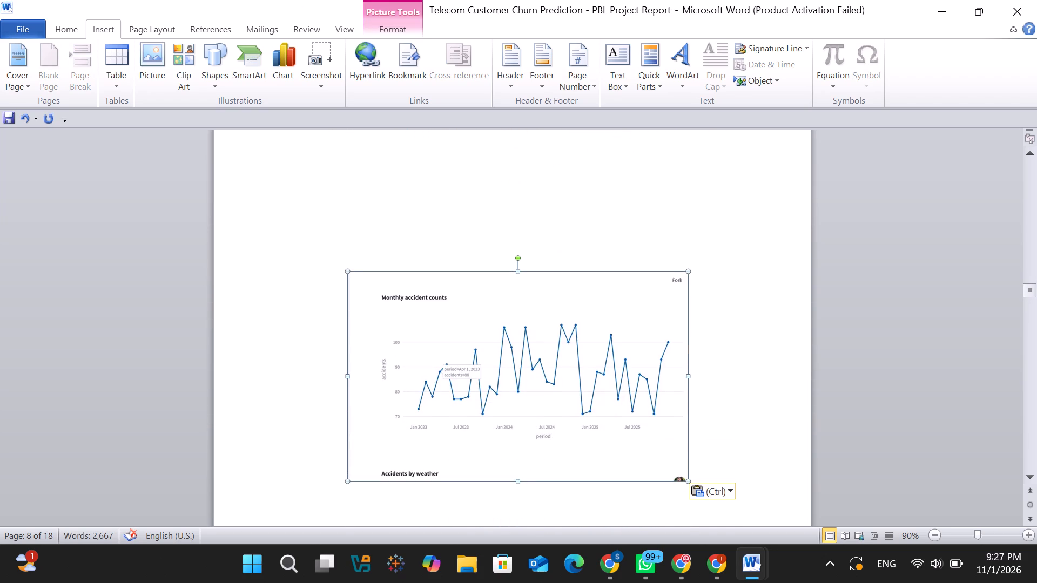
Move the "Monthly accident counts" chart up to the upper part of its page, roughly centred between the margins.
{"action": "left_click_drag", "start_coordinate": [548, 357], "coordinate": [492, 191]}
{"action": "scroll", "coordinate": [492, 191], "scroll_direction": "up", "scroll_amount": 2}
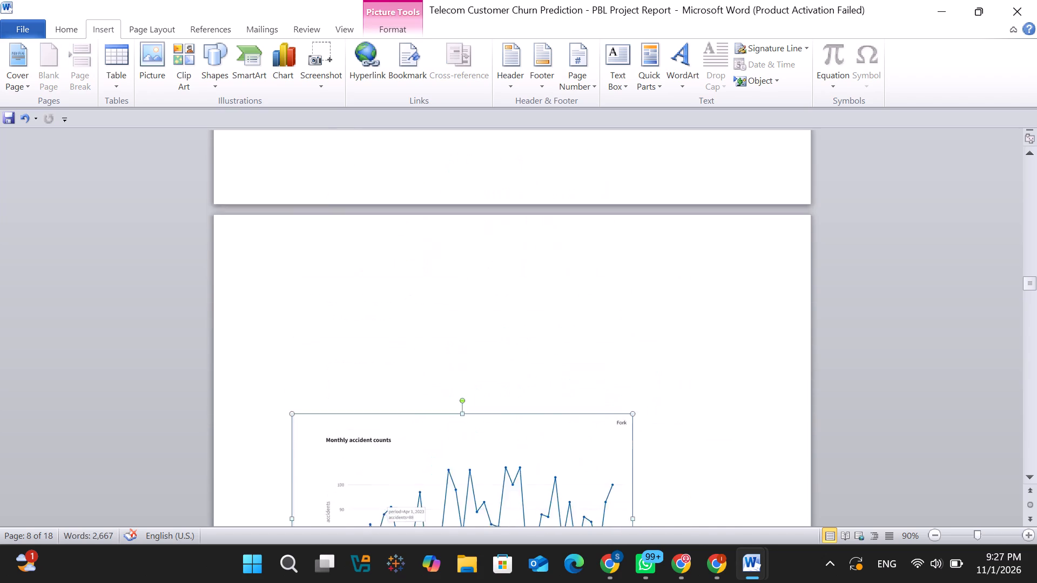
{"action": "scroll", "coordinate": [492, 191], "scroll_direction": "up", "scroll_amount": 1}
{"action": "left_click_drag", "start_coordinate": [446, 466], "coordinate": [511, 348]}
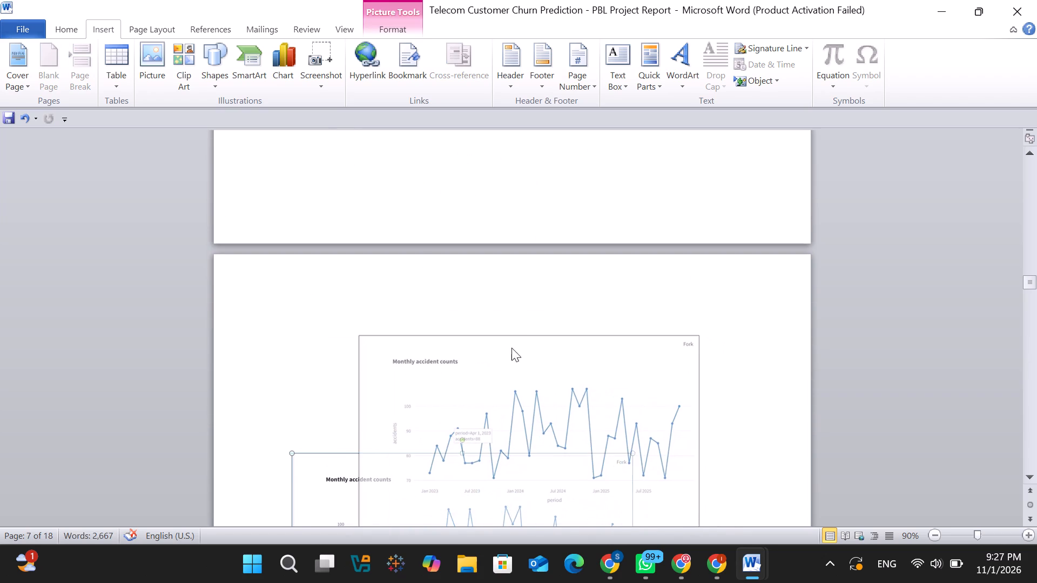
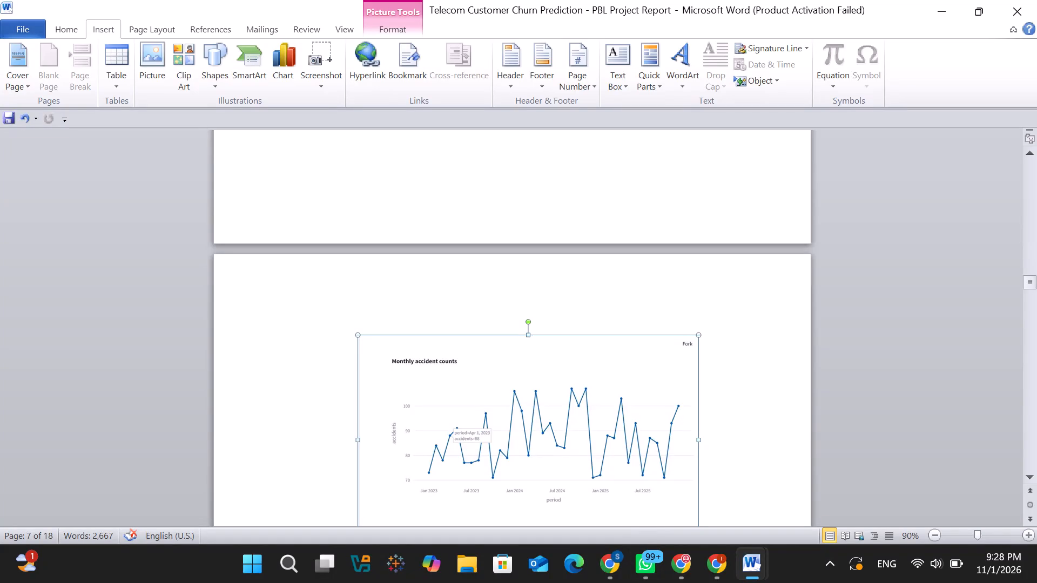
Move the "Monthly accident counts" chart slightly further up and left, closer to the top of its page.
{"action": "left_click_drag", "start_coordinate": [457, 390], "coordinate": [427, 360]}
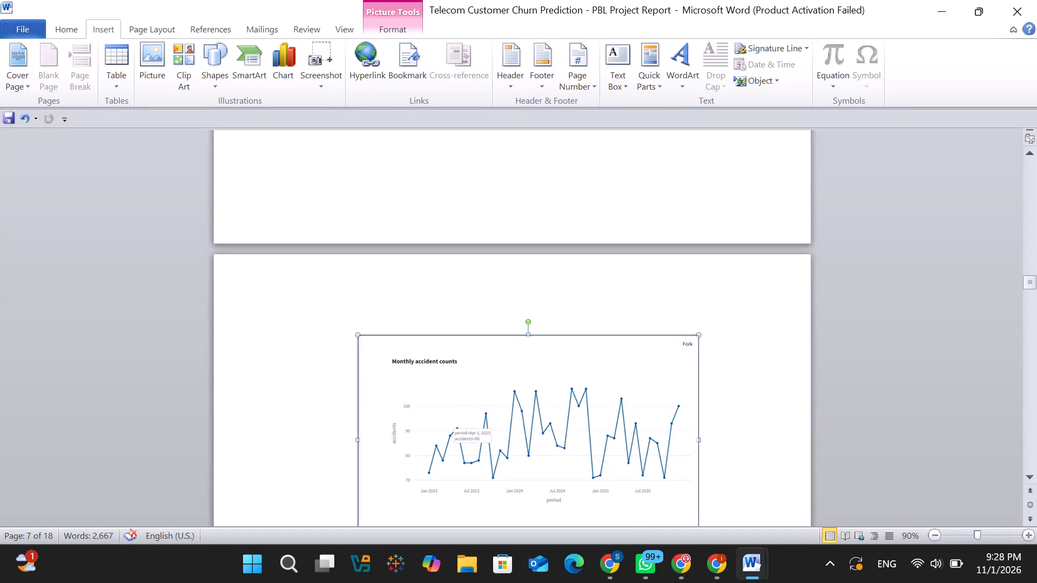
{"action": "left_click_drag", "start_coordinate": [427, 360], "coordinate": [422, 354]}
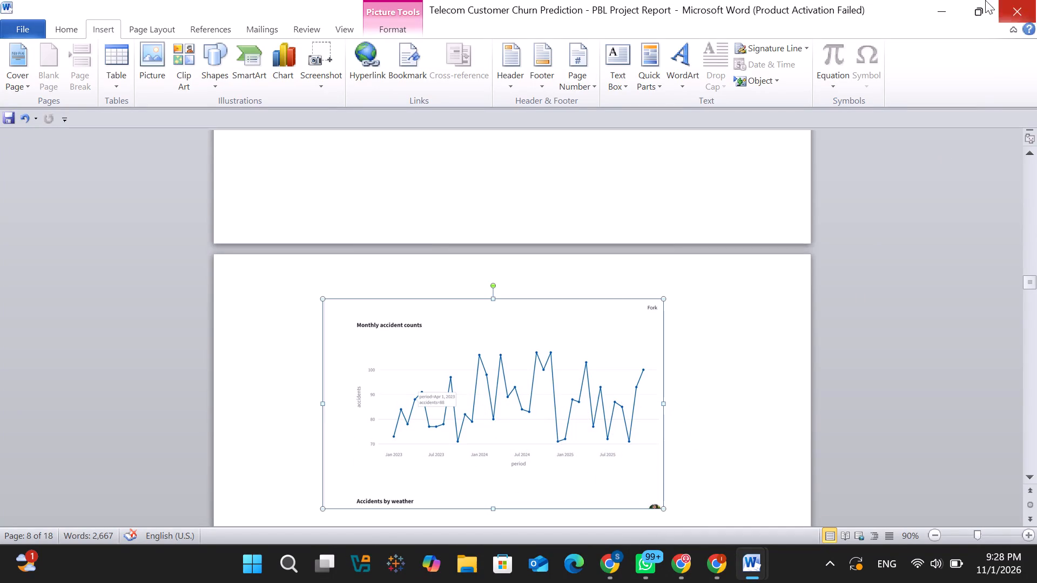
Switch back to the Road_Accident_Risk_Hotspot_Prediction_Final_Customized document at the Figure S3 monthly accident chart.
{"action": "left_click", "coordinate": [939, 0]}
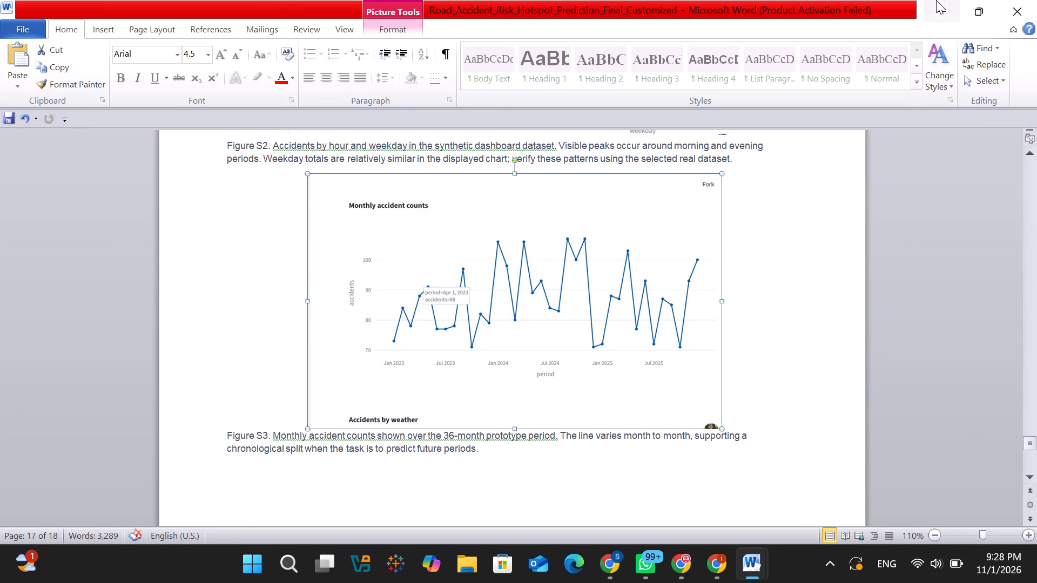
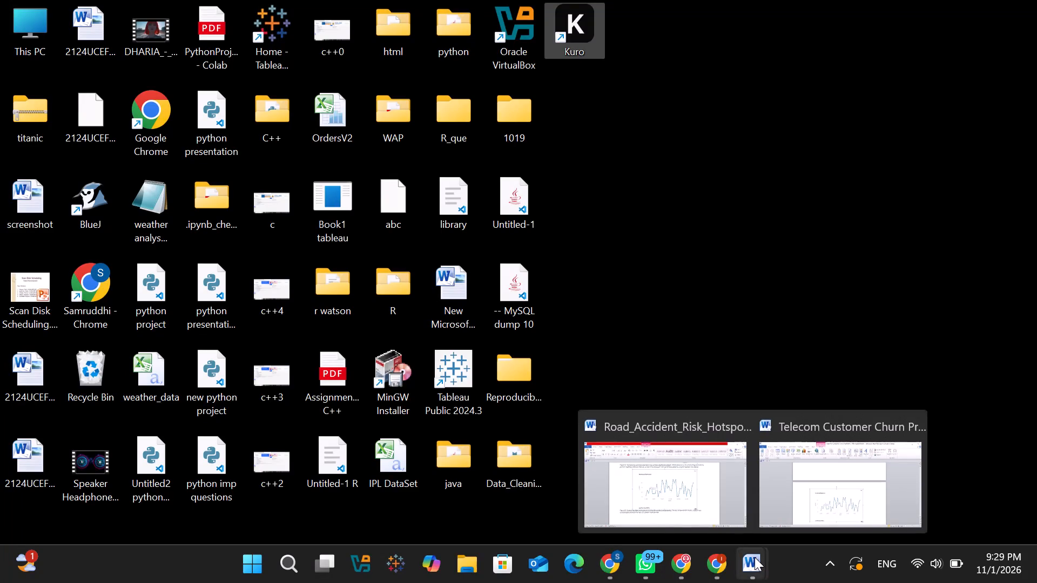
In the Telecom Customer Churn report, enlarge the "Monthly accident counts" chart so it spans nearly the full text width of its page.
{"action": "left_click", "coordinate": [699, 464]}
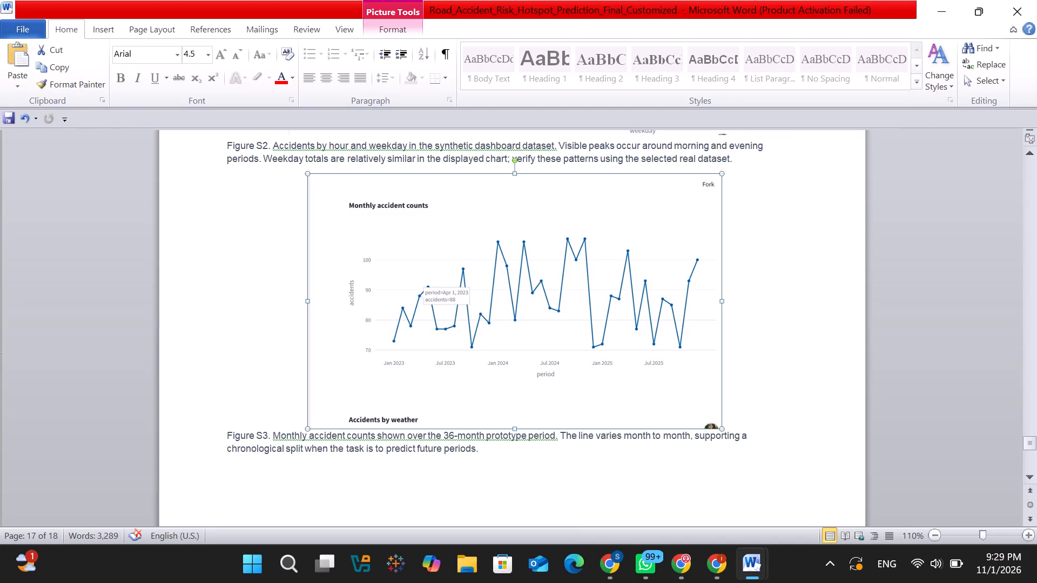
{"action": "left_click", "coordinate": [812, 485]}
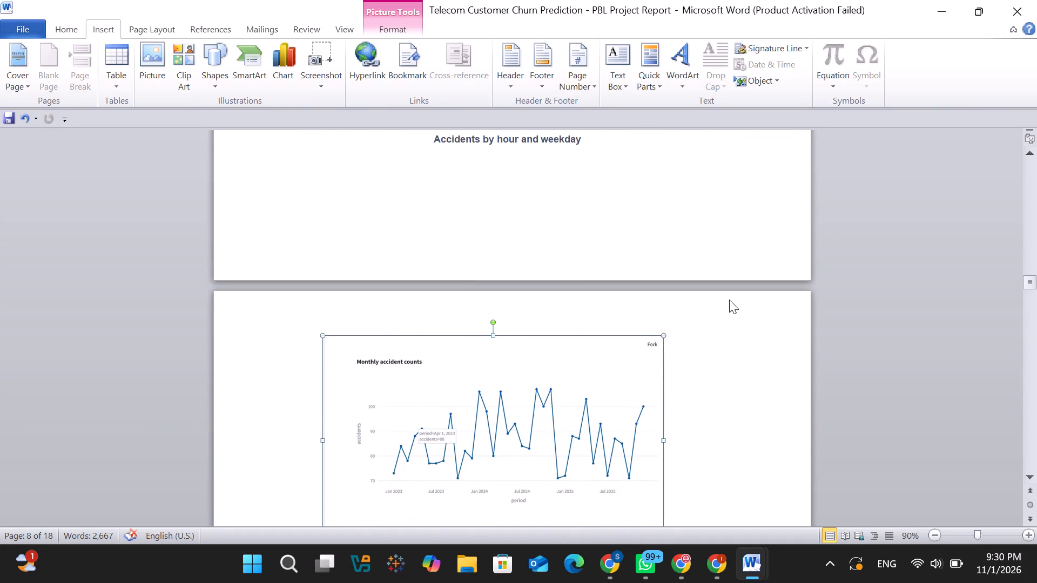
{"action": "scroll", "coordinate": [729, 300], "scroll_direction": "down", "scroll_amount": 1}
{"action": "left_click_drag", "start_coordinate": [662, 248], "coordinate": [700, 240]}
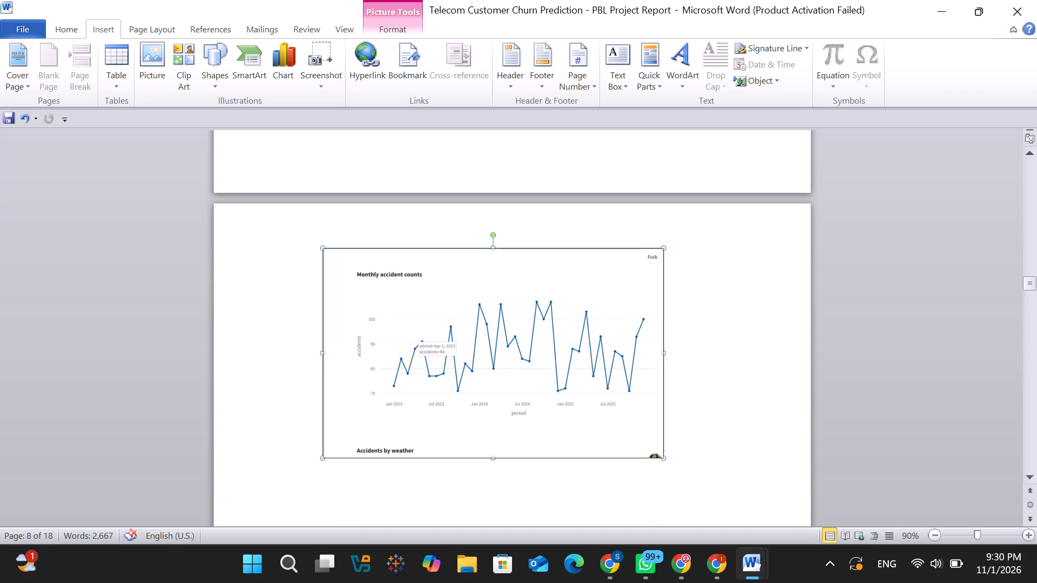
{"action": "left_click_drag", "start_coordinate": [700, 240], "coordinate": [723, 244]}
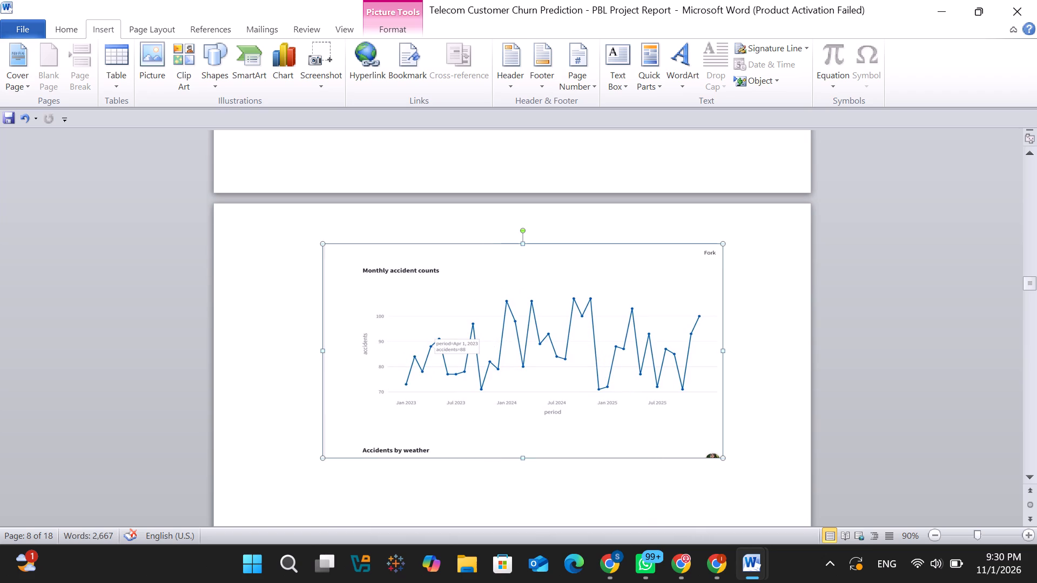
{"action": "left_click_drag", "start_coordinate": [321, 459], "coordinate": [287, 469]}
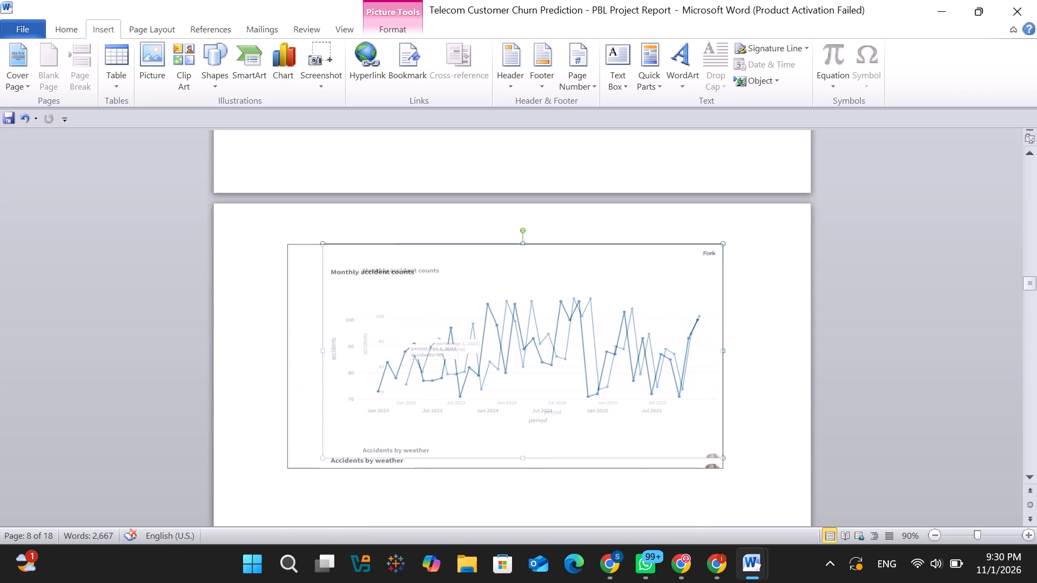
{"action": "left_click_drag", "start_coordinate": [287, 469], "coordinate": [284, 470]}
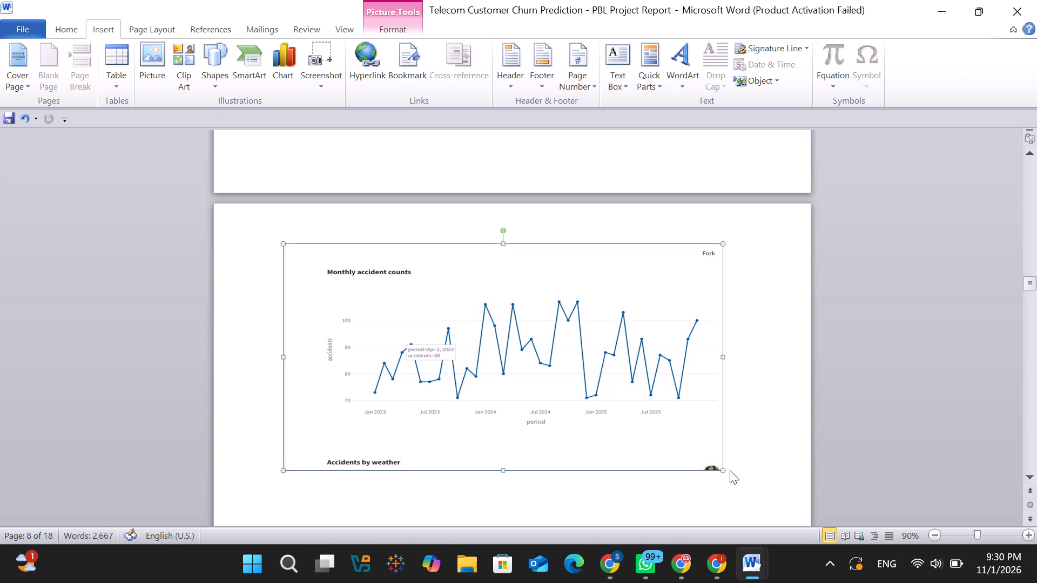
{"action": "left_click_drag", "start_coordinate": [723, 471], "coordinate": [744, 473]}
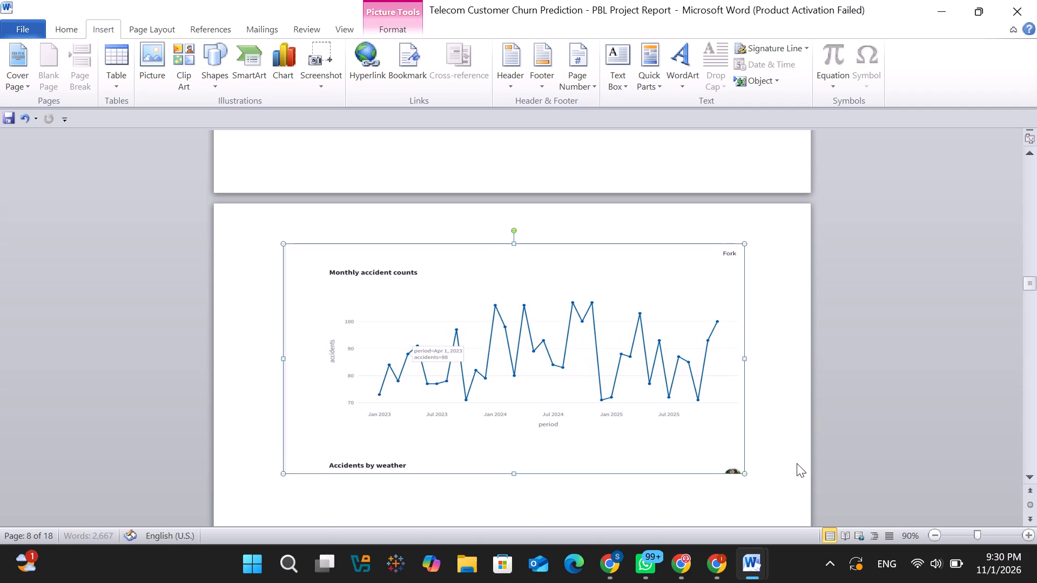
{"action": "left_click", "coordinate": [797, 463]}
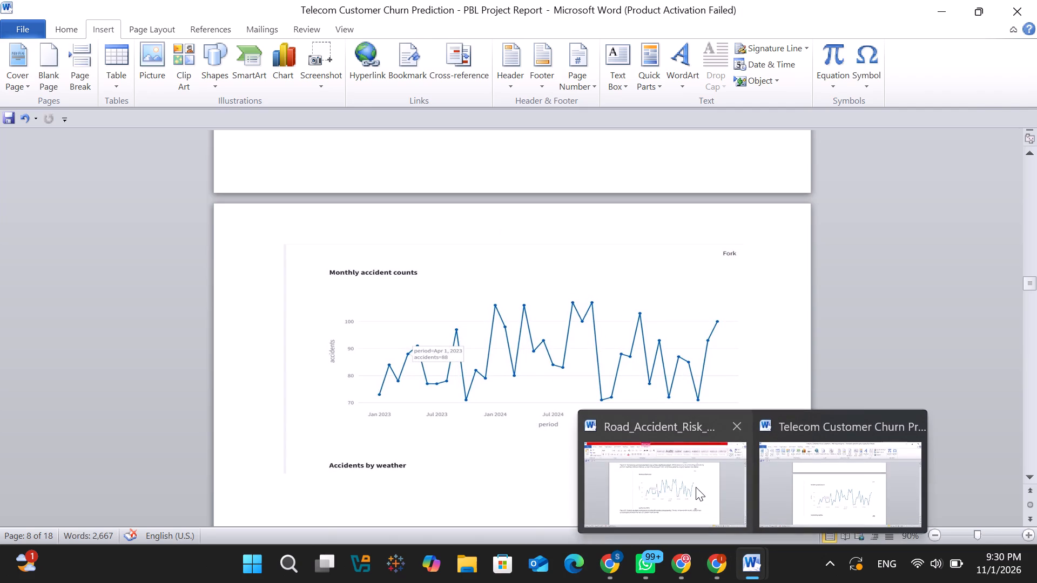
Copy the Figure S3 caption text "Monthly accident counts shown over the 36-month prototype period" from the Road Accident report and paste it below the Telecom report's chart.
{"action": "left_click", "coordinate": [696, 487]}
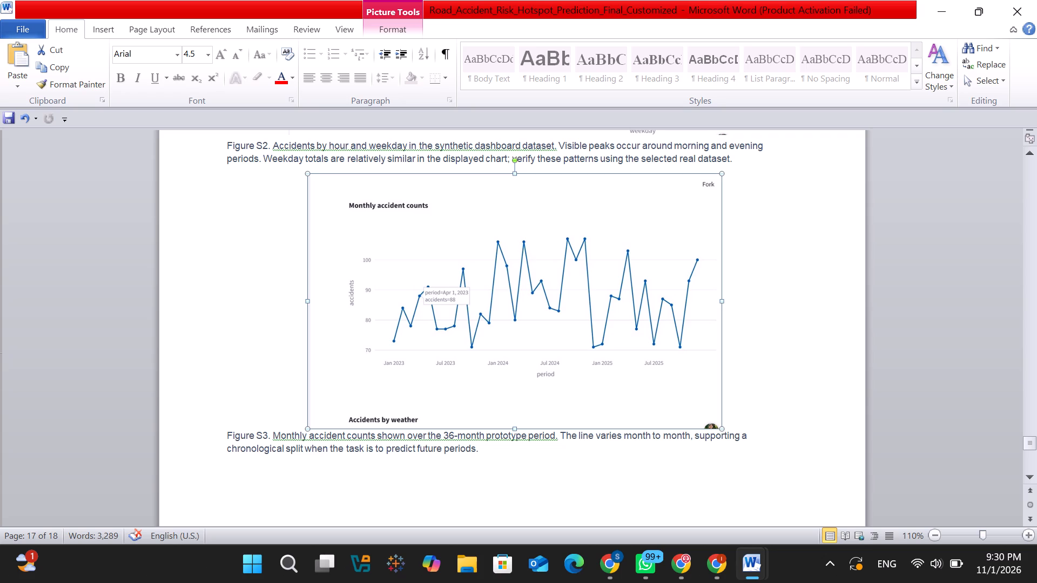
{"action": "left_click_drag", "start_coordinate": [272, 431], "coordinate": [390, 431]}
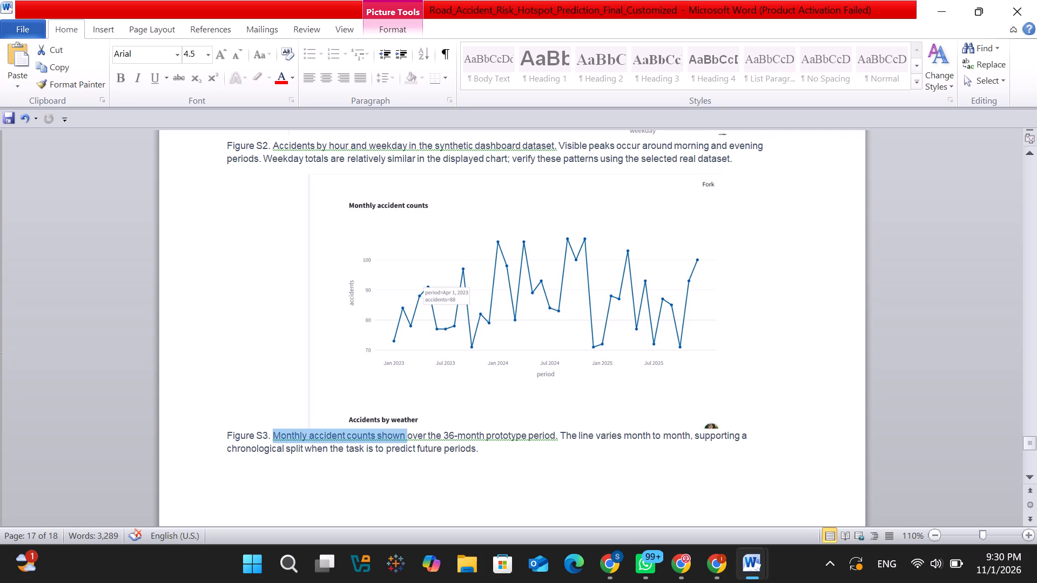
{"action": "left_click_drag", "start_coordinate": [390, 431], "coordinate": [526, 440]}
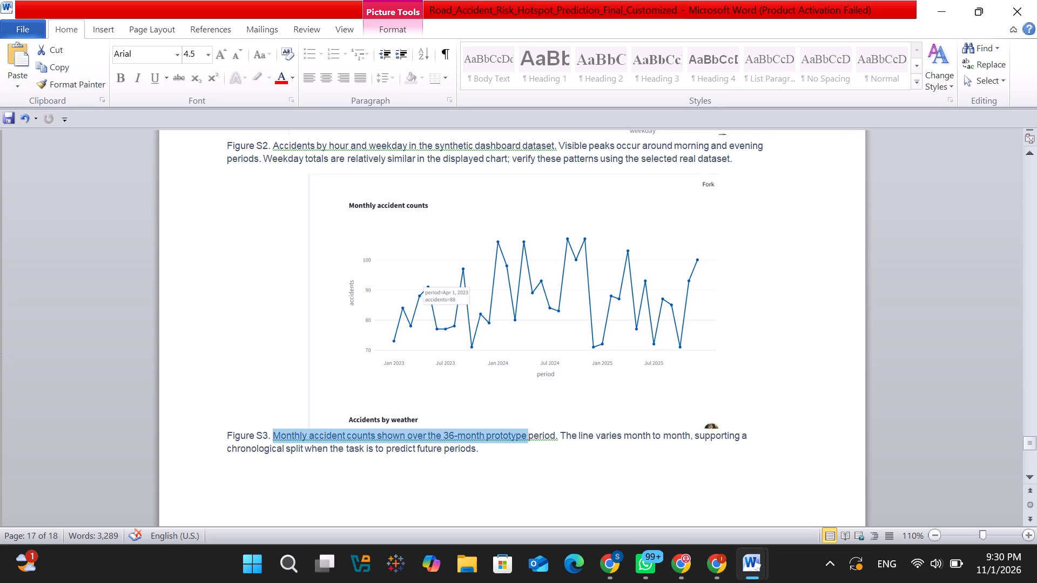
{"action": "left_click_drag", "start_coordinate": [526, 440], "coordinate": [544, 441]}
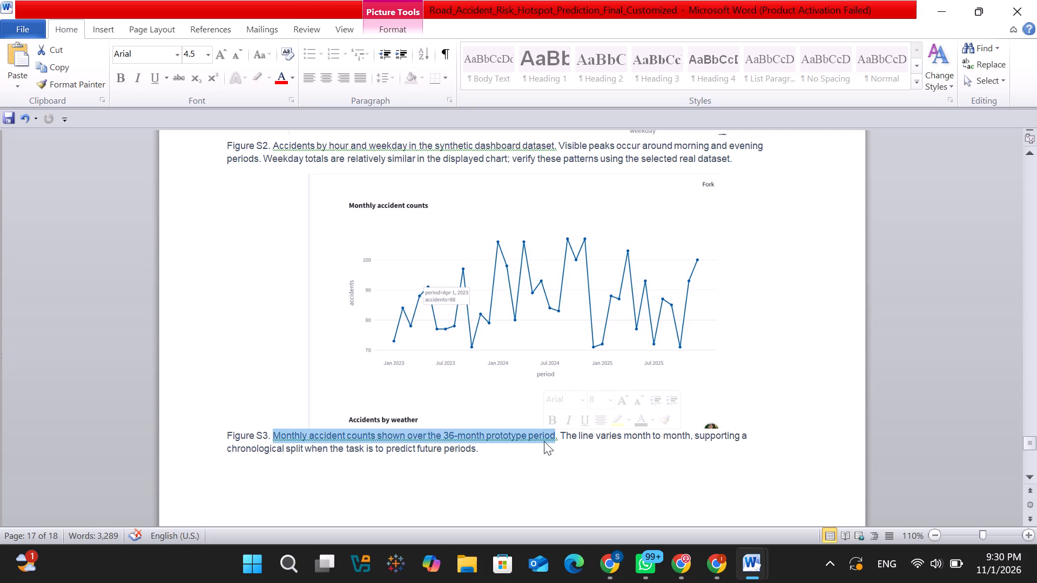
{"action": "key", "text": "ctrl+c"}
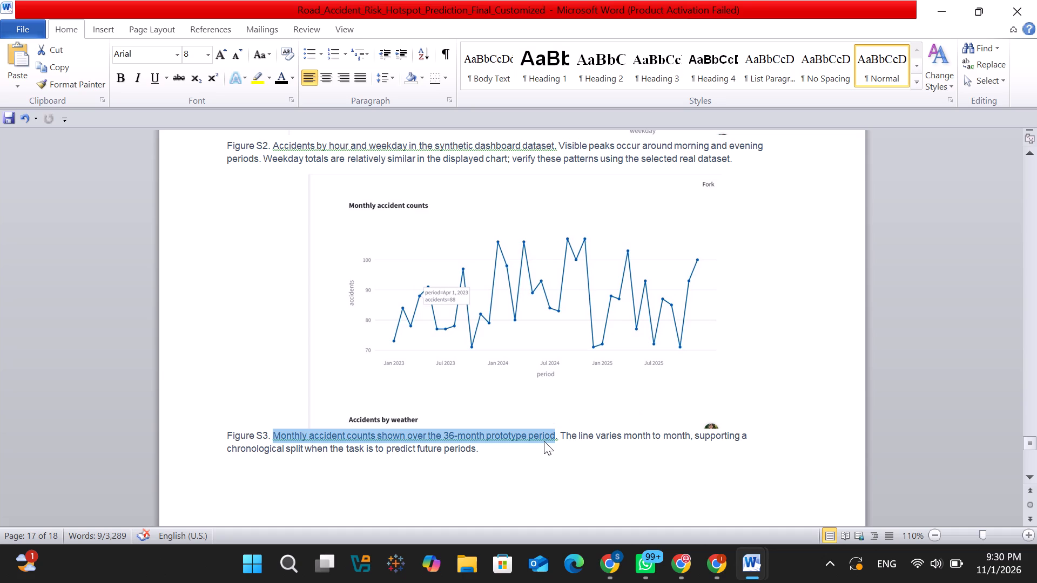
{"action": "left_click", "coordinate": [806, 507]}
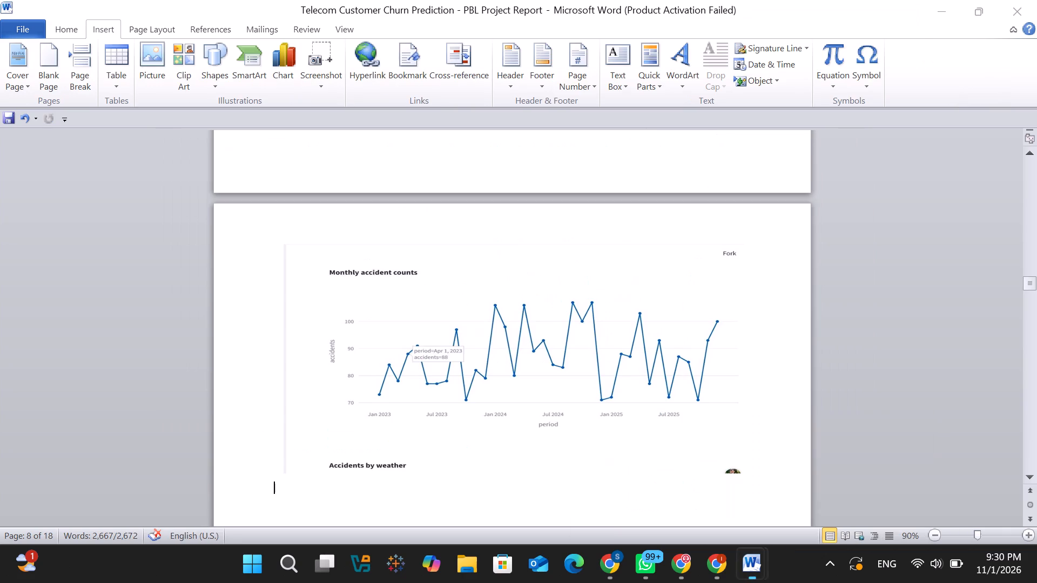
{"action": "key", "text": "ctrl+v"}
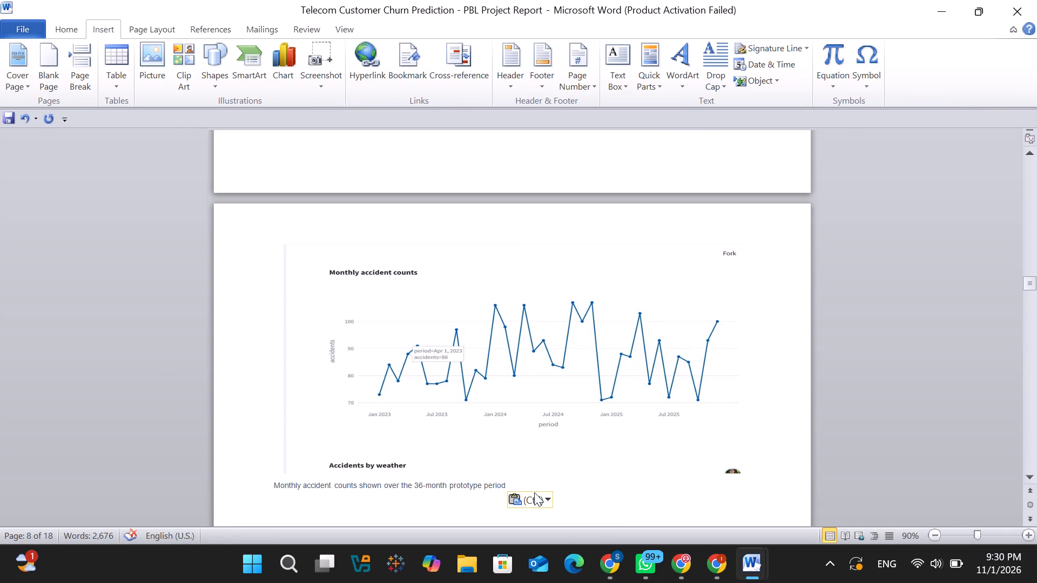
Make the pasted caption below the "Monthly accident counts" chart bold and enlarge its font by two size increments.
{"action": "left_click_drag", "start_coordinate": [514, 485], "coordinate": [264, 485]}
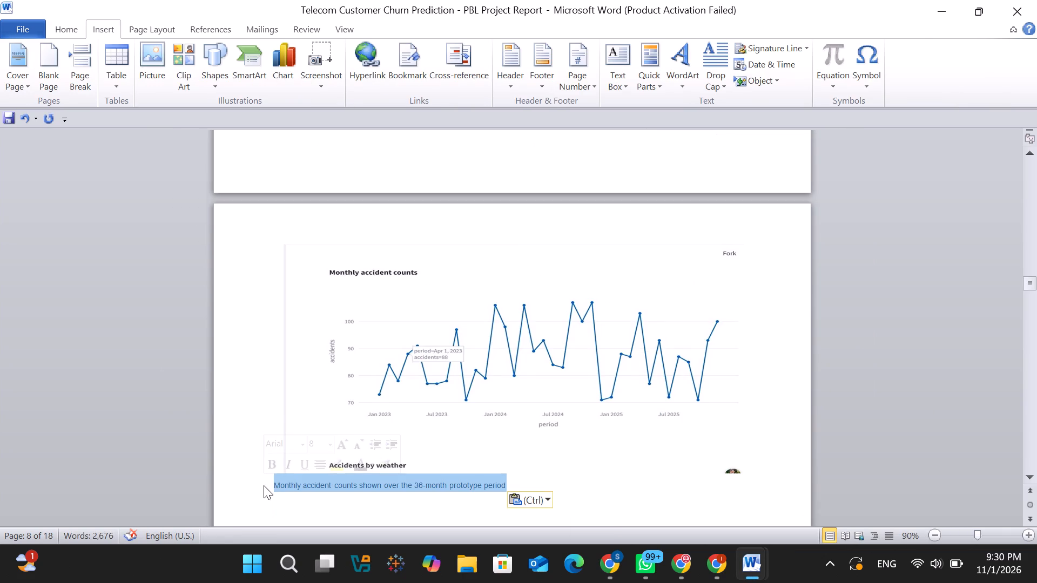
{"action": "left_click", "coordinate": [263, 460]}
{"action": "left_click", "coordinate": [275, 463]}
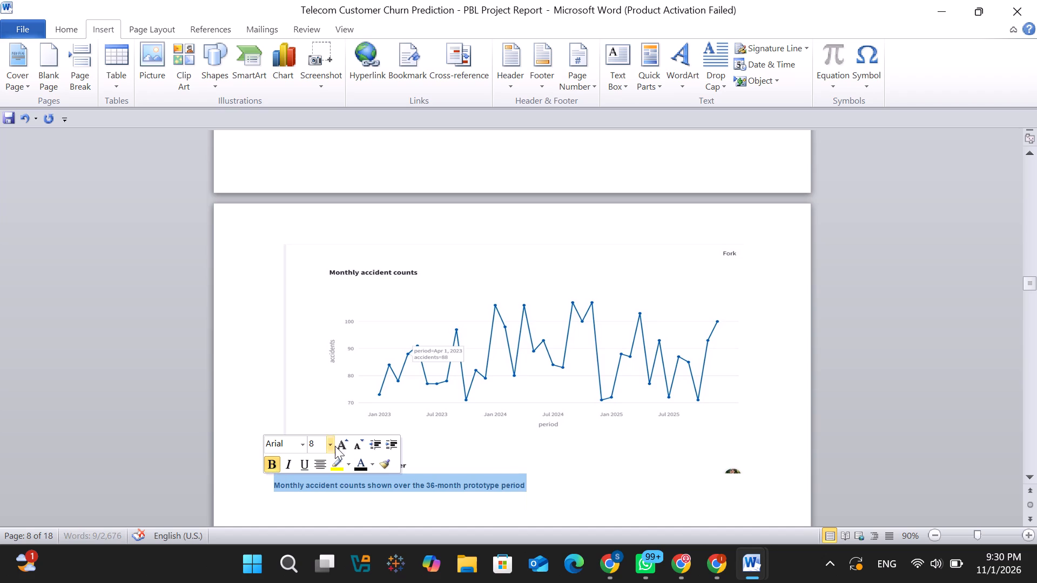
{"action": "left_click", "coordinate": [344, 438]}
{"action": "left_click", "coordinate": [344, 438]}
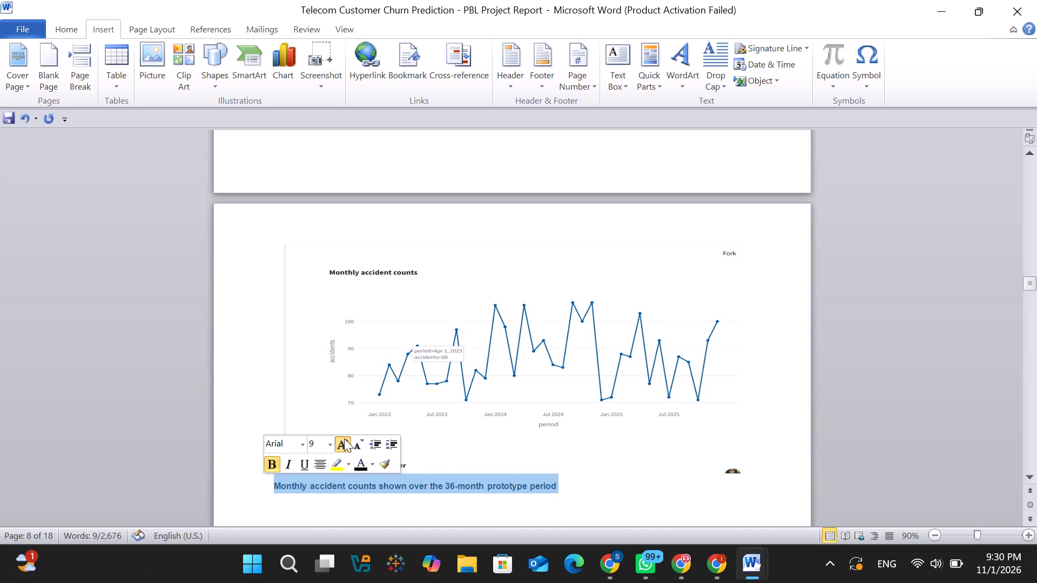
{"action": "left_click", "coordinate": [269, 485]}
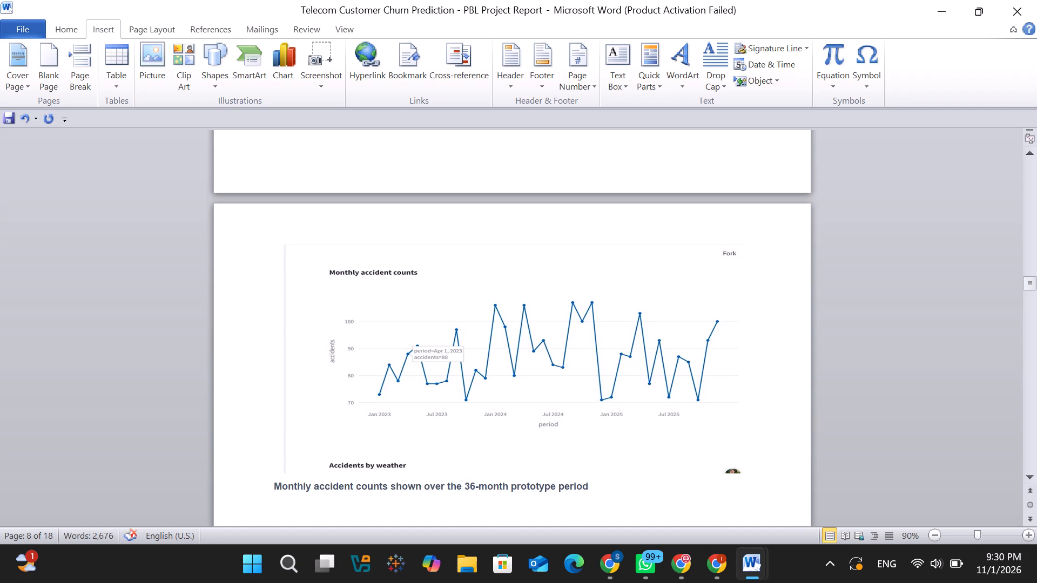
Indent the caption "Monthly accident counts shown over the 36-month prototype period" with leading spaces until it sits roughly centred beneath the chart.
{"action": "key", "text": "space"}
{"action": "key", "text": "space"}
{"action": "key", "text": "space"}
{"action": "key", "text": "space"}
{"action": "key", "text": "space"}
{"action": "key", "text": "space"}
{"action": "key", "text": "space"}
{"action": "key", "text": "space"}
{"action": "key", "text": "space"}
{"action": "key", "text": "space"}
{"action": "key", "text": "space"}
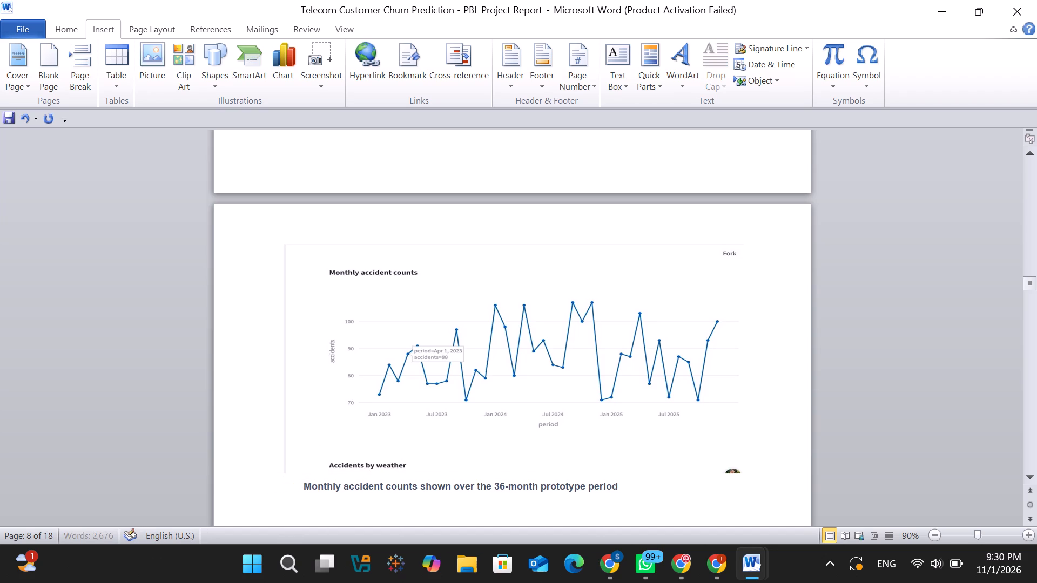
{"action": "key", "text": "space"}
{"action": "key", "text": "space"}
{"action": "key", "text": "space"}
{"action": "key", "text": "space"}
{"action": "key", "text": "space"}
{"action": "key", "text": "space"}
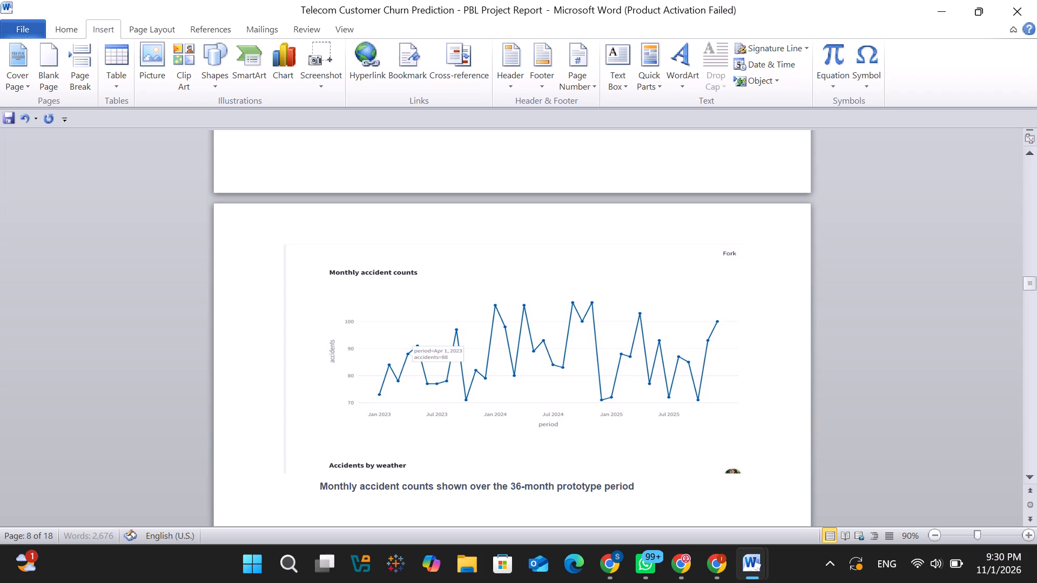
{"action": "key", "text": "space"}
Add an empty line below the "Monthly accident counts" chart's caption.
{"action": "left_click", "coordinate": [654, 500]}
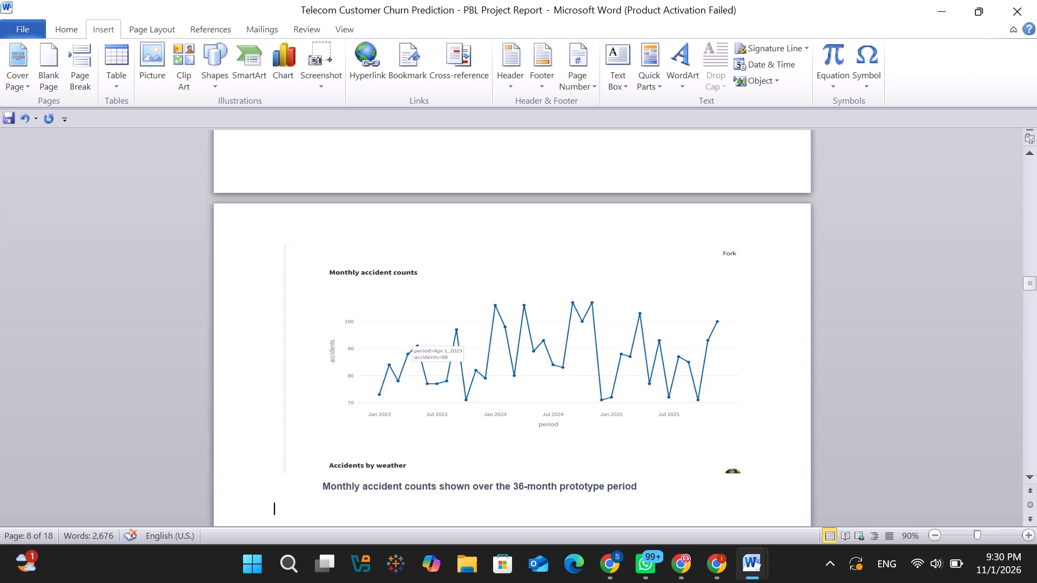
{"action": "key", "text": "Return"}
{"action": "scroll", "coordinate": [654, 500], "scroll_direction": "down", "scroll_amount": 2}
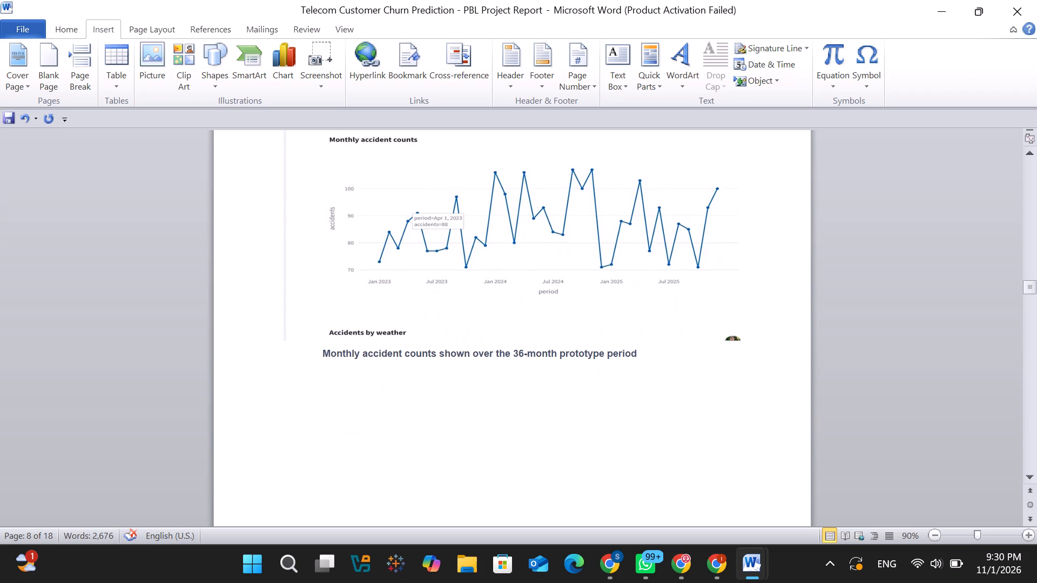
{"action": "scroll", "coordinate": [654, 500], "scroll_direction": "down", "scroll_amount": 2}
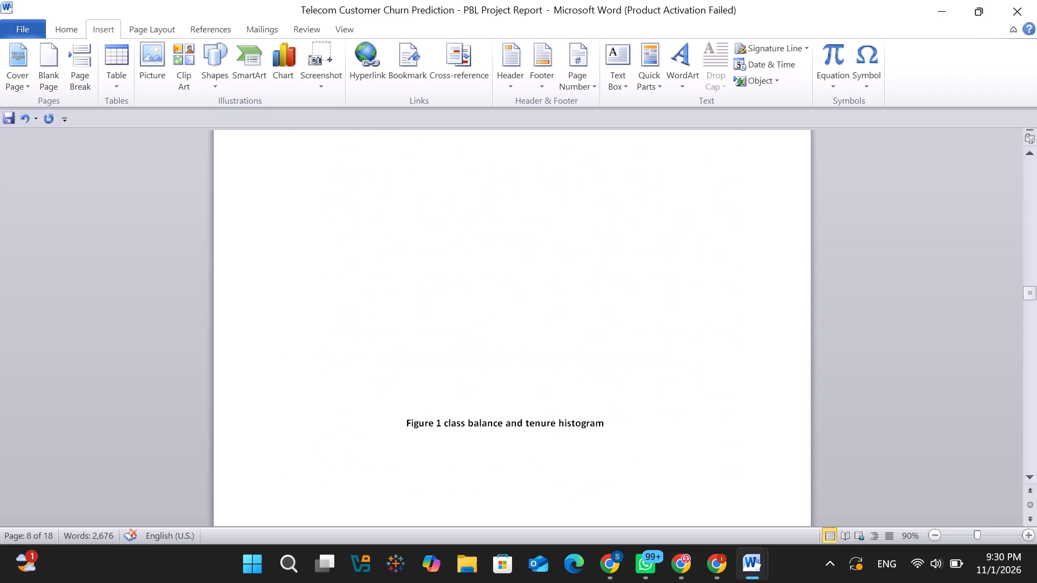
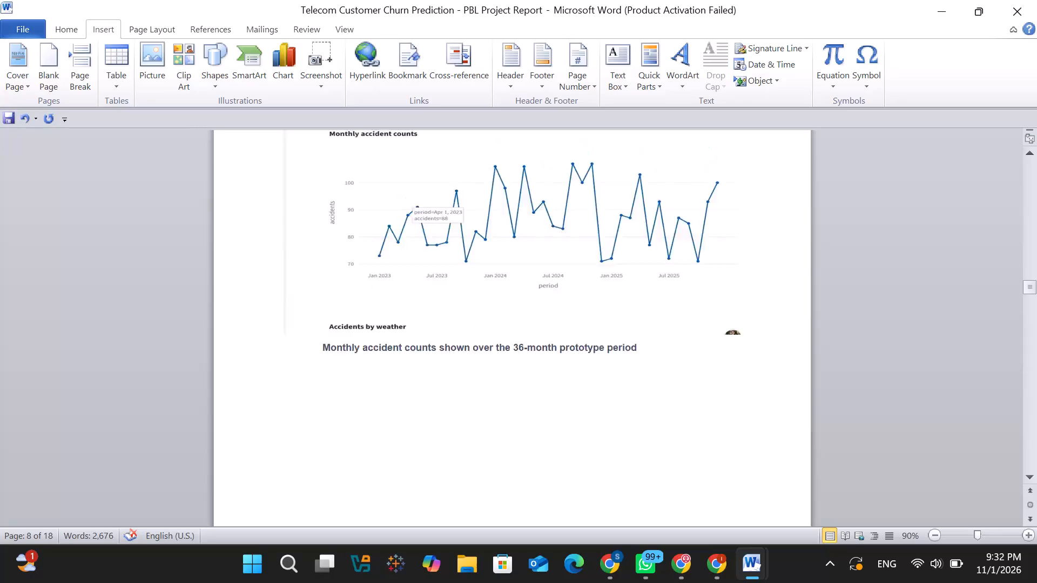
Look through the Road_Accident_Risk_Hotspot_Prediction_Final_Customized document, from its cover page to the final model output section, for content still to bring over.
{"action": "scroll", "coordinate": [615, 388], "scroll_direction": "up", "scroll_amount": 6}
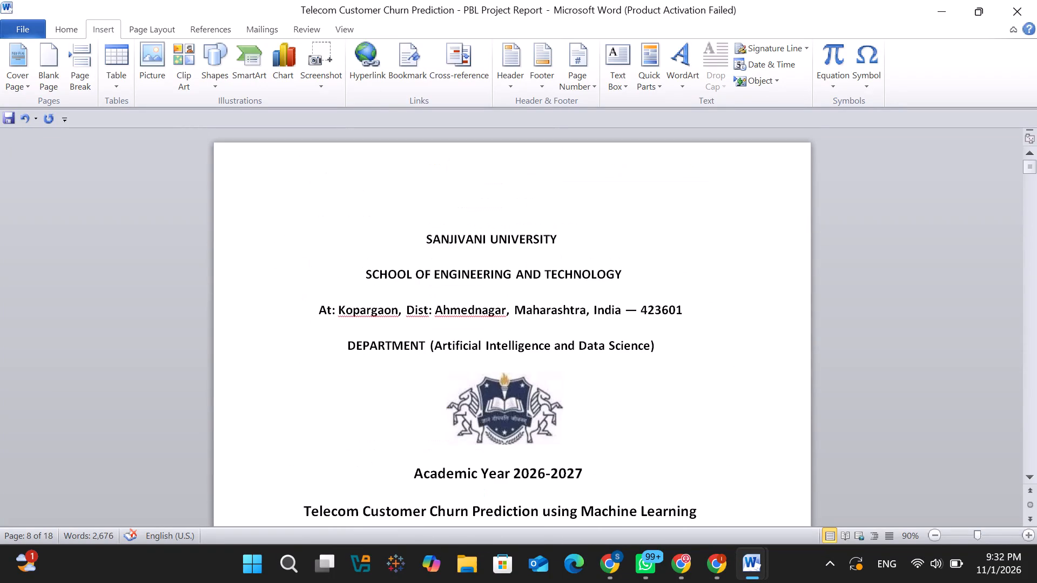
{"action": "scroll", "coordinate": [615, 388], "scroll_direction": "down", "scroll_amount": 4}
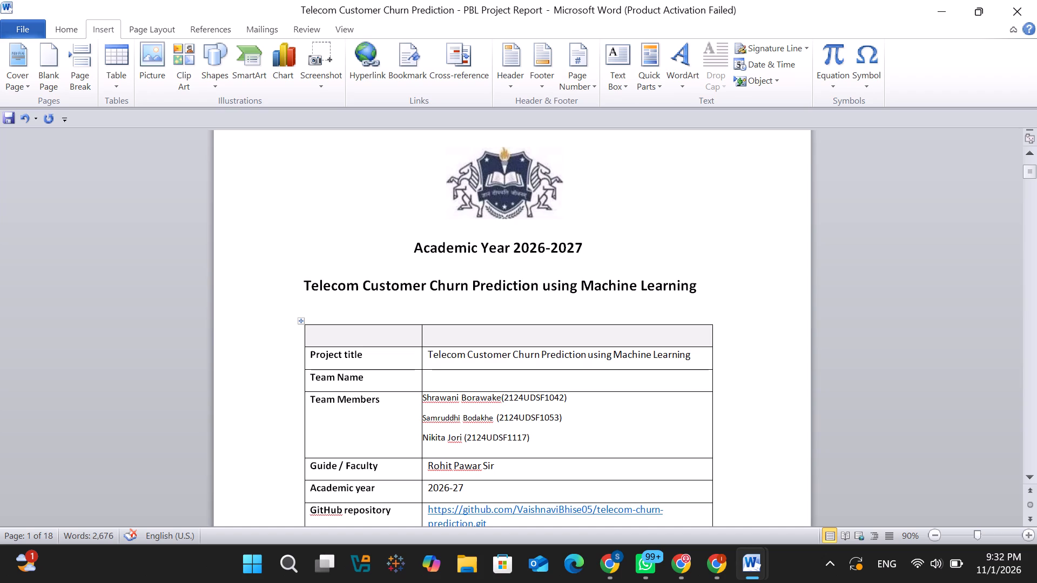
{"action": "scroll", "coordinate": [708, 290], "scroll_direction": "down", "scroll_amount": 1}
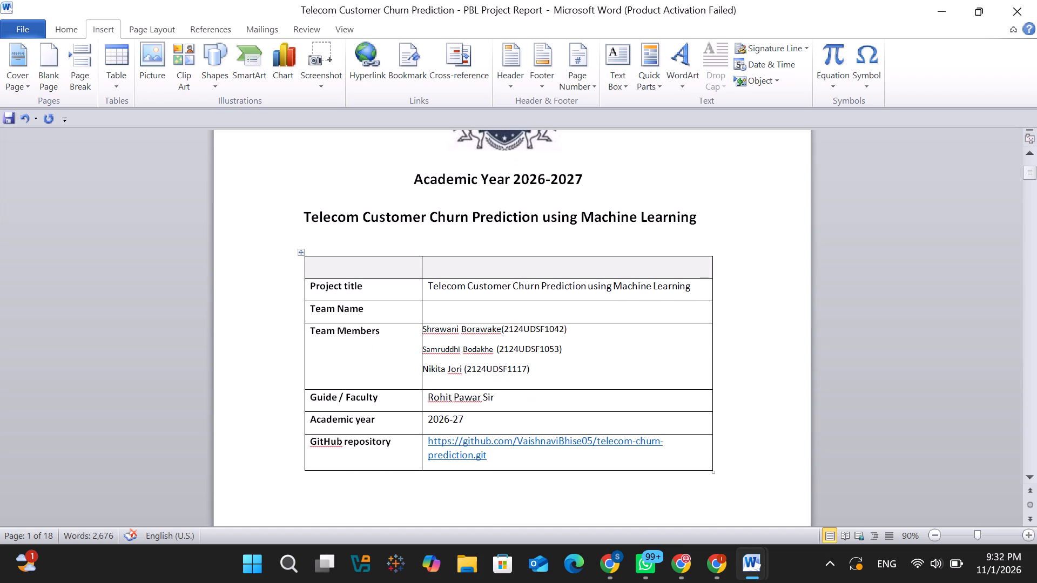
{"action": "left_click", "coordinate": [710, 482]}
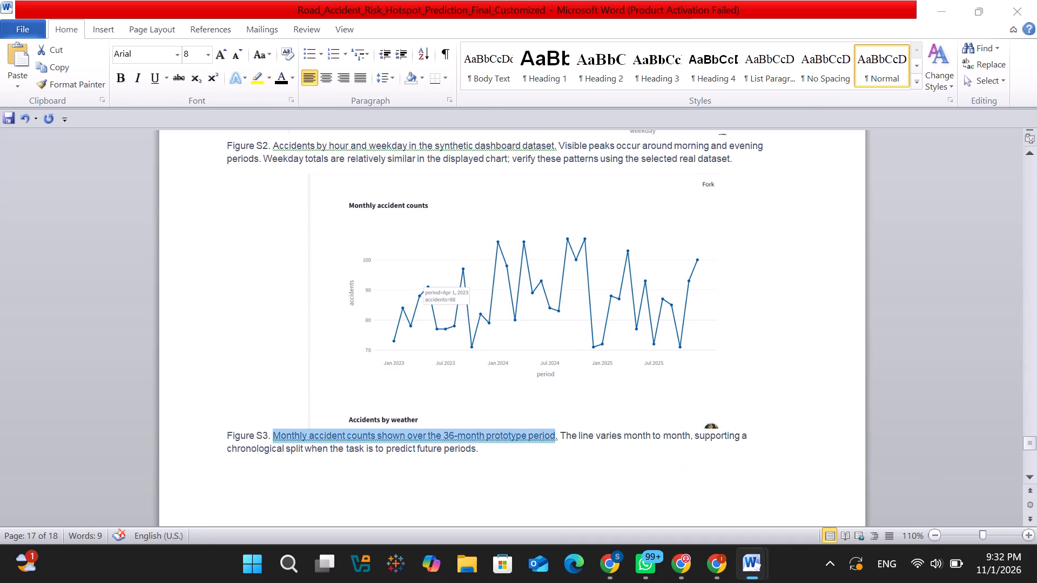
{"action": "scroll", "coordinate": [621, 369], "scroll_direction": "up", "scroll_amount": 20}
{"action": "scroll", "coordinate": [621, 369], "scroll_direction": "up", "scroll_amount": 12}
{"action": "scroll", "coordinate": [621, 369], "scroll_direction": "up", "scroll_amount": 13}
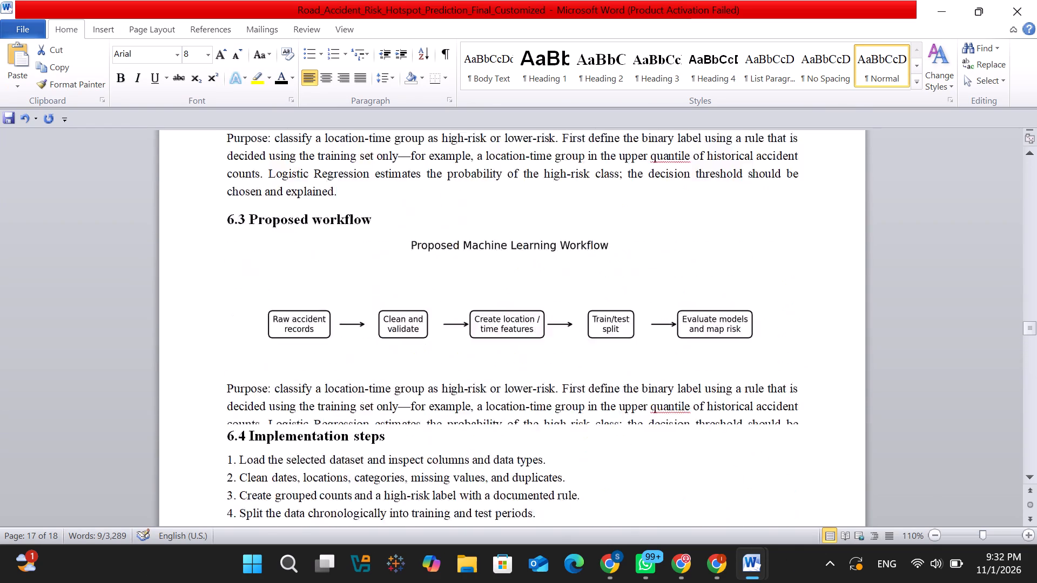
{"action": "scroll", "coordinate": [621, 369], "scroll_direction": "up", "scroll_amount": 20}
{"action": "scroll", "coordinate": [621, 369], "scroll_direction": "up", "scroll_amount": 20}
{"action": "scroll", "coordinate": [621, 369], "scroll_direction": "up", "scroll_amount": 8}
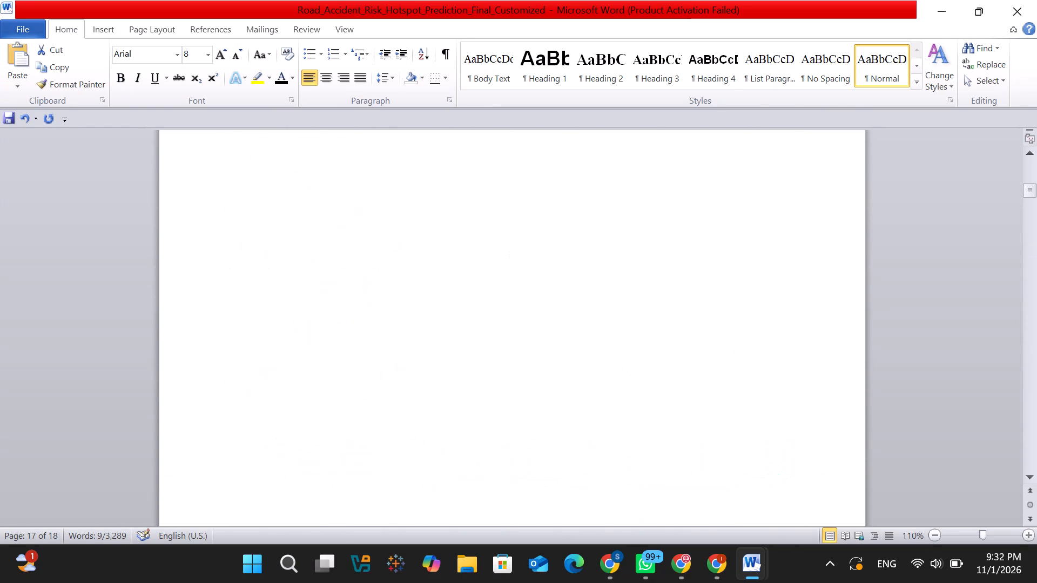
{"action": "scroll", "coordinate": [621, 369], "scroll_direction": "up", "scroll_amount": 6}
{"action": "scroll", "coordinate": [621, 369], "scroll_direction": "down", "scroll_amount": 1}
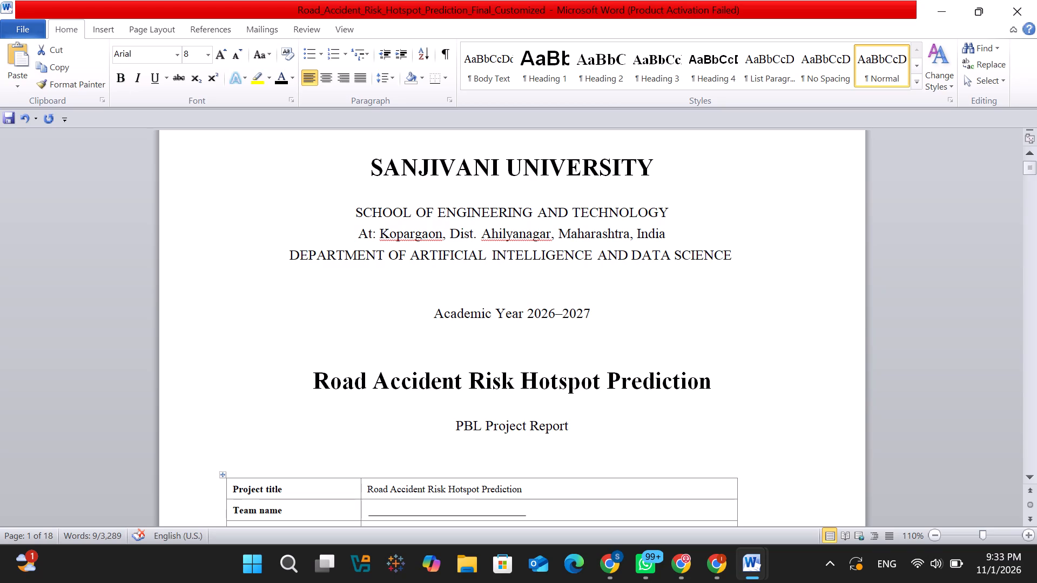
{"action": "scroll", "coordinate": [621, 369], "scroll_direction": "down", "scroll_amount": 3}
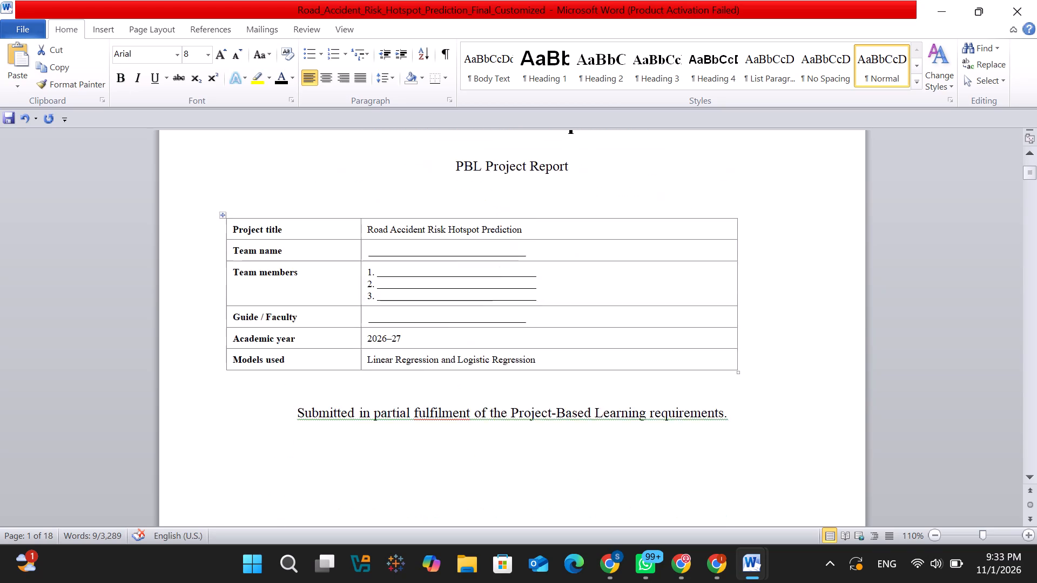
{"action": "scroll", "coordinate": [621, 369], "scroll_direction": "down", "scroll_amount": 17}
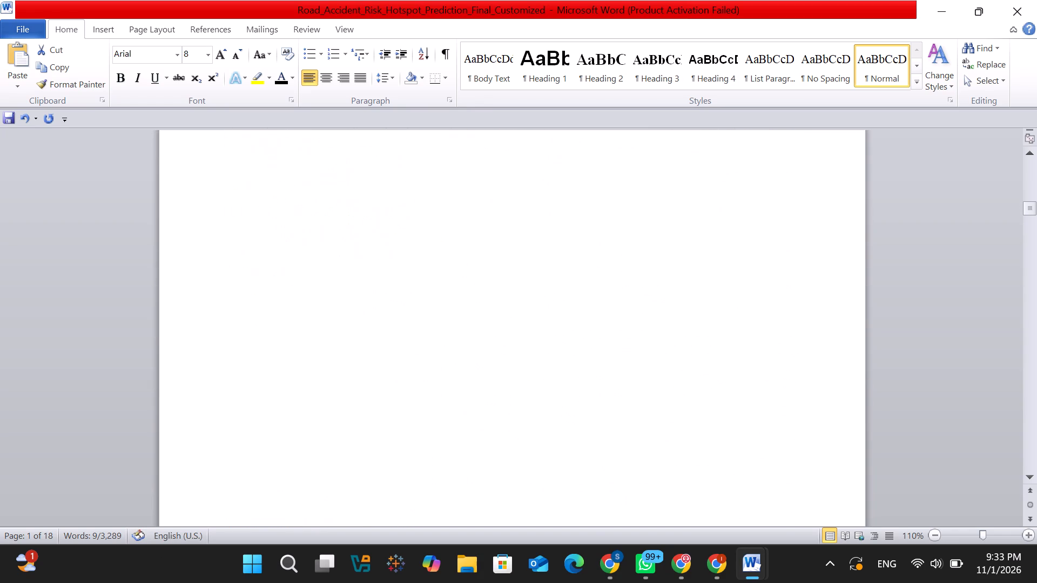
{"action": "scroll", "coordinate": [621, 369], "scroll_direction": "down", "scroll_amount": 18}
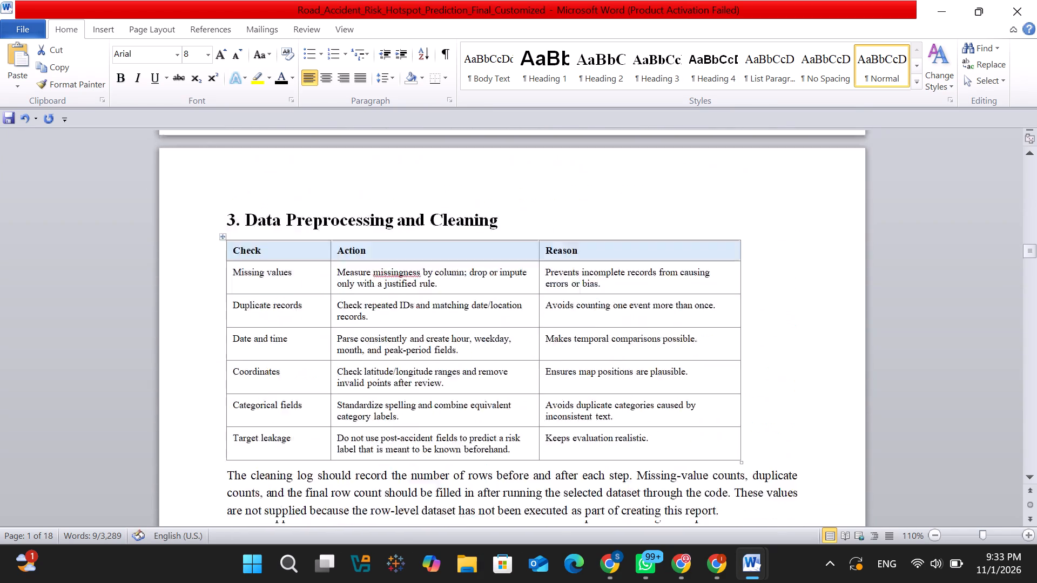
{"action": "scroll", "coordinate": [621, 369], "scroll_direction": "down", "scroll_amount": 10}
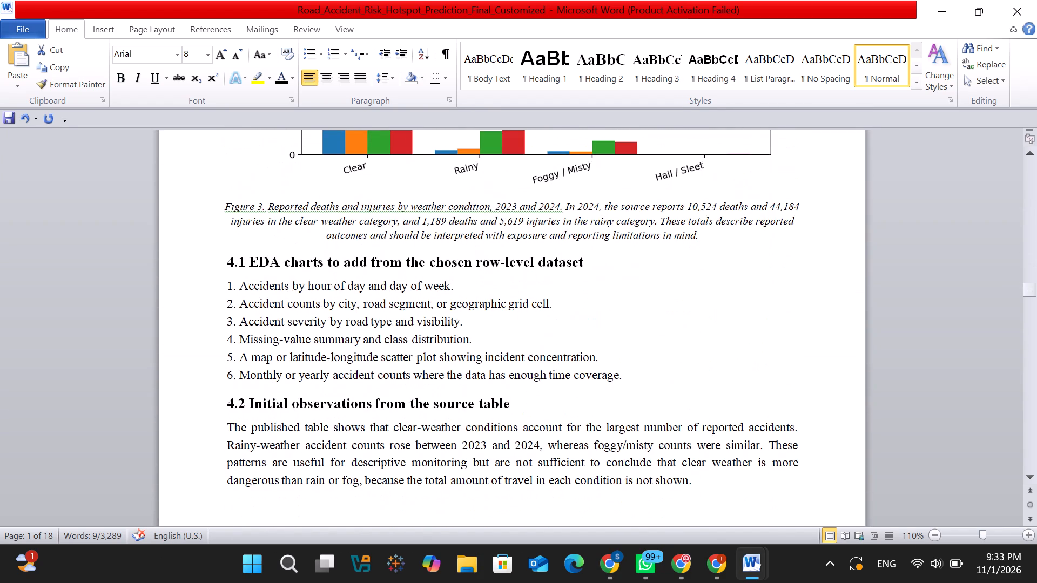
{"action": "scroll", "coordinate": [621, 369], "scroll_direction": "down", "scroll_amount": 8}
{"action": "scroll", "coordinate": [621, 369], "scroll_direction": "up", "scroll_amount": 5}
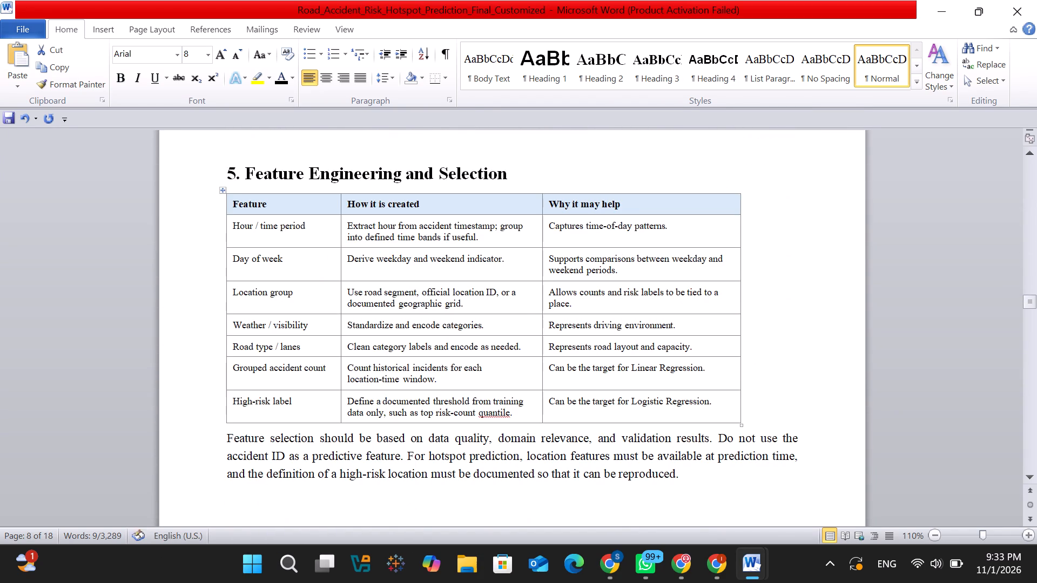
{"action": "scroll", "coordinate": [621, 369], "scroll_direction": "up", "scroll_amount": 7}
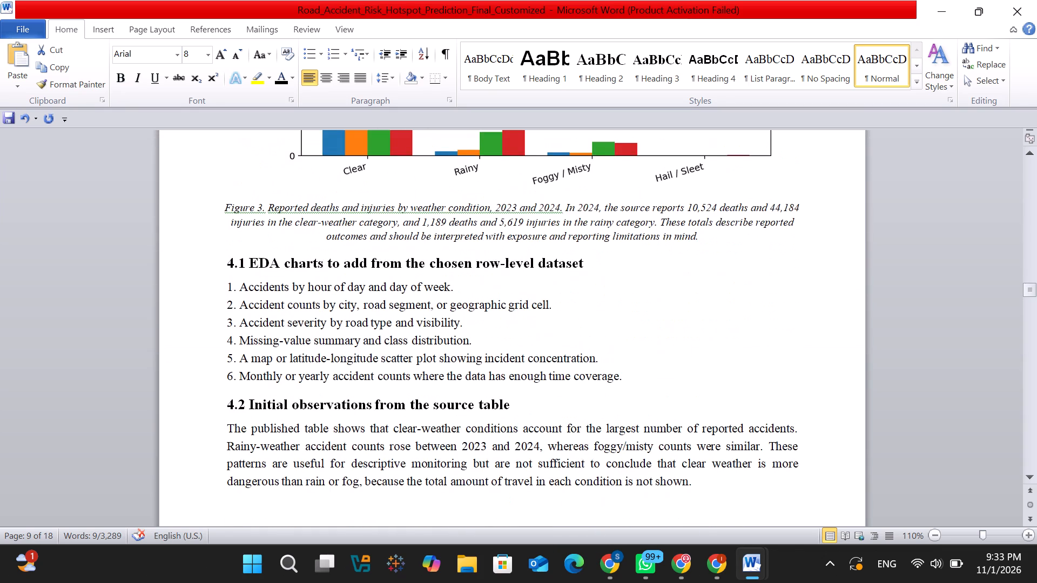
{"action": "scroll", "coordinate": [621, 369], "scroll_direction": "up", "scroll_amount": 3}
{"action": "scroll", "coordinate": [621, 369], "scroll_direction": "down", "scroll_amount": 2}
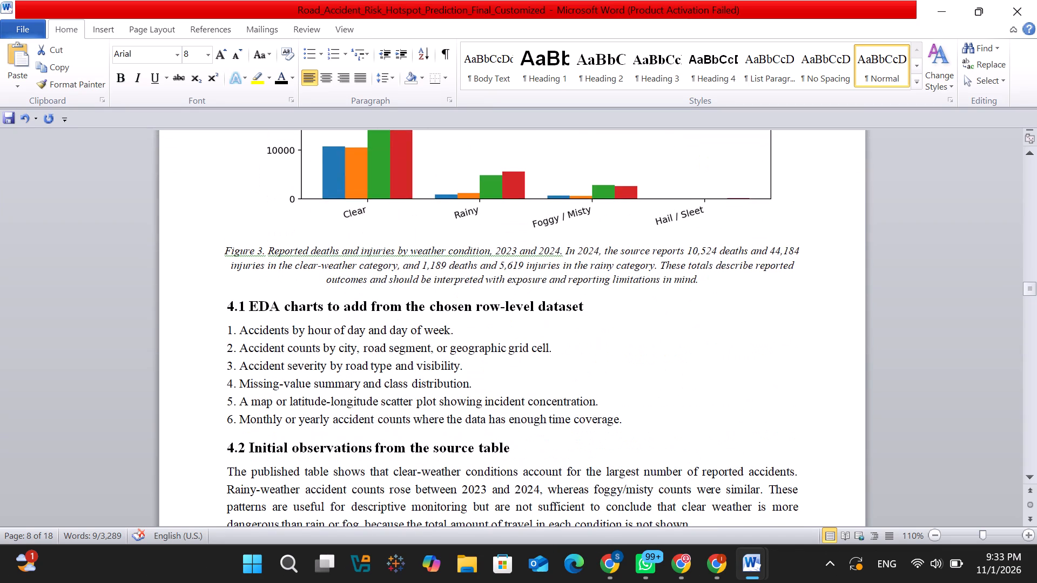
{"action": "scroll", "coordinate": [722, 482], "scroll_direction": "down", "scroll_amount": 18}
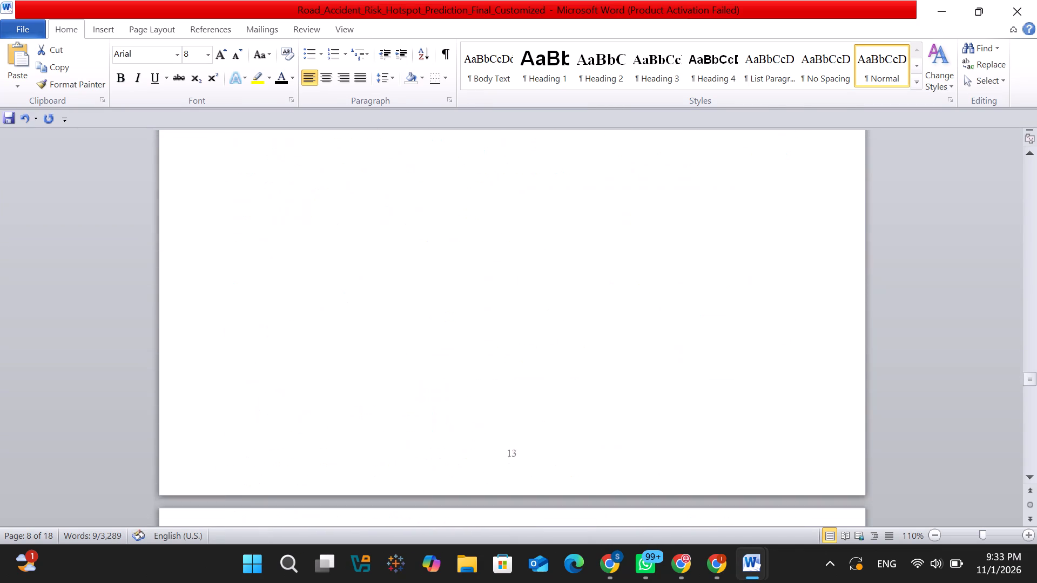
{"action": "scroll", "coordinate": [722, 482], "scroll_direction": "down", "scroll_amount": 19}
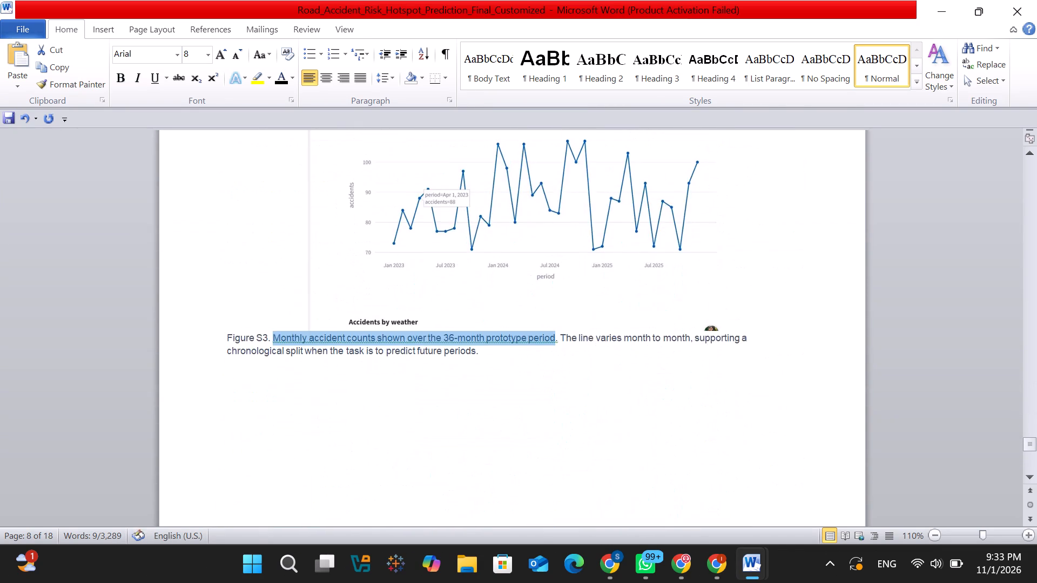
{"action": "scroll", "coordinate": [722, 482], "scroll_direction": "down", "scroll_amount": 4}
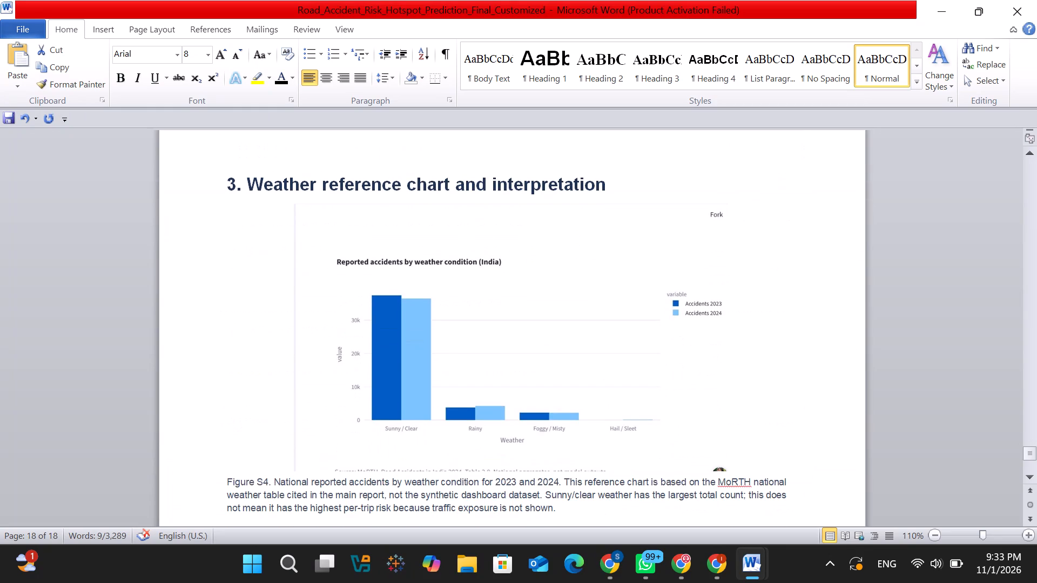
{"action": "scroll", "coordinate": [722, 482], "scroll_direction": "down", "scroll_amount": 3}
Copy the Linear Regression dashboard screenshot under the heading "4. Model output shown in the dashboard".
{"action": "scroll", "coordinate": [722, 482], "scroll_direction": "up", "scroll_amount": 1}
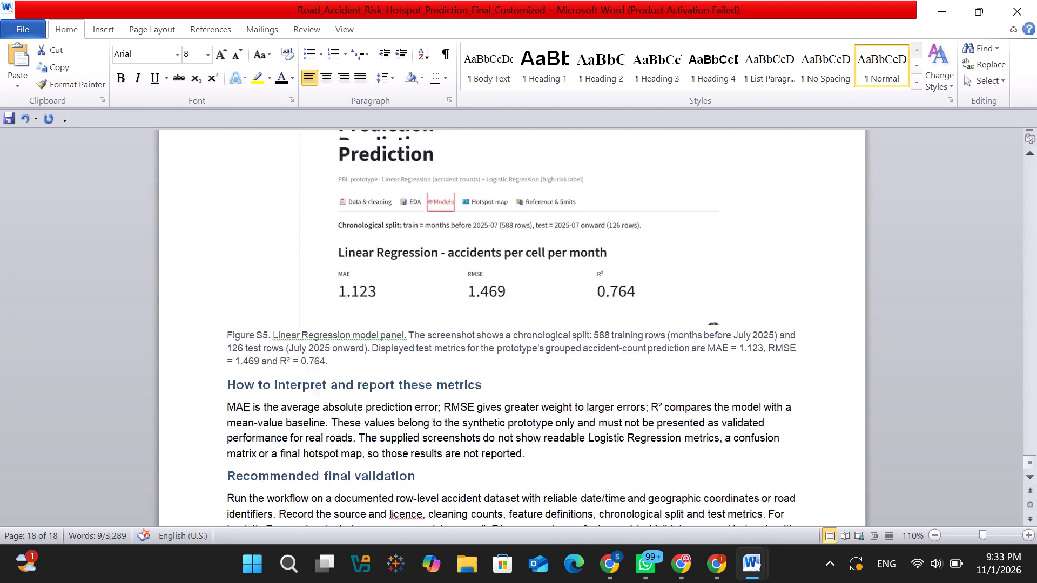
{"action": "scroll", "coordinate": [722, 482], "scroll_direction": "up", "scroll_amount": 1}
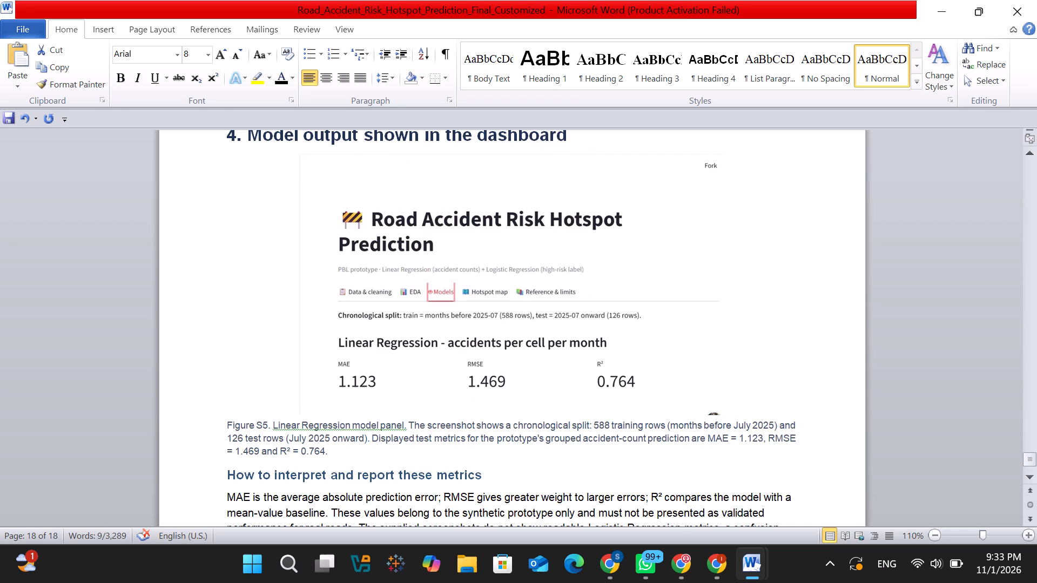
{"action": "scroll", "coordinate": [540, 313], "scroll_direction": "up", "scroll_amount": 1}
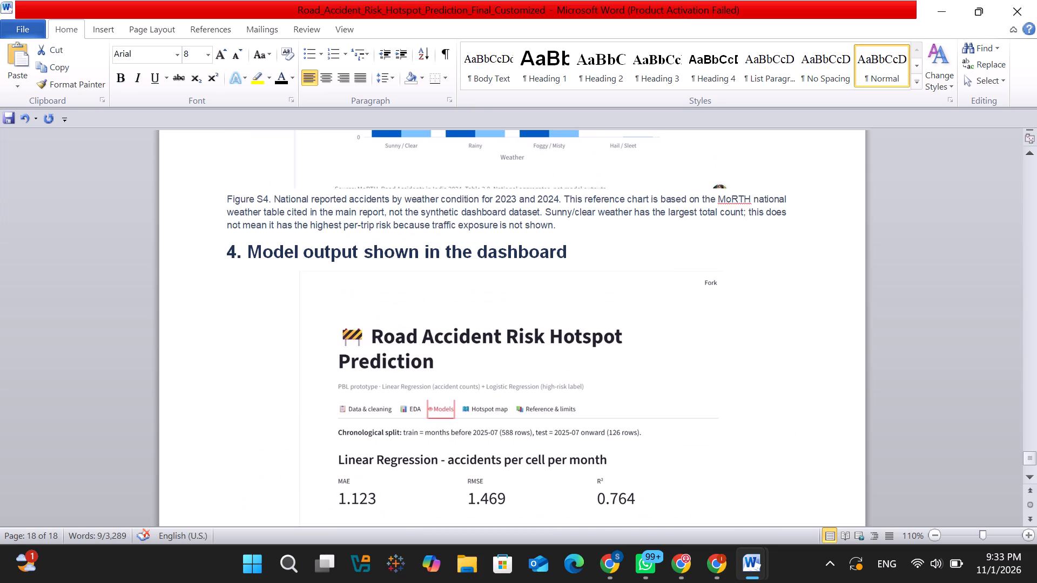
{"action": "scroll", "coordinate": [540, 313], "scroll_direction": "down", "scroll_amount": 1}
{"action": "left_click", "coordinate": [472, 318]}
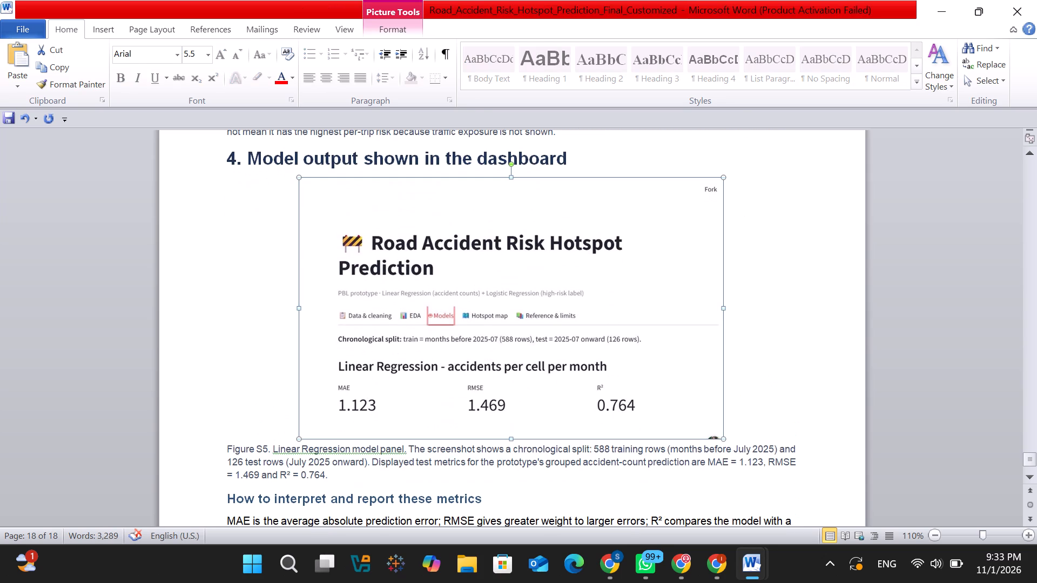
{"action": "key", "text": "ctrl+c"}
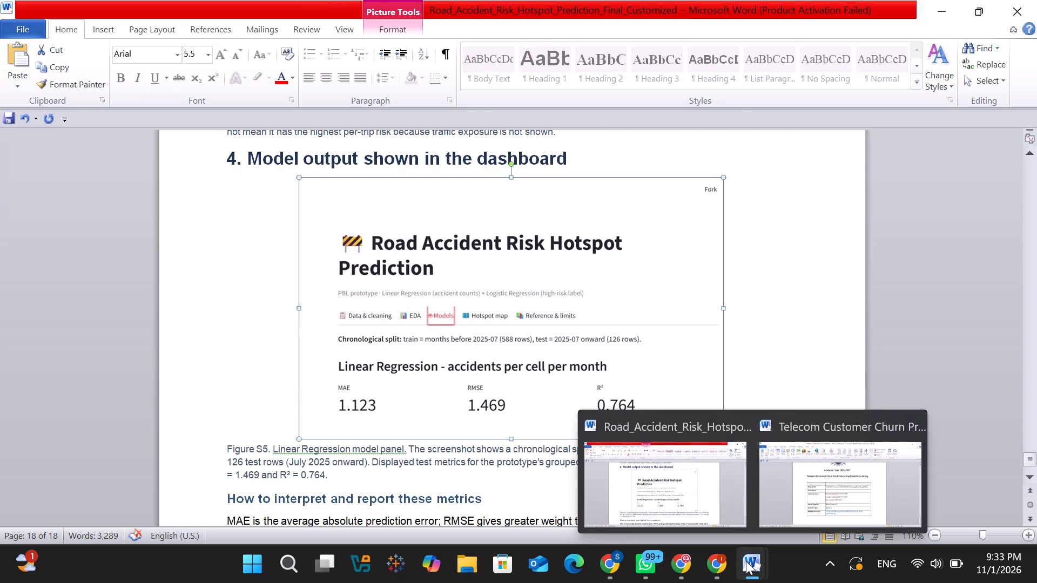
Switch to the Telecom Customer Churn Prediction report and paste the copied screenshot below the "Monthly accident counts" chart's caption.
{"action": "left_click", "coordinate": [782, 504]}
{"action": "scroll", "coordinate": [622, 446], "scroll_direction": "down", "scroll_amount": 3}
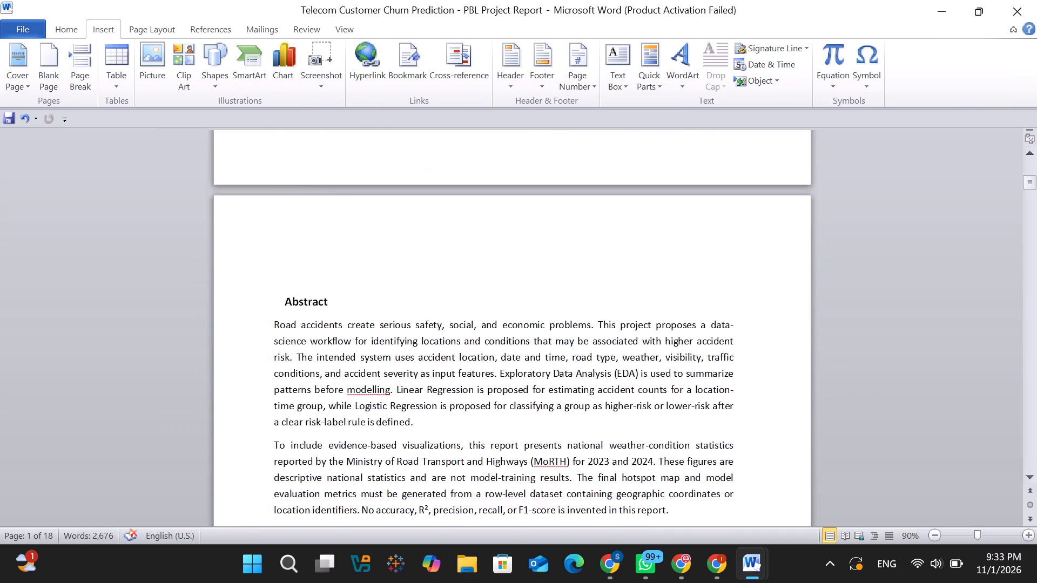
{"action": "scroll", "coordinate": [622, 446], "scroll_direction": "down", "scroll_amount": 16}
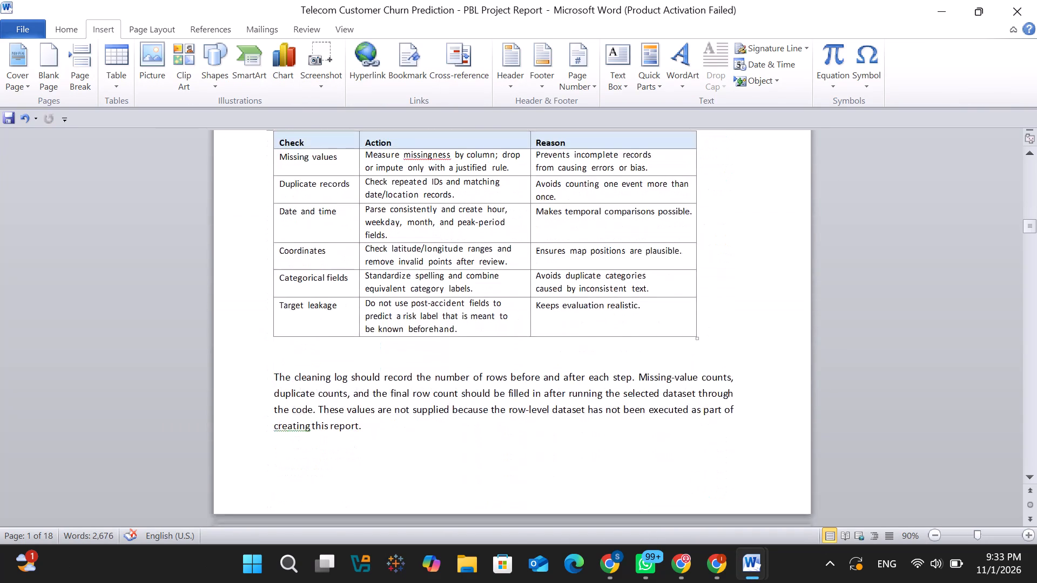
{"action": "scroll", "coordinate": [622, 446], "scroll_direction": "down", "scroll_amount": 13}
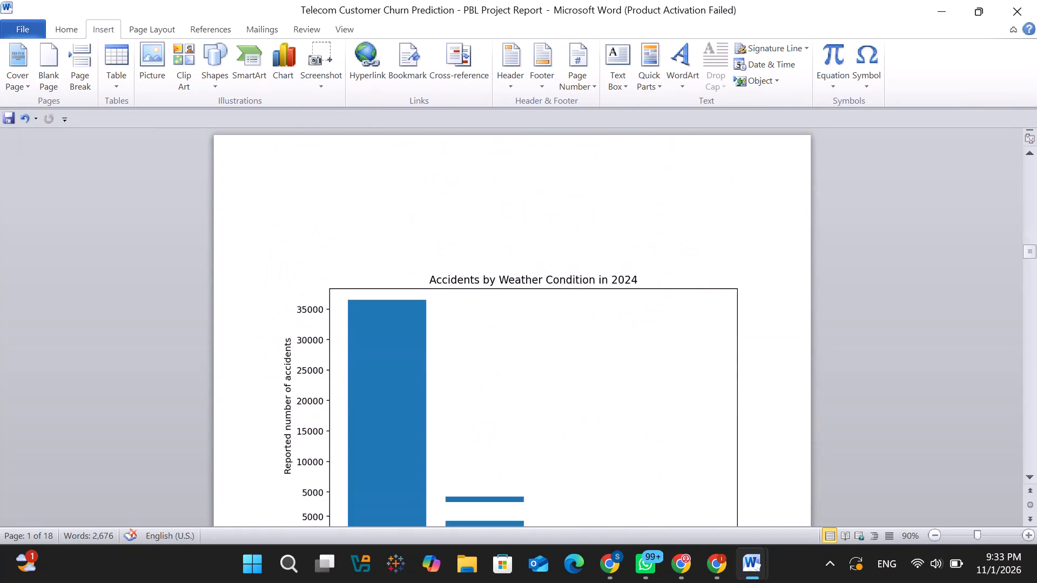
{"action": "scroll", "coordinate": [622, 446], "scroll_direction": "down", "scroll_amount": 13}
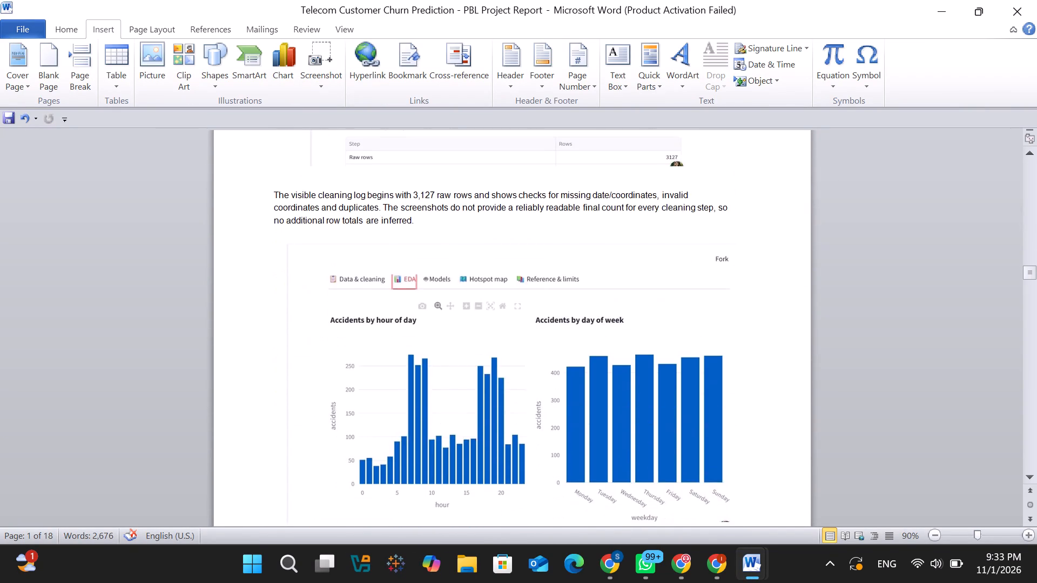
{"action": "scroll", "coordinate": [622, 446], "scroll_direction": "down", "scroll_amount": 10}
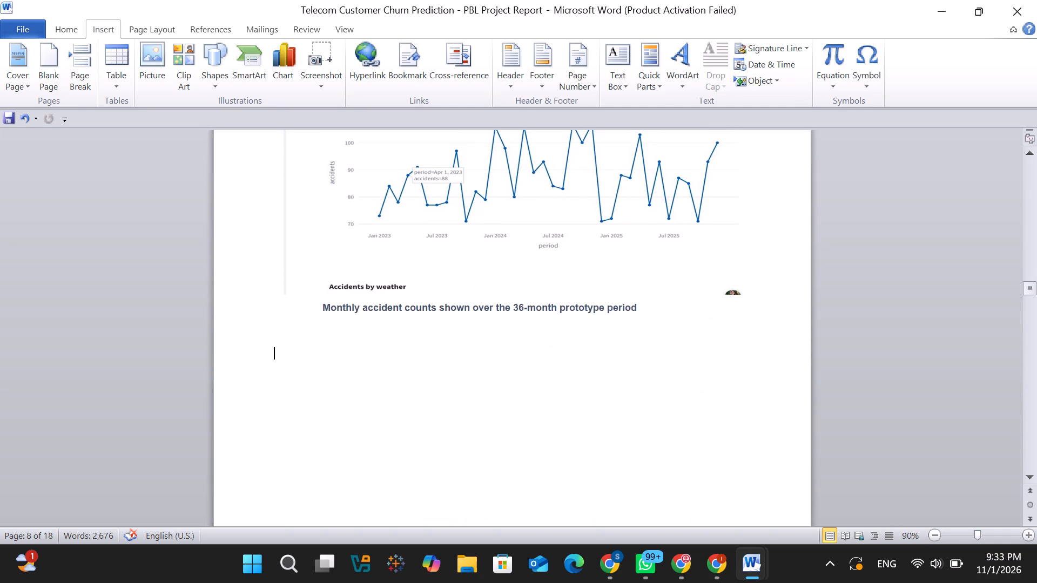
{"action": "key", "text": "ctrl+v"}
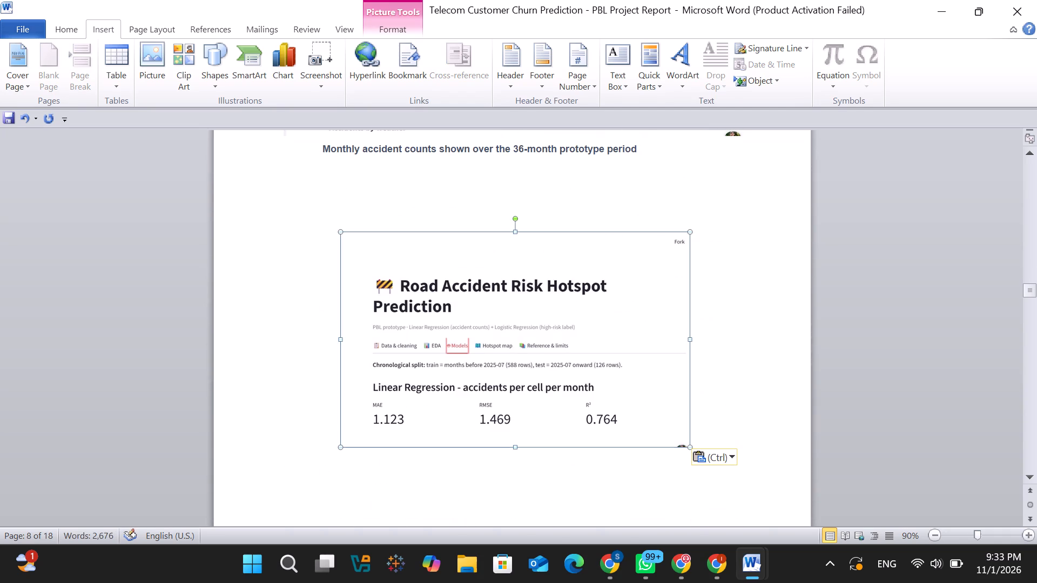
Enlarge the pasted Linear Regression screenshot until it is about as wide as the "Monthly accident counts" chart above it.
{"action": "left_click_drag", "start_coordinate": [340, 230], "coordinate": [294, 208]}
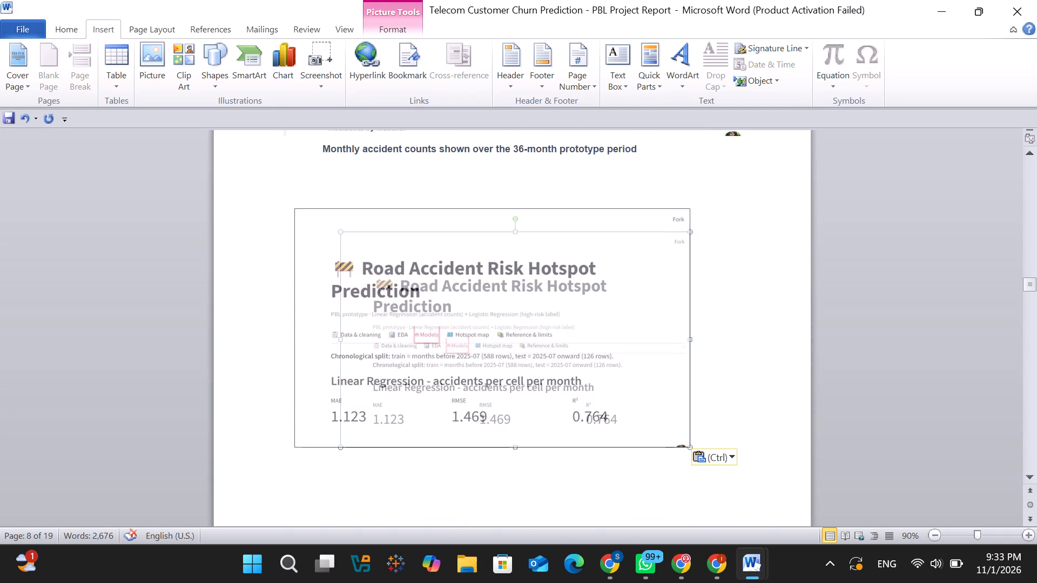
{"action": "left_click_drag", "start_coordinate": [294, 208], "coordinate": [293, 208]}
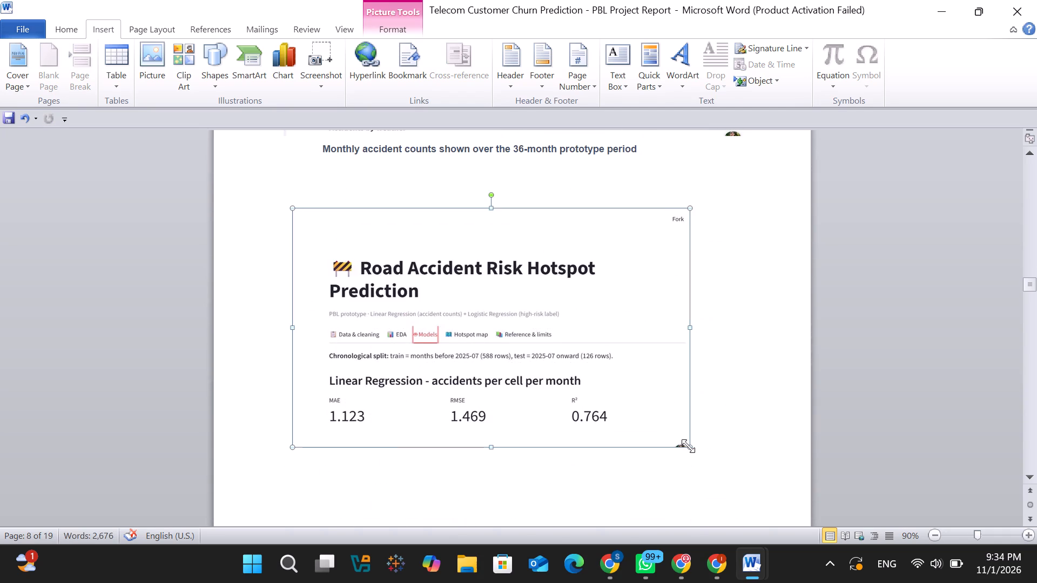
{"action": "left_click_drag", "start_coordinate": [688, 446], "coordinate": [740, 456]}
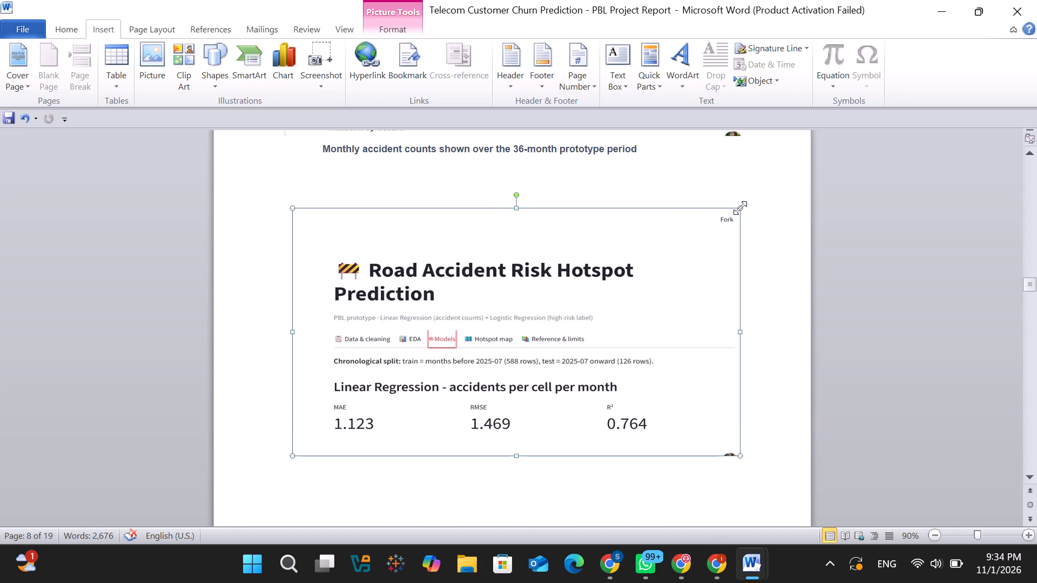
{"action": "left_click_drag", "start_coordinate": [740, 208], "coordinate": [750, 185]}
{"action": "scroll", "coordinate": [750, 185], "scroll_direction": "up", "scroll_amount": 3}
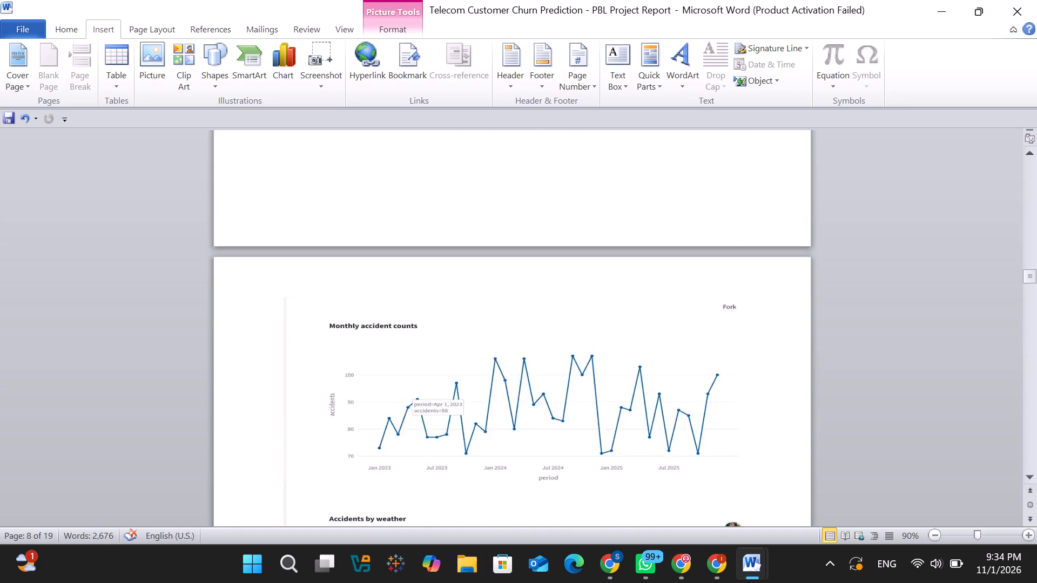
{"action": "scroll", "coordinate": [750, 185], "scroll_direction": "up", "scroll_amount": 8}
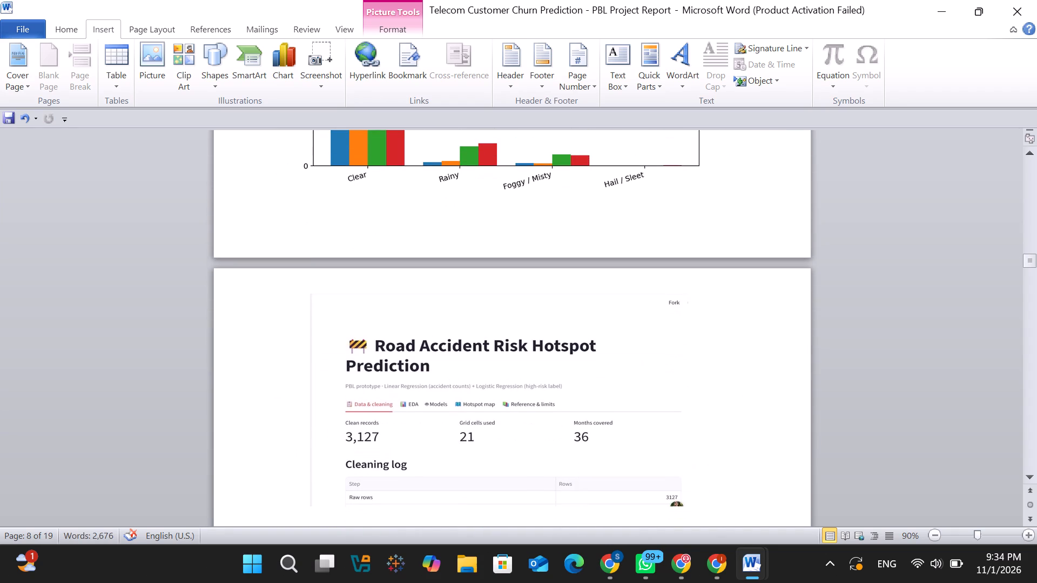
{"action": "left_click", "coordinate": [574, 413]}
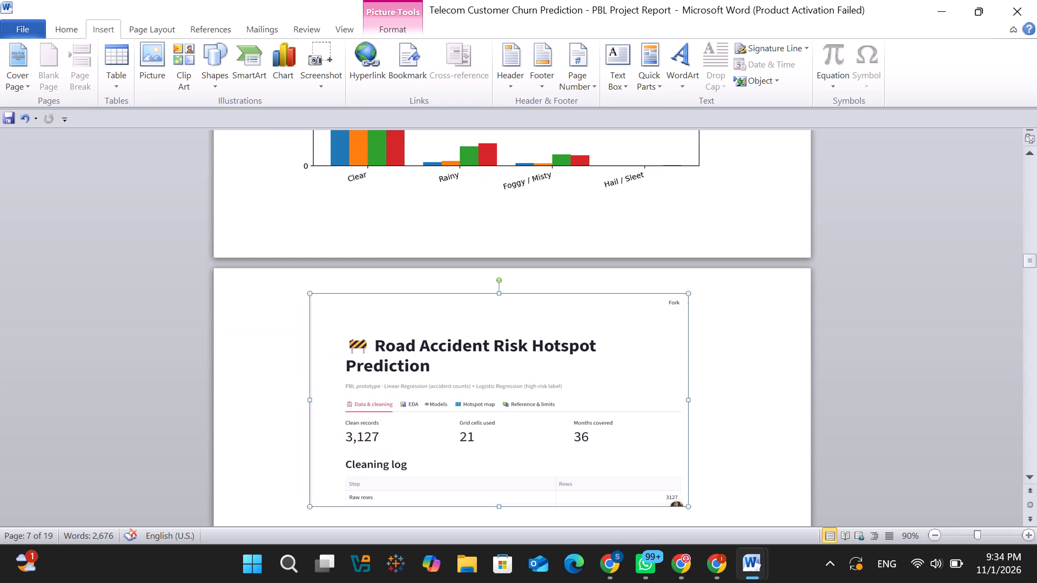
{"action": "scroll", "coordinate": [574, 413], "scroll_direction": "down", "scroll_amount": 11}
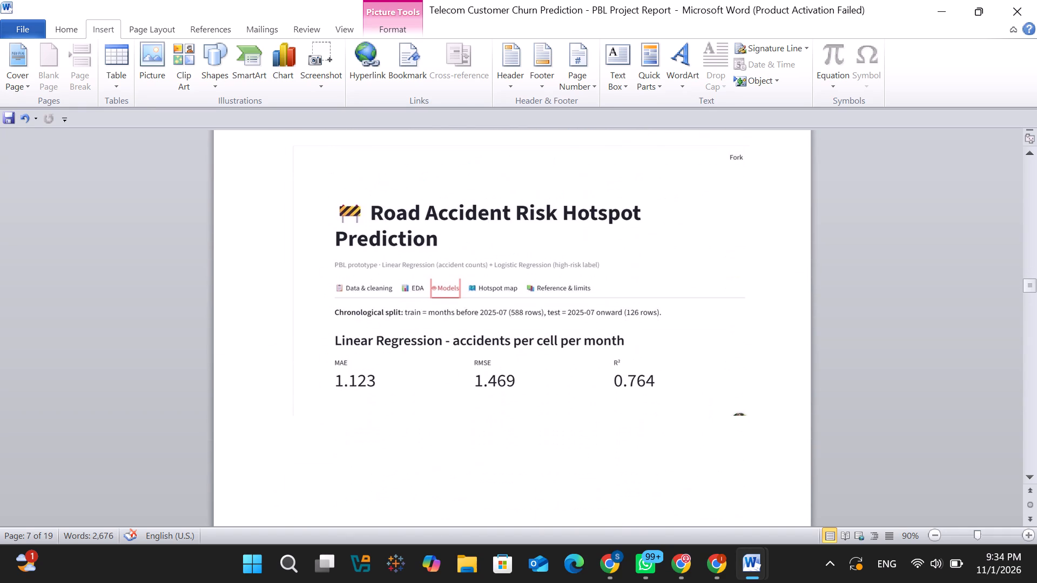
Add two blank lines between the "Monthly accident counts" caption and the Linear Regression screenshot.
{"action": "scroll", "coordinate": [574, 413], "scroll_direction": "up", "scroll_amount": 1}
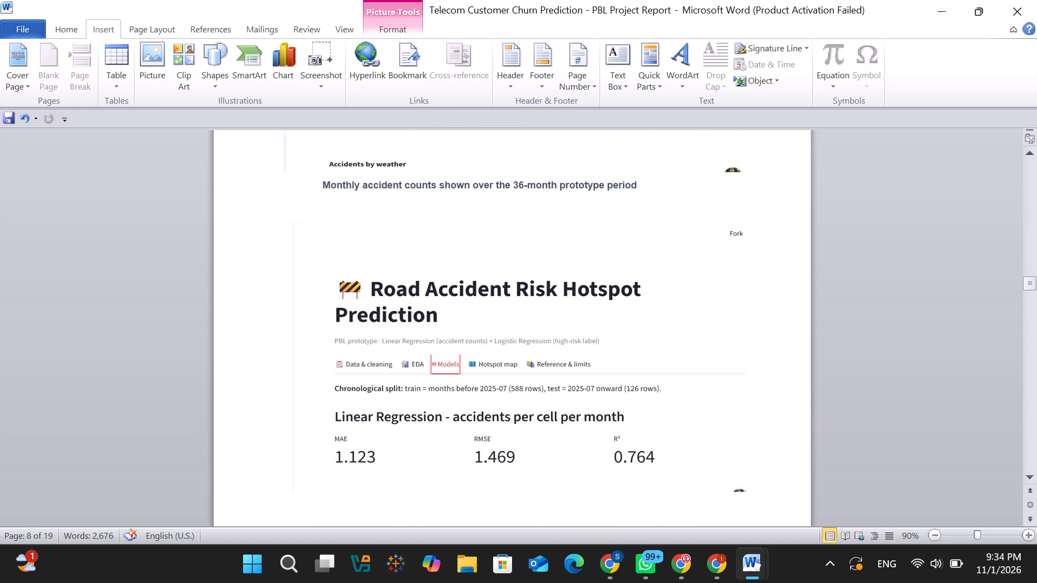
{"action": "left_click", "coordinate": [756, 214]}
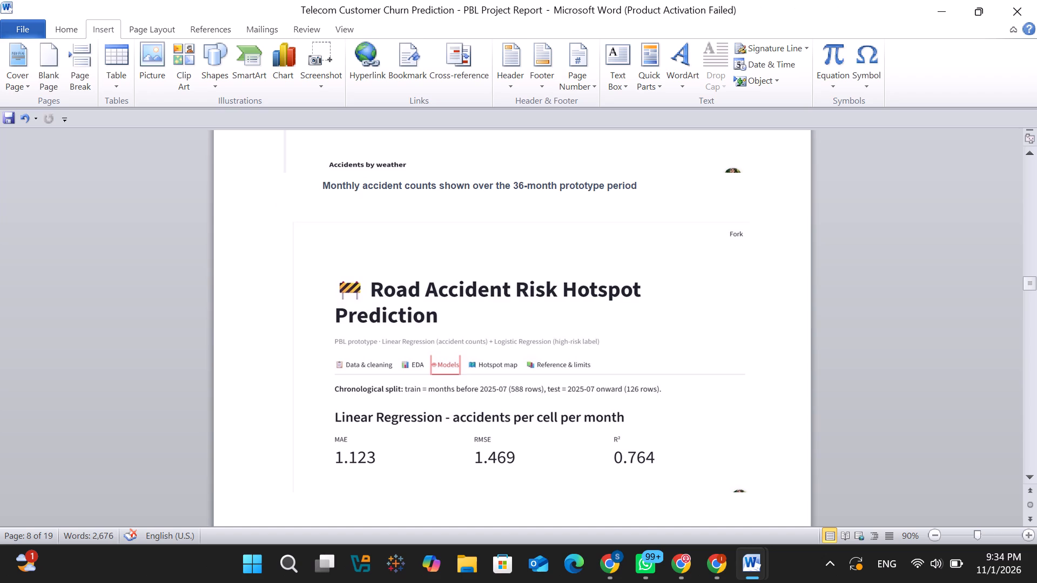
{"action": "key", "text": "Return"}
{"action": "key", "text": "Return"}
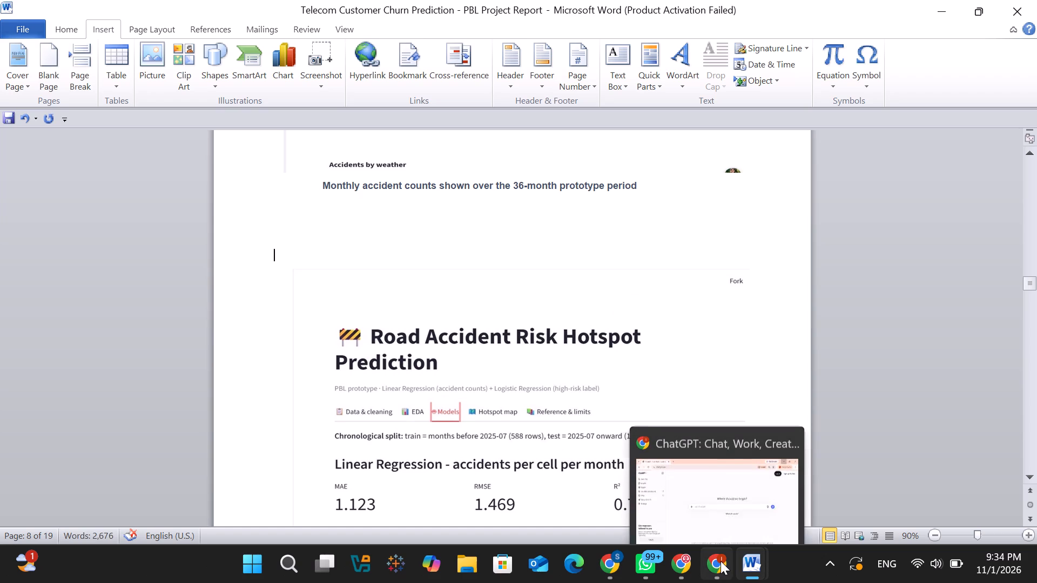
Copy "Linear Regression model panel." from the Figure S5 caption in Road_Accident_Risk_Hotspot_Prediction_Final_Customized and paste it above the Linear Regression screenshot in the Telecom report.
{"action": "left_click", "coordinate": [693, 493]}
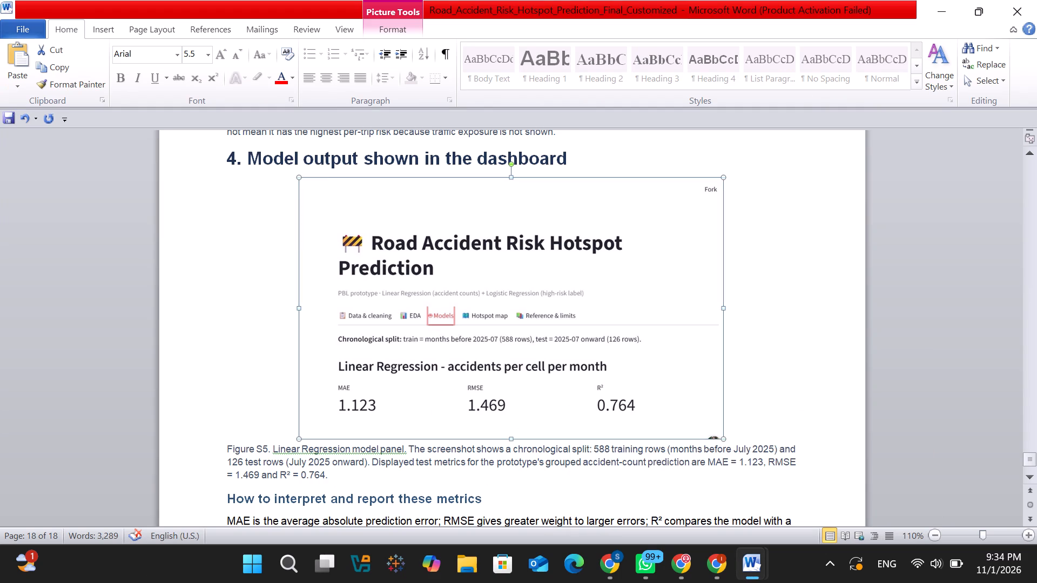
{"action": "scroll", "coordinate": [385, 331], "scroll_direction": "up", "scroll_amount": 1}
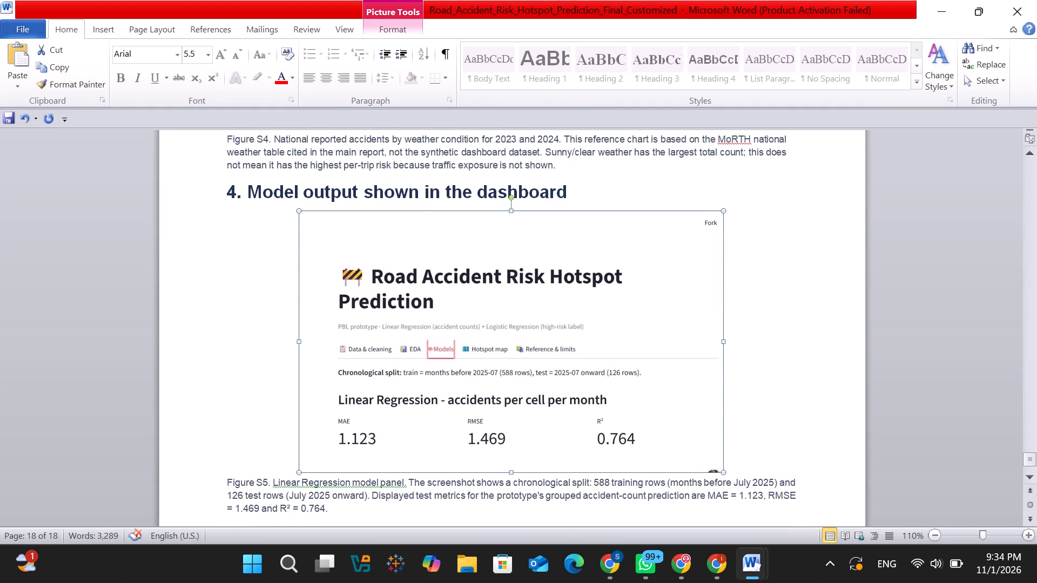
{"action": "scroll", "coordinate": [449, 416], "scroll_direction": "down", "scroll_amount": 1}
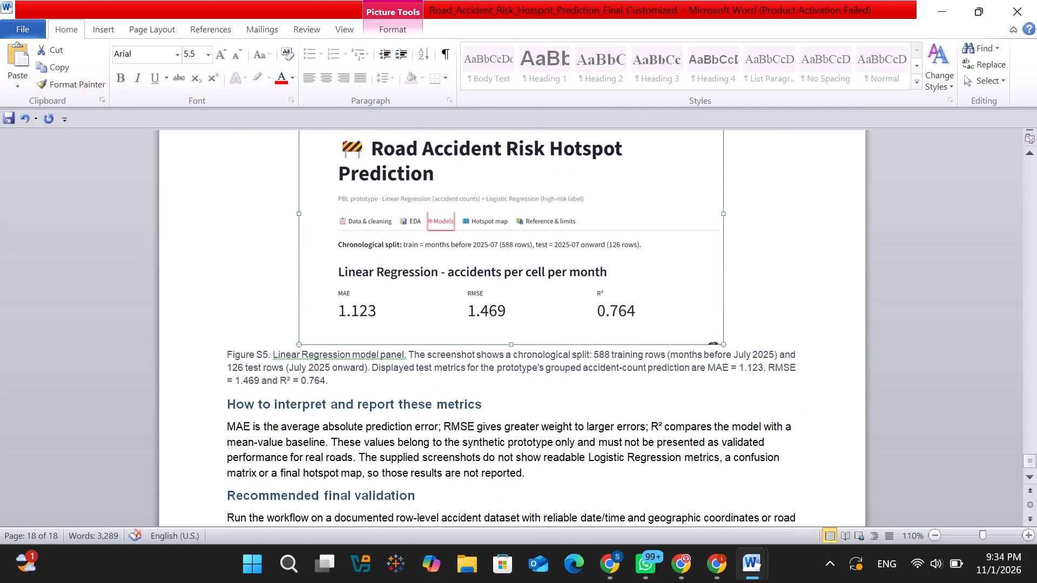
{"action": "left_click_drag", "start_coordinate": [409, 354], "coordinate": [278, 352]}
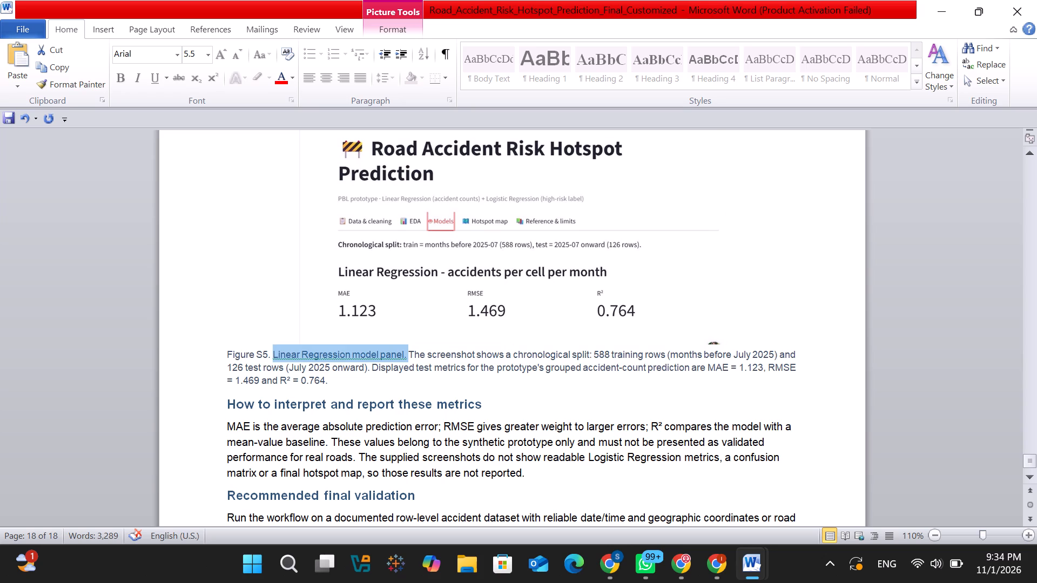
{"action": "left_click_drag", "start_coordinate": [278, 352], "coordinate": [268, 352]}
{"action": "key", "text": "ctrl+c"}
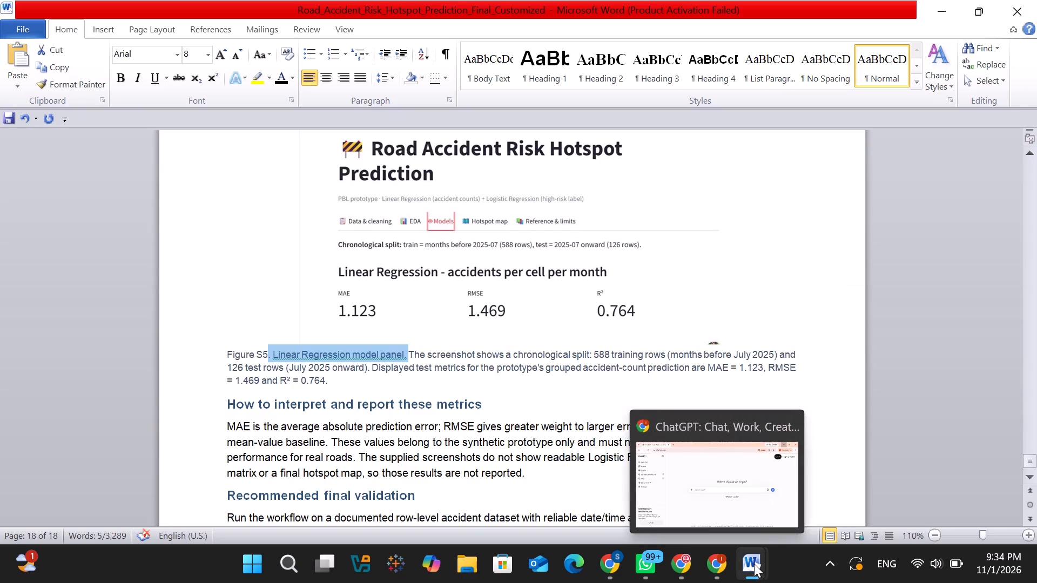
{"action": "left_click", "coordinate": [801, 516]}
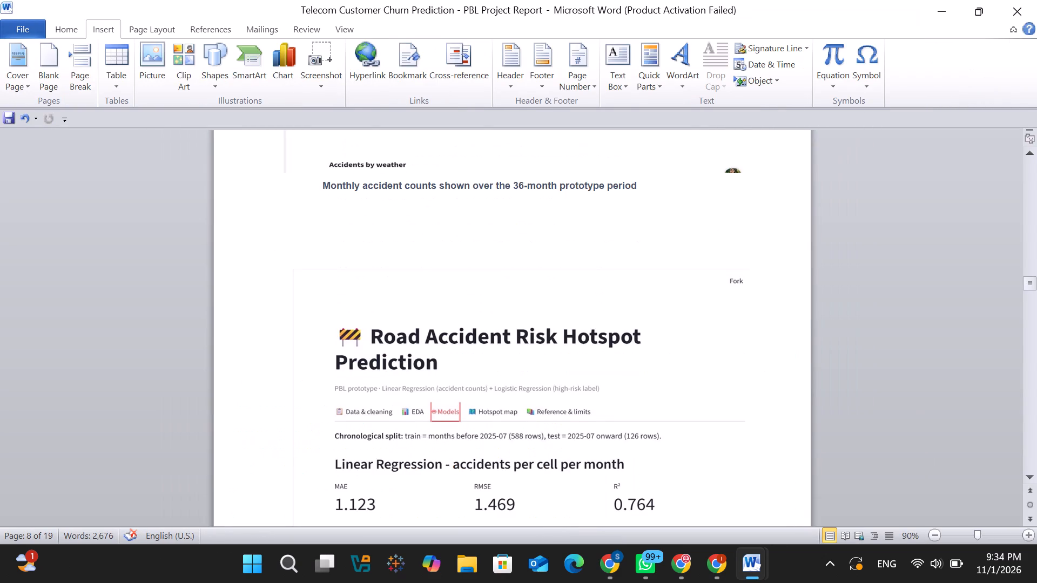
{"action": "key", "text": "ctrl+v"}
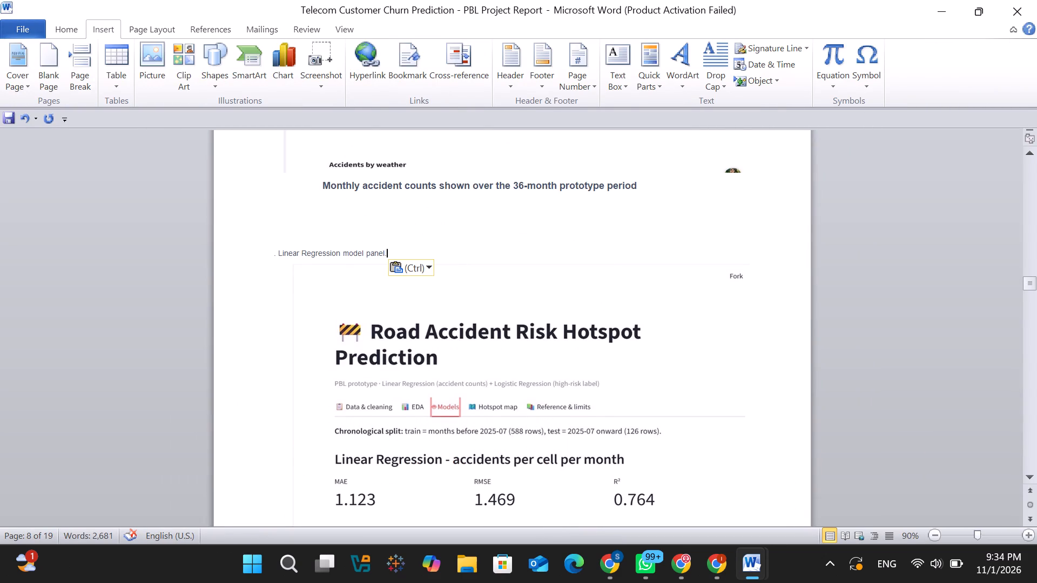
Format the pasted "Linear Regression model panel" caption as bold 11 pt text.
{"action": "left_click_drag", "start_coordinate": [384, 246], "coordinate": [293, 234]}
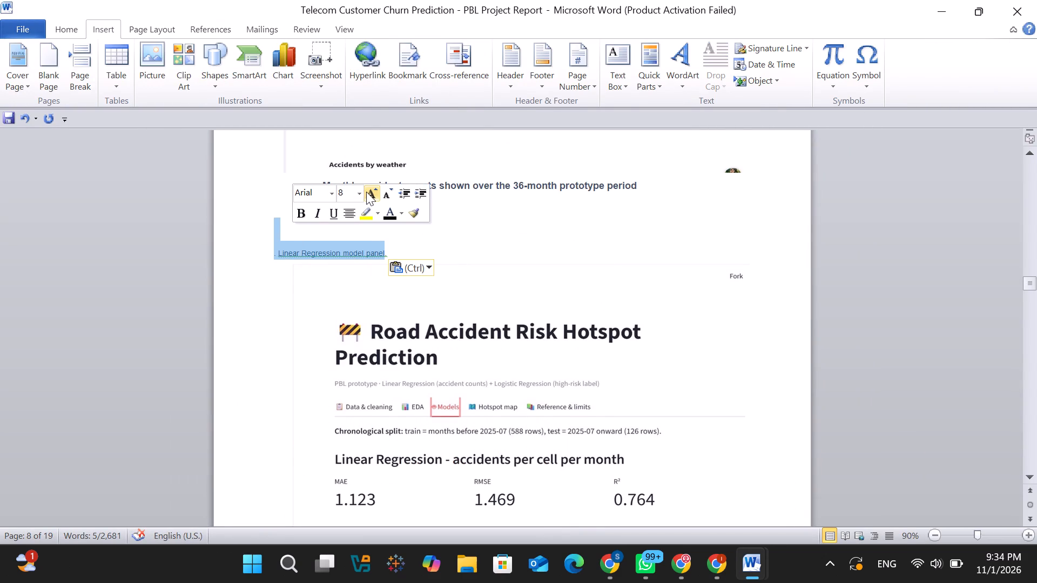
{"action": "left_click", "coordinate": [367, 192]}
{"action": "left_click", "coordinate": [367, 192]}
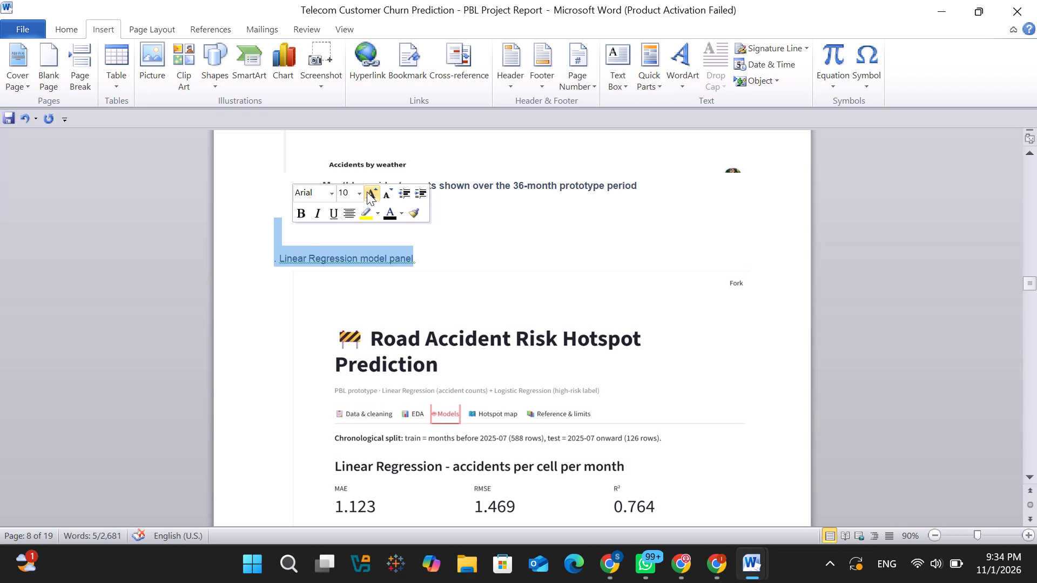
{"action": "left_click", "coordinate": [367, 192]}
{"action": "left_click", "coordinate": [301, 215]}
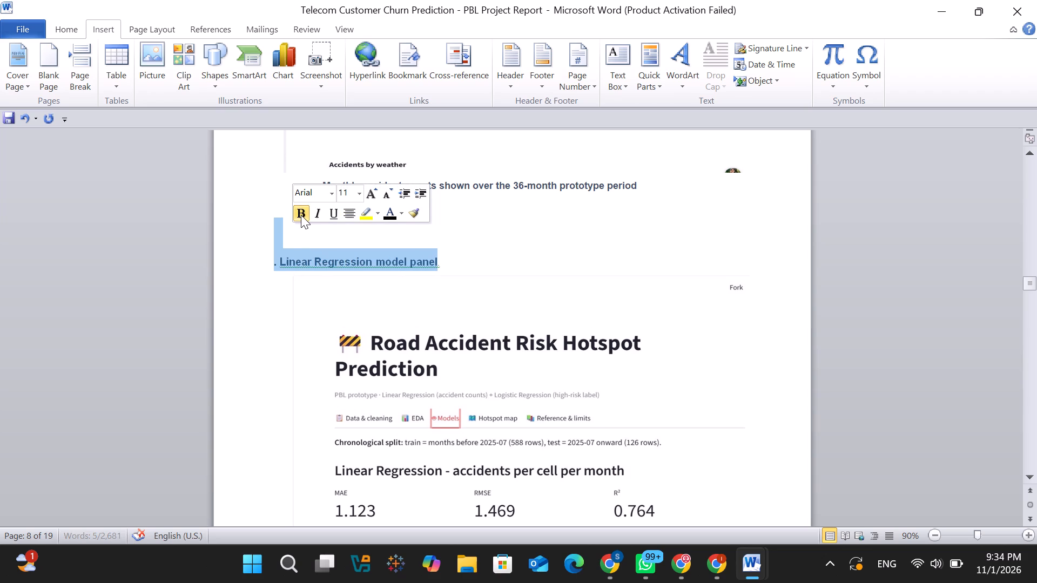
{"action": "left_click", "coordinate": [468, 253]}
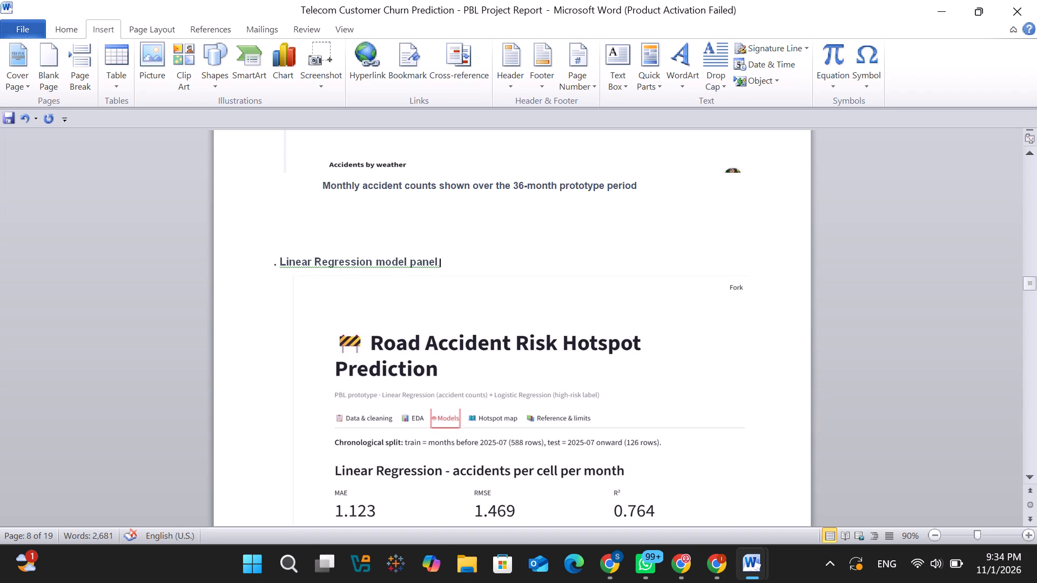
Remove the stray leading period from the "Linear Regression model panel" caption and indent it with five spaces to line up with the screenshot's edge.
{"action": "left_click", "coordinate": [278, 261]}
{"action": "key", "text": "BackSpace"}
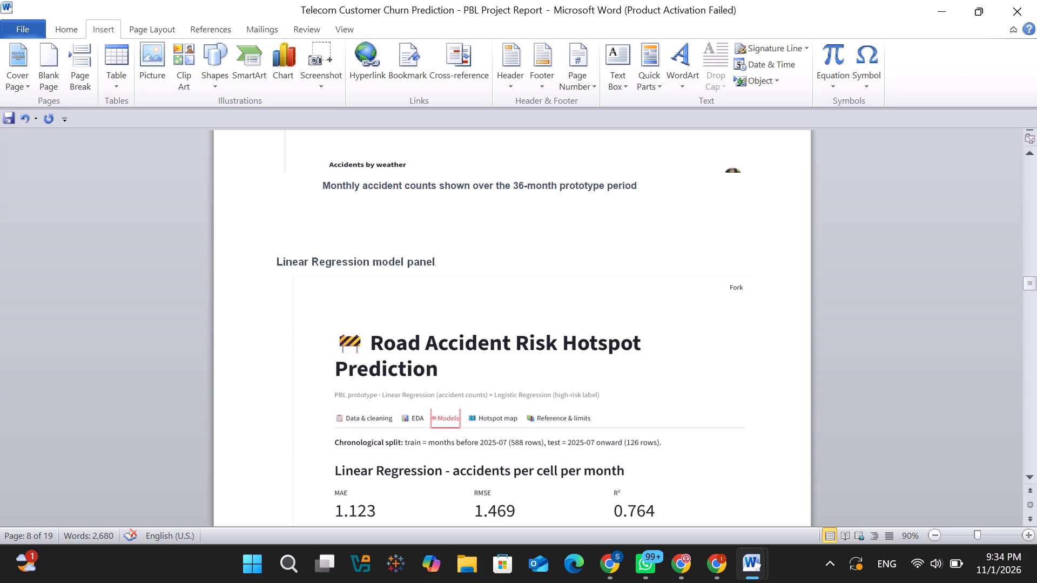
{"action": "key", "text": "space"}
{"action": "key", "text": "space"}
{"action": "key", "text": "space"}
{"action": "key", "text": "space"}
{"action": "key", "text": "space"}
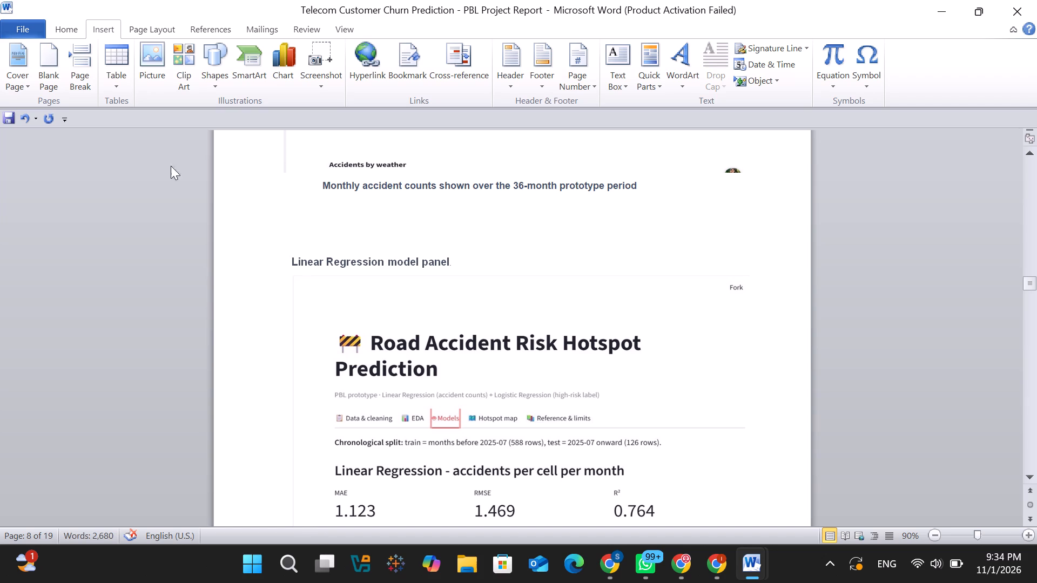
{"action": "left_click", "coordinate": [58, 30]}
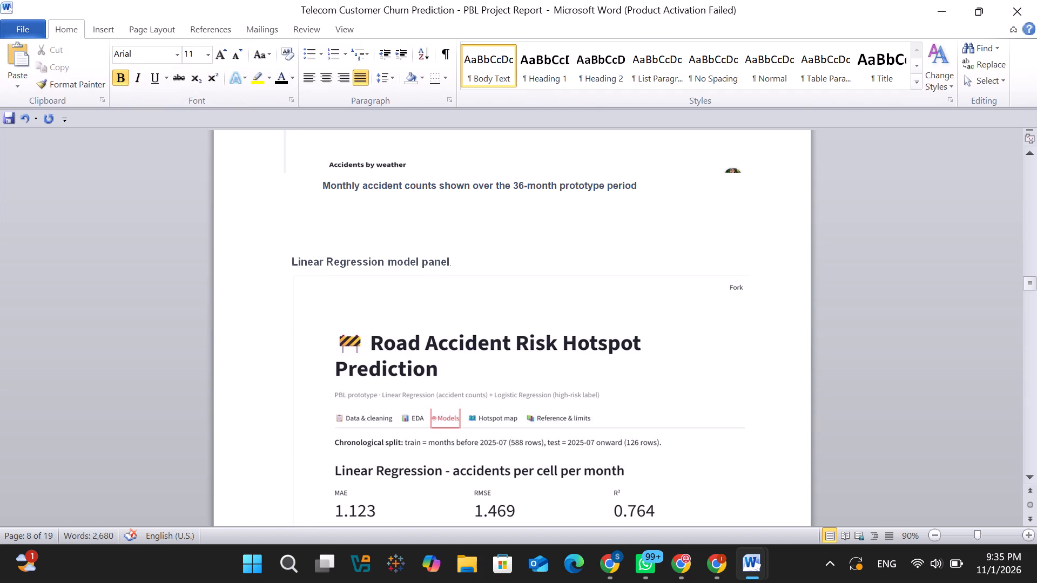
Change the font colour of the "Linear Regression model panel" caption to black.
{"action": "scroll", "coordinate": [570, 511], "scroll_direction": "down", "scroll_amount": 4}
{"action": "scroll", "coordinate": [570, 511], "scroll_direction": "up", "scroll_amount": 4}
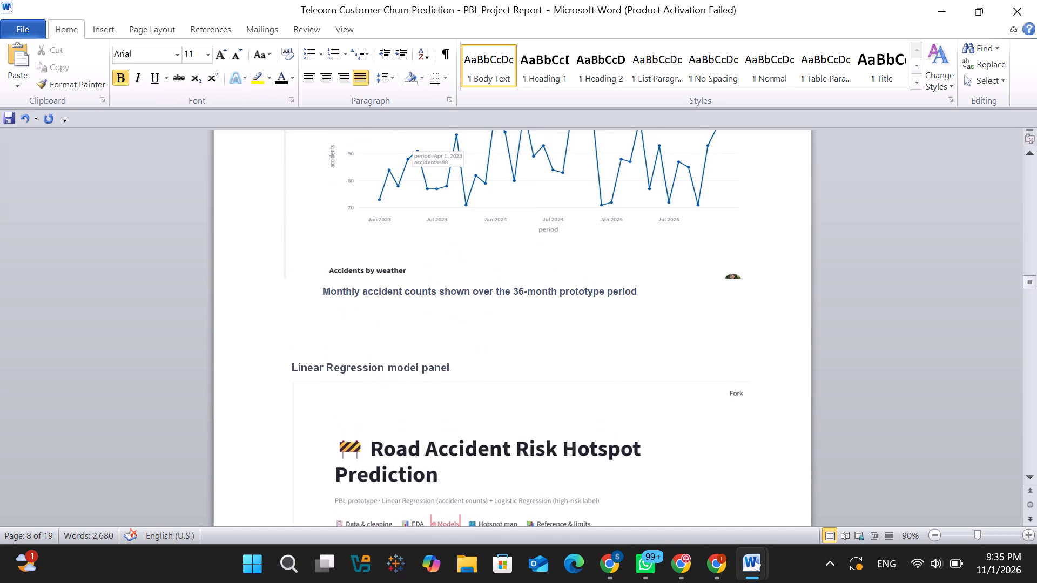
{"action": "scroll", "coordinate": [570, 511], "scroll_direction": "down", "scroll_amount": 1}
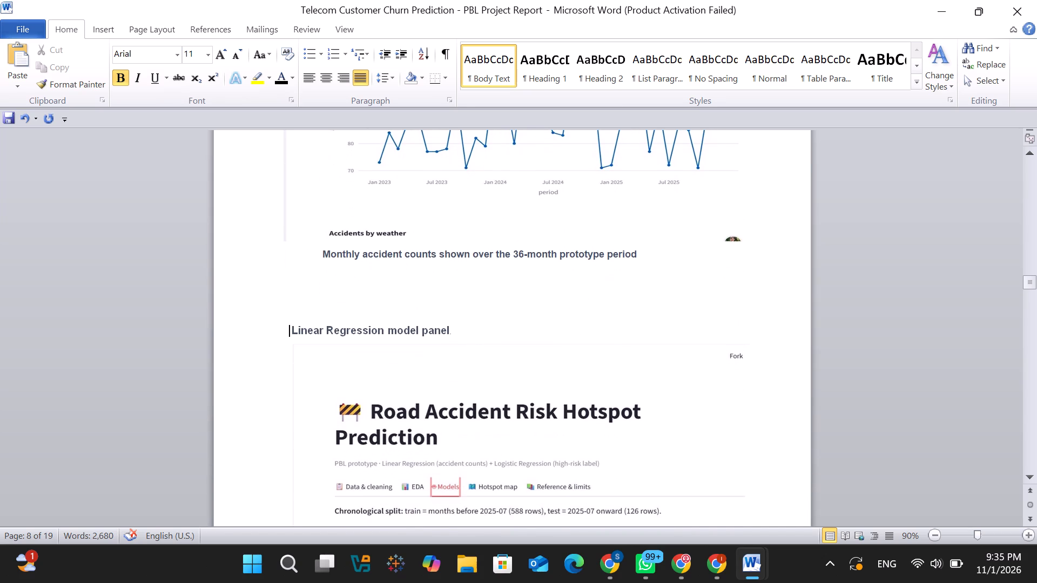
{"action": "left_click_drag", "start_coordinate": [458, 331], "coordinate": [296, 328]}
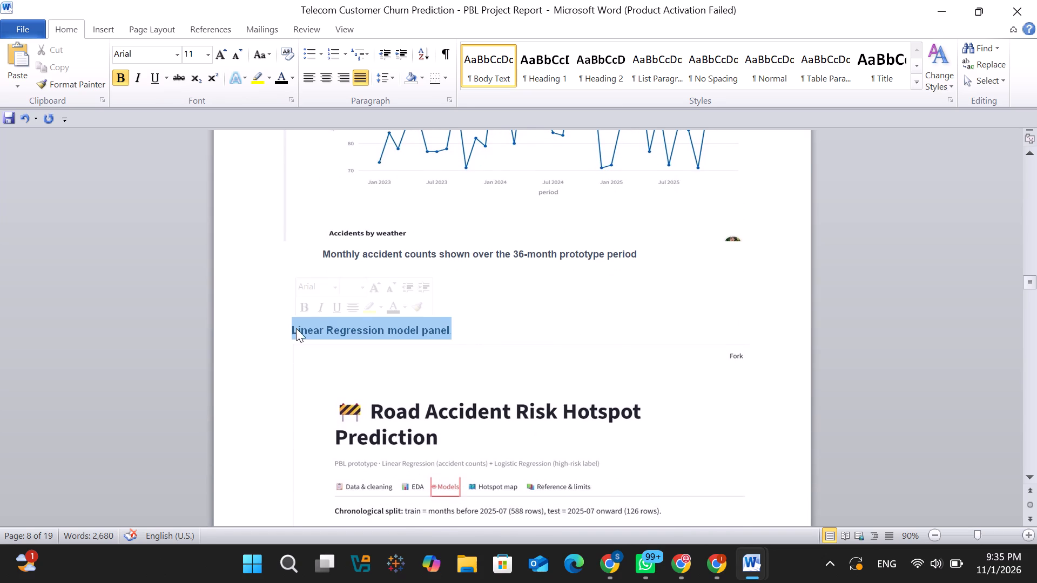
{"action": "left_click", "coordinate": [392, 303]}
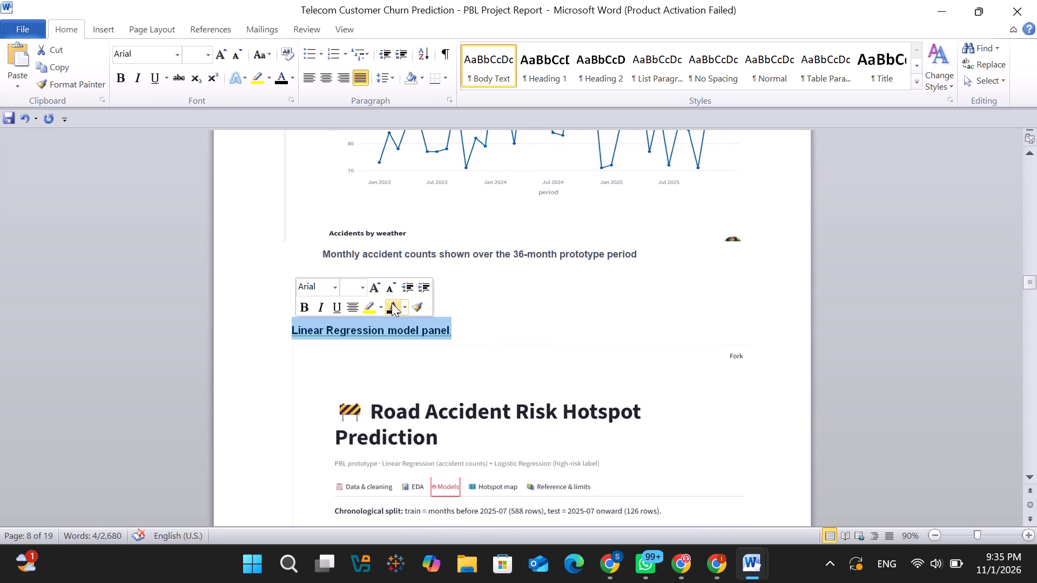
{"action": "left_click", "coordinate": [554, 289]}
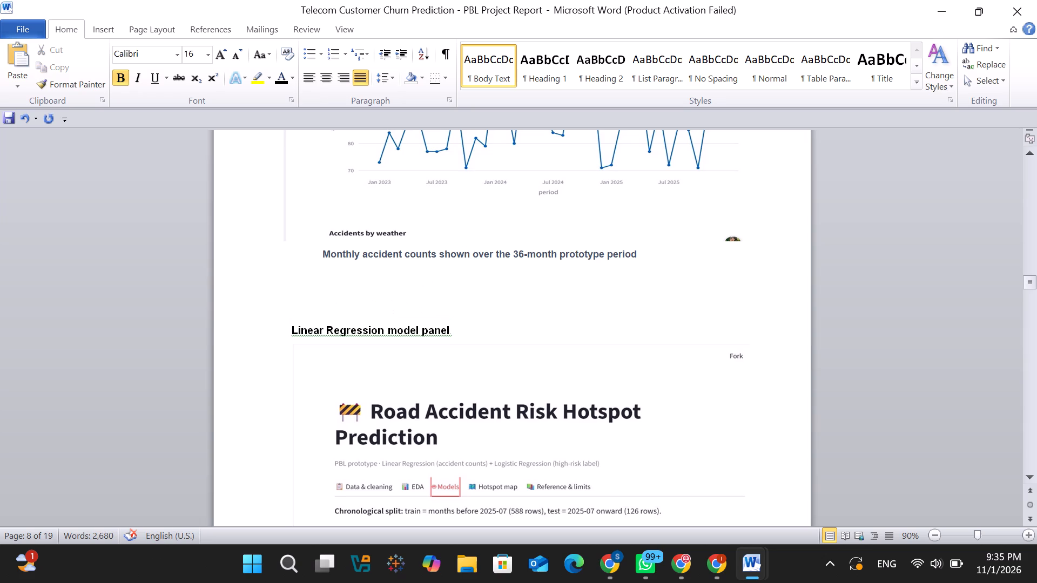
Shift the "Linear Regression model panel" caption toward the middle of the page by inserting 24 spaces before it.
{"action": "left_click", "coordinate": [287, 329]}
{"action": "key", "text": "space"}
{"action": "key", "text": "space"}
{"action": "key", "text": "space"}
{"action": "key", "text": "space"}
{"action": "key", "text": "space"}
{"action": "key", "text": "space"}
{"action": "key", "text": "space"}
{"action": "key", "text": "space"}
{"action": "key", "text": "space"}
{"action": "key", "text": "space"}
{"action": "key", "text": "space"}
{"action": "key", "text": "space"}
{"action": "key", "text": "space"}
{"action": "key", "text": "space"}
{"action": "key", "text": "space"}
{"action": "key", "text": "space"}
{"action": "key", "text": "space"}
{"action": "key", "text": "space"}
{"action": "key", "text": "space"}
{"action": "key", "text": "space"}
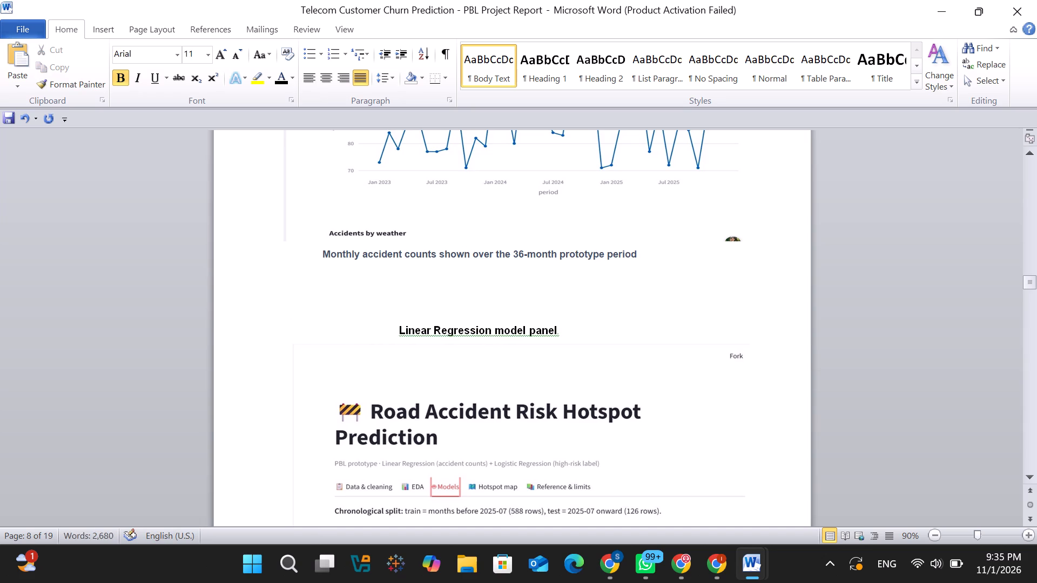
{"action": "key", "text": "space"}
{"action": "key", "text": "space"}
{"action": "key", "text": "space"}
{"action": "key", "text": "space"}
Delete the old "Figure 1 class balance and tenure histogram" caption on the page after the Models screenshot.
{"action": "scroll", "coordinate": [440, 341], "scroll_direction": "down", "scroll_amount": 1}
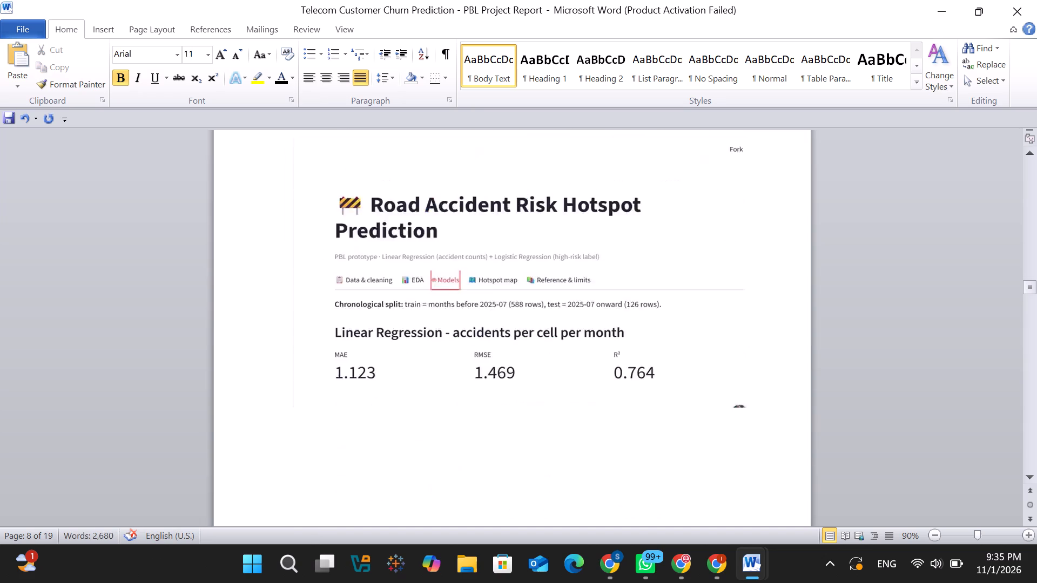
{"action": "scroll", "coordinate": [440, 341], "scroll_direction": "down", "scroll_amount": 3}
{"action": "left_click", "coordinate": [341, 410]}
{"action": "scroll", "coordinate": [802, 468], "scroll_direction": "down", "scroll_amount": 1}
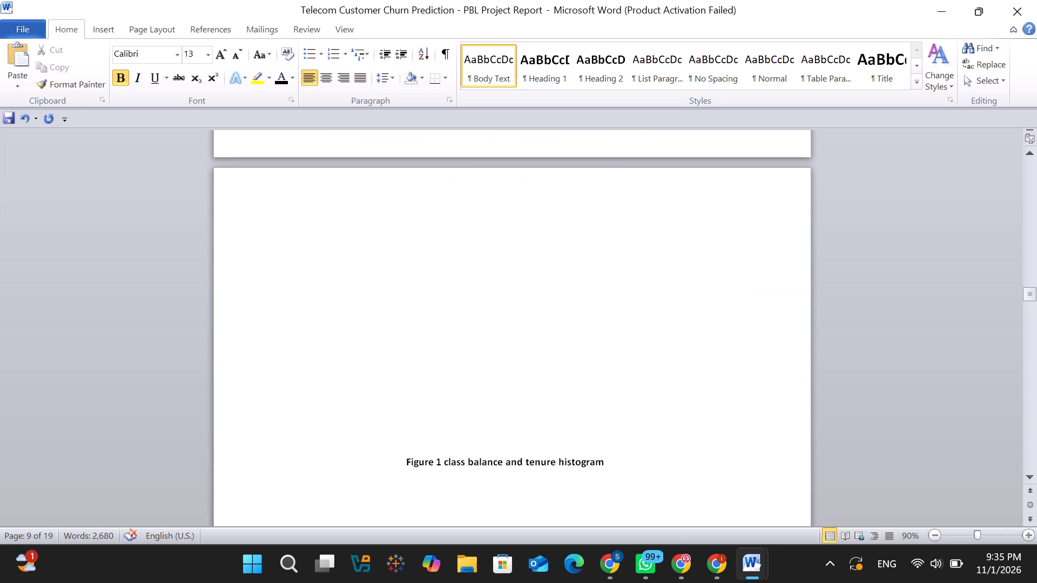
{"action": "scroll", "coordinate": [802, 468], "scroll_direction": "down", "scroll_amount": 1}
{"action": "left_click_drag", "start_coordinate": [691, 472], "coordinate": [395, 450]}
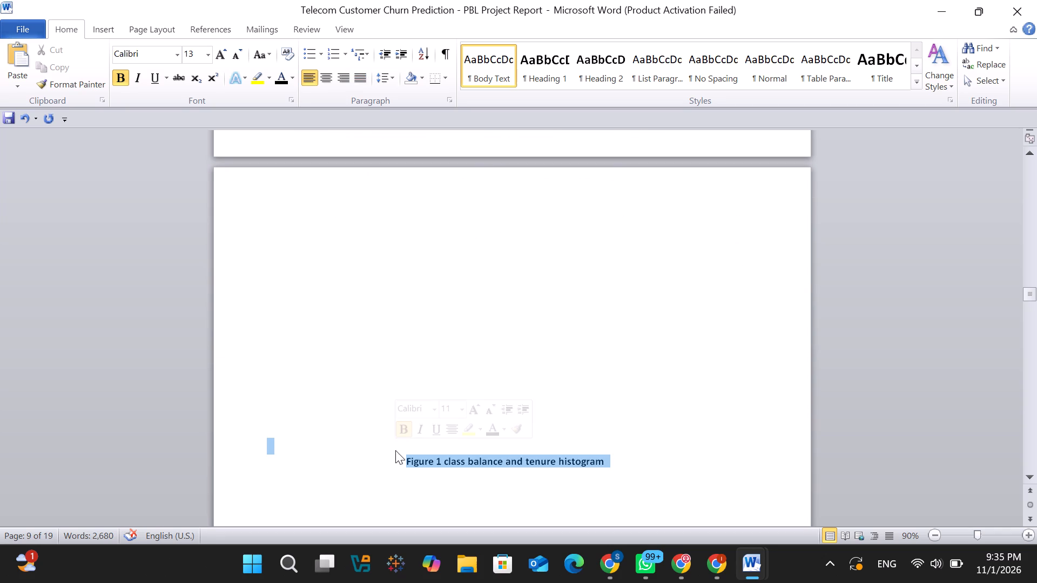
{"action": "key", "text": "BackSpace"}
Switch to the road accident report and select the "How to interpret and report these metrics" heading with its full paragraph.
{"action": "scroll", "coordinate": [399, 418], "scroll_direction": "down", "scroll_amount": 7}
{"action": "scroll", "coordinate": [399, 418], "scroll_direction": "up", "scroll_amount": 6}
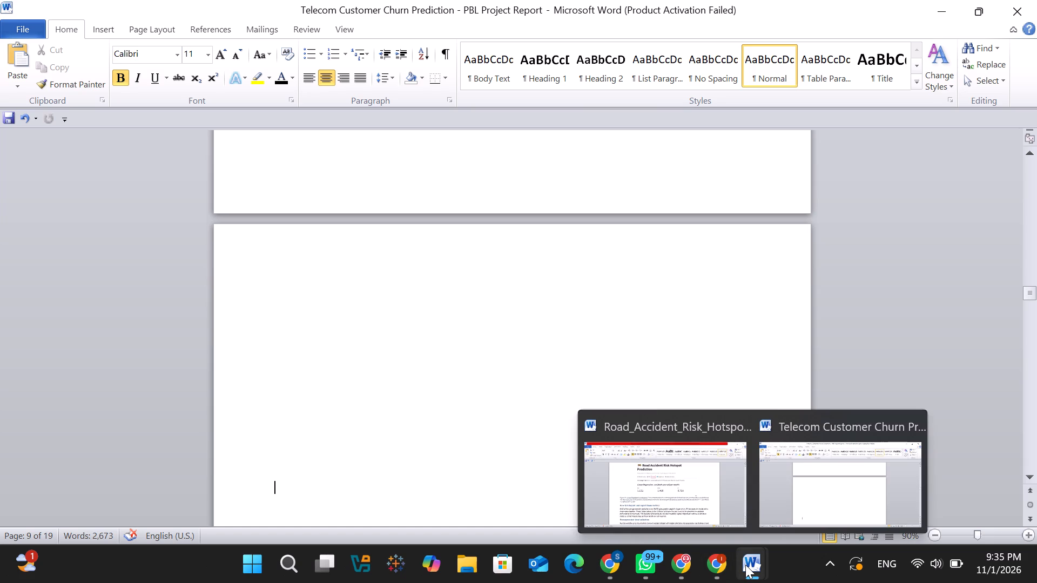
{"action": "left_click", "coordinate": [671, 468]}
{"action": "left_click", "coordinate": [449, 381]}
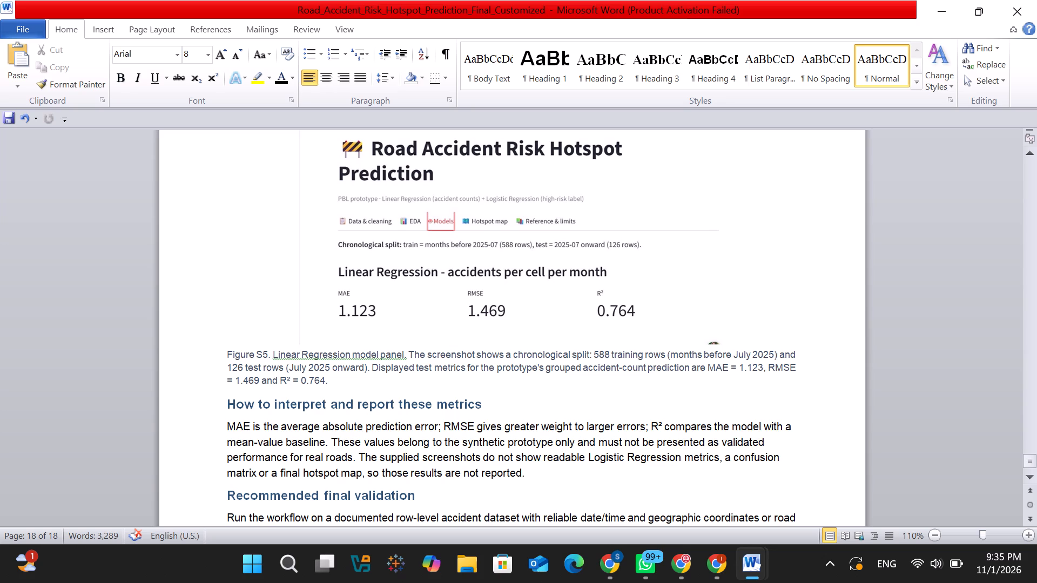
{"action": "scroll", "coordinate": [567, 485], "scroll_direction": "down", "scroll_amount": 1}
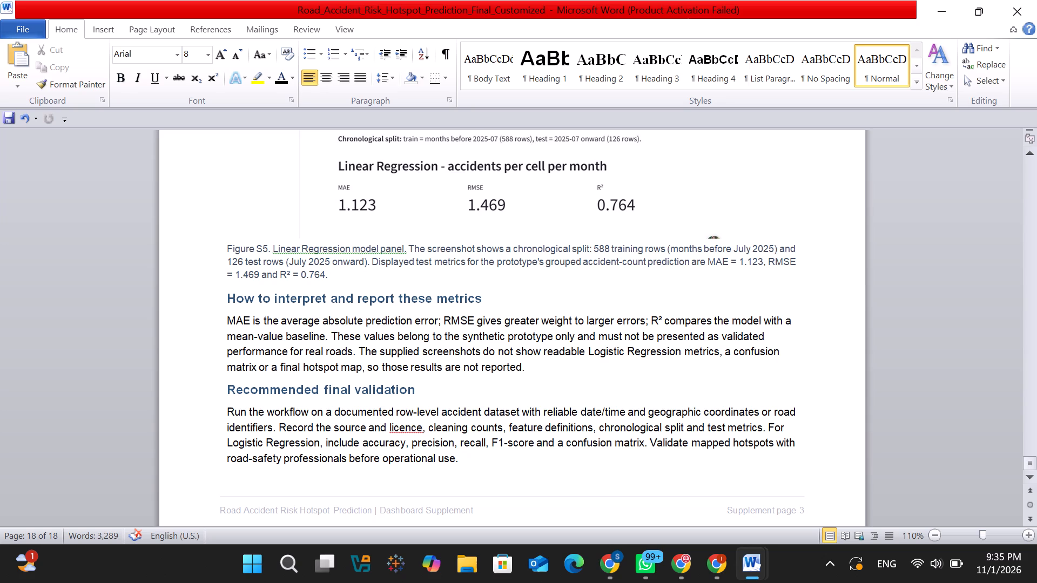
{"action": "left_click_drag", "start_coordinate": [228, 298], "coordinate": [464, 322]}
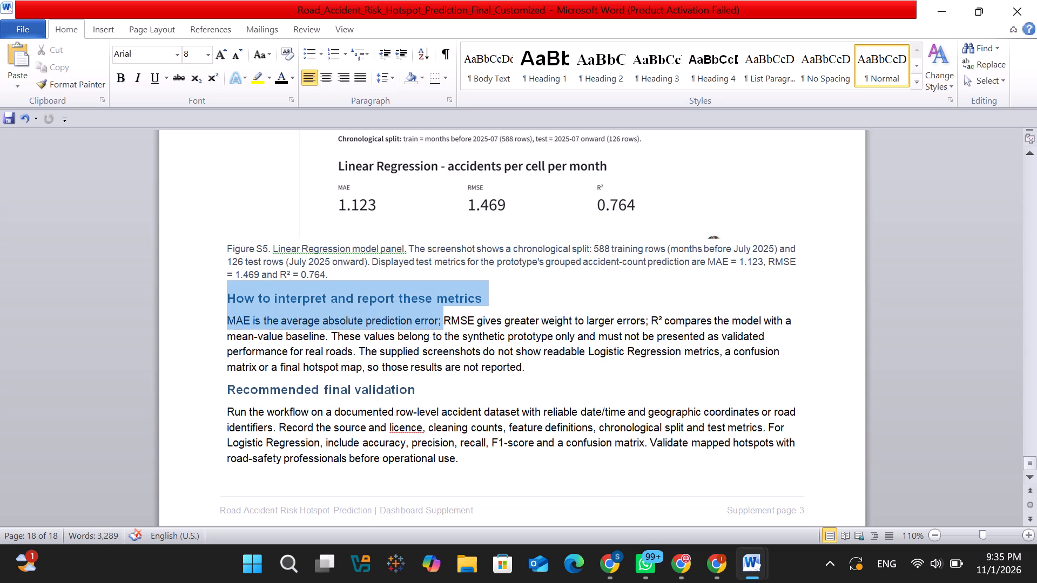
{"action": "left_click_drag", "start_coordinate": [464, 322], "coordinate": [464, 370]}
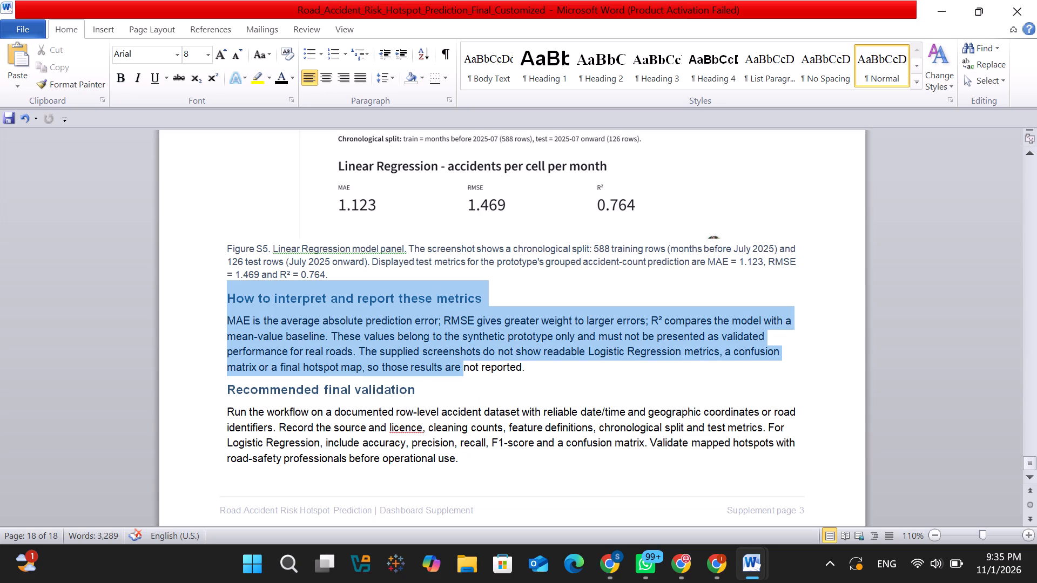
{"action": "left_click_drag", "start_coordinate": [464, 370], "coordinate": [530, 370]}
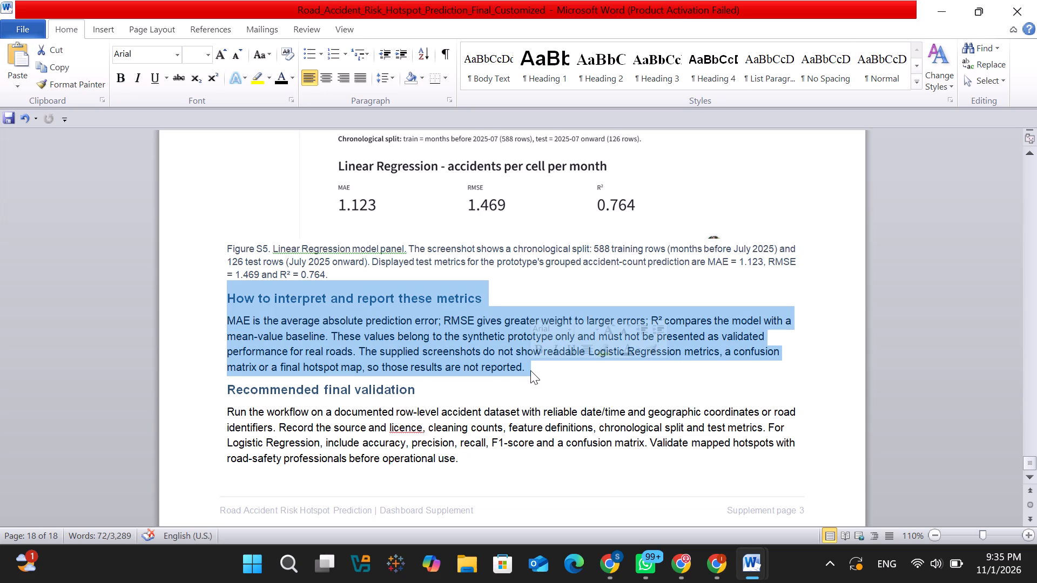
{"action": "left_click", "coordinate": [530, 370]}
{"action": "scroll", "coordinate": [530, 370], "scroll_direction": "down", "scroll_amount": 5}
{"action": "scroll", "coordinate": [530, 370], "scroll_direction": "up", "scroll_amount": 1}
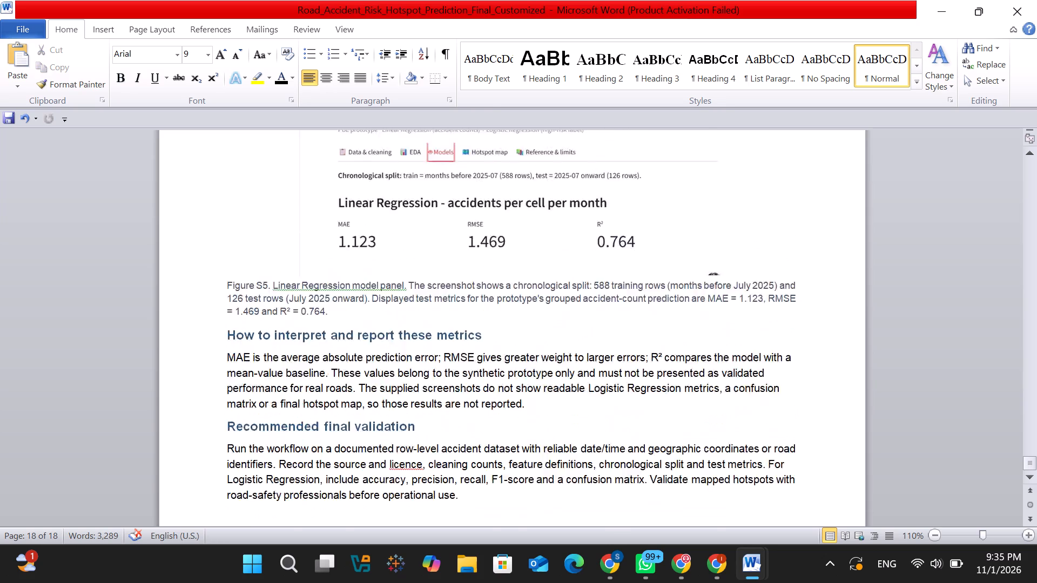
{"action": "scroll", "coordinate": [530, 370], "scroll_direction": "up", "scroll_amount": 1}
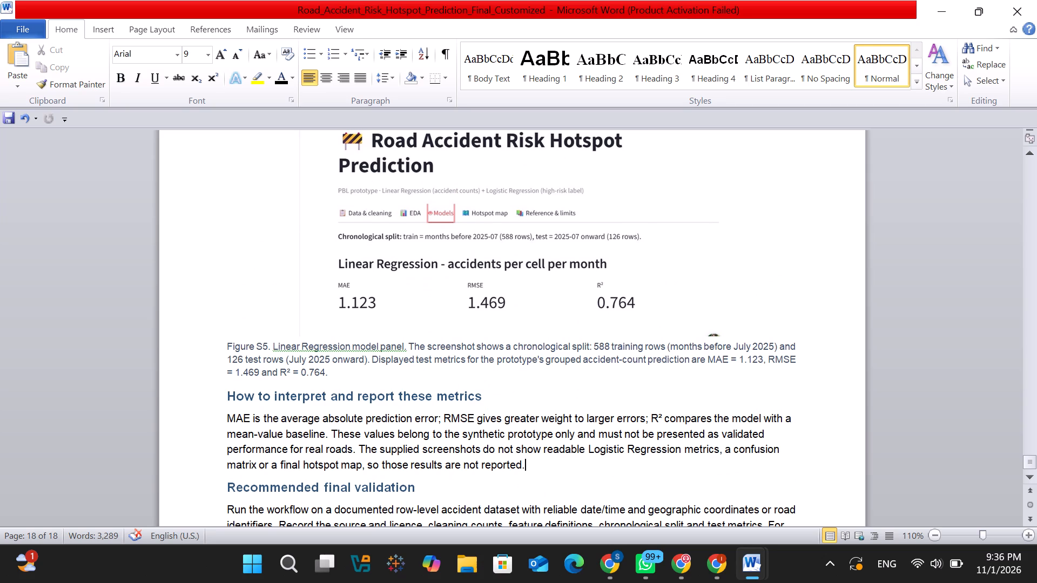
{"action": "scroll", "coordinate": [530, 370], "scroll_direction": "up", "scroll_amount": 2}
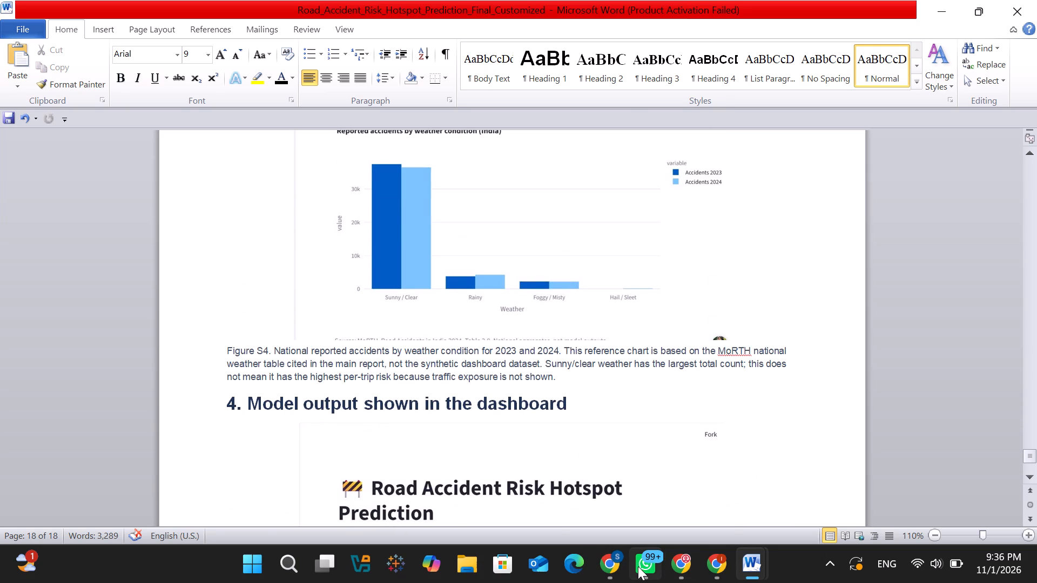
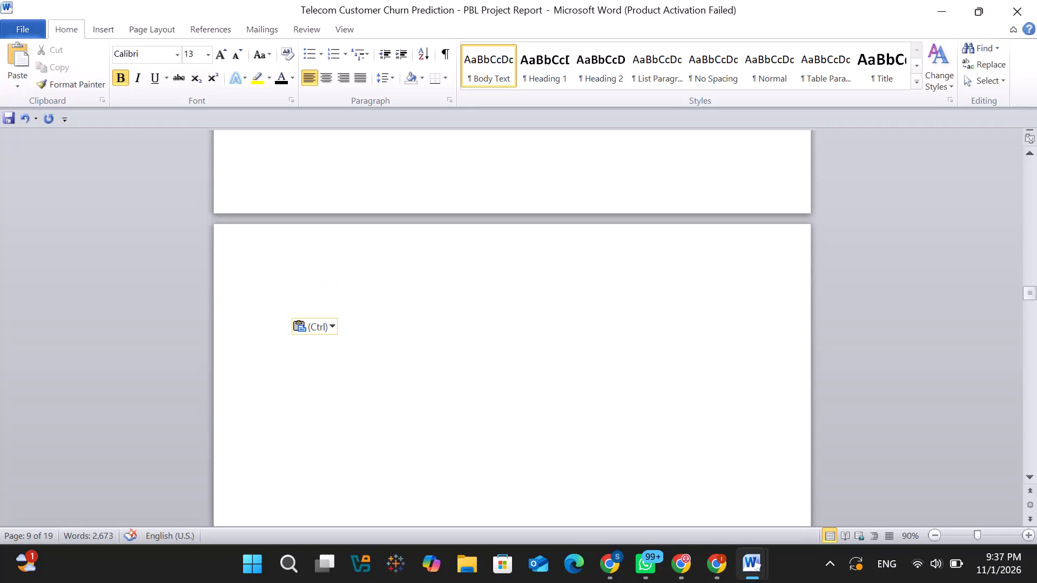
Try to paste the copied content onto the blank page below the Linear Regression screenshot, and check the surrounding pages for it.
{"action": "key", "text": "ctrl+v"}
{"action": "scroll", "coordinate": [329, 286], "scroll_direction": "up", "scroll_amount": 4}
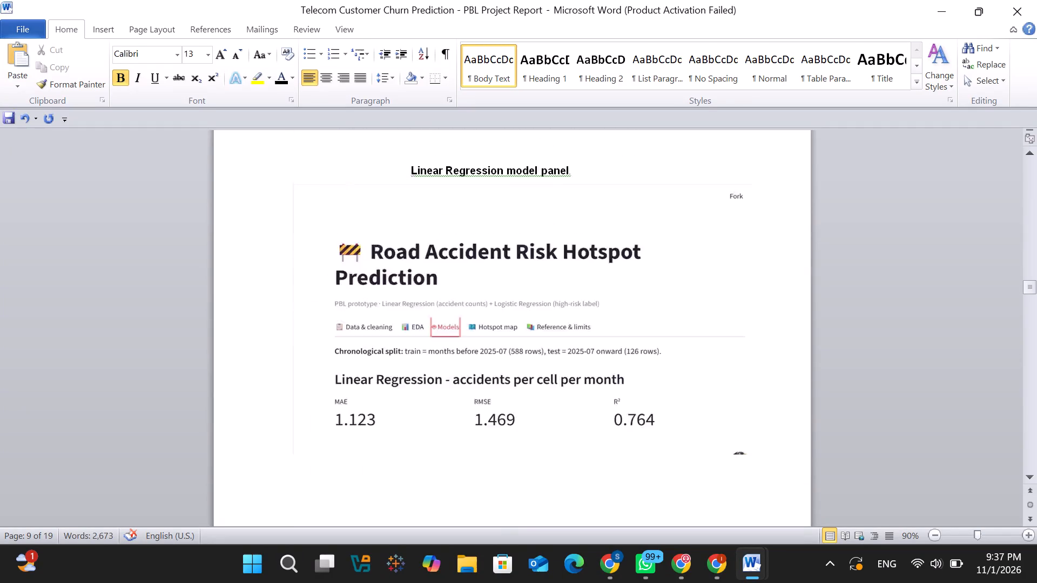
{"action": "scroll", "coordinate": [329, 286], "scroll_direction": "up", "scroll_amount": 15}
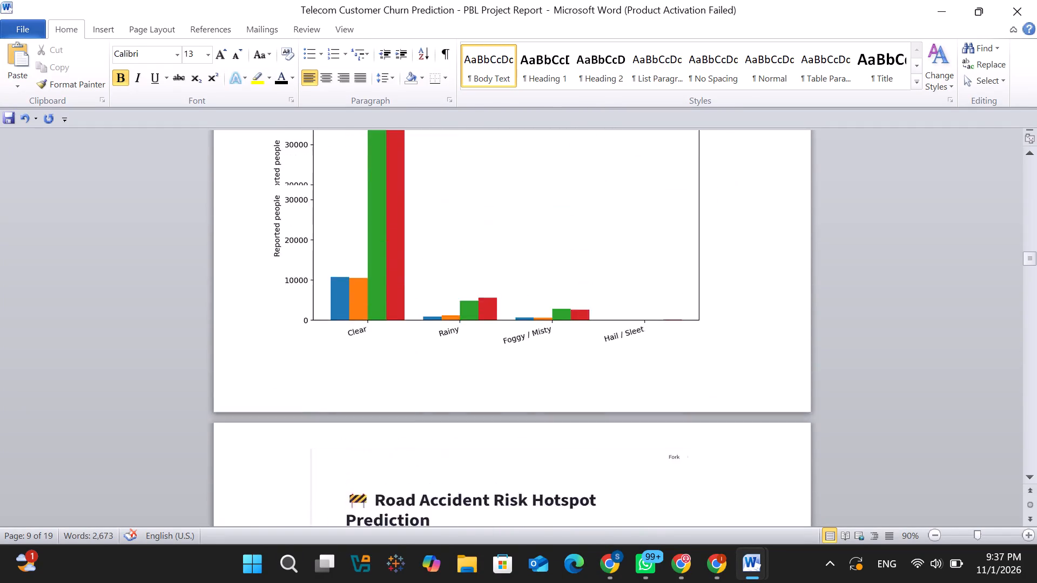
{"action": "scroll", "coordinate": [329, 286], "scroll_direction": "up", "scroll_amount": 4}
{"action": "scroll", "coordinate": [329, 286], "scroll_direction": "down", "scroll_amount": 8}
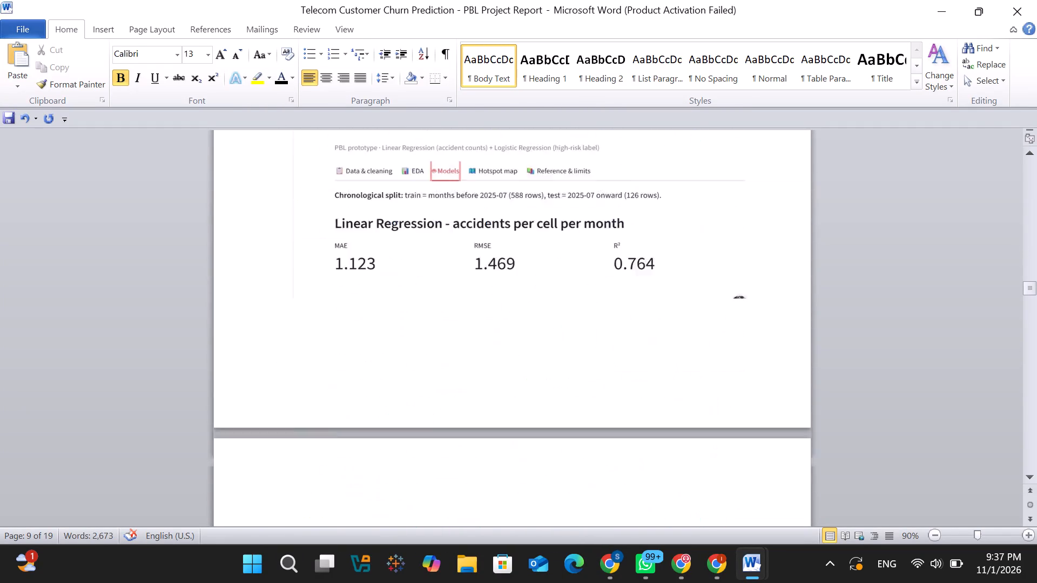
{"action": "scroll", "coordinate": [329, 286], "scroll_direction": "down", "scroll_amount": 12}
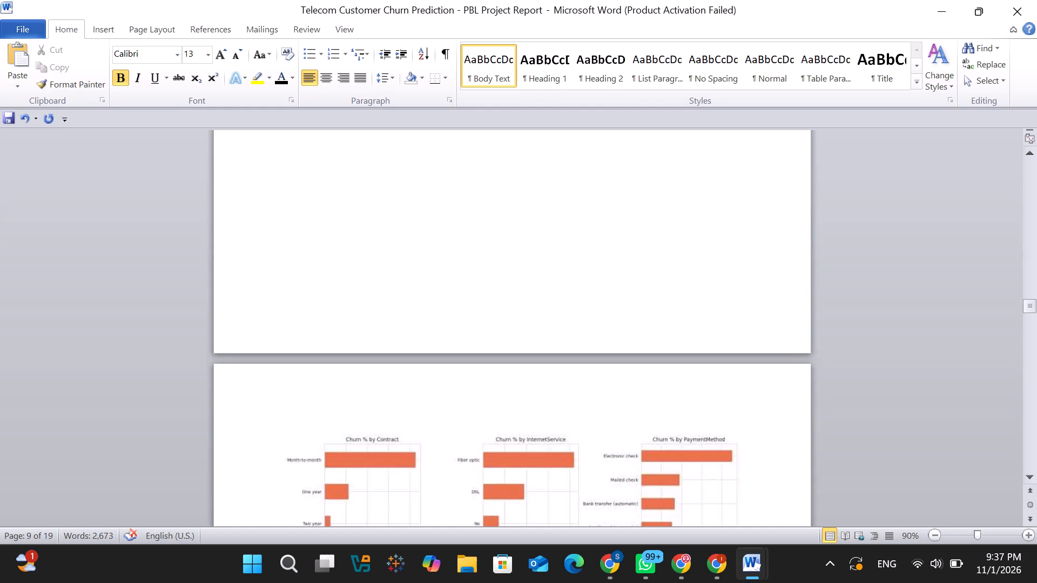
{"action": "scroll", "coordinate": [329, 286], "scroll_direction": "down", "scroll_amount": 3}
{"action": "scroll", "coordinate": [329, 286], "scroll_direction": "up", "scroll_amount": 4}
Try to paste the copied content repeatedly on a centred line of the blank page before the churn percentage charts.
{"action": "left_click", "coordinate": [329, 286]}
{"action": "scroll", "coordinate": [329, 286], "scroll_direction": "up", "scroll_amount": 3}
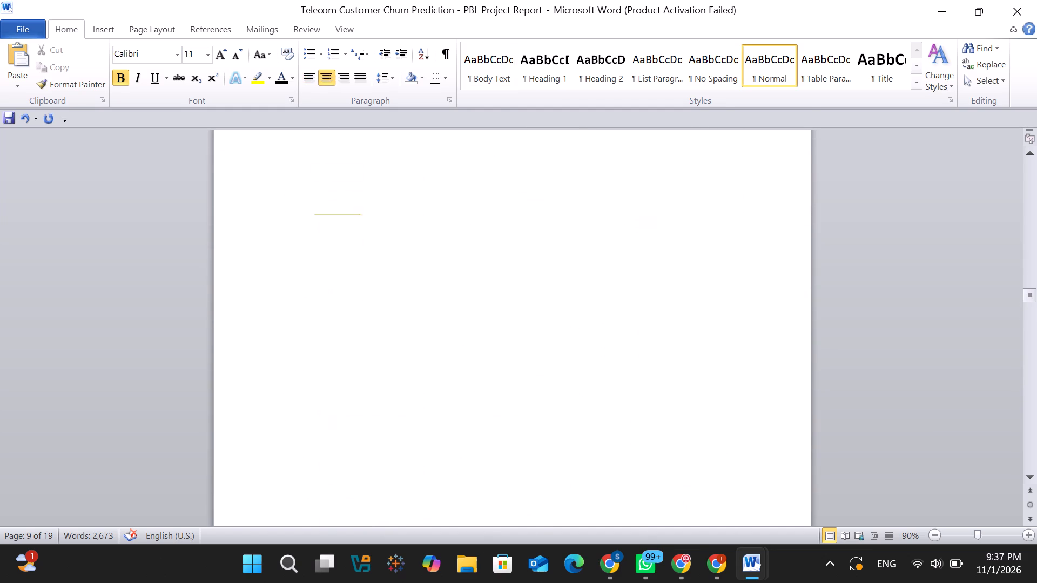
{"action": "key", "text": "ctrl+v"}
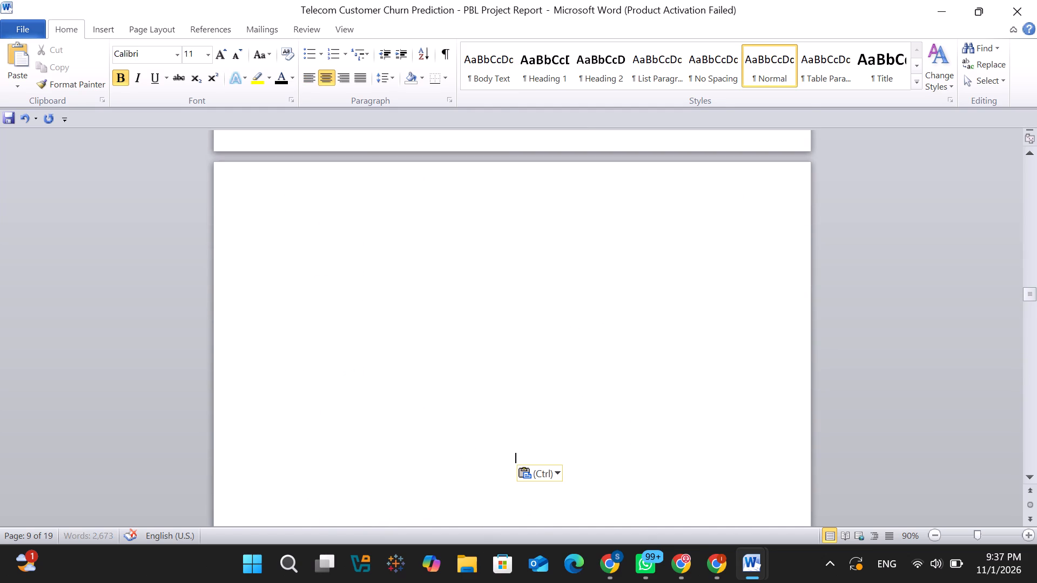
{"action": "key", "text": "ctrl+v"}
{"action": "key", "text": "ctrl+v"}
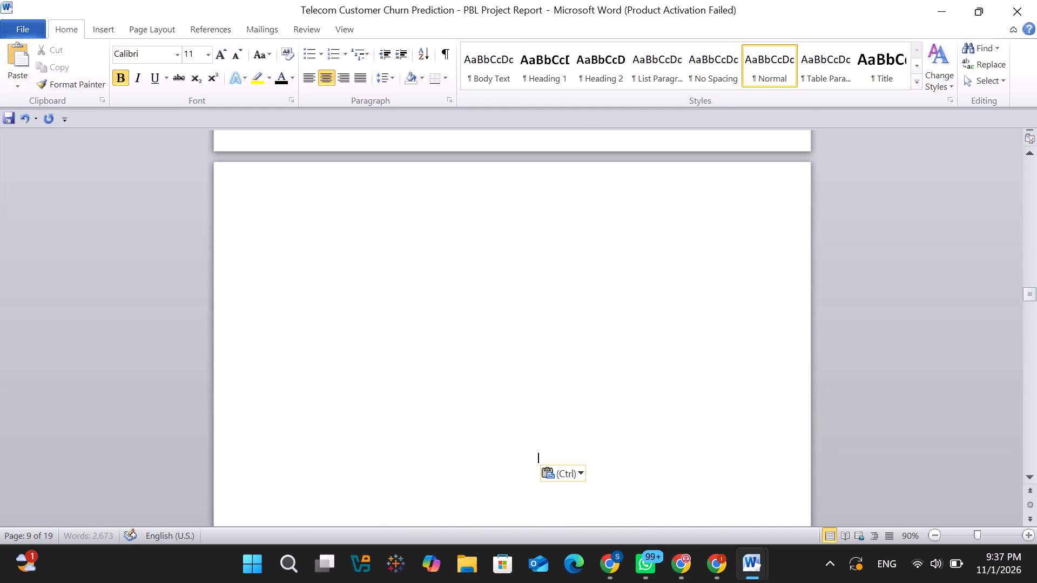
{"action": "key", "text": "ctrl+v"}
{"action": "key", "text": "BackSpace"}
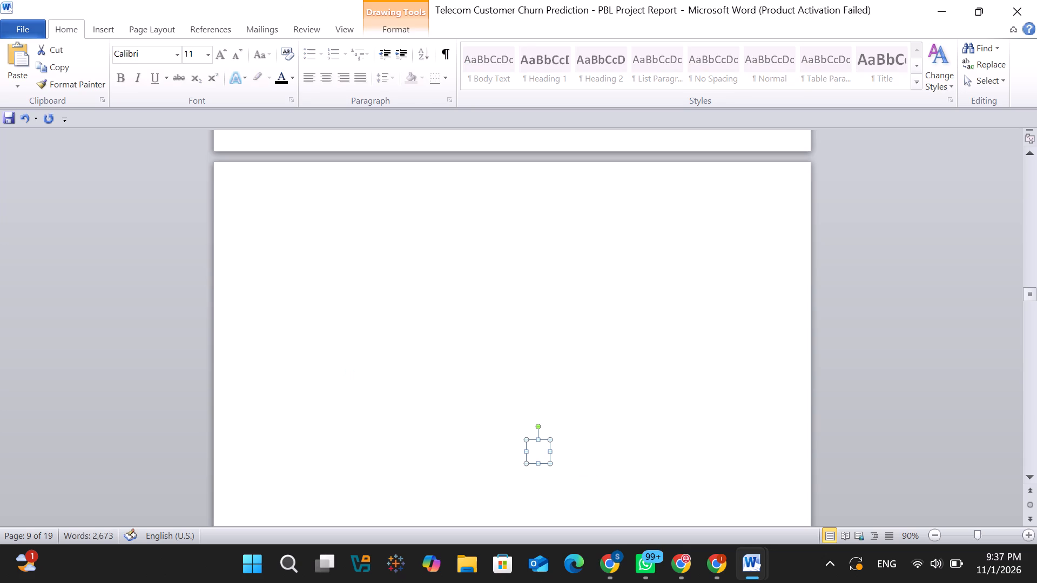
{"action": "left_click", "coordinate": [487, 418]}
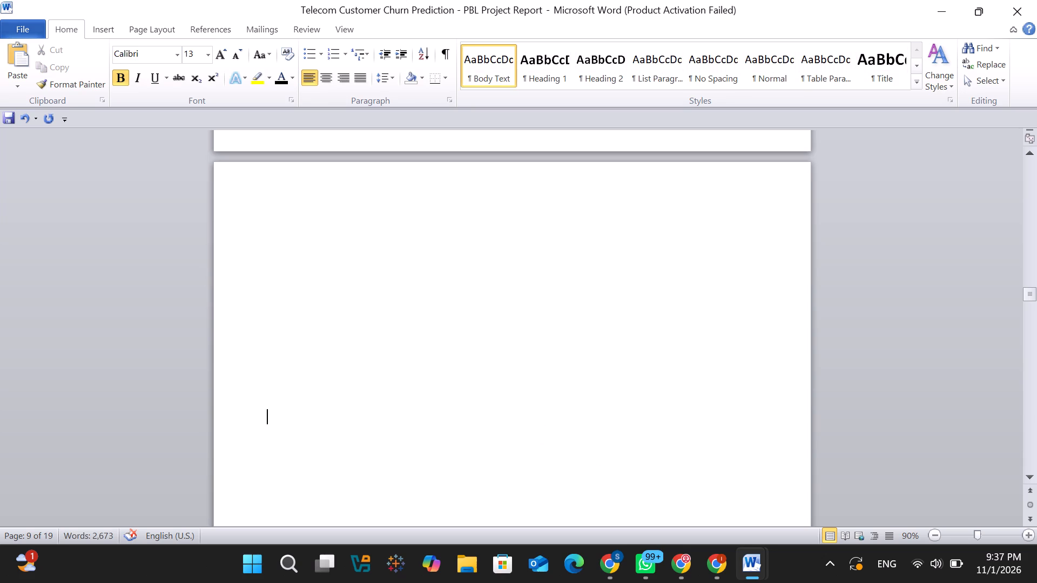
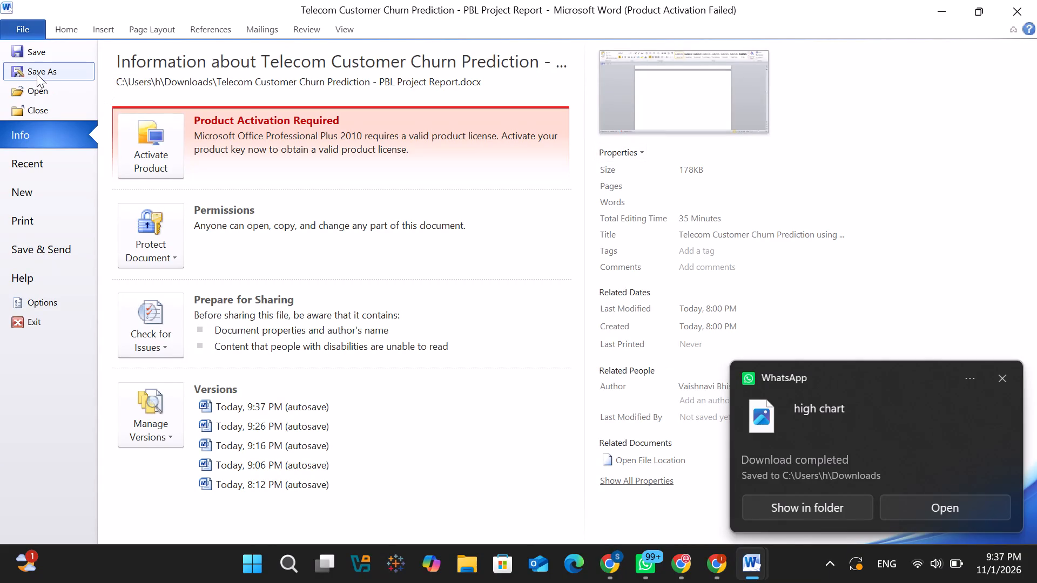
Begin inserting a picture from a file at the cursor in the blank area of page 9 of the churn report.
{"action": "left_click", "coordinate": [70, 29]}
{"action": "left_click", "coordinate": [70, 29]}
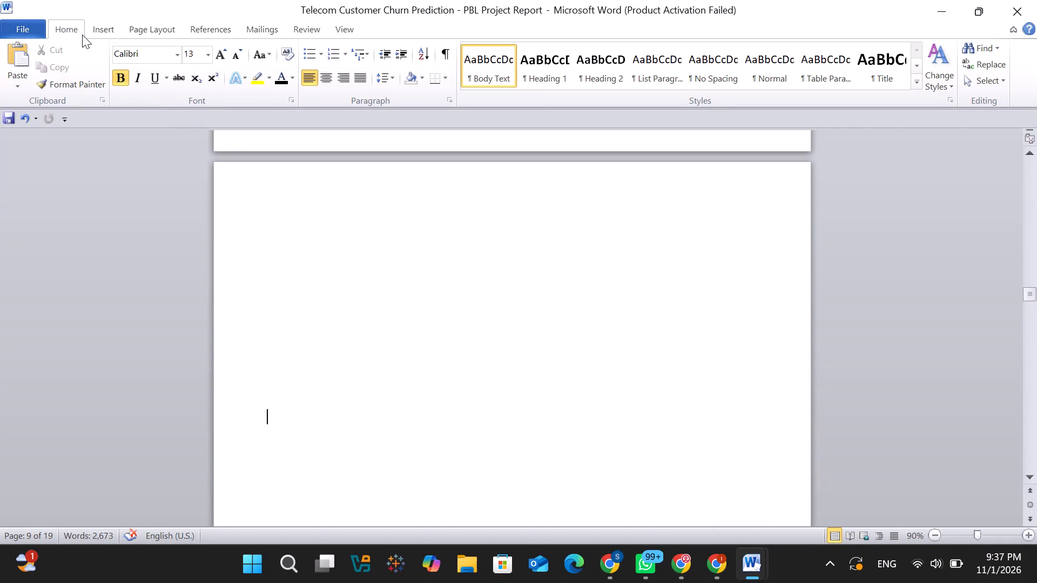
{"action": "left_click", "coordinate": [115, 23]}
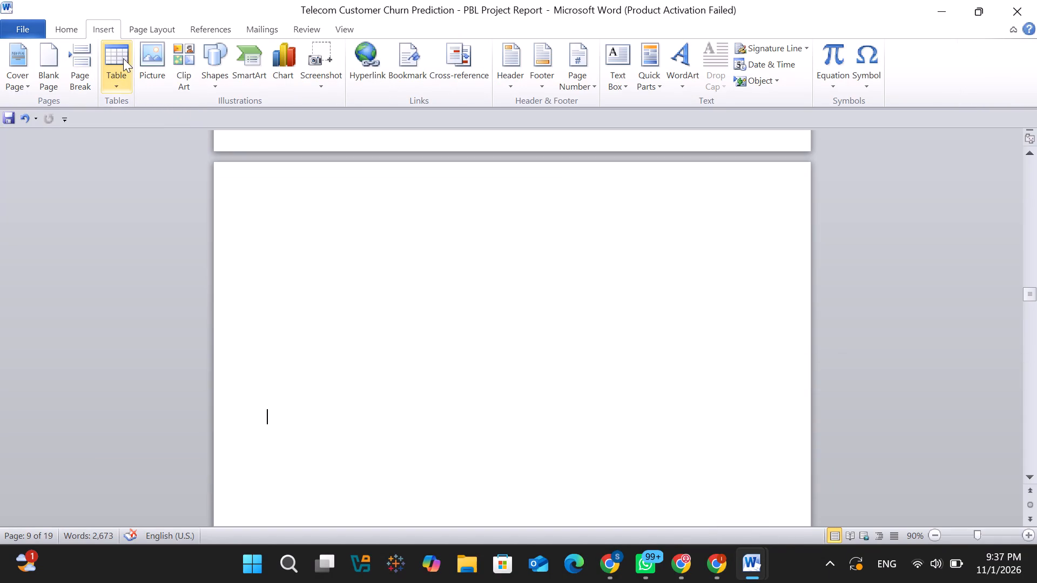
{"action": "left_click", "coordinate": [158, 50]}
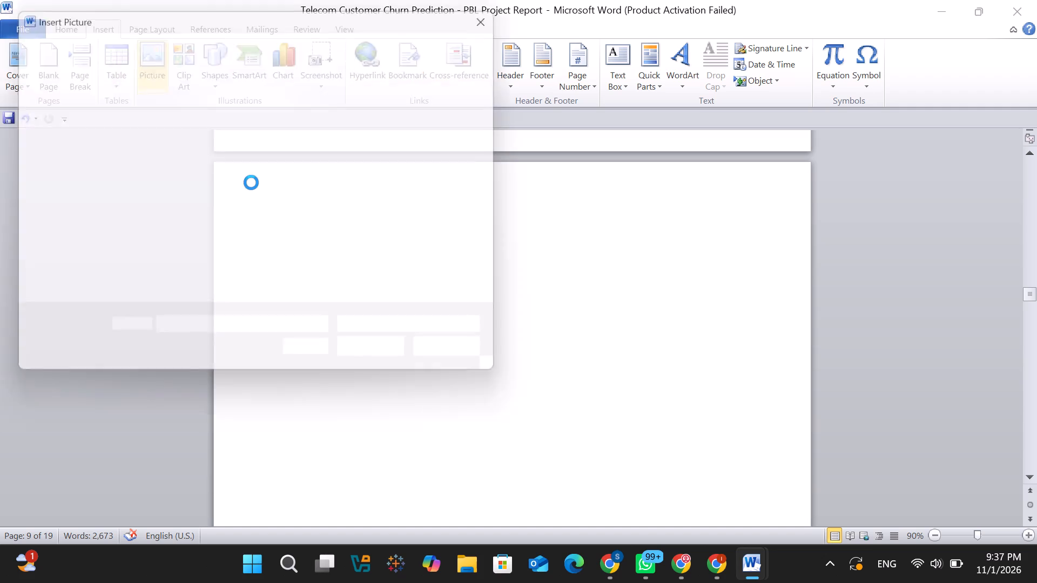
Insert the picture "high chart" from the Downloads folder on the blank page of the churn report.
{"action": "left_click", "coordinate": [66, 181]}
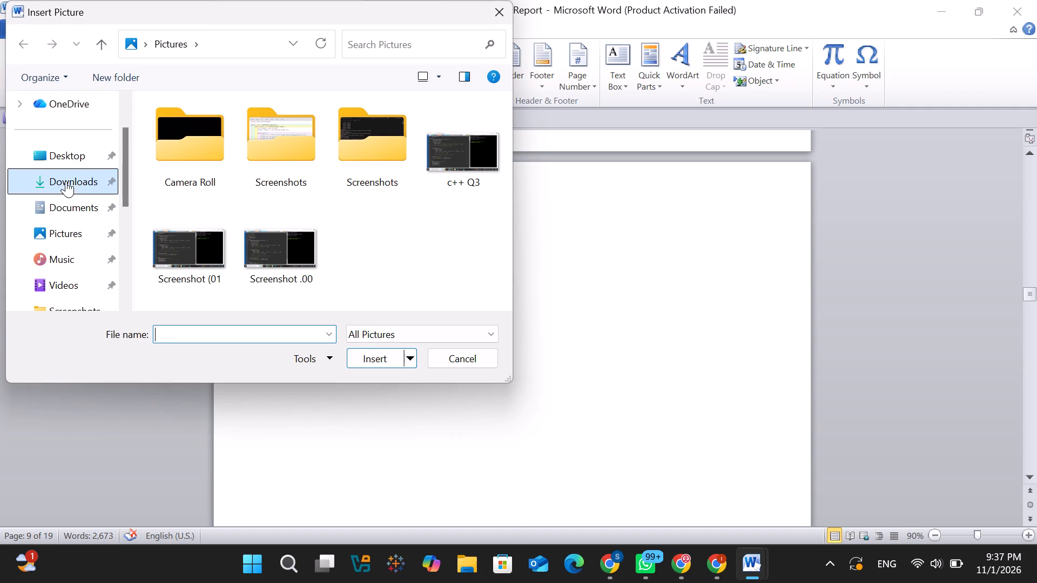
{"action": "left_click", "coordinate": [201, 129]}
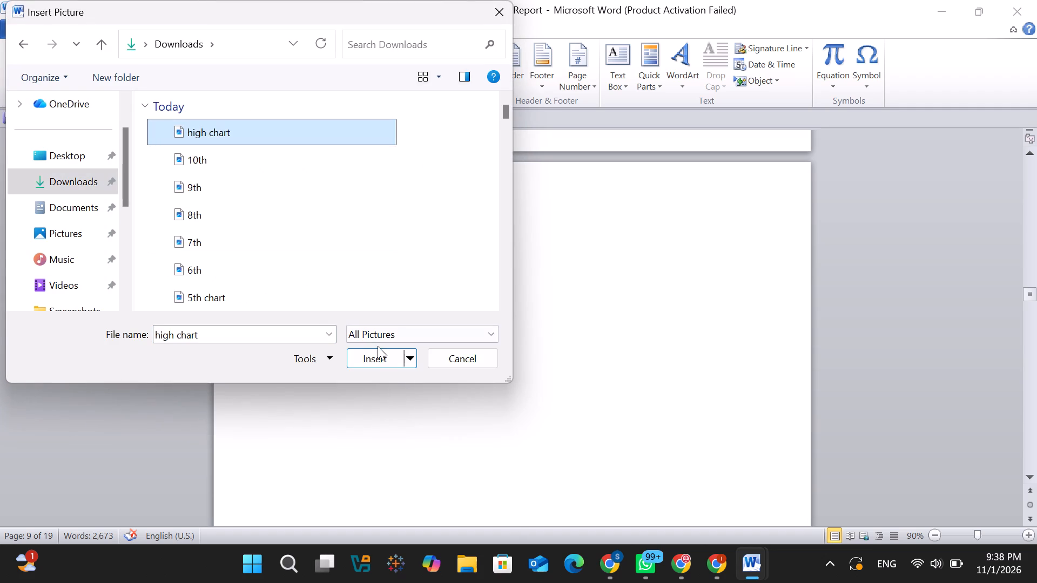
{"action": "left_click", "coordinate": [380, 358]}
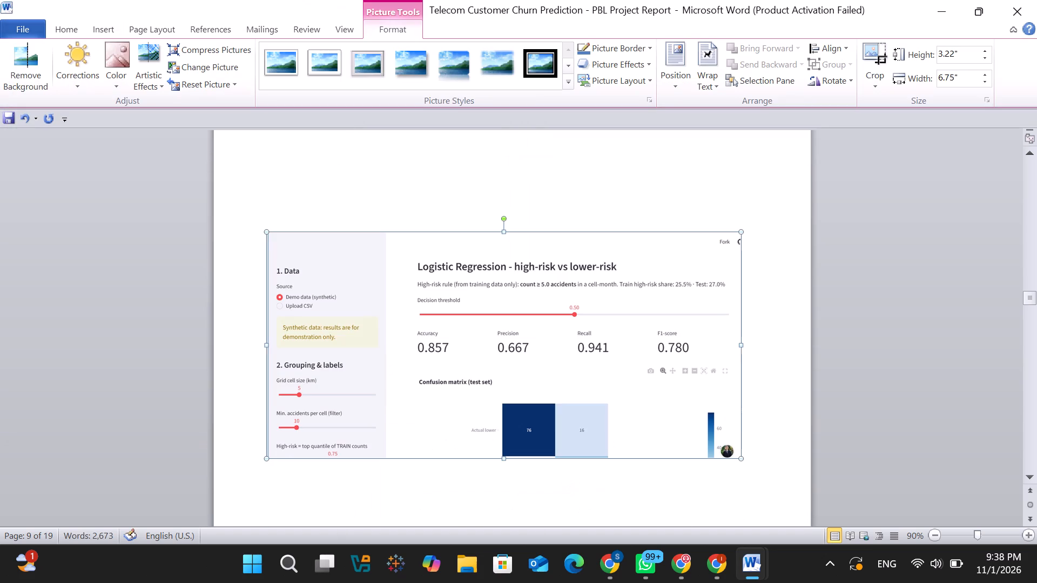
Move the inserted Logistic Regression screenshot upward toward the top margin of its page.
{"action": "scroll", "coordinate": [625, 582], "scroll_direction": "up", "scroll_amount": 2}
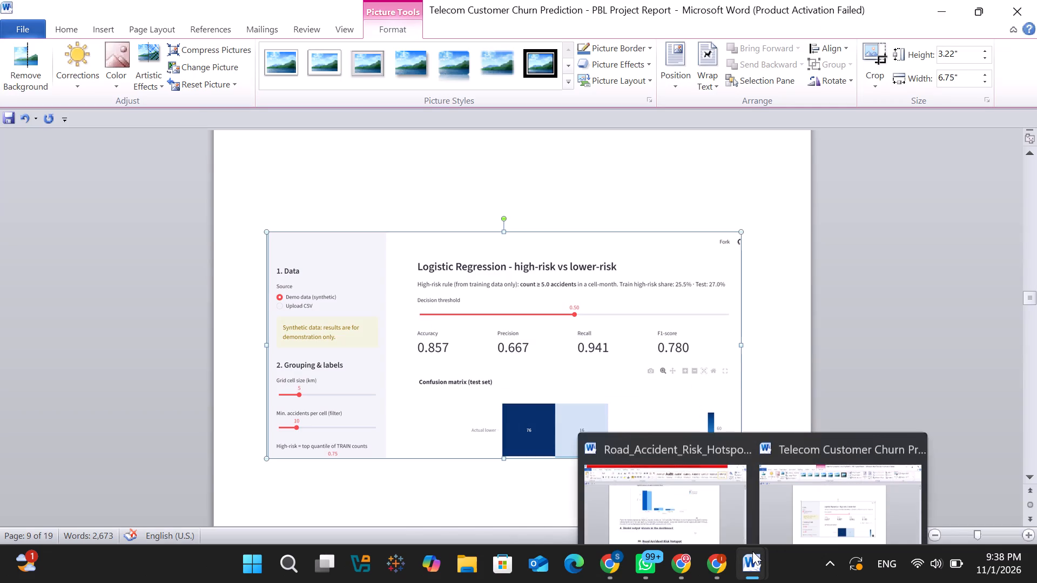
{"action": "scroll", "coordinate": [622, 298], "scroll_direction": "up", "scroll_amount": 2}
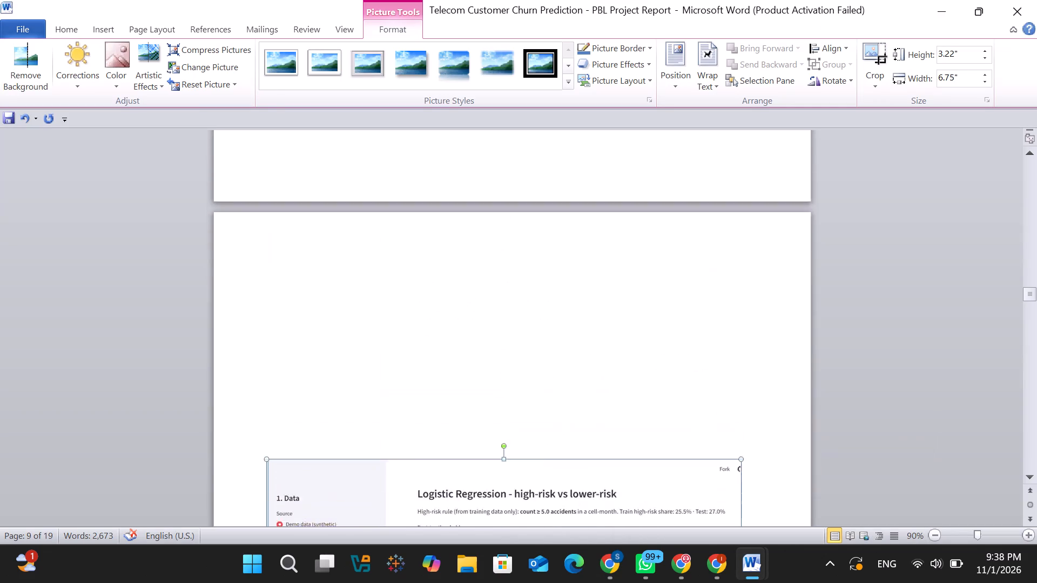
{"action": "scroll", "coordinate": [622, 298], "scroll_direction": "up", "scroll_amount": 3}
{"action": "scroll", "coordinate": [622, 298], "scroll_direction": "down", "scroll_amount": 6}
{"action": "scroll", "coordinate": [622, 298], "scroll_direction": "up", "scroll_amount": 1}
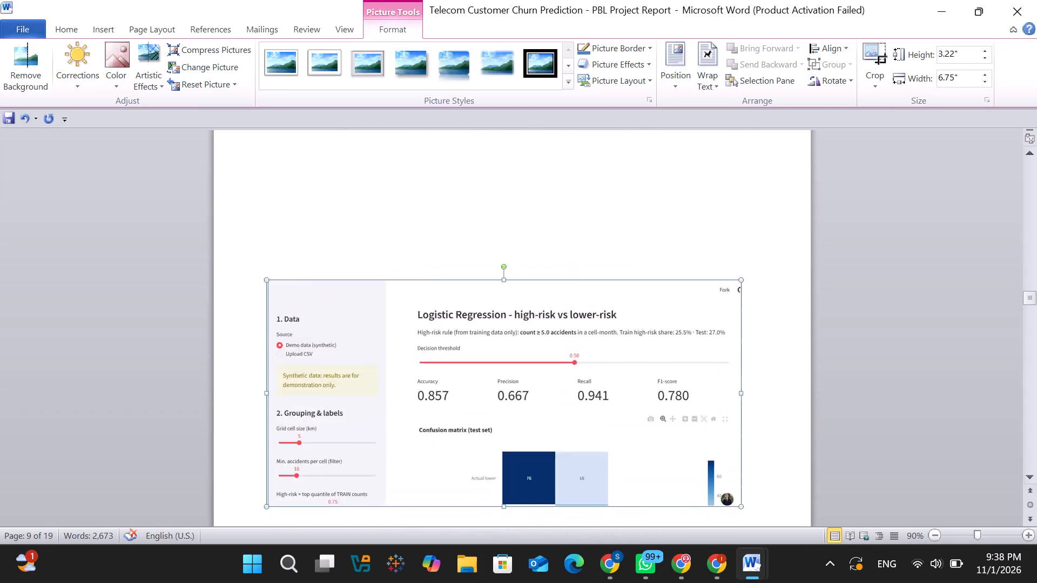
{"action": "scroll", "coordinate": [622, 298], "scroll_direction": "up", "scroll_amount": 1}
{"action": "left_click_drag", "start_coordinate": [583, 351], "coordinate": [562, 245]}
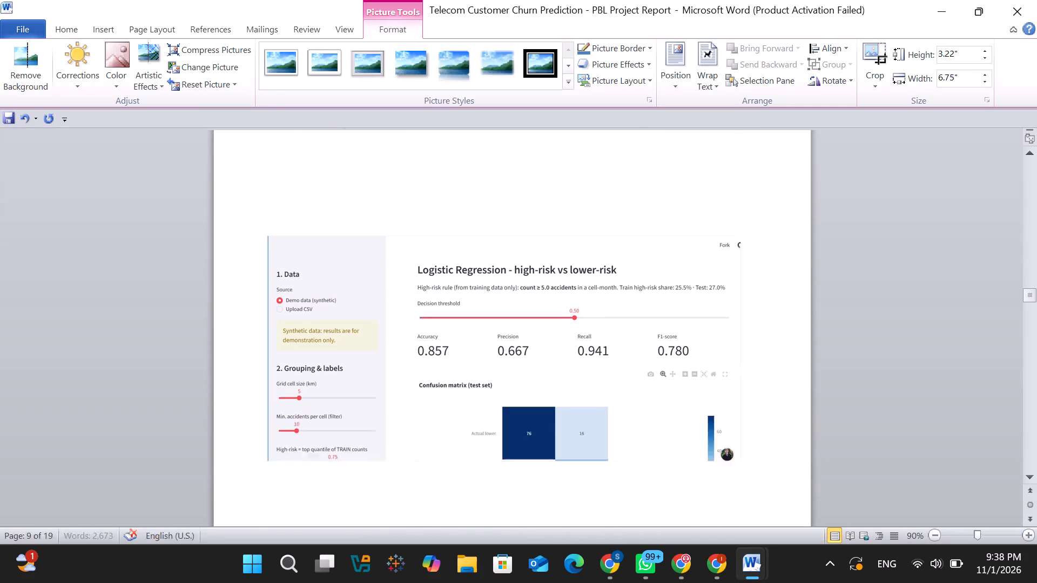
{"action": "scroll", "coordinate": [562, 245], "scroll_direction": "up", "scroll_amount": 1}
{"action": "left_click_drag", "start_coordinate": [536, 368], "coordinate": [529, 294]}
{"action": "left_click_drag", "start_coordinate": [536, 387], "coordinate": [537, 314]}
{"action": "left_click_drag", "start_coordinate": [494, 349], "coordinate": [496, 258]}
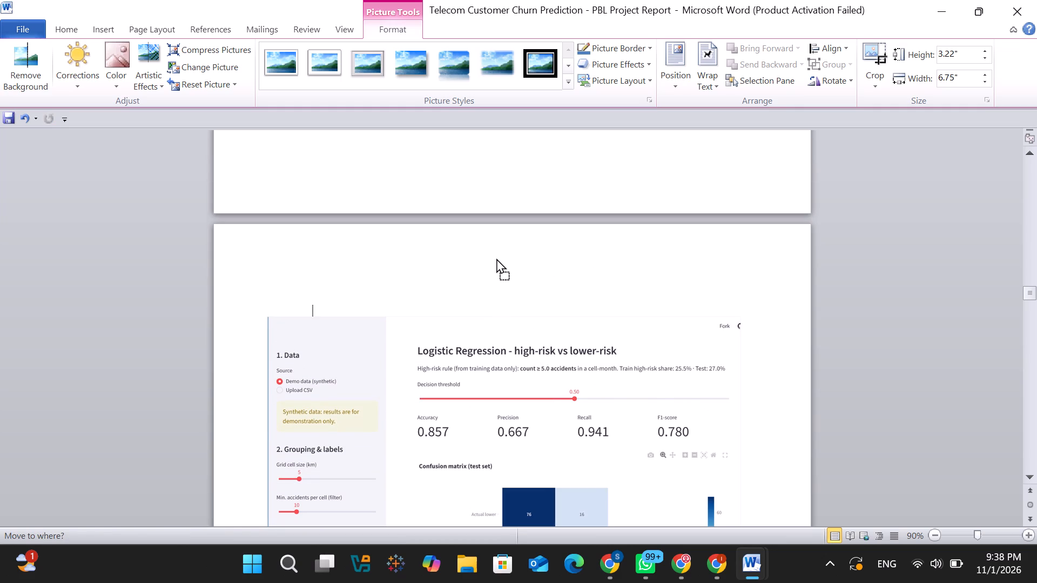
{"action": "left_click_drag", "start_coordinate": [496, 258], "coordinate": [496, 259]}
{"action": "scroll", "coordinate": [486, 322], "scroll_direction": "down", "scroll_amount": 1}
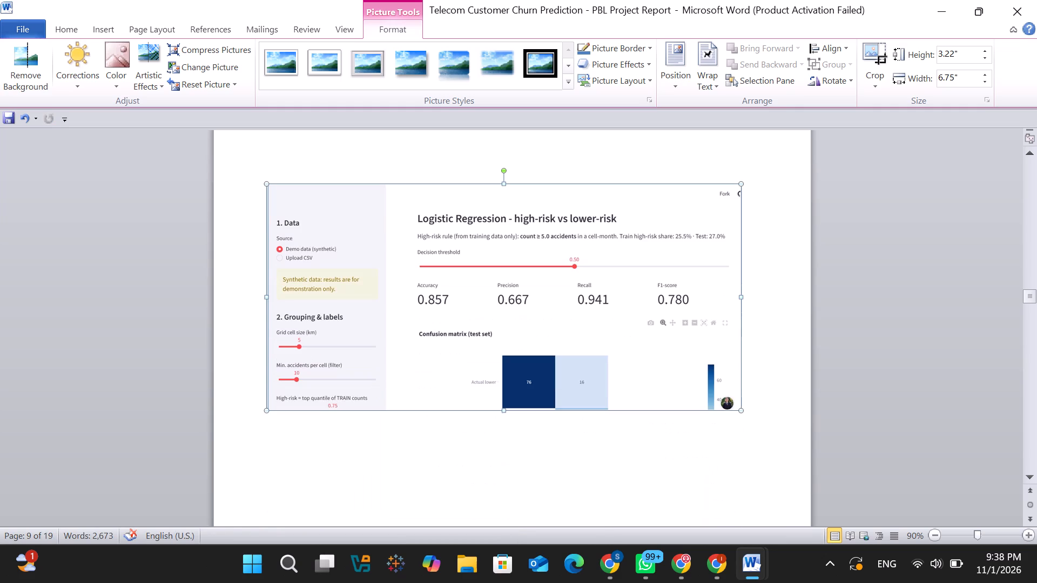
Delete the empty line space above the Logistic Regression screenshot to bring it closer to the page's top margin.
{"action": "scroll", "coordinate": [310, 134], "scroll_direction": "up", "scroll_amount": 1}
{"action": "left_click", "coordinate": [267, 281]}
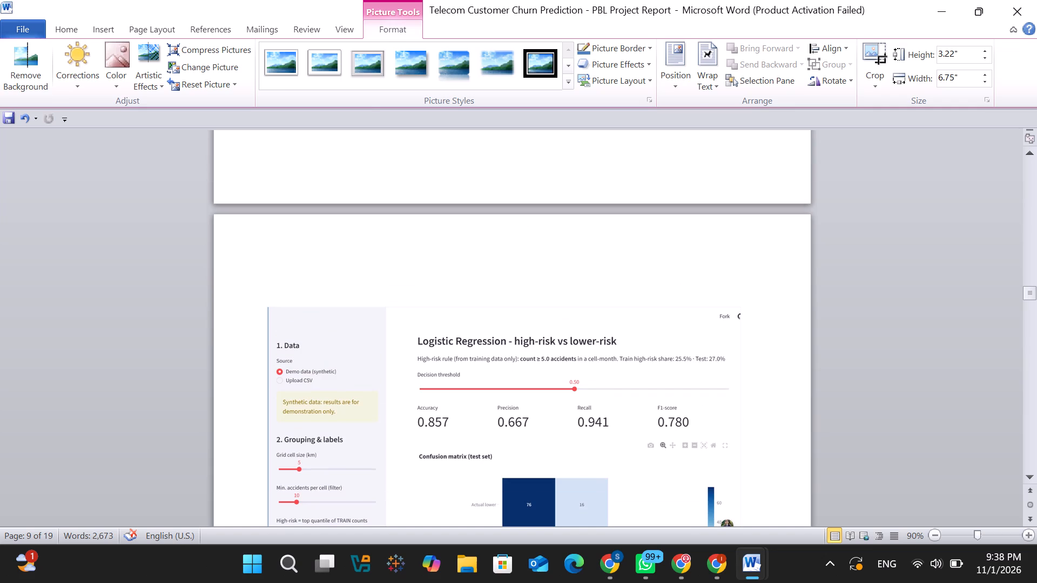
{"action": "key", "text": "BackSpace"}
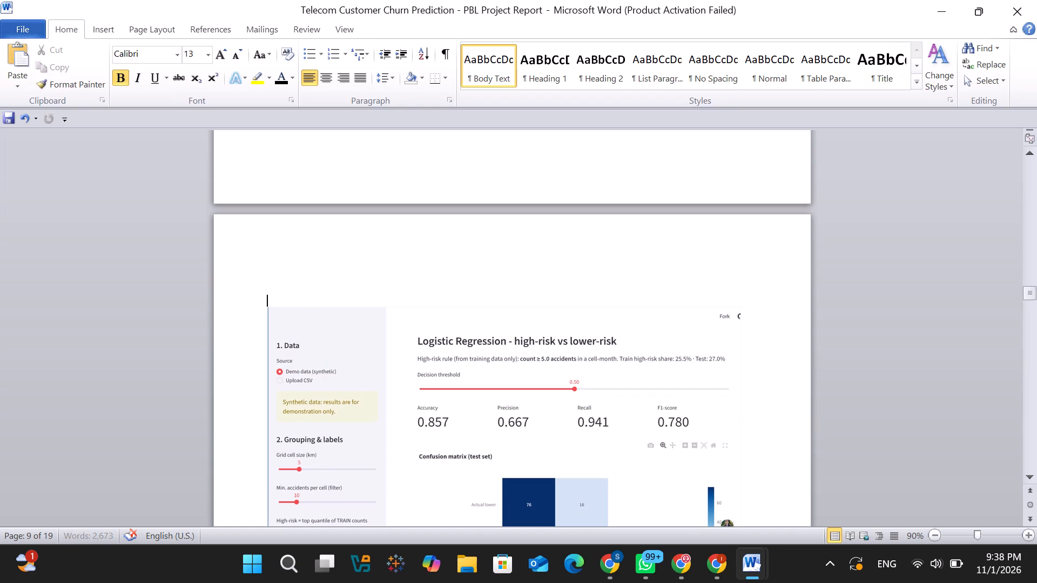
{"action": "key", "text": "BackSpace"}
{"action": "key", "text": "BackSpace"}
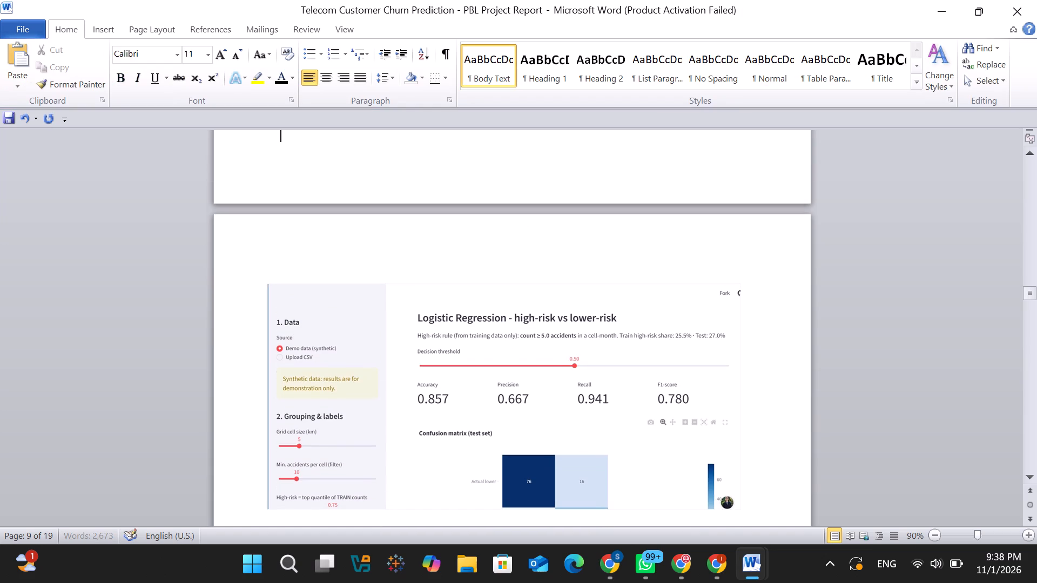
Shrink the Logistic Regression screenshot slightly from its lower-right corner, keeping its proportions.
{"action": "scroll", "coordinate": [595, 424], "scroll_direction": "down", "scroll_amount": 1}
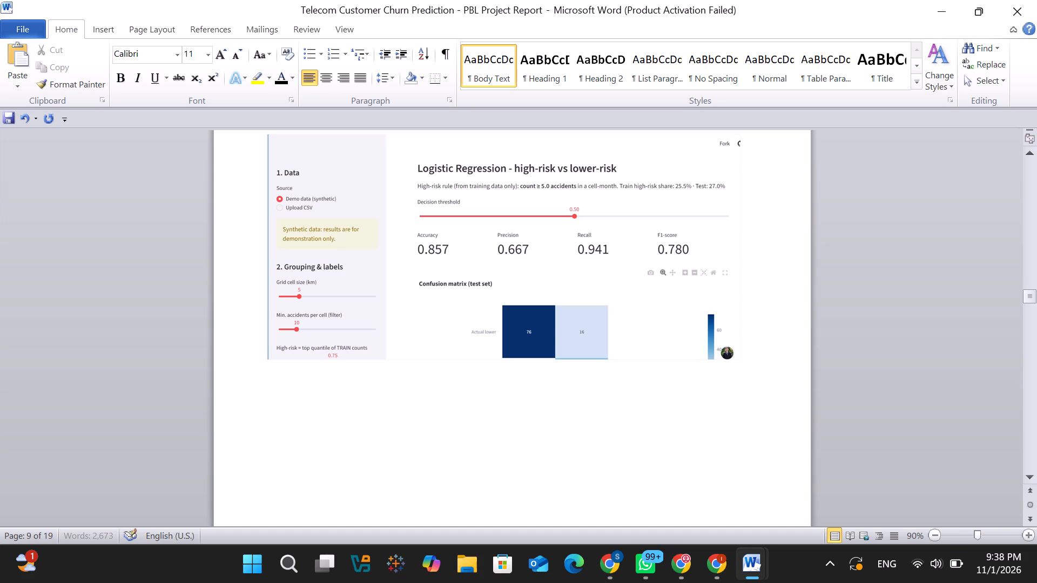
{"action": "left_click", "coordinate": [729, 291]}
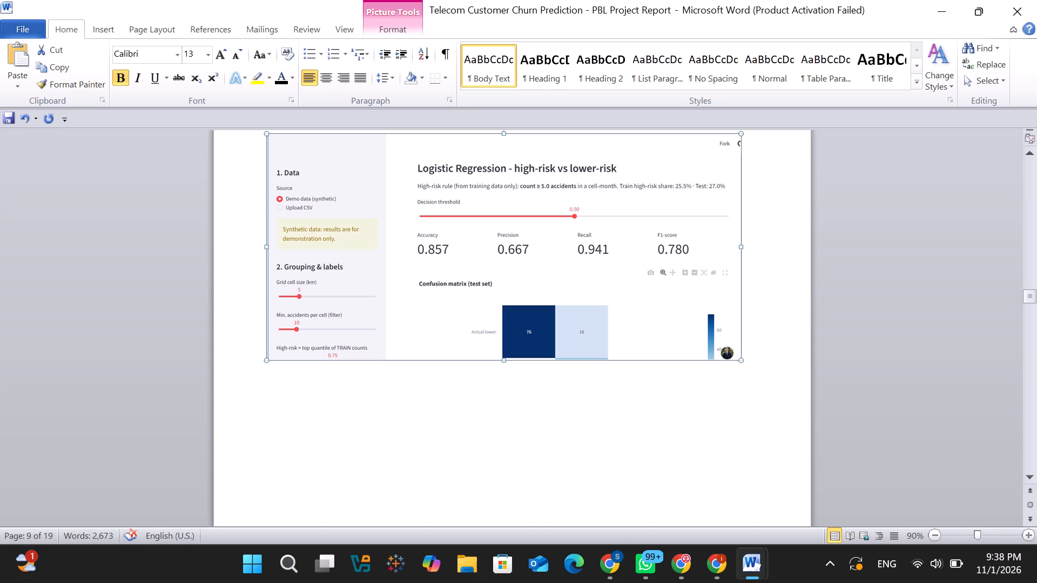
{"action": "left_click_drag", "start_coordinate": [738, 360], "coordinate": [720, 345]}
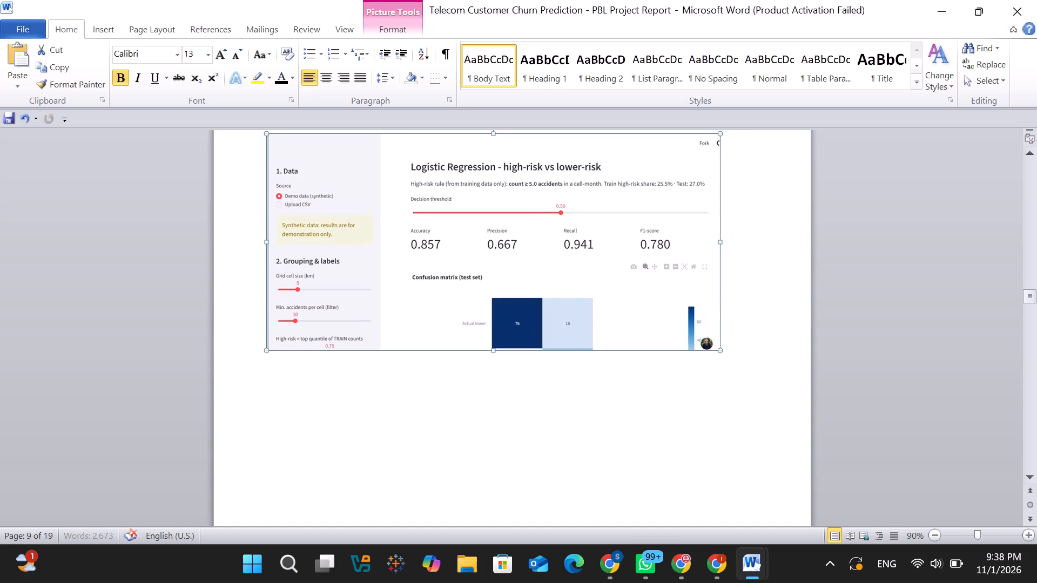
{"action": "left_click", "coordinate": [742, 355]}
{"action": "scroll", "coordinate": [742, 355], "scroll_direction": "up", "scroll_amount": 1}
{"action": "left_click", "coordinate": [742, 355]}
Add the prefix "Fig:" in front of the "Linear Regression model panel" caption.
{"action": "scroll", "coordinate": [742, 355], "scroll_direction": "up", "scroll_amount": 1}
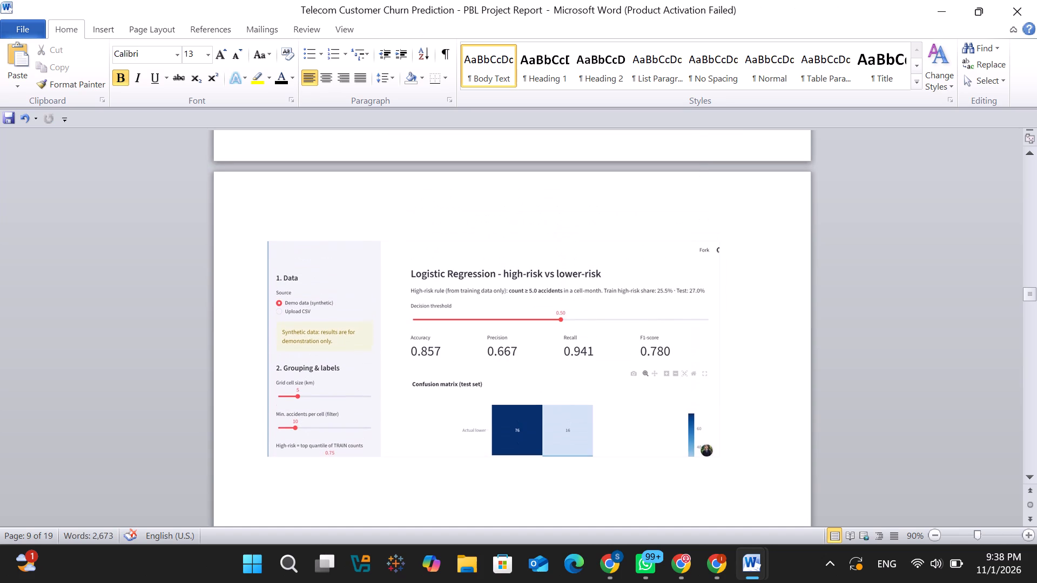
{"action": "scroll", "coordinate": [742, 355], "scroll_direction": "up", "scroll_amount": 4}
{"action": "scroll", "coordinate": [742, 355], "scroll_direction": "down", "scroll_amount": 1}
{"action": "scroll", "coordinate": [742, 355], "scroll_direction": "up", "scroll_amount": 3}
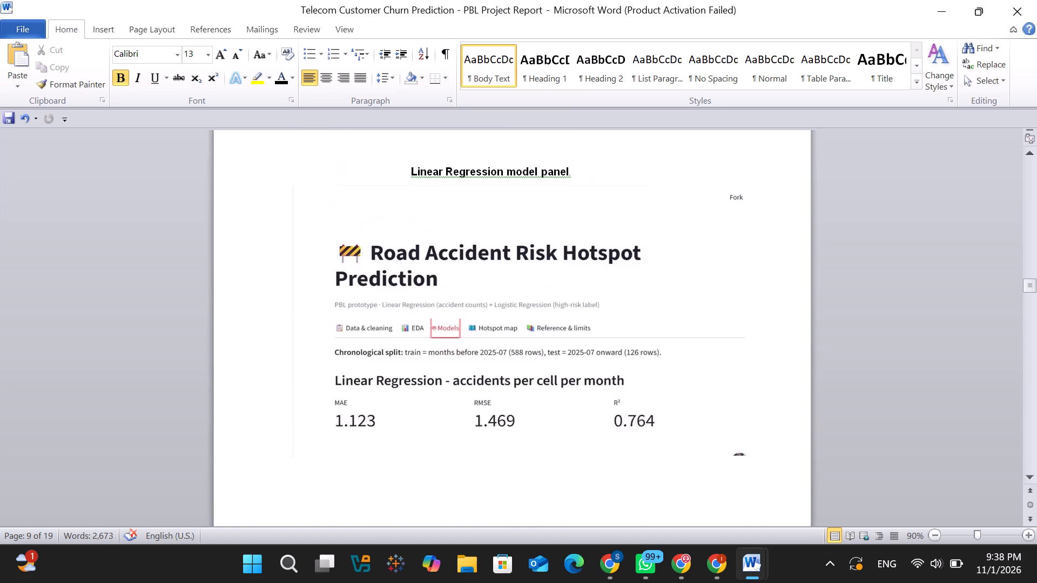
{"action": "scroll", "coordinate": [742, 355], "scroll_direction": "up", "scroll_amount": 1}
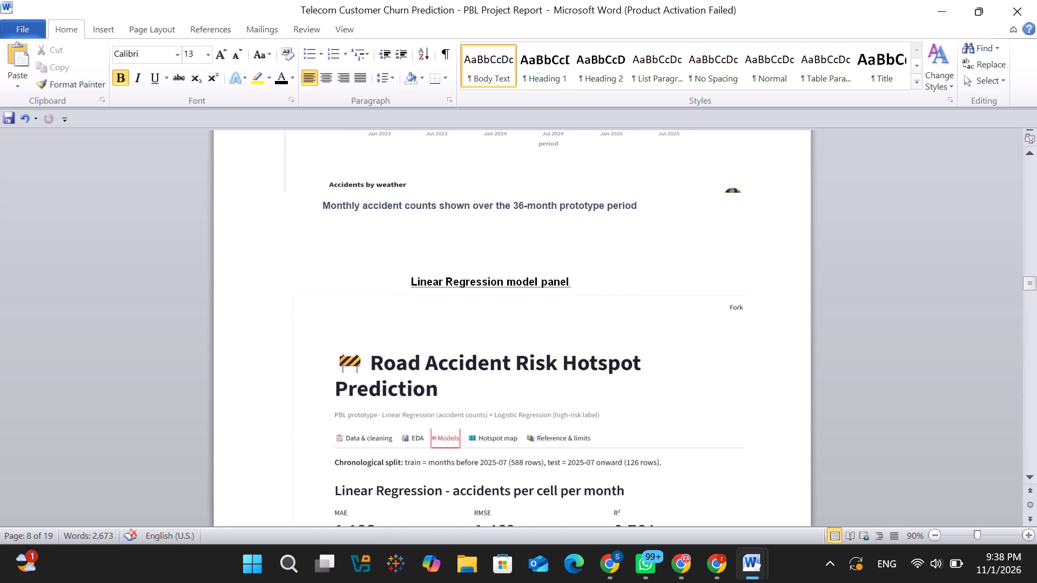
{"action": "left_click", "coordinate": [406, 276]}
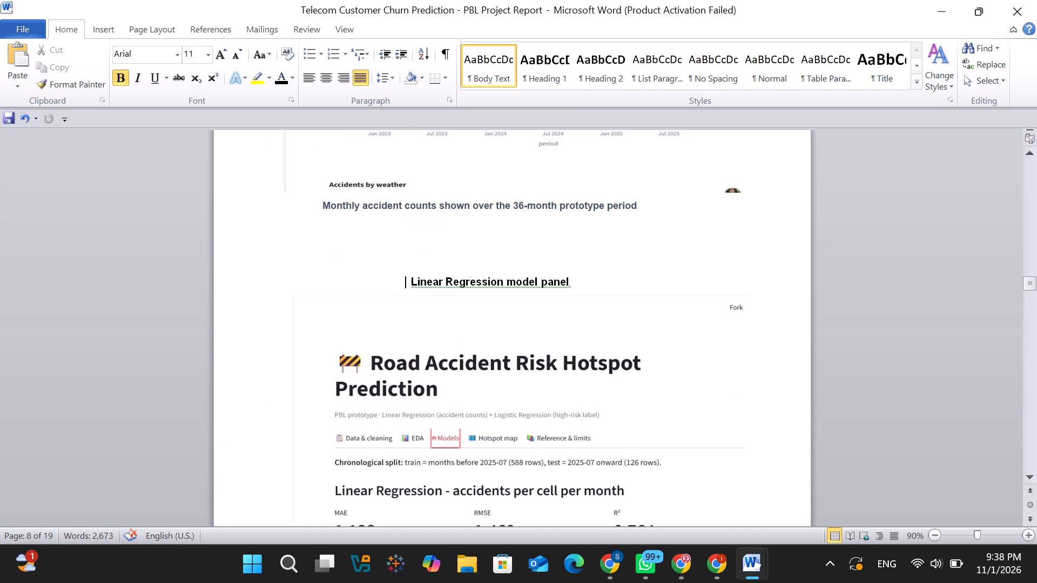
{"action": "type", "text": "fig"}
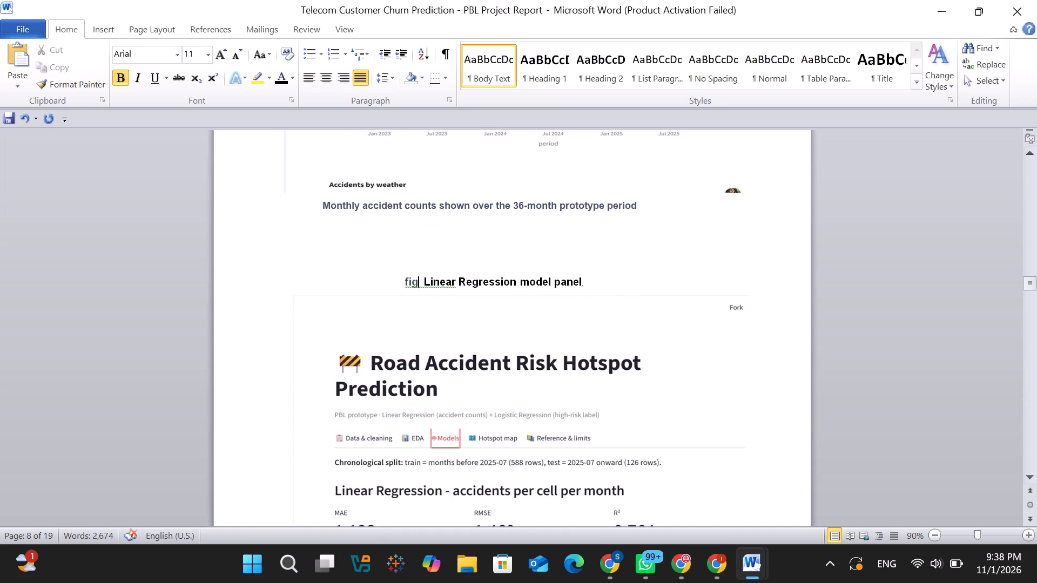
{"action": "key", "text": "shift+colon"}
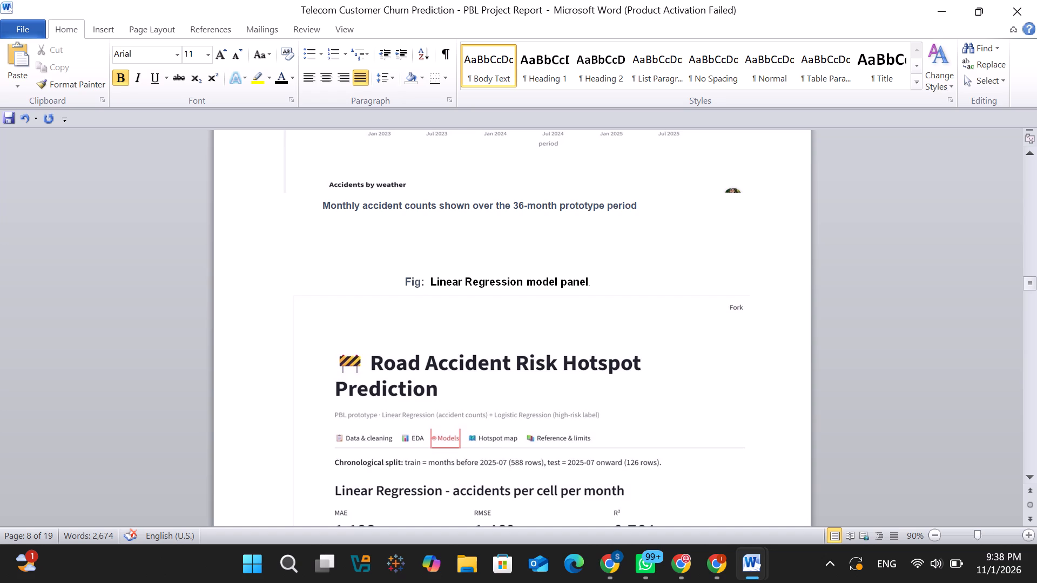
Insert a new empty line below the Logistic Regression screenshot.
{"action": "scroll", "coordinate": [605, 290], "scroll_direction": "down", "scroll_amount": 2}
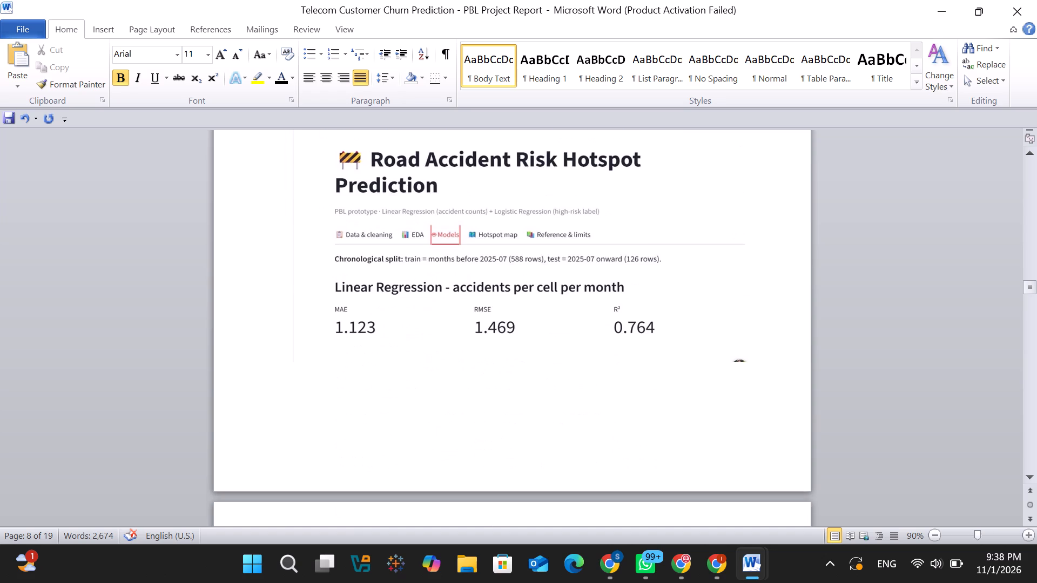
{"action": "scroll", "coordinate": [605, 290], "scroll_direction": "up", "scroll_amount": 1}
{"action": "scroll", "coordinate": [605, 290], "scroll_direction": "down", "scroll_amount": 4}
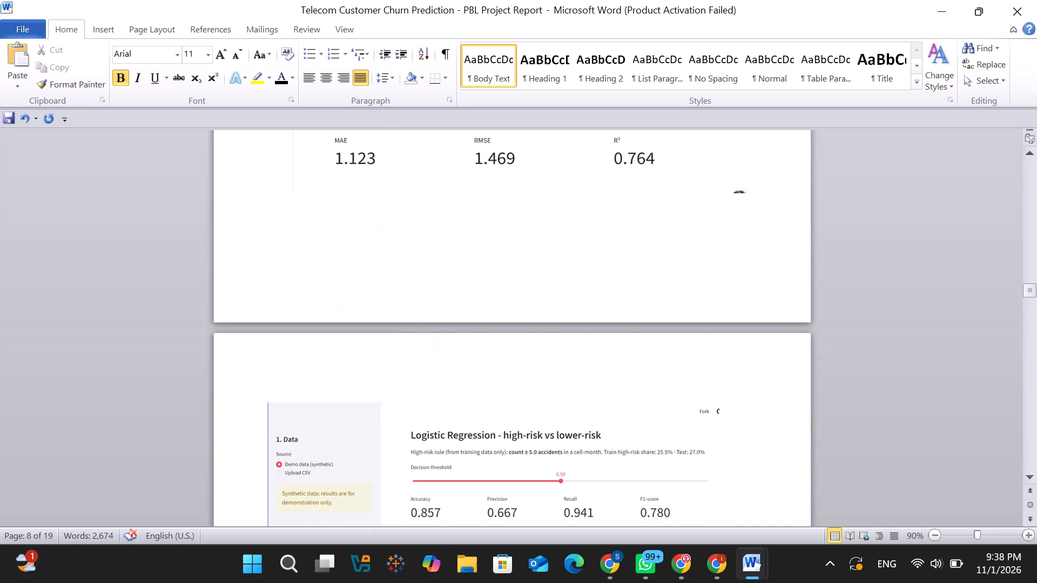
{"action": "scroll", "coordinate": [605, 290], "scroll_direction": "down", "scroll_amount": 2}
{"action": "left_click", "coordinate": [751, 452]}
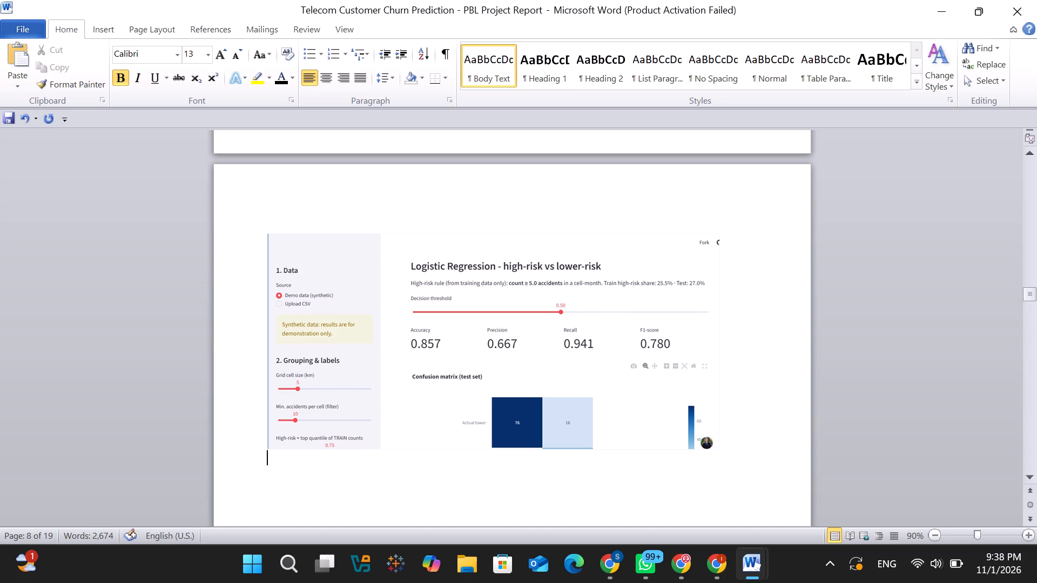
{"action": "key", "text": "Return"}
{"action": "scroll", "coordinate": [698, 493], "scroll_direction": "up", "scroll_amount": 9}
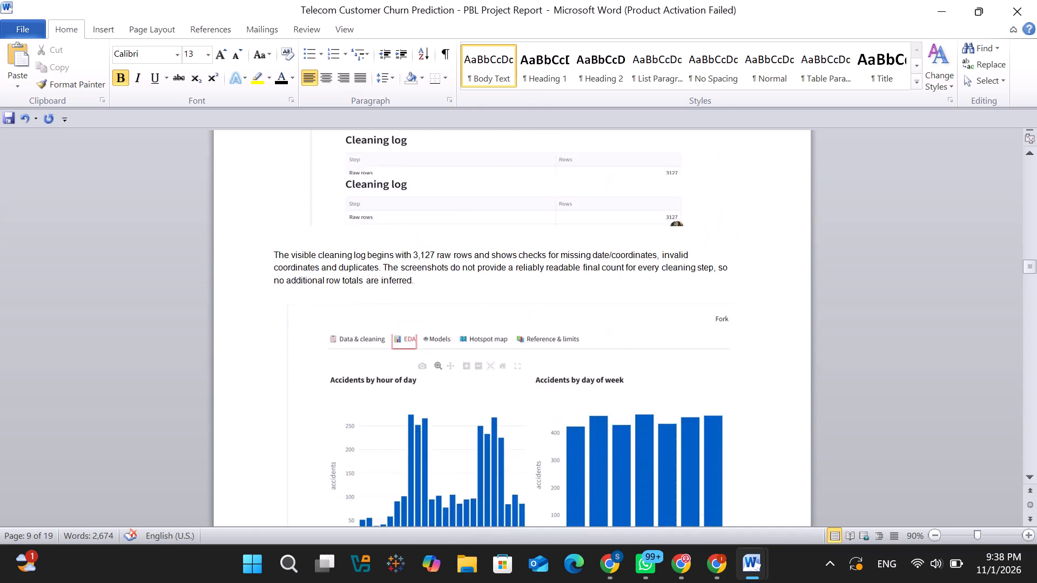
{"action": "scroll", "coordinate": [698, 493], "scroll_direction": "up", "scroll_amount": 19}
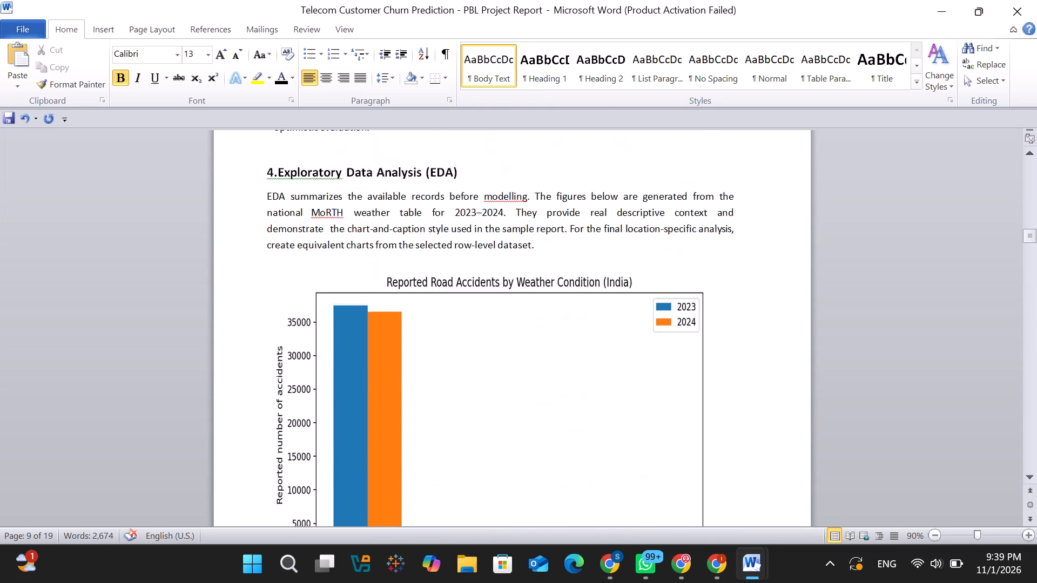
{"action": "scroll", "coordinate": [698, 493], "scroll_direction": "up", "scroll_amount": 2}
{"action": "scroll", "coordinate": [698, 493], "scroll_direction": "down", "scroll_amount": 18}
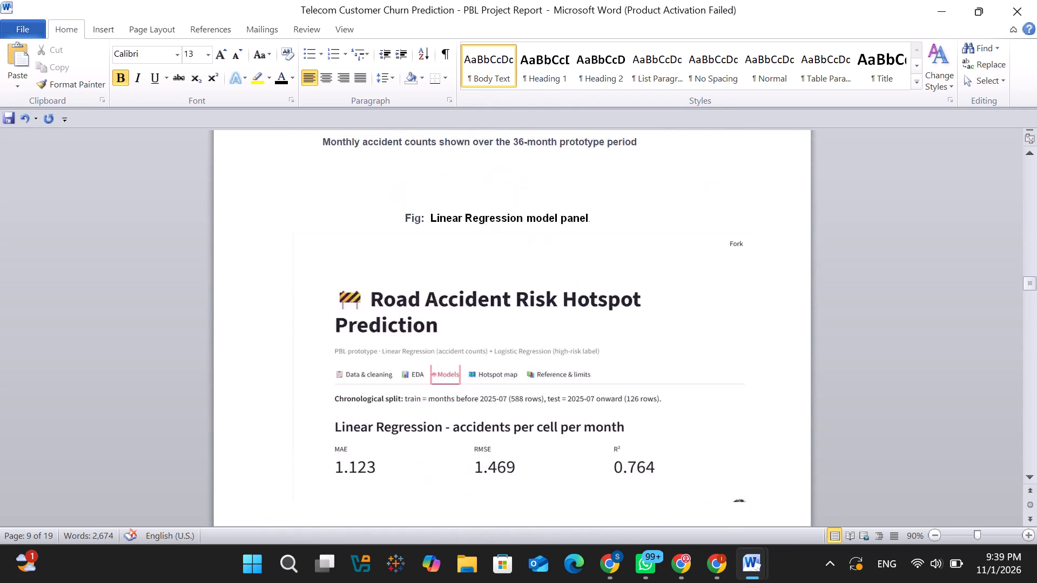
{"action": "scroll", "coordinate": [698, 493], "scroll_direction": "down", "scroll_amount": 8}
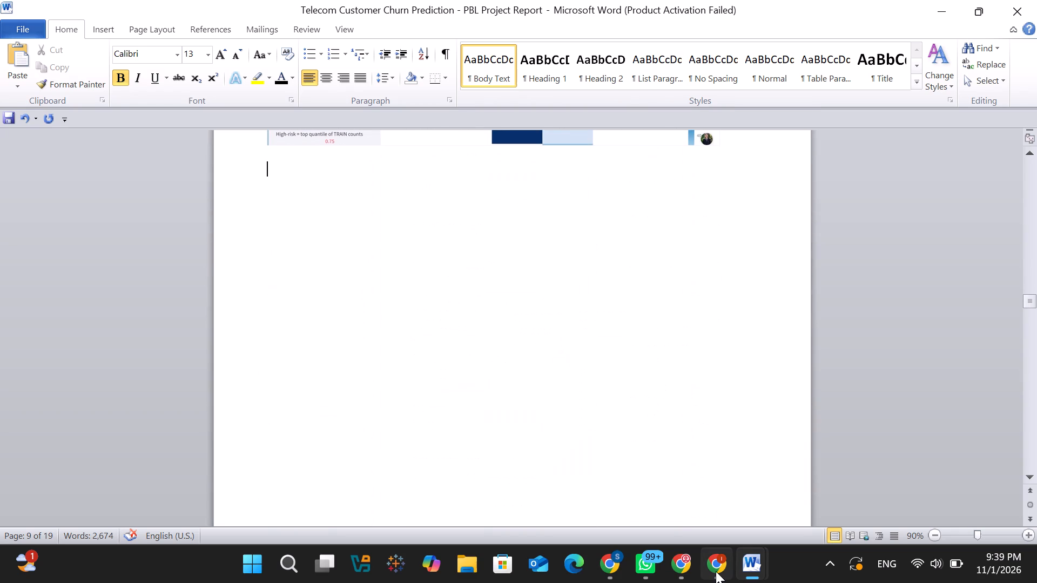
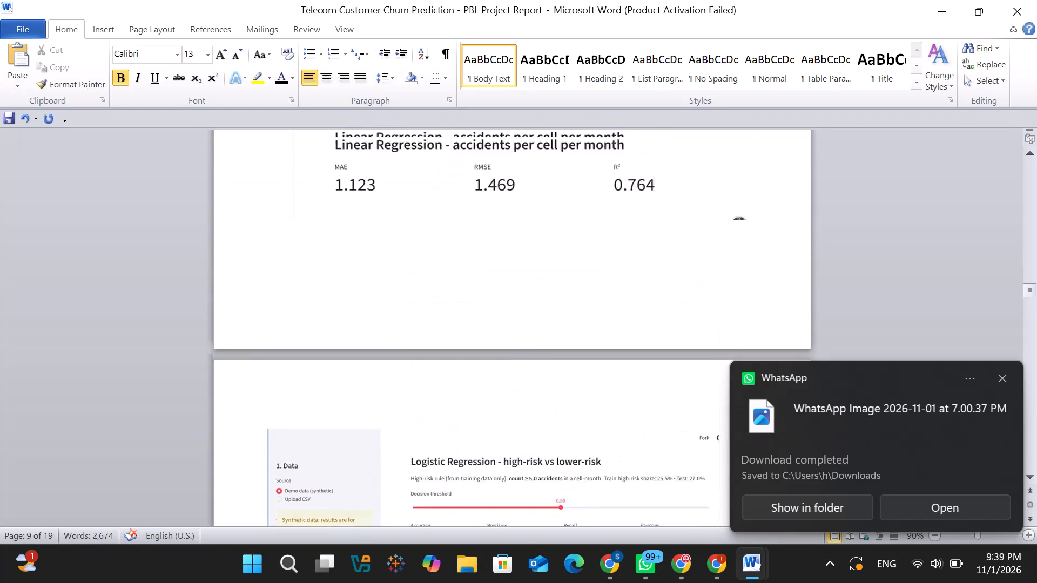
Review the placed charts, screenshots and captions on the pages before the Logistic Regression screenshot.
{"action": "scroll", "coordinate": [528, 354], "scroll_direction": "up", "scroll_amount": 7}
{"action": "scroll", "coordinate": [528, 354], "scroll_direction": "down", "scroll_amount": 1}
{"action": "scroll", "coordinate": [528, 354], "scroll_direction": "up", "scroll_amount": 1}
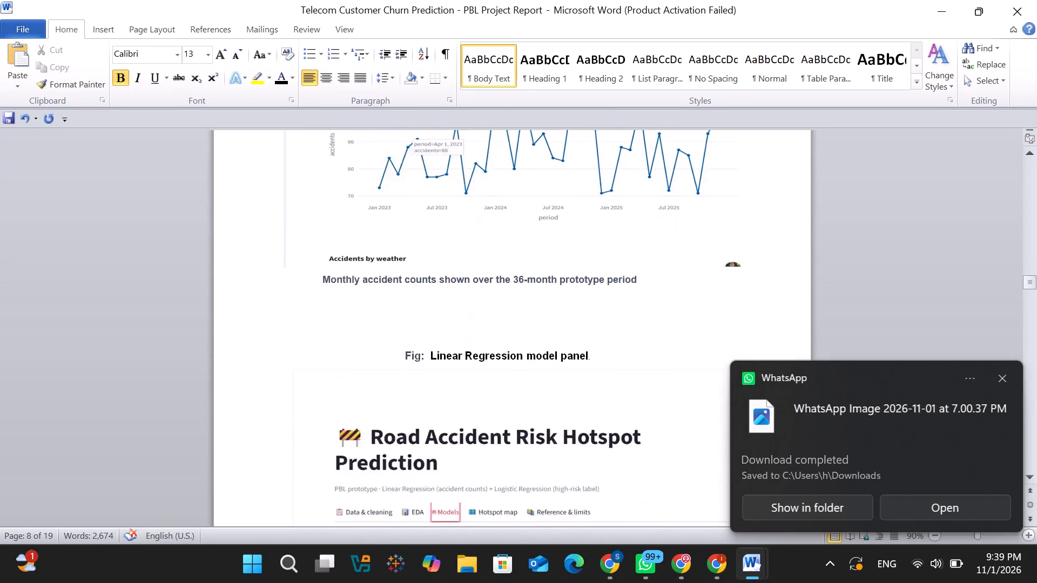
{"action": "scroll", "coordinate": [528, 354], "scroll_direction": "up", "scroll_amount": 7}
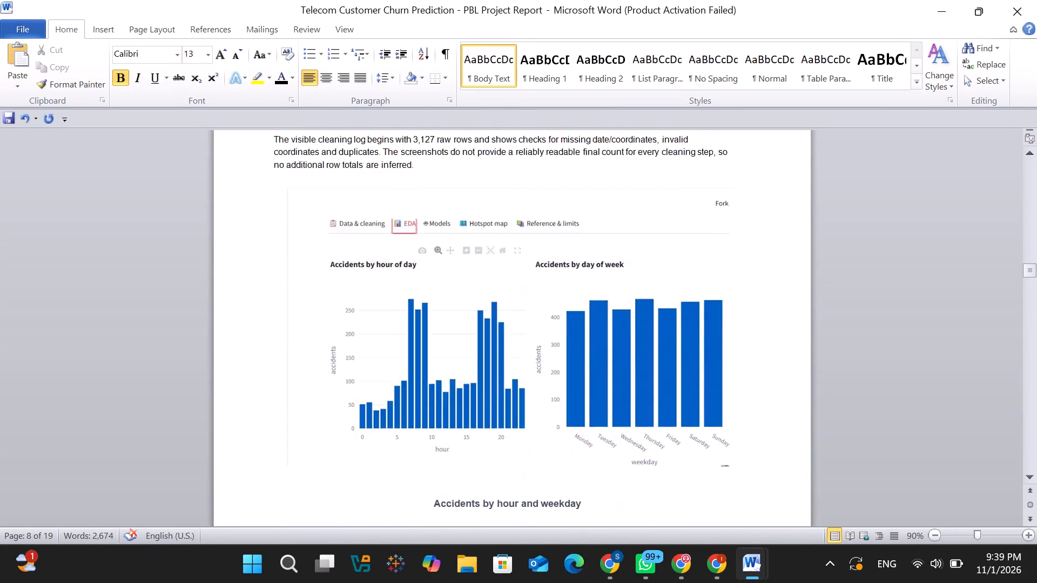
{"action": "scroll", "coordinate": [528, 354], "scroll_direction": "up", "scroll_amount": 14}
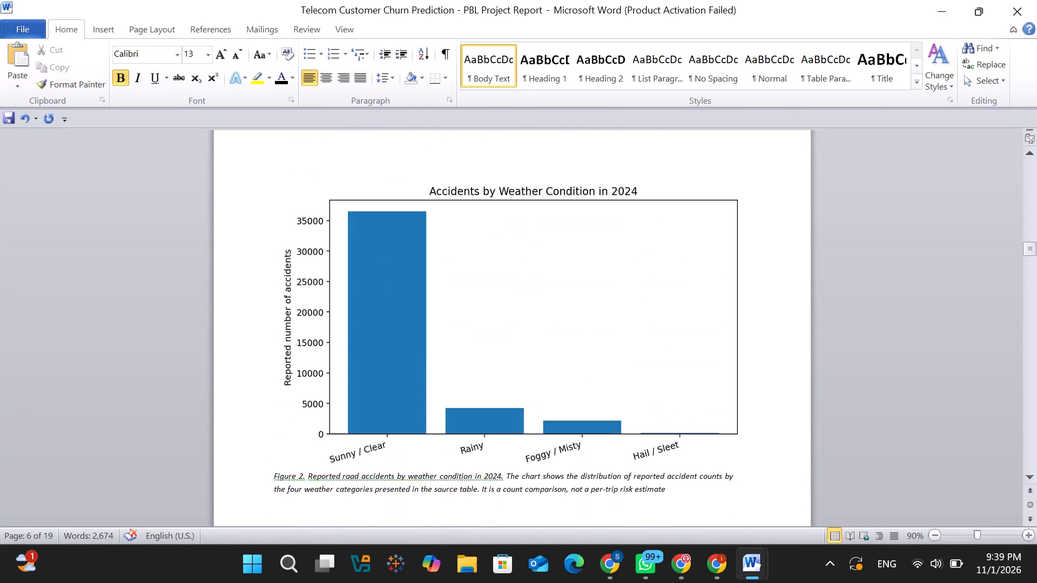
{"action": "scroll", "coordinate": [528, 354], "scroll_direction": "down", "scroll_amount": 11}
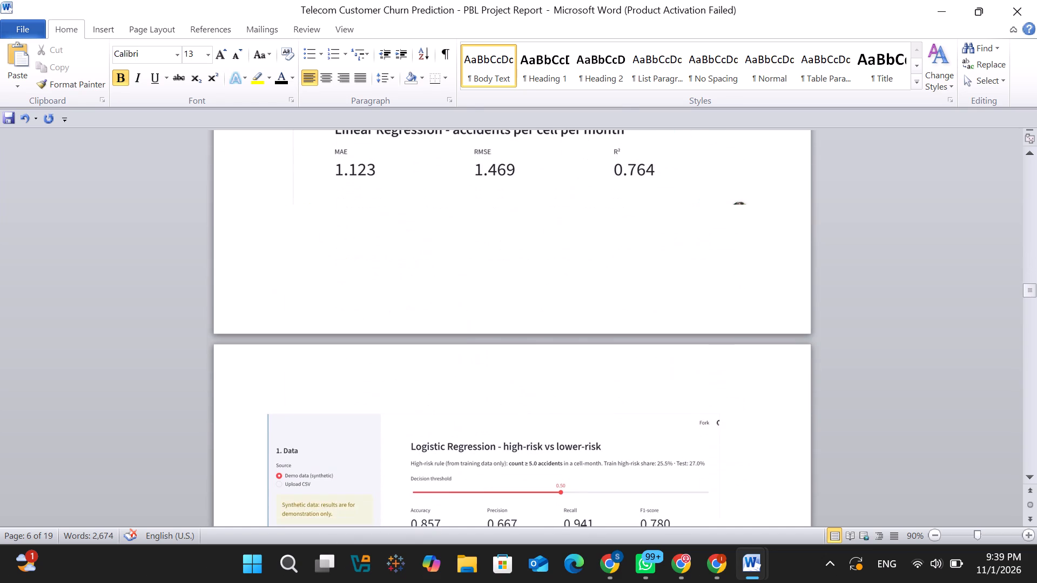
Insert the picture "WhatsApp Image 2026-11-01 at 7.00.37 PM" from the Downloads folder, leaving a gap below the Logistic Regression screenshot.
{"action": "scroll", "coordinate": [668, 252], "scroll_direction": "down", "scroll_amount": 4}
{"action": "left_click", "coordinate": [668, 252]}
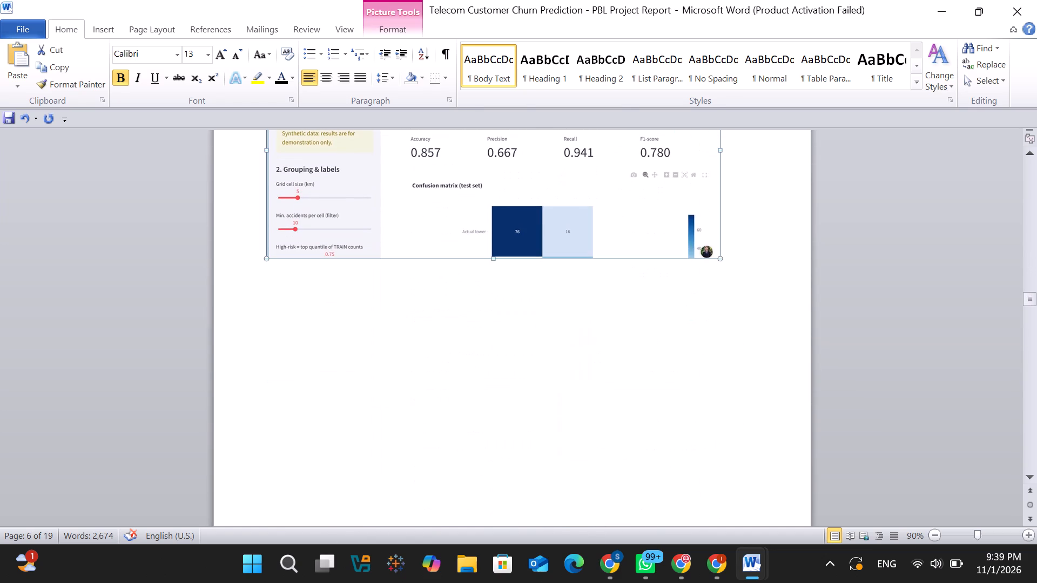
{"action": "left_click", "coordinate": [746, 253]}
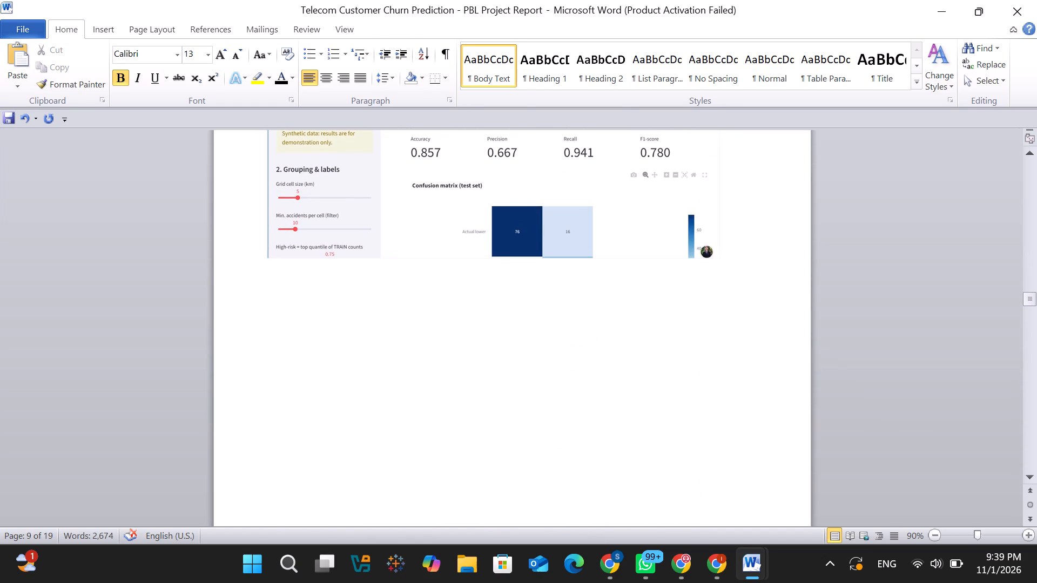
{"action": "key", "text": "Return"}
{"action": "key", "text": "Return"}
{"action": "key", "text": "Return"}
{"action": "left_click", "coordinate": [103, 29]}
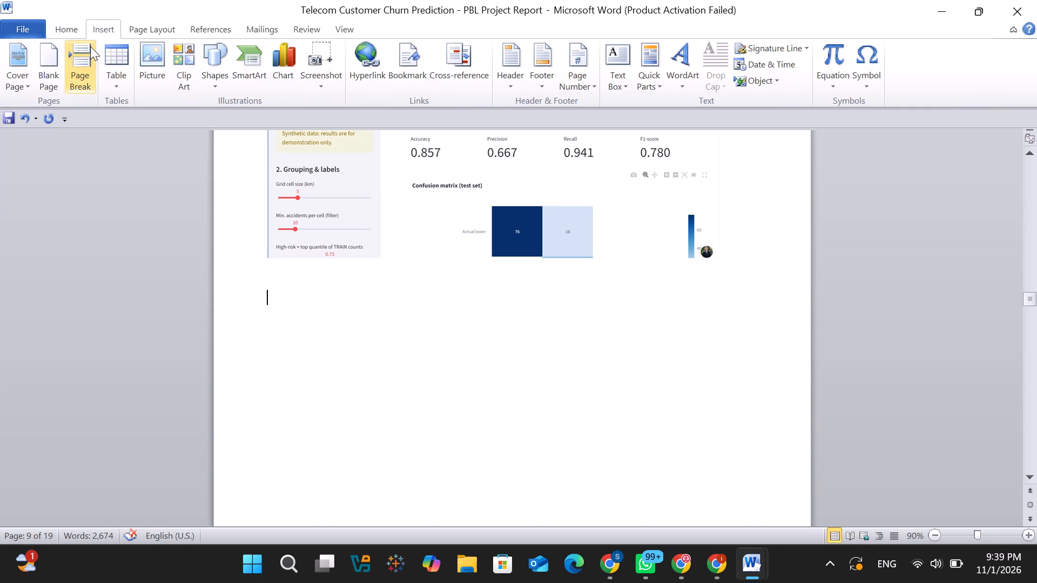
{"action": "left_click", "coordinate": [100, 31]}
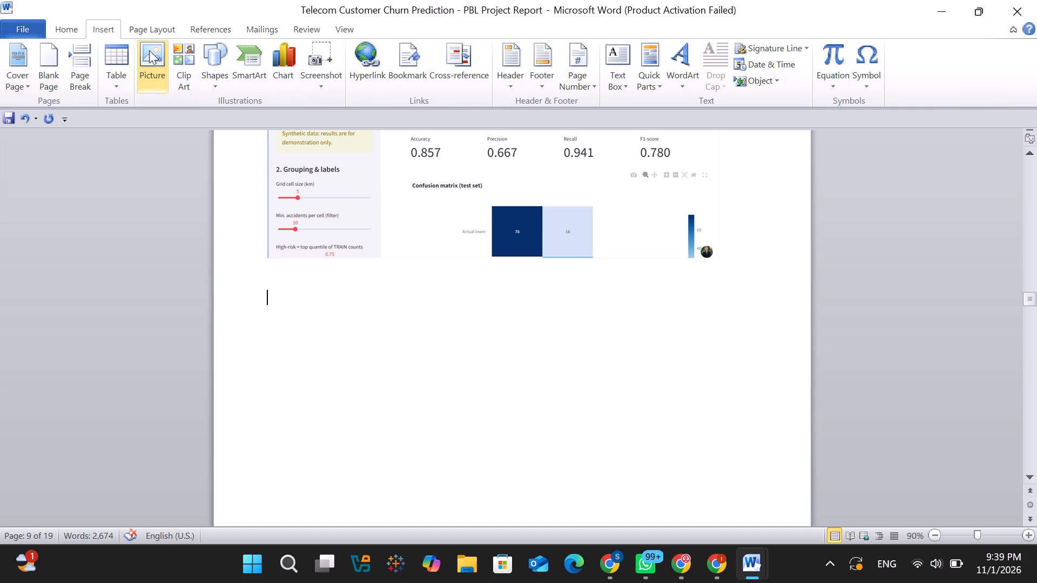
{"action": "left_click", "coordinate": [149, 50]}
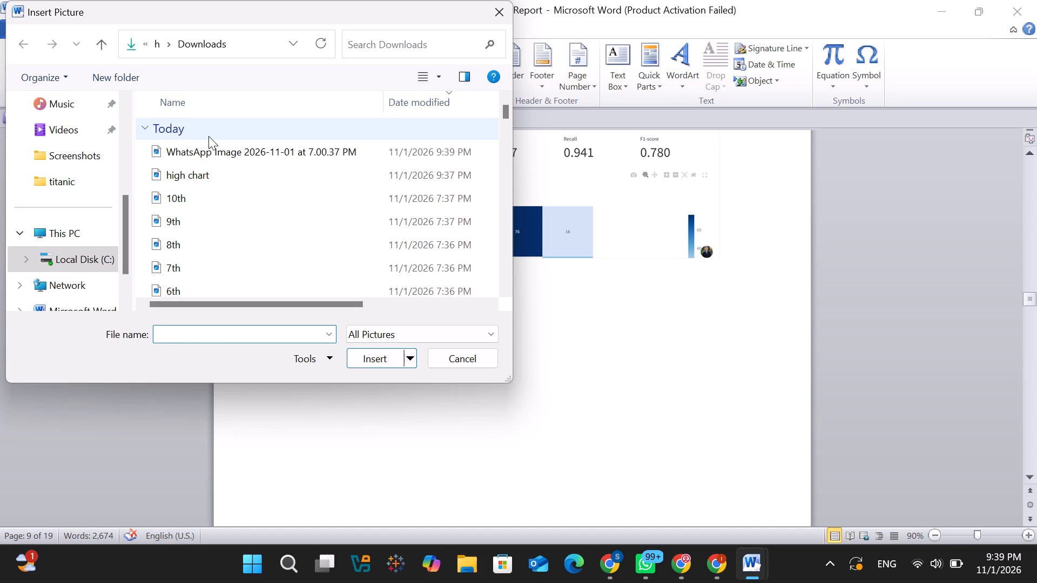
{"action": "left_click", "coordinate": [218, 151]}
{"action": "left_click", "coordinate": [385, 360]}
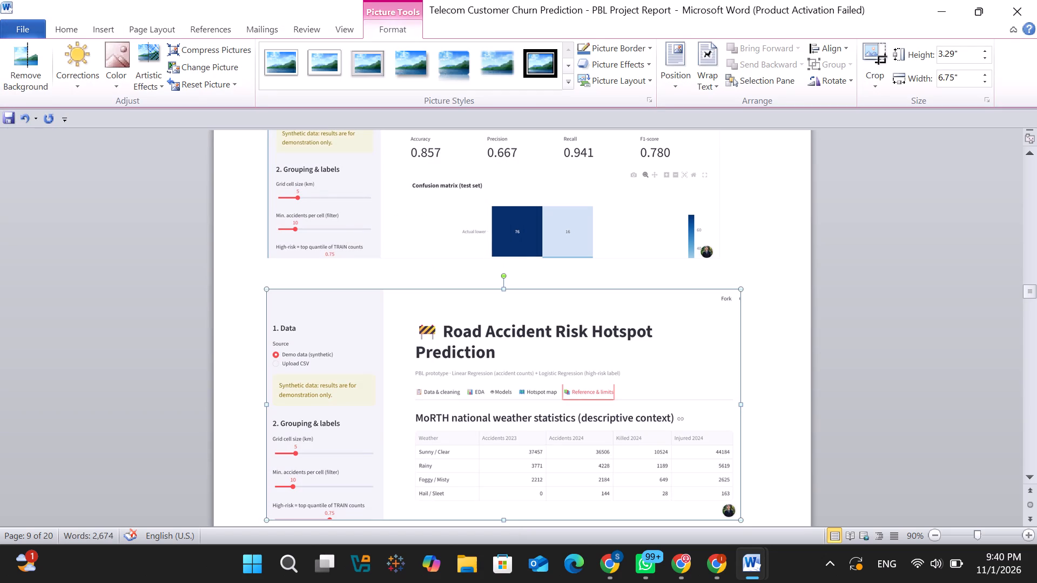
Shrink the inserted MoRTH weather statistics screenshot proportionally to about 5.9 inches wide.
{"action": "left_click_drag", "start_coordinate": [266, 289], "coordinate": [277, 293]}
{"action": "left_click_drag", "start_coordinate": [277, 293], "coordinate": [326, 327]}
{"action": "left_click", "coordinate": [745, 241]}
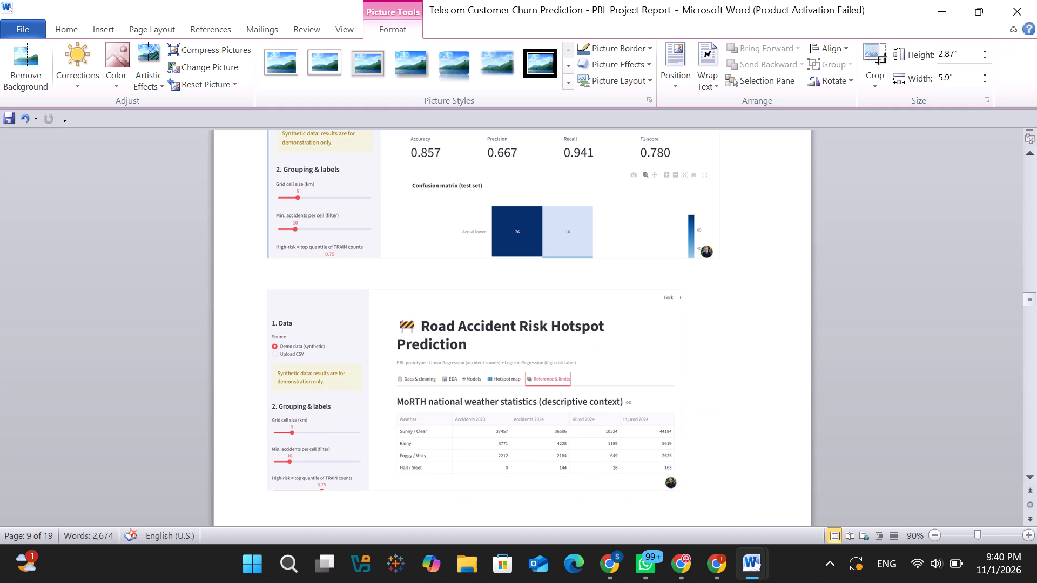
Add three blank lines between the Logistic Regression screenshot and the MoRTH weather statistics screenshot.
{"action": "left_click", "coordinate": [745, 241]}
{"action": "key", "text": "Return"}
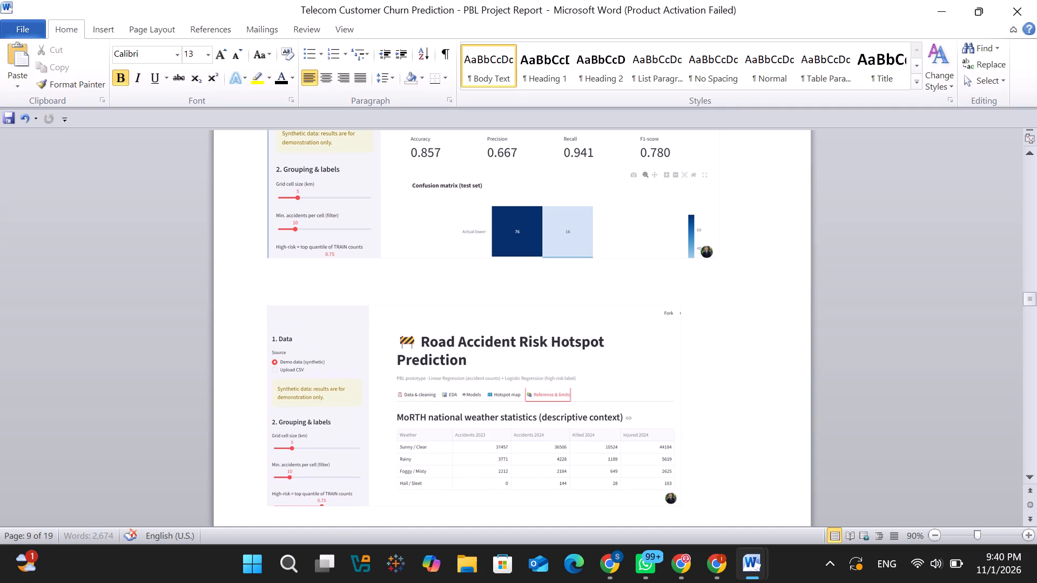
{"action": "scroll", "coordinate": [745, 241], "scroll_direction": "up", "scroll_amount": 2}
{"action": "scroll", "coordinate": [745, 241], "scroll_direction": "down", "scroll_amount": 1}
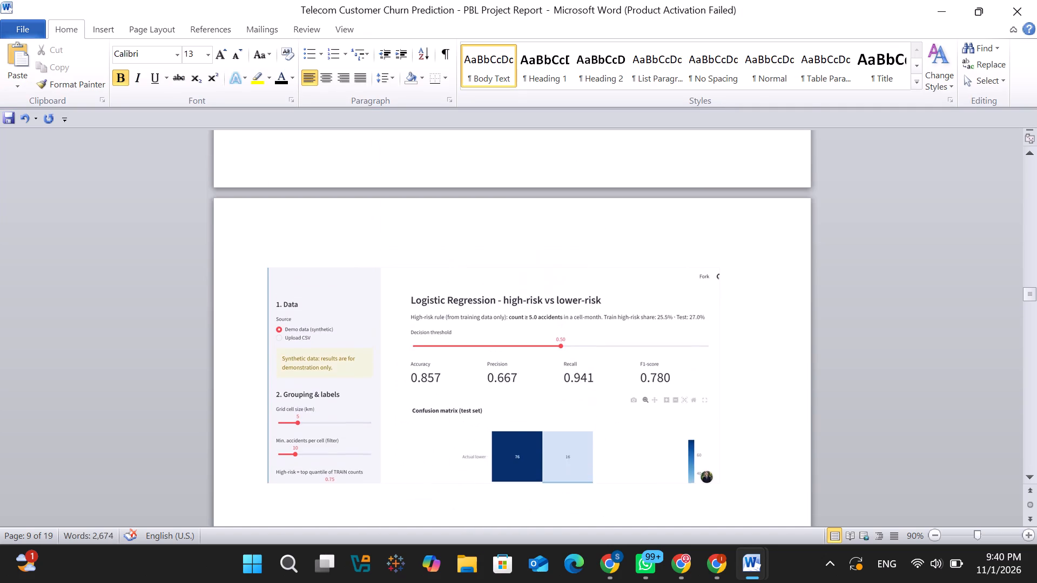
{"action": "scroll", "coordinate": [745, 241], "scroll_direction": "down", "scroll_amount": 2}
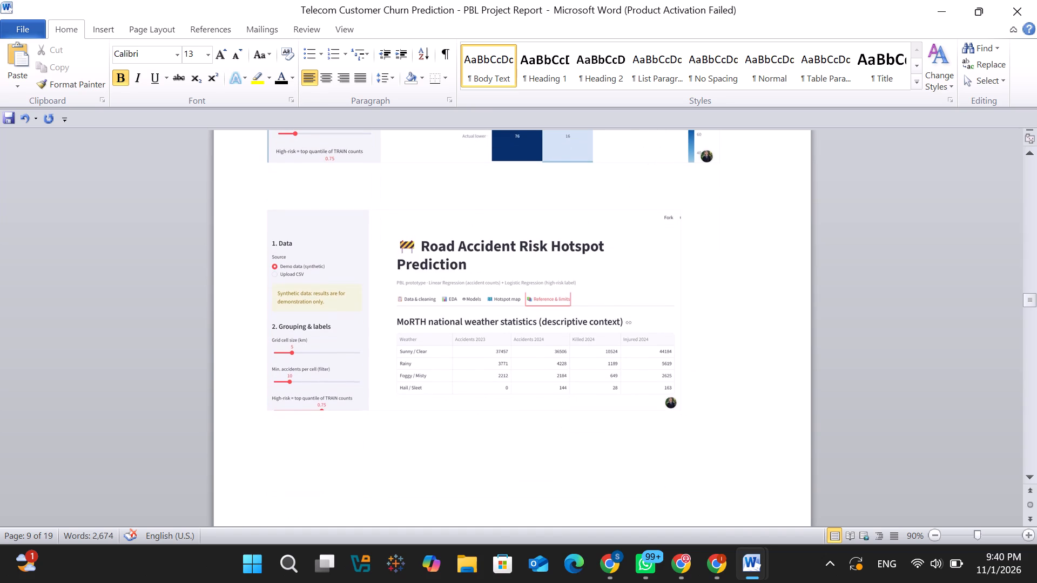
{"action": "left_click", "coordinate": [528, 407]}
{"action": "left_click", "coordinate": [546, 188]}
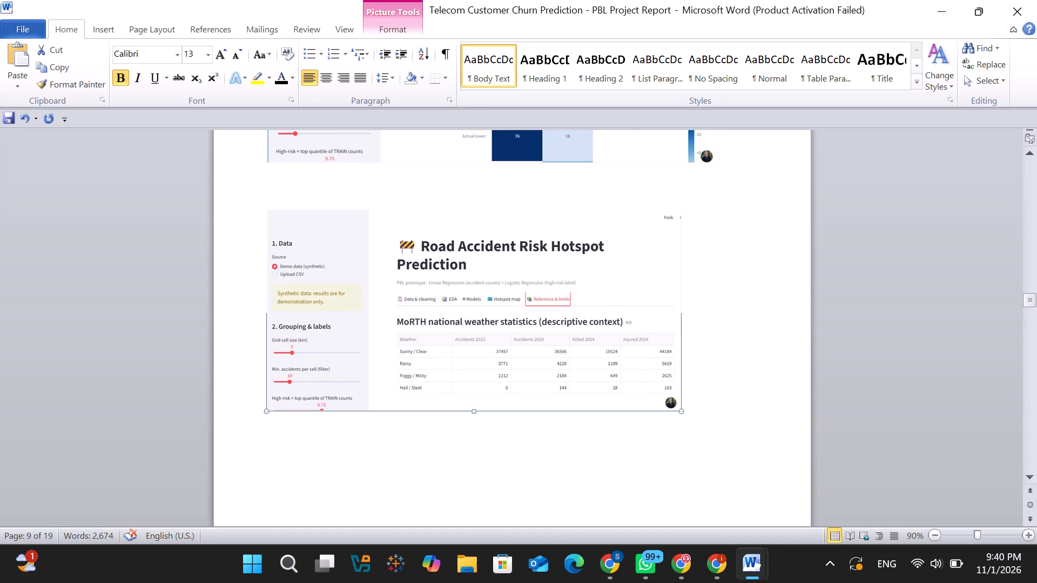
{"action": "key", "text": "Return"}
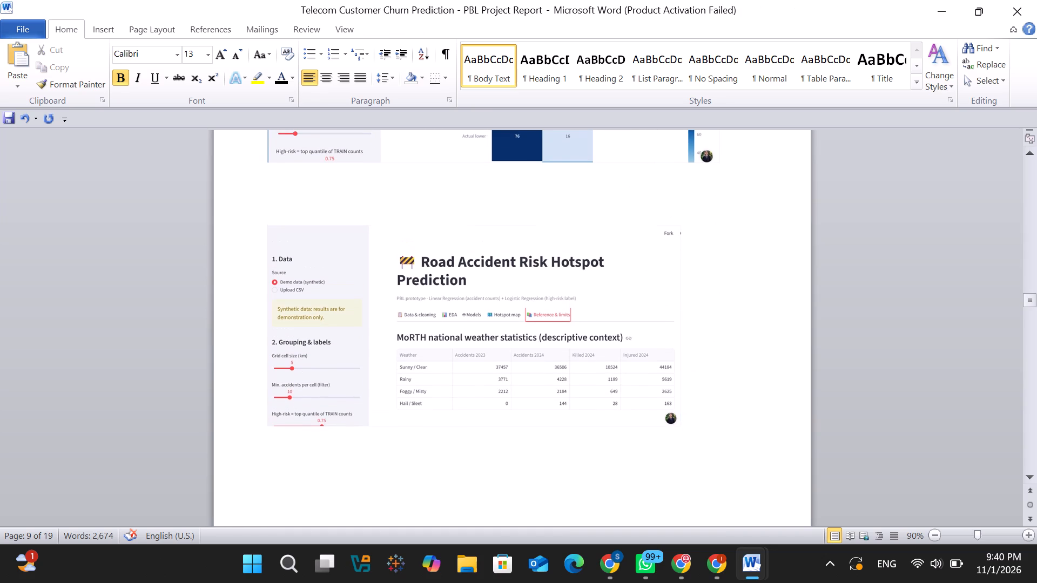
{"action": "key", "text": "Return"}
Enlarge the MoRTH weather statistics screenshot proportionally so it is slightly wider than the Logistic Regression screenshot above it.
{"action": "scroll", "coordinate": [449, 186], "scroll_direction": "down", "scroll_amount": 1}
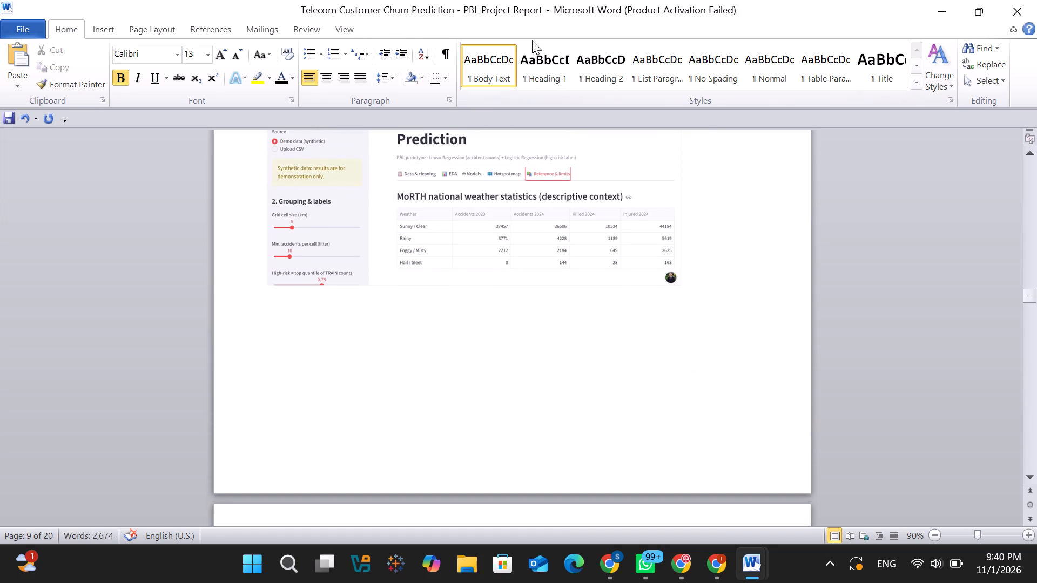
{"action": "scroll", "coordinate": [532, 40], "scroll_direction": "up", "scroll_amount": 1}
{"action": "scroll", "coordinate": [489, 184], "scroll_direction": "up", "scroll_amount": 1}
{"action": "left_click", "coordinate": [481, 335]}
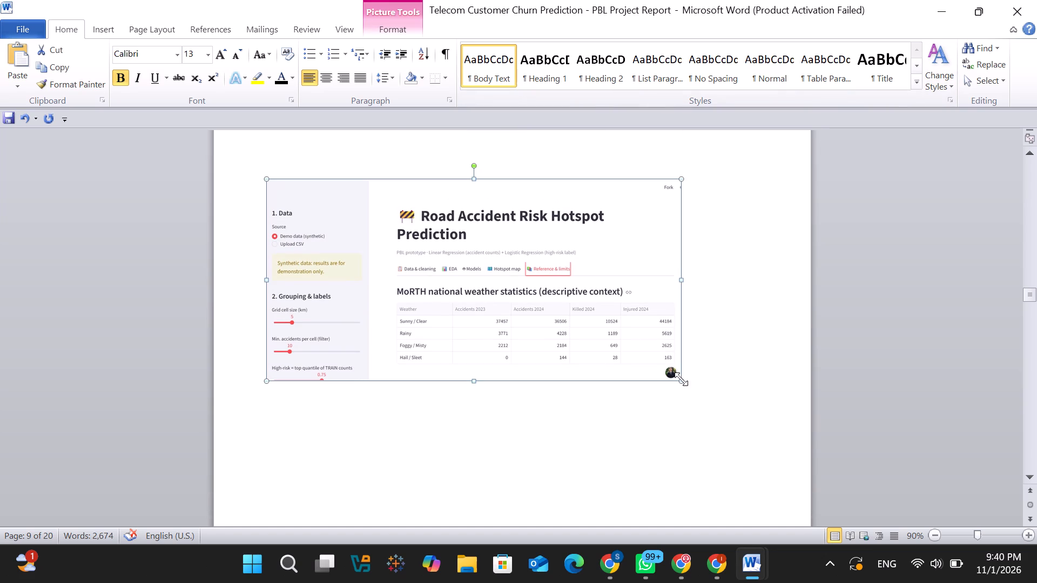
{"action": "left_click_drag", "start_coordinate": [681, 381], "coordinate": [680, 437]}
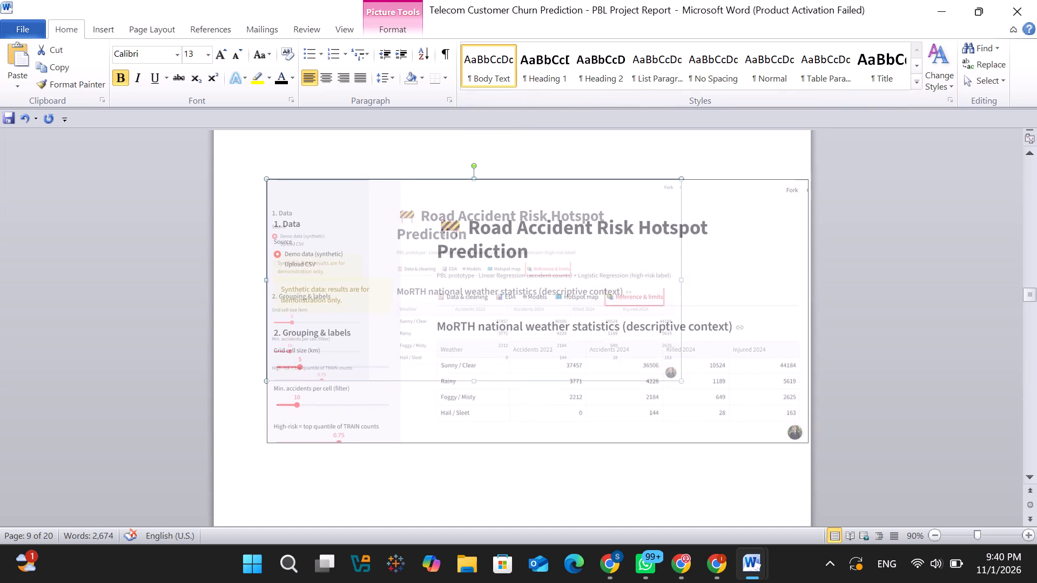
{"action": "left_click_drag", "start_coordinate": [680, 437], "coordinate": [664, 437]}
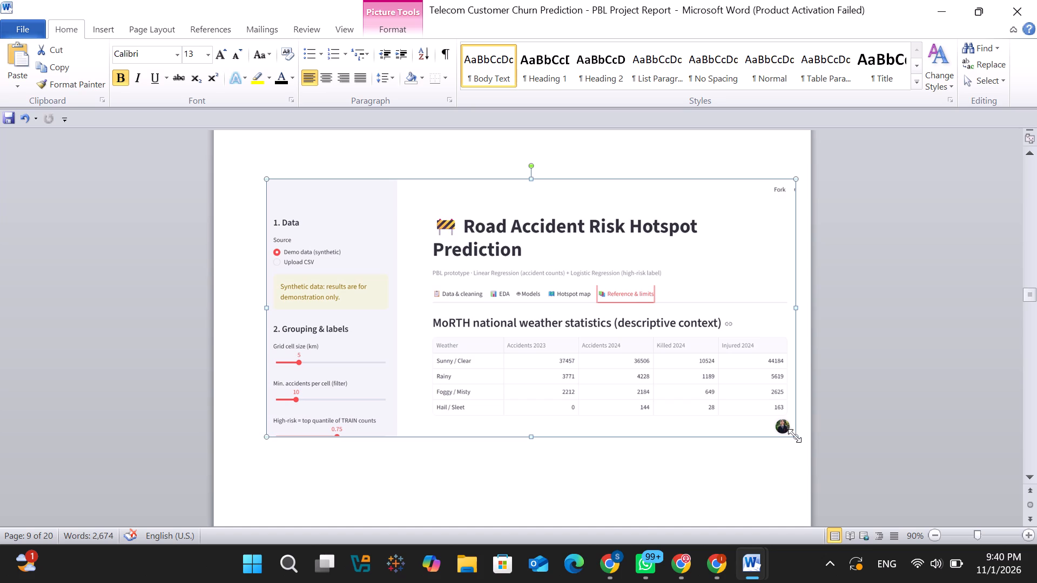
{"action": "left_click_drag", "start_coordinate": [794, 436], "coordinate": [742, 416]}
{"action": "scroll", "coordinate": [742, 416], "scroll_direction": "up", "scroll_amount": 1}
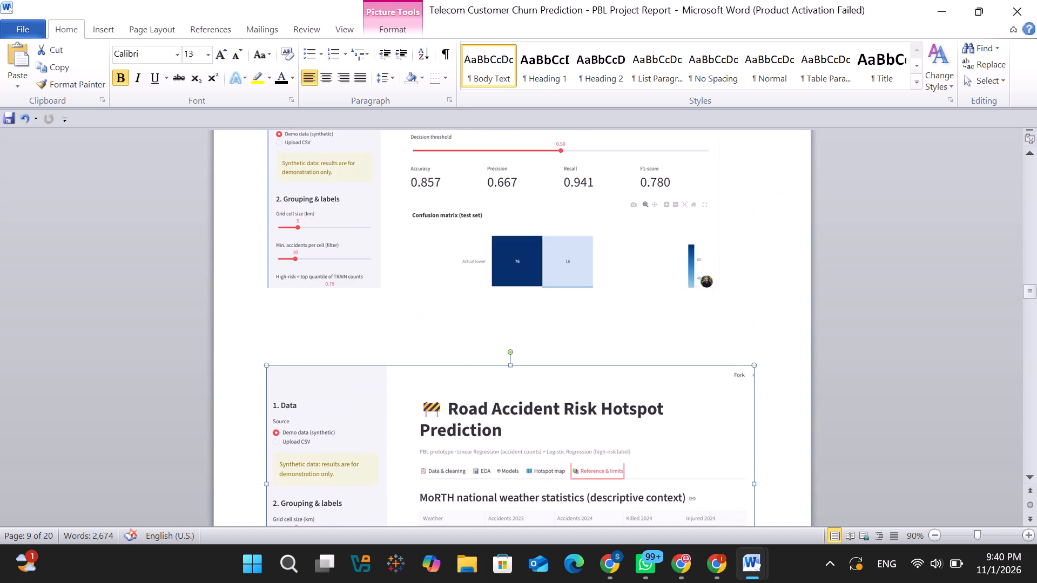
{"action": "scroll", "coordinate": [742, 416], "scroll_direction": "up", "scroll_amount": 2}
{"action": "scroll", "coordinate": [742, 416], "scroll_direction": "down", "scroll_amount": 2}
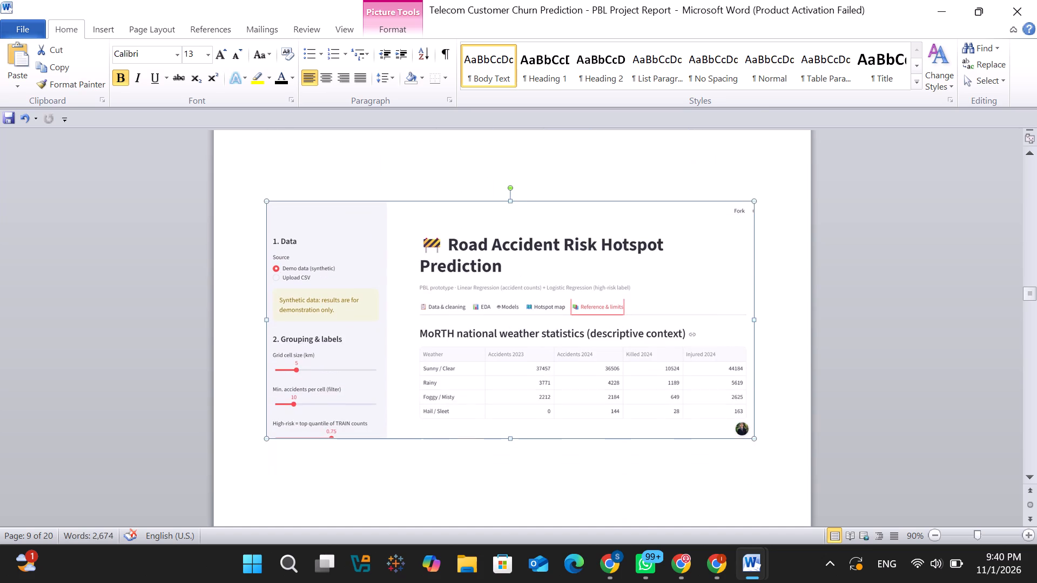
{"action": "left_click", "coordinate": [553, 480]}
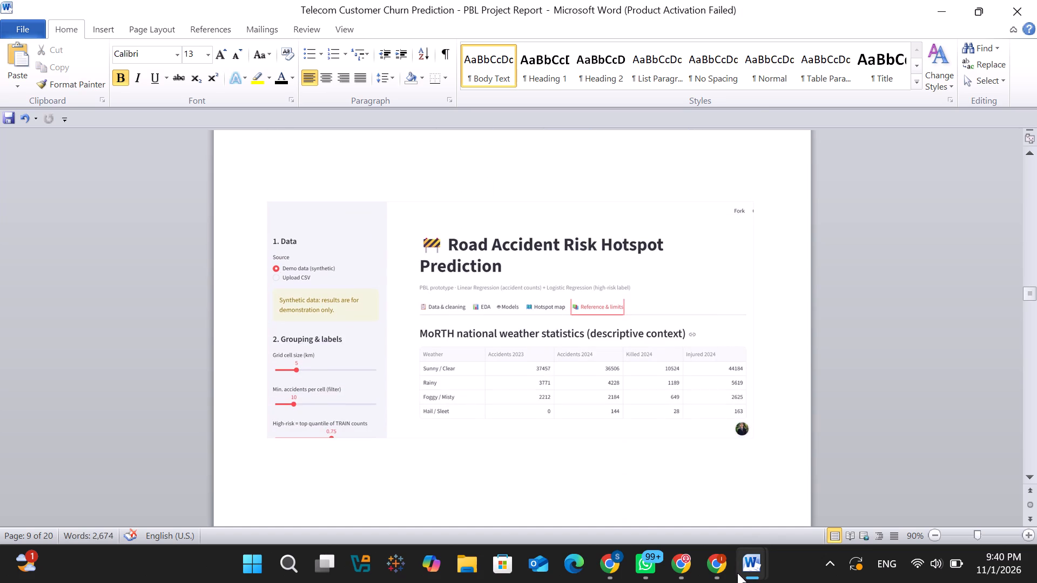
Switch to the Road_Accident_Risk_Hotspot_Prediction_Final_Customized document and look through the dashboard model output and the figure captions.
{"action": "left_click", "coordinate": [697, 519]}
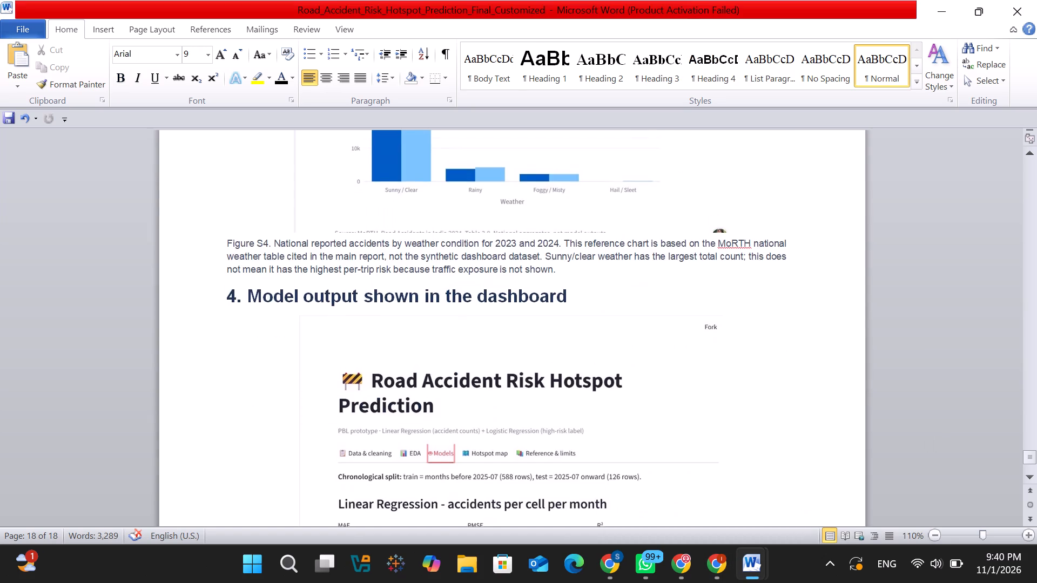
{"action": "scroll", "coordinate": [528, 367], "scroll_direction": "down", "scroll_amount": 4}
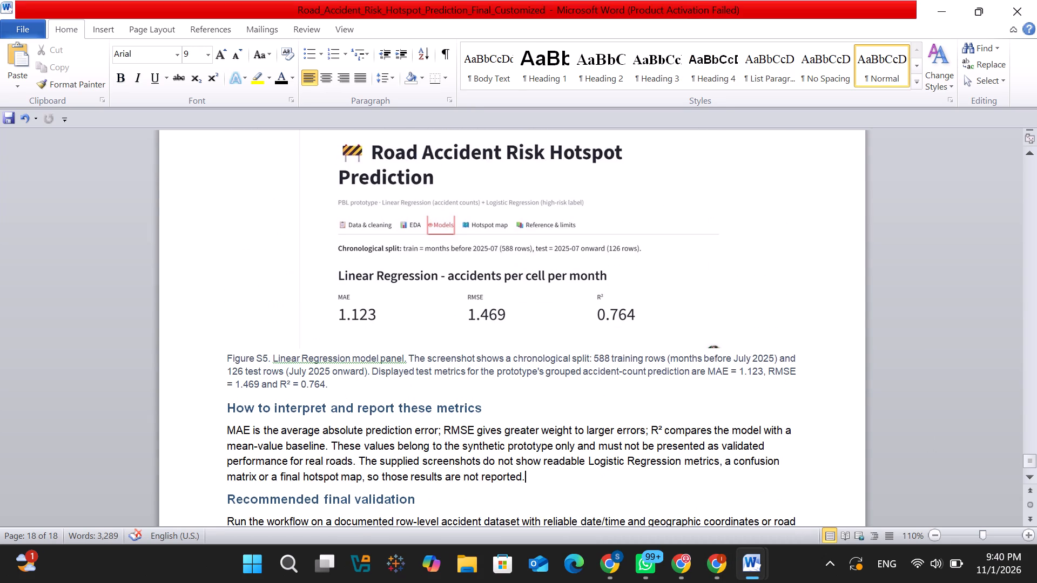
{"action": "scroll", "coordinate": [528, 367], "scroll_direction": "down", "scroll_amount": 9}
{"action": "scroll", "coordinate": [528, 367], "scroll_direction": "up", "scroll_amount": 2}
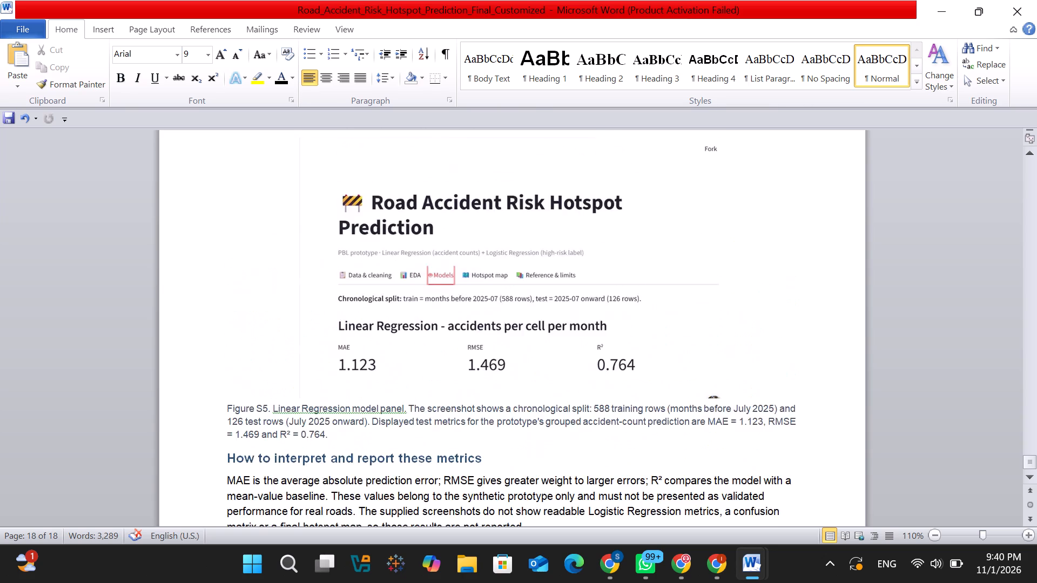
{"action": "scroll", "coordinate": [528, 367], "scroll_direction": "up", "scroll_amount": 12}
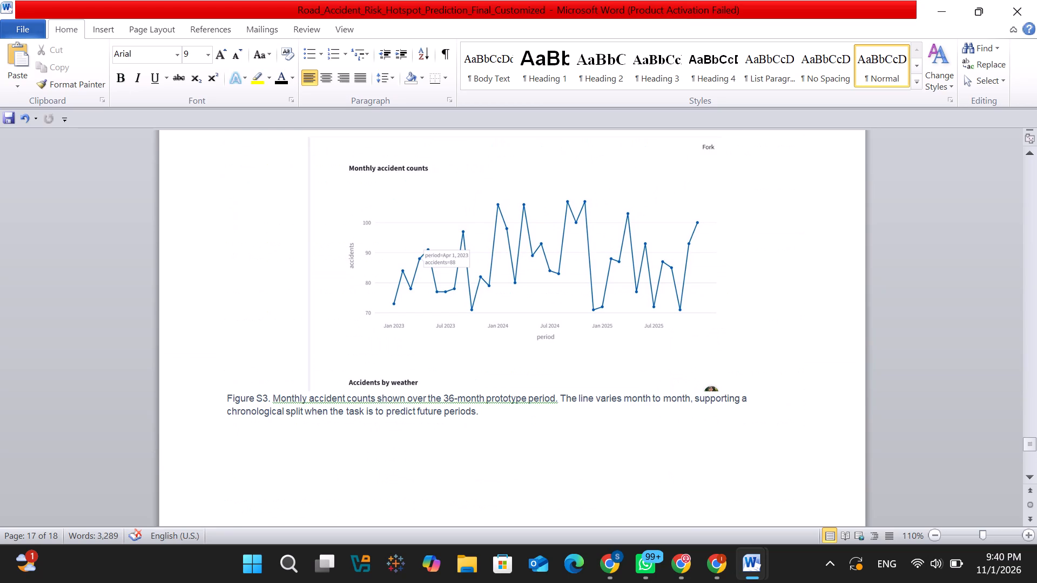
Review the road accident report from the dashboard supplement back to the Section 4 charts and observations for content to transfer.
{"action": "scroll", "coordinate": [528, 367], "scroll_direction": "down", "scroll_amount": 15}
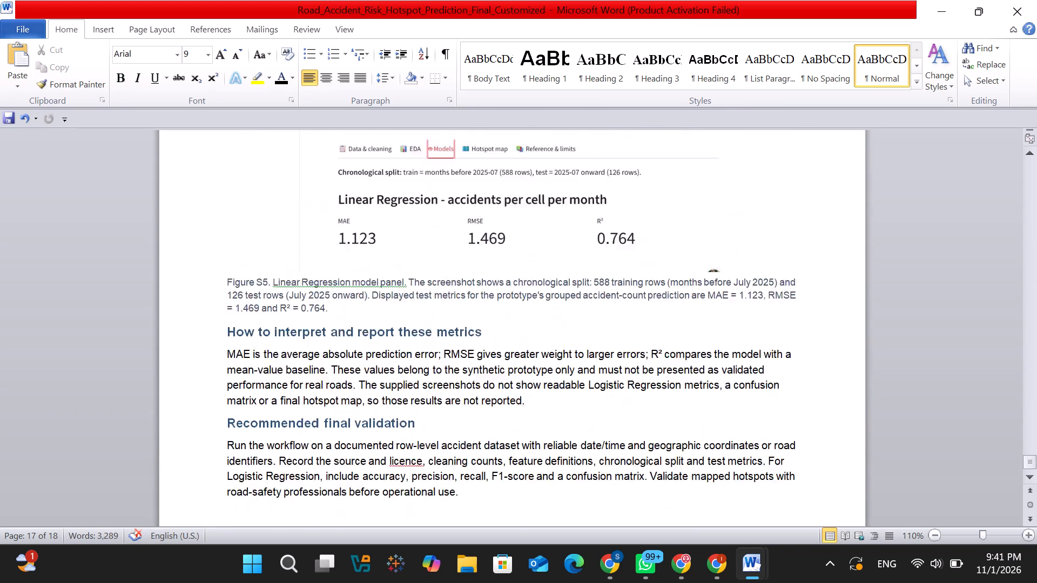
{"action": "scroll", "coordinate": [528, 367], "scroll_direction": "down", "scroll_amount": 7}
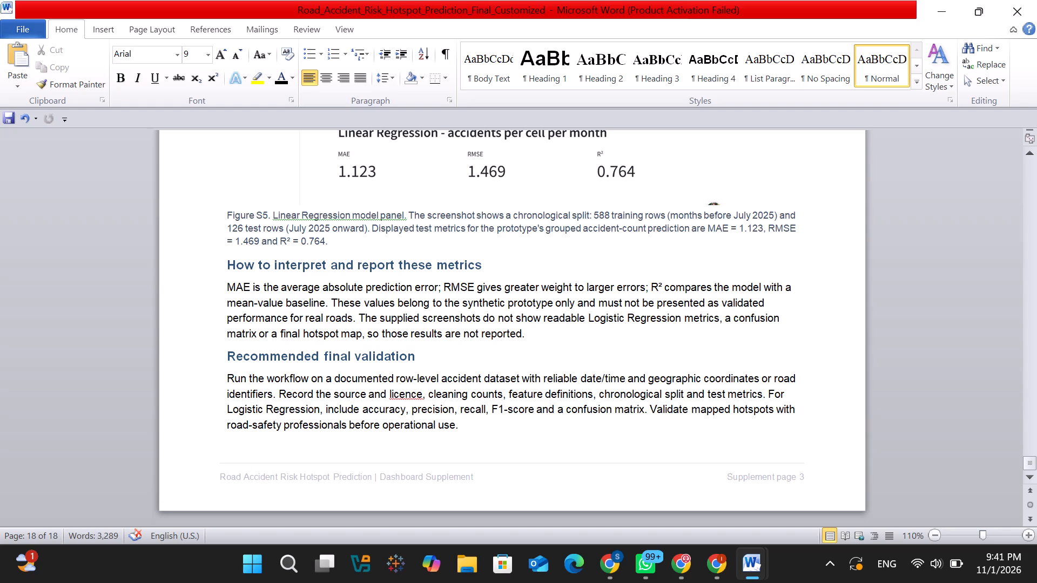
{"action": "scroll", "coordinate": [528, 367], "scroll_direction": "up", "scroll_amount": 2}
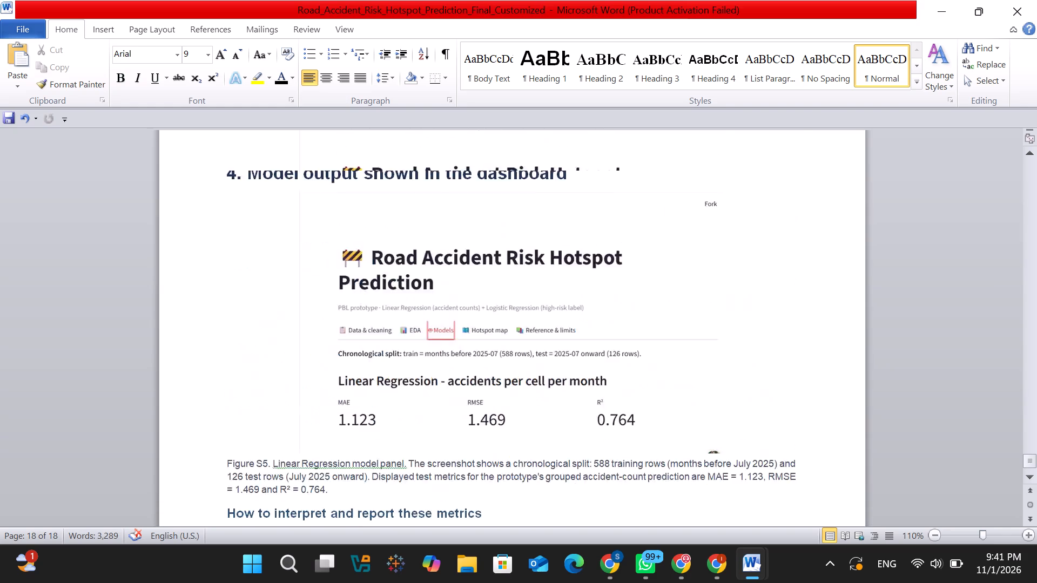
{"action": "scroll", "coordinate": [528, 367], "scroll_direction": "up", "scroll_amount": 20}
{"action": "scroll", "coordinate": [528, 367], "scroll_direction": "up", "scroll_amount": 5}
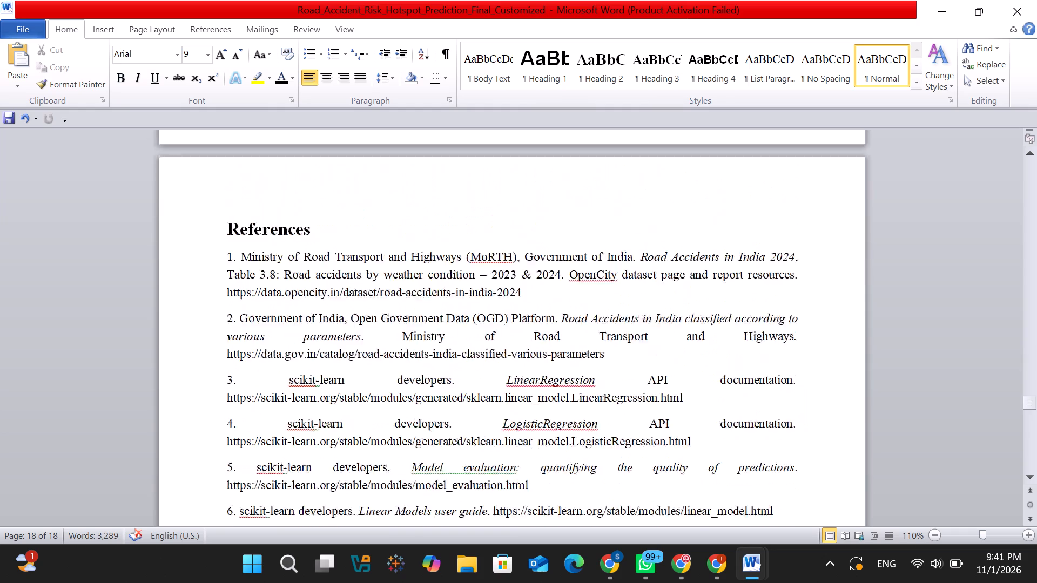
{"action": "scroll", "coordinate": [528, 367], "scroll_direction": "up", "scroll_amount": 12}
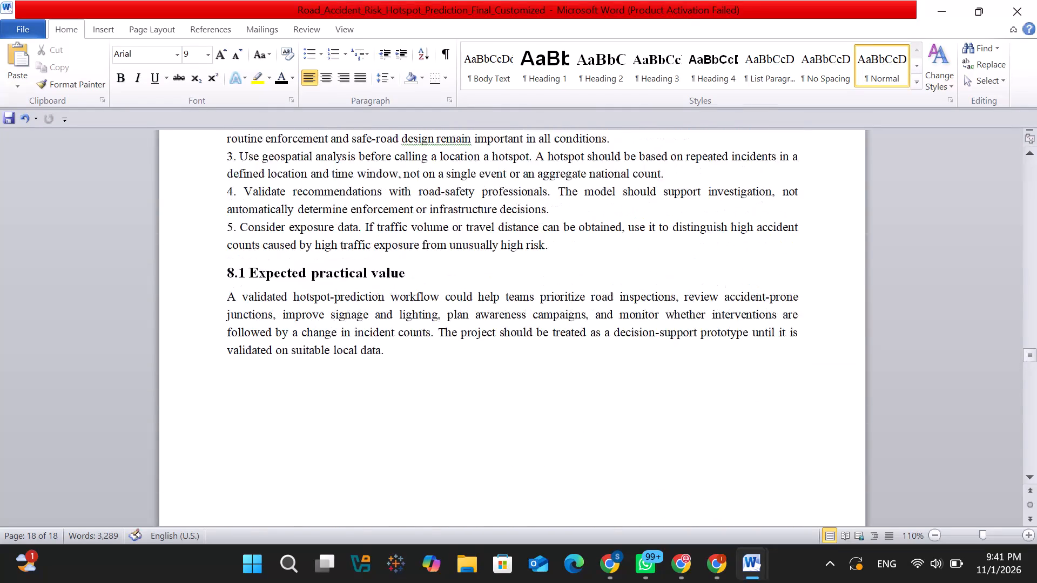
{"action": "scroll", "coordinate": [528, 367], "scroll_direction": "up", "scroll_amount": 10}
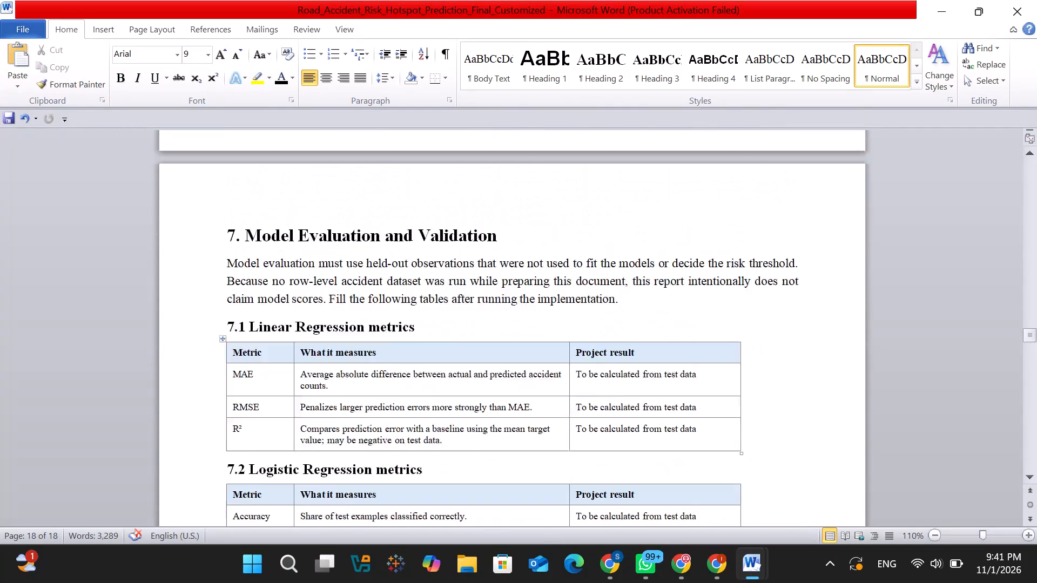
{"action": "scroll", "coordinate": [528, 367], "scroll_direction": "up", "scroll_amount": 7}
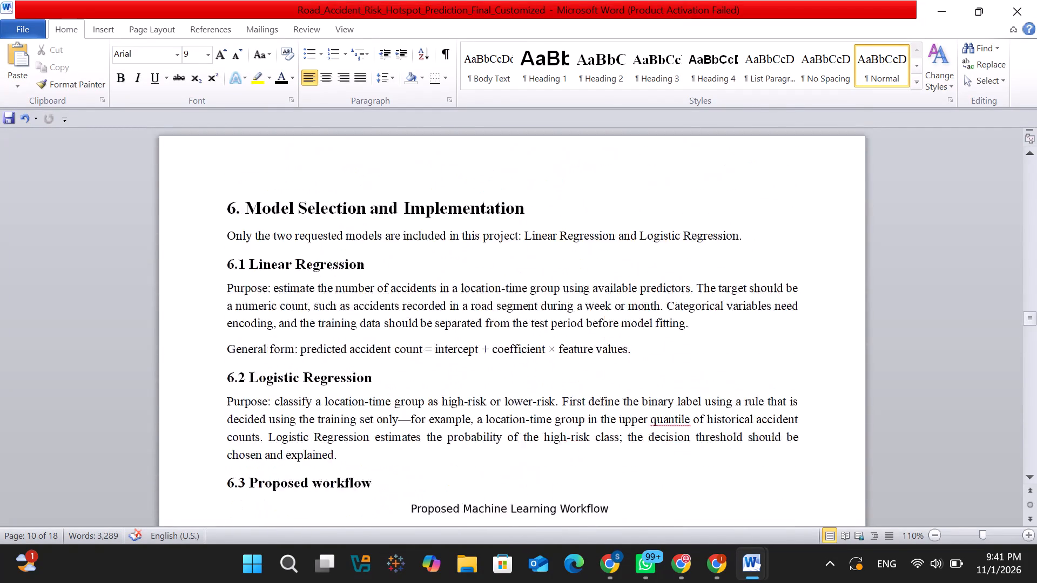
{"action": "scroll", "coordinate": [528, 367], "scroll_direction": "up", "scroll_amount": 9}
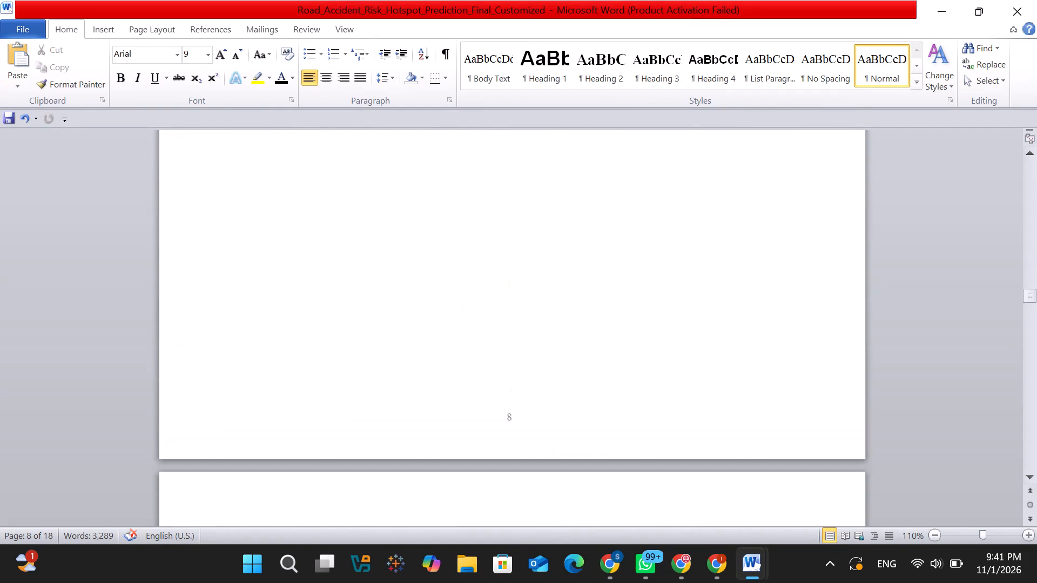
{"action": "scroll", "coordinate": [528, 367], "scroll_direction": "down", "scroll_amount": 3}
{"action": "scroll", "coordinate": [528, 367], "scroll_direction": "up", "scroll_amount": 5}
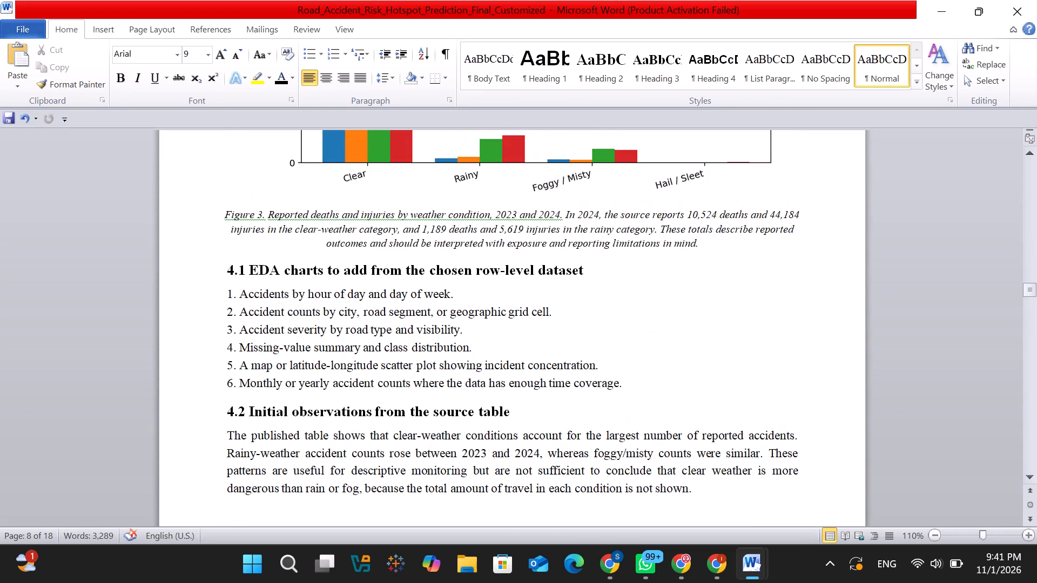
{"action": "scroll", "coordinate": [528, 367], "scroll_direction": "up", "scroll_amount": 3}
{"action": "scroll", "coordinate": [528, 367], "scroll_direction": "down", "scroll_amount": 3}
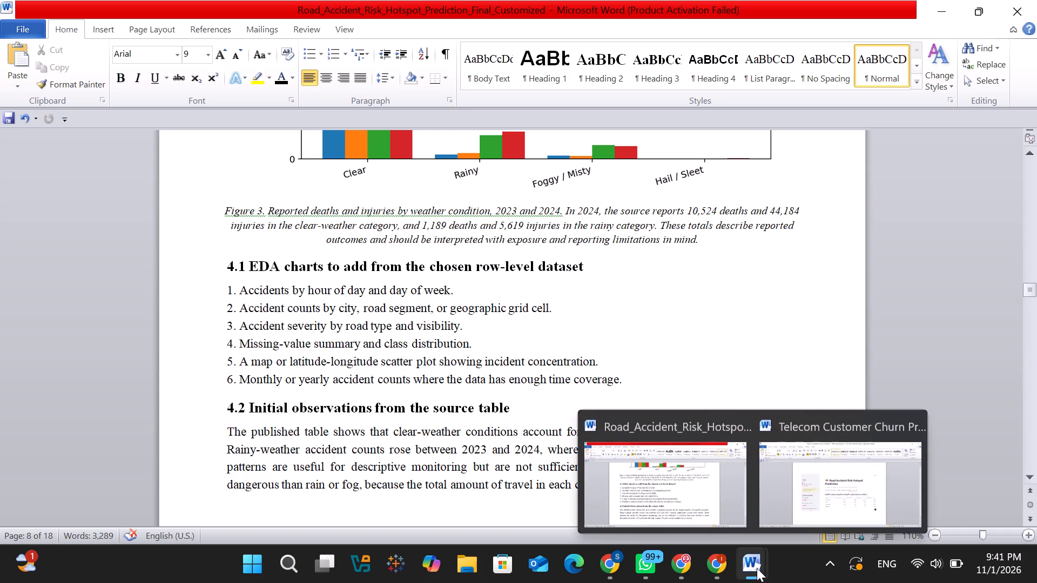
In the churn report, add a new line after the Reported Deaths and Injuries by Weather Condition chart.
{"action": "left_click", "coordinate": [859, 484]}
{"action": "scroll", "coordinate": [602, 237], "scroll_direction": "up", "scroll_amount": 3}
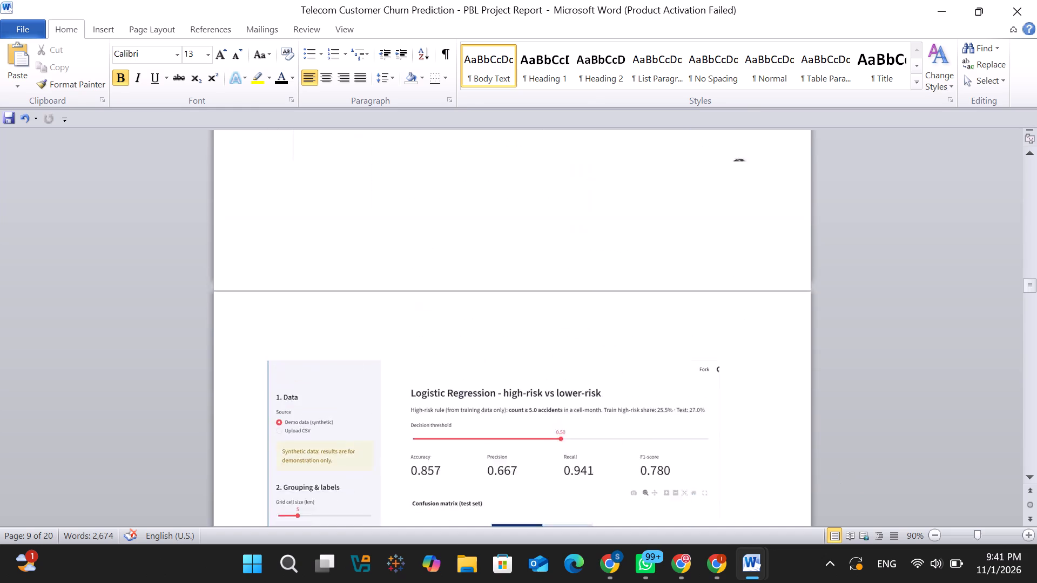
{"action": "scroll", "coordinate": [602, 237], "scroll_direction": "up", "scroll_amount": 15}
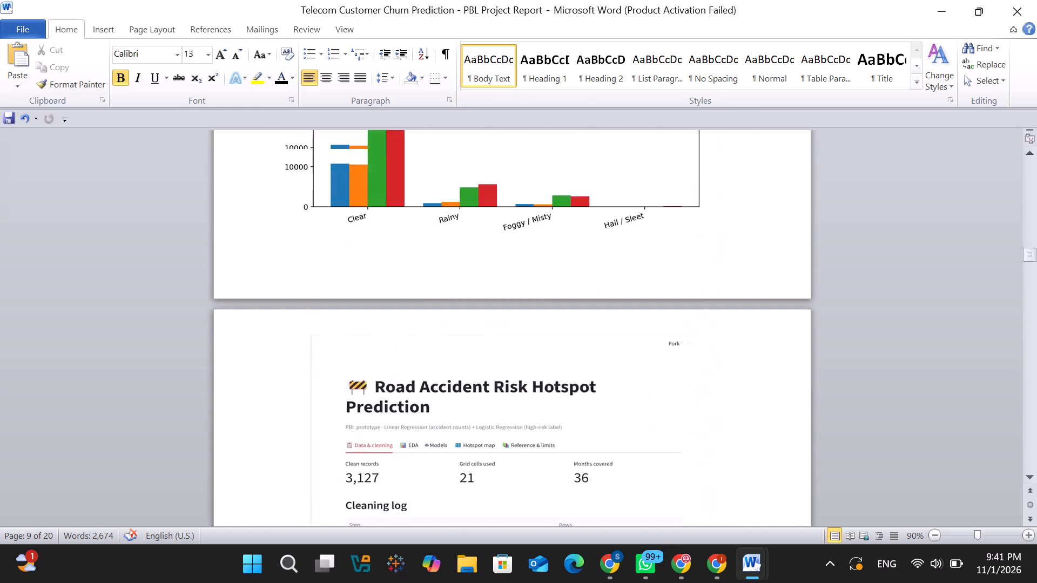
{"action": "scroll", "coordinate": [602, 237], "scroll_direction": "up", "scroll_amount": 2}
{"action": "scroll", "coordinate": [602, 237], "scroll_direction": "down", "scroll_amount": 1}
{"action": "left_click", "coordinate": [726, 270]}
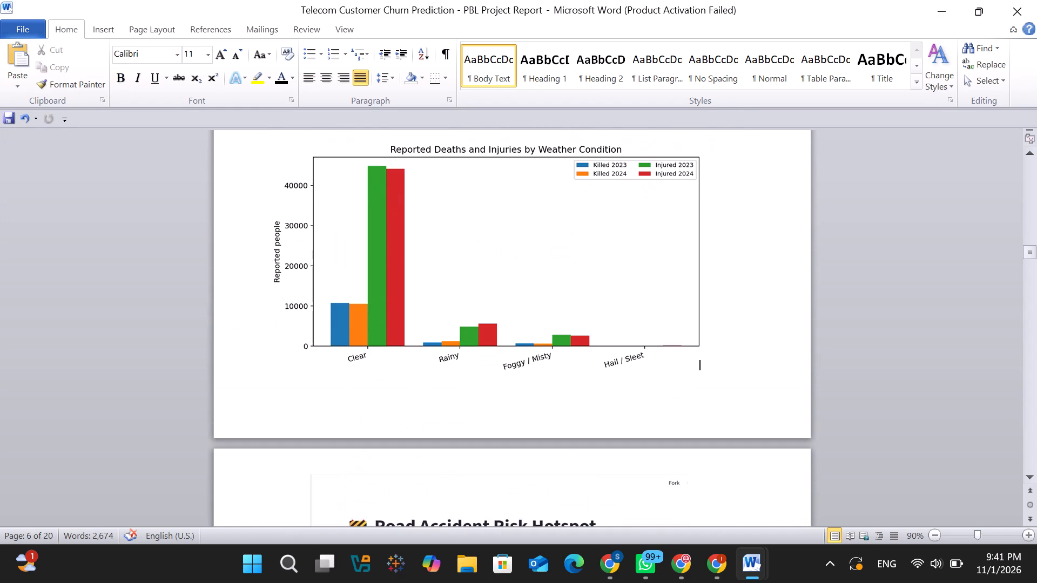
{"action": "key", "text": "Return"}
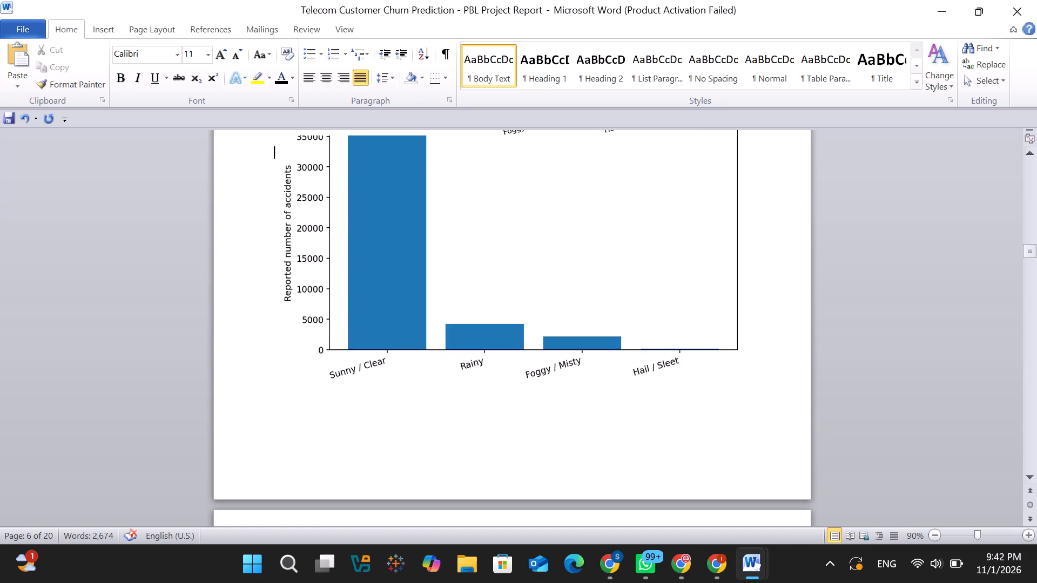
Undo the new line added after the Reported Deaths and Injuries by Weather Condition chart.
{"action": "scroll", "coordinate": [726, 270], "scroll_direction": "up", "scroll_amount": 7}
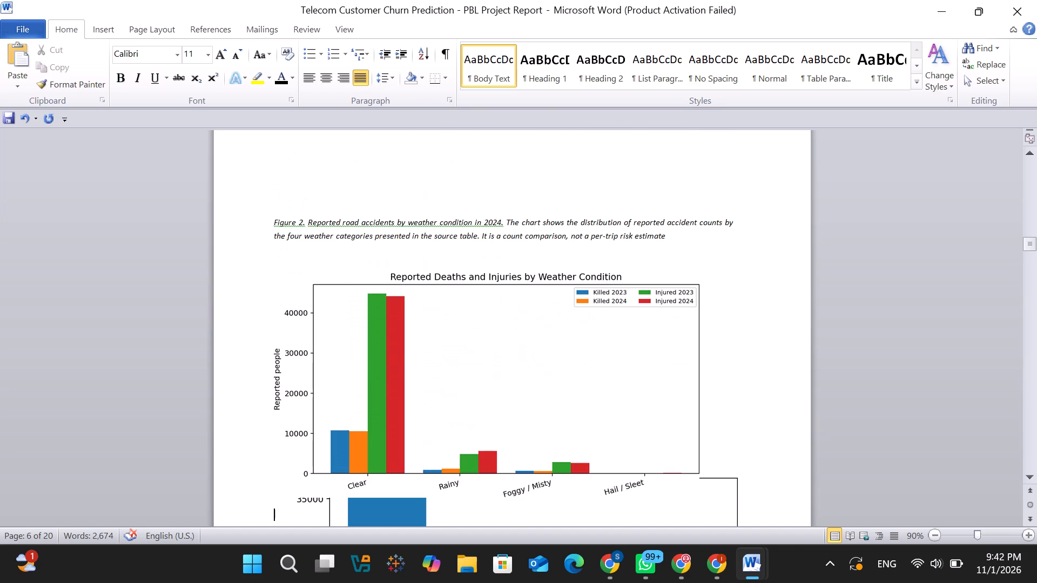
{"action": "key", "text": "ctrl+z"}
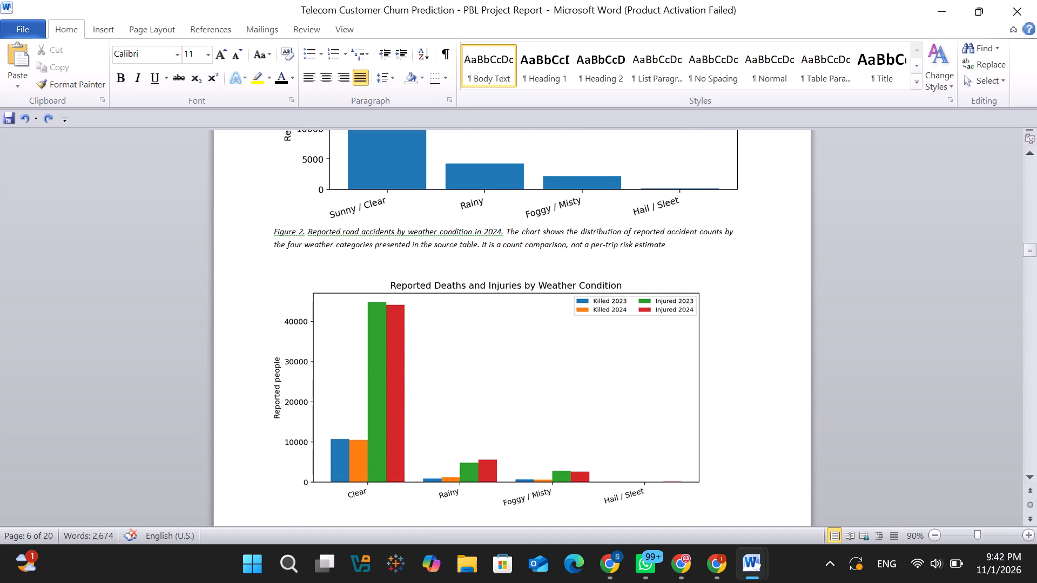
{"action": "left_click_drag", "start_coordinate": [726, 270], "coordinate": [836, 228]}
{"action": "left_click", "coordinate": [776, 251]}
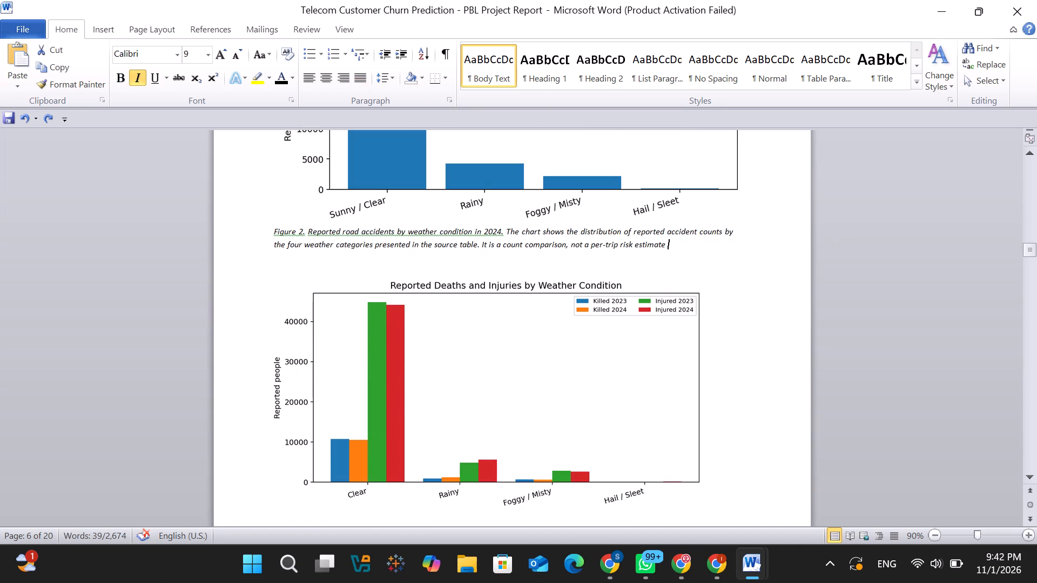
Copy the Section 5 heading text "Feature Engineering and Selection" from the road accident report onto the churn report's blank page 10.
{"action": "scroll", "coordinate": [686, 378], "scroll_direction": "down", "scroll_amount": 6}
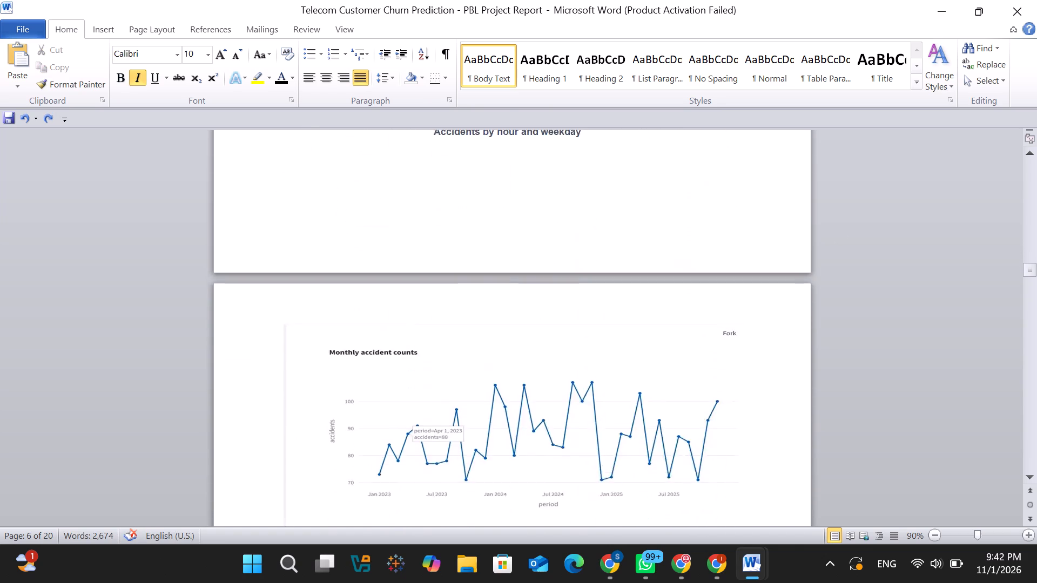
{"action": "scroll", "coordinate": [686, 378], "scroll_direction": "down", "scroll_amount": 17}
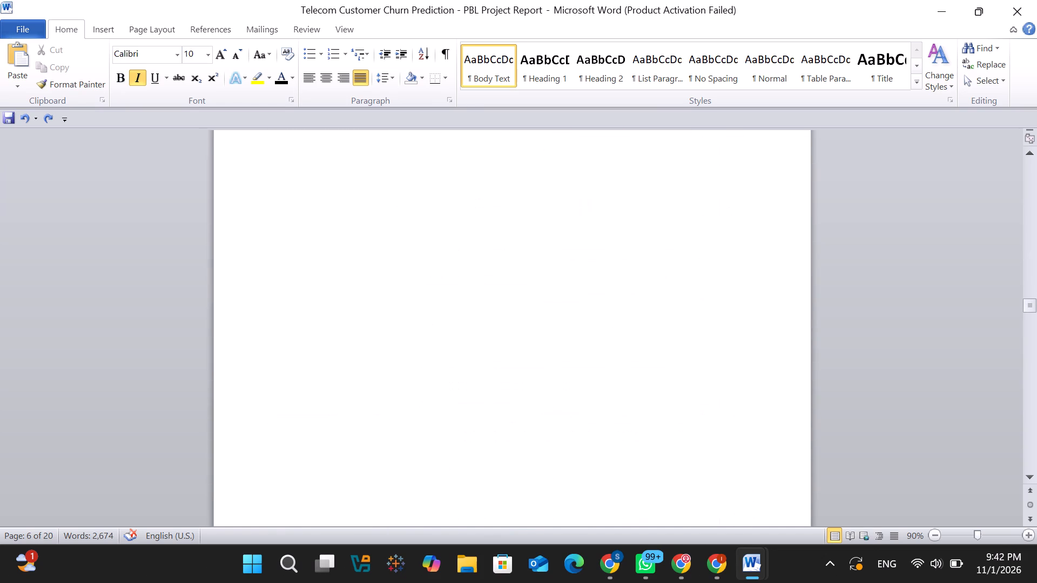
{"action": "scroll", "coordinate": [686, 378], "scroll_direction": "up", "scroll_amount": 9}
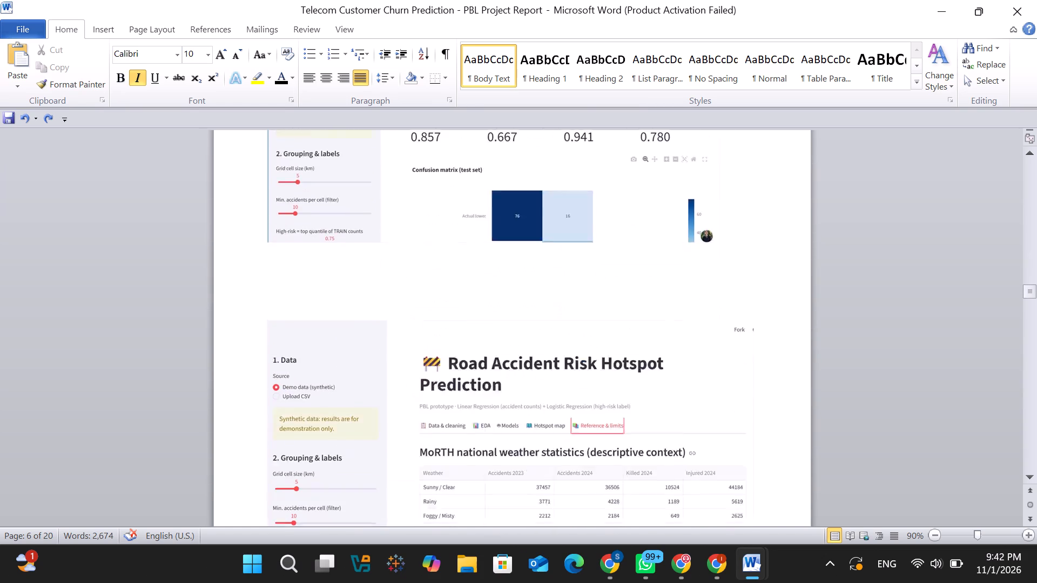
{"action": "scroll", "coordinate": [686, 378], "scroll_direction": "down", "scroll_amount": 5}
{"action": "left_click", "coordinate": [290, 280]}
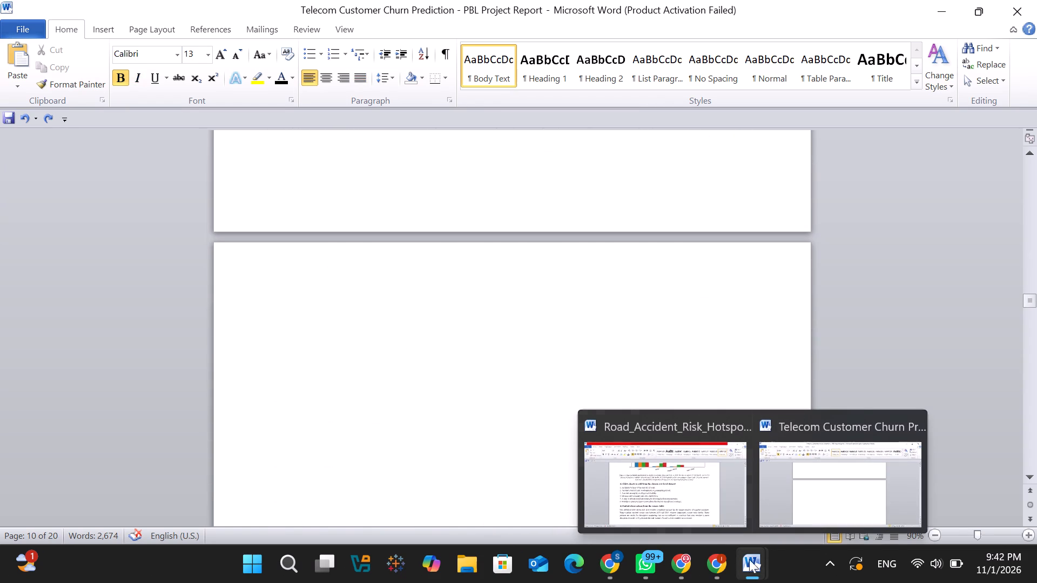
{"action": "left_click", "coordinate": [675, 489]}
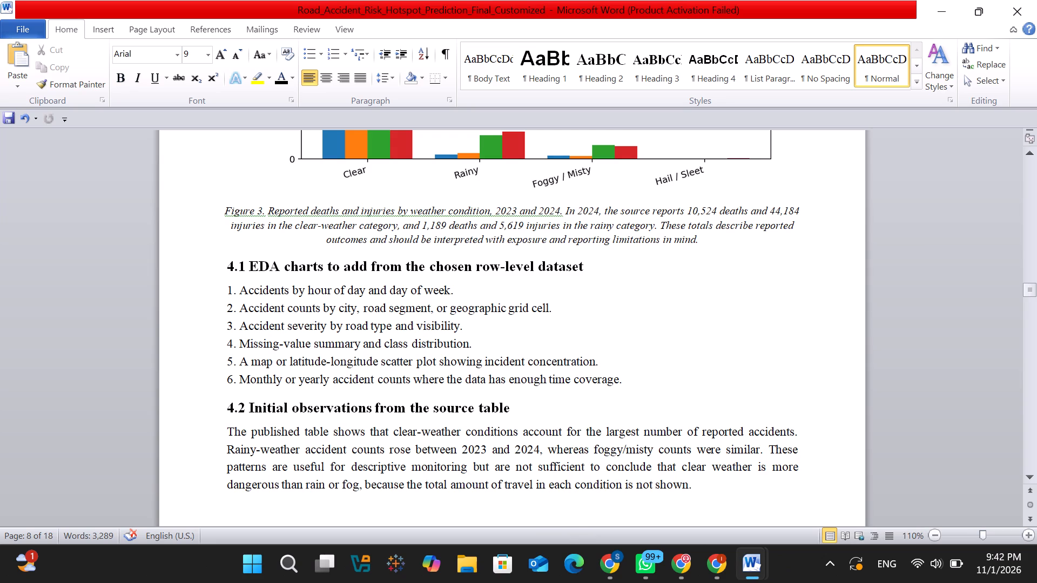
{"action": "scroll", "coordinate": [510, 390], "scroll_direction": "down", "scroll_amount": 2}
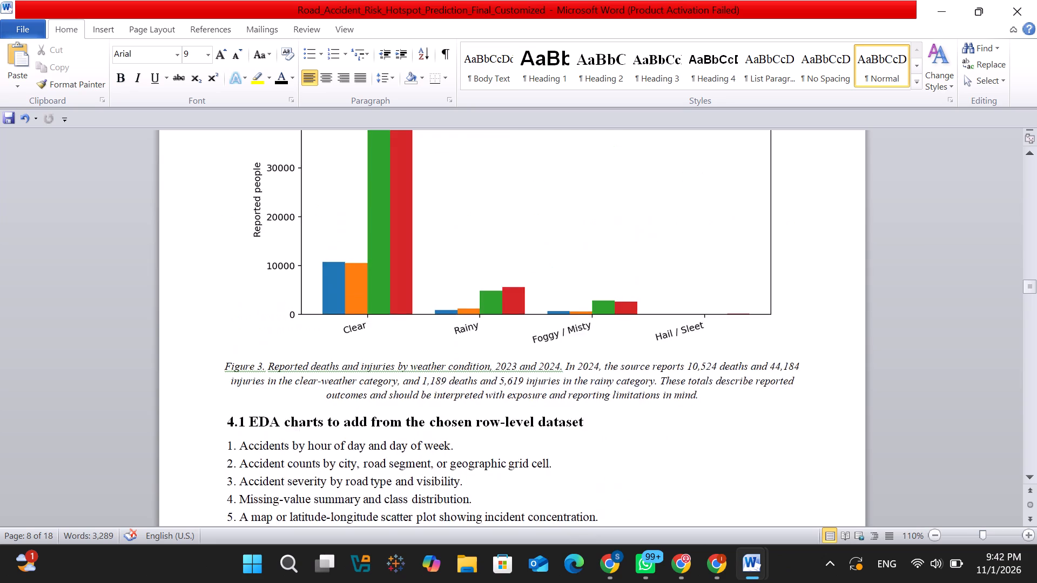
{"action": "scroll", "coordinate": [510, 390], "scroll_direction": "down", "scroll_amount": 5}
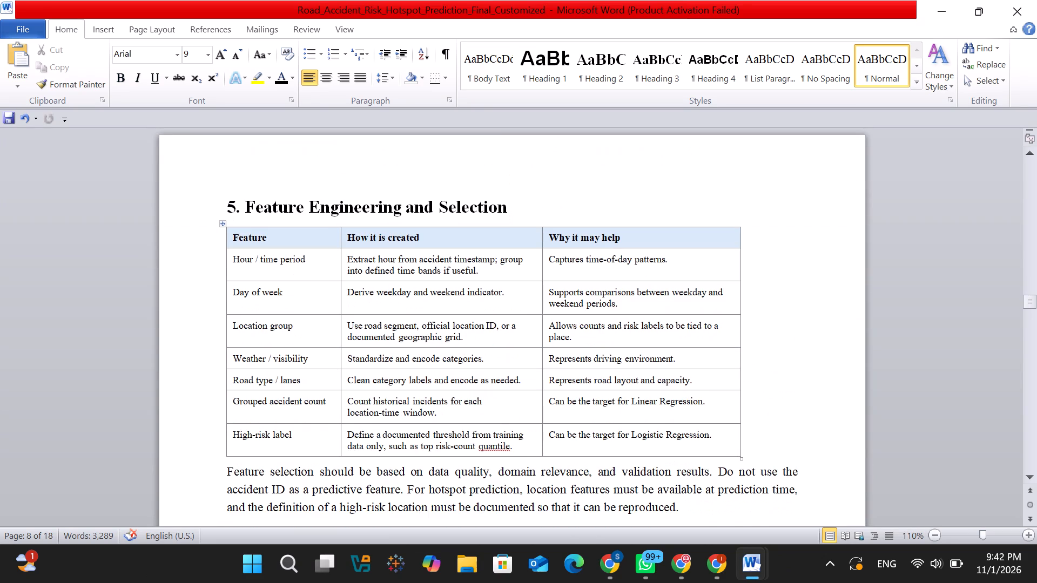
{"action": "left_click_drag", "start_coordinate": [534, 212], "coordinate": [232, 230]}
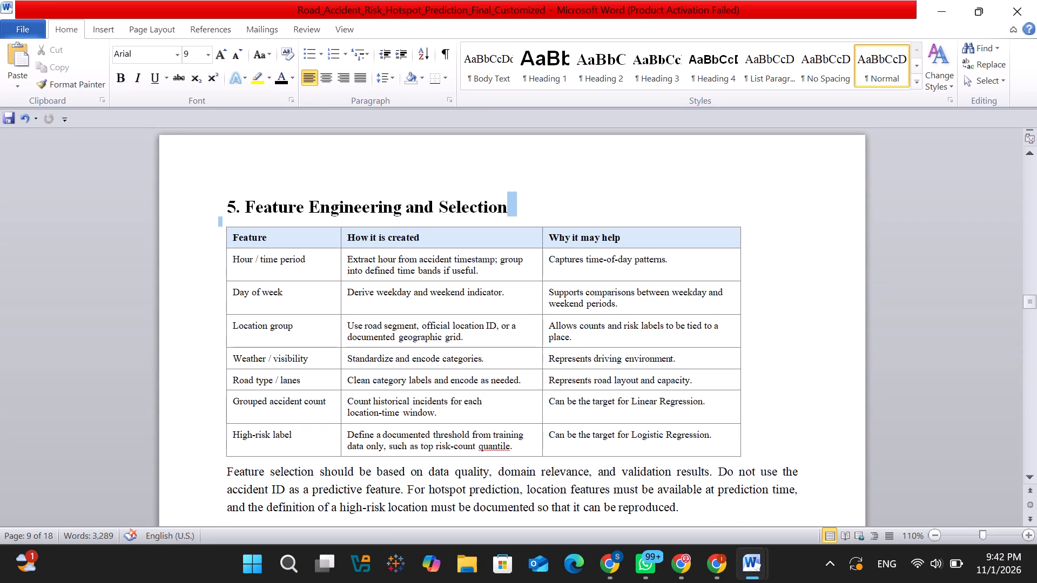
{"action": "left_click_drag", "start_coordinate": [232, 230], "coordinate": [226, 212]}
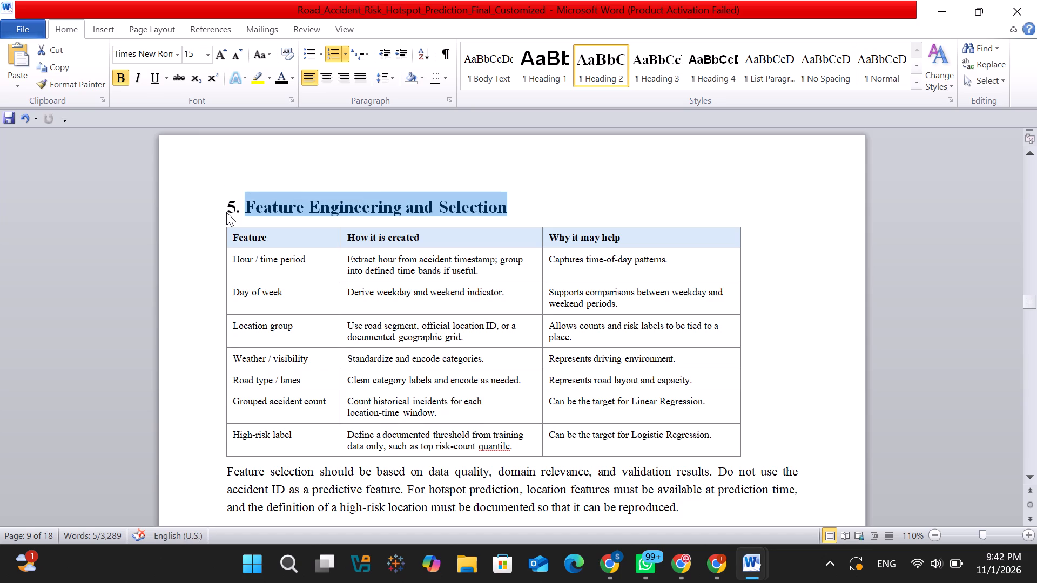
{"action": "key", "text": "ctrl+c"}
{"action": "left_click", "coordinate": [800, 496]}
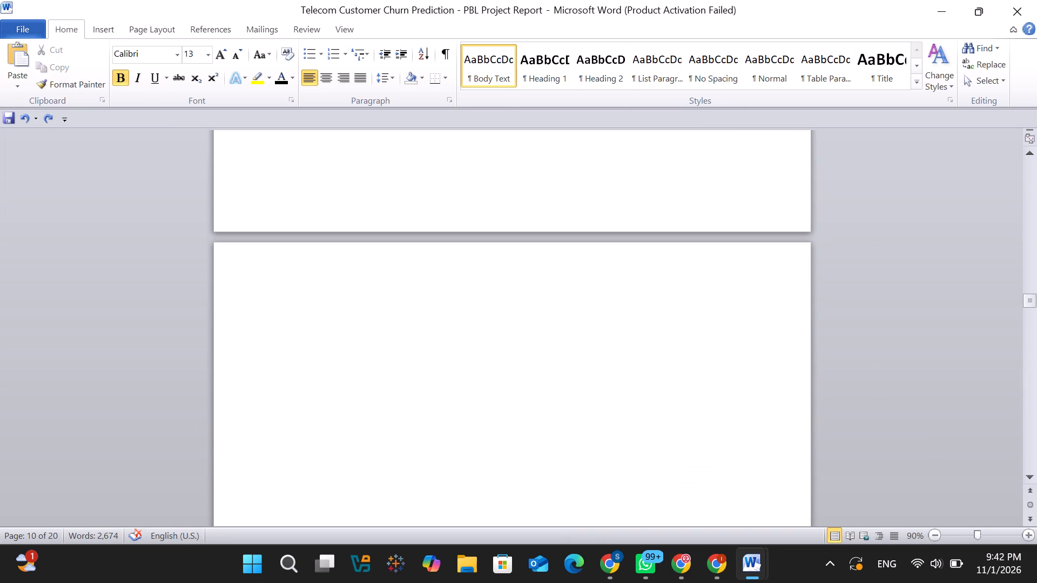
{"action": "key", "text": "ctrl+v"}
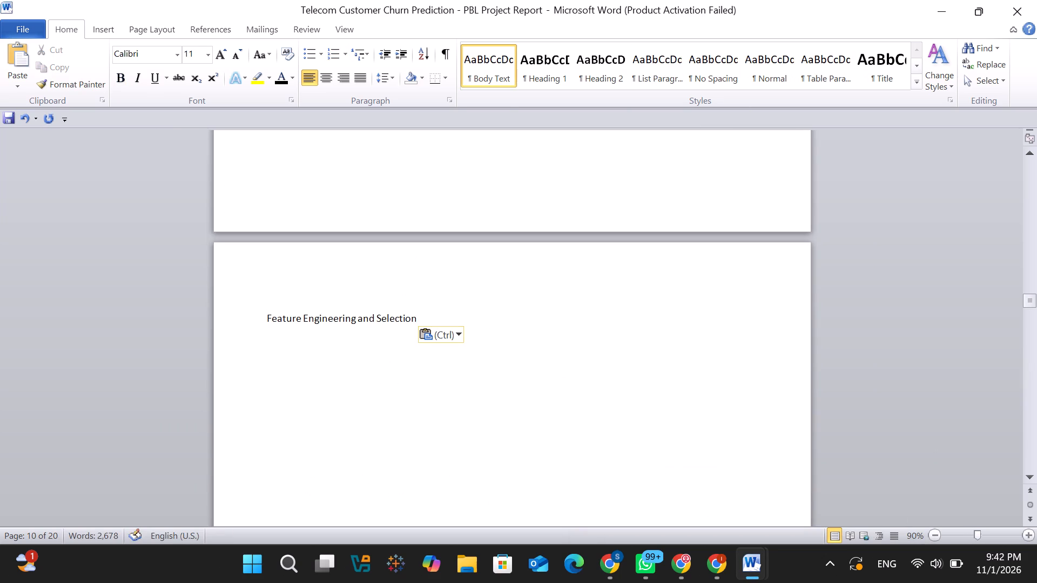
Number the pasted Feature Engineering and Selection heading by adding "5. " in front of it.
{"action": "left_click", "coordinate": [263, 319]}
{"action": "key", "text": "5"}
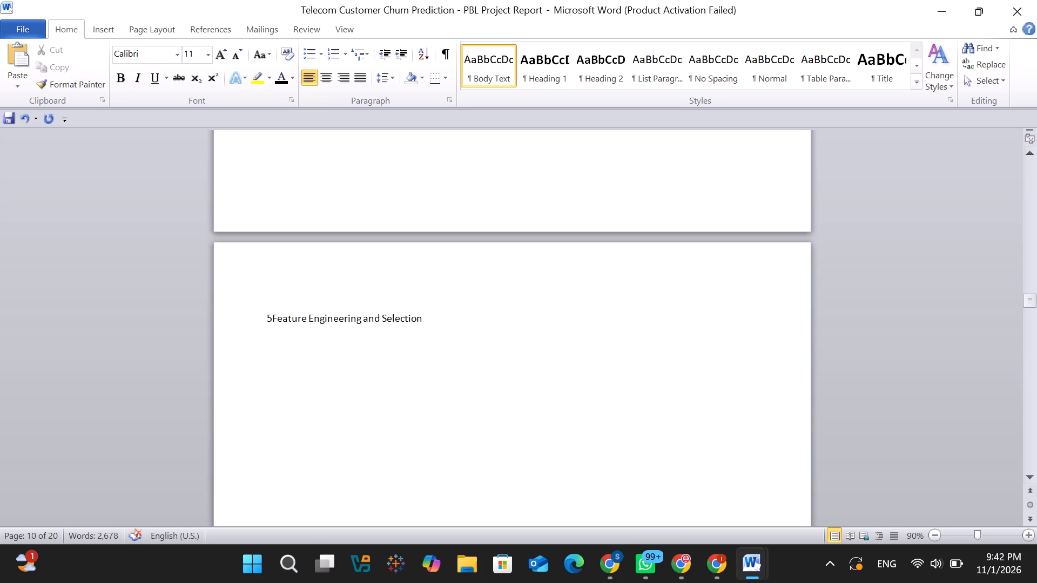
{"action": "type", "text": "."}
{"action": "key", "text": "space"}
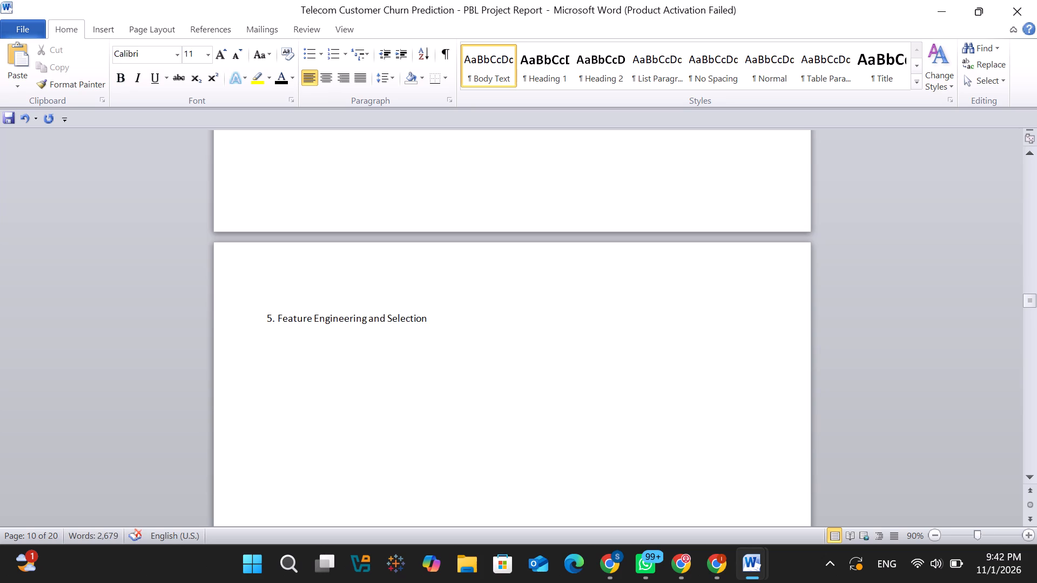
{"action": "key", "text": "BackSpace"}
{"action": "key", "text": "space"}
Format the heading "5. Feature Engineering and Selection" as bold 14 pt text.
{"action": "left_click_drag", "start_coordinate": [437, 326], "coordinate": [300, 318]}
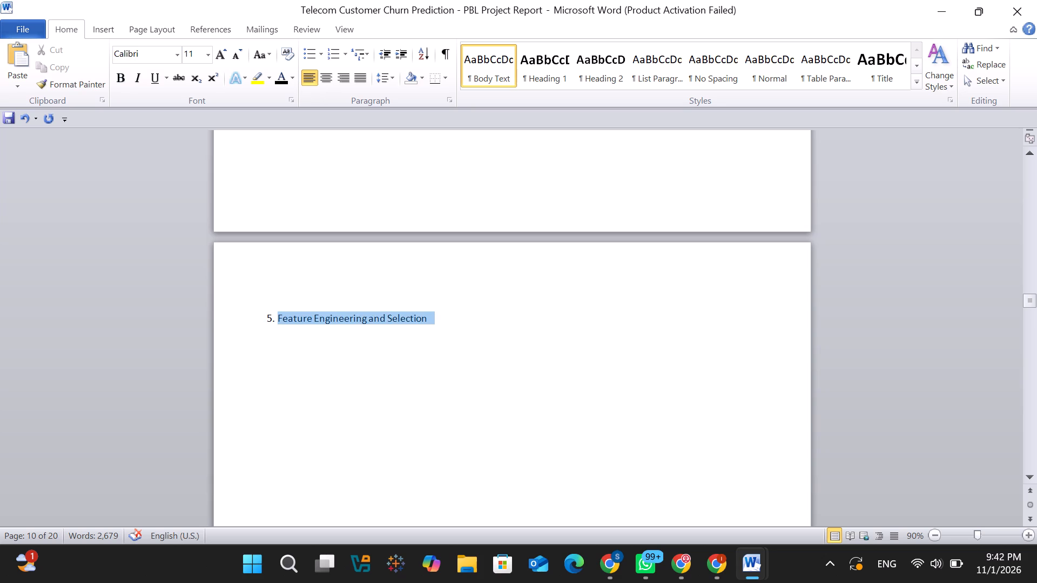
{"action": "left_click_drag", "start_coordinate": [300, 318], "coordinate": [261, 317]}
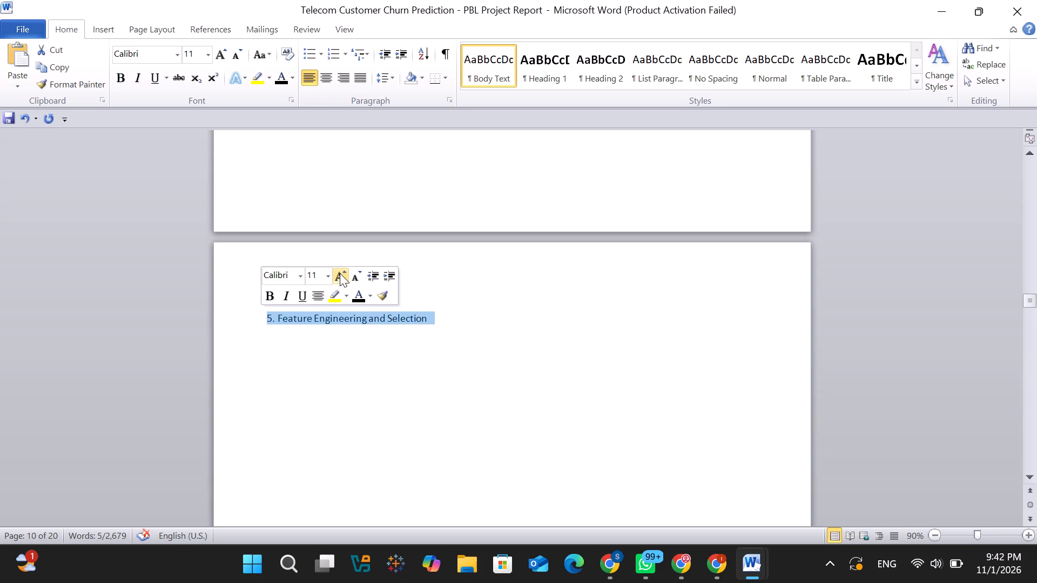
{"action": "left_click", "coordinate": [340, 273]}
{"action": "left_click", "coordinate": [340, 273]}
{"action": "left_click", "coordinate": [340, 273]}
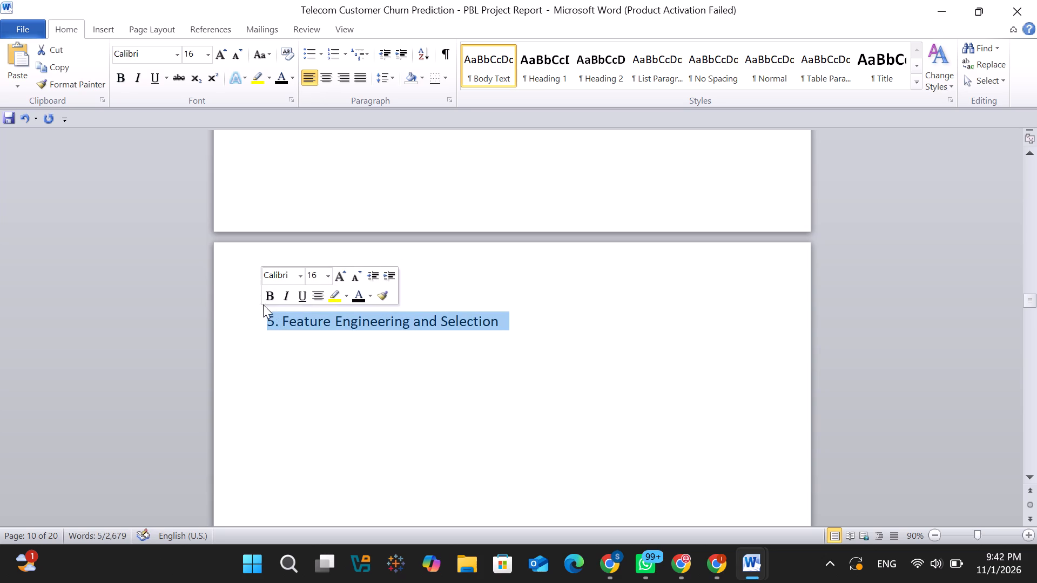
{"action": "left_click", "coordinate": [271, 291]}
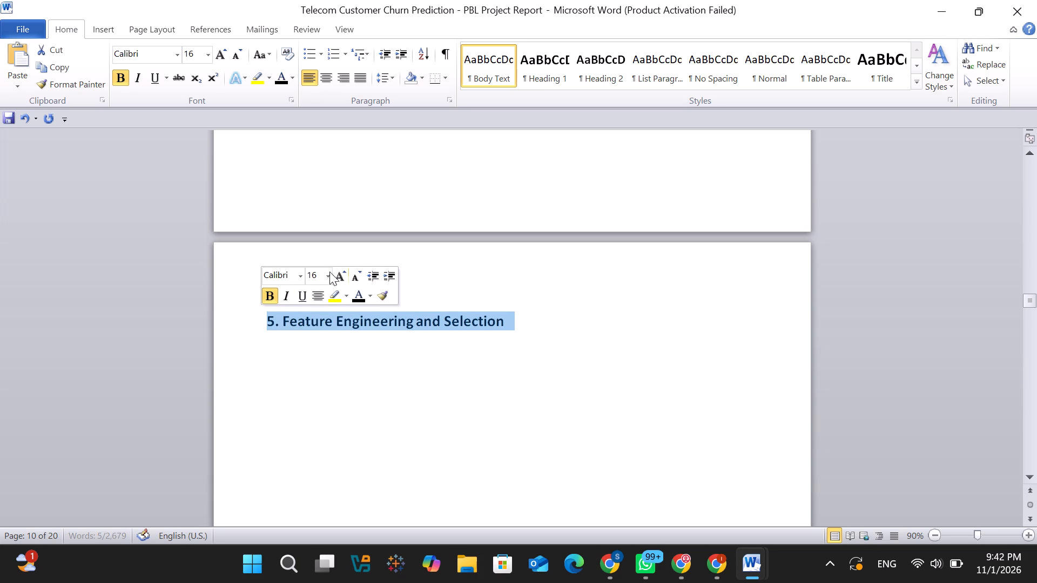
{"action": "left_click", "coordinate": [350, 269]}
{"action": "left_click", "coordinate": [496, 281]}
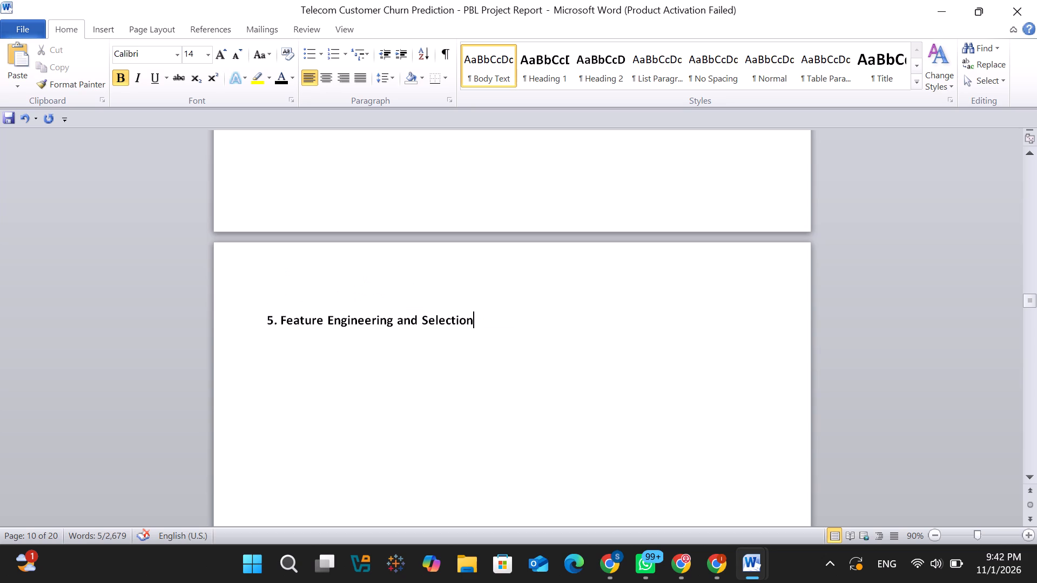
{"action": "left_click", "coordinate": [297, 296]}
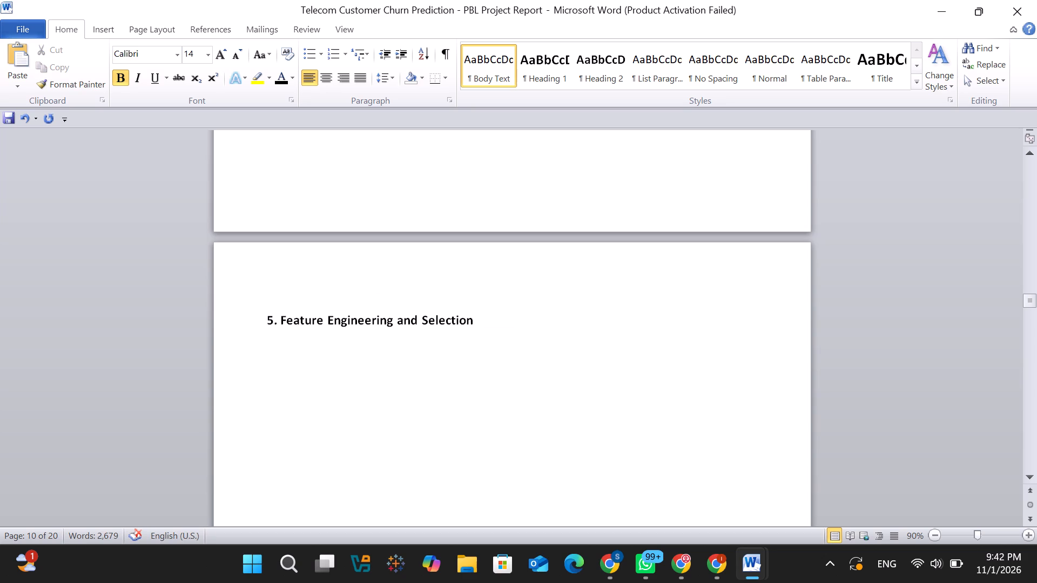
Copy the three-column feature table from Section 5 of the road accident report and paste it below the new heading, leaving a blank line between.
{"action": "left_click", "coordinate": [474, 310]}
{"action": "key", "text": "Return"}
{"action": "scroll", "coordinate": [474, 310], "scroll_direction": "down", "scroll_amount": 1}
{"action": "scroll", "coordinate": [474, 310], "scroll_direction": "up", "scroll_amount": 1}
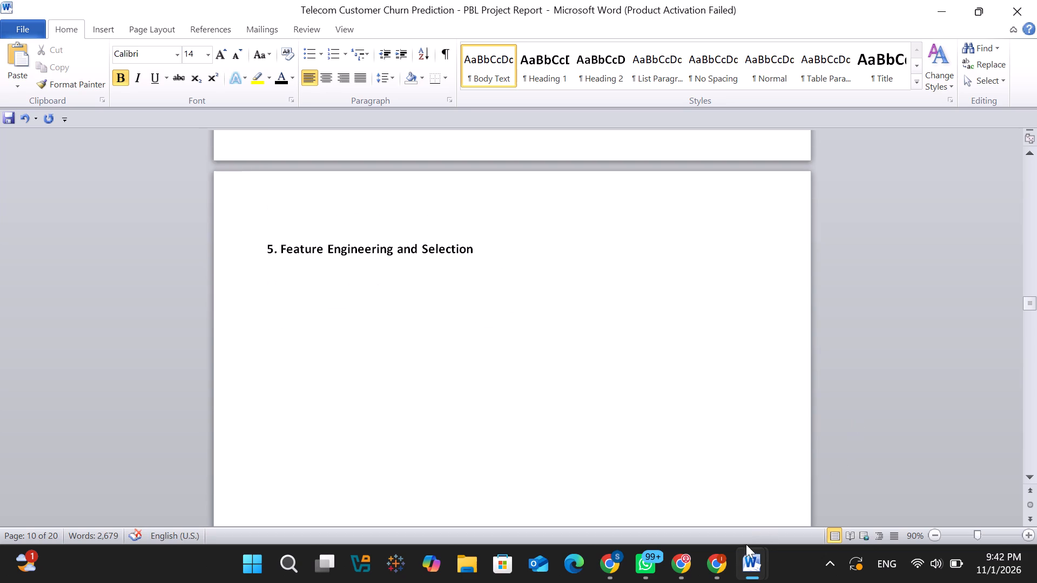
{"action": "left_click", "coordinate": [694, 491]}
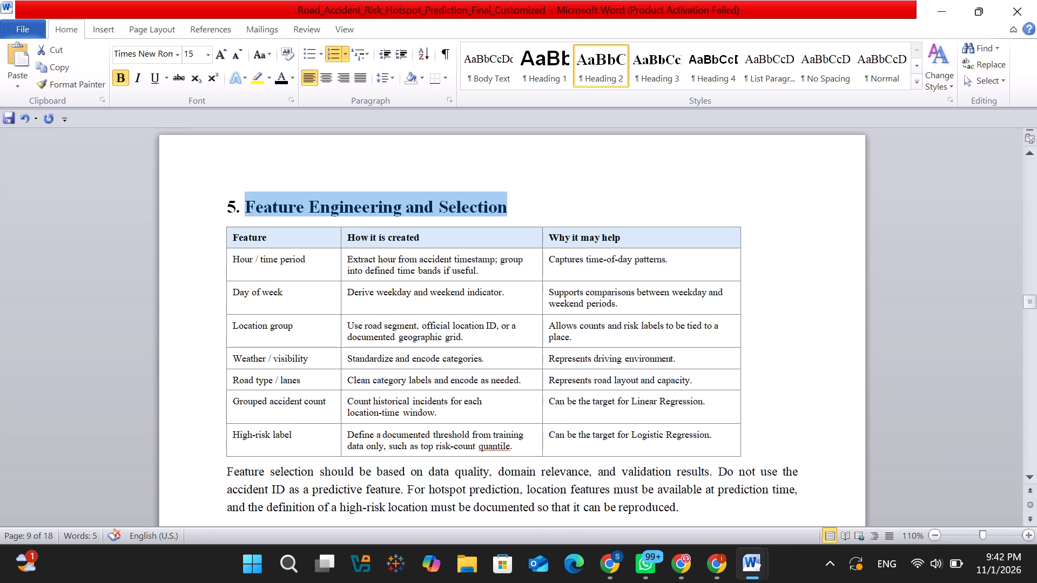
{"action": "left_click", "coordinate": [623, 431]}
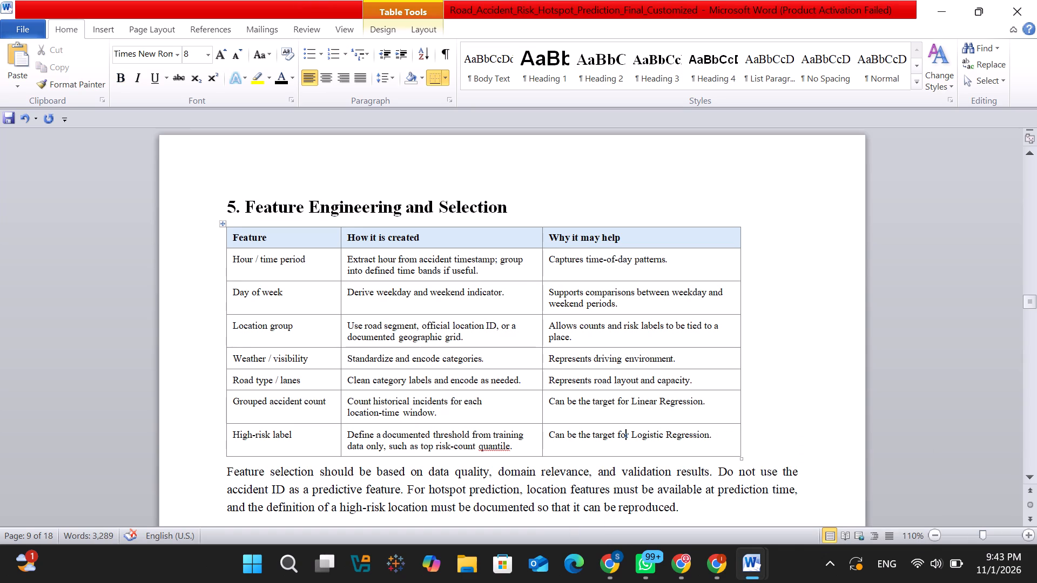
{"action": "left_click_drag", "start_coordinate": [233, 235], "coordinate": [754, 441]}
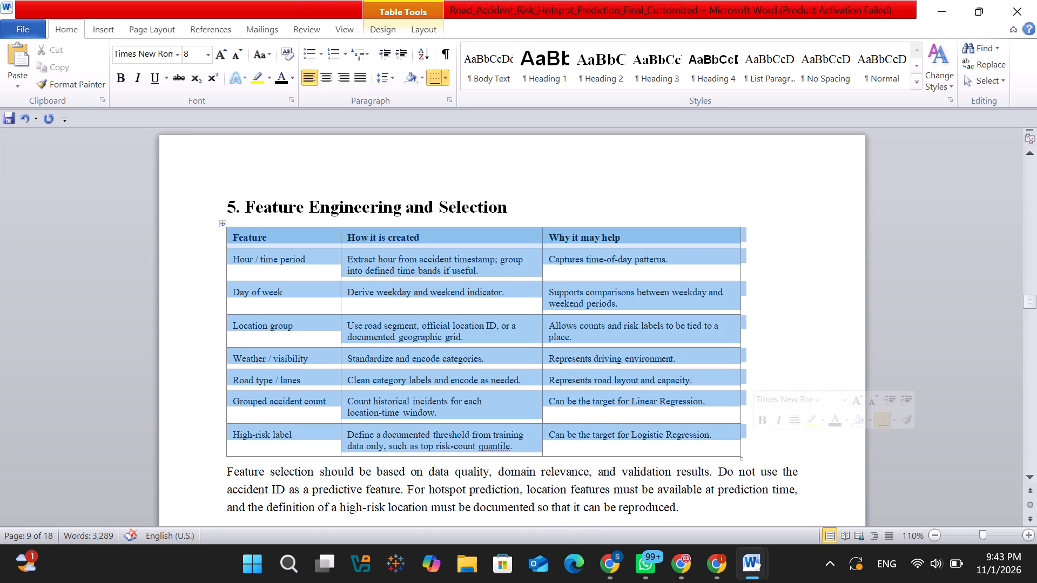
{"action": "key", "text": "ctrl+c"}
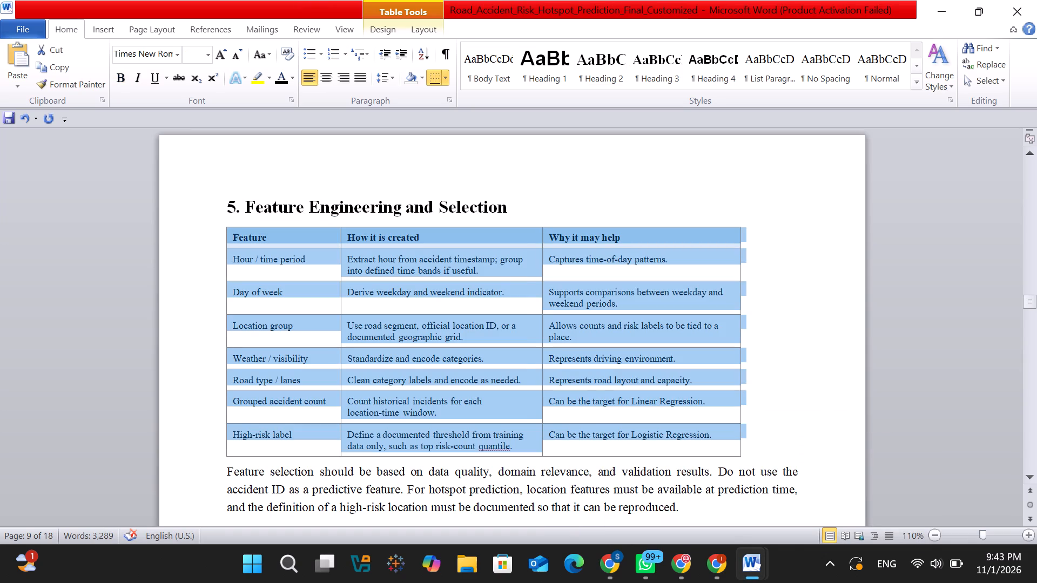
{"action": "left_click", "coordinate": [797, 497]}
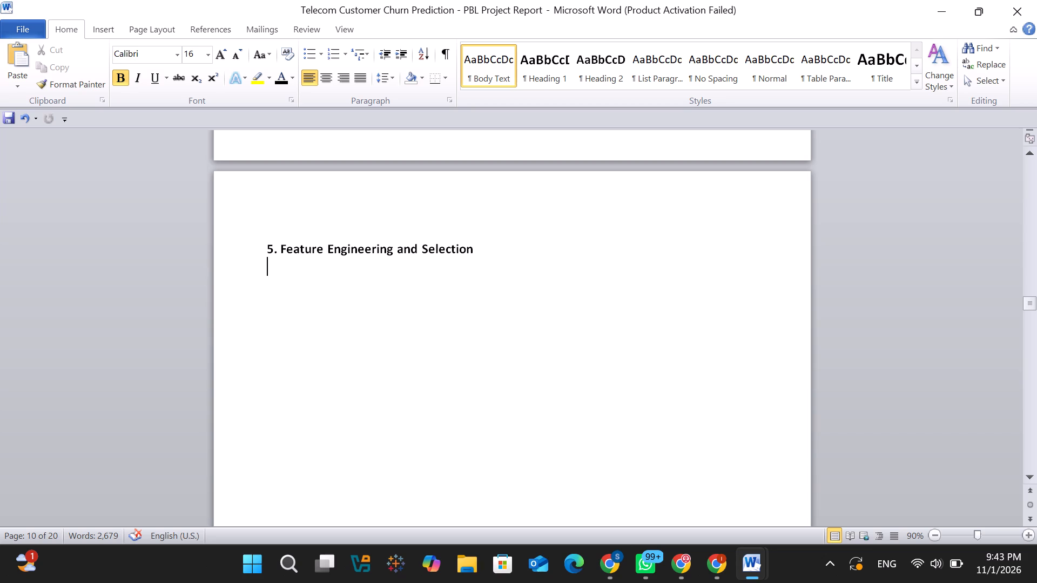
{"action": "key", "text": "Return"}
{"action": "key", "text": "ctrl+v"}
Enlarge the pasted feature table slightly in width and height from its lower-right corner.
{"action": "left_click", "coordinate": [624, 320]}
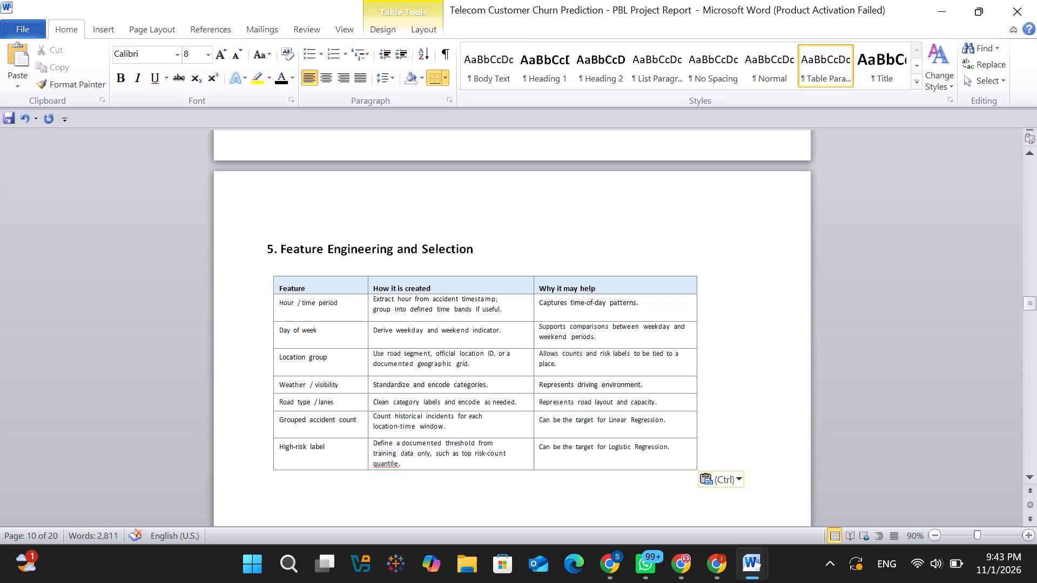
{"action": "left_click", "coordinate": [683, 423]}
{"action": "left_click_drag", "start_coordinate": [698, 470], "coordinate": [713, 493]}
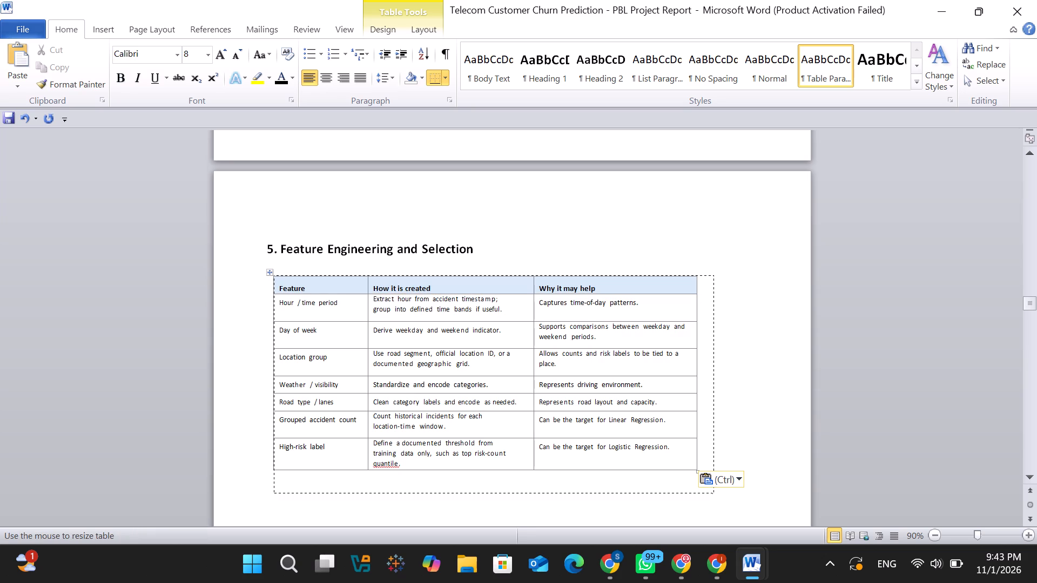
Enlarge the feature table under 5. Feature Engineering and Selection slightly in width and height.
{"action": "left_click_drag", "start_coordinate": [713, 493], "coordinate": [735, 503]}
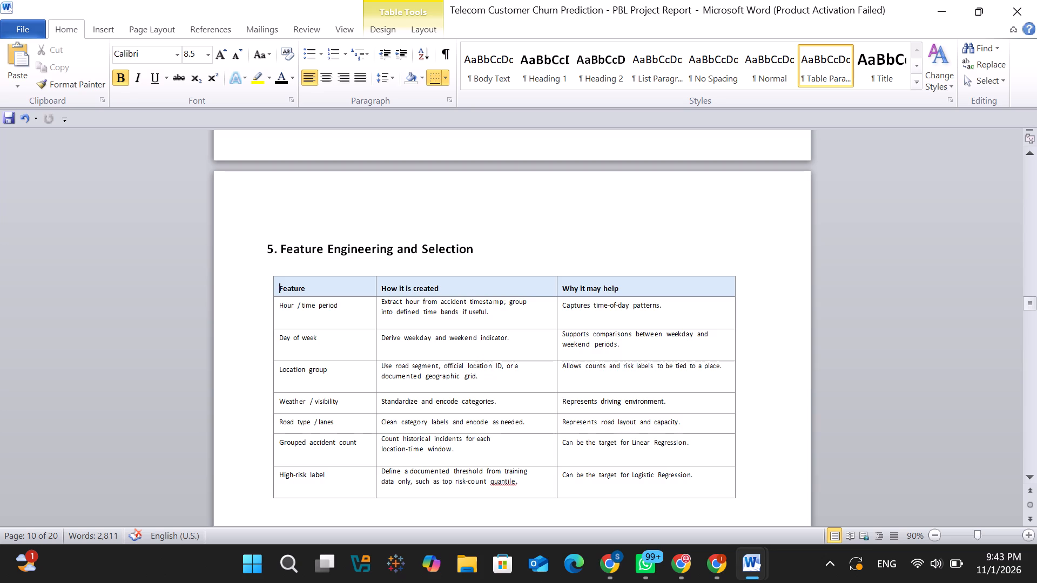
Copy the "Feature selection should be based on data quality" paragraph from the road accident report into the churn report below the feature table.
{"action": "scroll", "coordinate": [496, 265], "scroll_direction": "down", "scroll_amount": 5}
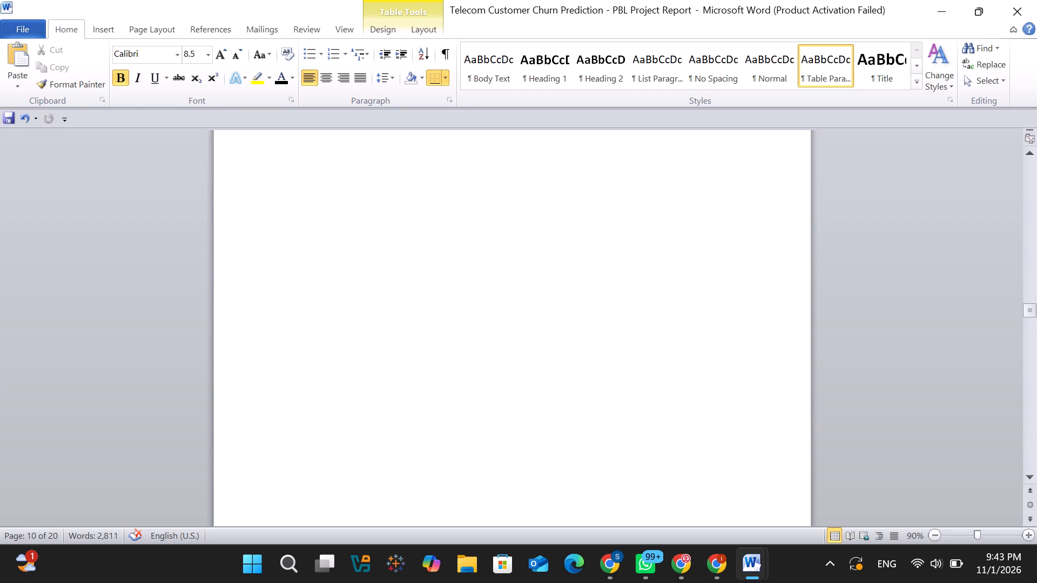
{"action": "scroll", "coordinate": [496, 265], "scroll_direction": "up", "scroll_amount": 1}
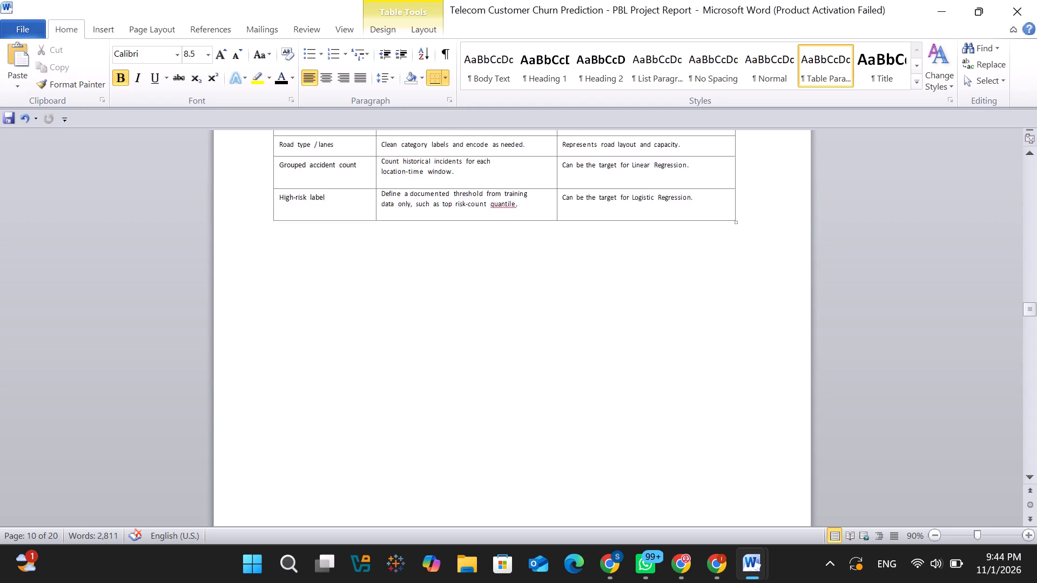
{"action": "scroll", "coordinate": [496, 265], "scroll_direction": "up", "scroll_amount": 4}
{"action": "scroll", "coordinate": [496, 265], "scroll_direction": "down", "scroll_amount": 1}
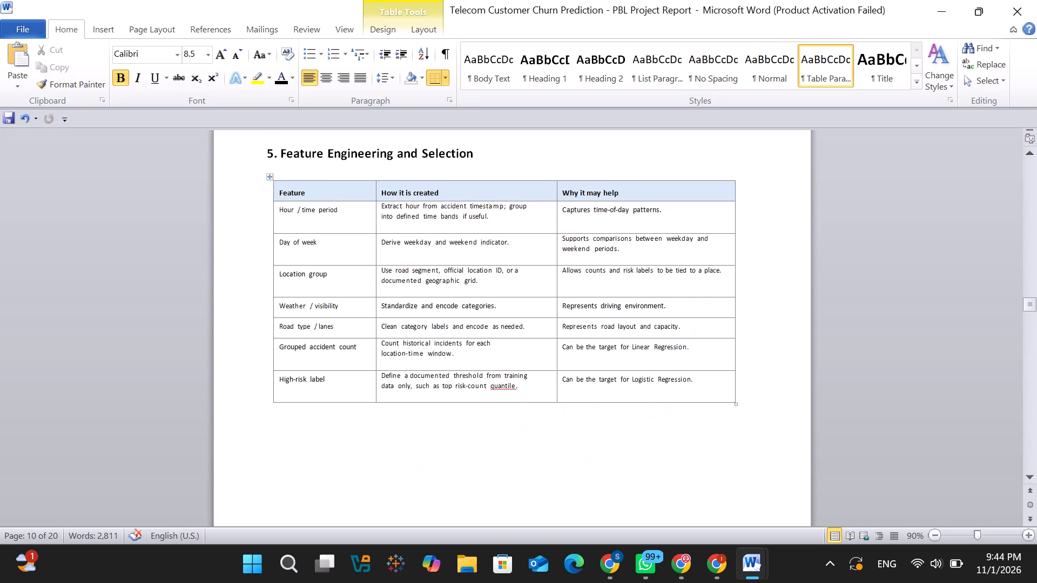
{"action": "scroll", "coordinate": [496, 265], "scroll_direction": "down", "scroll_amount": 1}
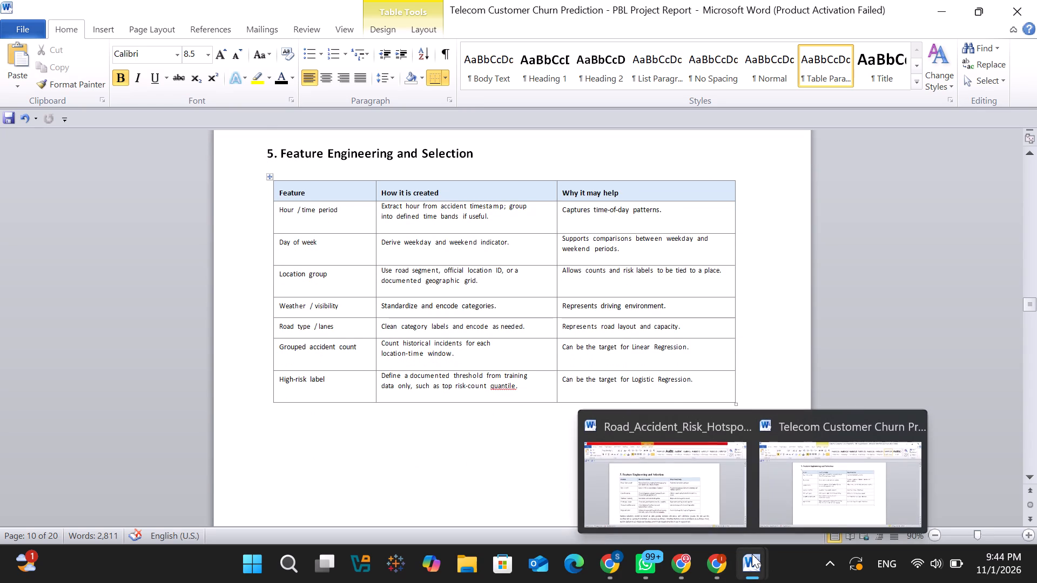
{"action": "left_click", "coordinate": [711, 511]}
{"action": "scroll", "coordinate": [592, 447], "scroll_direction": "down", "scroll_amount": 2}
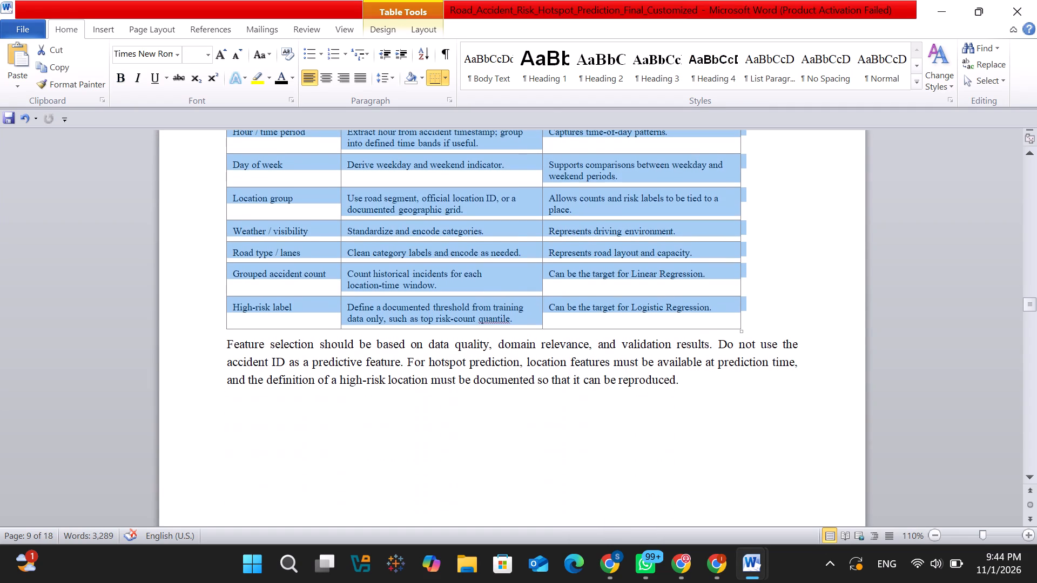
{"action": "left_click_drag", "start_coordinate": [681, 383], "coordinate": [239, 345]}
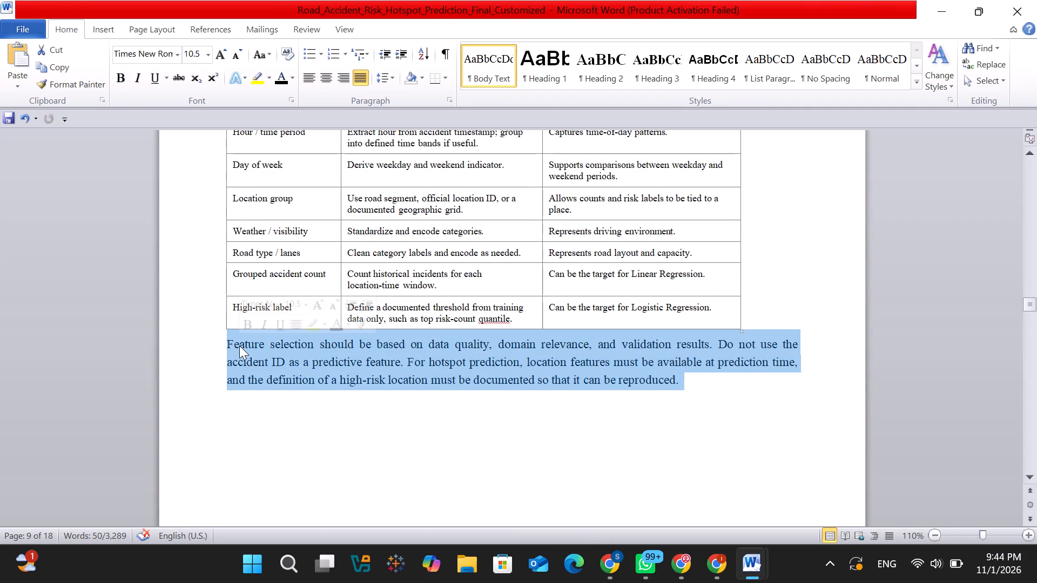
{"action": "key", "text": "ctrl+c"}
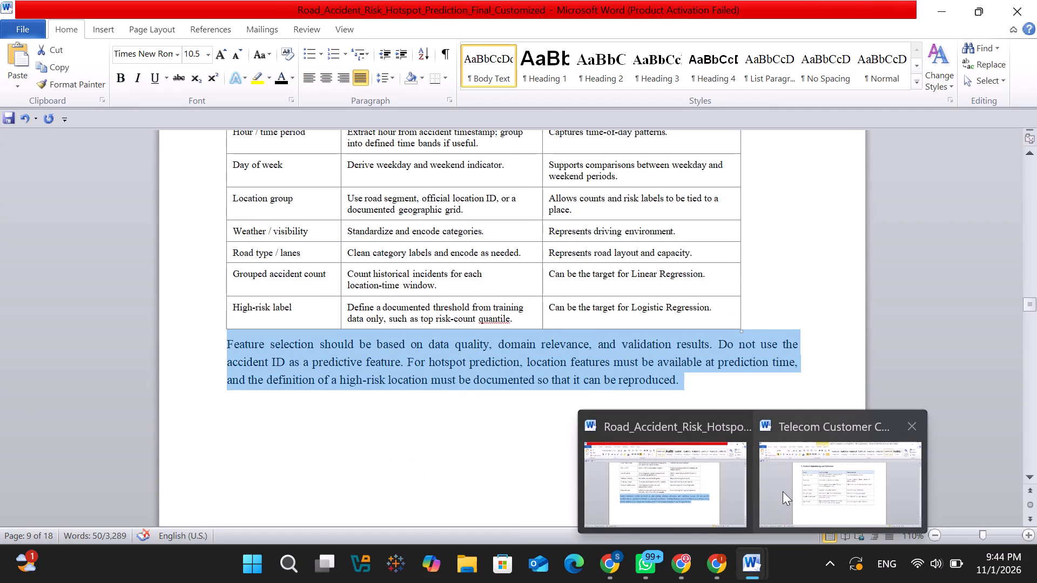
{"action": "left_click", "coordinate": [783, 491]}
{"action": "left_click", "coordinate": [354, 450]}
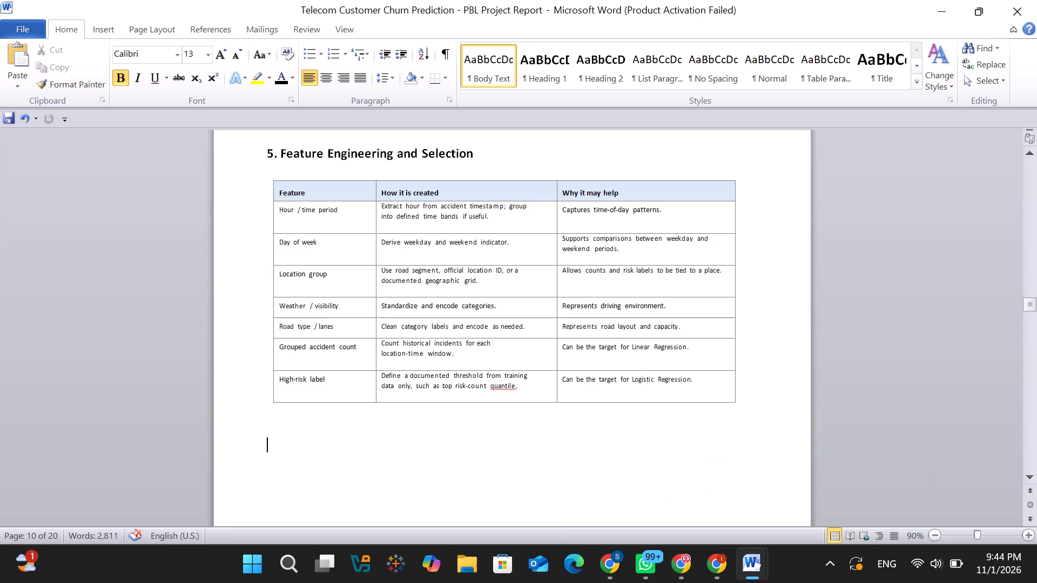
{"action": "key", "text": "ctrl+v"}
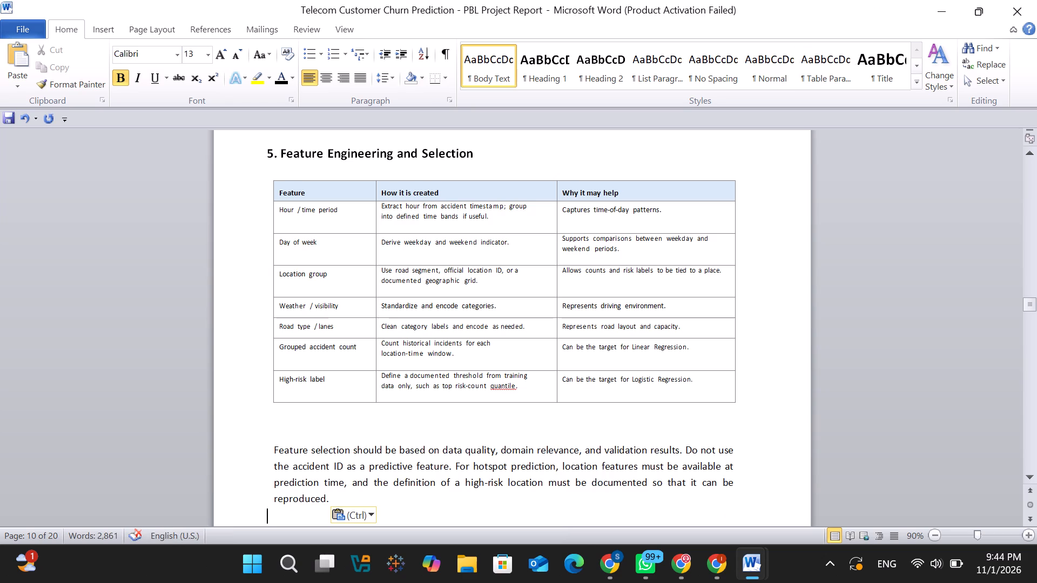
Remove the extra empty line between the feature table and the pasted feature selection paragraph.
{"action": "left_click", "coordinate": [275, 425]}
{"action": "key", "text": "BackSpace"}
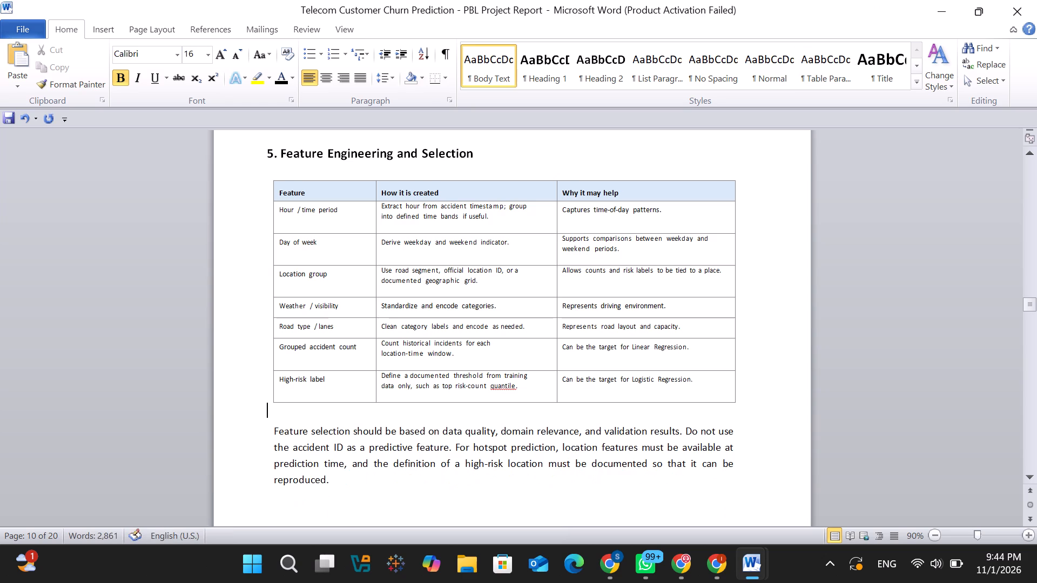
Add a new empty line below the feature selection paragraph for further content.
{"action": "scroll", "coordinate": [275, 425], "scroll_direction": "down", "scroll_amount": 3}
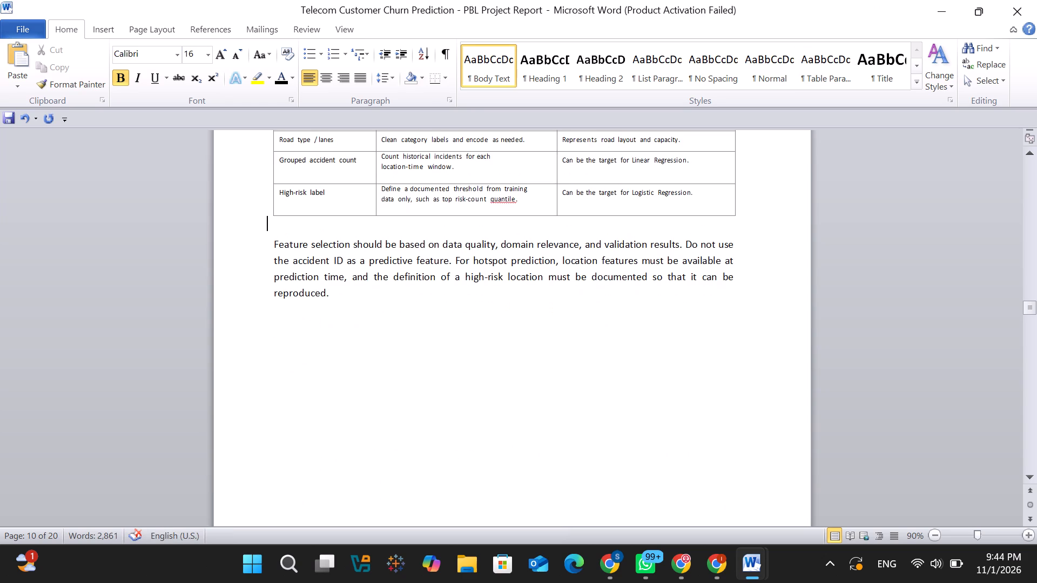
{"action": "left_click", "coordinate": [371, 310]}
{"action": "key", "text": "Return"}
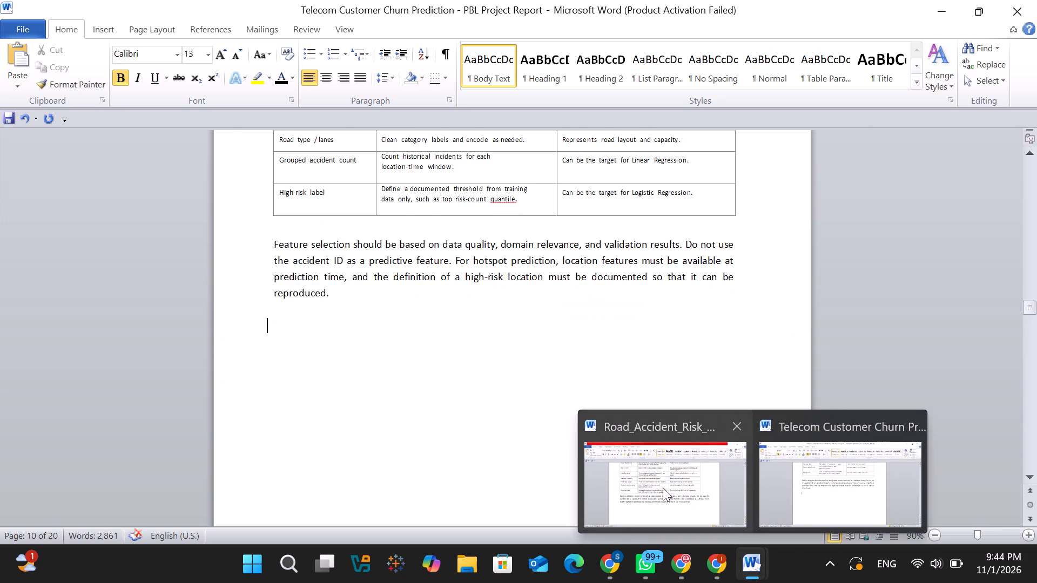
Switch to the road accident report and examine Section 6, Model Selection and Implementation, and the sections through References.
{"action": "left_click", "coordinate": [663, 487]}
{"action": "scroll", "coordinate": [663, 487], "scroll_direction": "down", "scroll_amount": 11}
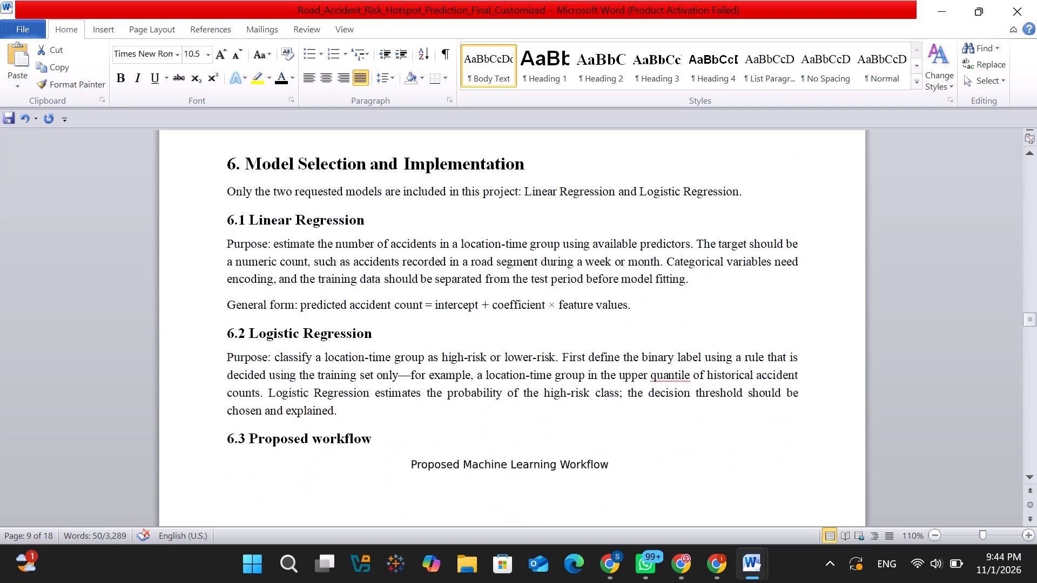
{"action": "scroll", "coordinate": [663, 487], "scroll_direction": "down", "scroll_amount": 1}
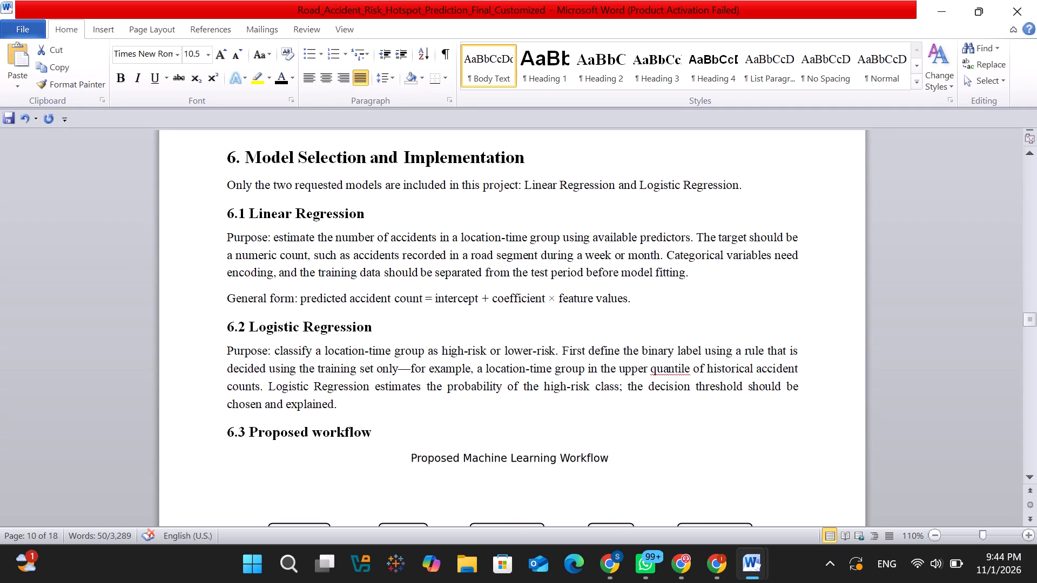
{"action": "scroll", "coordinate": [663, 487], "scroll_direction": "down", "scroll_amount": 2, "text": "ctrl"}
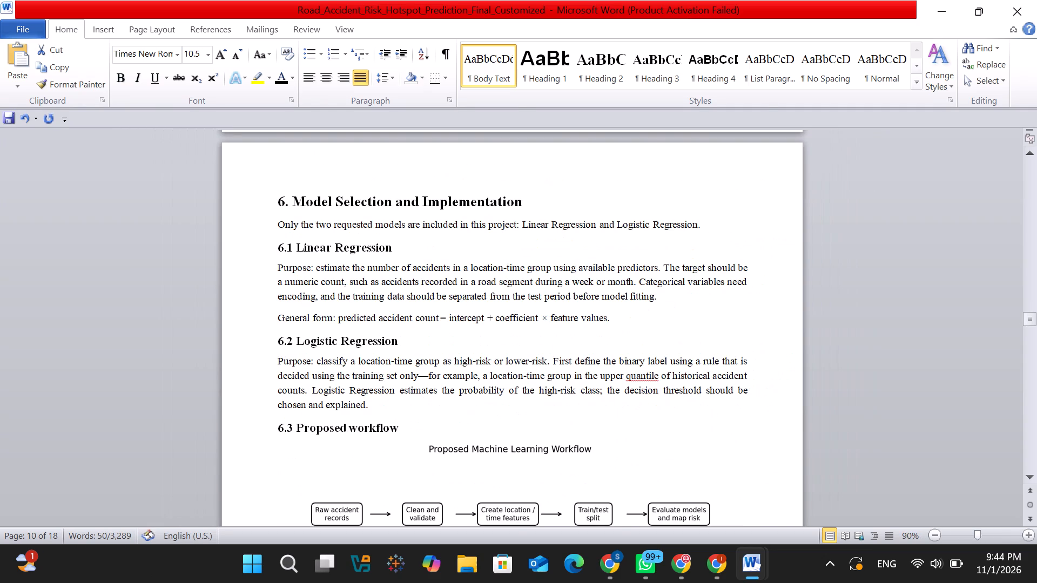
{"action": "scroll", "coordinate": [663, 487], "scroll_direction": "down", "scroll_amount": 10}
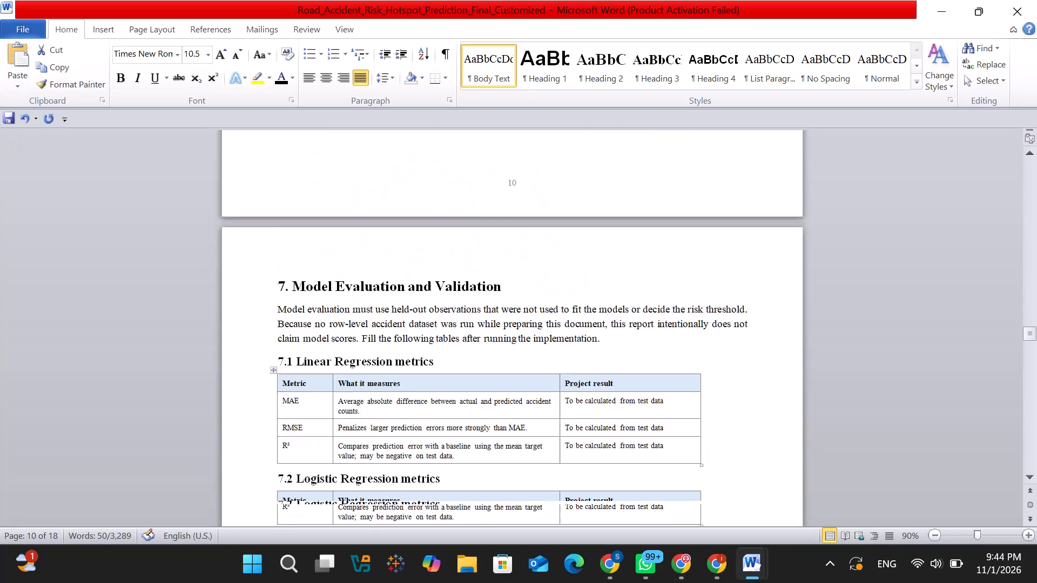
{"action": "scroll", "coordinate": [663, 487], "scroll_direction": "down", "scroll_amount": 11}
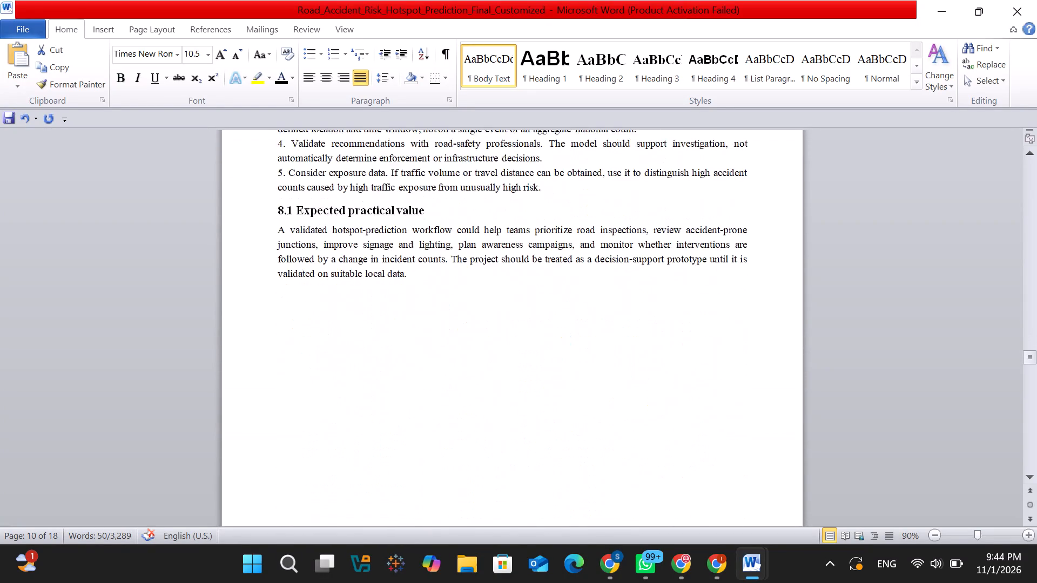
{"action": "scroll", "coordinate": [663, 487], "scroll_direction": "down", "scroll_amount": 12}
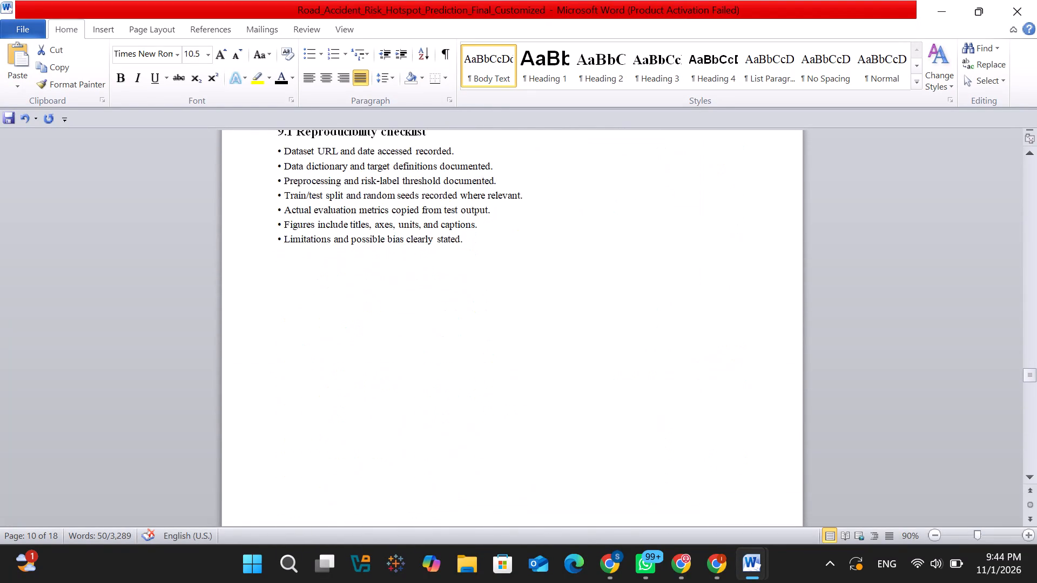
{"action": "scroll", "coordinate": [663, 487], "scroll_direction": "down", "scroll_amount": 12}
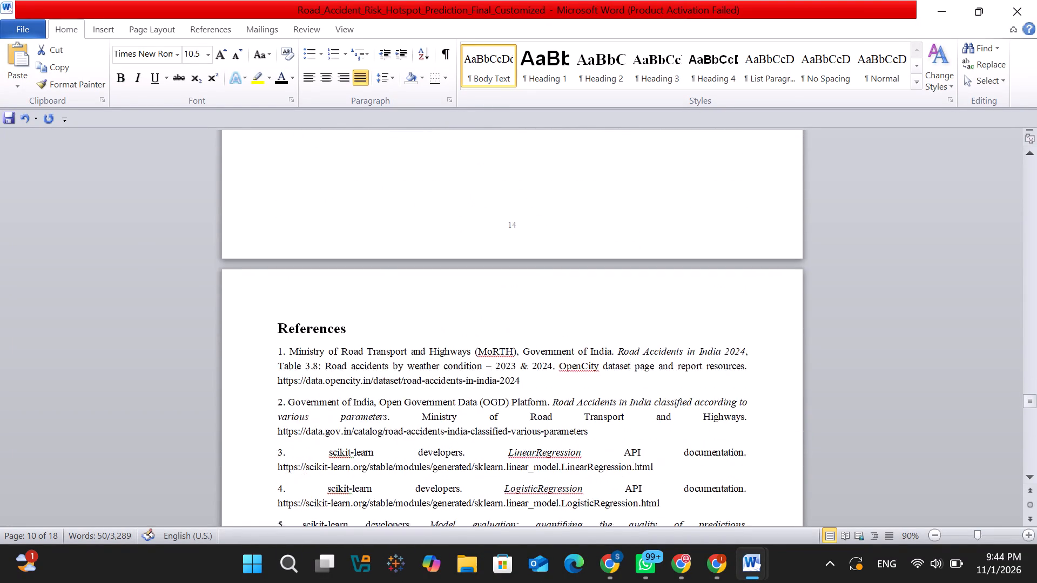
{"action": "scroll", "coordinate": [663, 487], "scroll_direction": "up", "scroll_amount": 5}
{"action": "scroll", "coordinate": [663, 487], "scroll_direction": "up", "scroll_amount": 20}
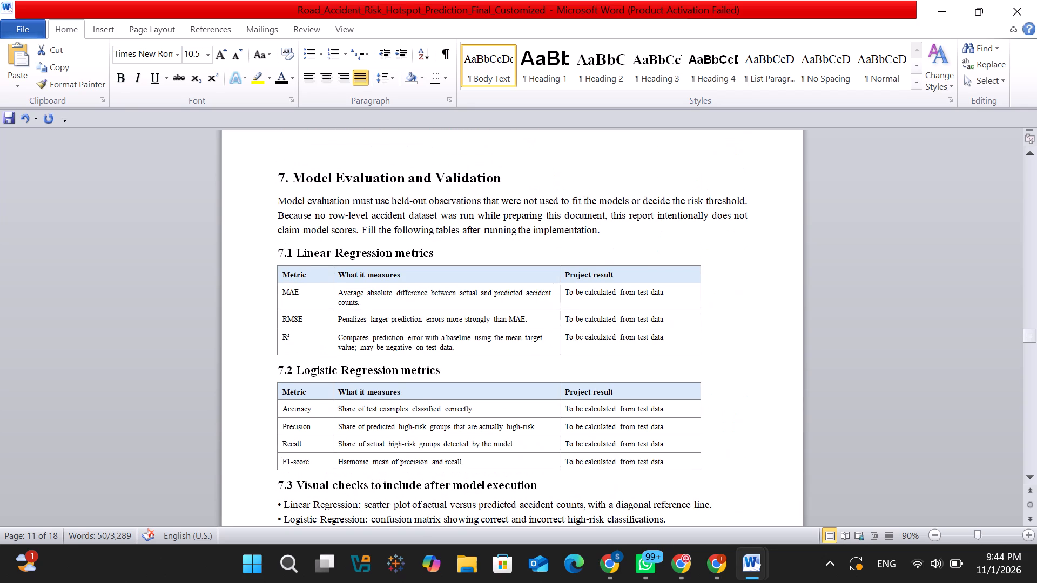
{"action": "scroll", "coordinate": [663, 487], "scroll_direction": "up", "scroll_amount": 10}
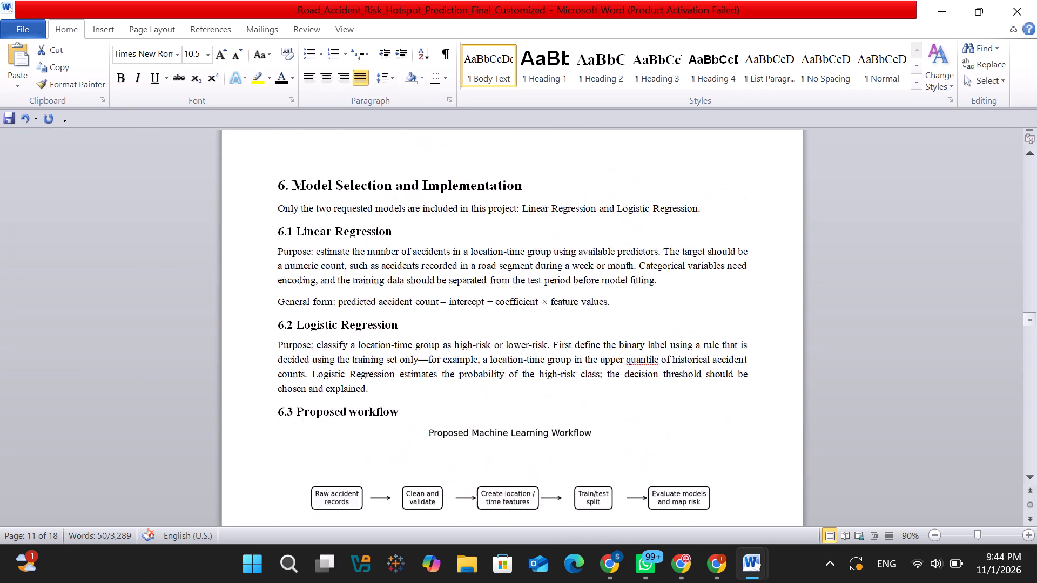
{"action": "scroll", "coordinate": [663, 487], "scroll_direction": "up", "scroll_amount": 7}
{"action": "scroll", "coordinate": [663, 487], "scroll_direction": "down", "scroll_amount": 4}
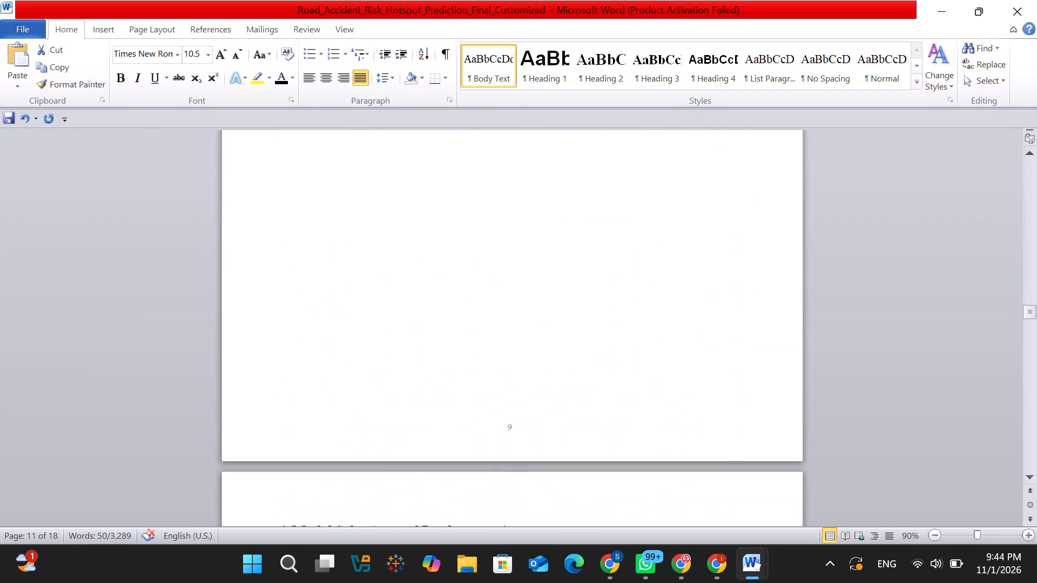
{"action": "scroll", "coordinate": [663, 487], "scroll_direction": "down", "scroll_amount": 4}
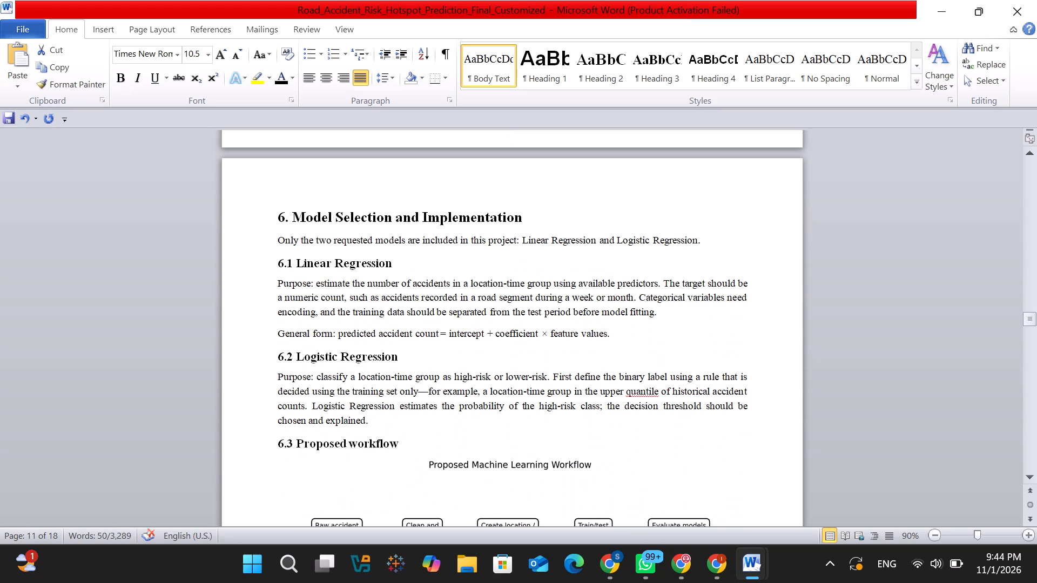
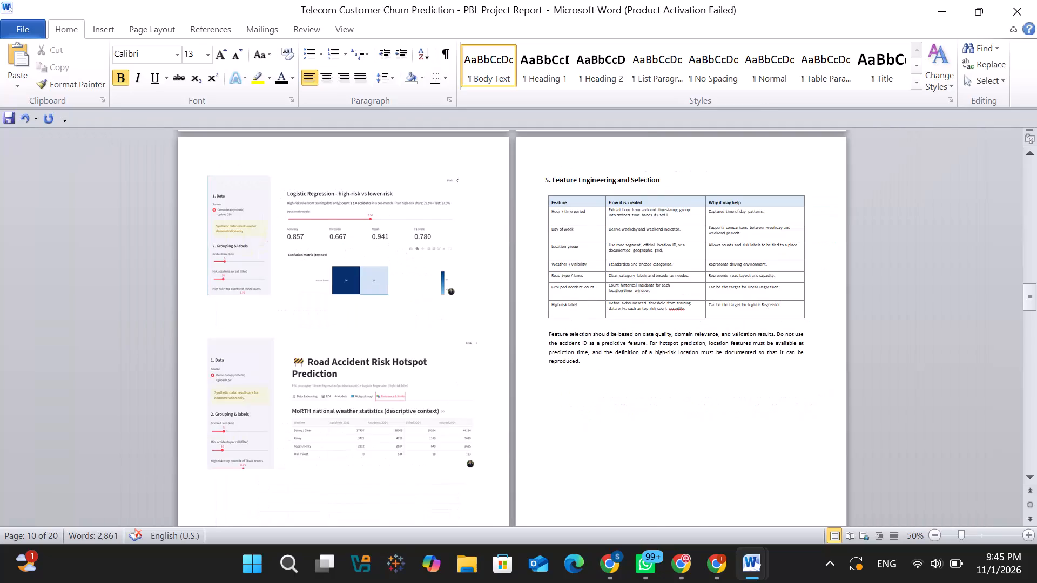
Look through the report's pages to examine the old churn content that follows section 5, Feature Engineering and Selection.
{"action": "scroll", "coordinate": [628, 401], "scroll_direction": "down", "scroll_amount": 1, "text": "ctrl"}
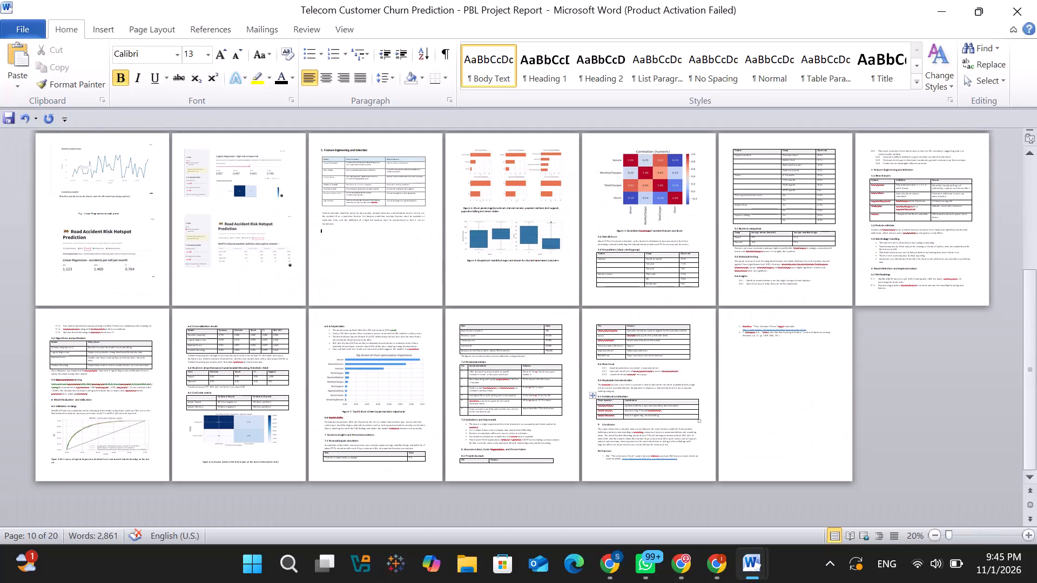
{"action": "scroll", "coordinate": [745, 187], "scroll_direction": "up", "scroll_amount": 4}
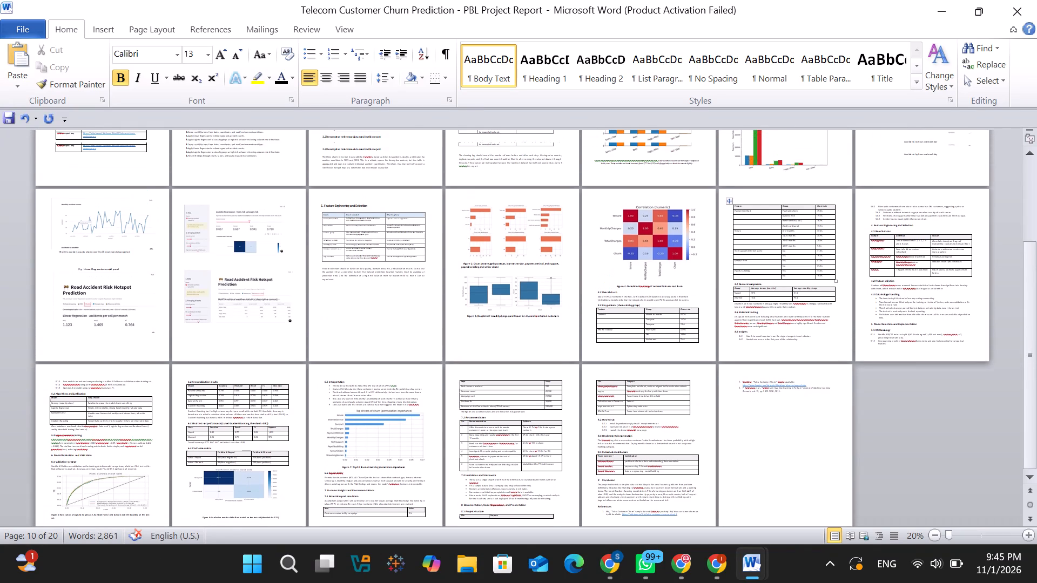
{"action": "scroll", "coordinate": [745, 187], "scroll_direction": "up", "scroll_amount": 3}
{"action": "scroll", "coordinate": [526, 258], "scroll_direction": "up", "scroll_amount": 3}
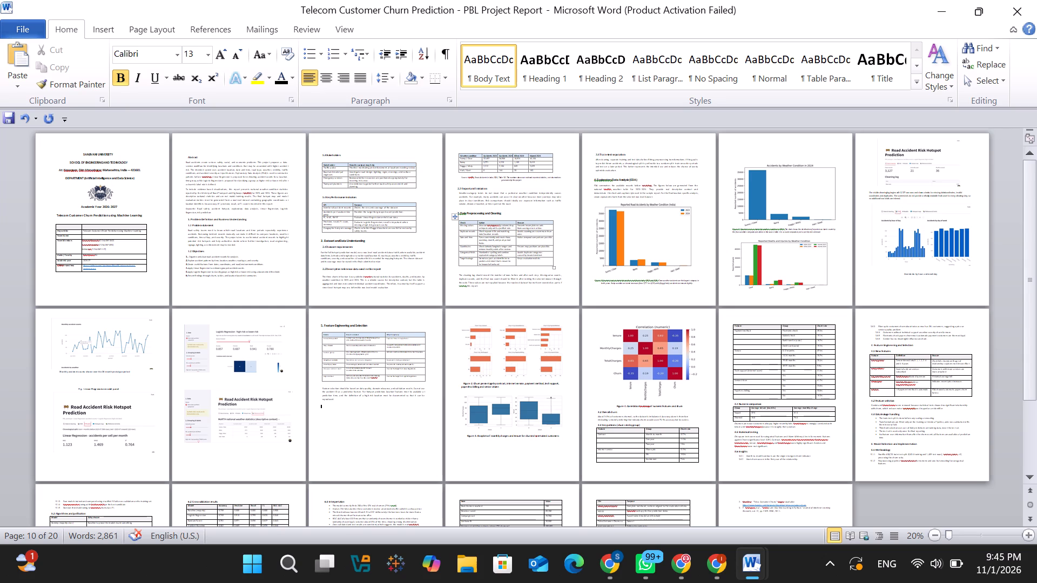
{"action": "scroll", "coordinate": [312, 426], "scroll_direction": "up", "scroll_amount": 2, "text": "ctrl"}
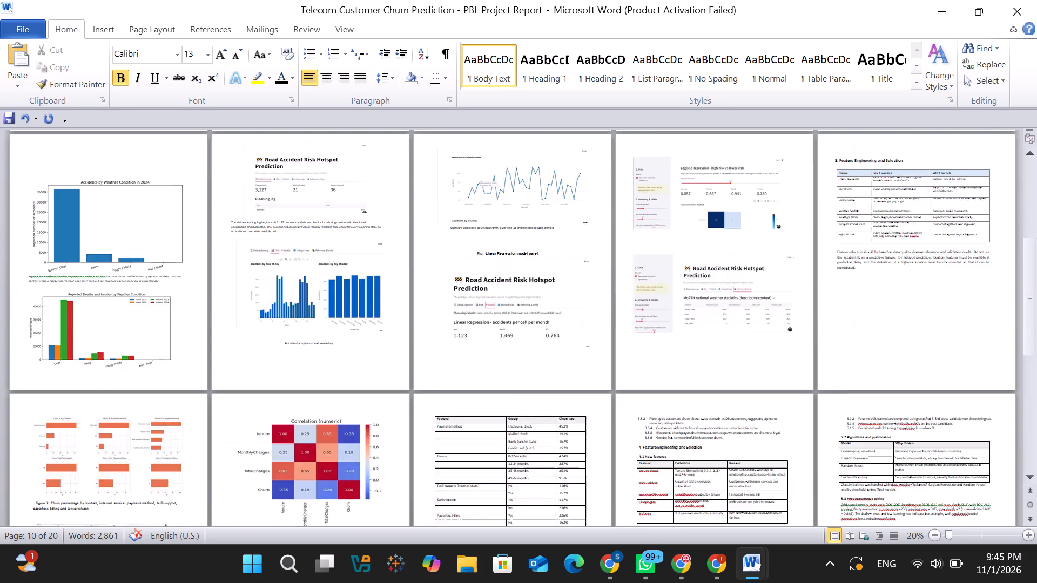
{"action": "scroll", "coordinate": [312, 426], "scroll_direction": "up", "scroll_amount": 3, "text": "ctrl"}
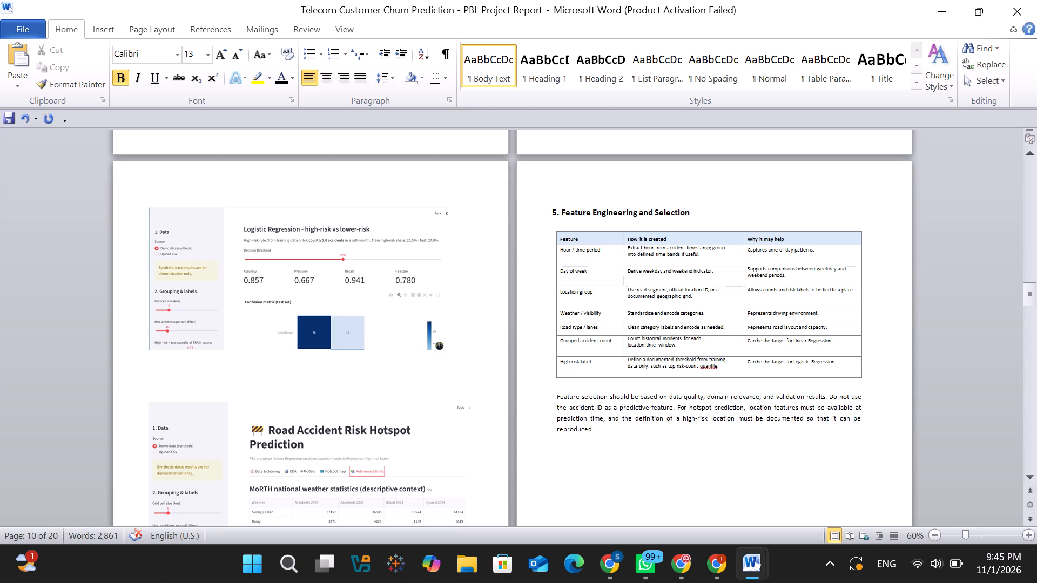
{"action": "scroll", "coordinate": [703, 409], "scroll_direction": "up", "scroll_amount": 2, "text": "ctrl"}
{"action": "scroll", "coordinate": [703, 409], "scroll_direction": "down", "scroll_amount": 1}
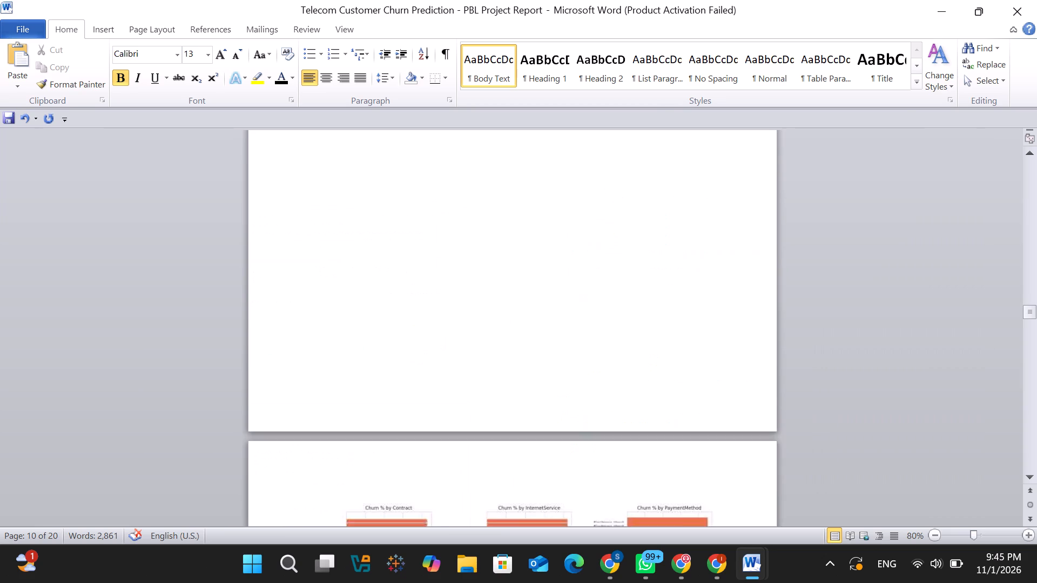
{"action": "scroll", "coordinate": [703, 409], "scroll_direction": "down", "scroll_amount": 2}
{"action": "scroll", "coordinate": [703, 409], "scroll_direction": "up", "scroll_amount": 4}
{"action": "scroll", "coordinate": [703, 409], "scroll_direction": "down", "scroll_amount": 3}
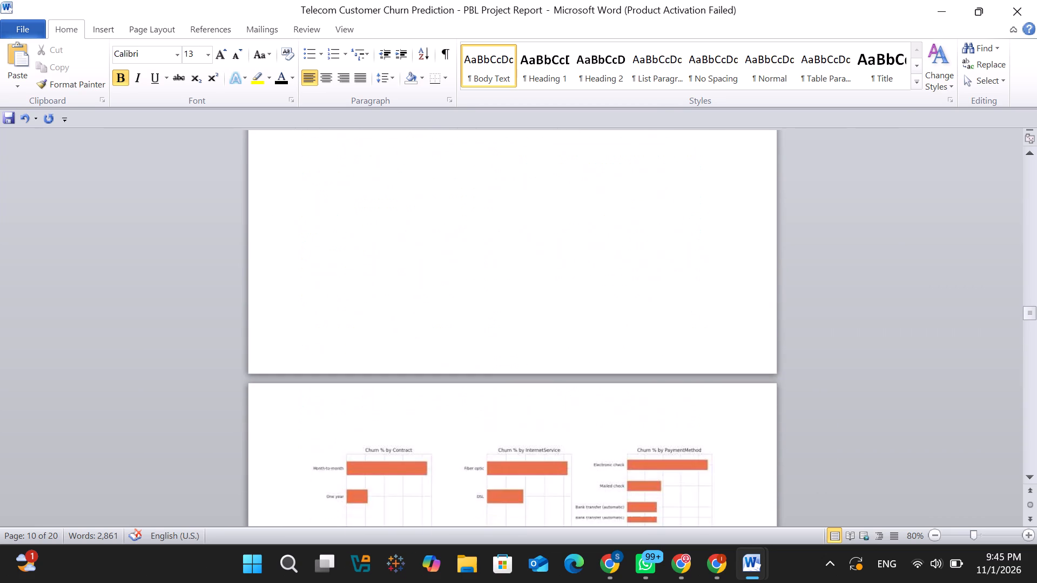
{"action": "scroll", "coordinate": [494, 280], "scroll_direction": "down", "scroll_amount": 11}
{"action": "scroll", "coordinate": [494, 280], "scroll_direction": "up", "scroll_amount": 7}
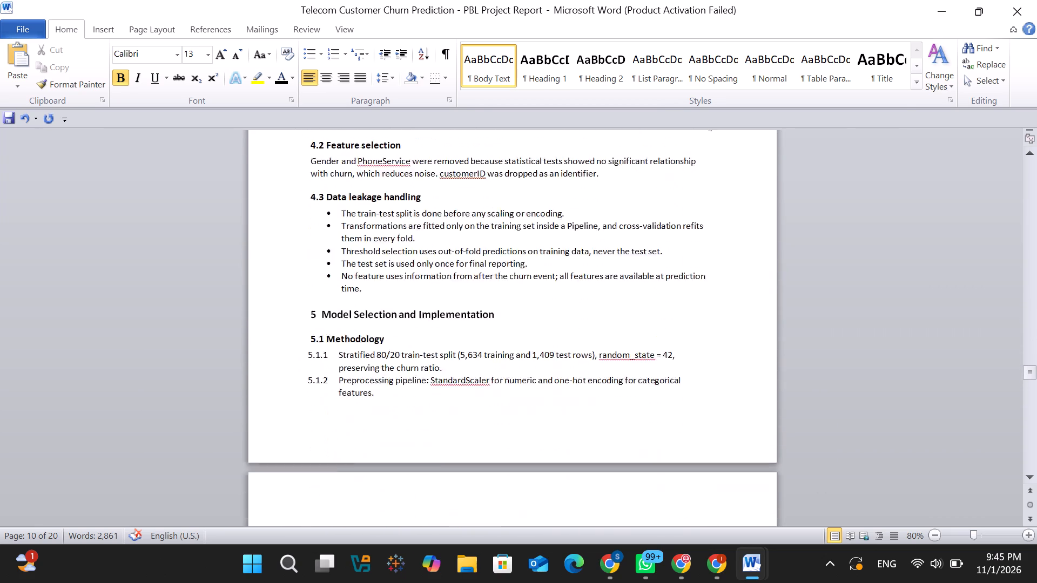
{"action": "scroll", "coordinate": [494, 280], "scroll_direction": "up", "scroll_amount": 17}
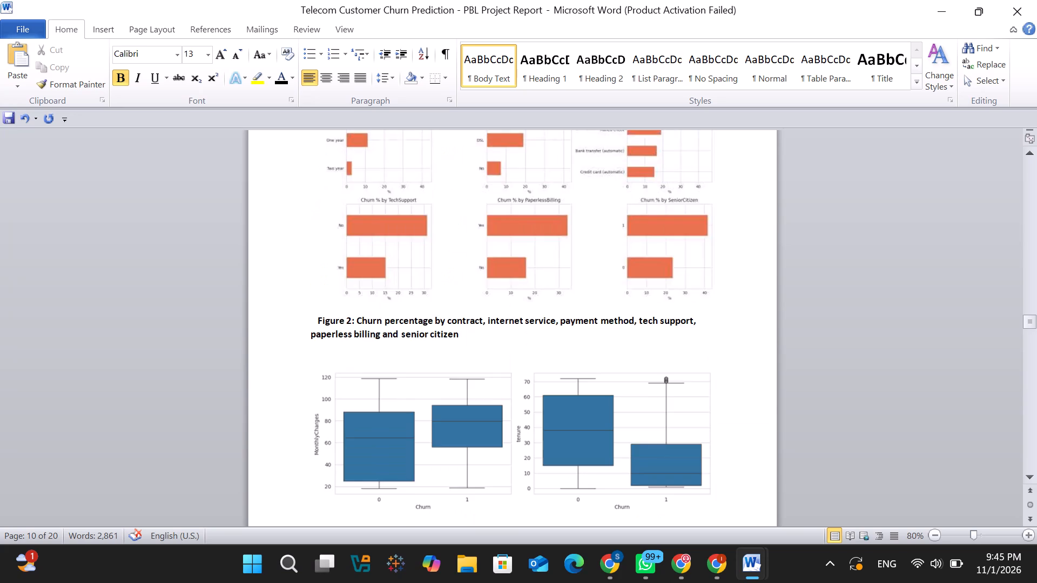
{"action": "scroll", "coordinate": [494, 280], "scroll_direction": "up", "scroll_amount": 9}
{"action": "scroll", "coordinate": [494, 280], "scroll_direction": "down", "scroll_amount": 4}
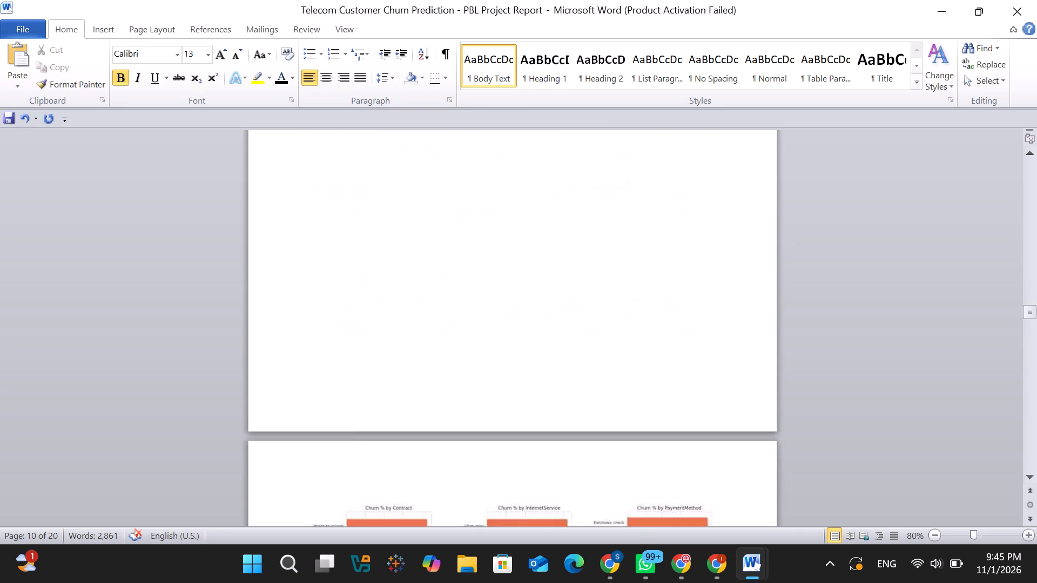
{"action": "scroll", "coordinate": [494, 280], "scroll_direction": "down", "scroll_amount": 2}
Cut the blank line beside the churn percentage charts at the top of page 11.
{"action": "left_click", "coordinate": [274, 402]}
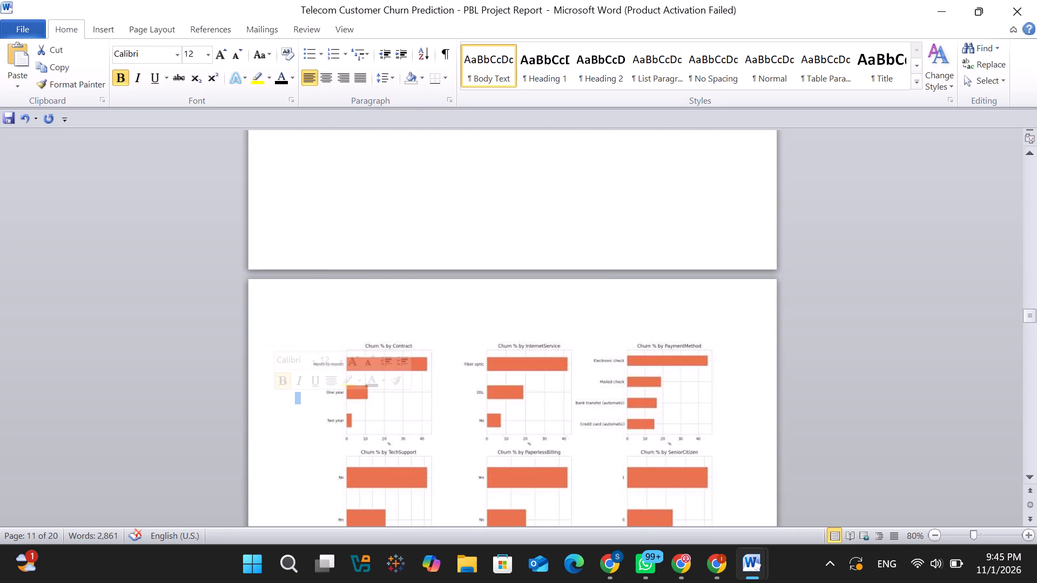
{"action": "left_click", "coordinate": [274, 402]}
{"action": "left_click", "coordinate": [274, 402]}
{"action": "left_click", "coordinate": [274, 402]}
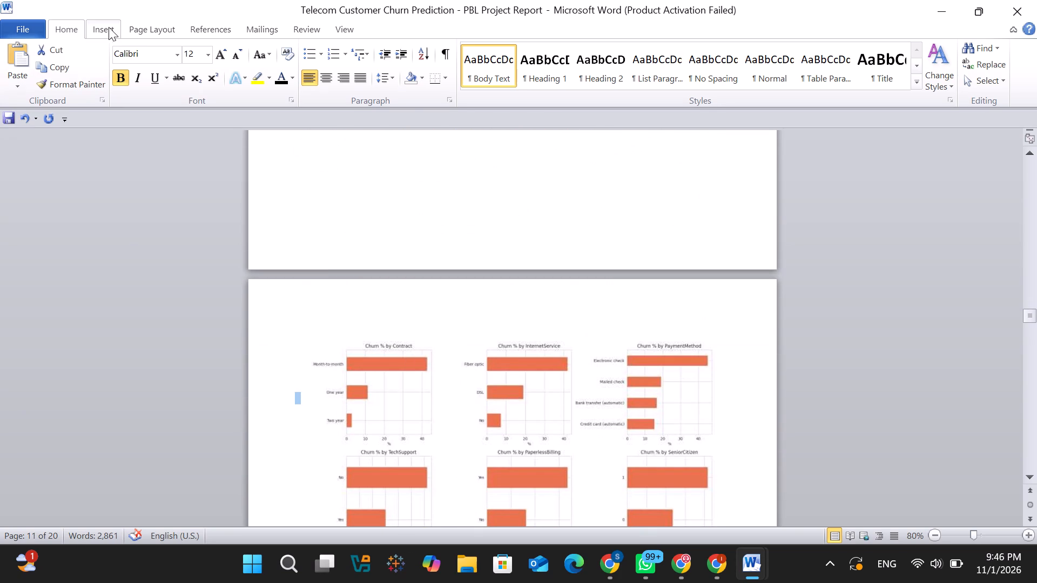
{"action": "left_click", "coordinate": [79, 47]}
{"action": "left_click", "coordinate": [55, 44]}
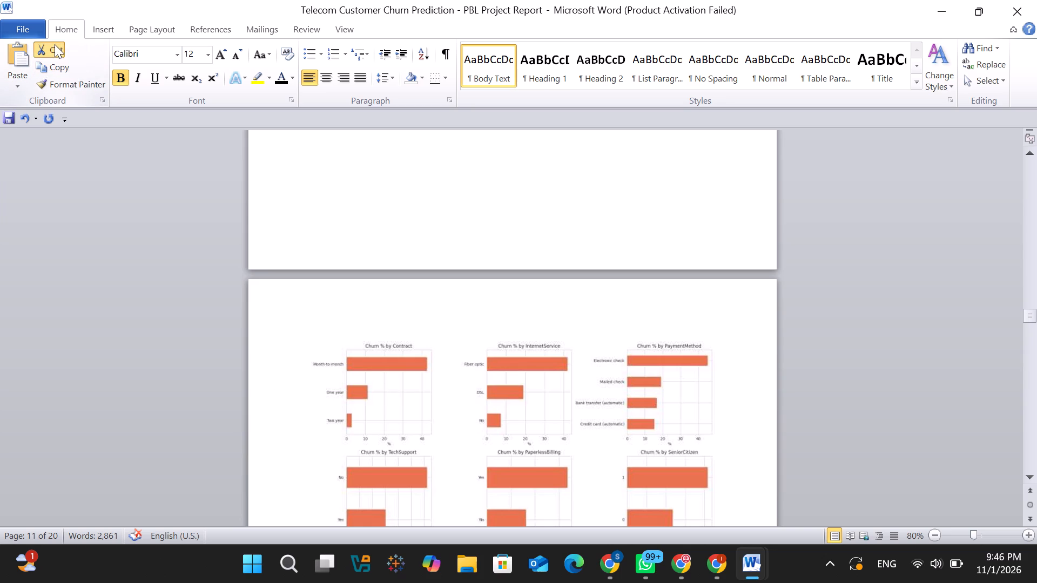
{"action": "left_click", "coordinate": [421, 267]}
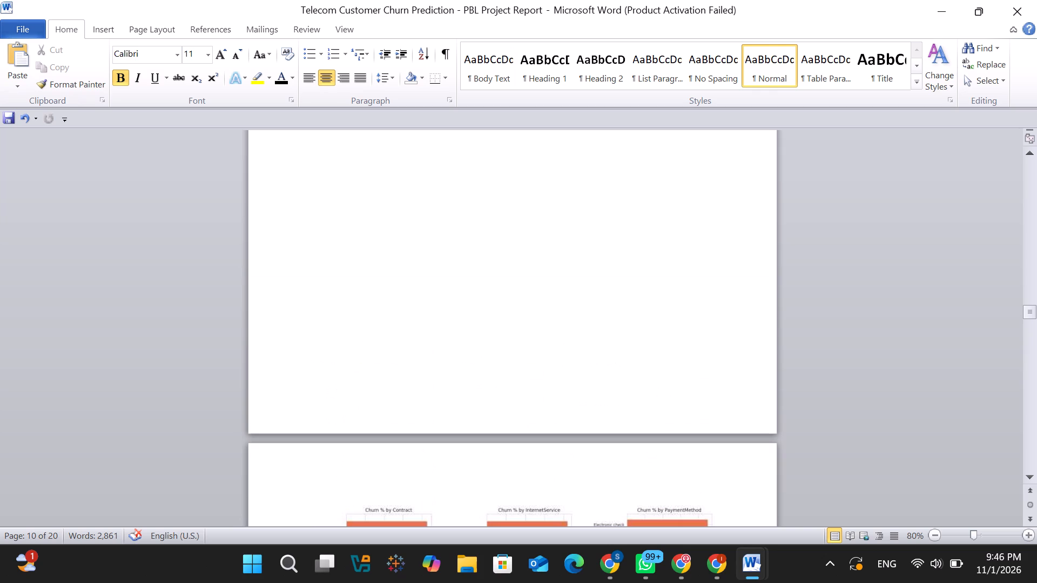
Delete the old churn content from the end of the Interpretation bullets on page 17 through the end of the report.
{"action": "scroll", "coordinate": [421, 267], "scroll_direction": "down", "scroll_amount": 6, "text": "ctrl"}
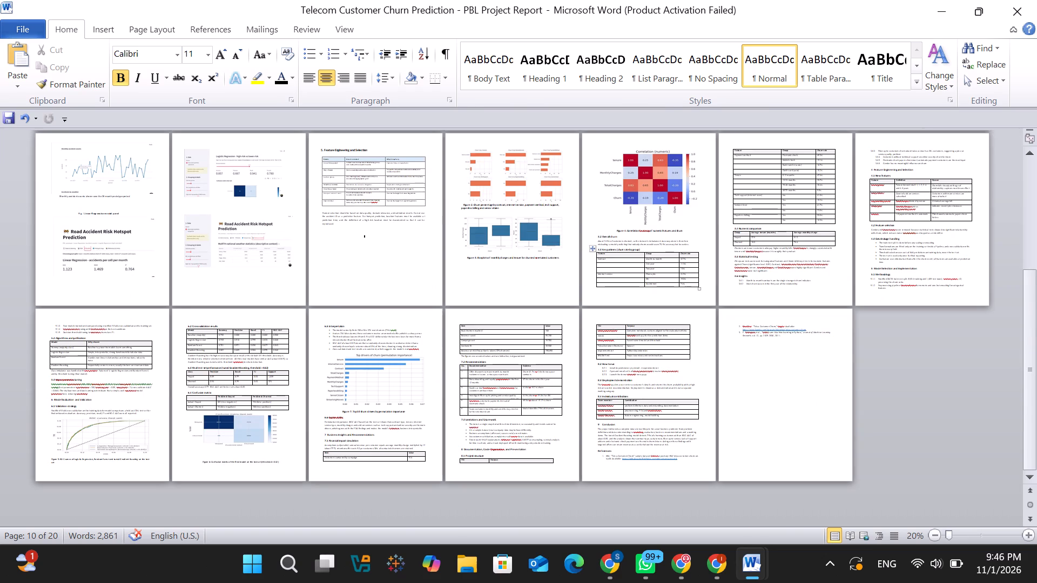
{"action": "left_click_drag", "start_coordinate": [773, 366], "coordinate": [410, 346]}
{"action": "key", "text": "BackSpace"}
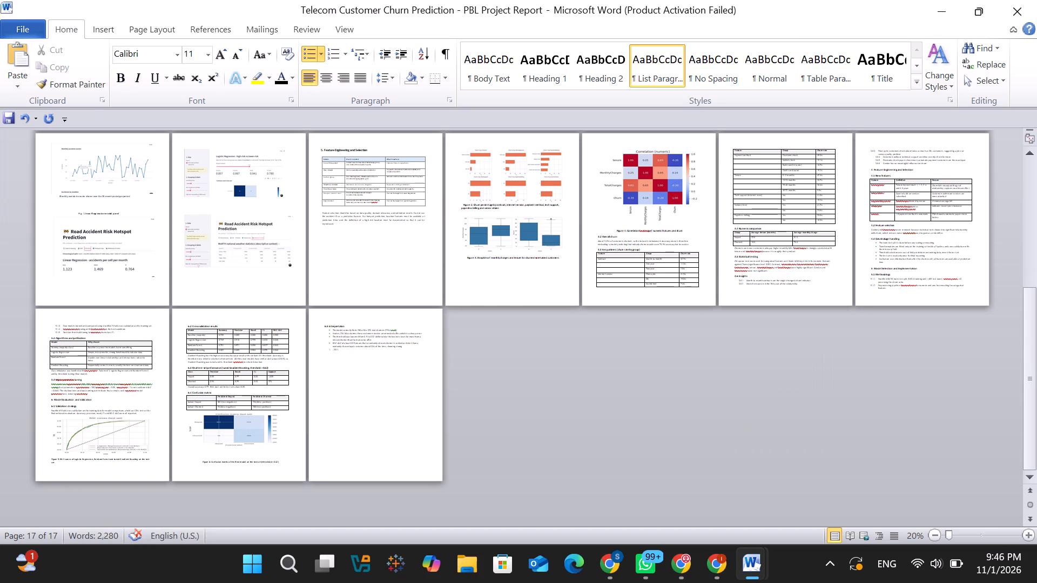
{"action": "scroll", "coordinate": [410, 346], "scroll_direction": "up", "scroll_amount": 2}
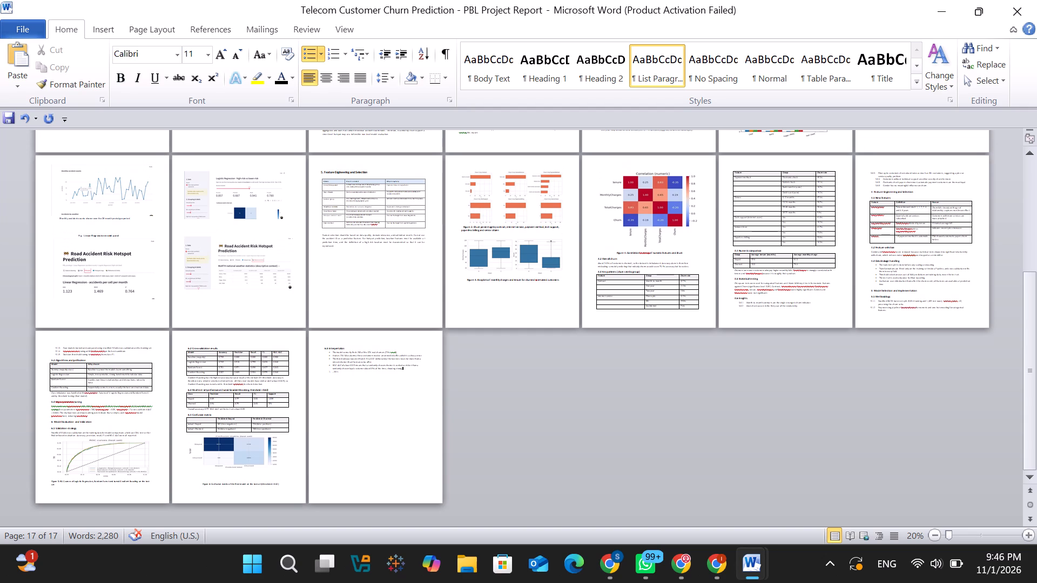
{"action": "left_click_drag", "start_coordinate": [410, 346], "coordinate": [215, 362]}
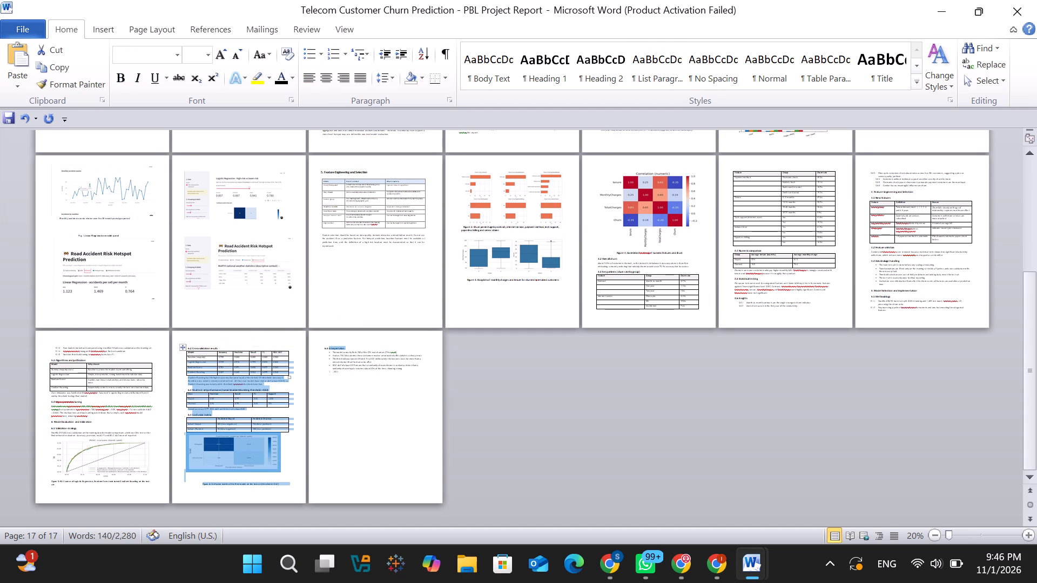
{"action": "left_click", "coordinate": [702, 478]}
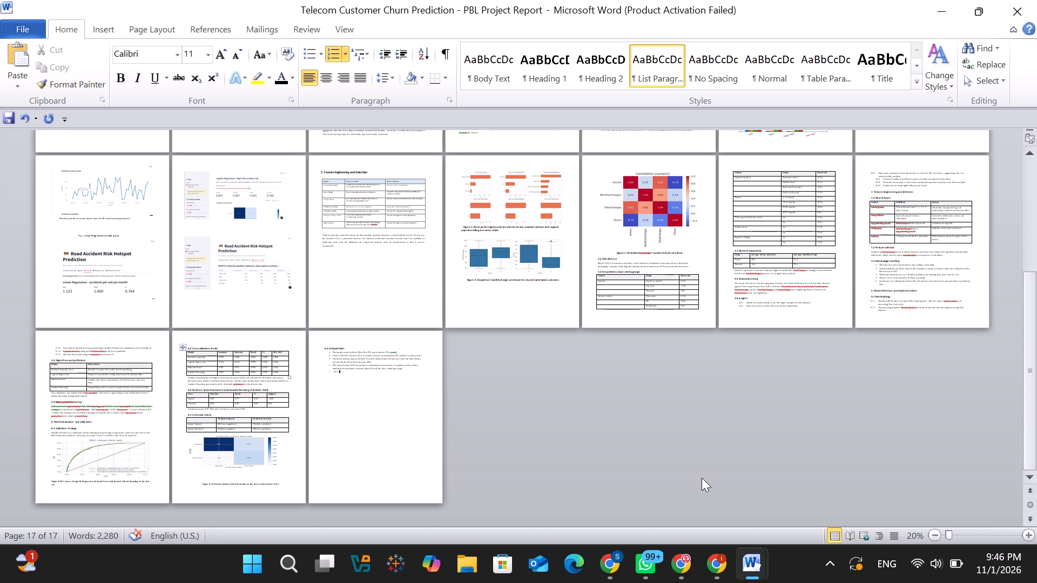
Copy the "Model Selection and Implementation" heading from the Road_Accident_Risk_Hotspot_Prediction_Final_Customized document to below the feature selection paragraph in the churn report.
{"action": "scroll", "coordinate": [331, 231], "scroll_direction": "up", "scroll_amount": 3, "text": "ctrl"}
{"action": "left_click", "coordinate": [331, 231]}
{"action": "scroll", "coordinate": [331, 231], "scroll_direction": "up", "scroll_amount": 11}
{"action": "scroll", "coordinate": [331, 231], "scroll_direction": "up", "scroll_amount": 2, "text": "ctrl"}
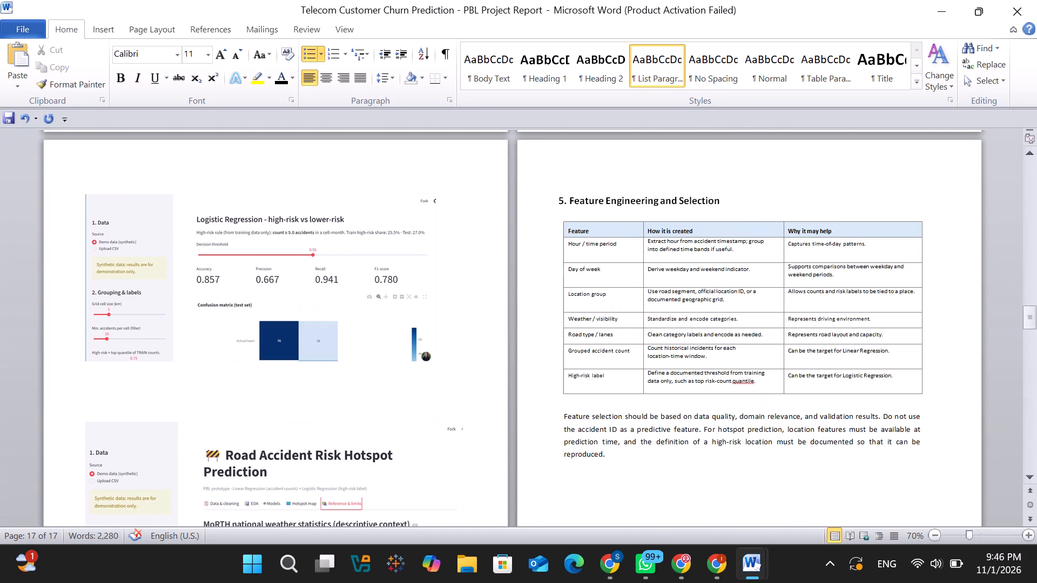
{"action": "scroll", "coordinate": [331, 231], "scroll_direction": "up", "scroll_amount": 3, "text": "ctrl"}
{"action": "scroll", "coordinate": [331, 231], "scroll_direction": "down", "scroll_amount": 7}
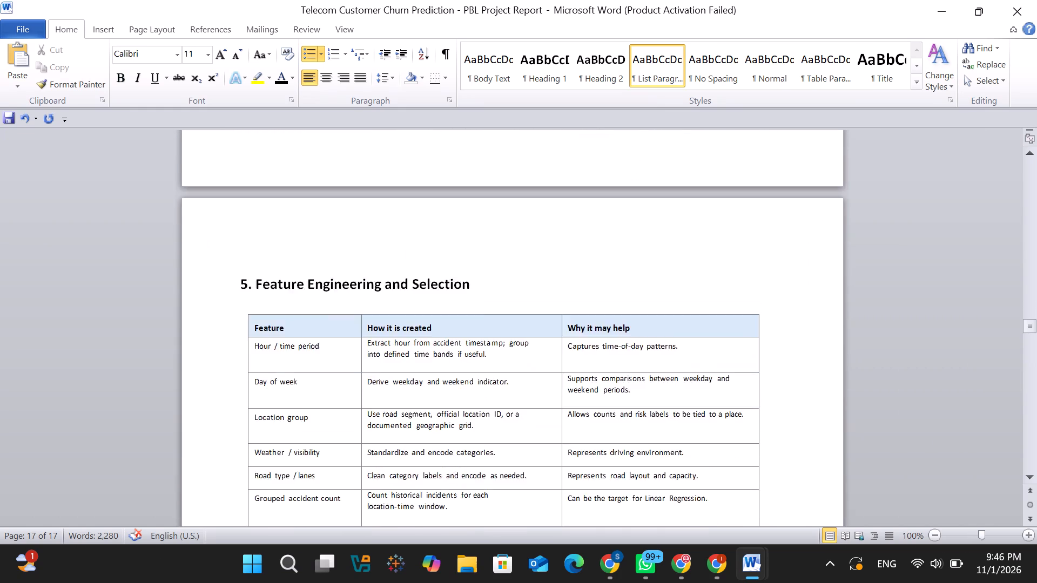
{"action": "scroll", "coordinate": [331, 231], "scroll_direction": "down", "scroll_amount": 5}
{"action": "left_click", "coordinate": [331, 231]}
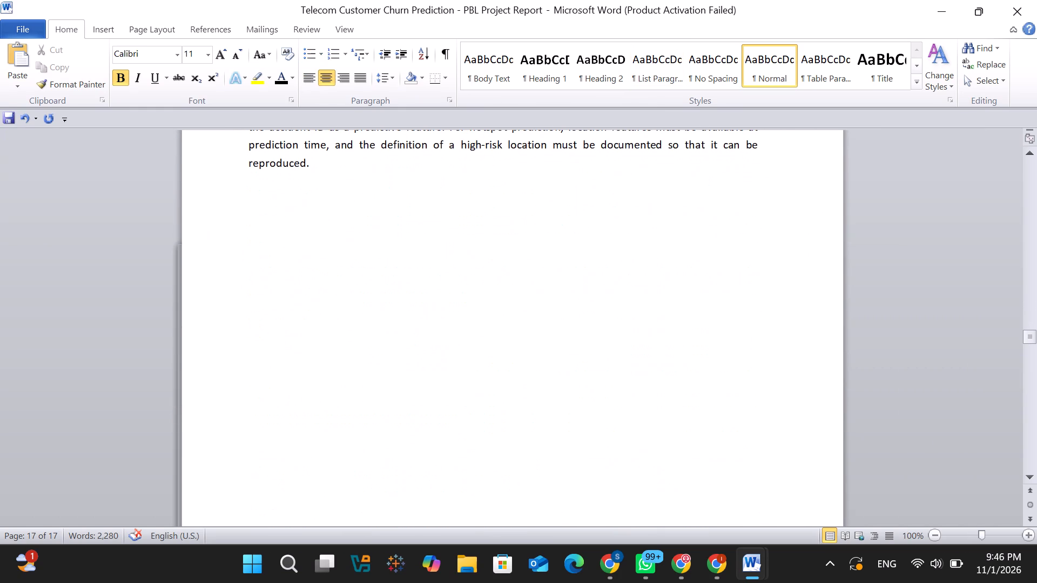
{"action": "left_click", "coordinate": [331, 231]}
{"action": "left_click", "coordinate": [269, 207]}
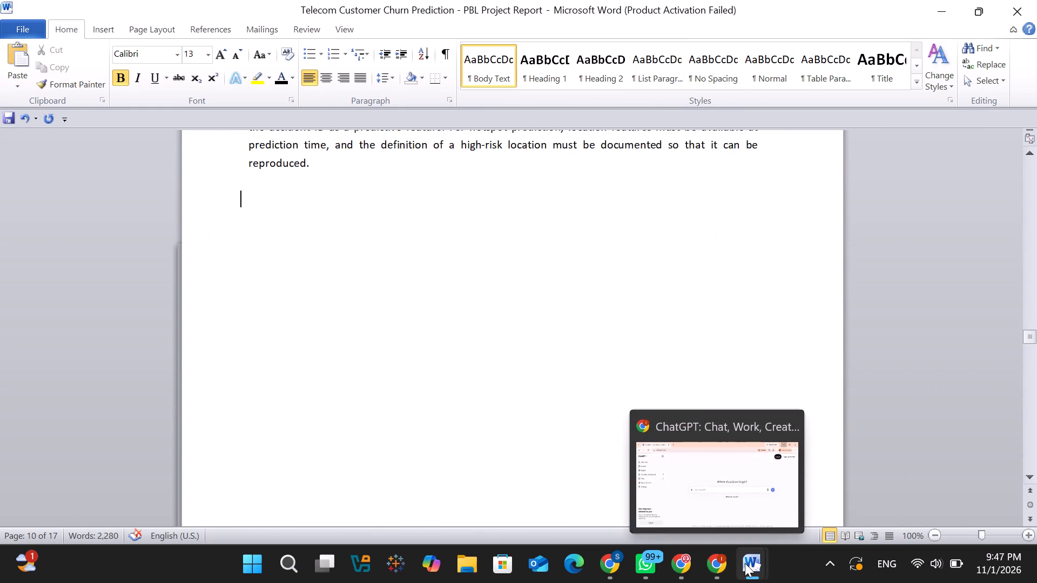
{"action": "left_click", "coordinate": [665, 493]}
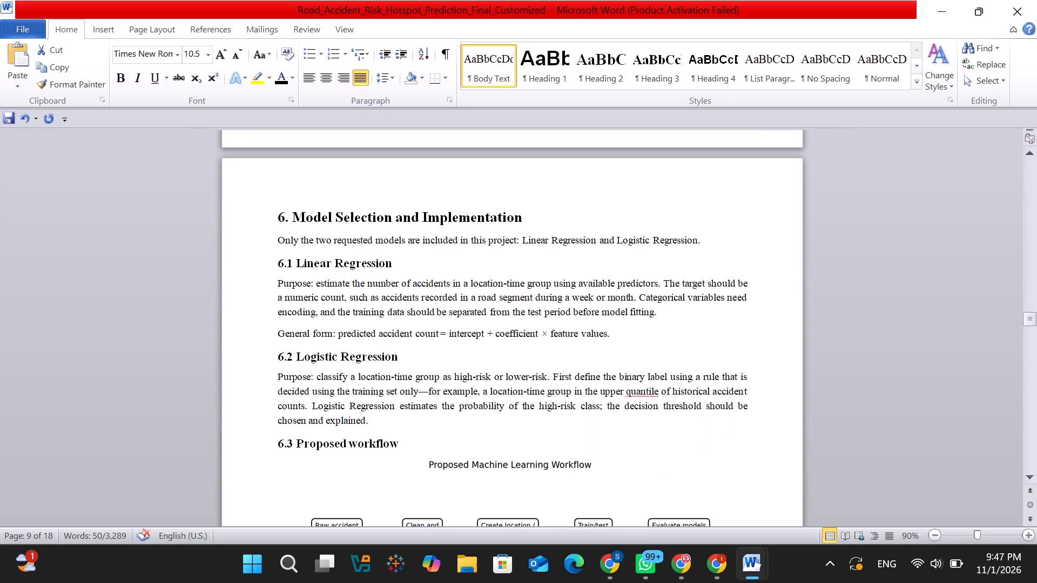
{"action": "left_click_drag", "start_coordinate": [533, 212], "coordinate": [254, 214]}
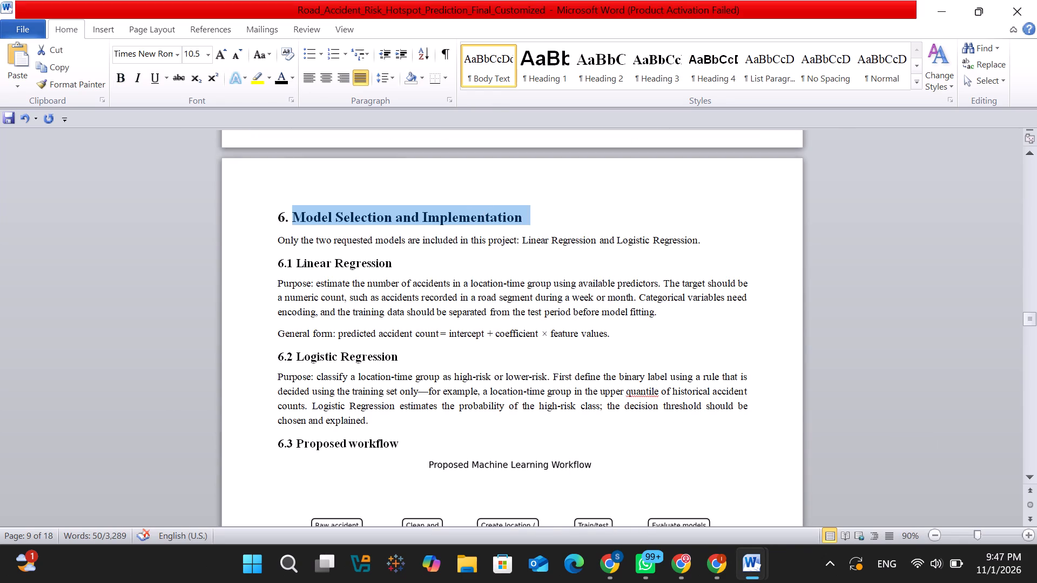
{"action": "left_click_drag", "start_coordinate": [254, 214], "coordinate": [249, 214]}
{"action": "key", "text": "ctrl+c"}
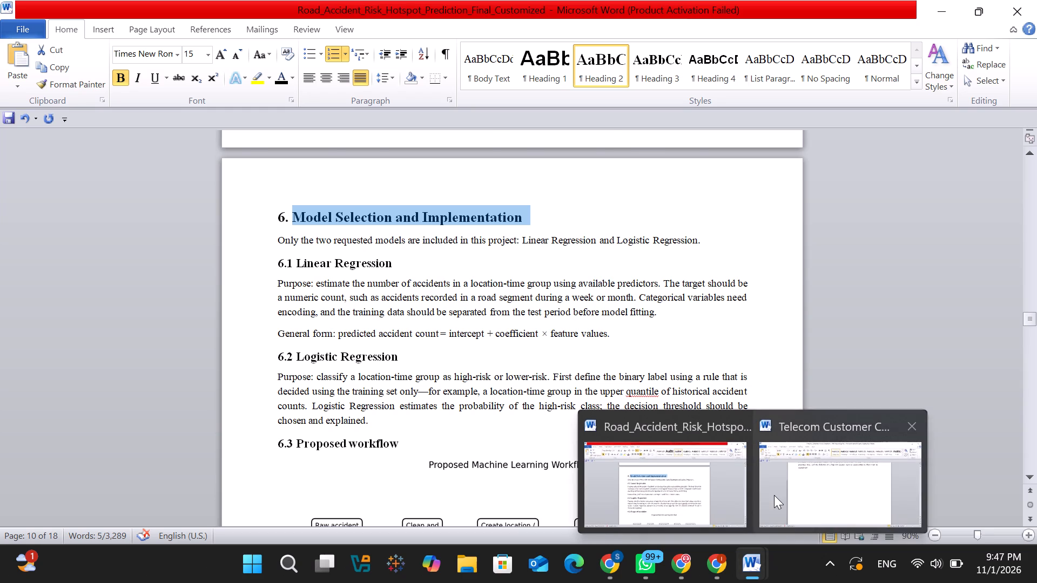
{"action": "left_click", "coordinate": [774, 495]}
{"action": "key", "text": "ctrl+v"}
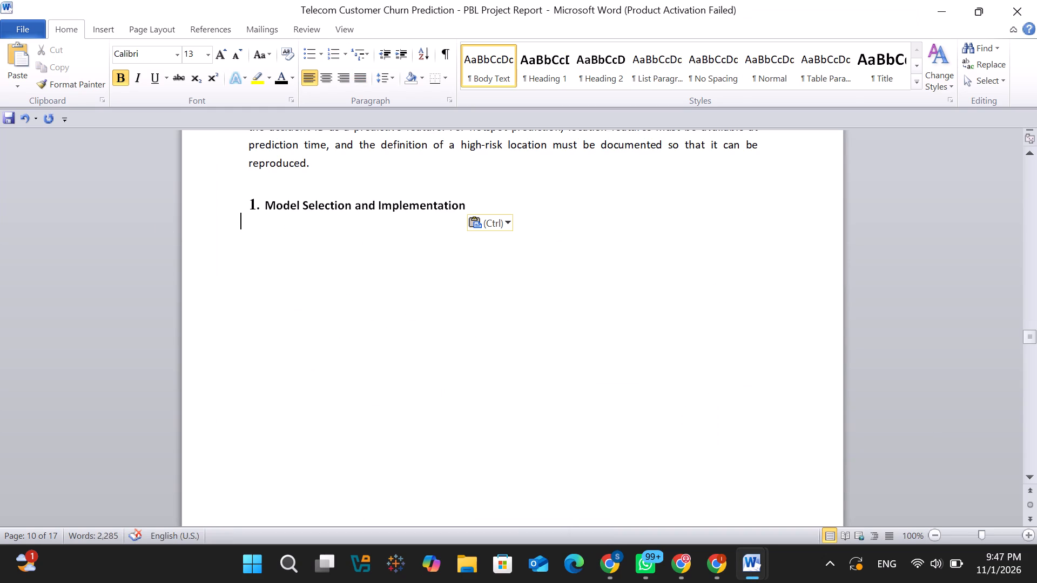
Replace the pasted heading's automatic number with "6." and remove its indent and the blank line above it.
{"action": "double_click", "coordinate": [253, 201]}
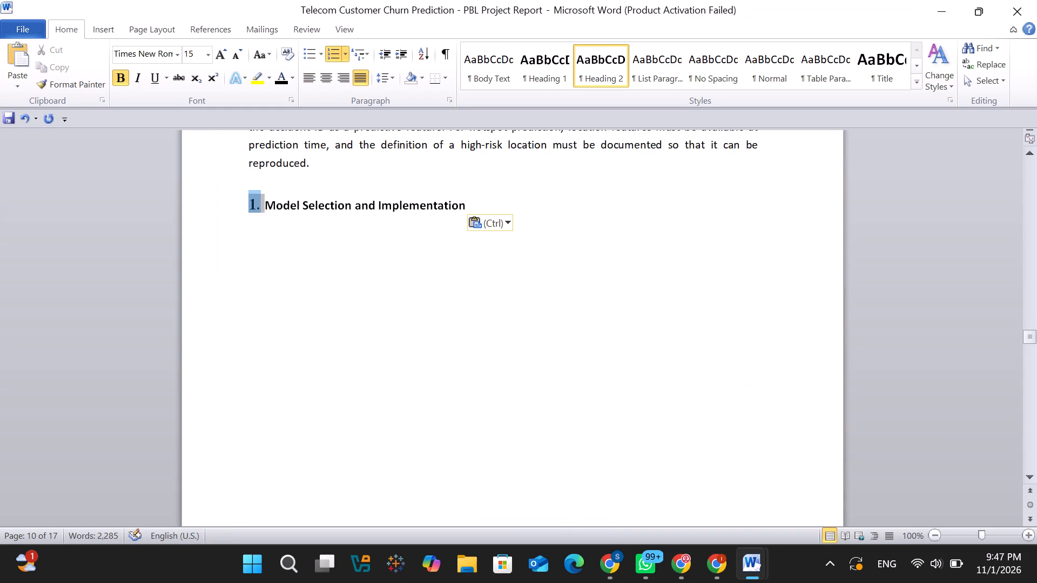
{"action": "key", "text": "6"}
{"action": "type", "text": "."}
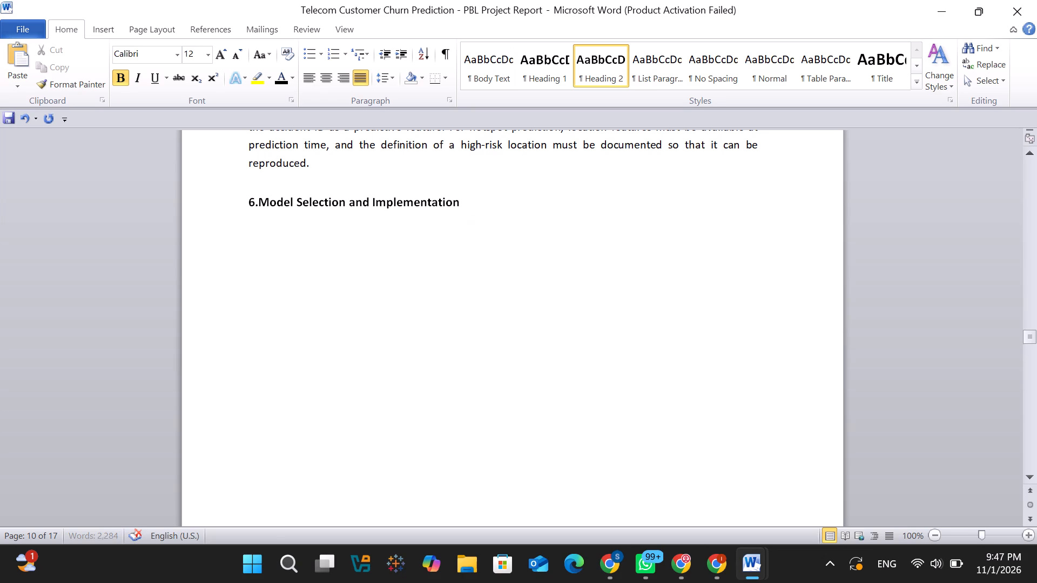
{"action": "key", "text": "space"}
{"action": "key", "text": "BackSpace"}
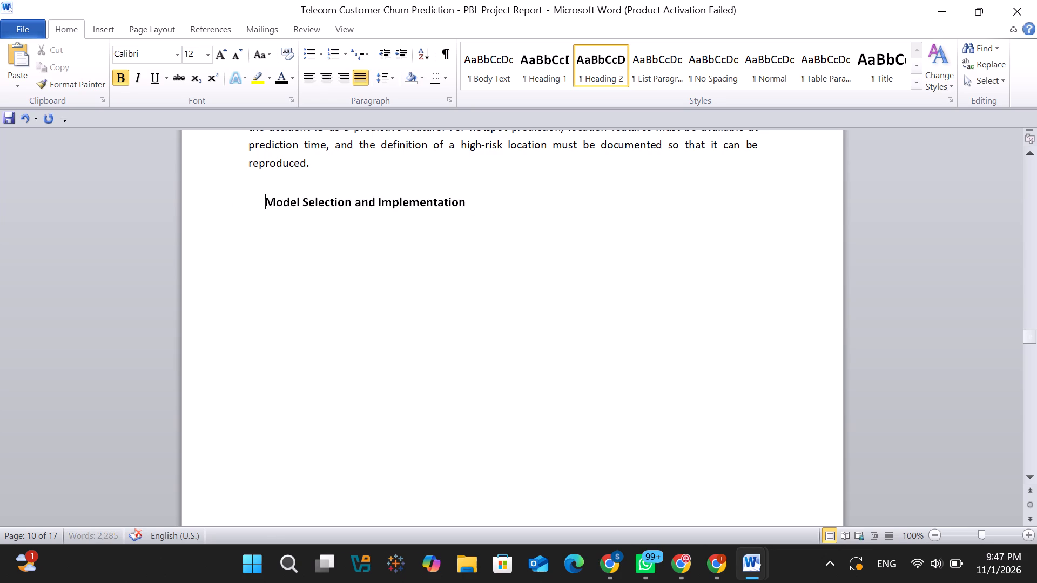
{"action": "key", "text": "6"}
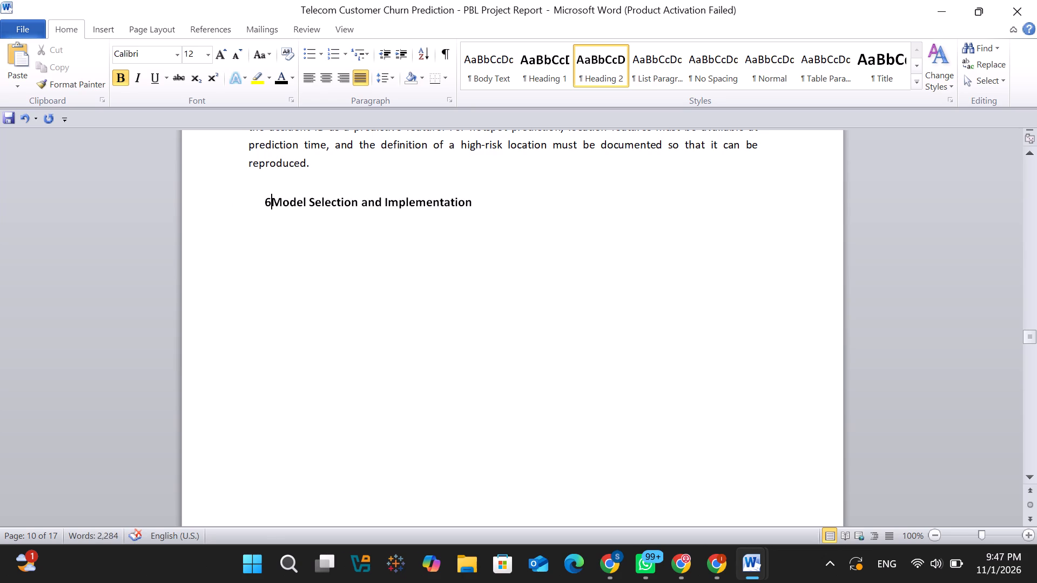
{"action": "key", "text": "period"}
{"action": "key", "text": "Left"}
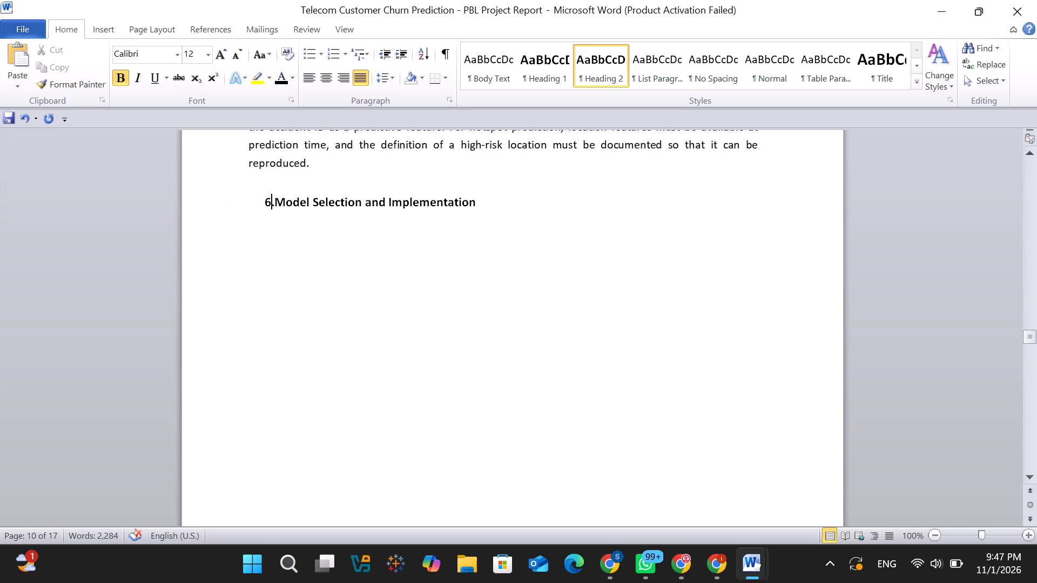
{"action": "key", "text": "Left"}
{"action": "key", "text": "BackSpace"}
{"action": "key", "text": "BackSpace"}
{"action": "key", "text": "BackSpace"}
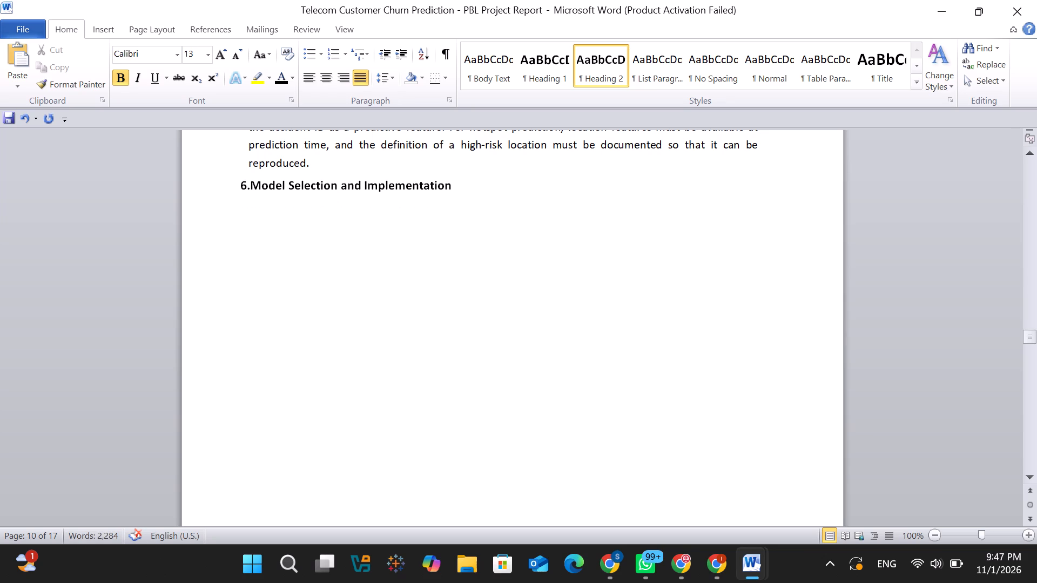
Insert a blank line above the "6.Model Selection and Implementation" heading.
{"action": "key", "text": "Return"}
Copy the introductory sentence and the Linear Regression and Logistic Regression subsections from the Road_Accident_Risk_Hotspot_Prediction_Final_Customized document to below the section 6 heading.
{"action": "left_click", "coordinate": [467, 213]}
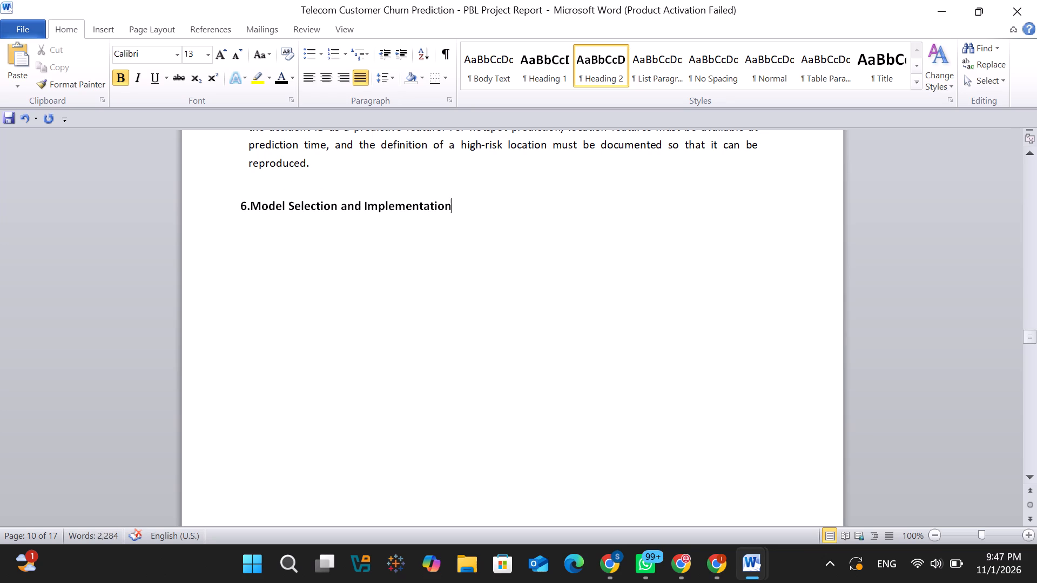
{"action": "key", "text": "Return"}
{"action": "key", "text": "Return"}
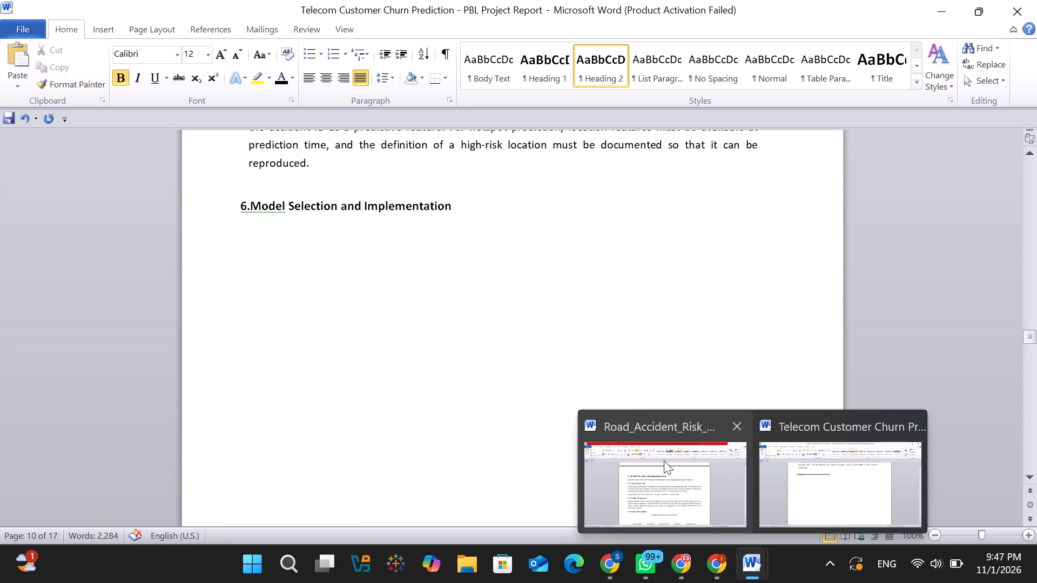
{"action": "left_click", "coordinate": [664, 460]}
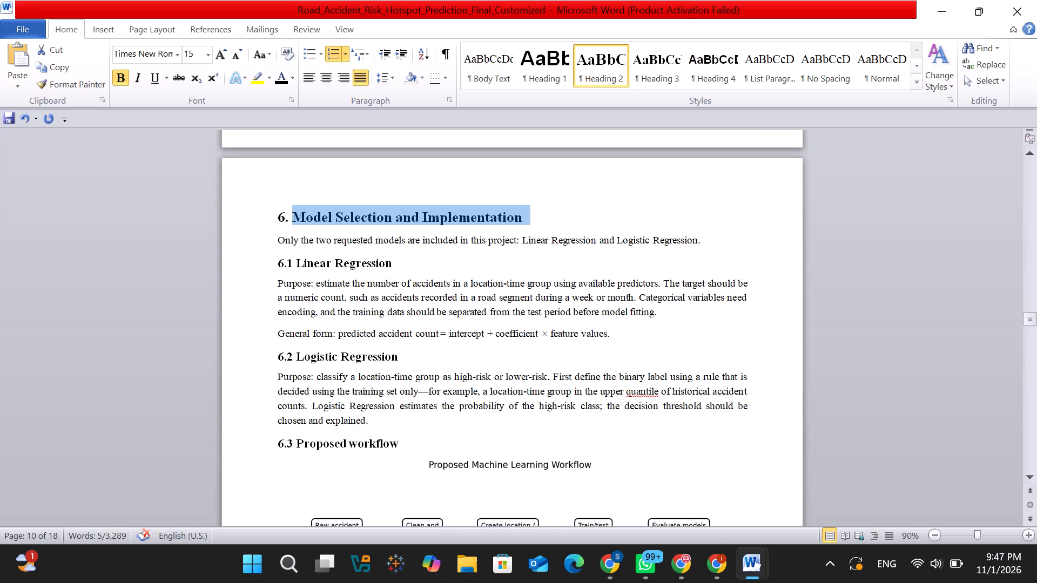
{"action": "left_click_drag", "start_coordinate": [276, 239], "coordinate": [459, 371]}
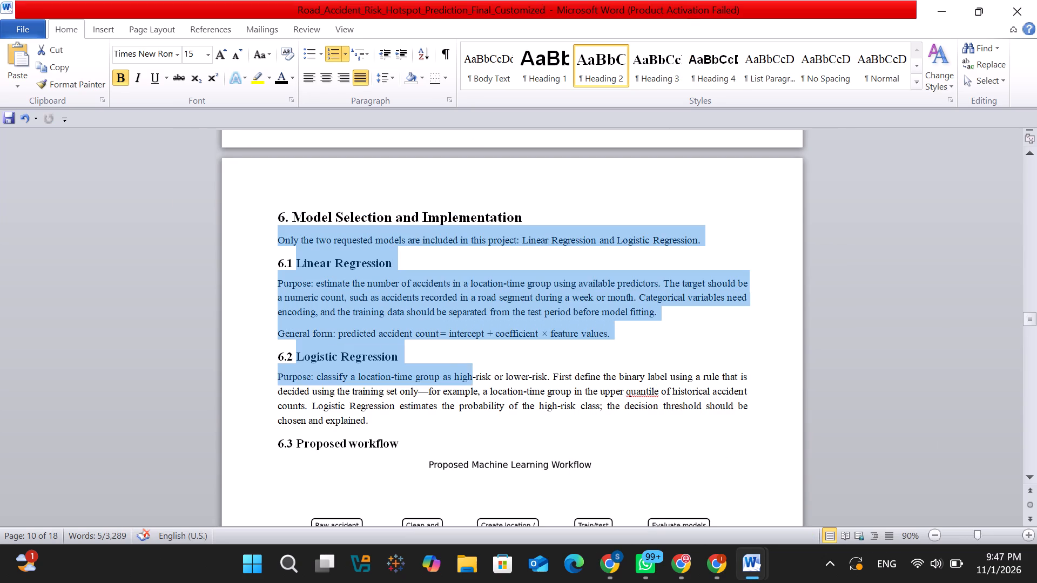
{"action": "left_click_drag", "start_coordinate": [459, 371], "coordinate": [474, 421]}
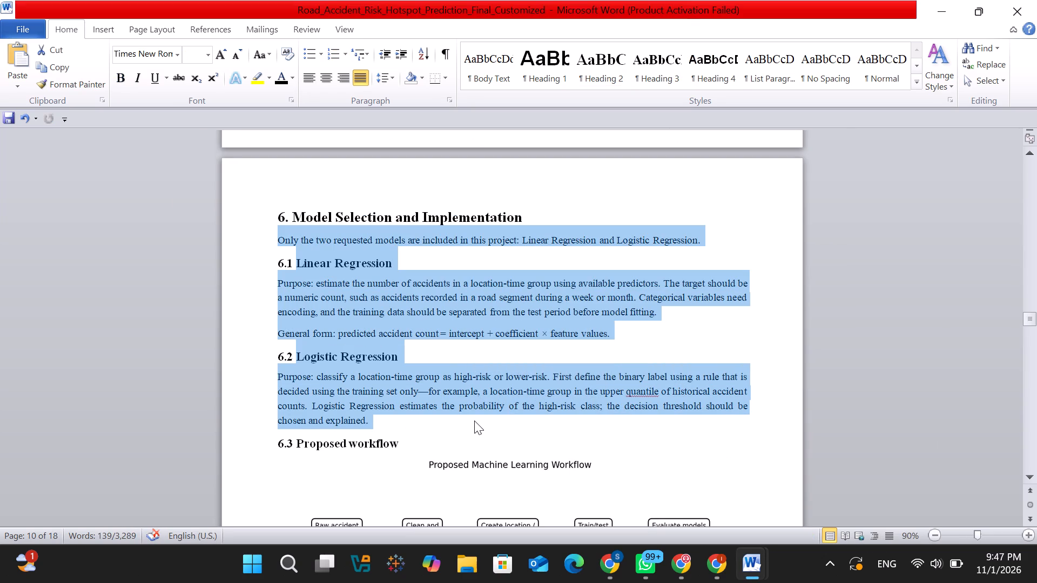
{"action": "key", "text": "ctrl+c"}
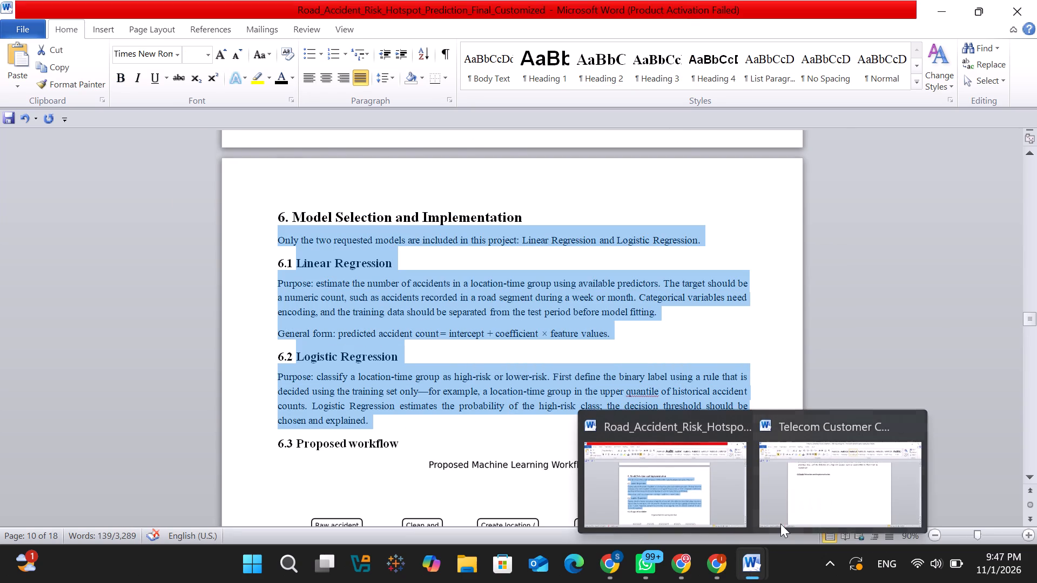
{"action": "left_click", "coordinate": [780, 524]}
{"action": "key", "text": "ctrl+v"}
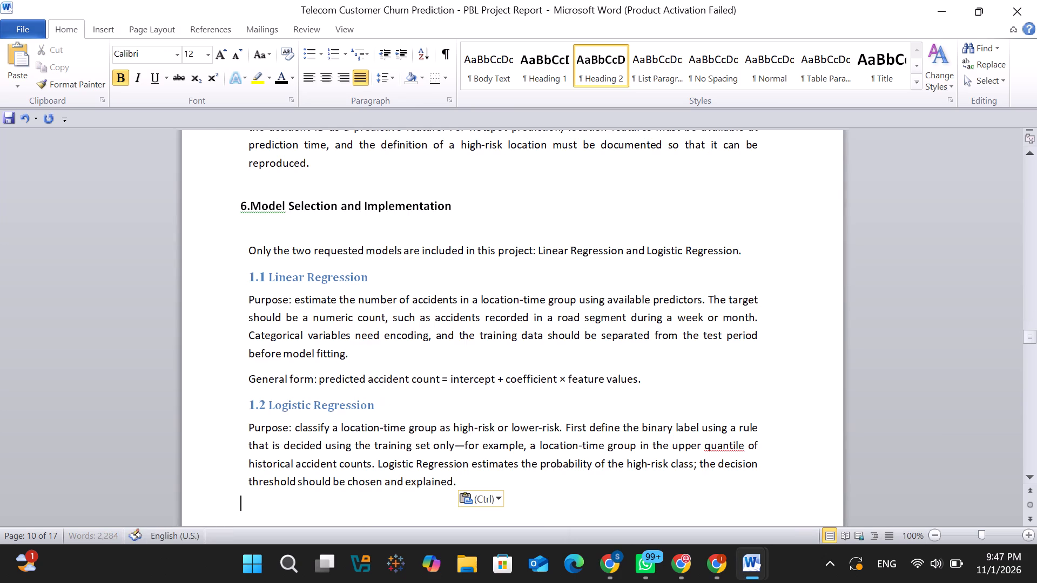
Replace the automatic number of the "Linear Regression" heading with "6.1" followed by a space.
{"action": "left_click", "coordinate": [257, 273]}
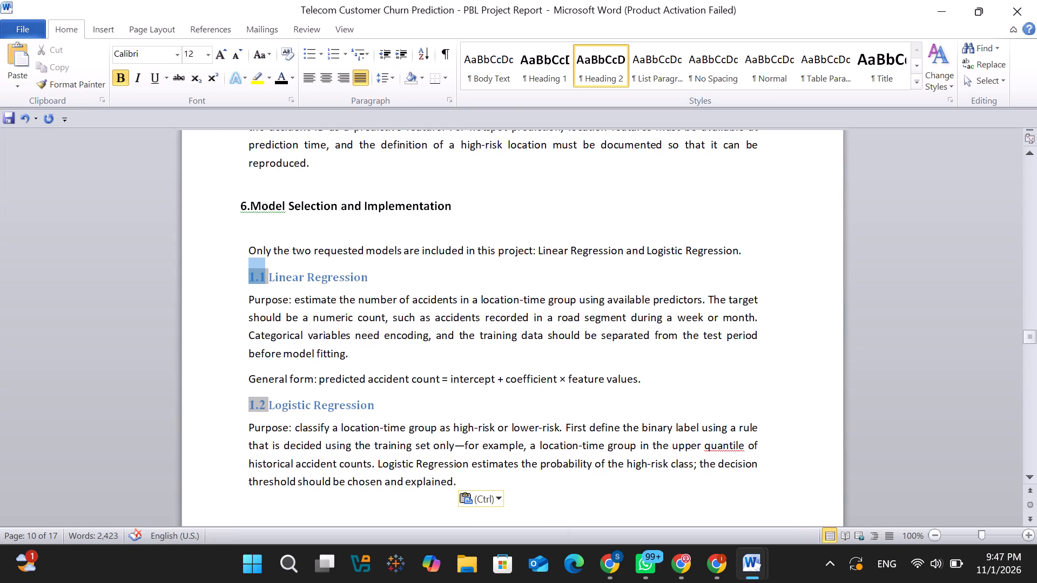
{"action": "key", "text": "6"}
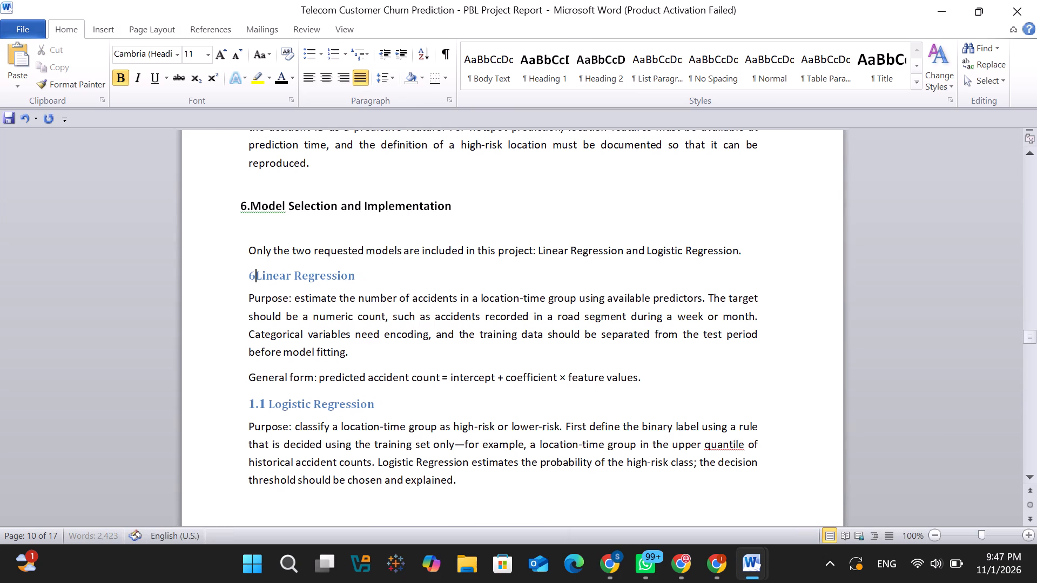
{"action": "type", "text": ".1"}
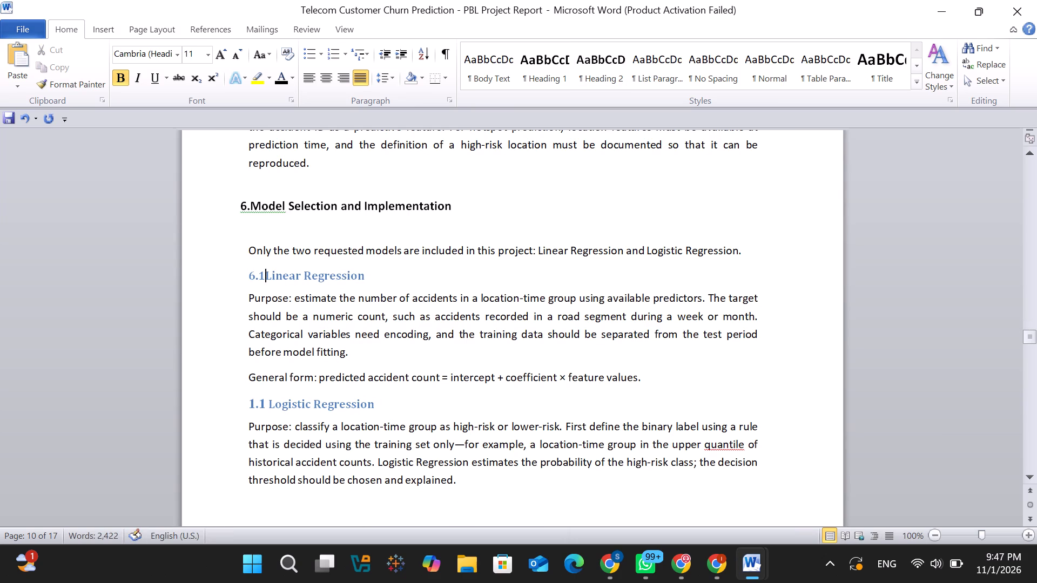
{"action": "key", "text": "space"}
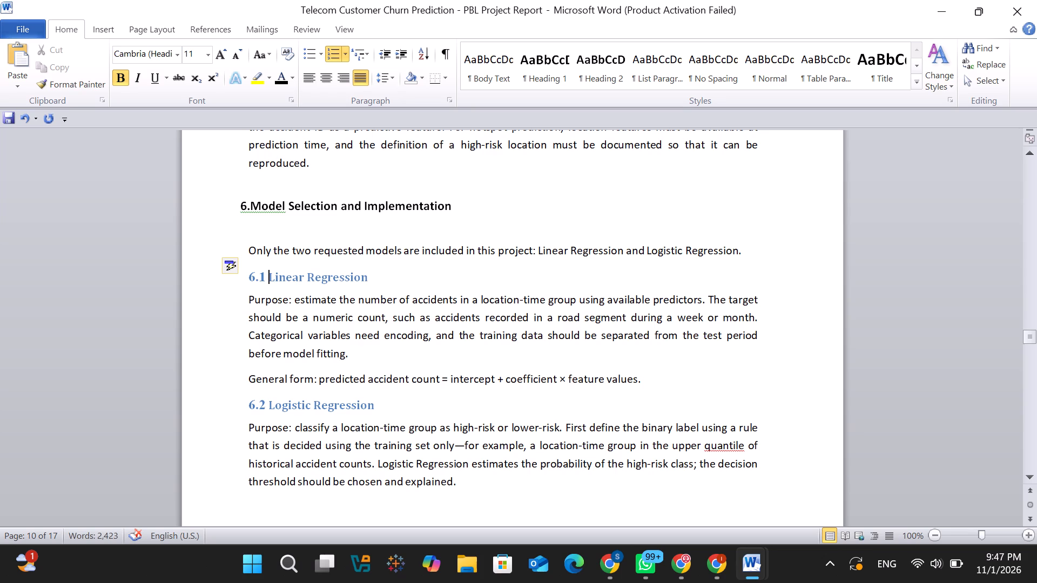
Remove the blank line between the "6.Model Selection and Implementation" heading and its introductory sentence.
{"action": "left_click", "coordinate": [289, 231]}
{"action": "key", "text": "BackSpace"}
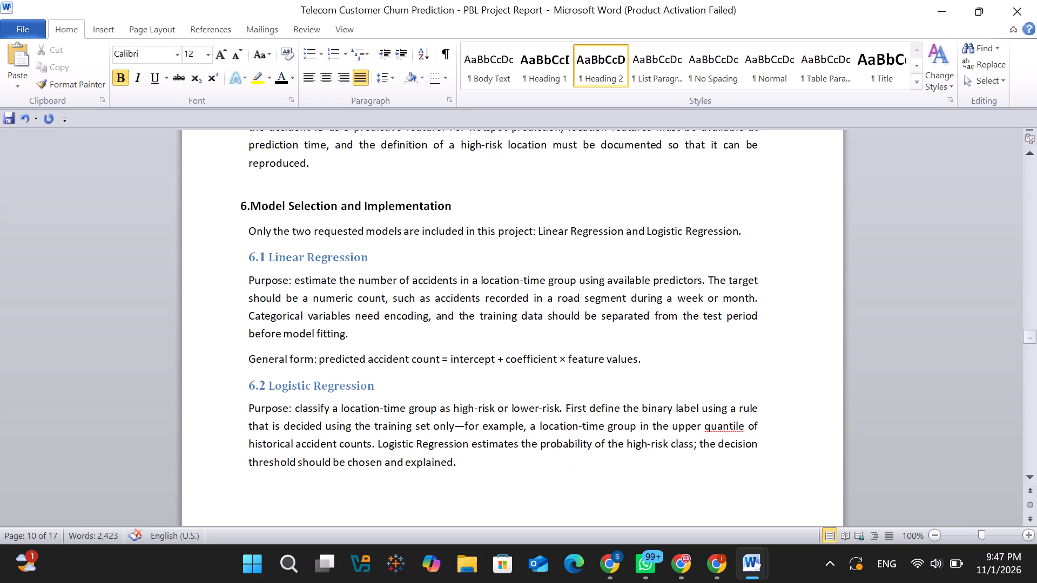
Add two new lines after the Logistic Regression paragraph ending "chosen and explained." and place the insertion point below it.
{"action": "left_click", "coordinate": [465, 457]}
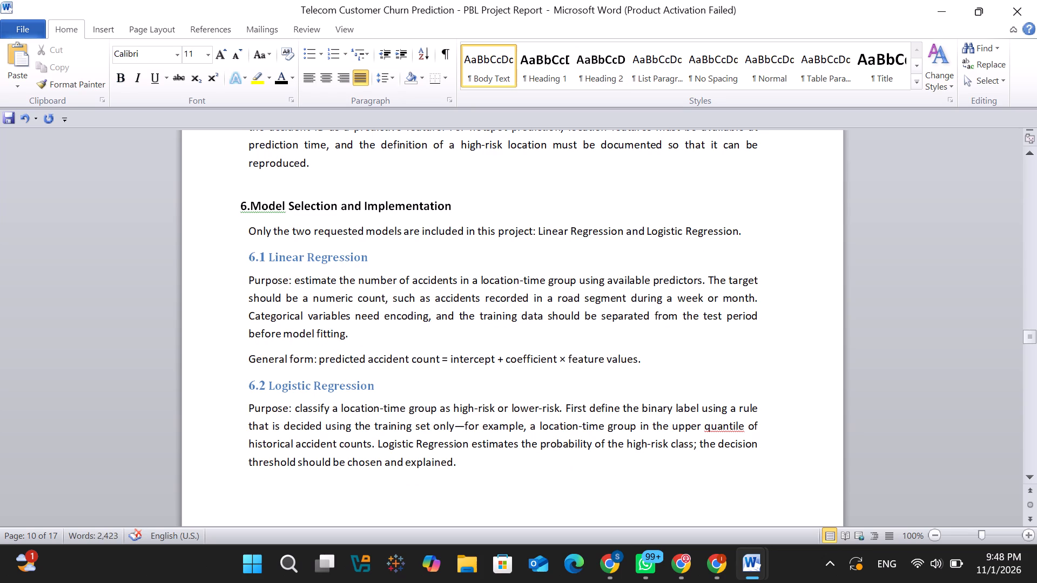
{"action": "key", "text": "Return"}
{"action": "key", "text": "Return"}
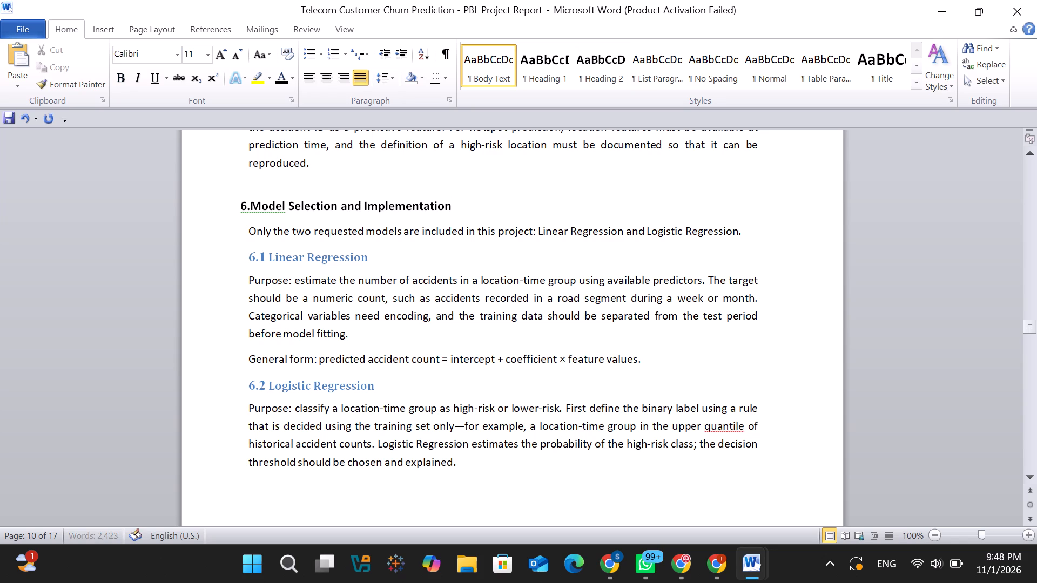
{"action": "scroll", "coordinate": [465, 457], "scroll_direction": "down", "scroll_amount": 4}
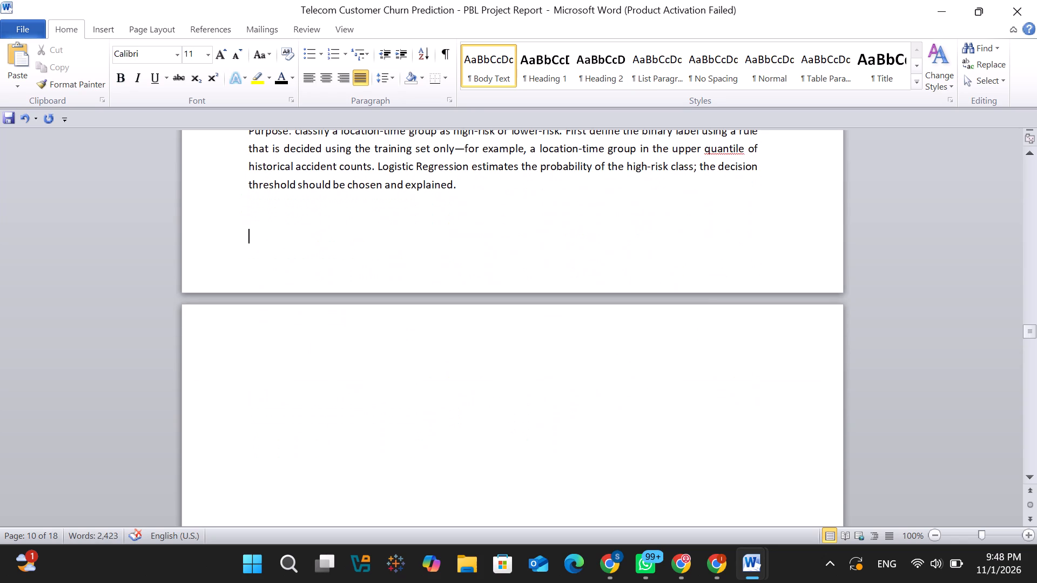
{"action": "left_click", "coordinate": [294, 346]}
{"action": "scroll", "coordinate": [294, 346], "scroll_direction": "down", "scroll_amount": 3}
{"action": "scroll", "coordinate": [294, 346], "scroll_direction": "up", "scroll_amount": 1}
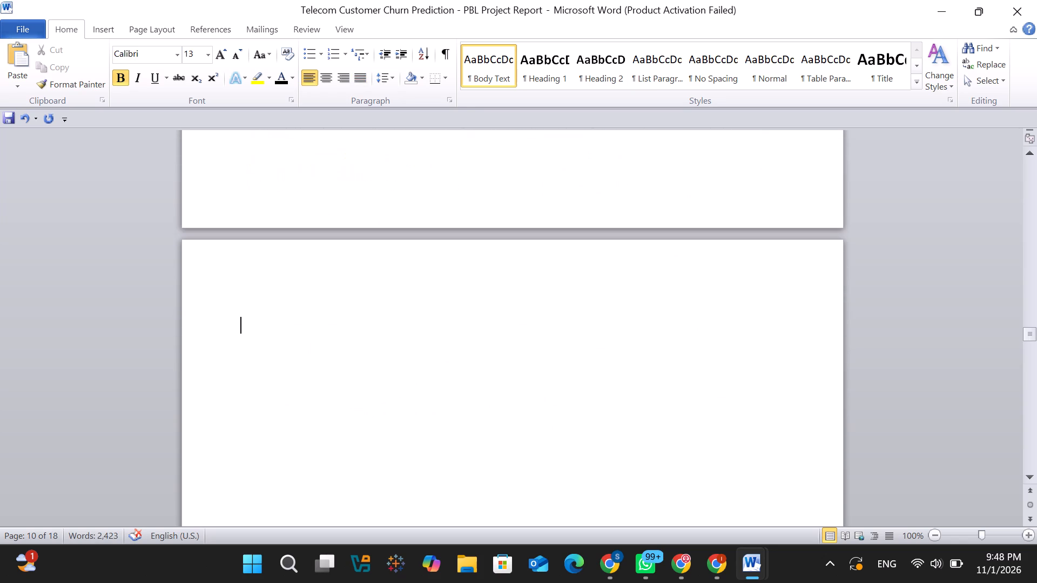
{"action": "left_click", "coordinate": [268, 276]}
Copy the "Proposed workflow" heading text of section 6.3 from the Road_Accident_Risk_Hotspot_Prediction_Final_Customized document.
{"action": "left_click", "coordinate": [682, 477]}
{"action": "scroll", "coordinate": [434, 340], "scroll_direction": "down", "scroll_amount": 2}
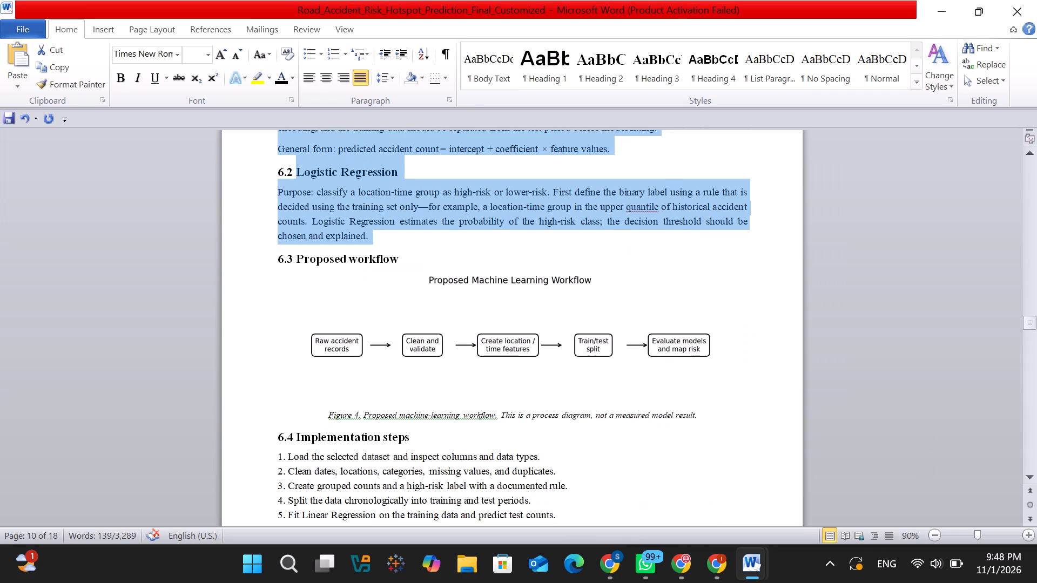
{"action": "scroll", "coordinate": [434, 340], "scroll_direction": "down", "scroll_amount": 2}
{"action": "left_click", "coordinate": [326, 273]}
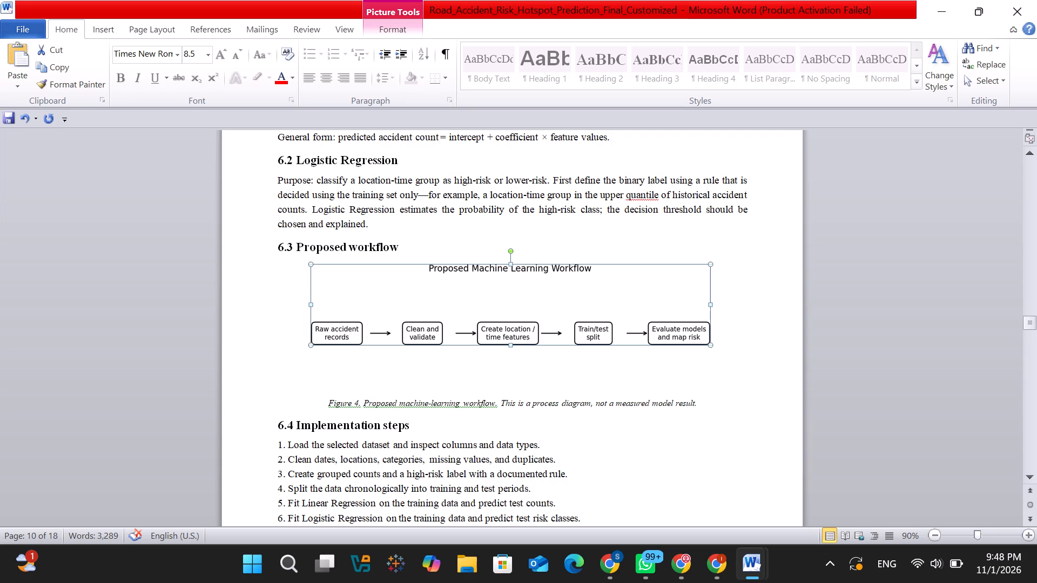
{"action": "left_click_drag", "start_coordinate": [400, 241], "coordinate": [299, 238]}
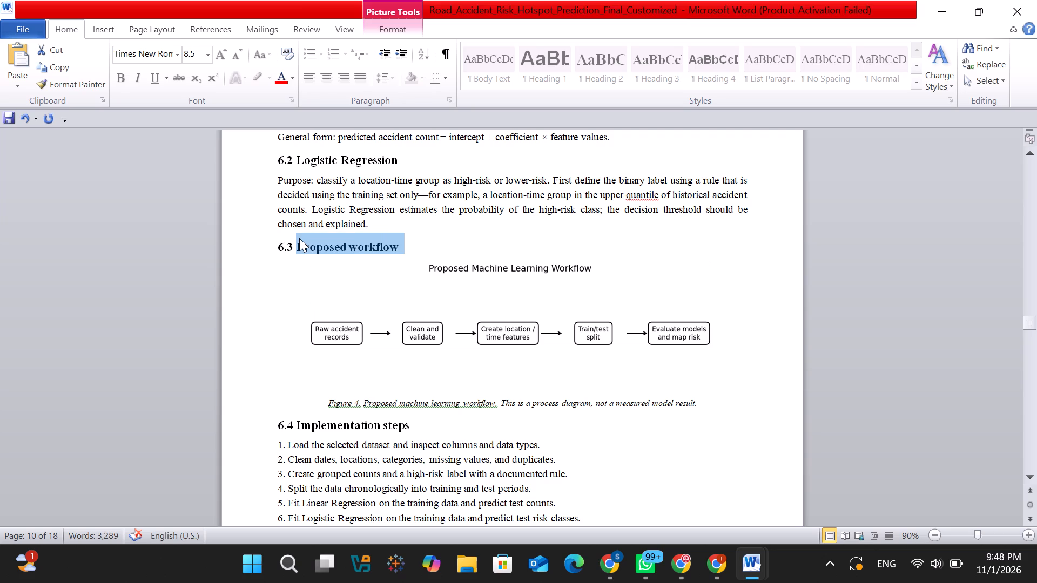
{"action": "key", "text": "ctrl+c"}
{"action": "scroll", "coordinate": [534, 357], "scroll_direction": "down", "scroll_amount": 3}
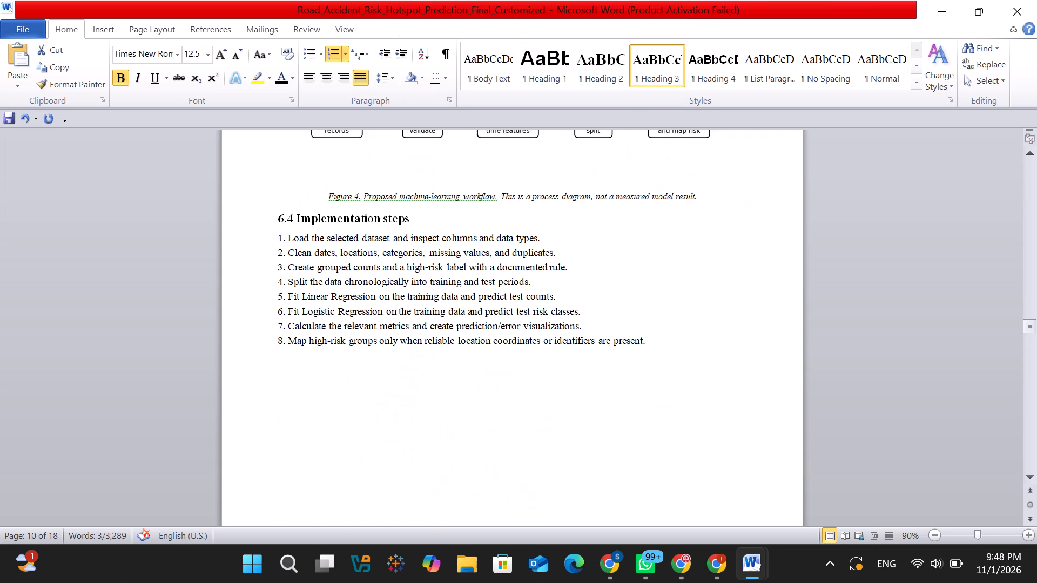
{"action": "scroll", "coordinate": [534, 357], "scroll_direction": "down", "scroll_amount": 3}
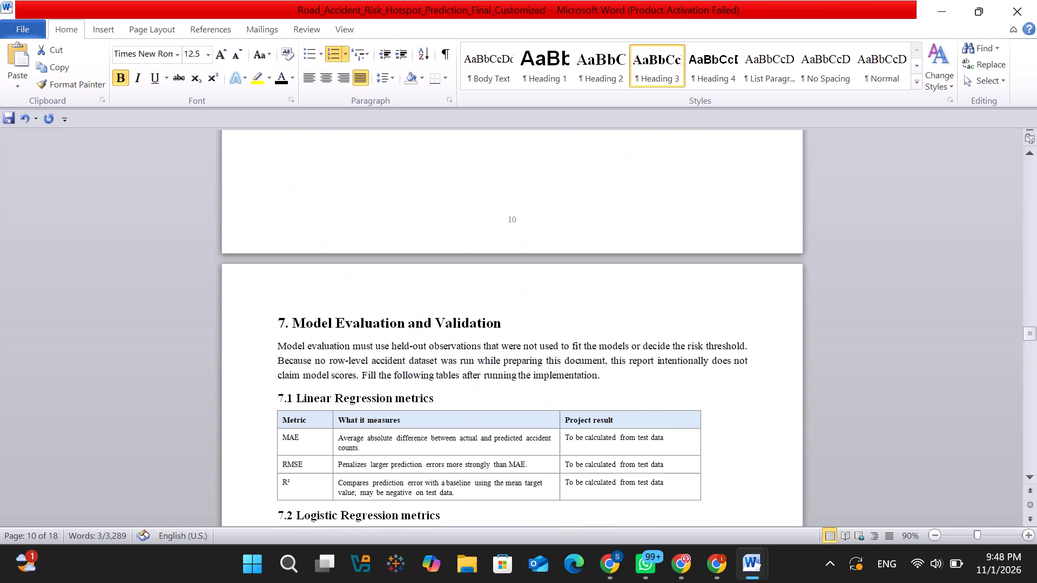
{"action": "scroll", "coordinate": [534, 357], "scroll_direction": "down", "scroll_amount": 1}
Paste the "Proposed workflow" heading from the road accident document at the top of page 11 in the churn report.
{"action": "scroll", "coordinate": [534, 357], "scroll_direction": "down", "scroll_amount": 2}
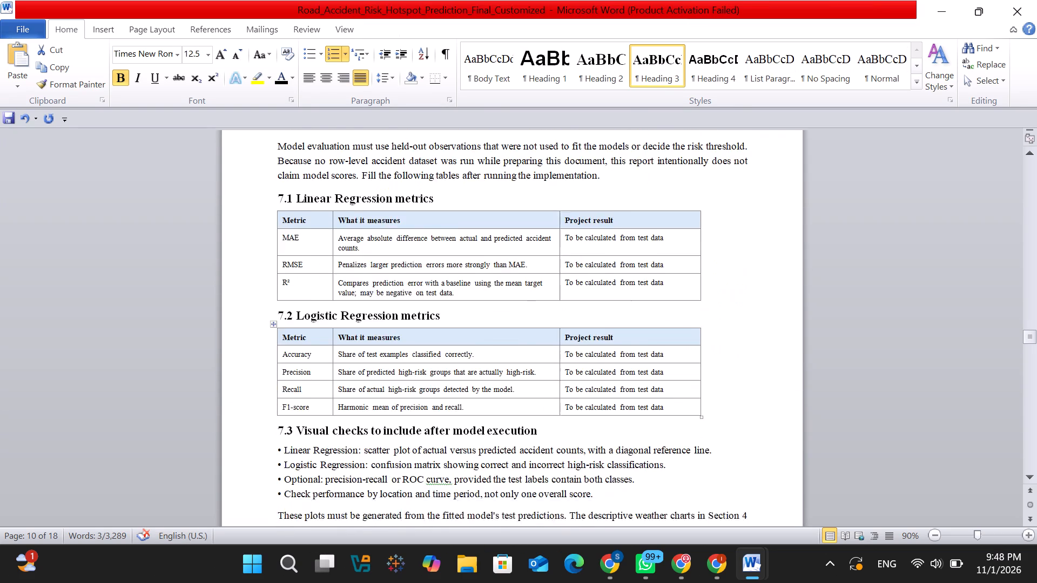
{"action": "scroll", "coordinate": [534, 357], "scroll_direction": "down", "scroll_amount": 1}
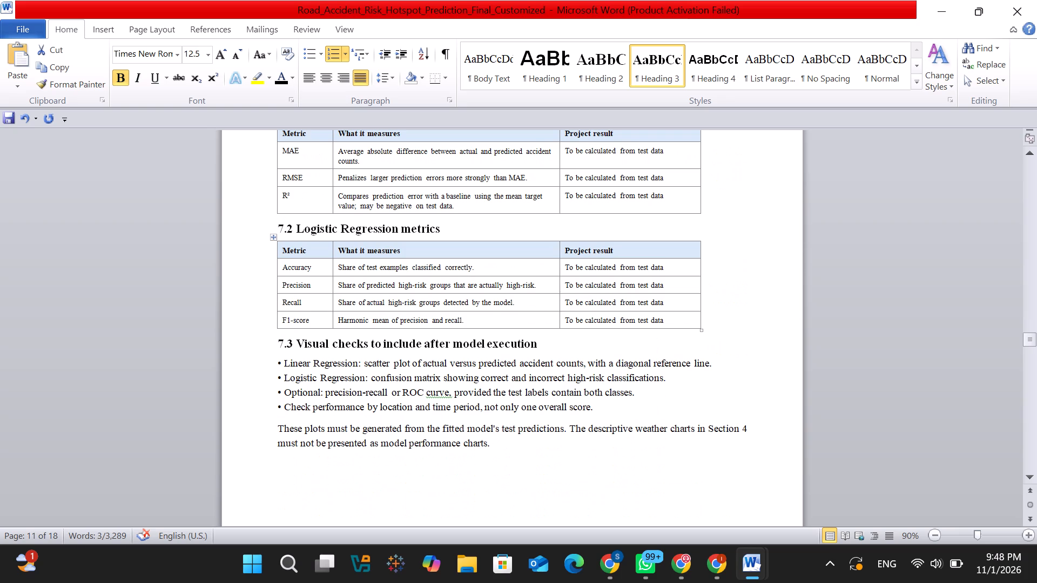
{"action": "scroll", "coordinate": [534, 357], "scroll_direction": "down", "scroll_amount": 6}
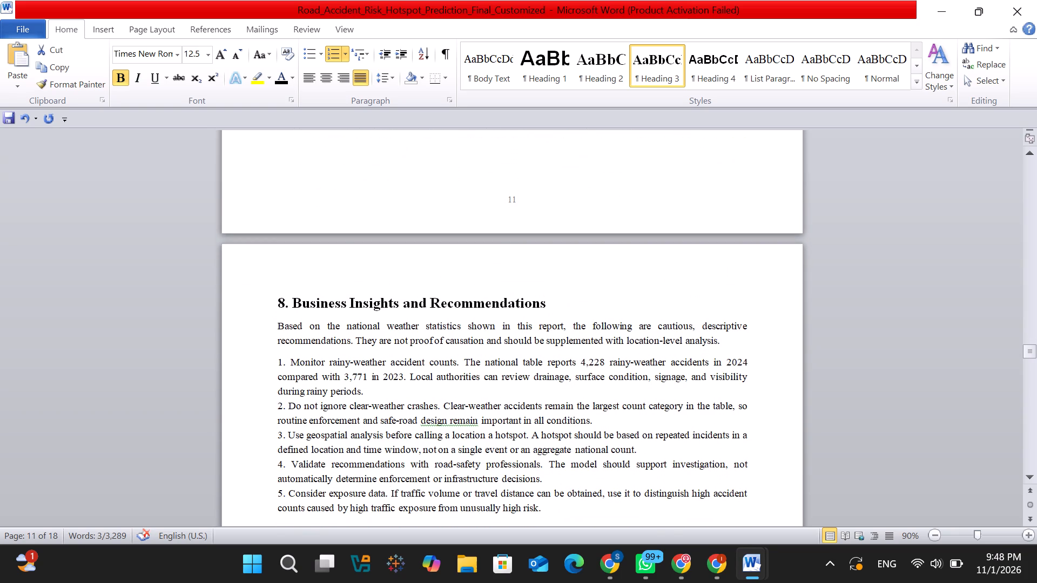
{"action": "scroll", "coordinate": [534, 357], "scroll_direction": "up", "scroll_amount": 13}
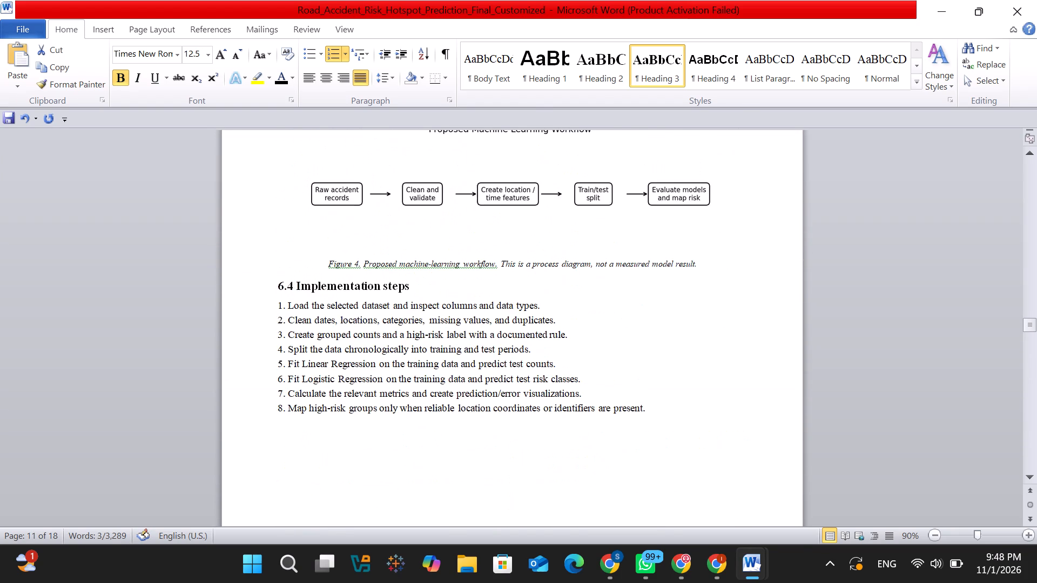
{"action": "scroll", "coordinate": [534, 357], "scroll_direction": "up", "scroll_amount": 3}
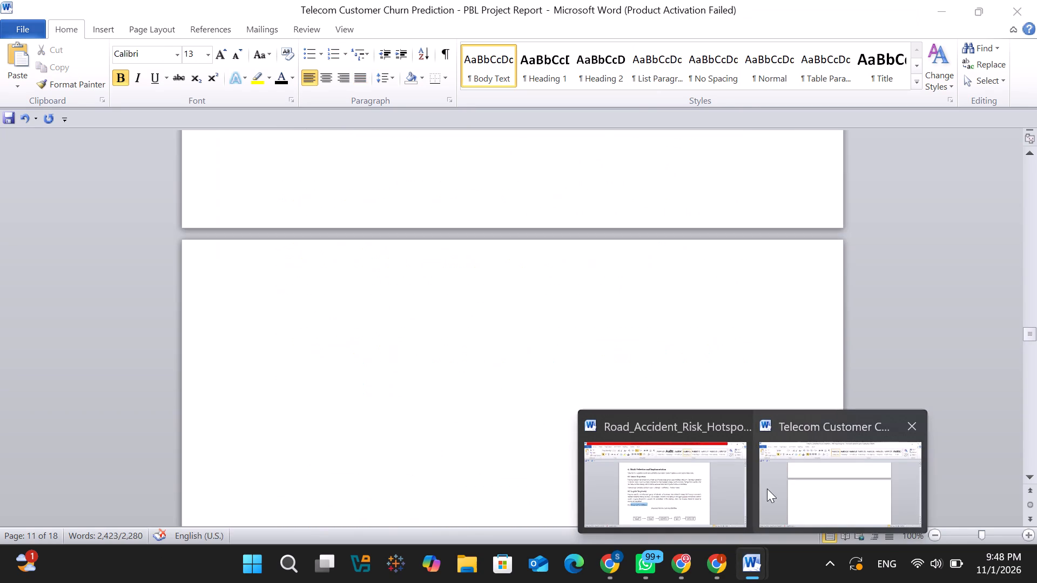
{"action": "left_click", "coordinate": [767, 489]}
{"action": "key", "text": "ctrl+v"}
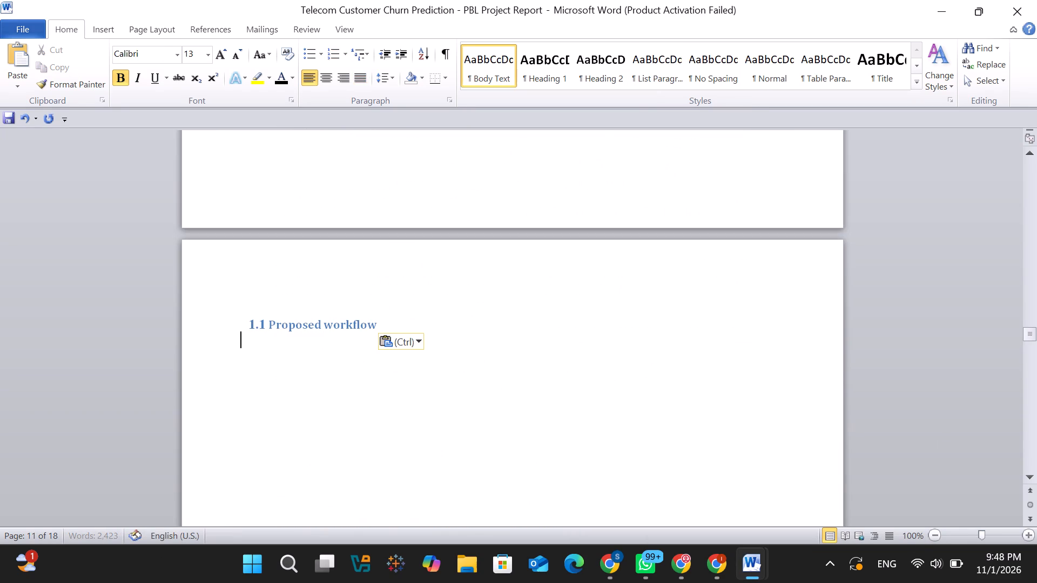
Replace the automatic number of the "Proposed workflow" heading with "6.3" followed by a space.
{"action": "double_click", "coordinate": [259, 321]}
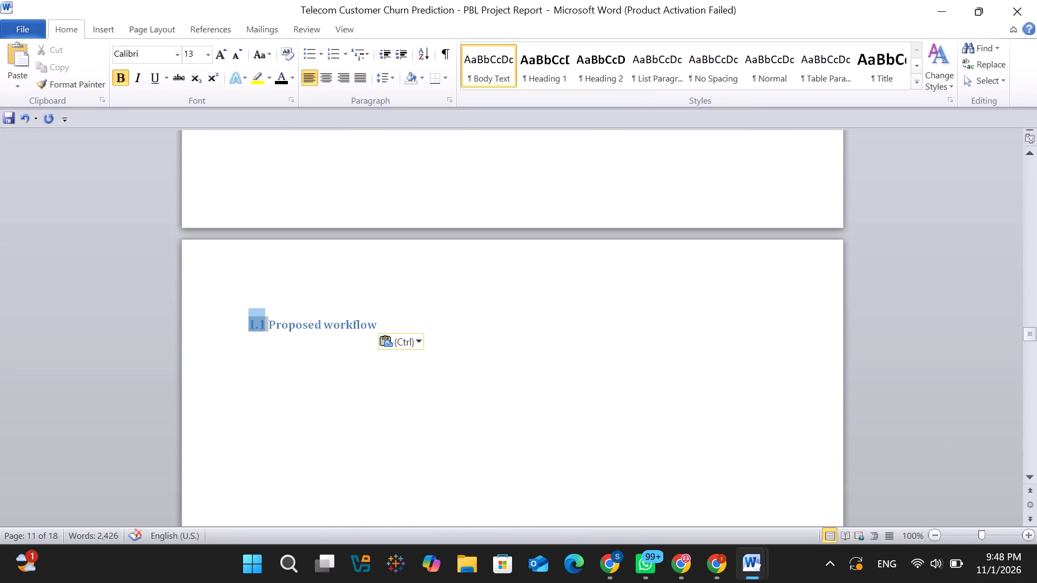
{"action": "key", "text": "6"}
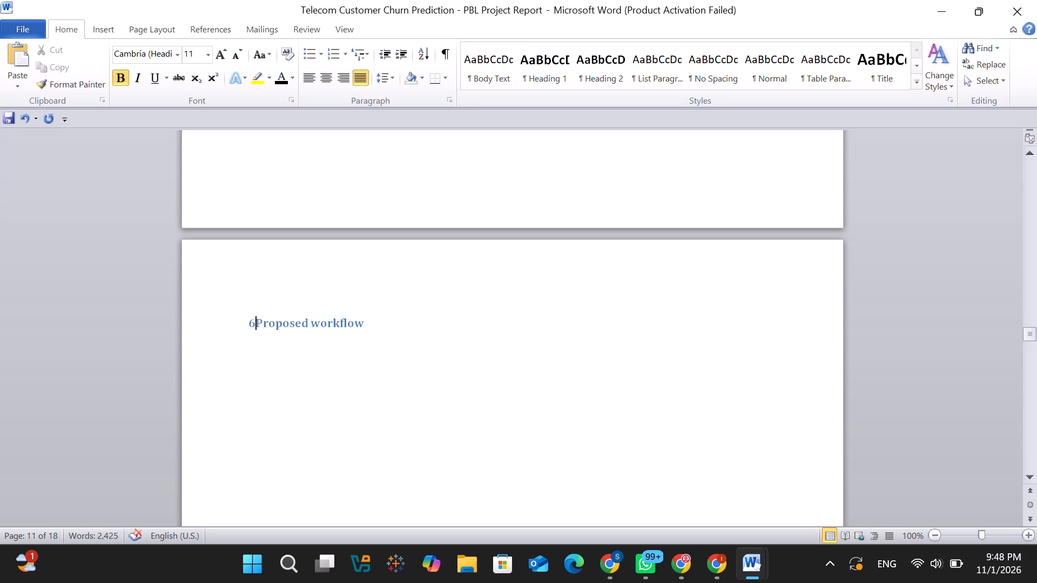
{"action": "key", "text": "period"}
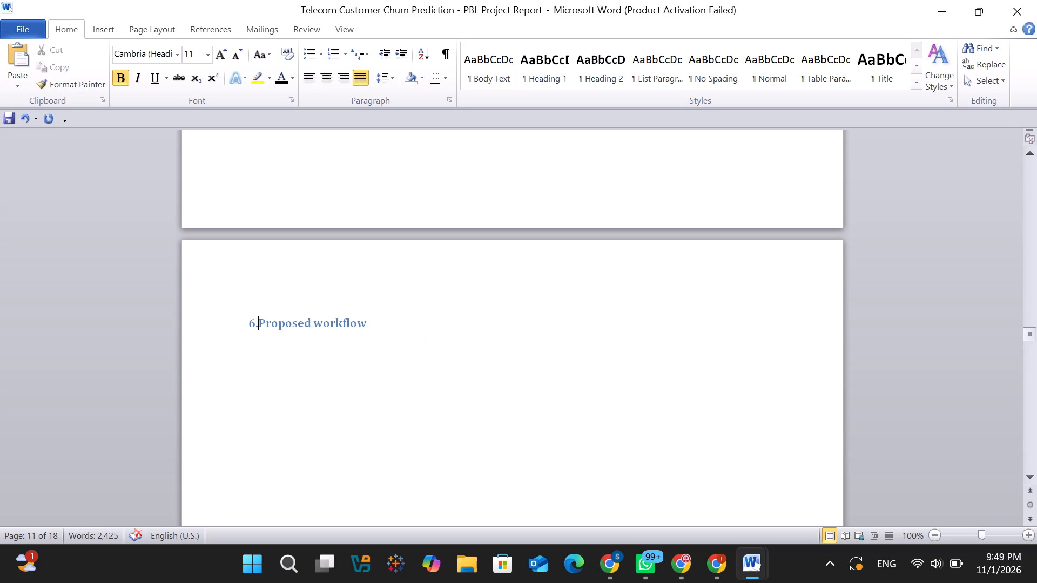
{"action": "type", "text": "3"}
{"action": "key", "text": "space"}
Copy the Proposed Machine Learning Workflow diagram from the road accident document to below the 6.3 heading in the churn report.
{"action": "left_click", "coordinate": [443, 337]}
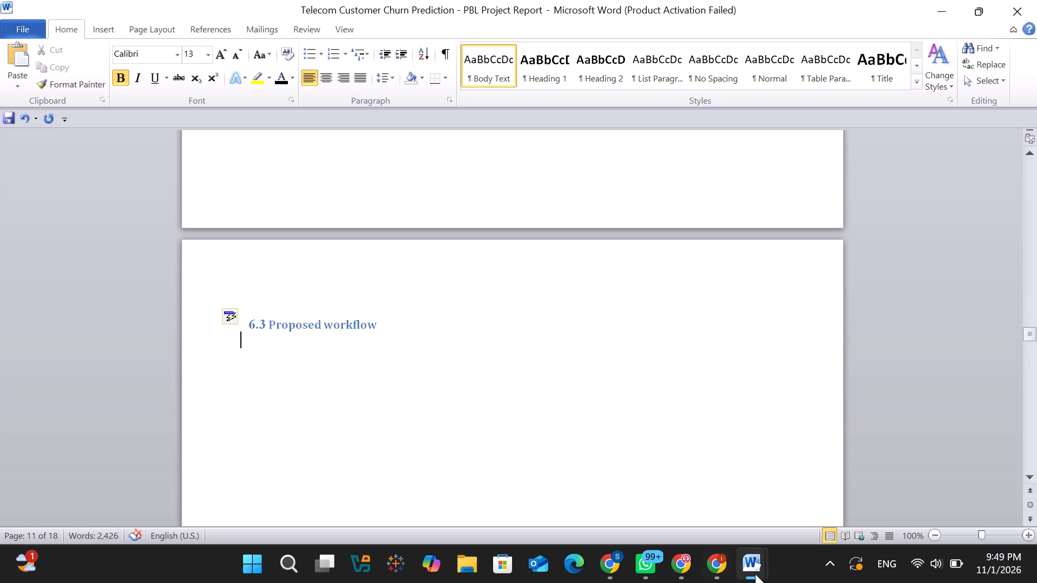
{"action": "left_click", "coordinate": [692, 486]}
{"action": "left_click", "coordinate": [446, 459]}
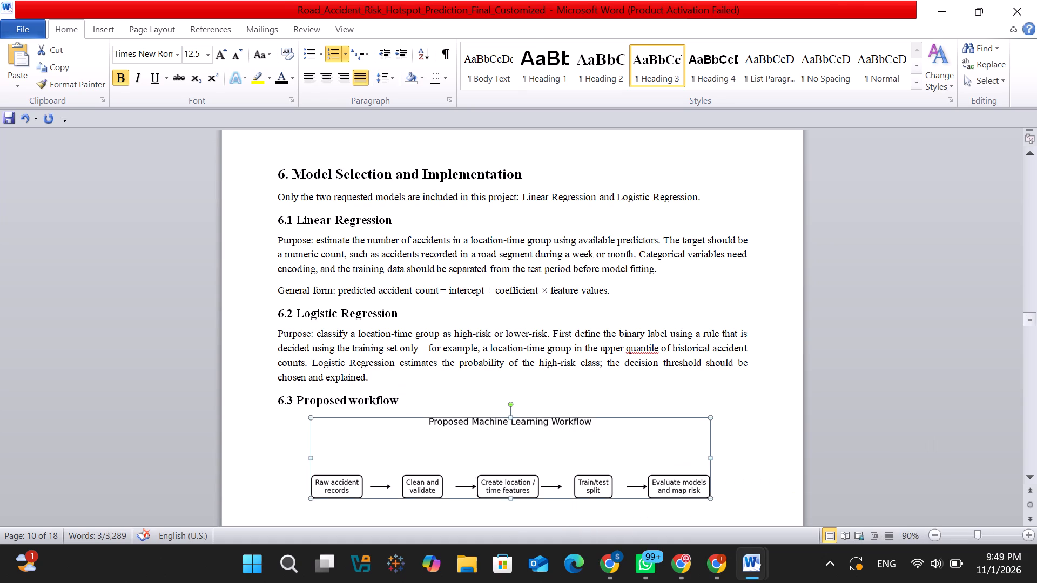
{"action": "key", "text": "ctrl+c"}
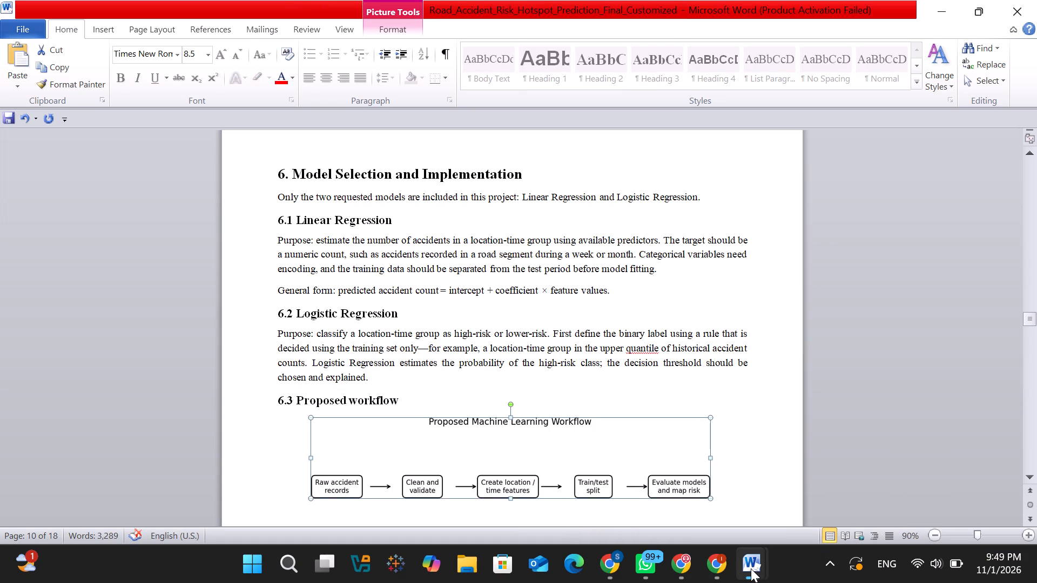
{"action": "left_click", "coordinate": [796, 487]}
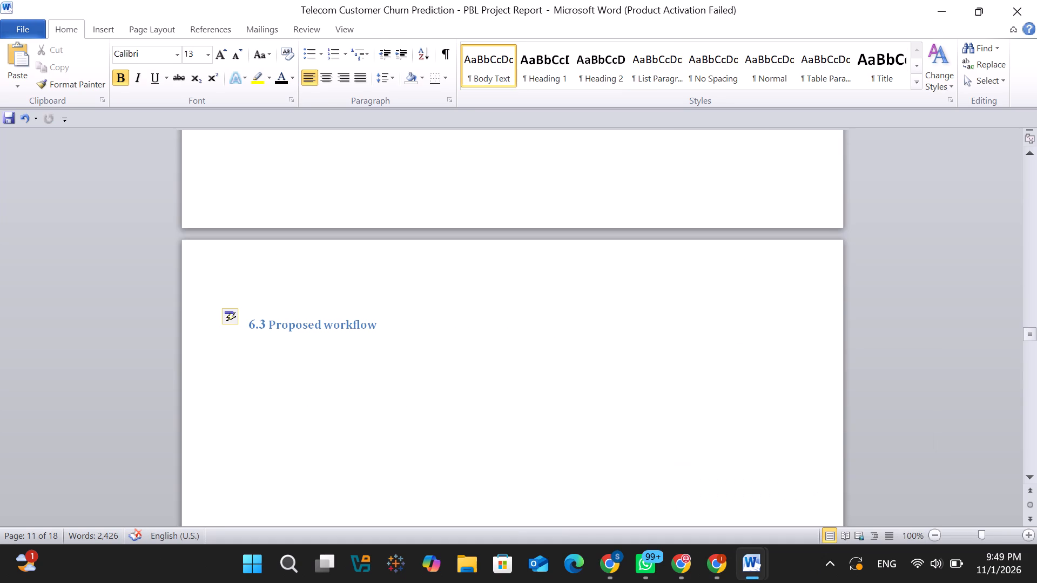
{"action": "key", "text": "Return"}
{"action": "key", "text": "ctrl+v"}
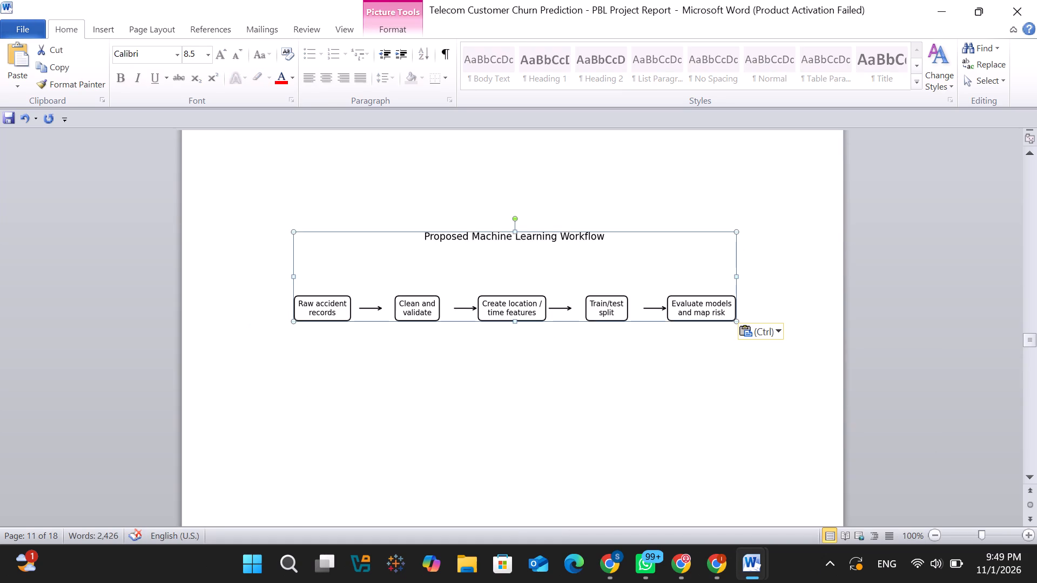
Move the workflow diagram up on page 11 so it sits just beneath the "6.3 Proposed workflow" heading.
{"action": "scroll", "coordinate": [507, 387], "scroll_direction": "up", "scroll_amount": 3}
{"action": "scroll", "coordinate": [504, 479], "scroll_direction": "down", "scroll_amount": 1}
{"action": "left_click_drag", "start_coordinate": [504, 479], "coordinate": [503, 476]}
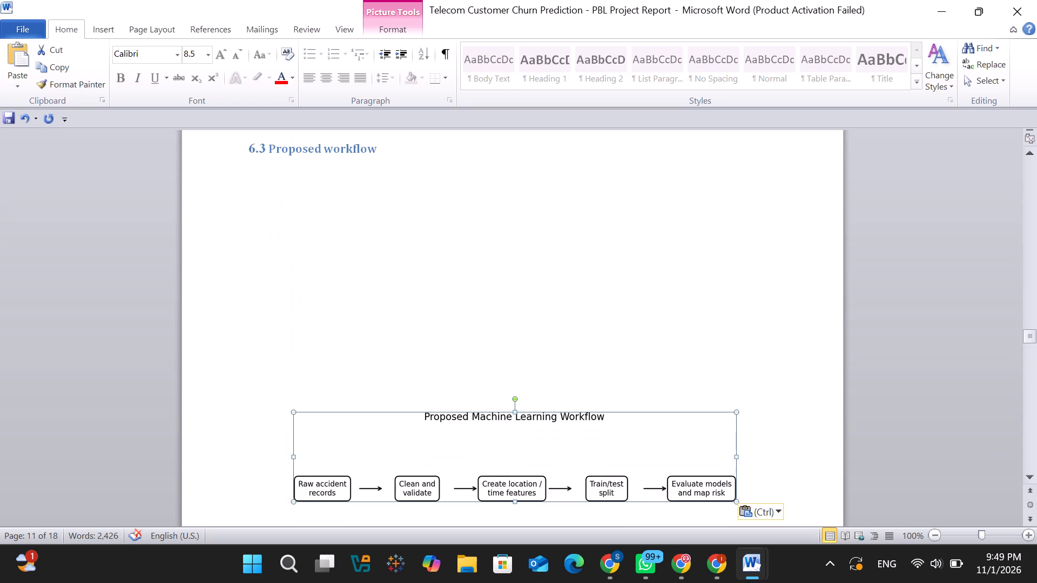
{"action": "left_click_drag", "start_coordinate": [503, 476], "coordinate": [420, 284]}
{"action": "left_click_drag", "start_coordinate": [390, 279], "coordinate": [430, 257]}
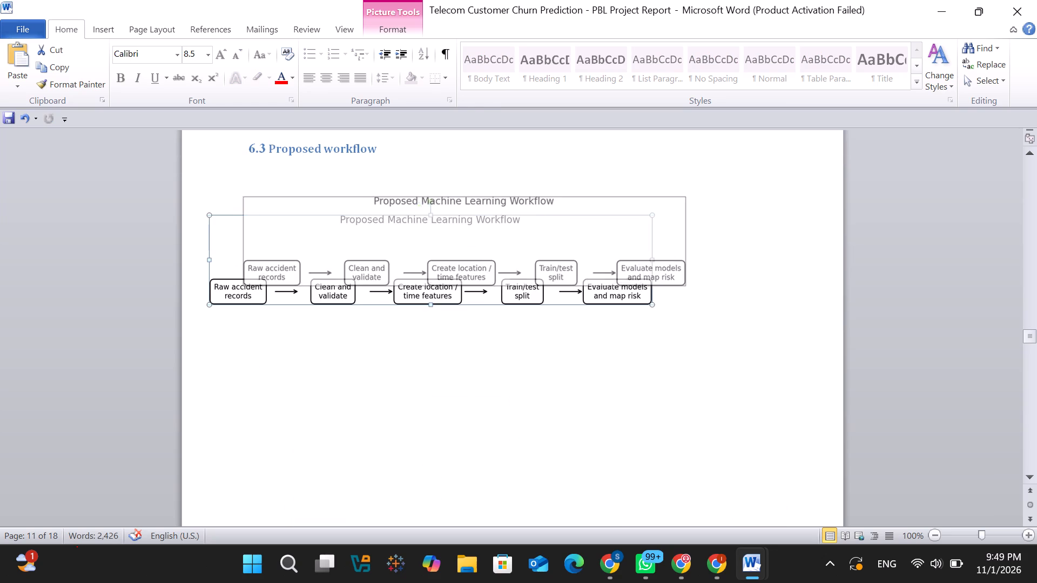
{"action": "left_click_drag", "start_coordinate": [430, 257], "coordinate": [439, 257]}
Delete the extra blank line between the "6.3 Proposed workflow" heading and the diagram.
{"action": "left_click", "coordinate": [387, 159]}
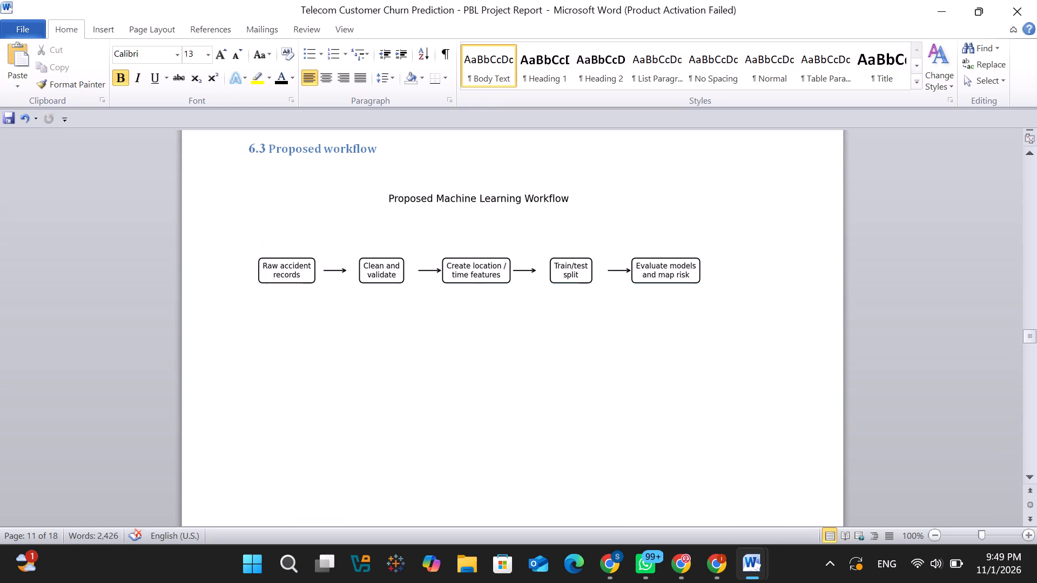
{"action": "left_click", "coordinate": [261, 186]}
{"action": "key", "text": "BackSpace"}
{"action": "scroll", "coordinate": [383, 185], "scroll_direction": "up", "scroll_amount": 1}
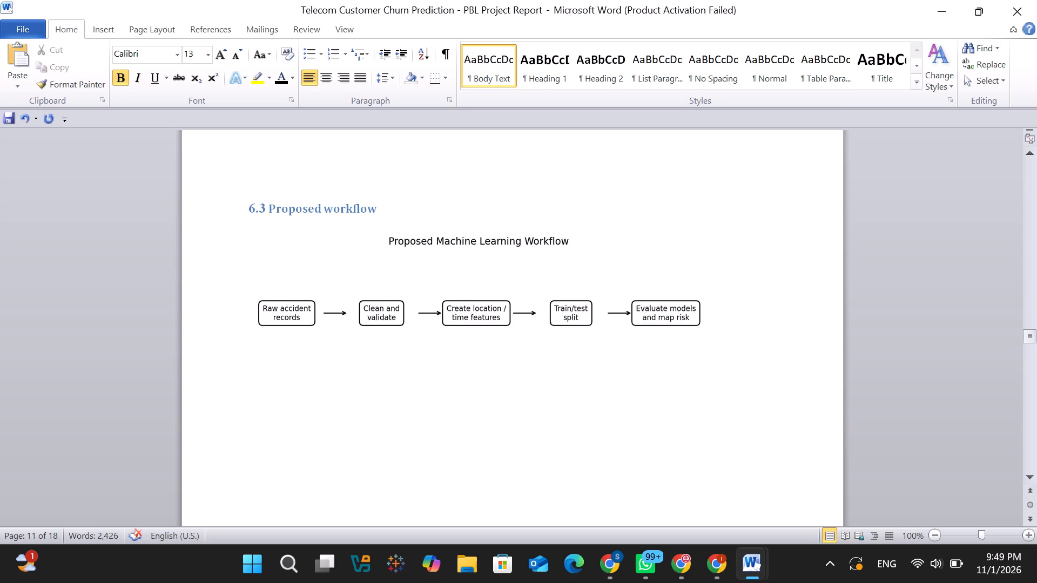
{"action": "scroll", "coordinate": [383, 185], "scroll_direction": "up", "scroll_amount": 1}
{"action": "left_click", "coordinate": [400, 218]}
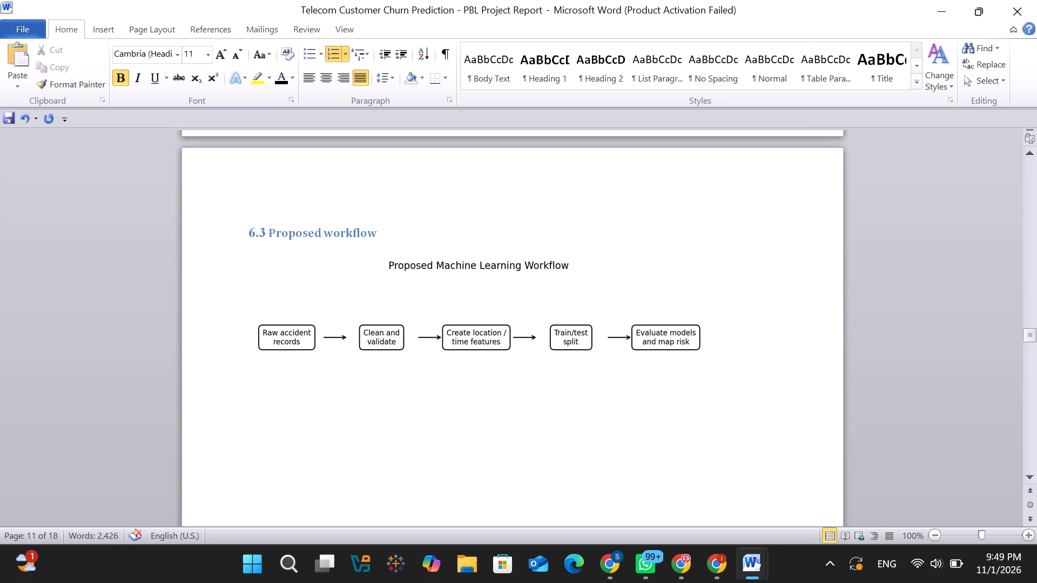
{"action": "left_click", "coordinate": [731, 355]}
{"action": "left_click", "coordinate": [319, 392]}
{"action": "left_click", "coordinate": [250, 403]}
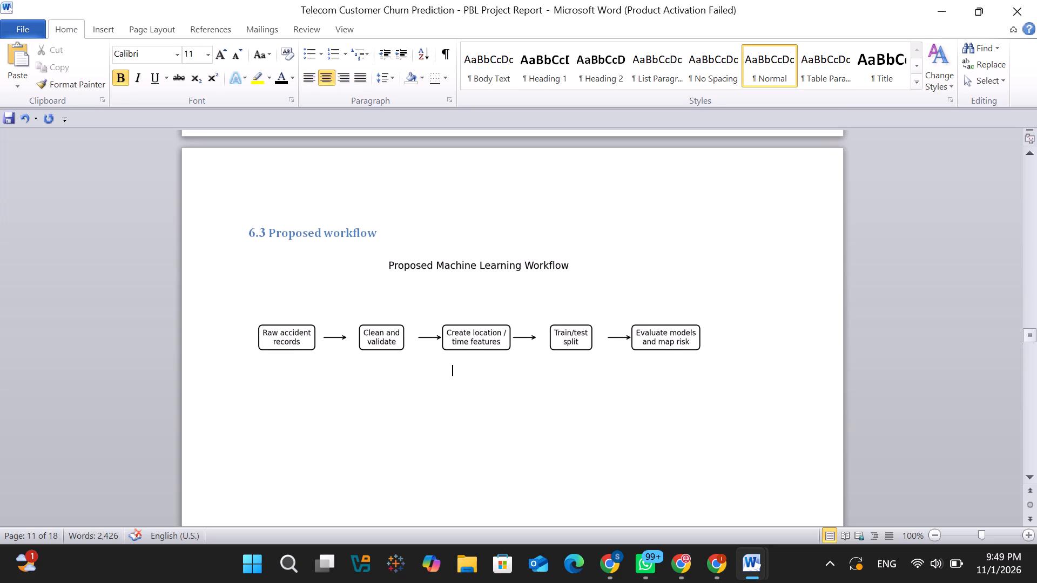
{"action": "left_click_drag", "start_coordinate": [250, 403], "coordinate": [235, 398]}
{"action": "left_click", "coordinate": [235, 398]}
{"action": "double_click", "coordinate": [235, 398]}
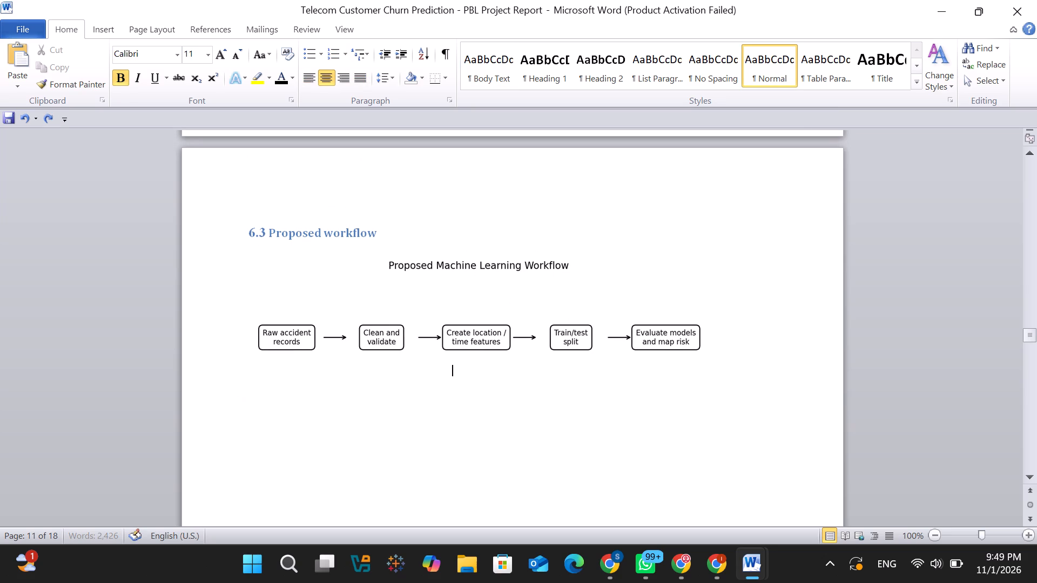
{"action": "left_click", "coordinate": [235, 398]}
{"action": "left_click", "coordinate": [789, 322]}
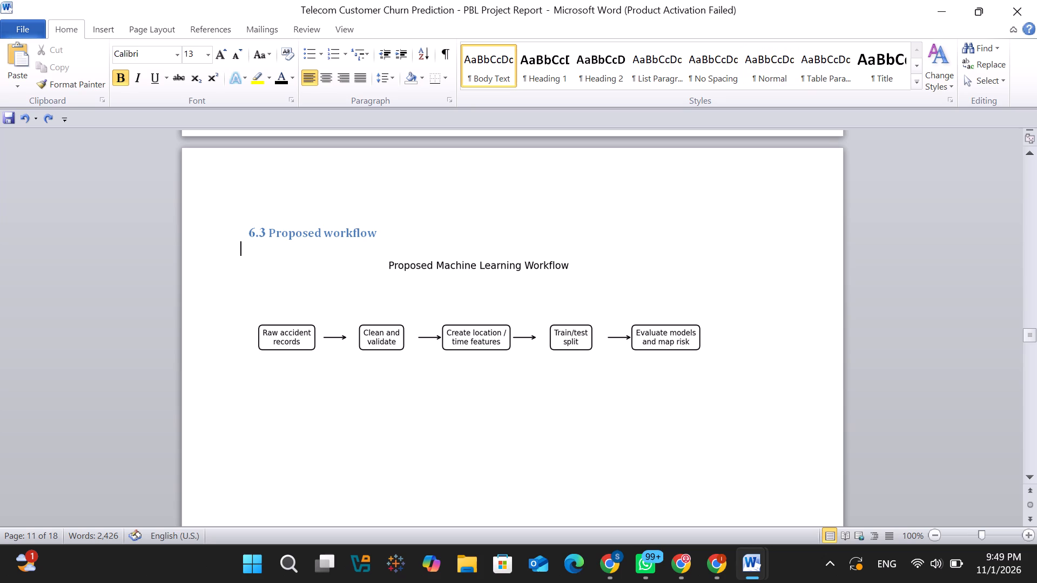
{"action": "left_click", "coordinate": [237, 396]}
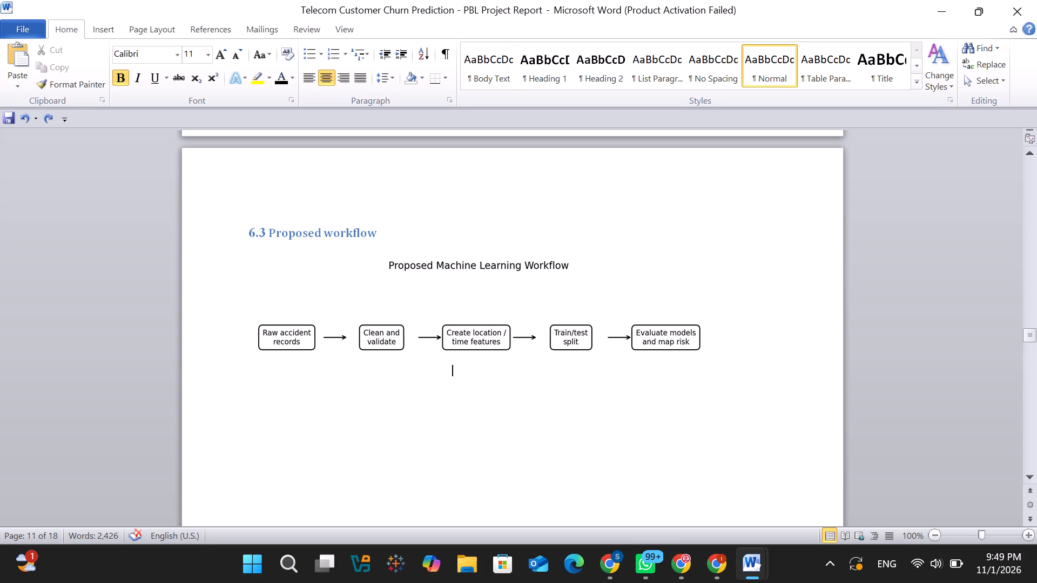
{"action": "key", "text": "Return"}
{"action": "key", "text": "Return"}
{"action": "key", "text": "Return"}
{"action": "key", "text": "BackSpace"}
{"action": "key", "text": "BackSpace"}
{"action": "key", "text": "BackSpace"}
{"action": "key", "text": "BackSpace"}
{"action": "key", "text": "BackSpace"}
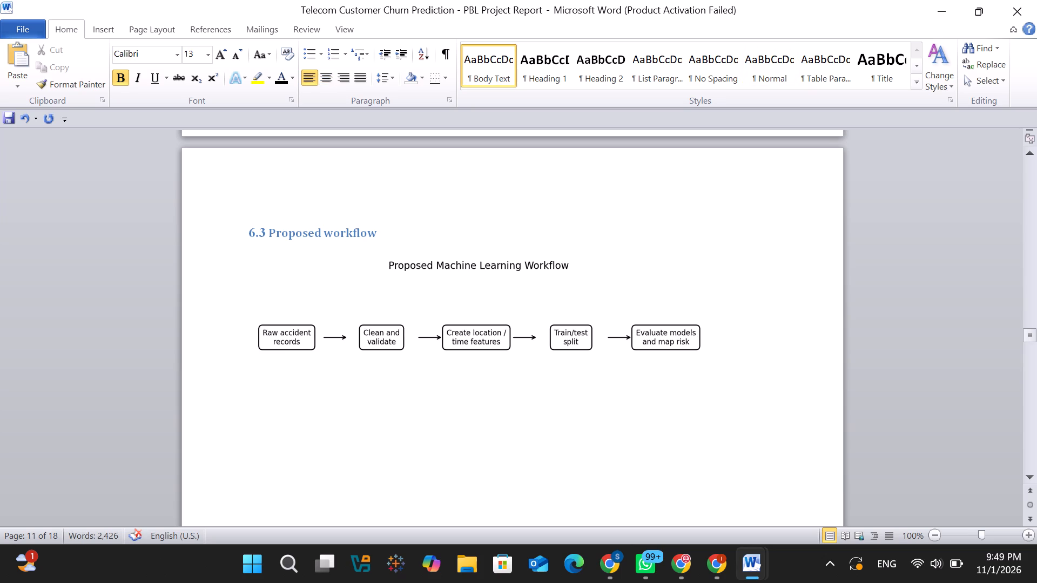
Copy the Figure 4 "Proposed machine-learning workflow" caption from the road accident document to beneath the workflow diagram in the churn report.
{"action": "key", "text": "Return"}
{"action": "left_click", "coordinate": [670, 499]}
{"action": "scroll", "coordinate": [670, 499], "scroll_direction": "down", "scroll_amount": 1}
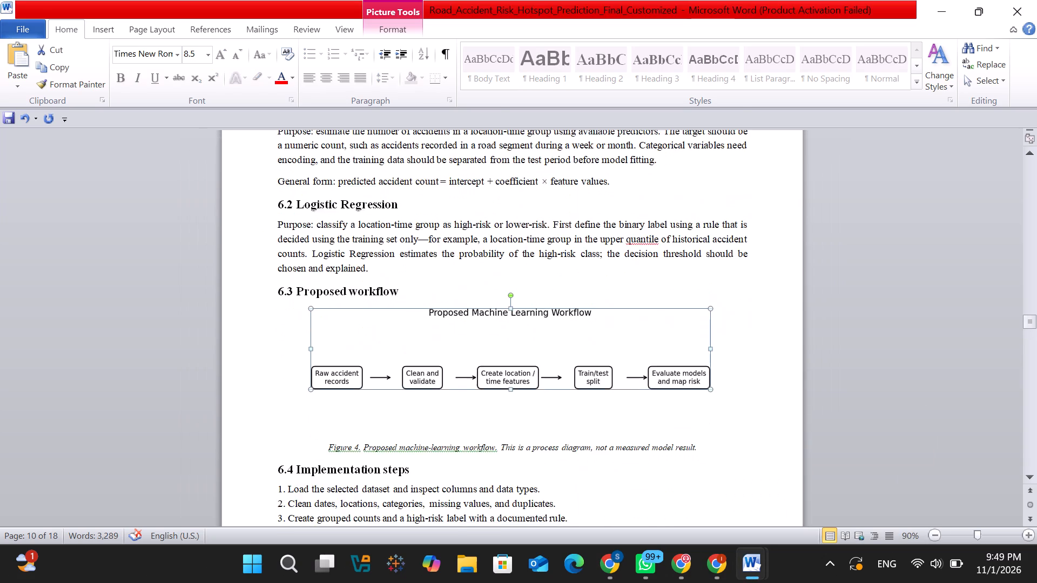
{"action": "scroll", "coordinate": [670, 499], "scroll_direction": "down", "scroll_amount": 3}
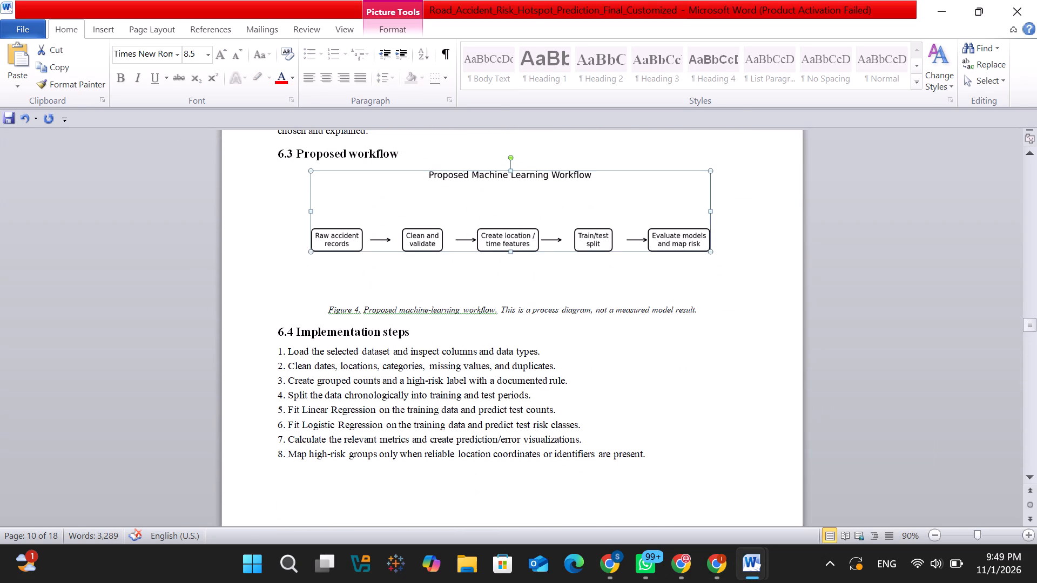
{"action": "left_click_drag", "start_coordinate": [324, 305], "coordinate": [693, 318]}
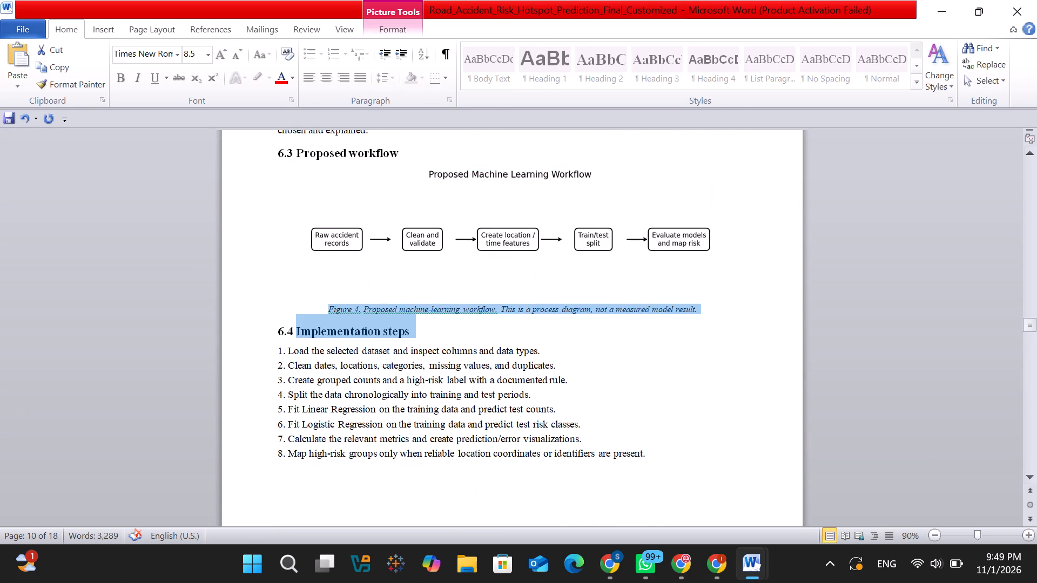
{"action": "left_click_drag", "start_coordinate": [693, 318], "coordinate": [713, 304]}
{"action": "key", "text": "ctrl+c"}
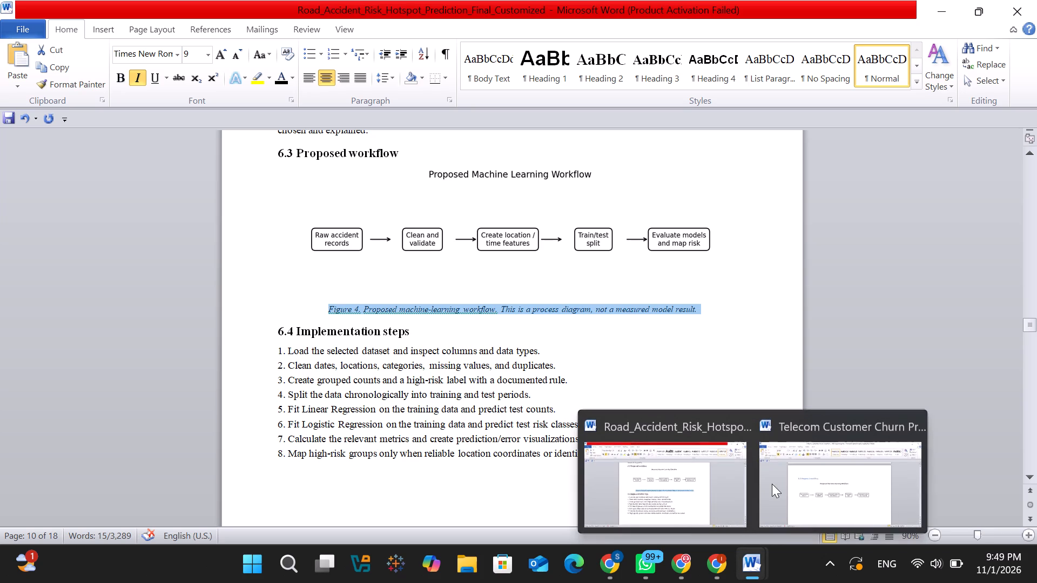
{"action": "left_click", "coordinate": [774, 477]}
{"action": "key", "text": "space"}
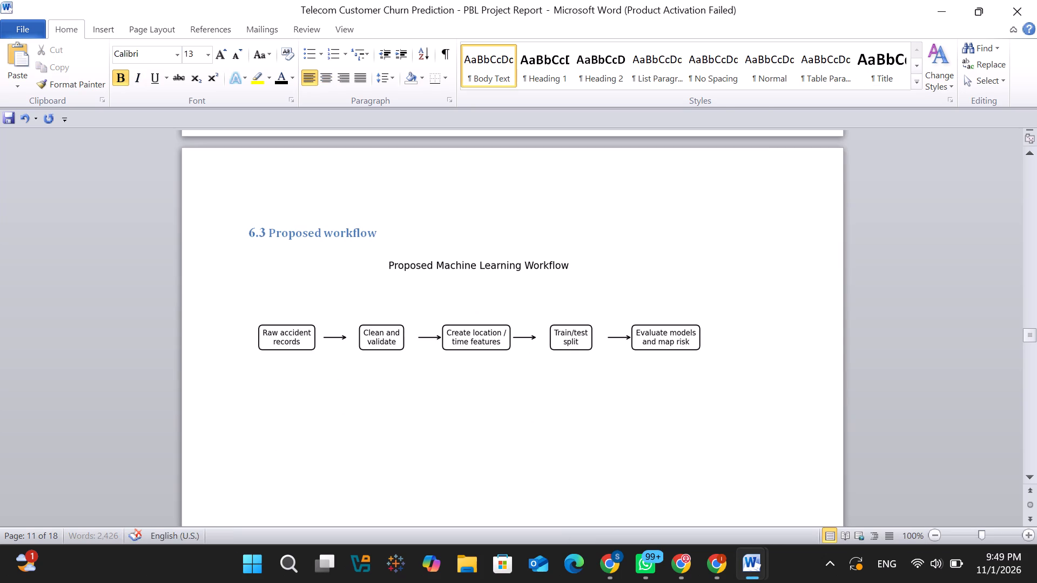
{"action": "key", "text": "ctrl+v"}
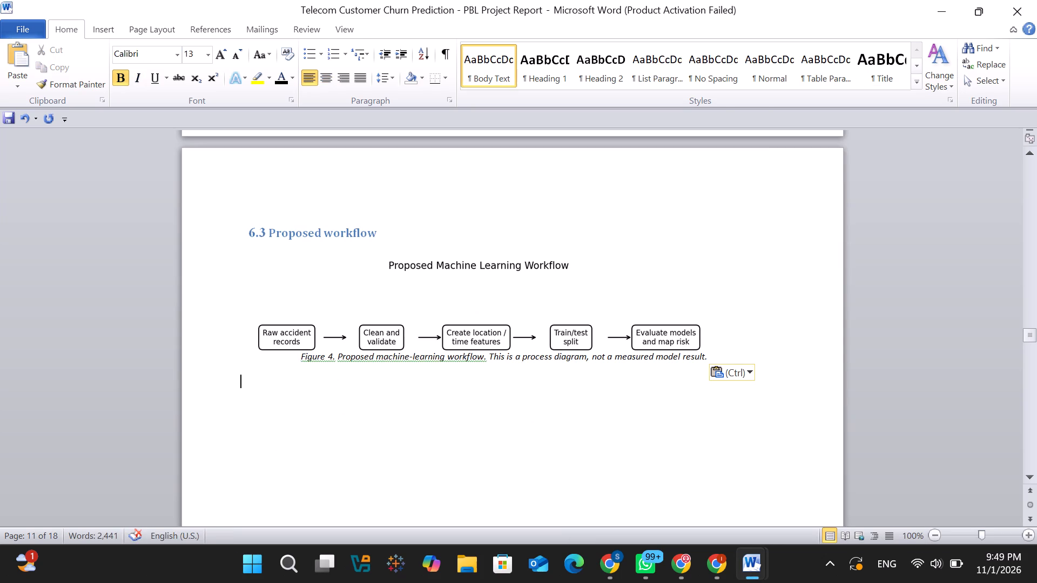
Insert a line break before the Figure 4 caption to add space between it and the workflow diagram.
{"action": "left_click", "coordinate": [724, 347]}
{"action": "key", "text": "Return"}
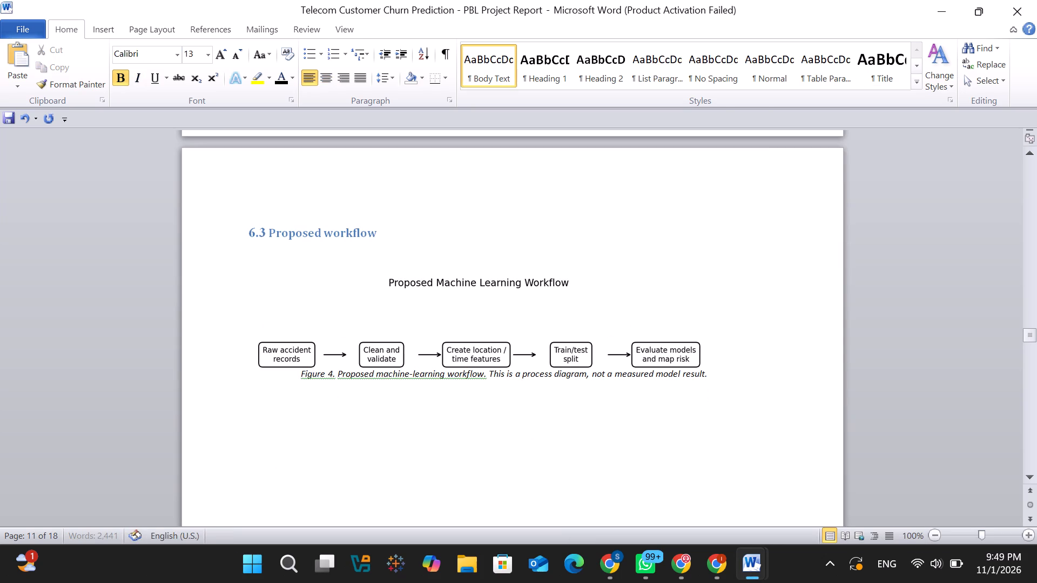
{"action": "key", "text": "BackSpace"}
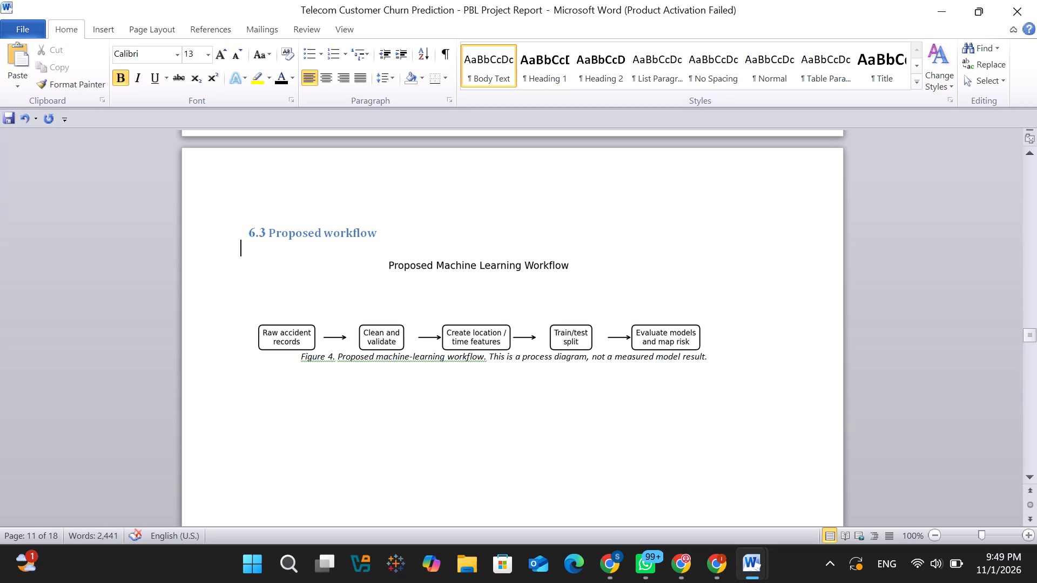
{"action": "left_click", "coordinate": [302, 356]}
{"action": "key", "text": "Return"}
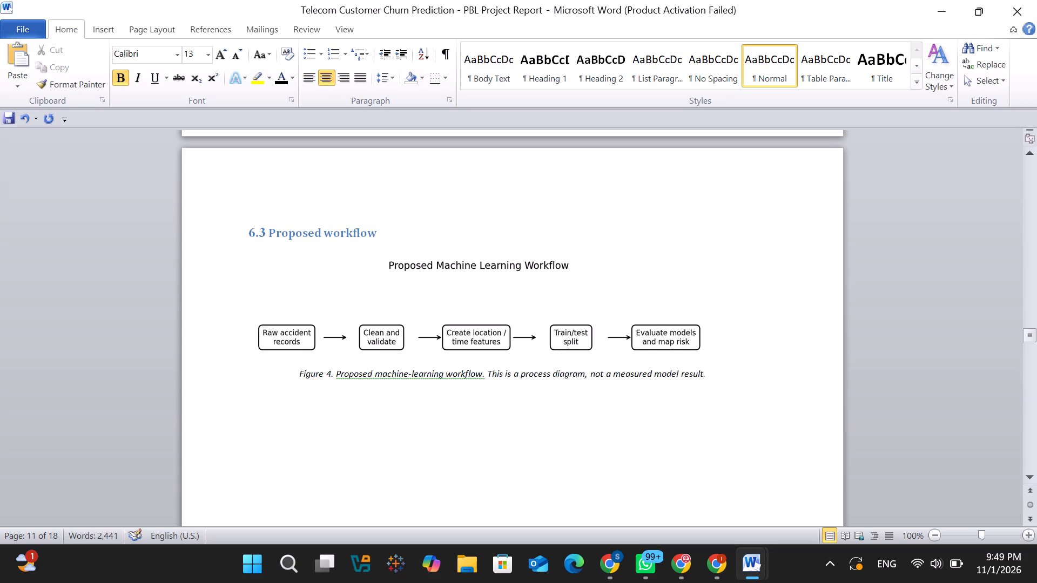
Start a new line below the Figure 4 caption and remove the leading spaces from it.
{"action": "left_click", "coordinate": [723, 381]}
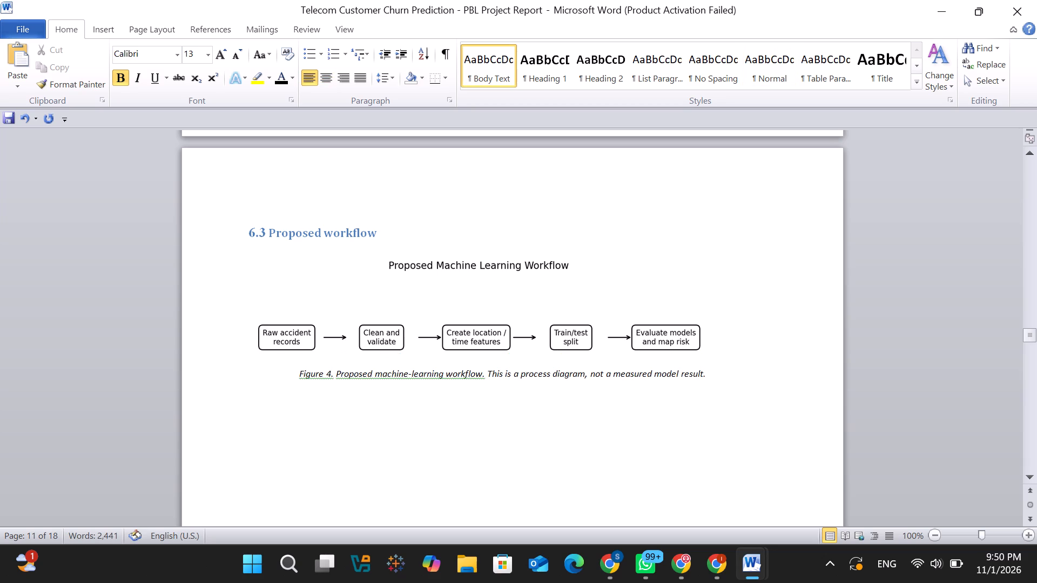
{"action": "key", "text": "Return"}
{"action": "key", "text": "BackSpace"}
{"action": "key", "text": "BackSpace"}
{"action": "key", "text": "BackSpace"}
{"action": "key", "text": "BackSpace"}
{"action": "key", "text": "BackSpace"}
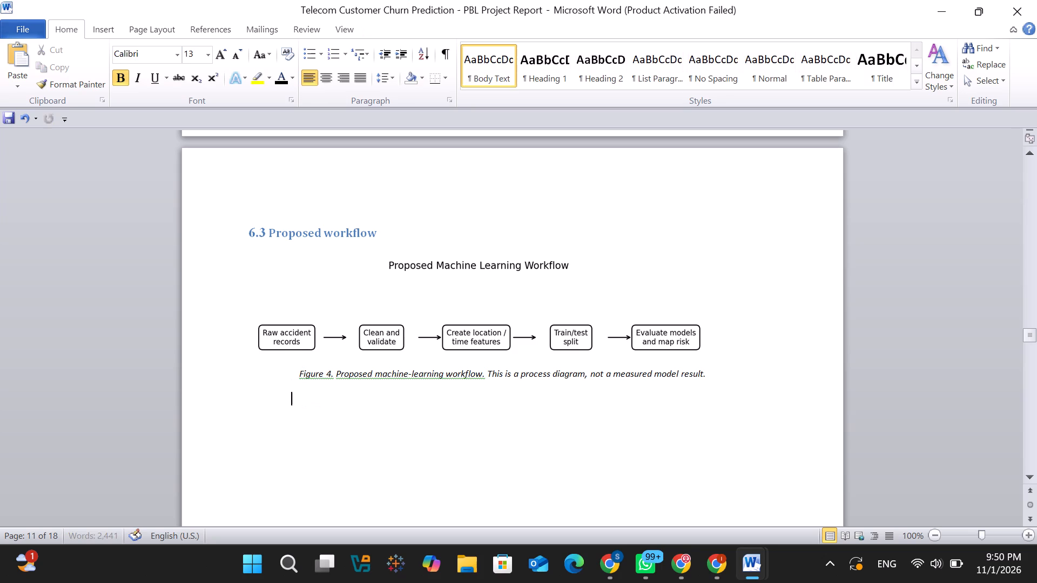
{"action": "key", "text": "BackSpace"}
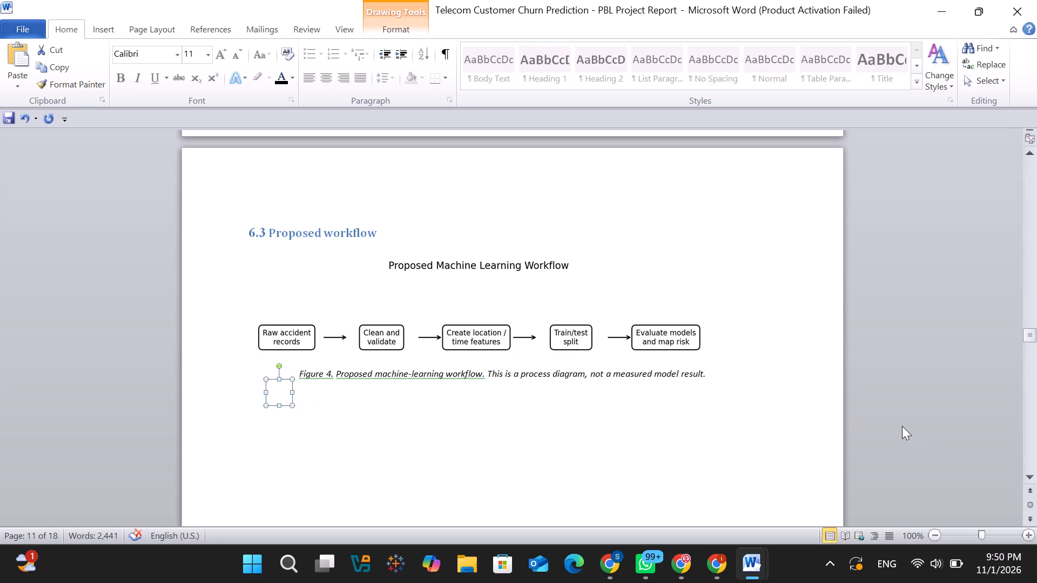
{"action": "left_click", "coordinate": [902, 426]}
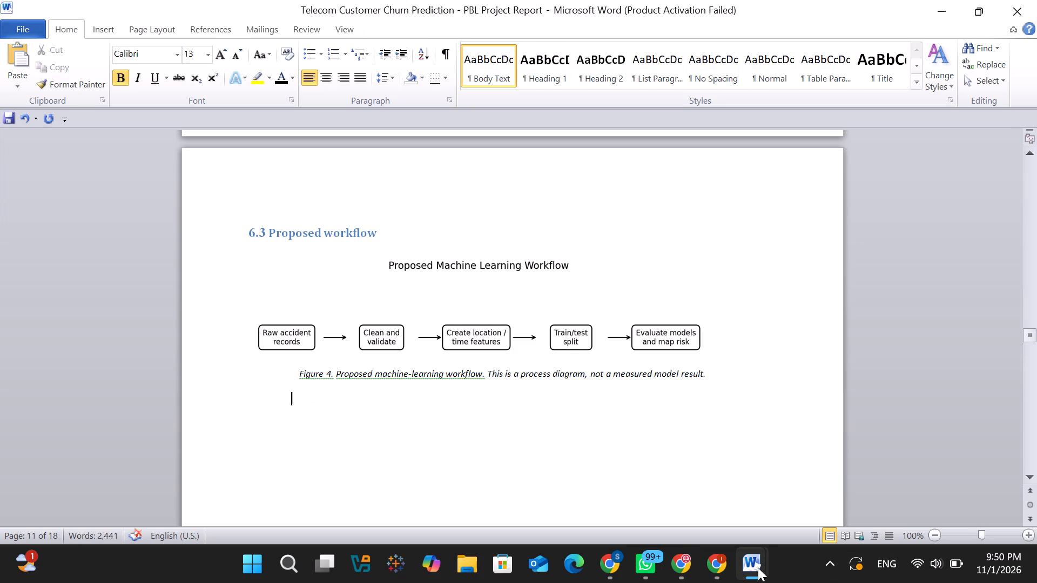
Copy the "Implementation steps" heading and its eight-item list from the road accident document to below the Figure 4 caption in the churn report.
{"action": "left_click", "coordinate": [695, 497]}
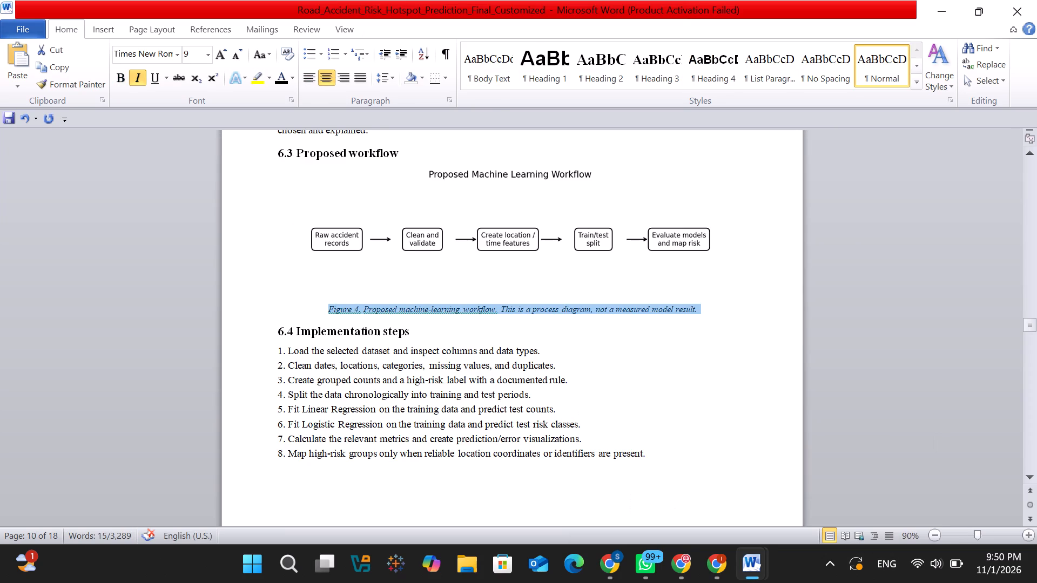
{"action": "left_click_drag", "start_coordinate": [275, 331], "coordinate": [636, 474]}
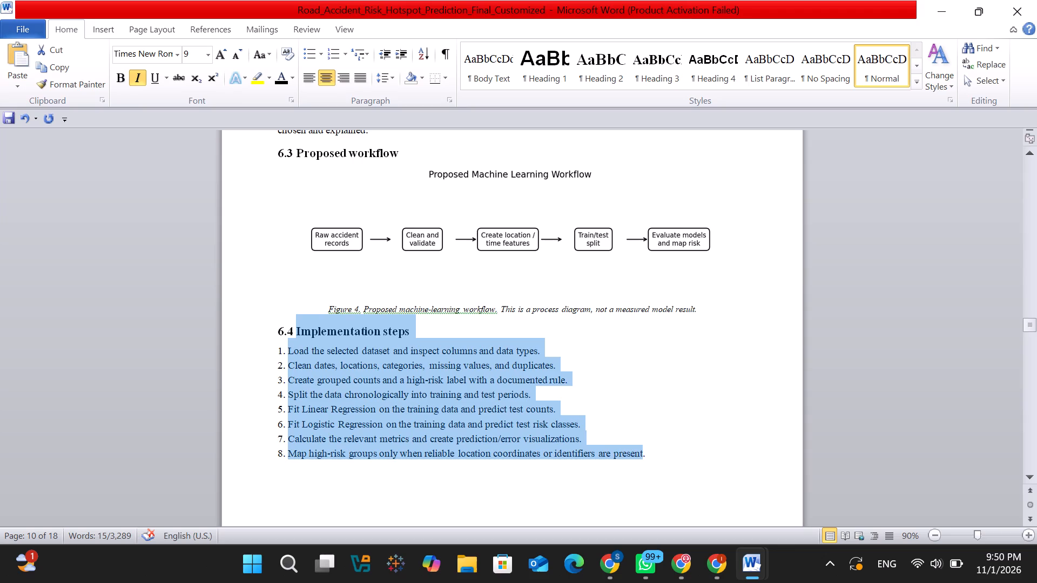
{"action": "left_click_drag", "start_coordinate": [636, 474], "coordinate": [645, 474]}
{"action": "key", "text": "ctrl+c"}
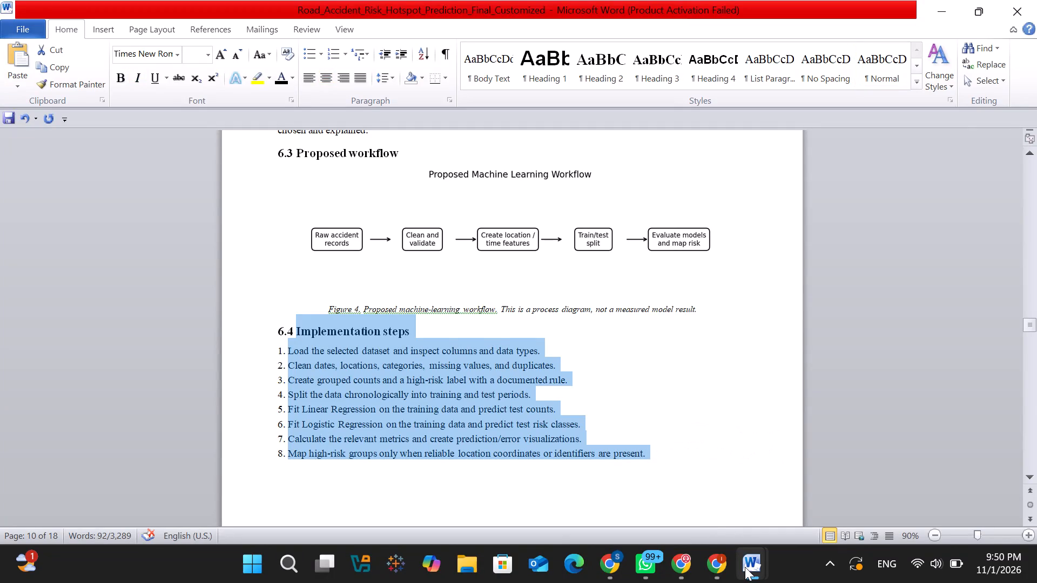
{"action": "left_click", "coordinate": [772, 482]}
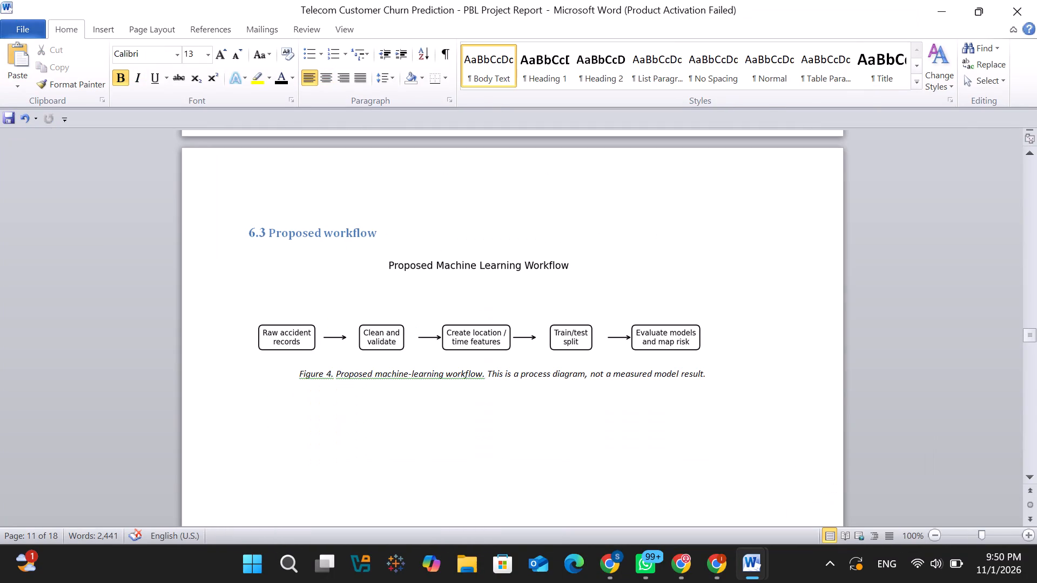
{"action": "key", "text": "Return"}
{"action": "key", "text": "Return"}
{"action": "key", "text": "Return"}
{"action": "key", "text": "ctrl+v"}
Replace the automatic number of the "Implementation steps" heading with "6.4" followed by a space.
{"action": "double_click", "coordinate": [259, 354]}
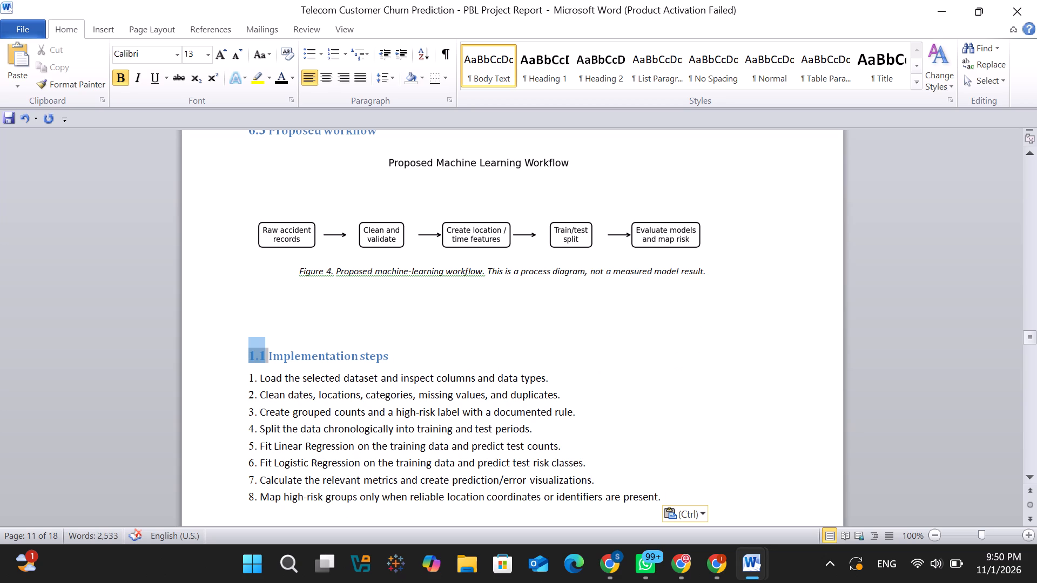
{"action": "type", "text": "6."}
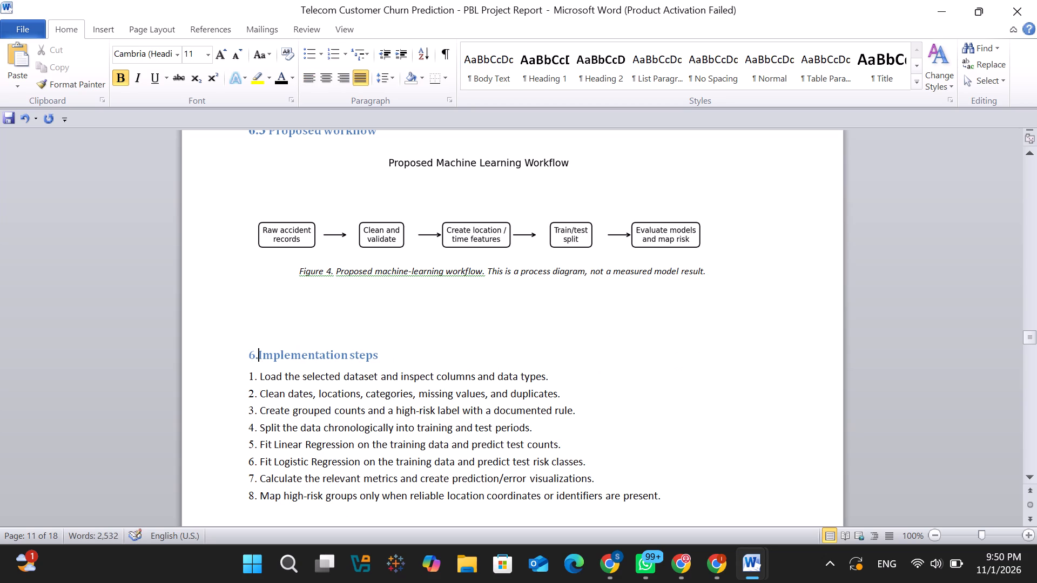
{"action": "key", "text": "4"}
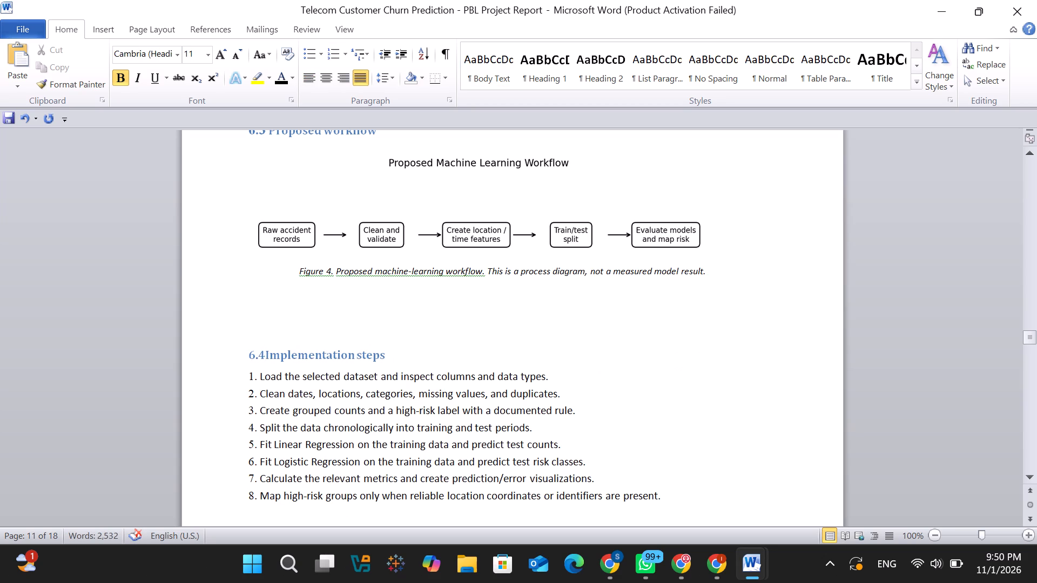
{"action": "key", "text": "space"}
Delete two extra blank lines between the Figure 4 caption and the "6.4 Implementation steps" heading.
{"action": "left_click", "coordinate": [283, 338]}
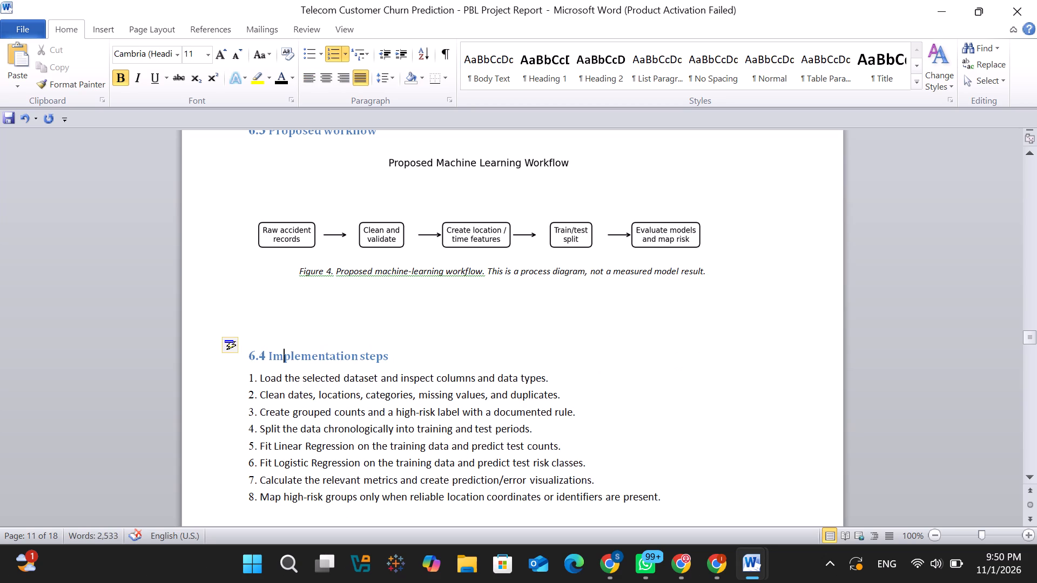
{"action": "left_click", "coordinate": [243, 333]}
{"action": "key", "text": "BackSpace"}
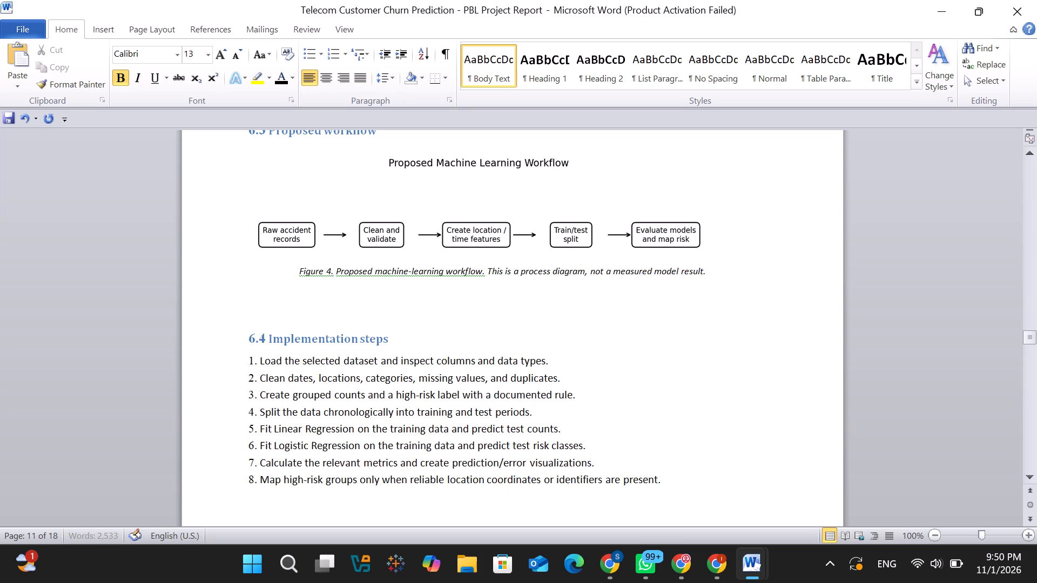
{"action": "key", "text": "BackSpace"}
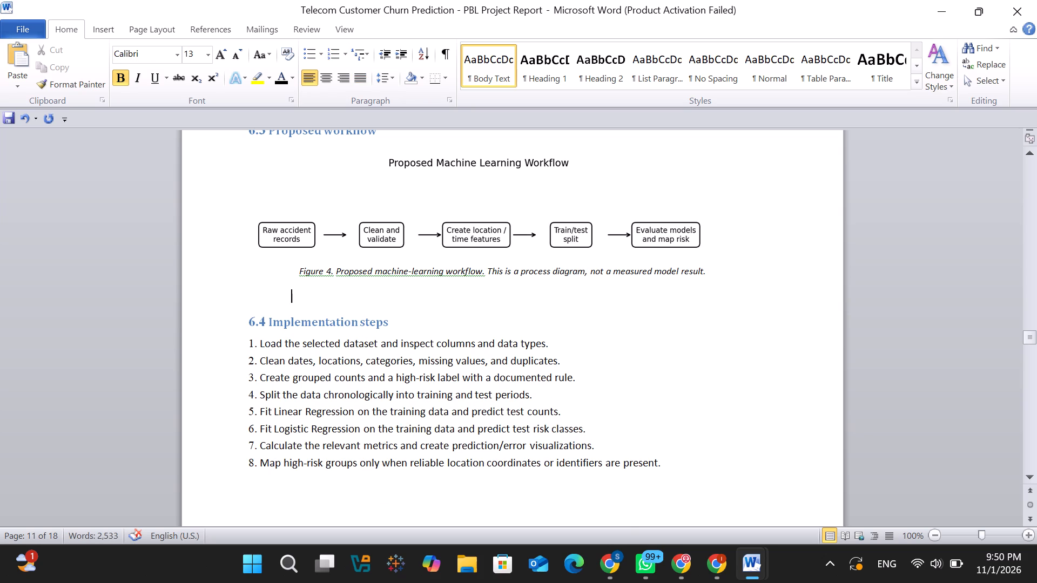
Copy the "Model Evaluation and Validation" heading from the road accident document to two lines below the implementation steps list in the churn report.
{"action": "scroll", "coordinate": [675, 453], "scroll_direction": "down", "scroll_amount": 2}
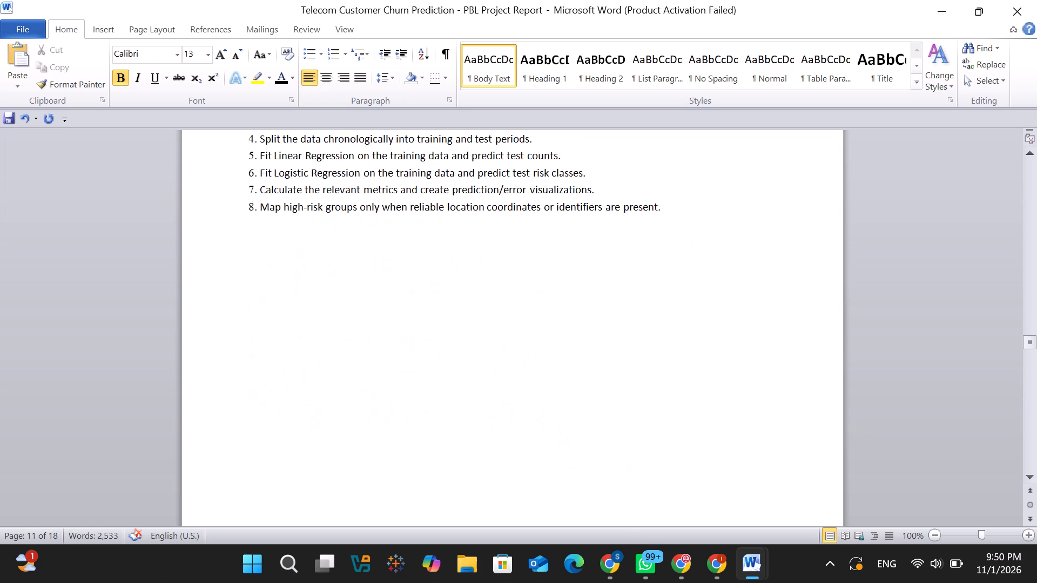
{"action": "left_click", "coordinate": [690, 221]}
{"action": "key", "text": "Return"}
{"action": "key", "text": "Return"}
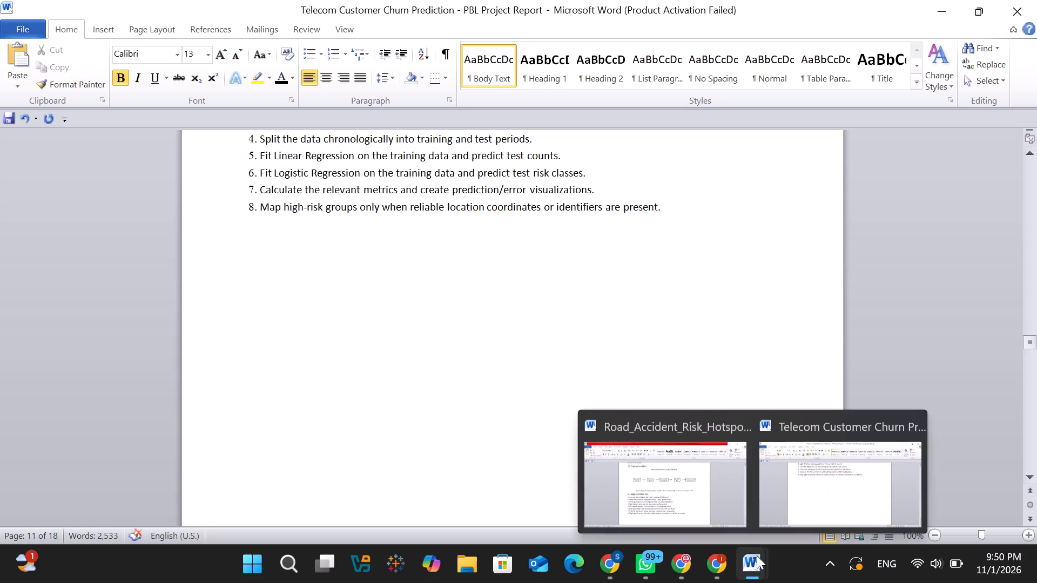
{"action": "left_click", "coordinate": [706, 486]}
{"action": "scroll", "coordinate": [573, 426], "scroll_direction": "down", "scroll_amount": 4}
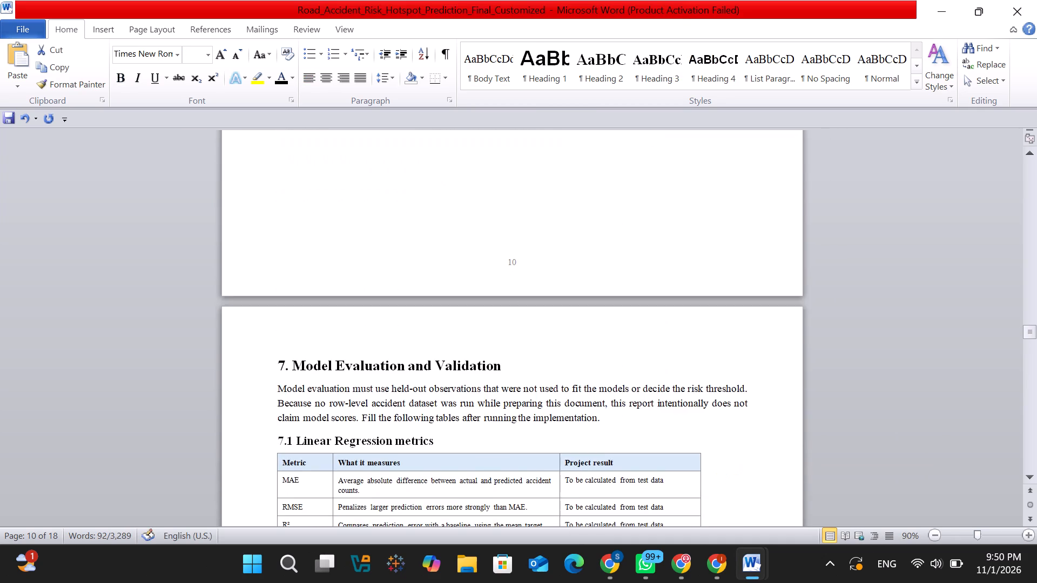
{"action": "scroll", "coordinate": [573, 426], "scroll_direction": "down", "scroll_amount": 2}
{"action": "left_click_drag", "start_coordinate": [495, 255], "coordinate": [375, 259]}
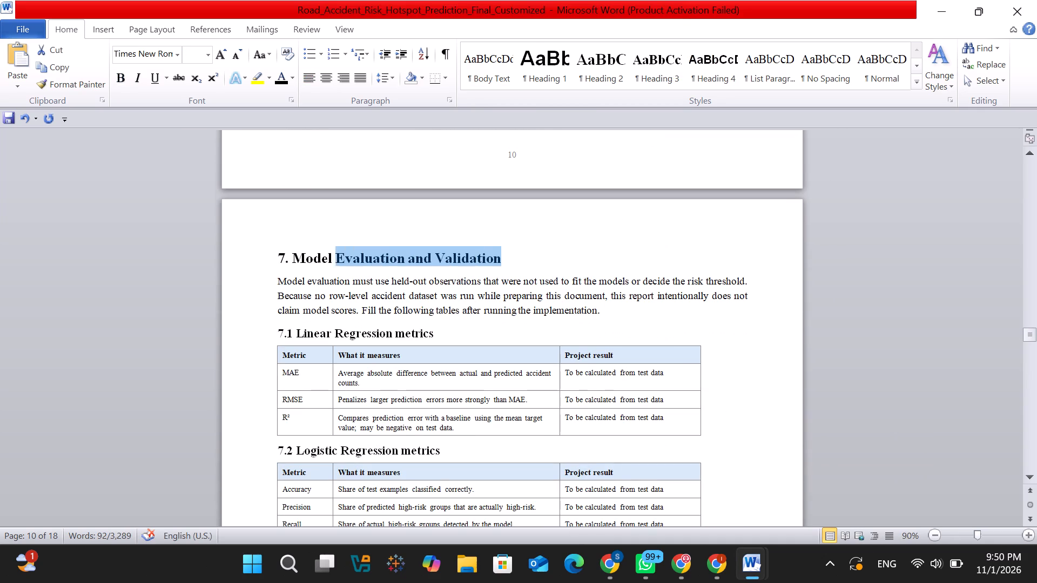
{"action": "left_click_drag", "start_coordinate": [375, 259], "coordinate": [254, 255]}
{"action": "key", "text": "ctrl+c"}
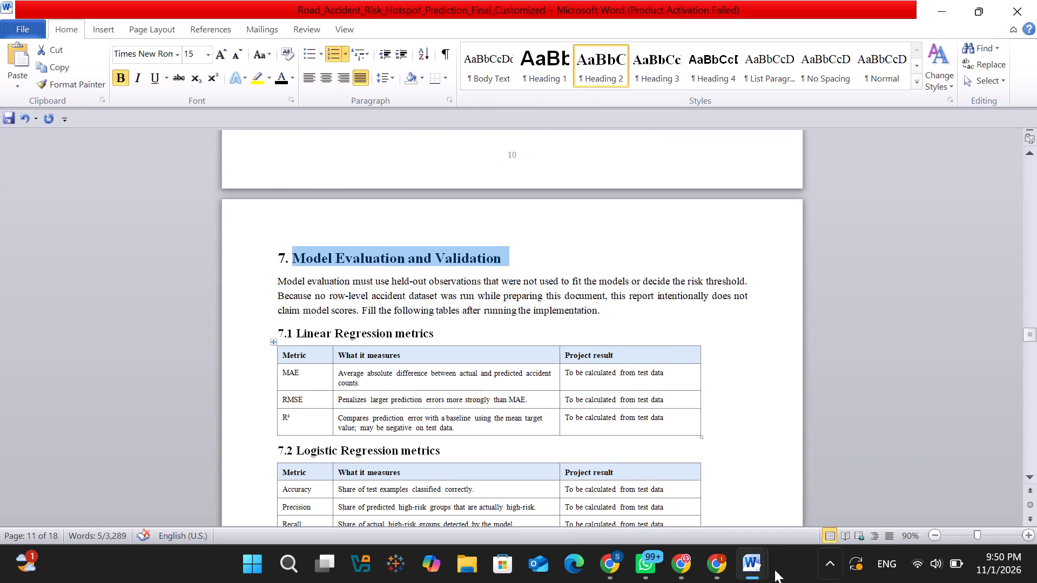
{"action": "left_click", "coordinate": [798, 460]}
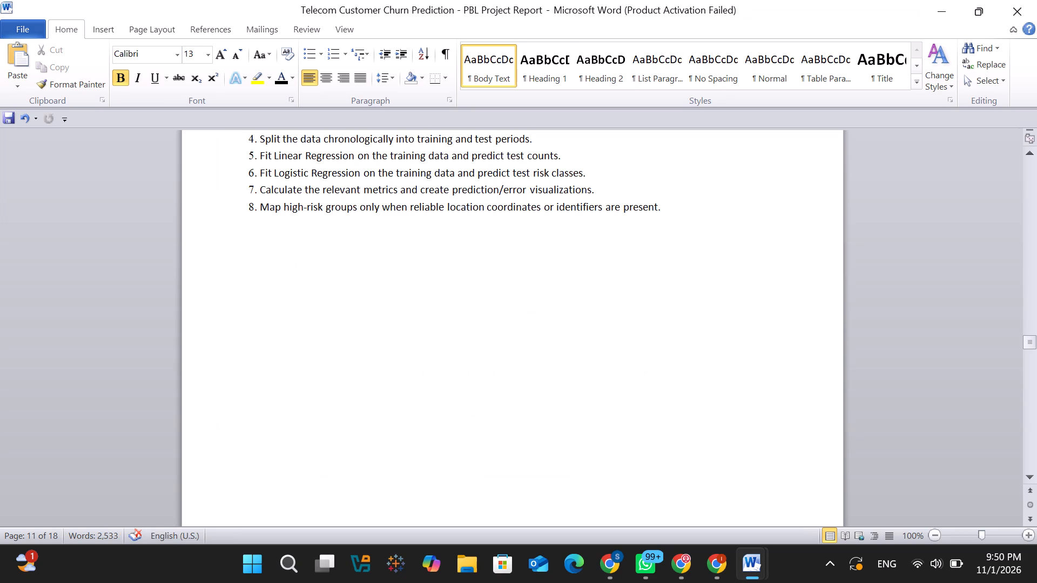
{"action": "key", "text": "ctrl+v"}
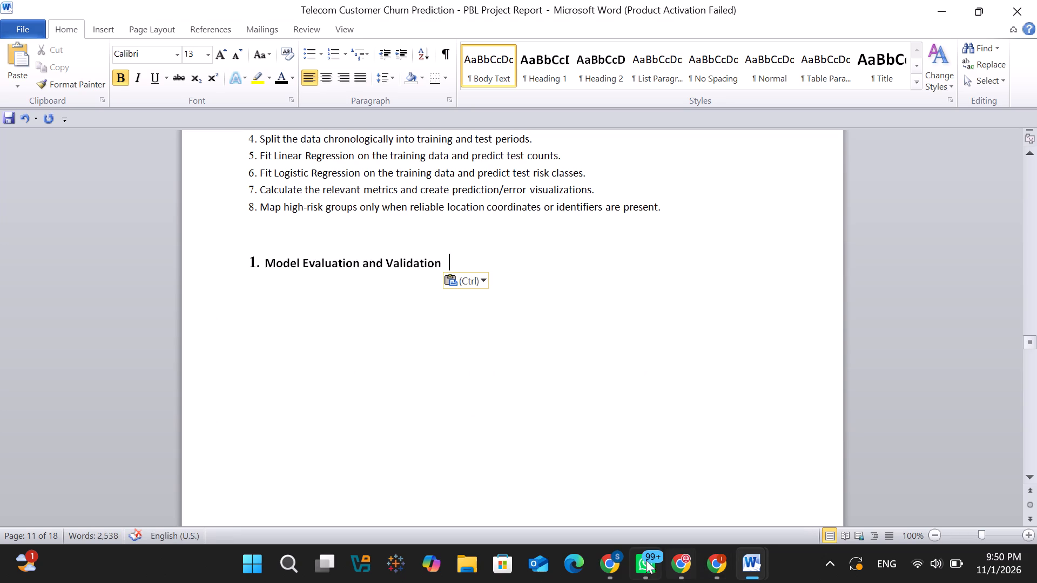
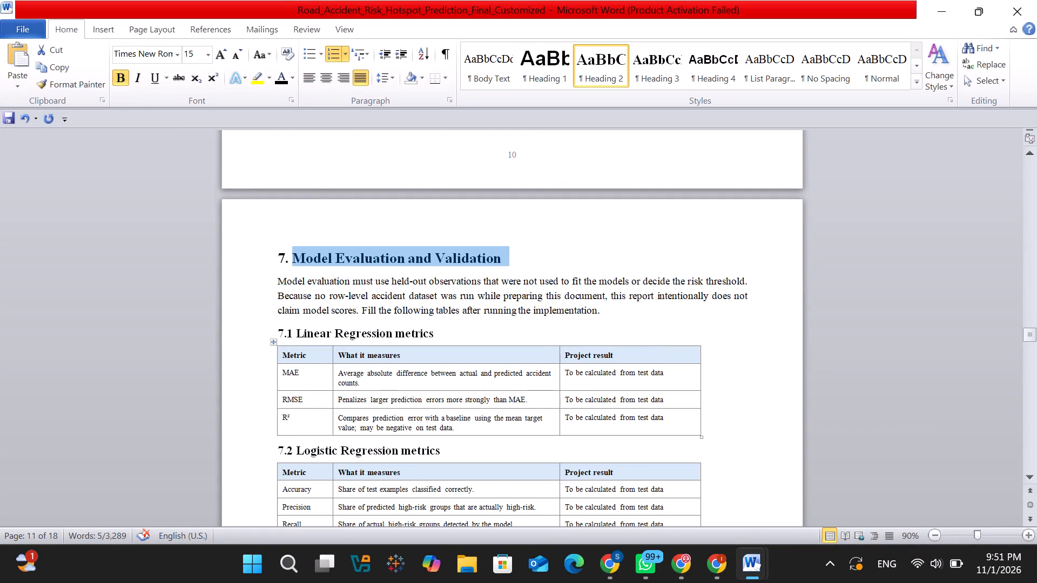
Copy the "Linear Regression metrics" heading from the road accident document to two lines below the "Model Evaluation and Validation" heading in the churn report.
{"action": "scroll", "coordinate": [378, 377], "scroll_direction": "down", "scroll_amount": 1}
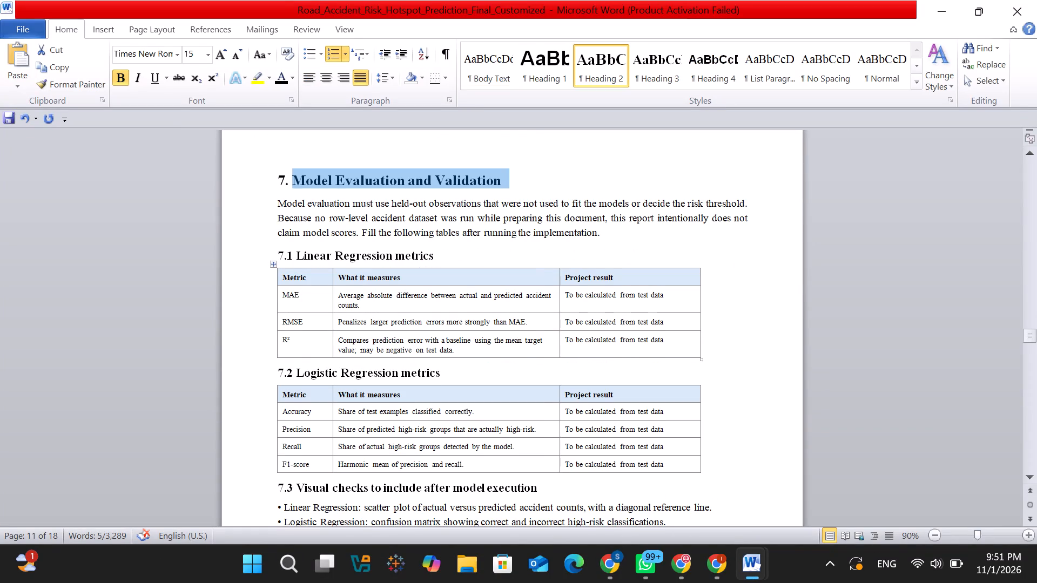
{"action": "left_click_drag", "start_coordinate": [432, 255], "coordinate": [287, 257]}
{"action": "key", "text": "ctrl+c"}
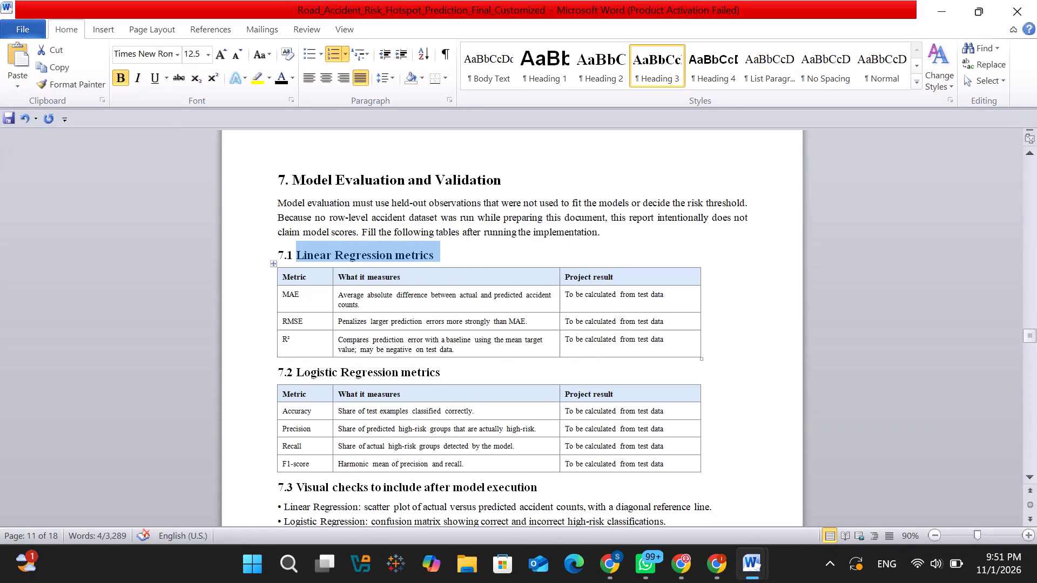
{"action": "left_click", "coordinate": [746, 561]}
{"action": "left_click", "coordinate": [815, 473]}
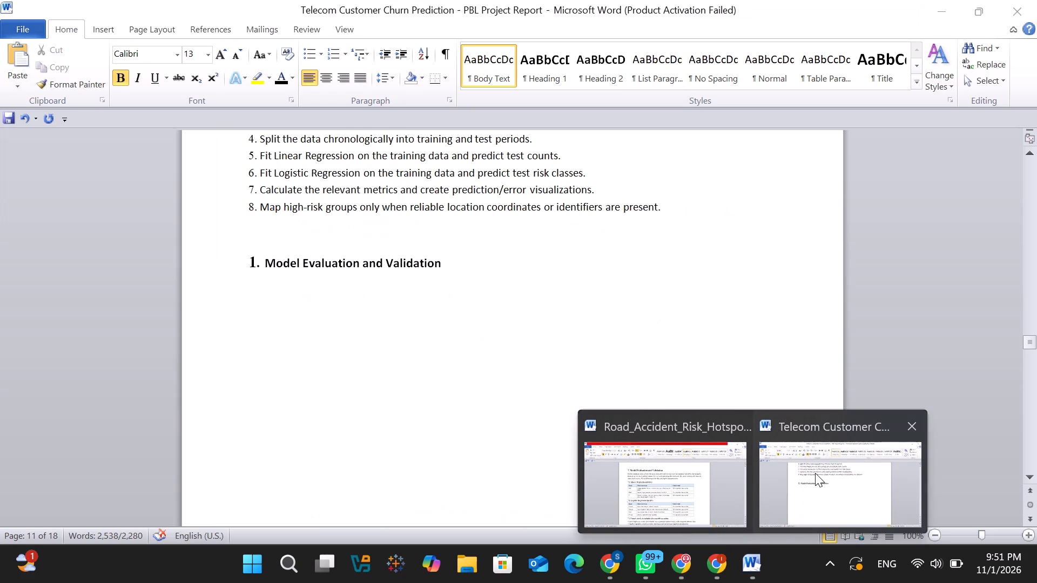
{"action": "key", "text": "Return"}
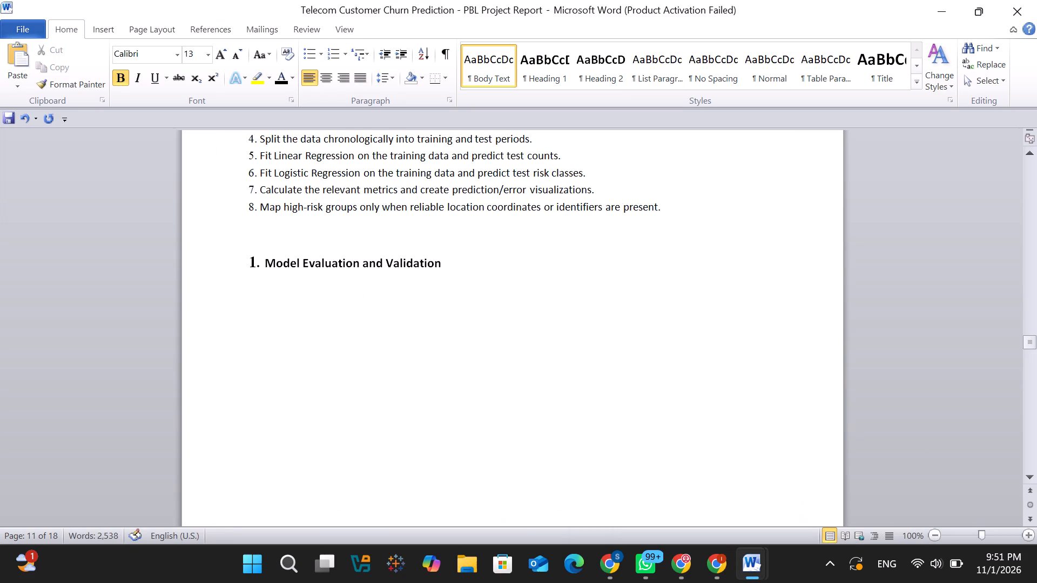
{"action": "key", "text": "Return"}
{"action": "key", "text": "ctrl+v"}
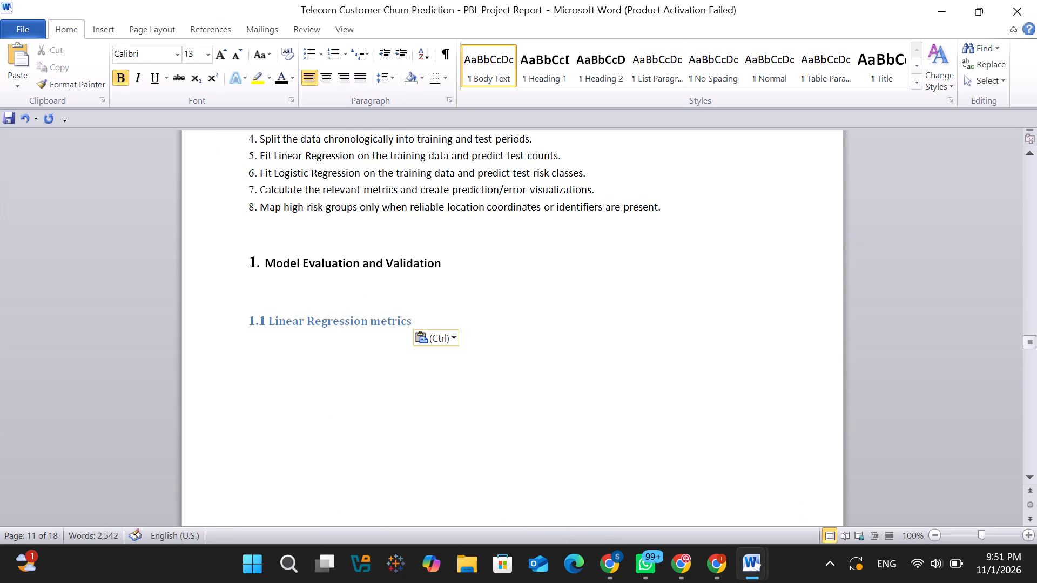
Replace the automatic number of the "Model Evaluation and Validation" heading with "7.".
{"action": "left_click", "coordinate": [251, 261]}
{"action": "key", "text": "7"}
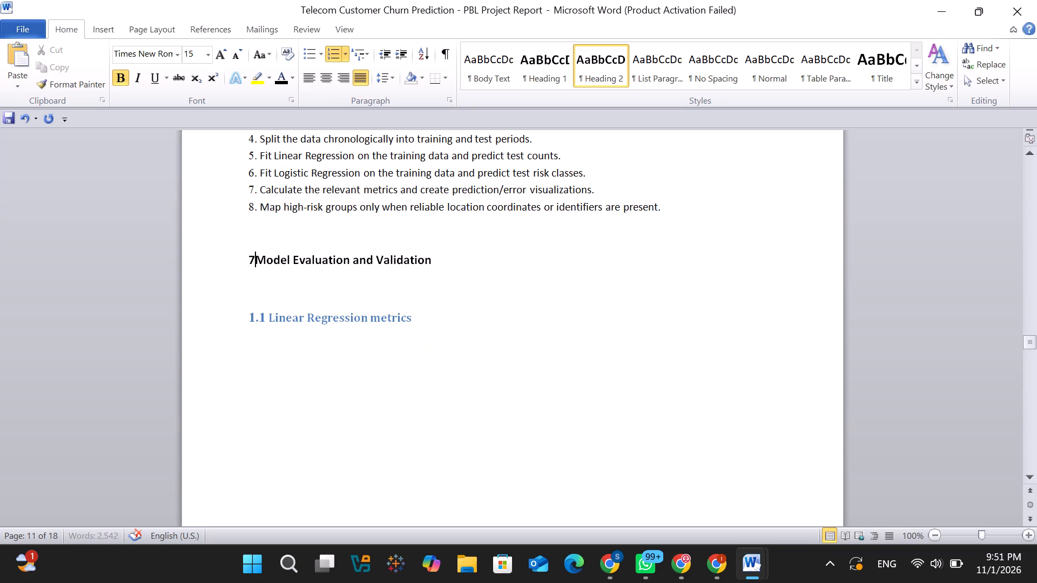
{"action": "key", "text": "period"}
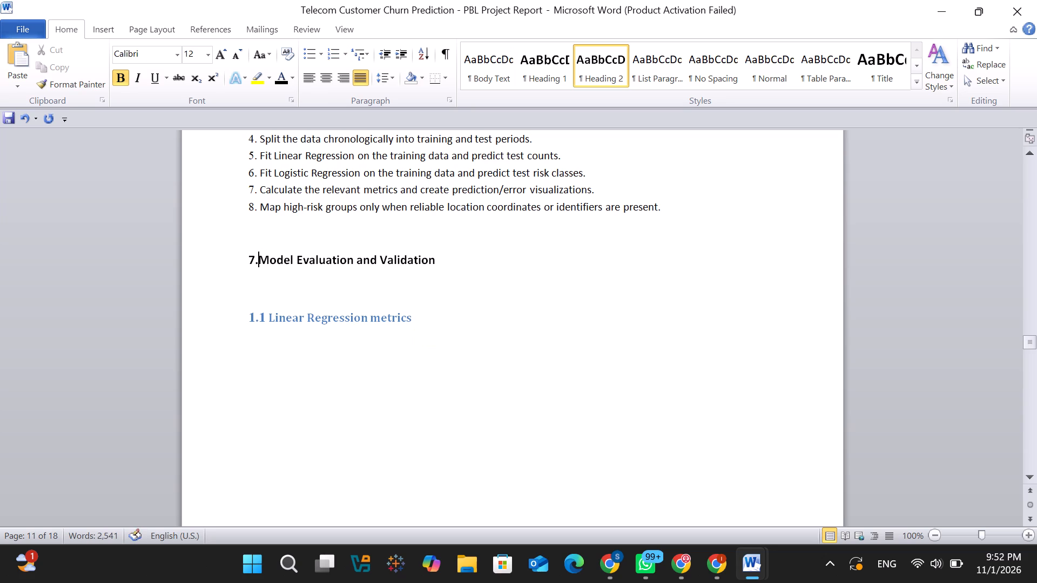
Replace the automatic number of the "Linear Regression metrics" heading with "7.1" followed by a space.
{"action": "double_click", "coordinate": [253, 314]}
{"action": "type", "text": "7.1"}
{"action": "key", "text": "space"}
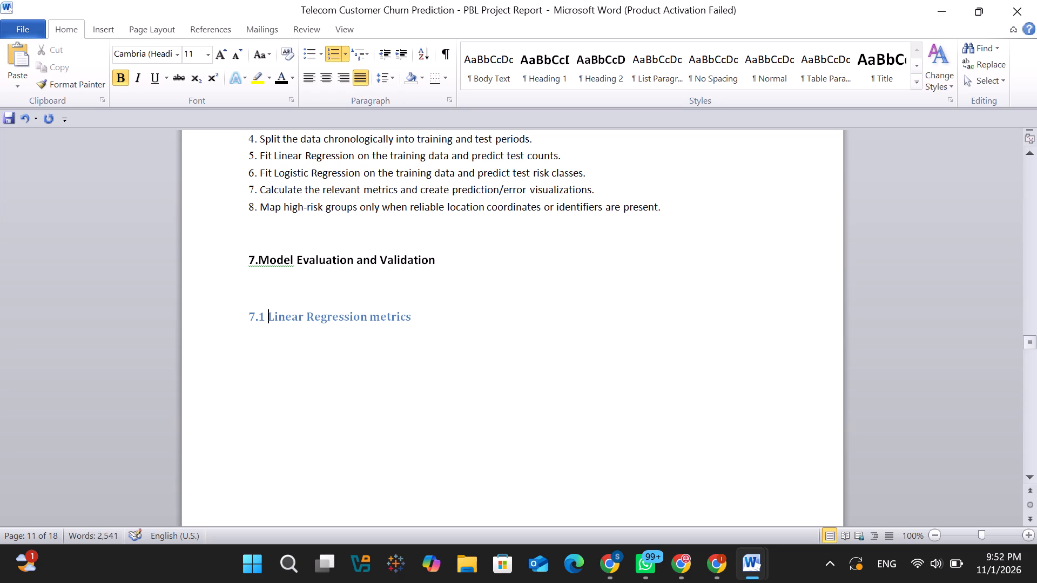
Delete the extra blank line between the "7.Model Evaluation and Validation" and "7.1 Linear Regression metrics" headings.
{"action": "left_click", "coordinate": [444, 322]}
{"action": "left_click", "coordinate": [273, 290]}
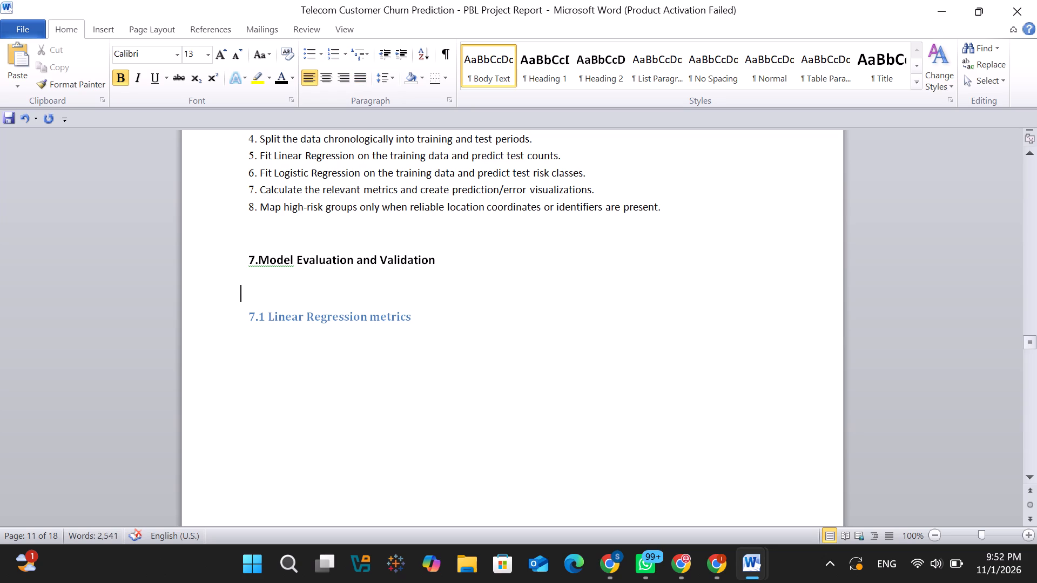
{"action": "key", "text": "BackSpace"}
Copy the Linear Regression metrics table with the MAE, RMSE and R² rows from the road accident document to below the 7.1 heading in the churn report.
{"action": "left_click", "coordinate": [448, 295]}
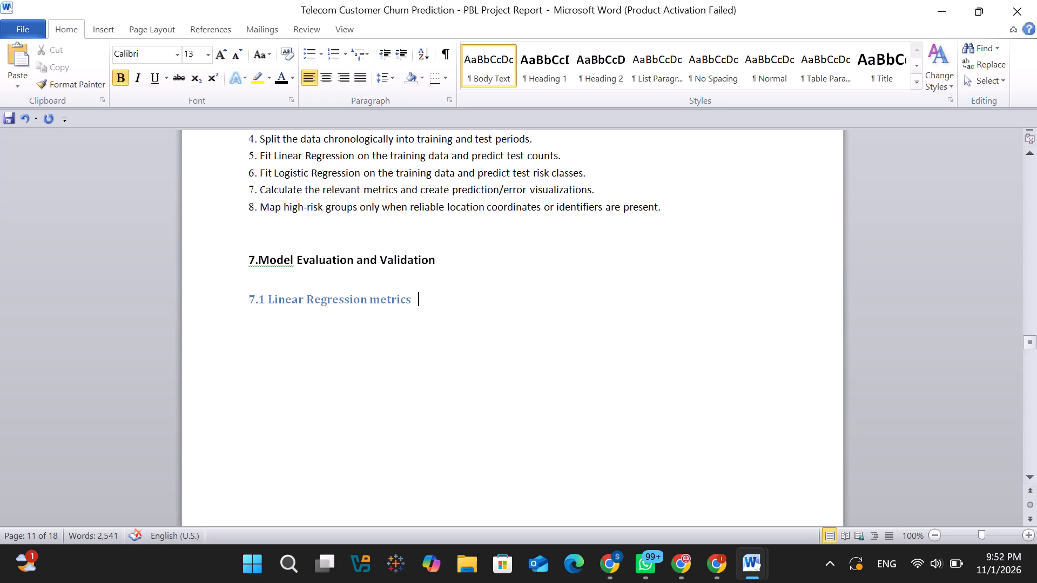
{"action": "key", "text": "Return"}
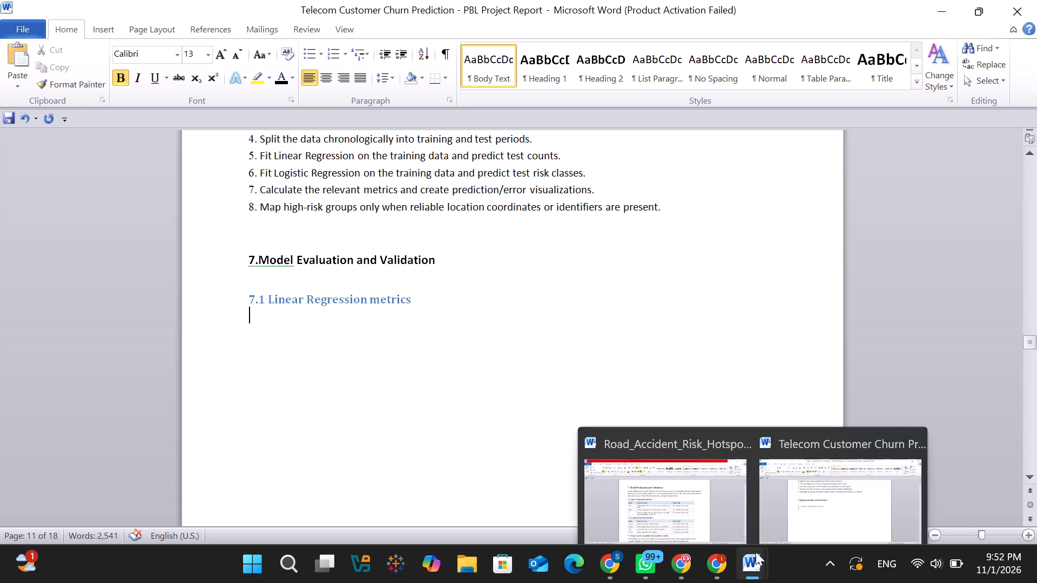
{"action": "left_click", "coordinate": [700, 510]}
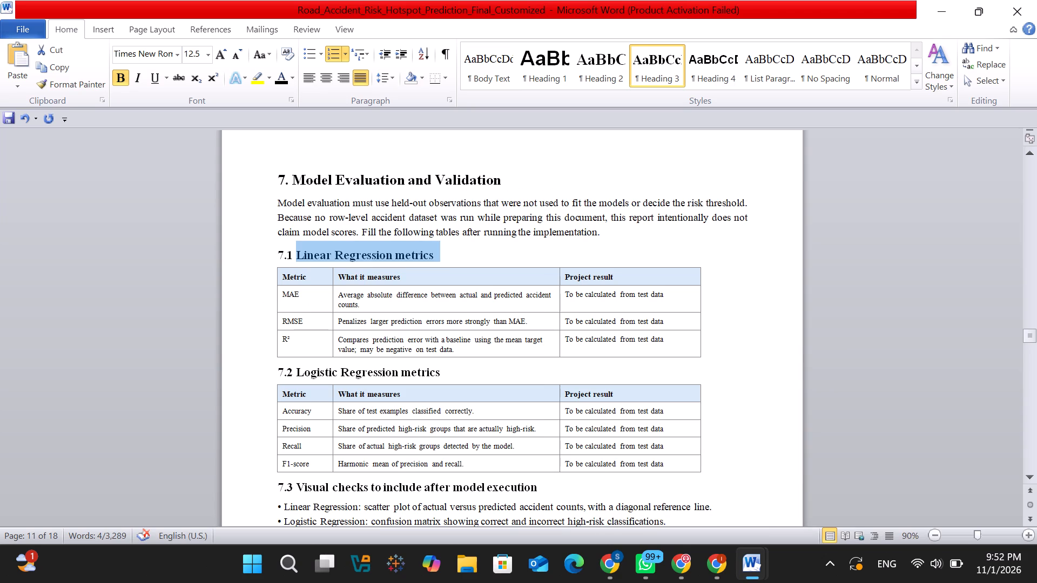
{"action": "left_click", "coordinate": [473, 340]}
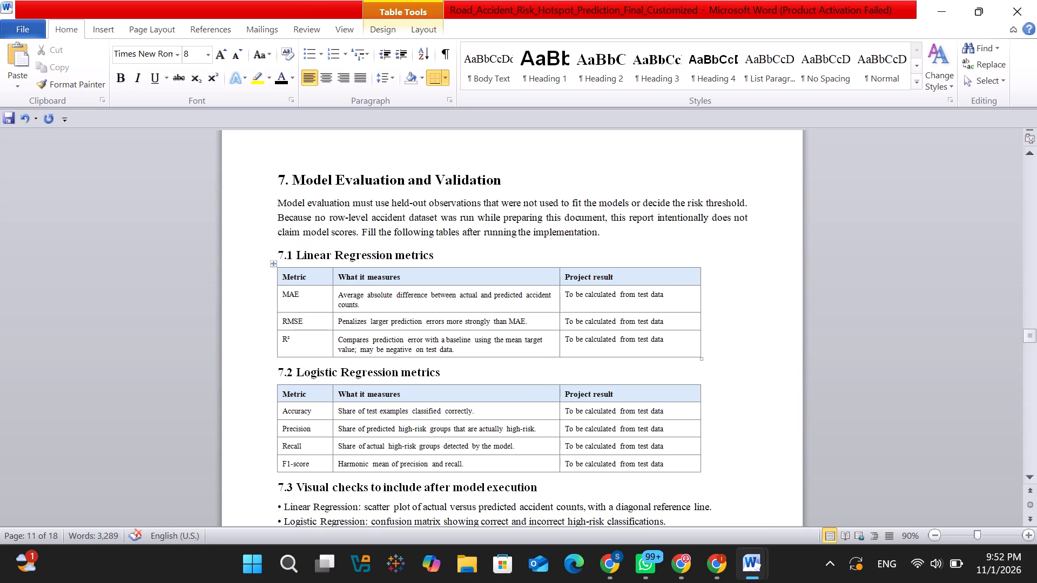
{"action": "left_click_drag", "start_coordinate": [277, 274], "coordinate": [342, 286]}
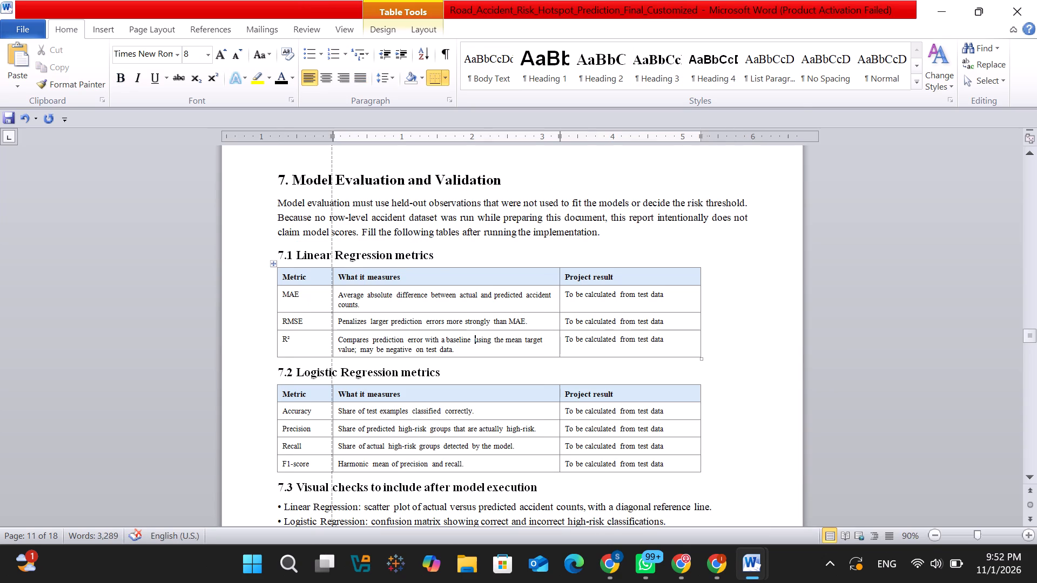
{"action": "left_click_drag", "start_coordinate": [342, 286], "coordinate": [267, 301]}
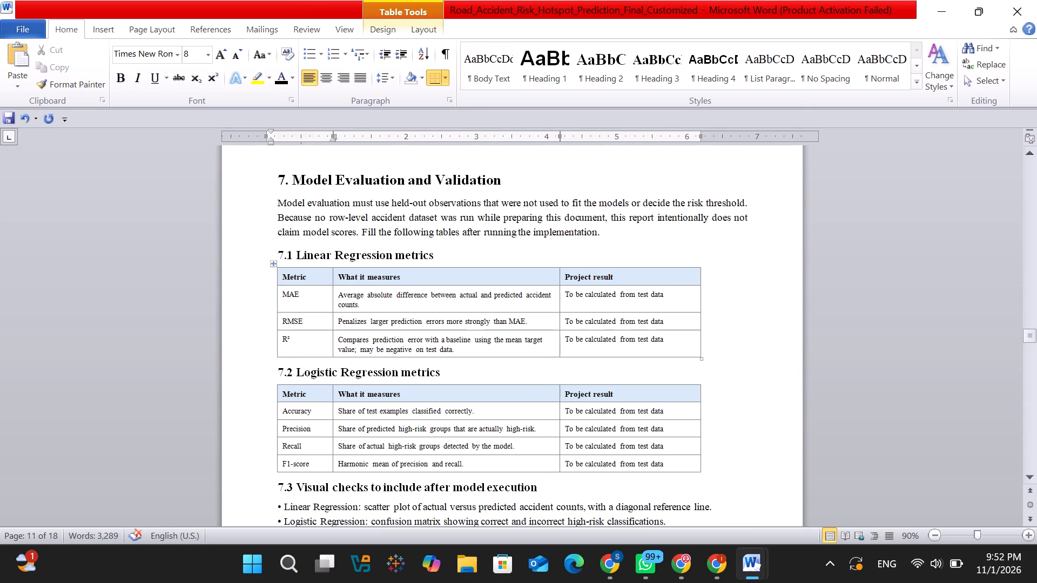
{"action": "left_click_drag", "start_coordinate": [682, 344], "coordinate": [271, 269]}
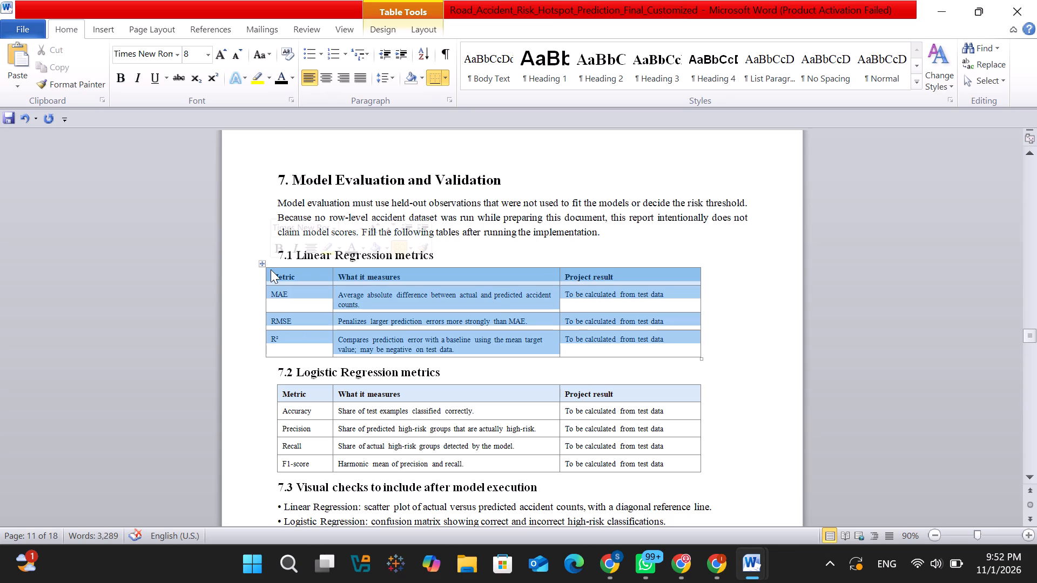
{"action": "key", "text": "ctrl+c"}
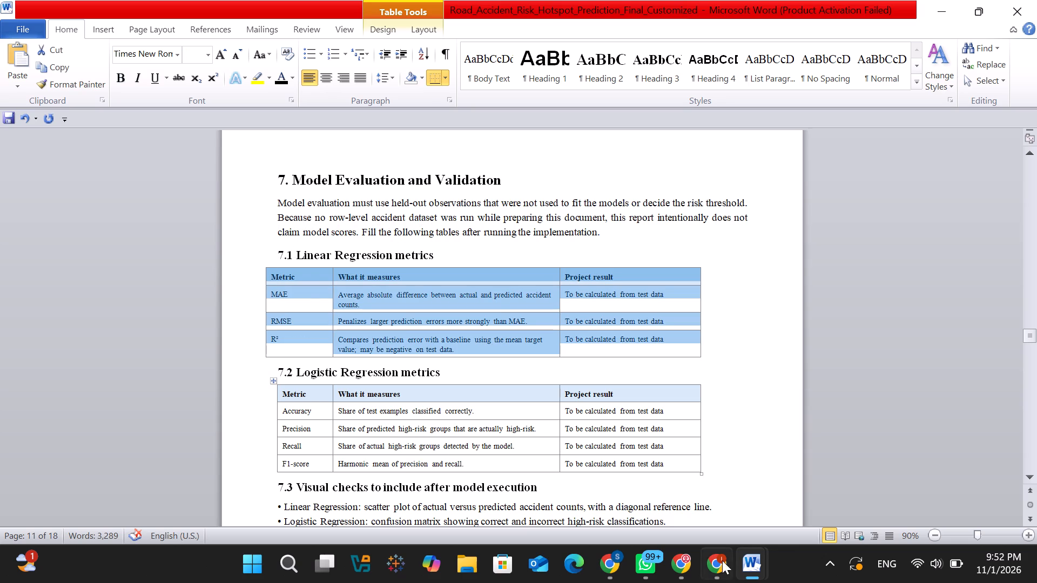
{"action": "left_click", "coordinate": [786, 509]}
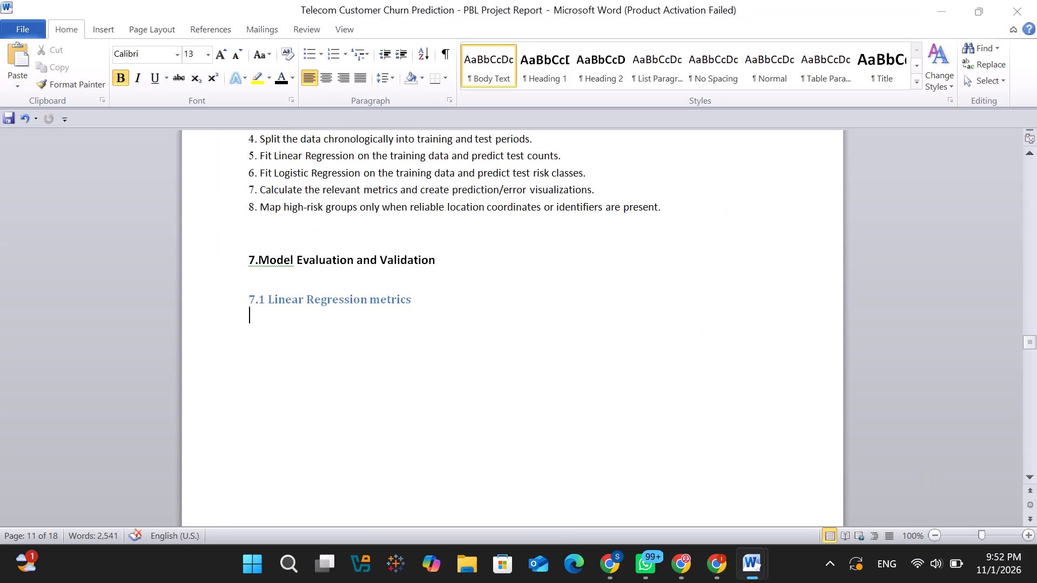
{"action": "key", "text": "Return"}
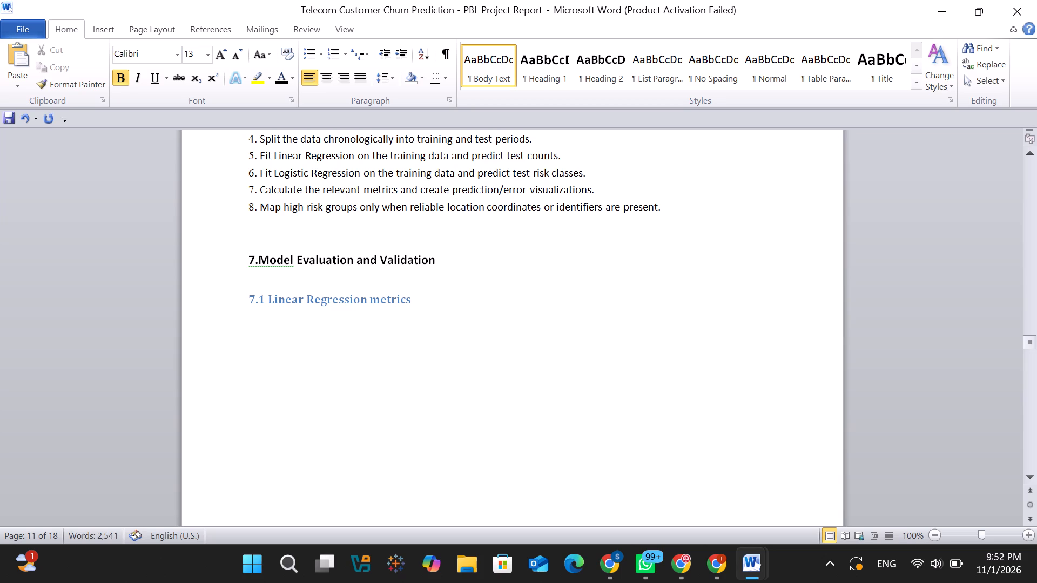
{"action": "key", "text": "ctrl+v"}
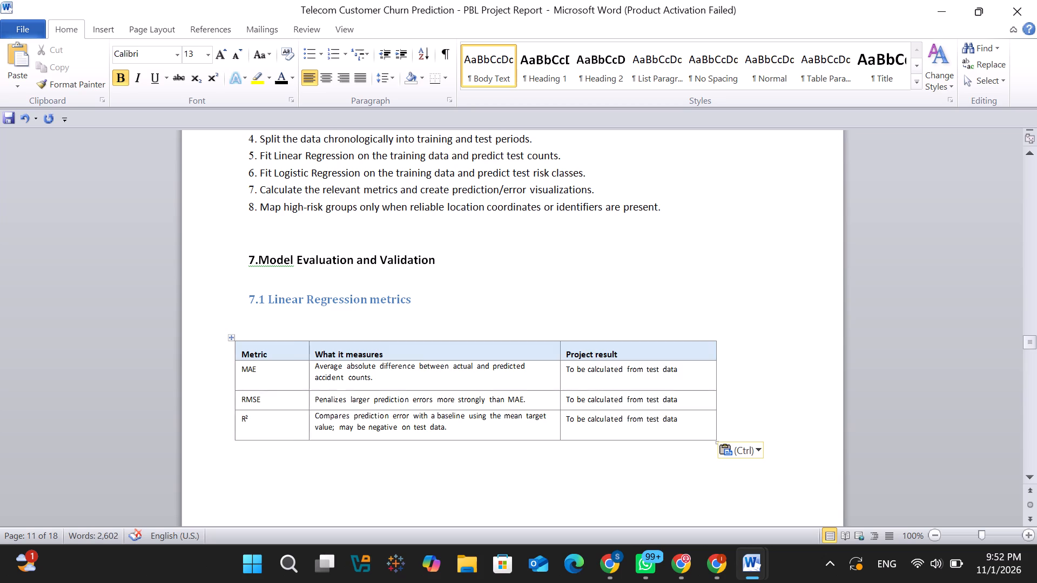
Delete the extra blank line between the "7.1 Linear Regression metrics" heading and its table.
{"action": "left_click", "coordinate": [319, 317]}
{"action": "key", "text": "BackSpace"}
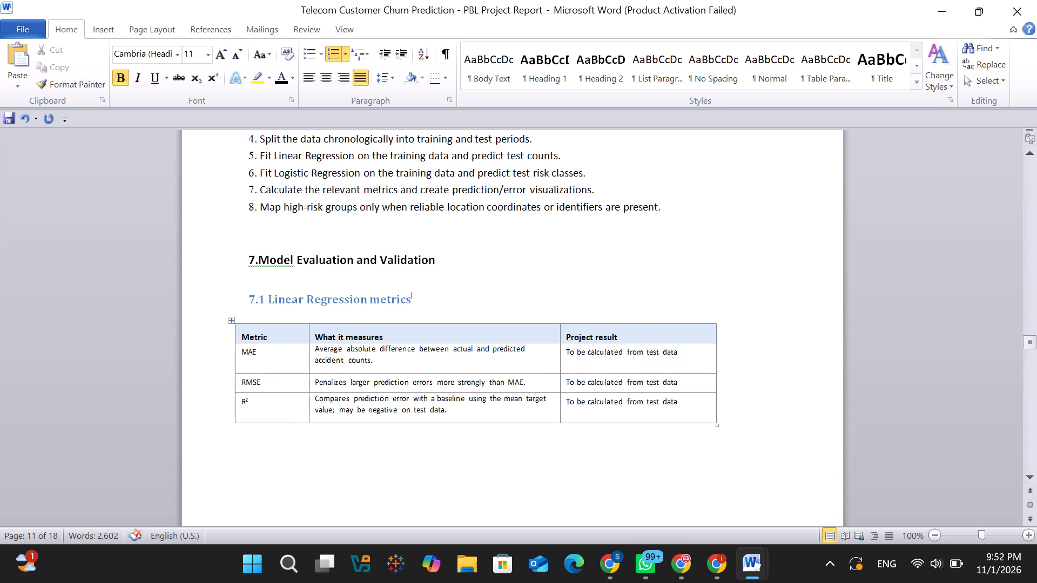
Copy the "Logistic Regression metrics" heading from the road accident document and return to the blank area below the Linear Regression metrics table in the churn report.
{"action": "left_click", "coordinate": [763, 422]}
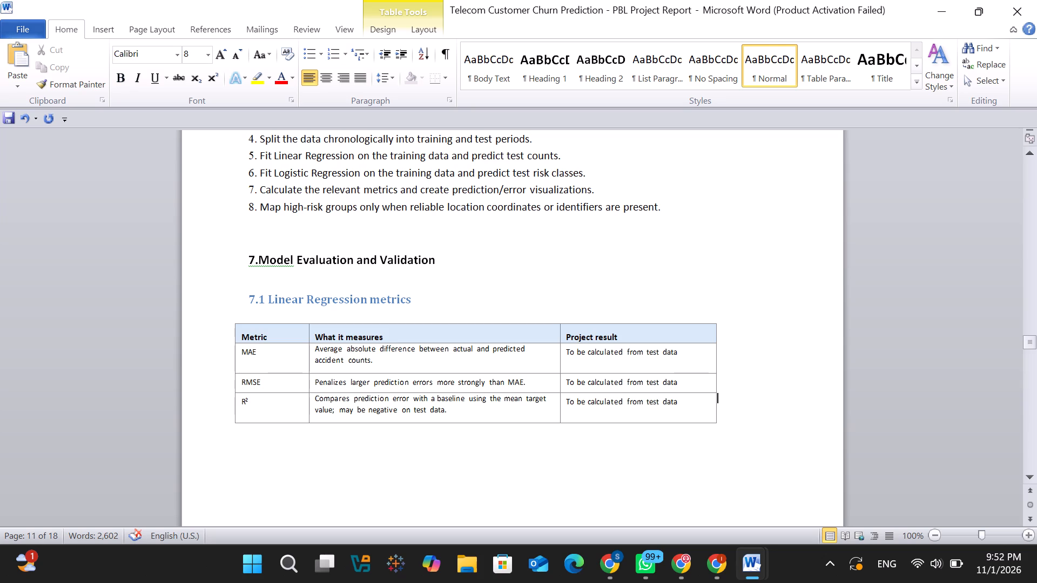
{"action": "left_click", "coordinate": [234, 457]}
{"action": "scroll", "coordinate": [234, 457], "scroll_direction": "down", "scroll_amount": 1}
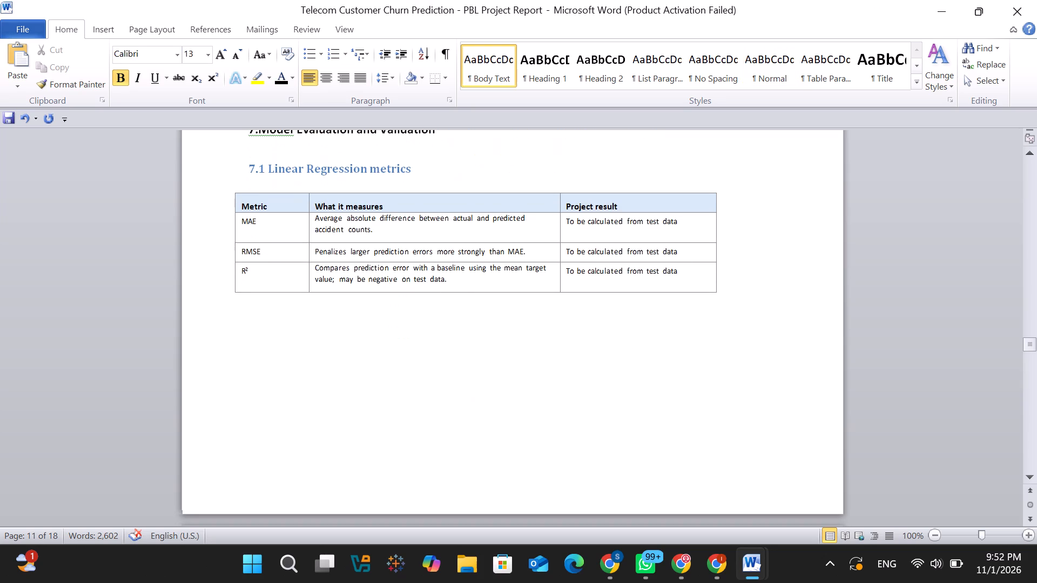
{"action": "scroll", "coordinate": [234, 457], "scroll_direction": "down", "scroll_amount": 1}
{"action": "left_click", "coordinate": [233, 310]}
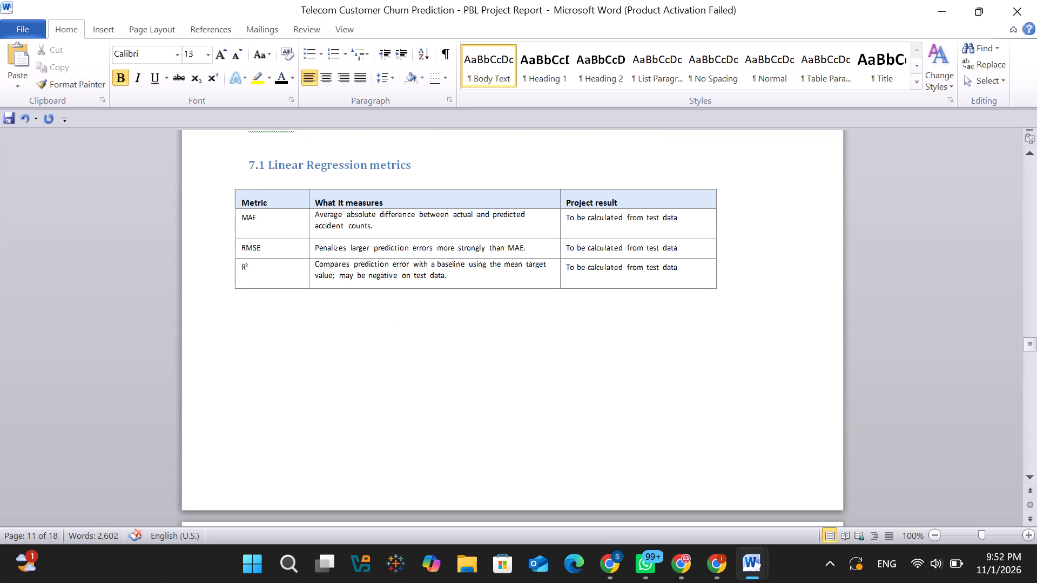
{"action": "left_click", "coordinate": [234, 326]}
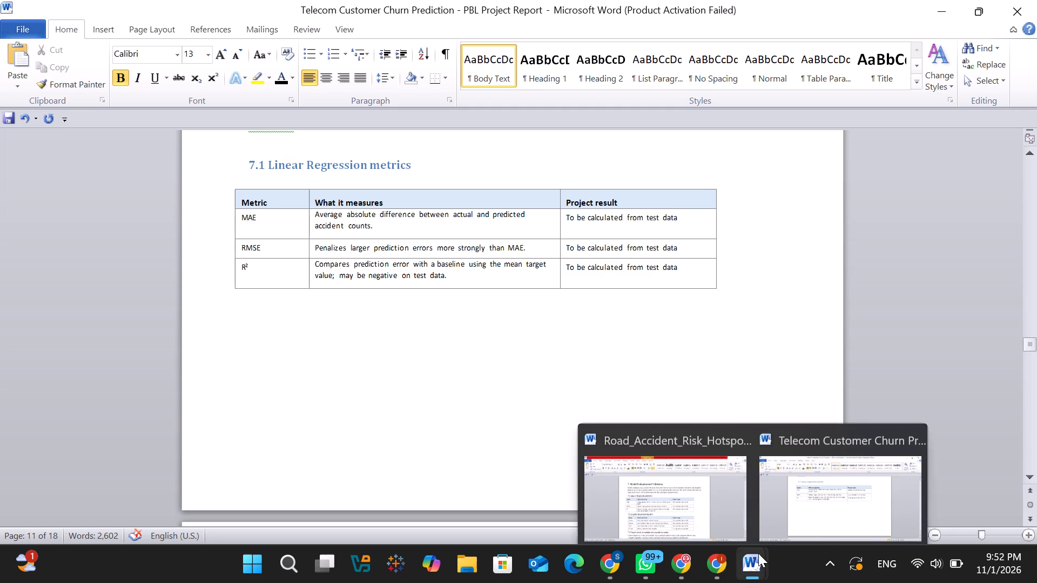
{"action": "left_click", "coordinate": [693, 468]}
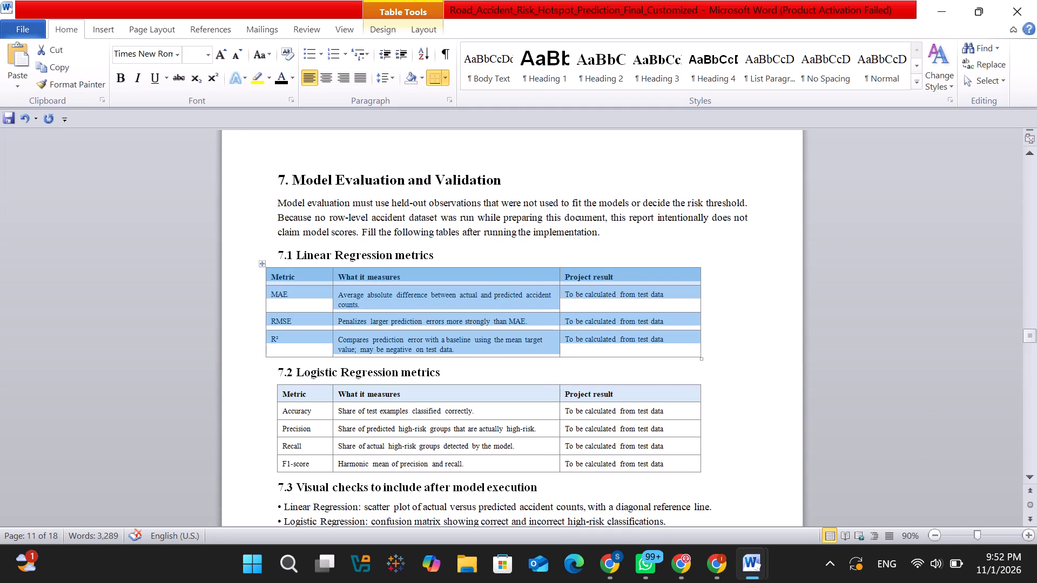
{"action": "left_click_drag", "start_coordinate": [445, 376], "coordinate": [305, 360]}
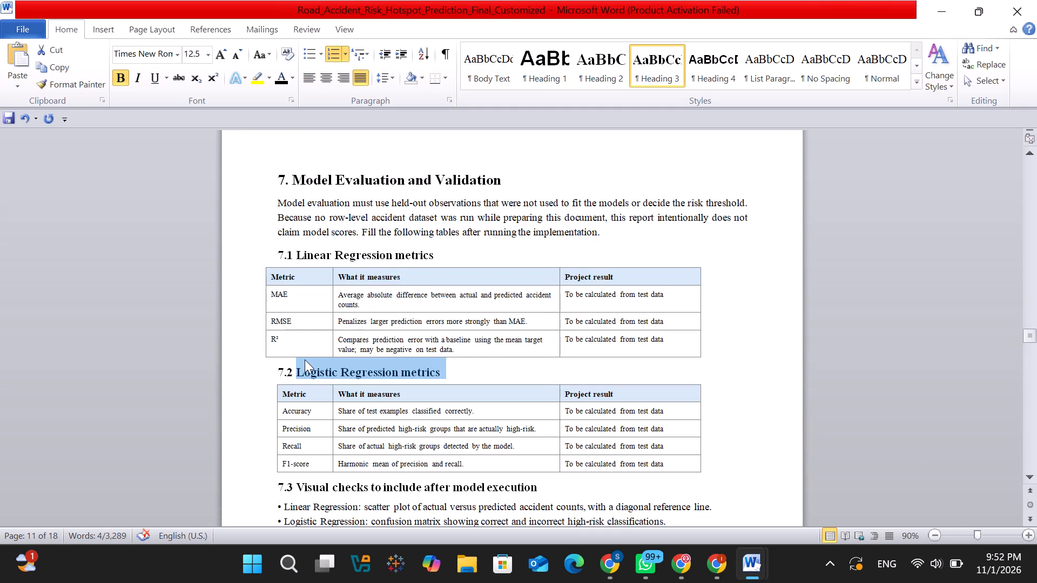
{"action": "key", "text": "ctrl+c"}
{"action": "left_click", "coordinate": [789, 500]}
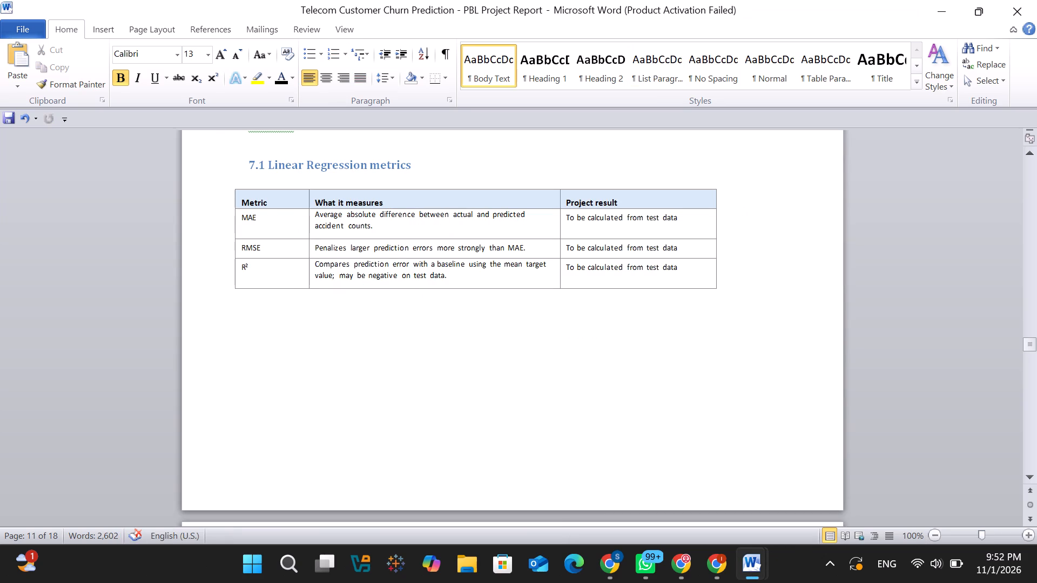
{"action": "left_click", "coordinate": [286, 308]}
{"action": "triple_click", "coordinate": [286, 308]}
{"action": "left_click", "coordinate": [251, 317]}
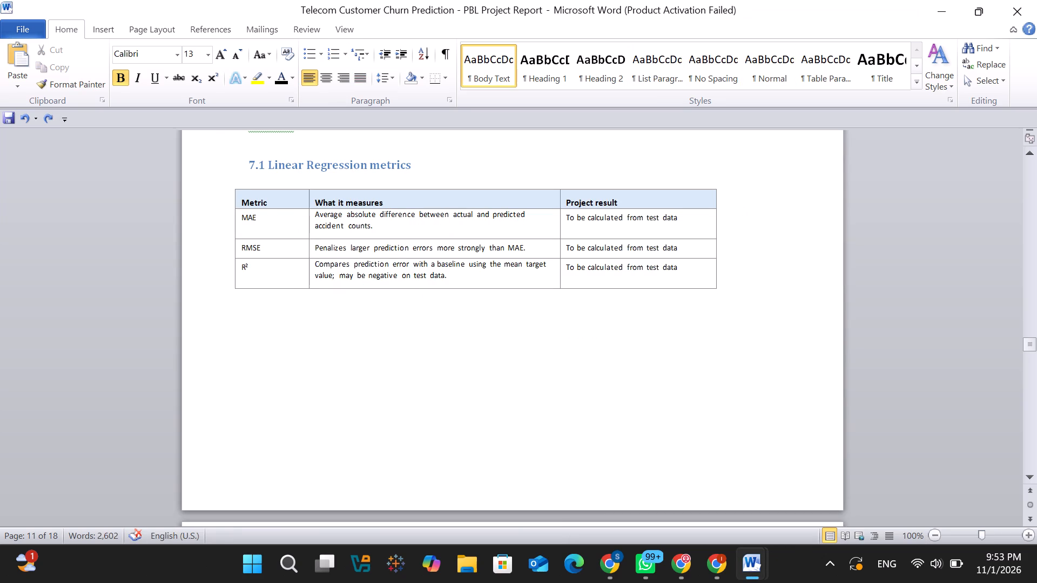
{"action": "left_click", "coordinate": [251, 317]}
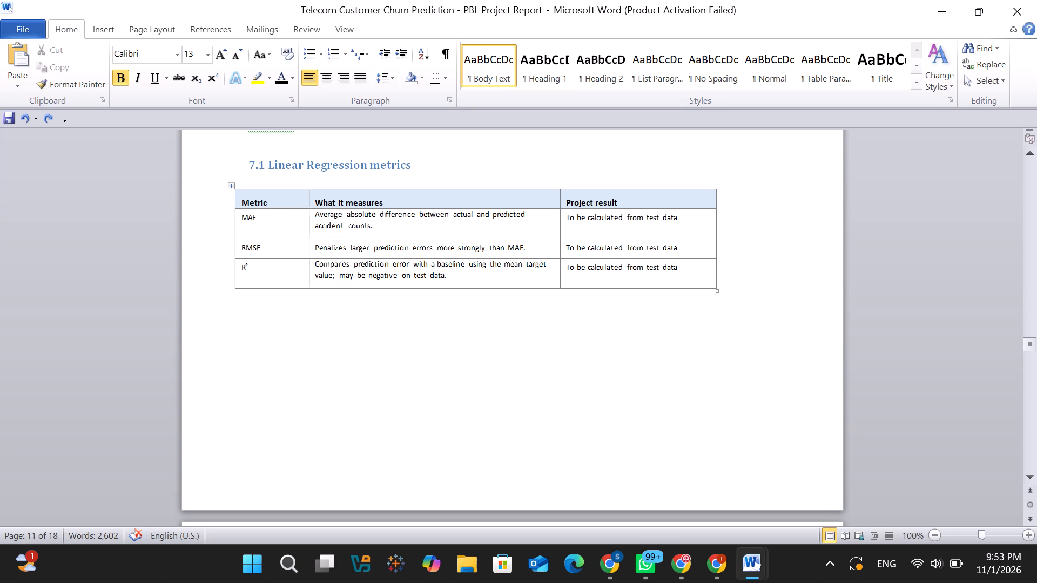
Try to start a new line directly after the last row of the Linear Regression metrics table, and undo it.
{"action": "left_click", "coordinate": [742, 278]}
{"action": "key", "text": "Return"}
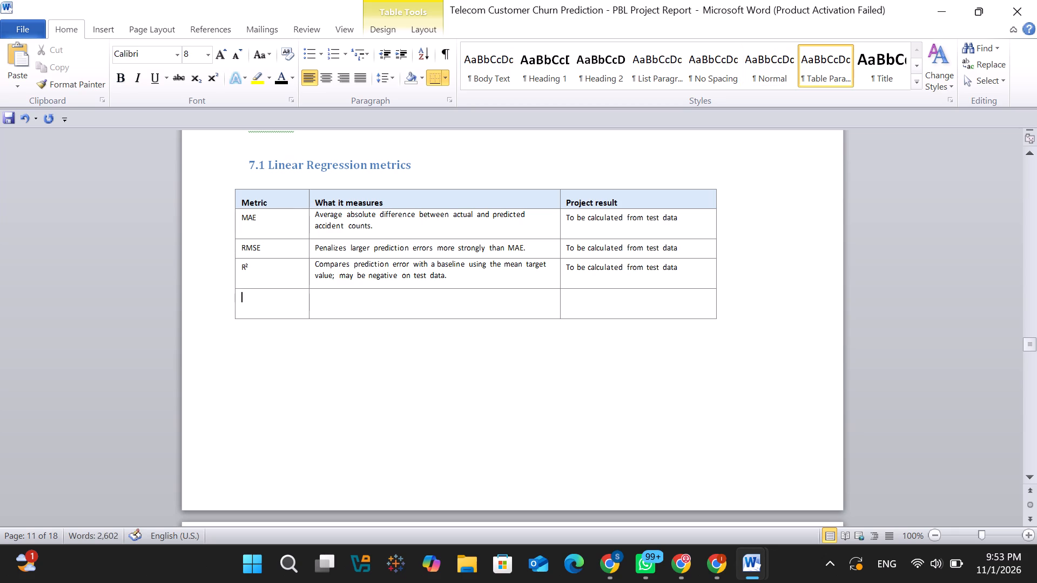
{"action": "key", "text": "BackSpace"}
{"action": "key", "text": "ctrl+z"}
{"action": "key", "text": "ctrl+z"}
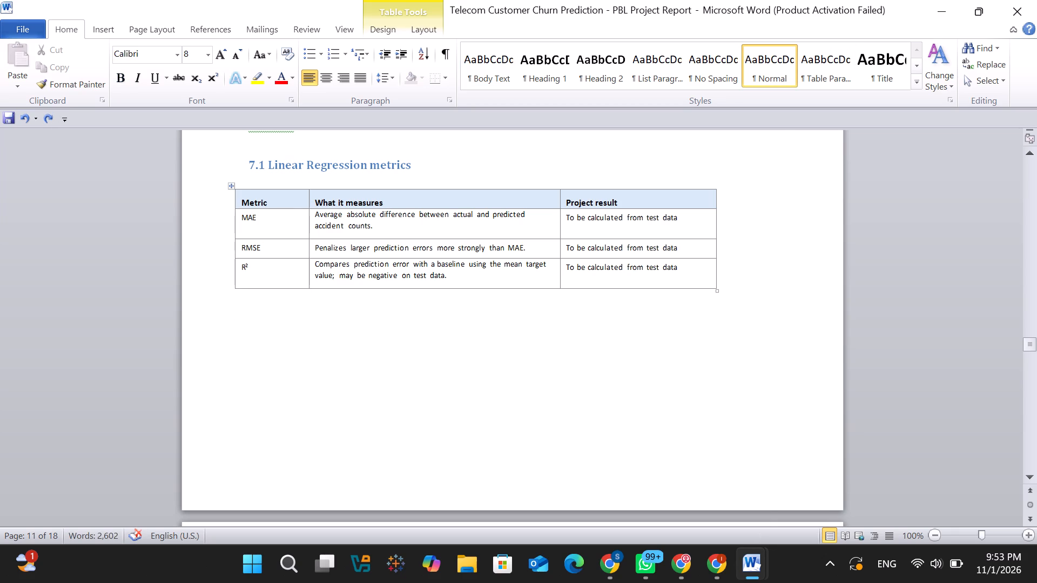
Paste the copied "Logistic Regression metrics" heading into the blank area below the Linear Regression metrics table.
{"action": "left_click", "coordinate": [243, 333]}
{"action": "left_click", "coordinate": [243, 333]}
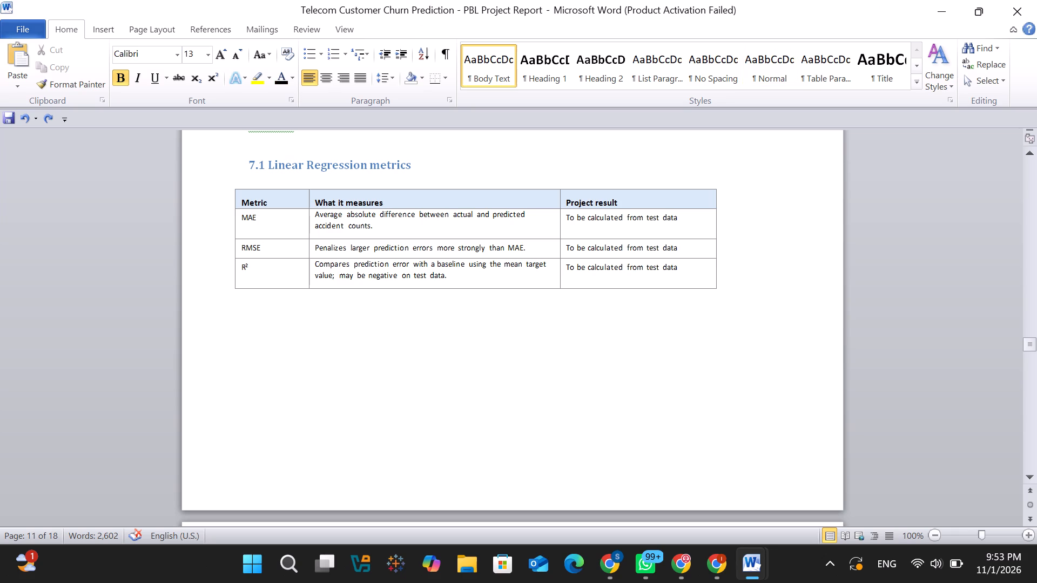
{"action": "left_click", "coordinate": [243, 333]}
{"action": "key", "text": "ctrl+v"}
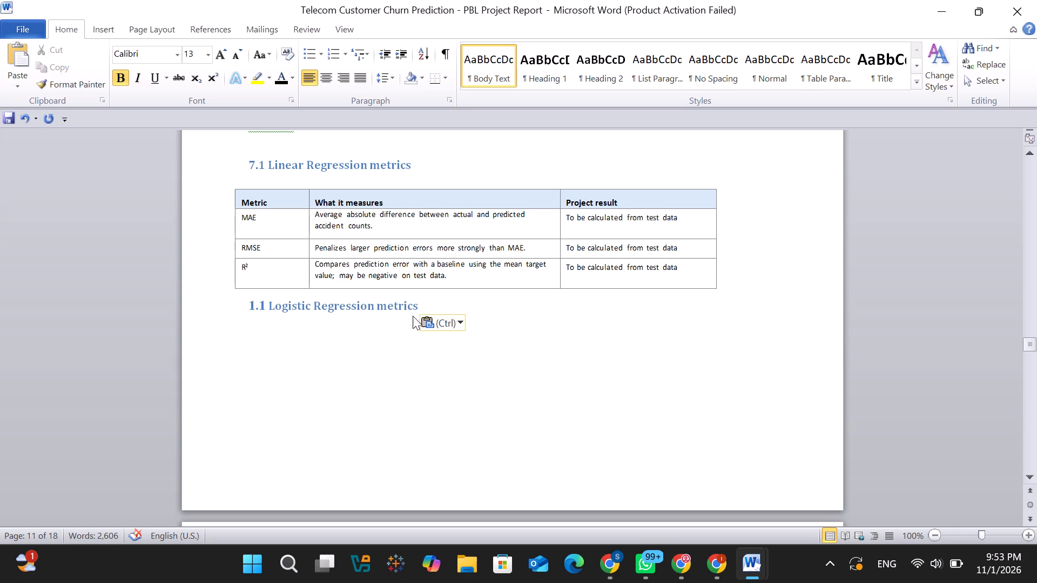
Copy the Logistic Regression metrics table with Accuracy, Precision, Recall and F1-score rows from the road accident document to below that heading in the churn report.
{"action": "key", "text": "Return"}
{"action": "key", "text": "Return"}
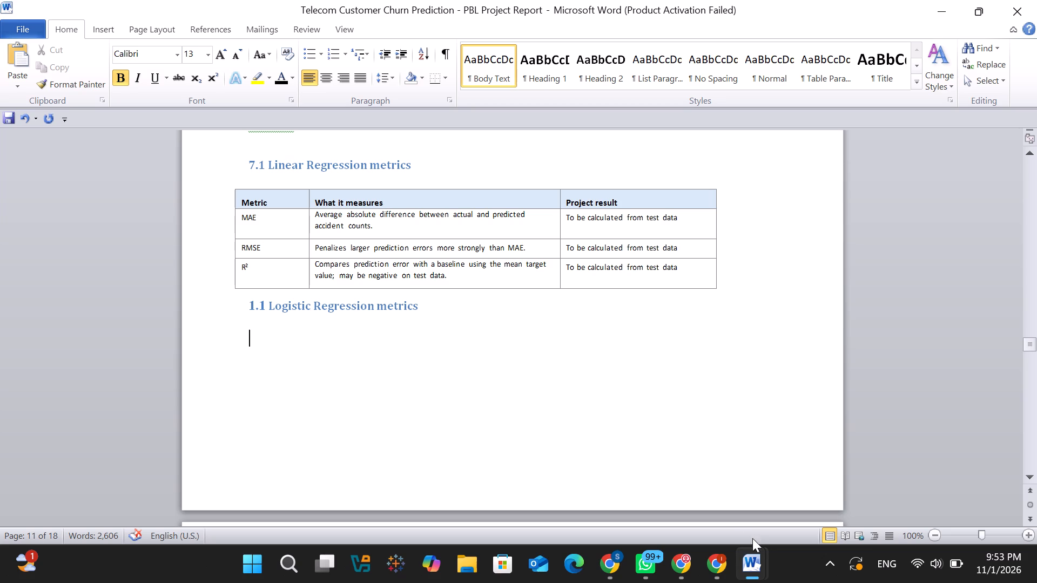
{"action": "left_click", "coordinate": [700, 500]}
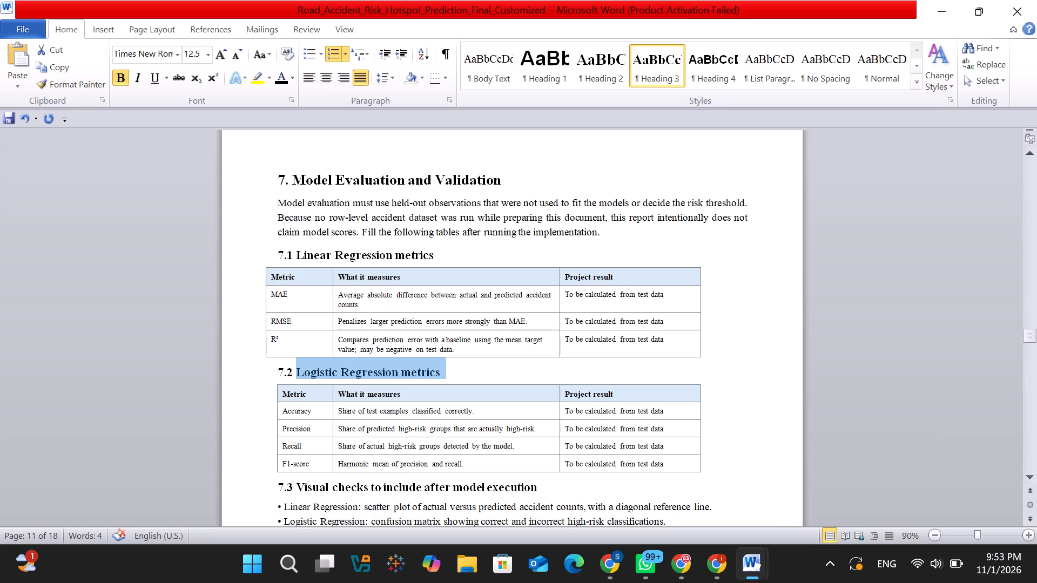
{"action": "left_click_drag", "start_coordinate": [676, 468], "coordinate": [341, 457]}
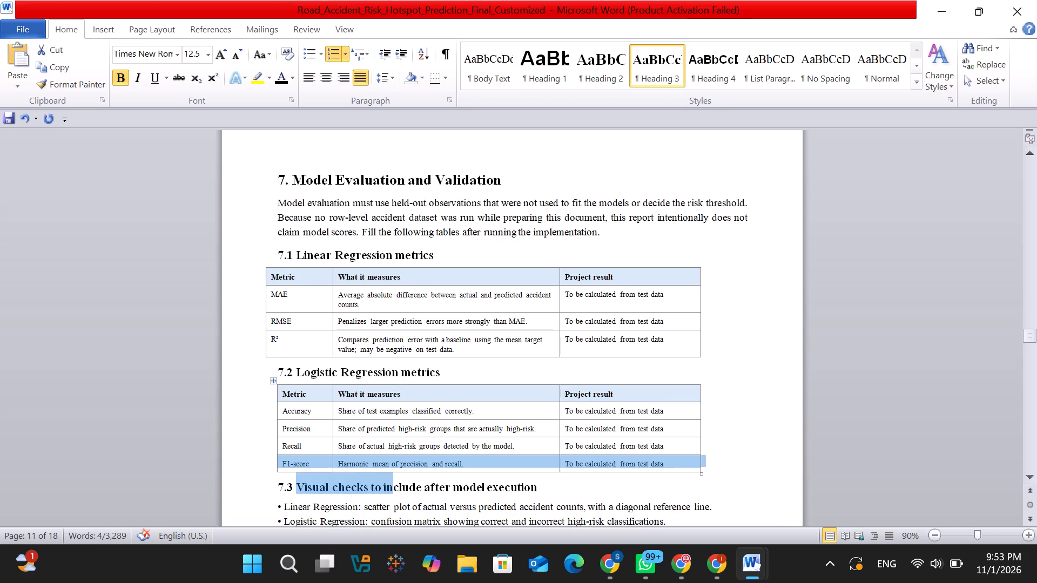
{"action": "left_click_drag", "start_coordinate": [341, 457], "coordinate": [281, 390]}
{"action": "key", "text": "ctrl+c"}
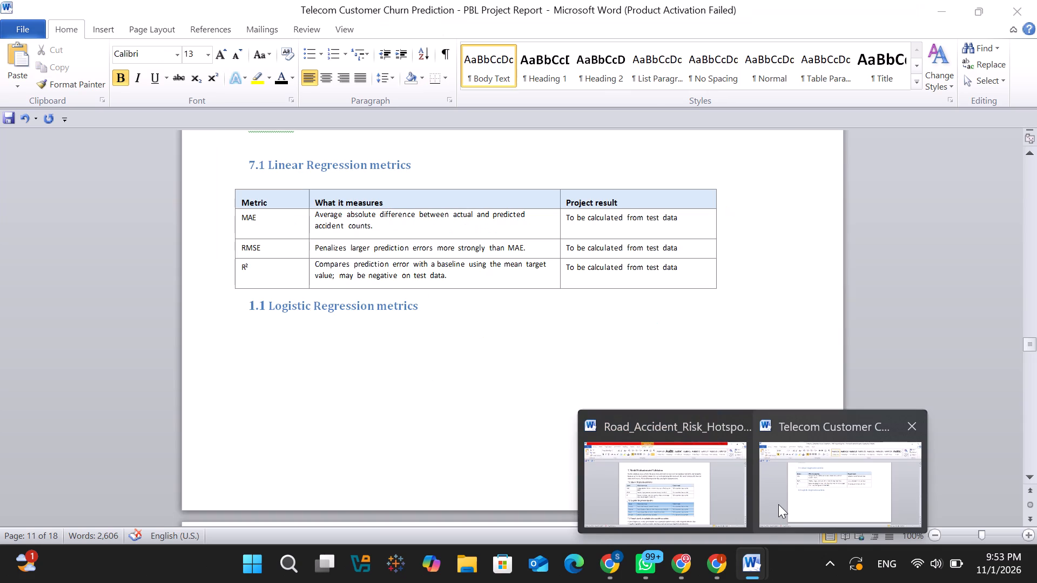
{"action": "left_click", "coordinate": [778, 504]}
{"action": "key", "text": "ctrl+v"}
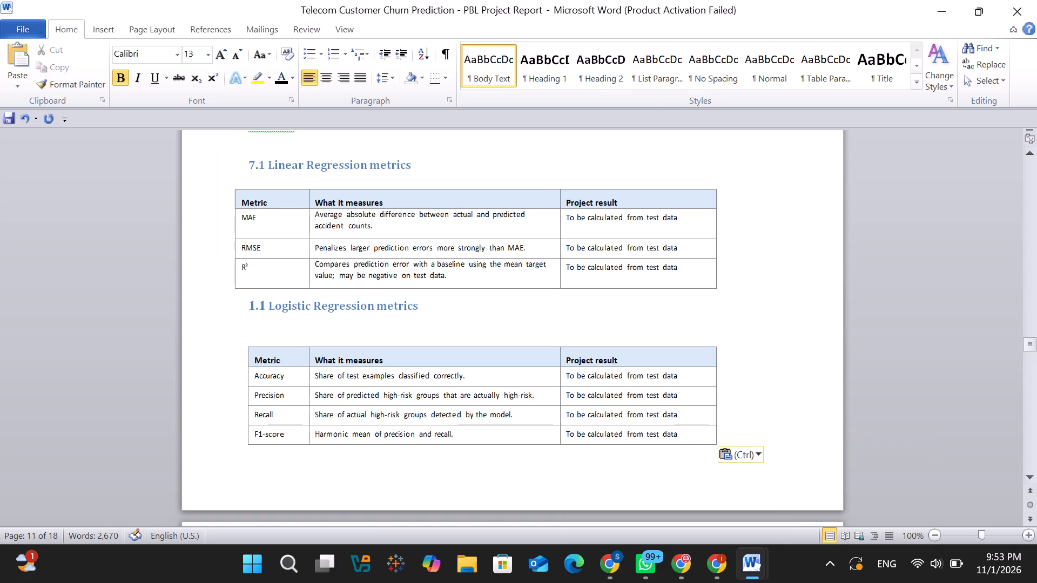
Delete the extra blank line between the "Logistic Regression metrics" heading and its table.
{"action": "left_click", "coordinate": [261, 328]}
{"action": "key", "text": "BackSpace"}
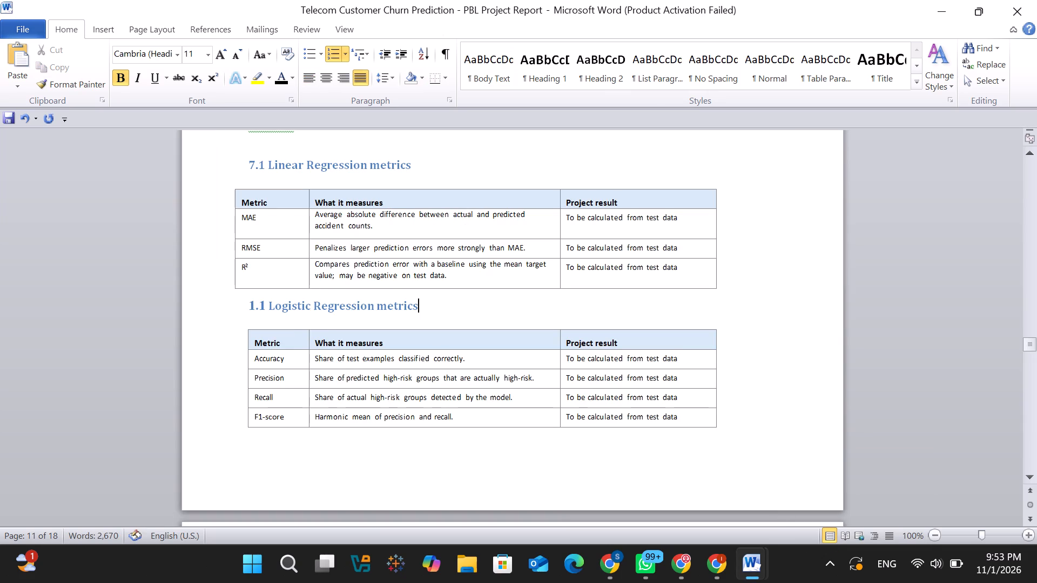
Delete the churn percentage bar charts and their Figure 2 caption from the page after the Logistic Regression metrics table.
{"action": "scroll", "coordinate": [360, 393], "scroll_direction": "down", "scroll_amount": 2}
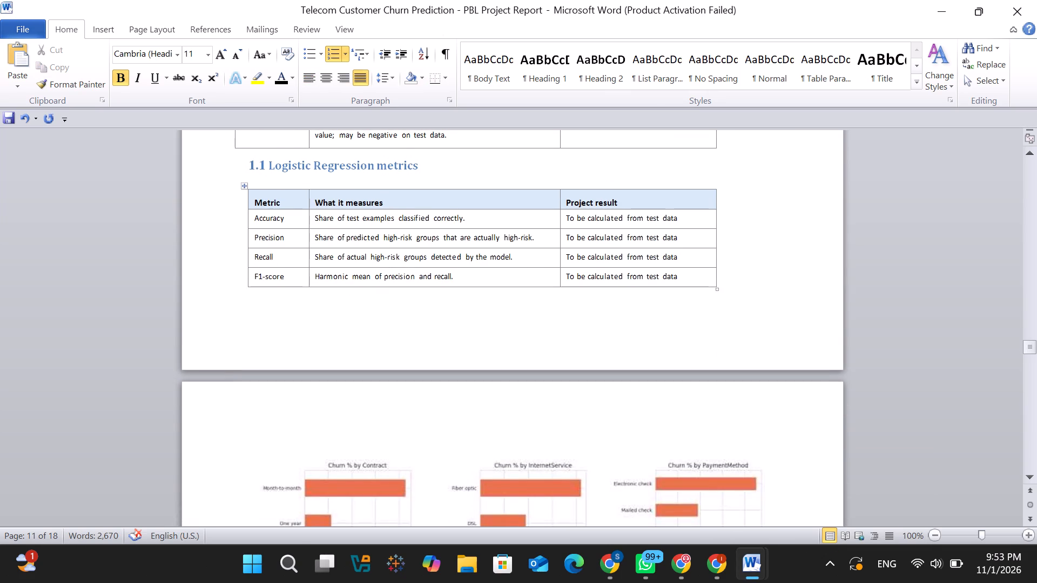
{"action": "scroll", "coordinate": [406, 492], "scroll_direction": "down", "scroll_amount": 3}
{"action": "left_click", "coordinate": [508, 411]}
{"action": "key", "text": "BackSpace"}
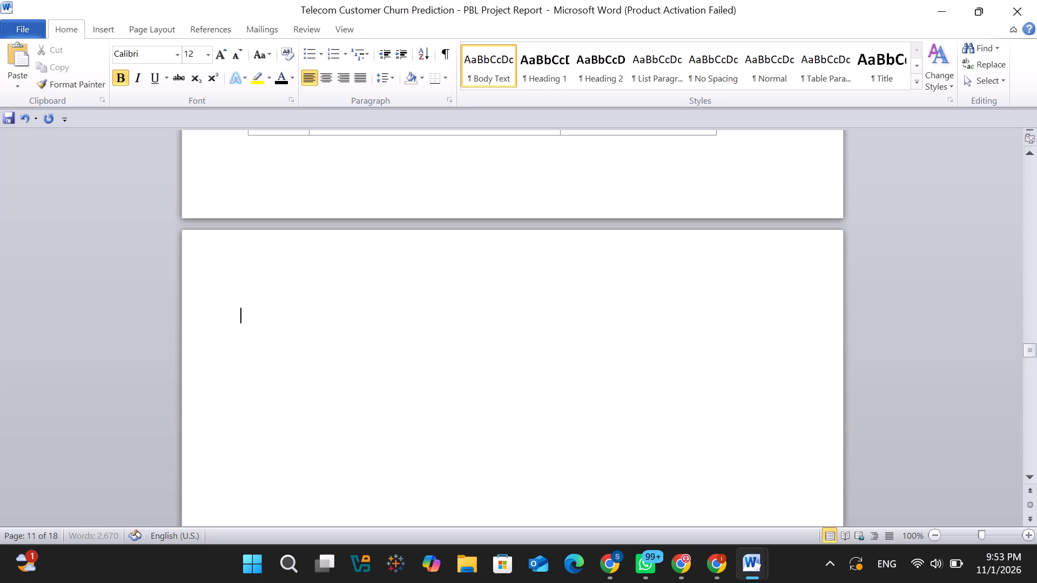
{"action": "scroll", "coordinate": [508, 411], "scroll_direction": "down", "scroll_amount": 1}
{"action": "left_click", "coordinate": [508, 411]}
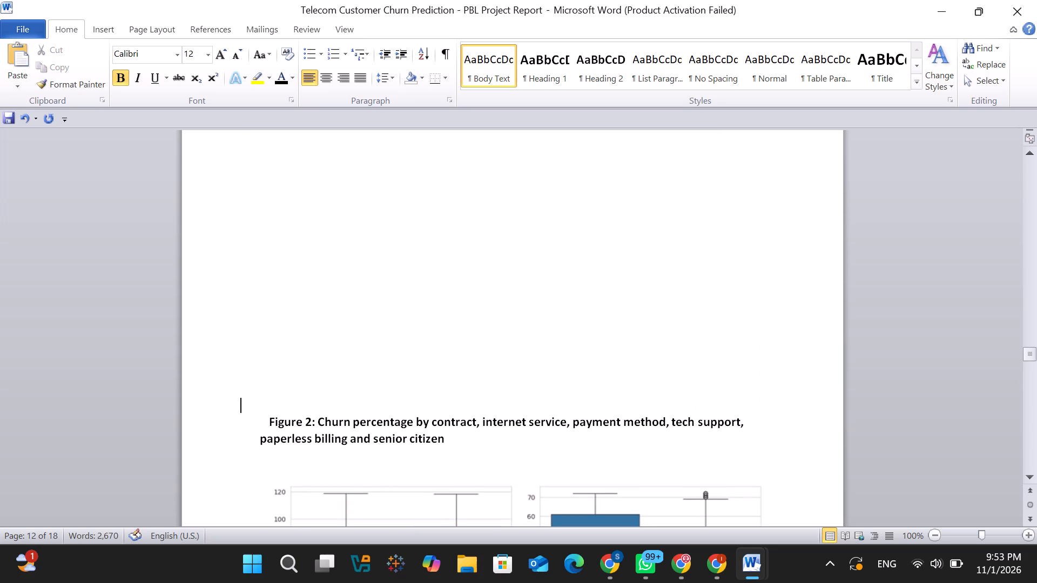
{"action": "left_click_drag", "start_coordinate": [472, 438], "coordinate": [221, 415]}
{"action": "key", "text": "BackSpace"}
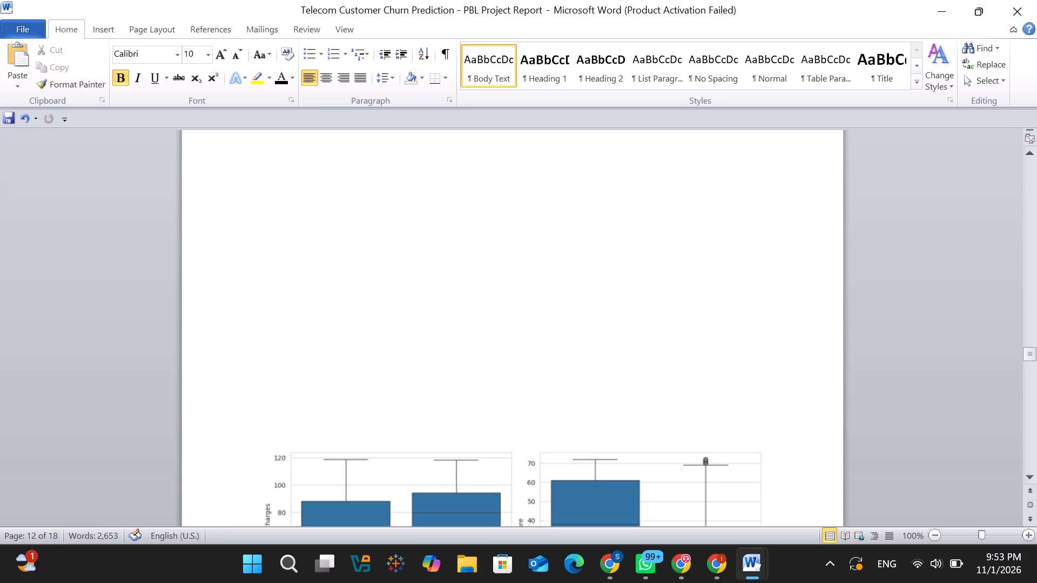
Delete the box plots of monthly charges and tenure together with their Figure 3 caption.
{"action": "scroll", "coordinate": [221, 415], "scroll_direction": "down", "scroll_amount": 5}
{"action": "left_click", "coordinate": [452, 270]}
{"action": "key", "text": "BackSpace"}
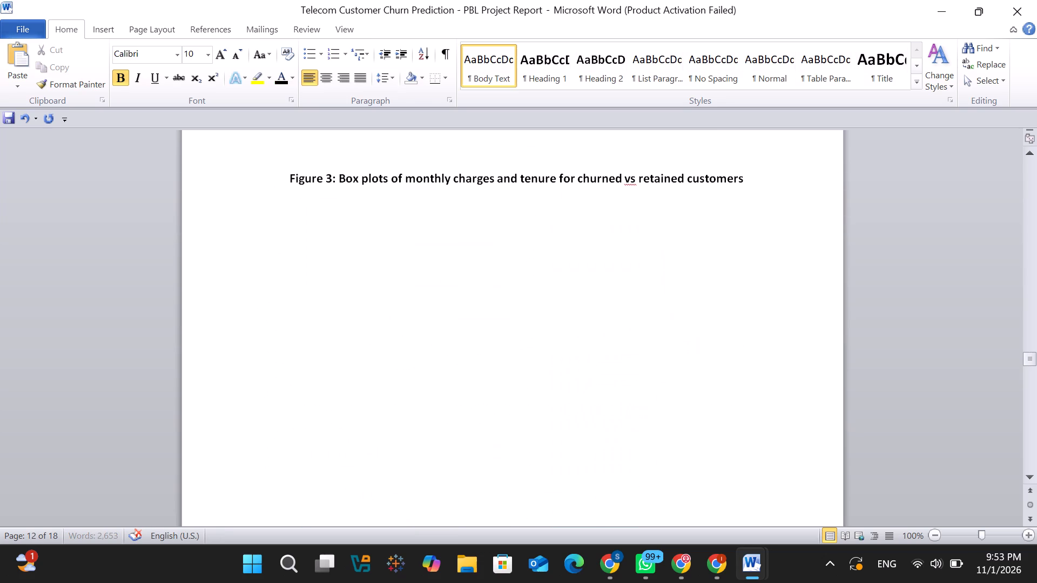
{"action": "left_click_drag", "start_coordinate": [758, 186], "coordinate": [283, 202]}
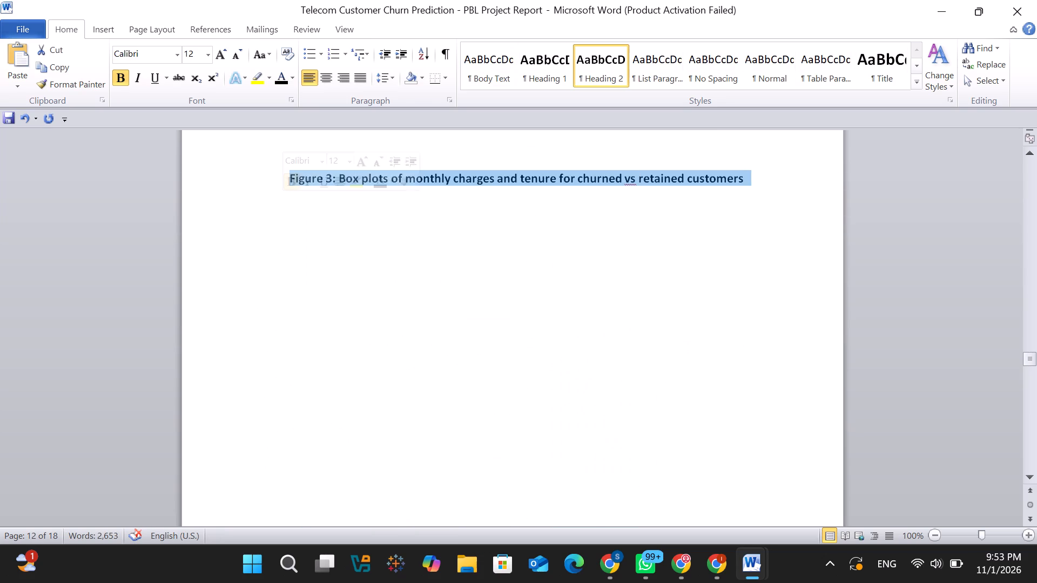
{"action": "key", "text": "BackSpace"}
Place the cursor at the start of the emptied page following the Logistic Regression metrics table.
{"action": "scroll", "coordinate": [283, 202], "scroll_direction": "up", "scroll_amount": 5}
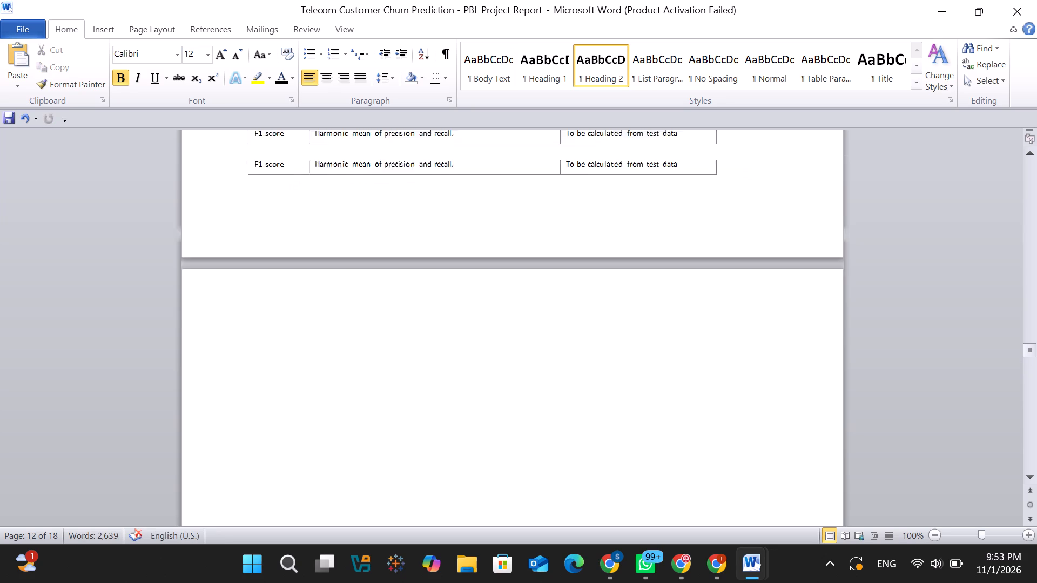
{"action": "scroll", "coordinate": [283, 202], "scroll_direction": "up", "scroll_amount": 1}
{"action": "left_click", "coordinate": [260, 370]}
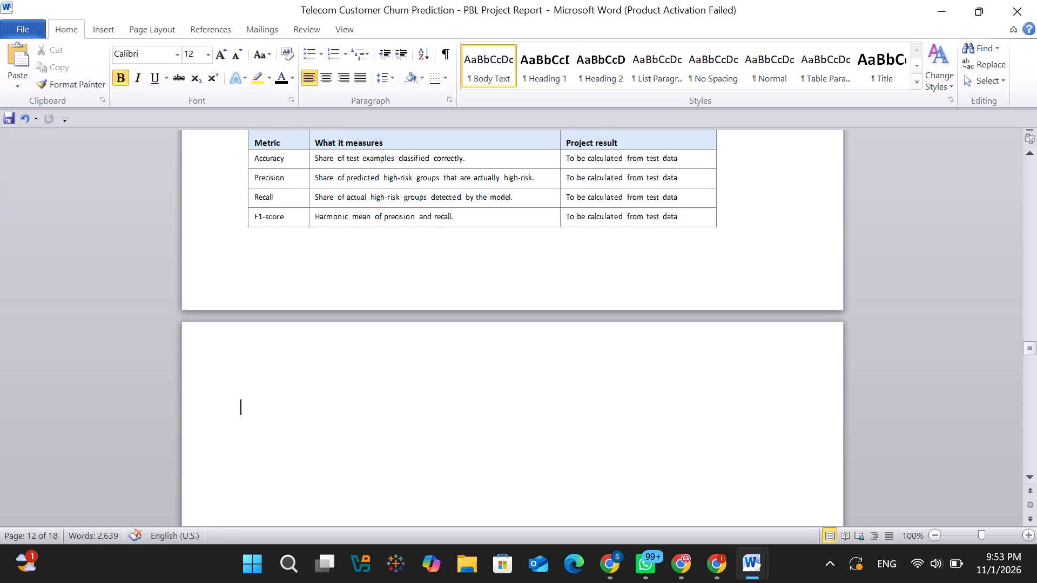
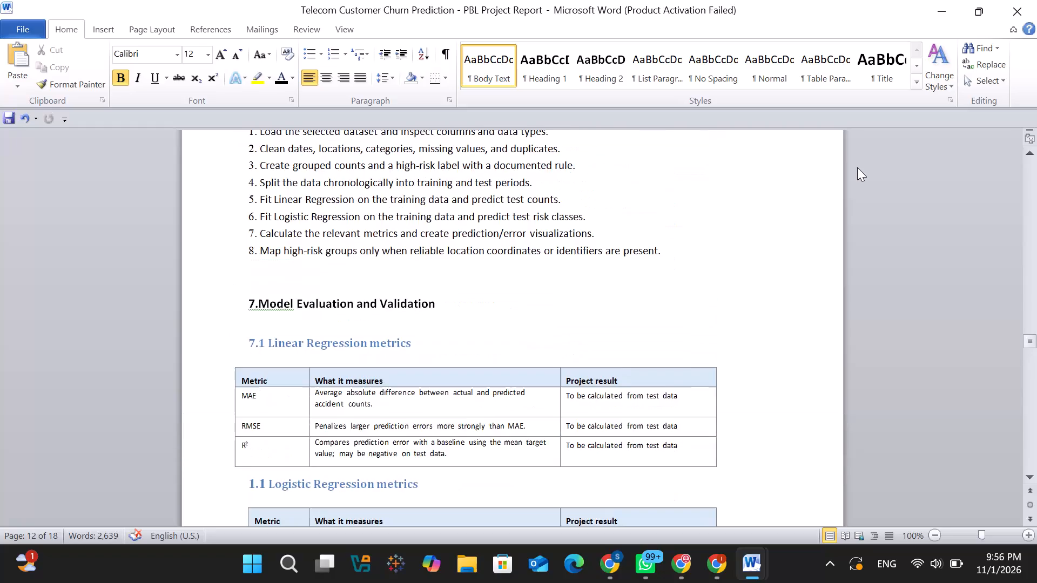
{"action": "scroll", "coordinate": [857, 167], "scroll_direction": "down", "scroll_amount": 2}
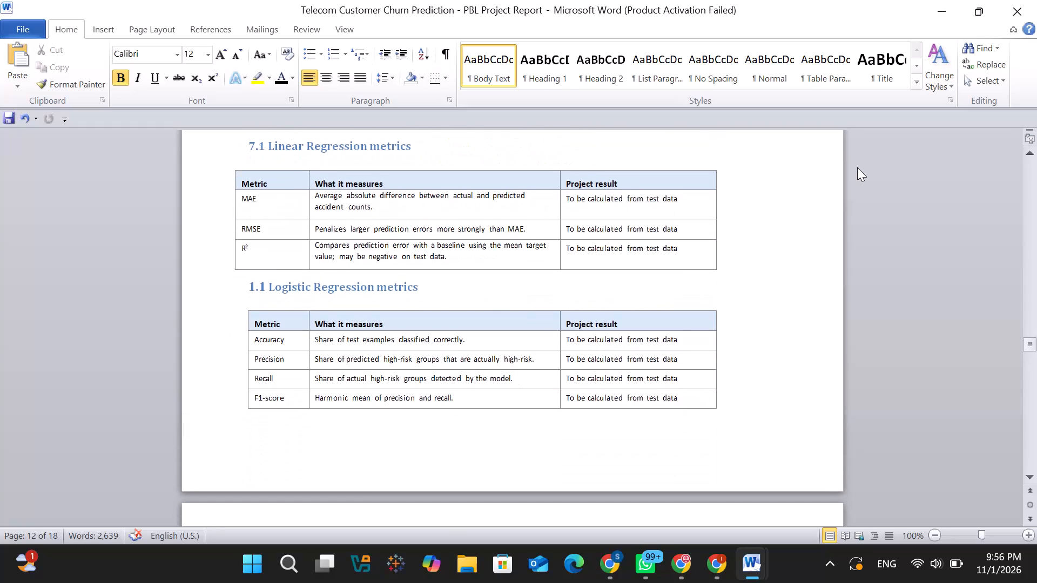
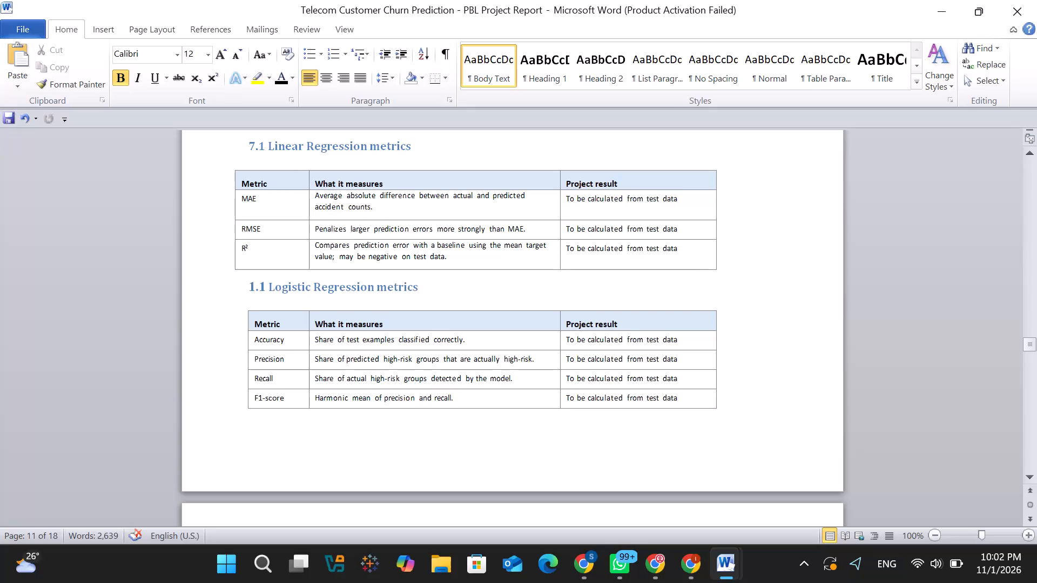
Copy the heading "Visual checks to include after model execution" from the road accident report into the blank page after the Logistic Regression table.
{"action": "scroll", "coordinate": [724, 387], "scroll_direction": "down", "scroll_amount": 4}
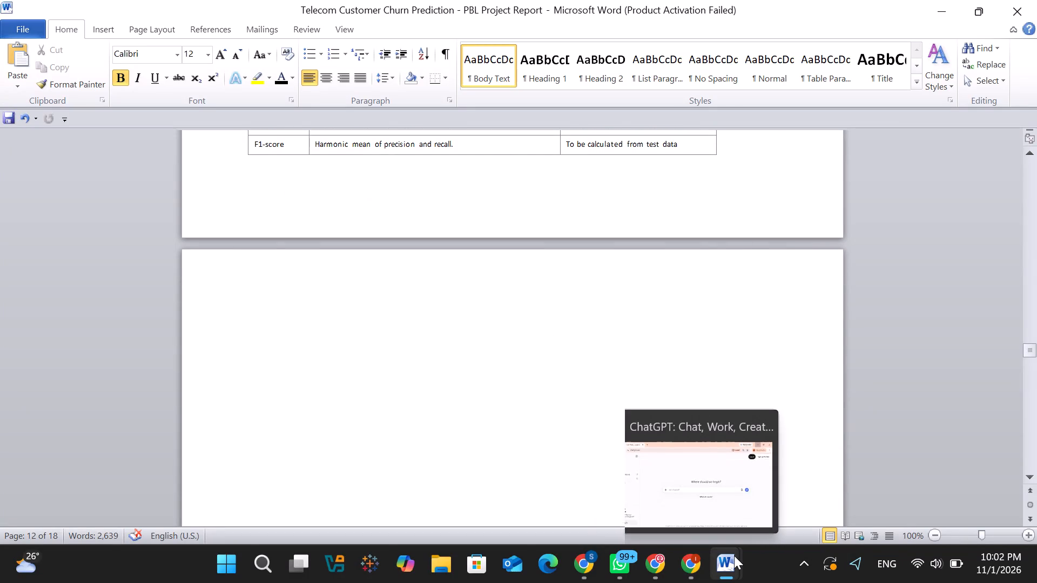
{"action": "left_click", "coordinate": [695, 516]}
{"action": "scroll", "coordinate": [559, 425], "scroll_direction": "down", "scroll_amount": 1}
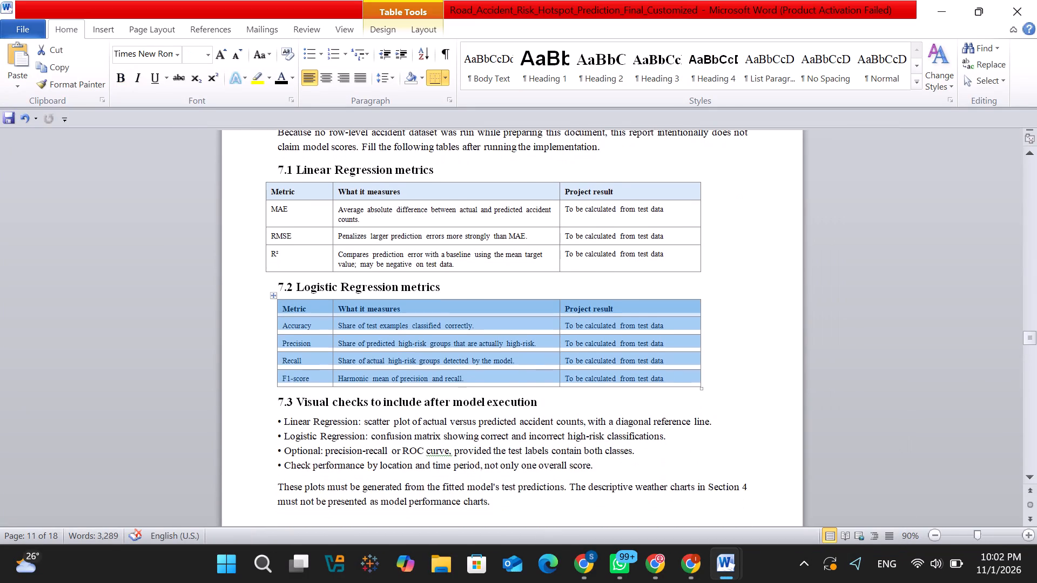
{"action": "scroll", "coordinate": [559, 425], "scroll_direction": "down", "scroll_amount": 2}
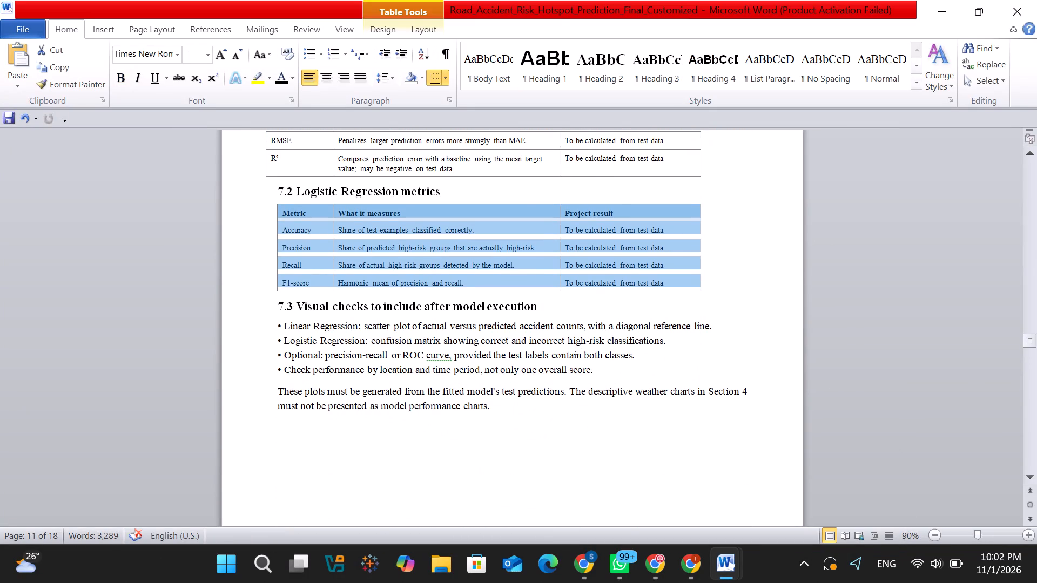
{"action": "left_click_drag", "start_coordinate": [543, 308], "coordinate": [302, 298]}
{"action": "key", "text": "ctrl+c"}
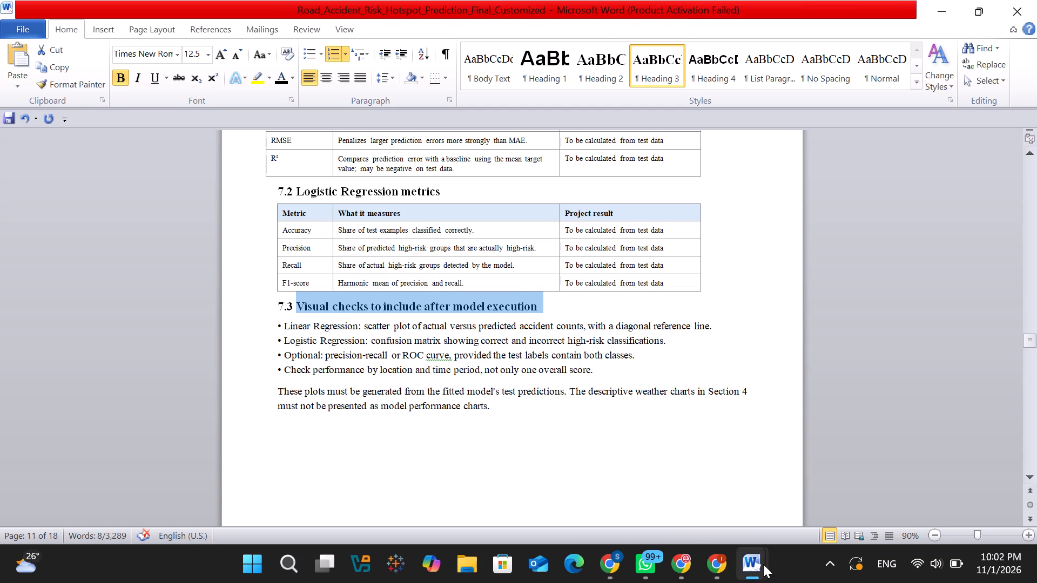
{"action": "left_click", "coordinate": [825, 474]}
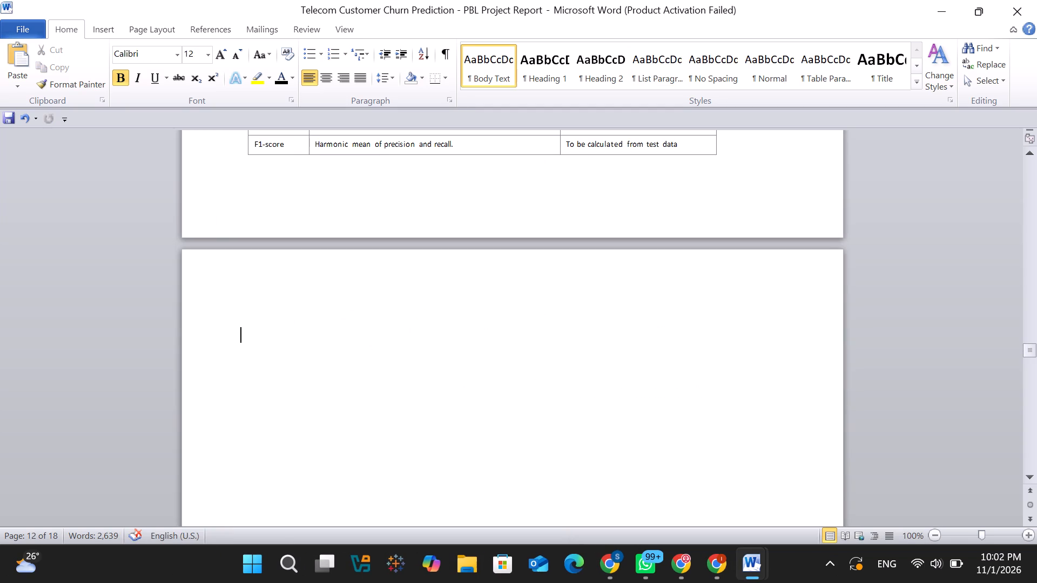
{"action": "key", "text": "ctrl+v"}
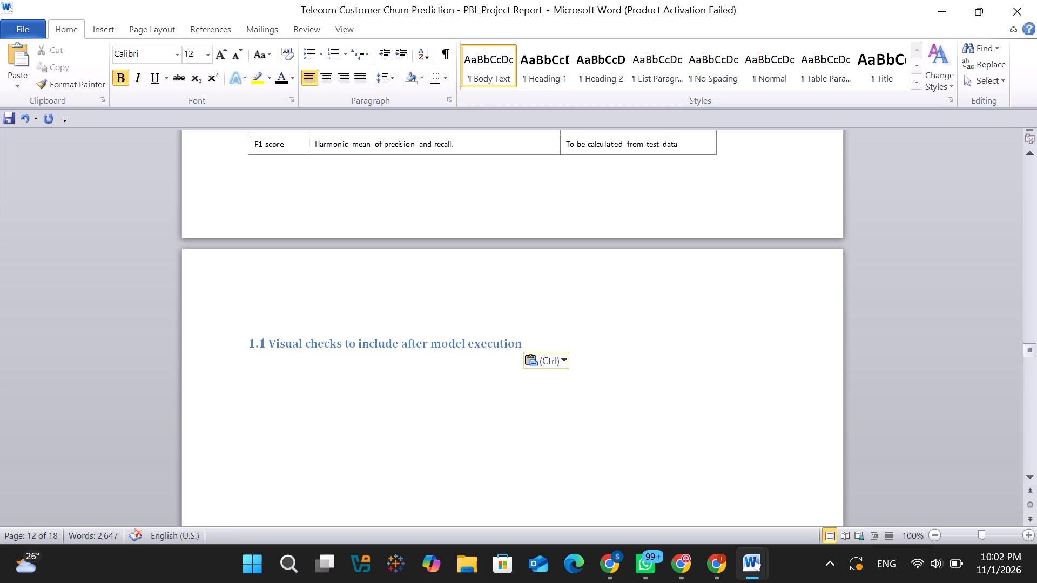
Number the Linear Regression metrics heading 7.1 and the Logistic Regression metrics heading 7.2.
{"action": "scroll", "coordinate": [825, 474], "scroll_direction": "up", "scroll_amount": 3}
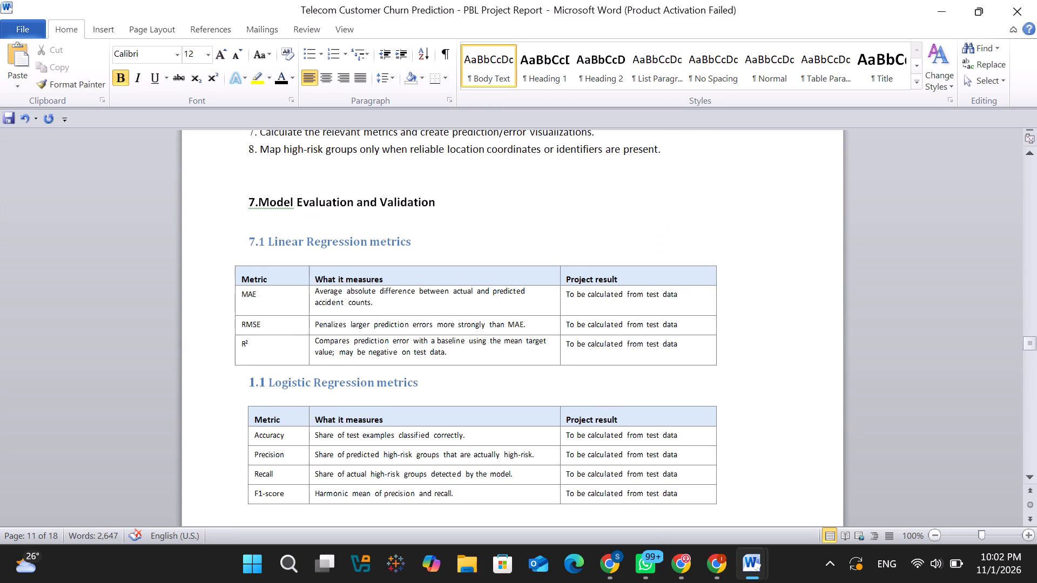
{"action": "double_click", "coordinate": [251, 239]}
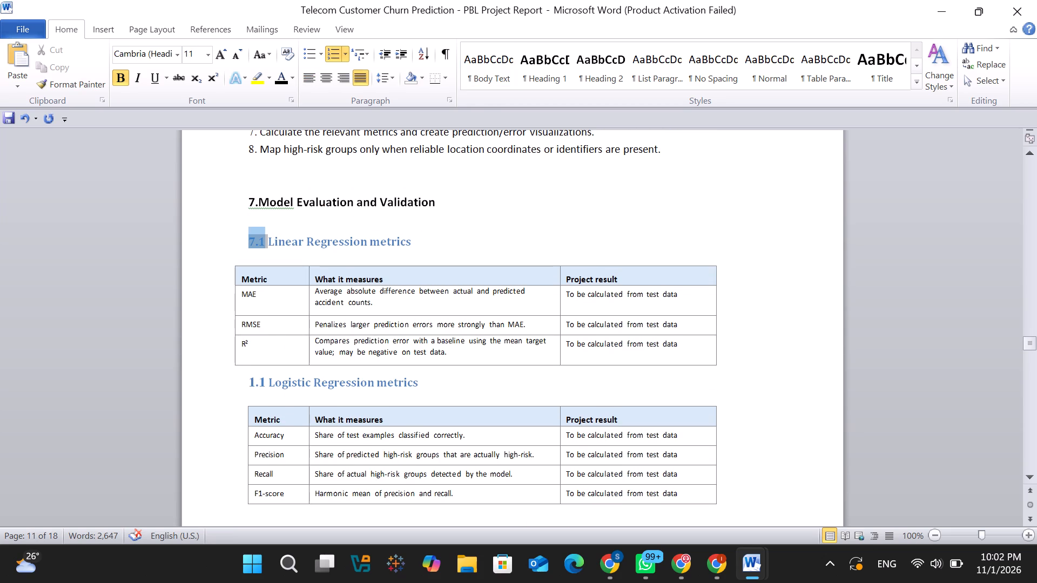
{"action": "key", "text": "7"}
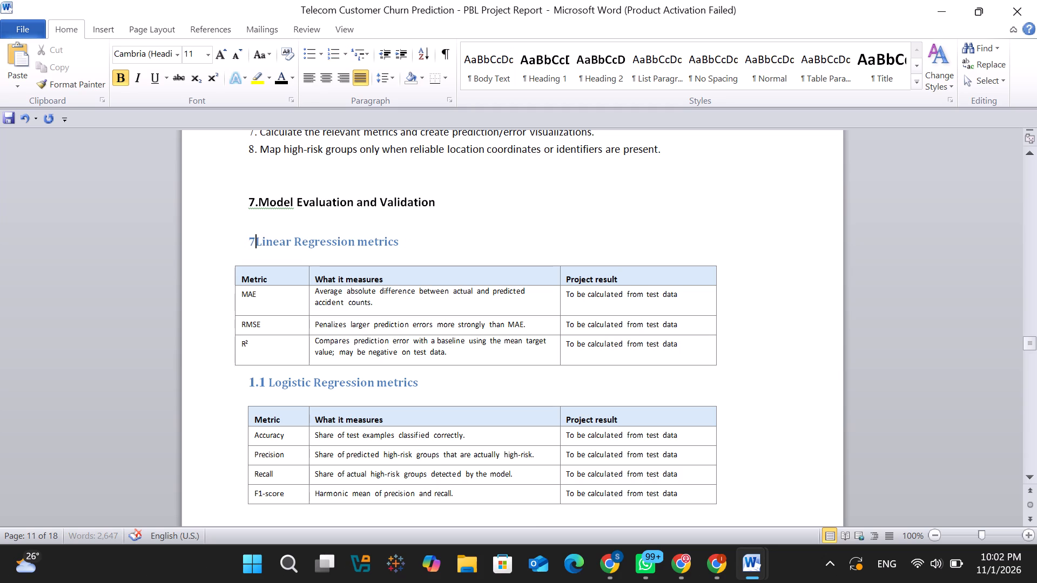
{"action": "type", "text": ".1"}
{"action": "key", "text": "space"}
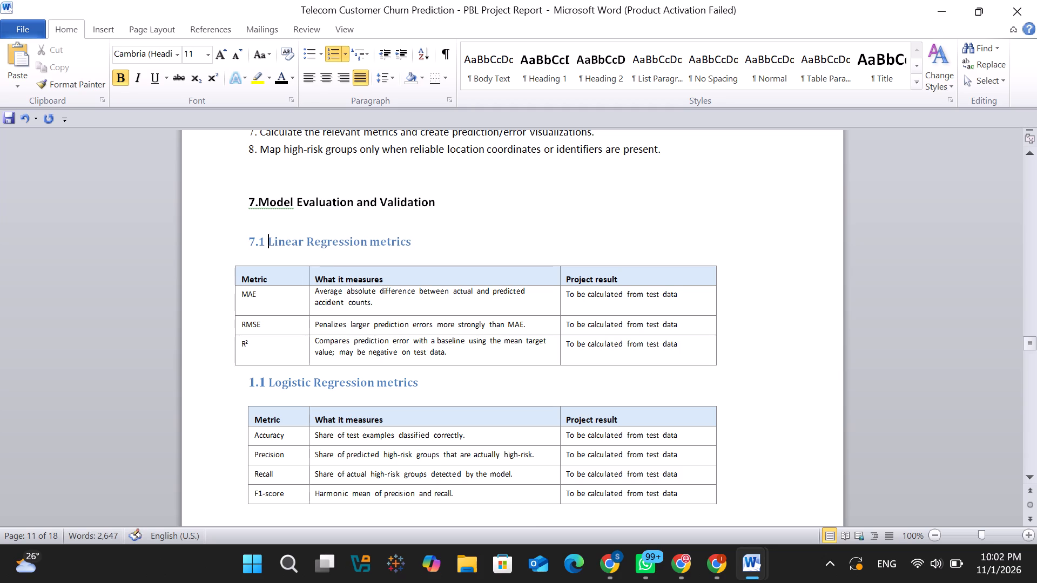
{"action": "double_click", "coordinate": [257, 381]}
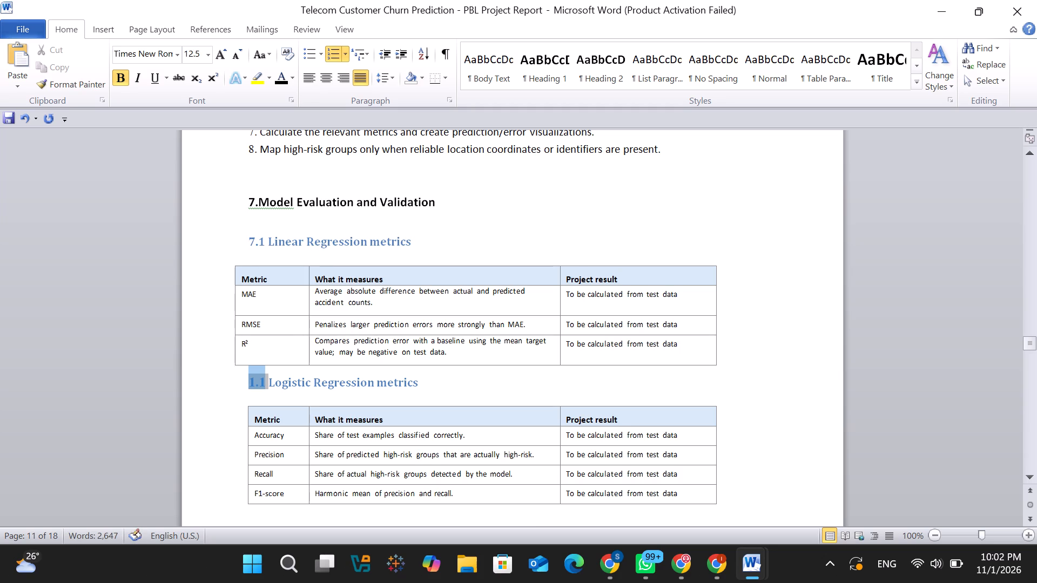
{"action": "type", "text": "7."}
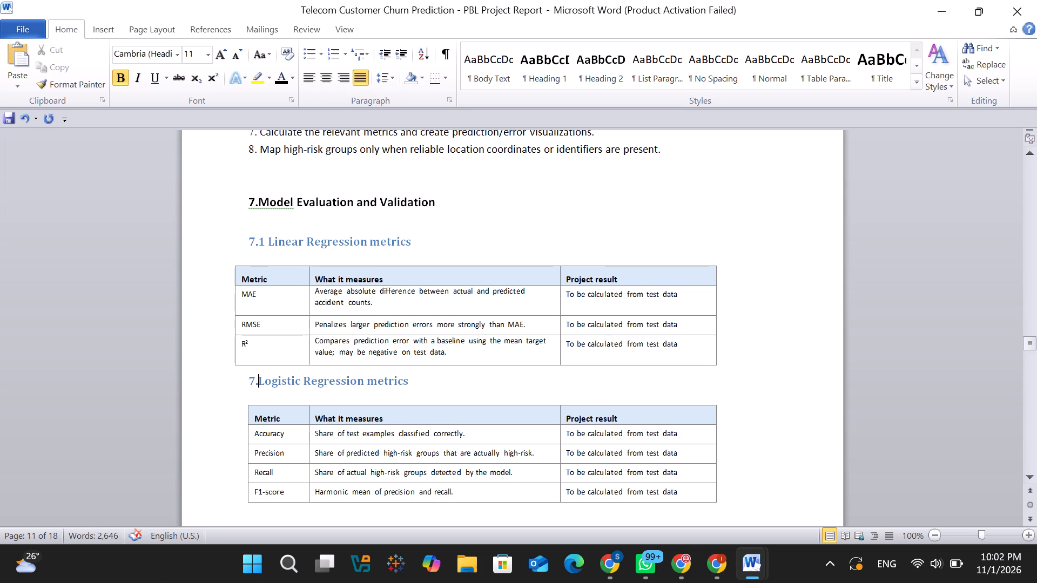
{"action": "type", "text": "2"}
{"action": "key", "text": "space"}
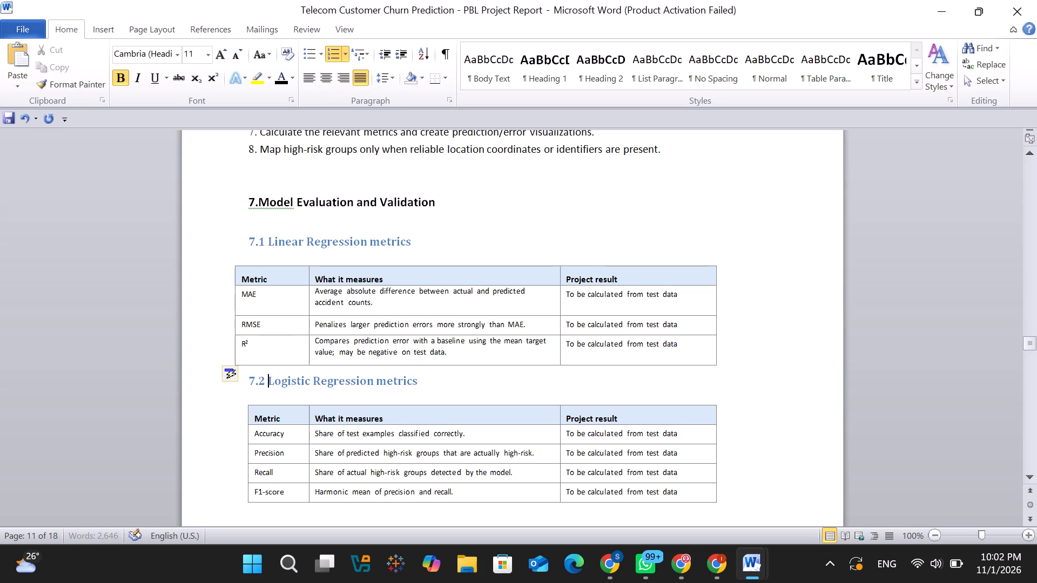
Renumber the heading "Visual checks to include after model execution" as 7.3.
{"action": "scroll", "coordinate": [413, 390], "scroll_direction": "down", "scroll_amount": 4}
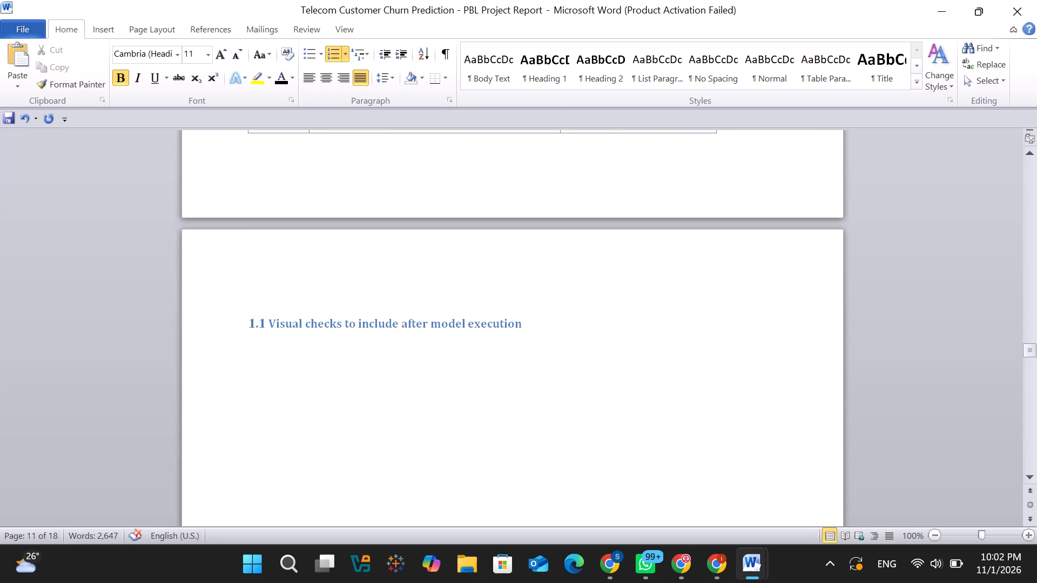
{"action": "double_click", "coordinate": [255, 321]}
{"action": "key", "text": "7"}
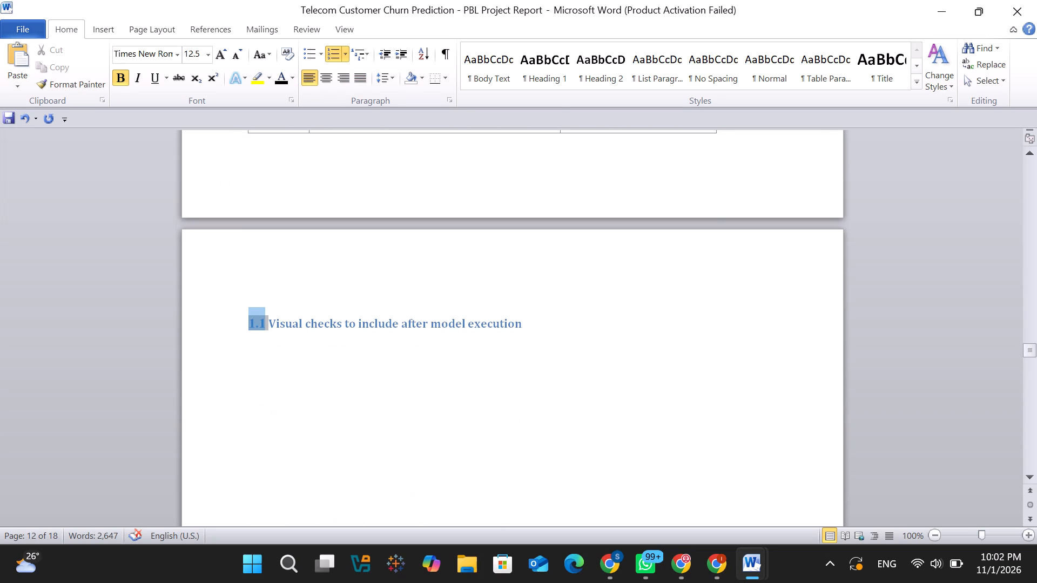
{"action": "type", "text": ". 4"}
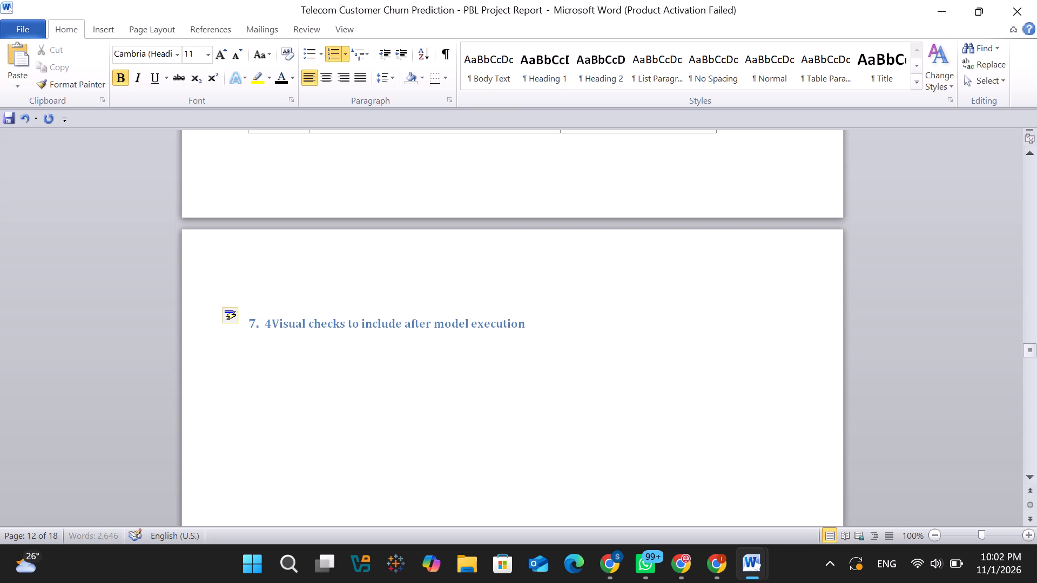
{"action": "key", "text": "BackSpace"}
{"action": "key", "text": "BackSpace"}
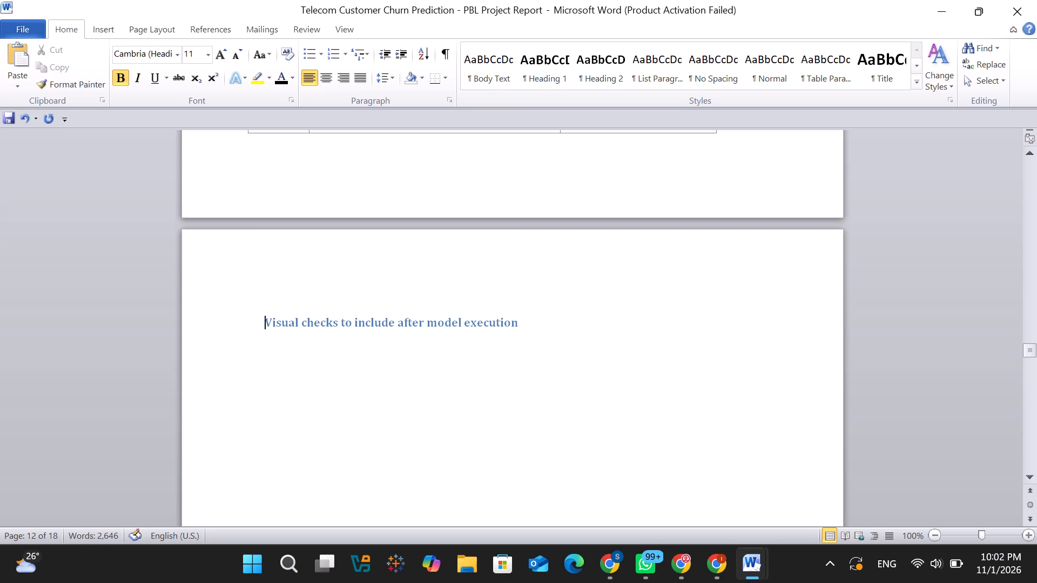
{"action": "scroll", "coordinate": [315, 317], "scroll_direction": "up", "scroll_amount": 3}
{"action": "scroll", "coordinate": [315, 317], "scroll_direction": "down", "scroll_amount": 1}
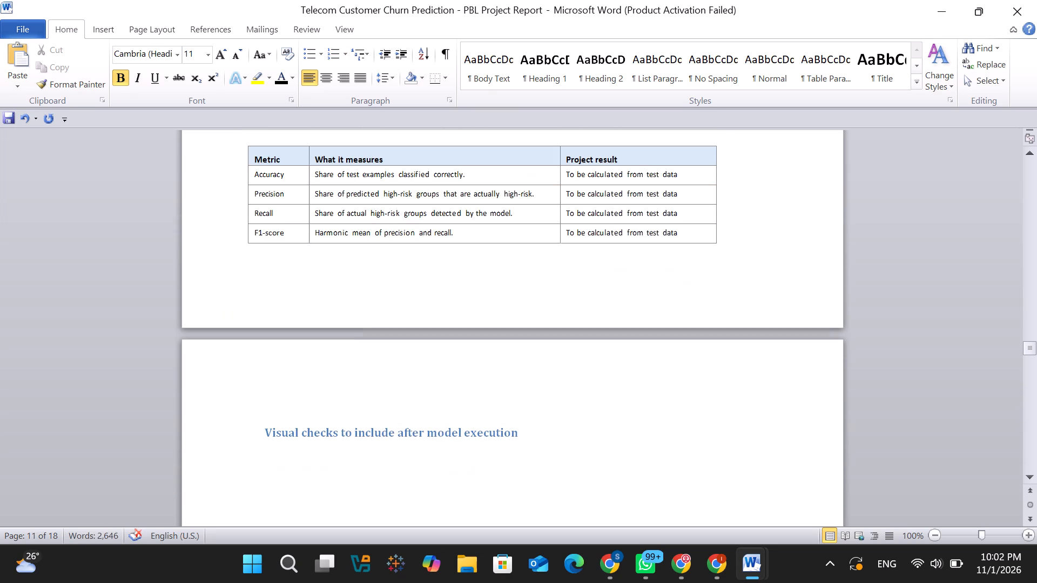
{"action": "scroll", "coordinate": [315, 317], "scroll_direction": "down", "scroll_amount": 1}
{"action": "key", "text": "7"}
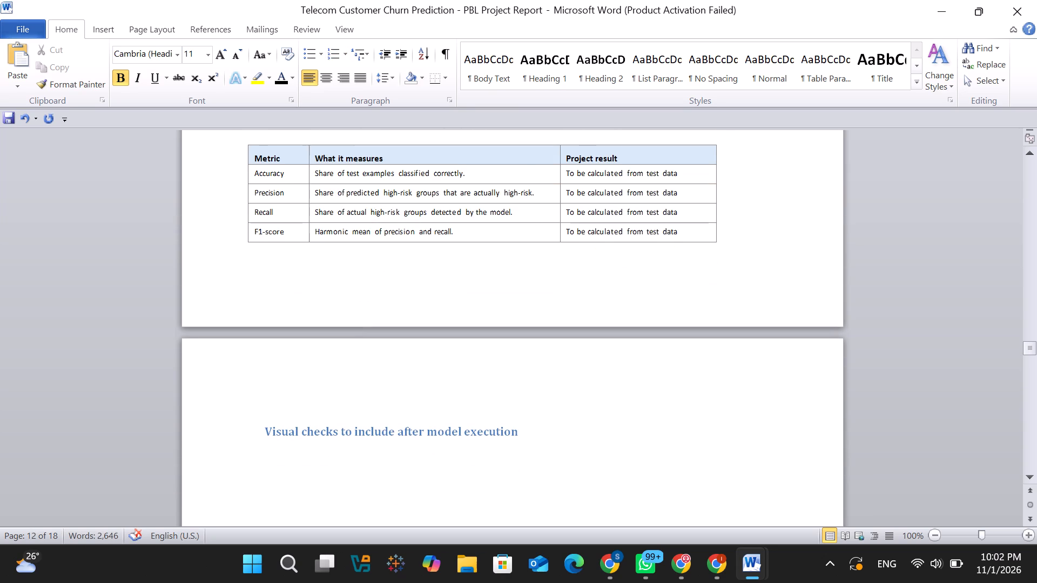
{"action": "type", "text": ".3"}
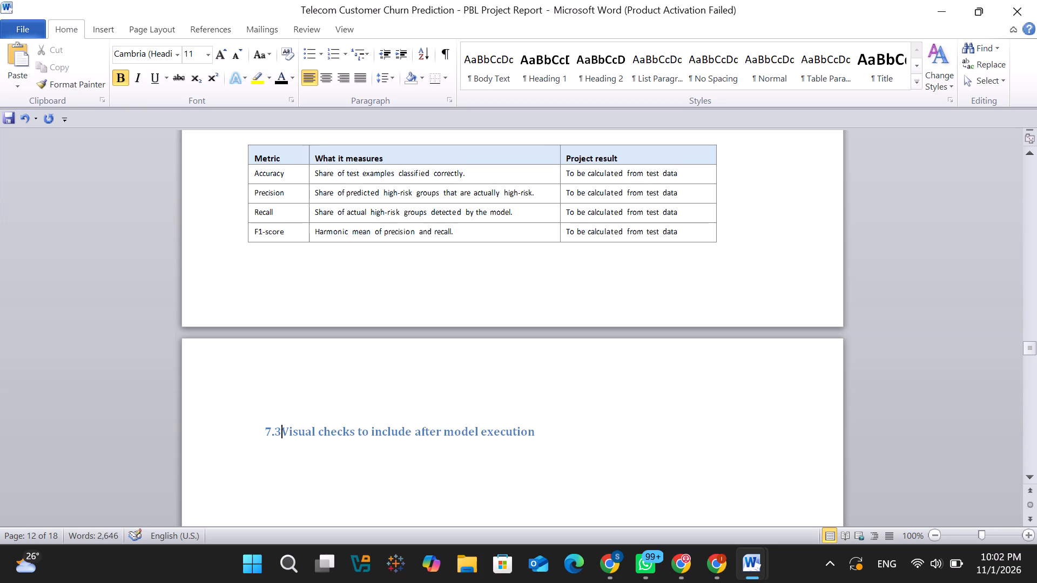
{"action": "key", "text": "space"}
Start new lines below the 7.3 Visual checks heading for its body text.
{"action": "scroll", "coordinate": [402, 440], "scroll_direction": "up", "scroll_amount": 1}
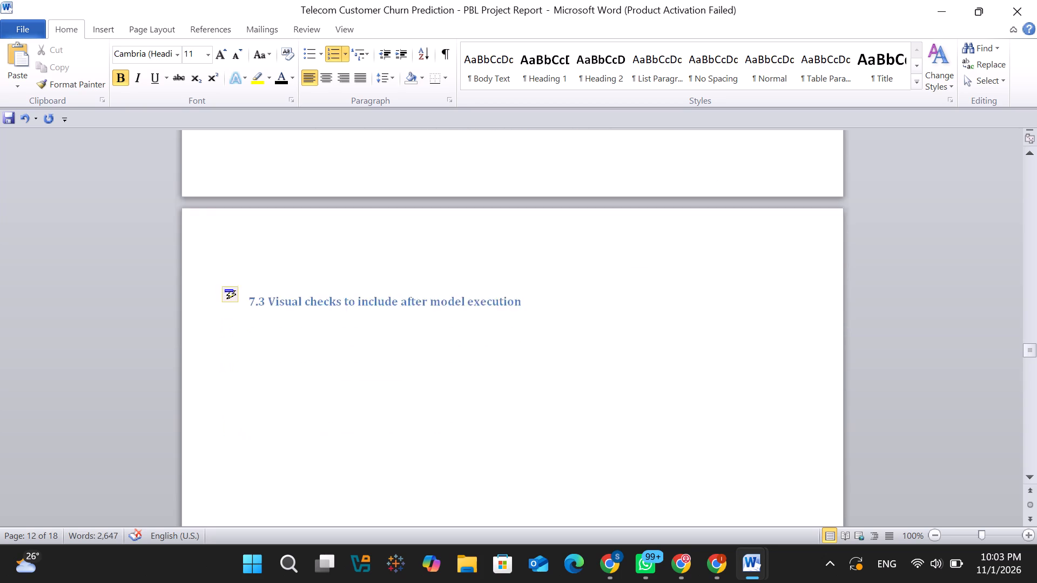
{"action": "scroll", "coordinate": [402, 440], "scroll_direction": "up", "scroll_amount": 1}
{"action": "scroll", "coordinate": [402, 440], "scroll_direction": "down", "scroll_amount": 1}
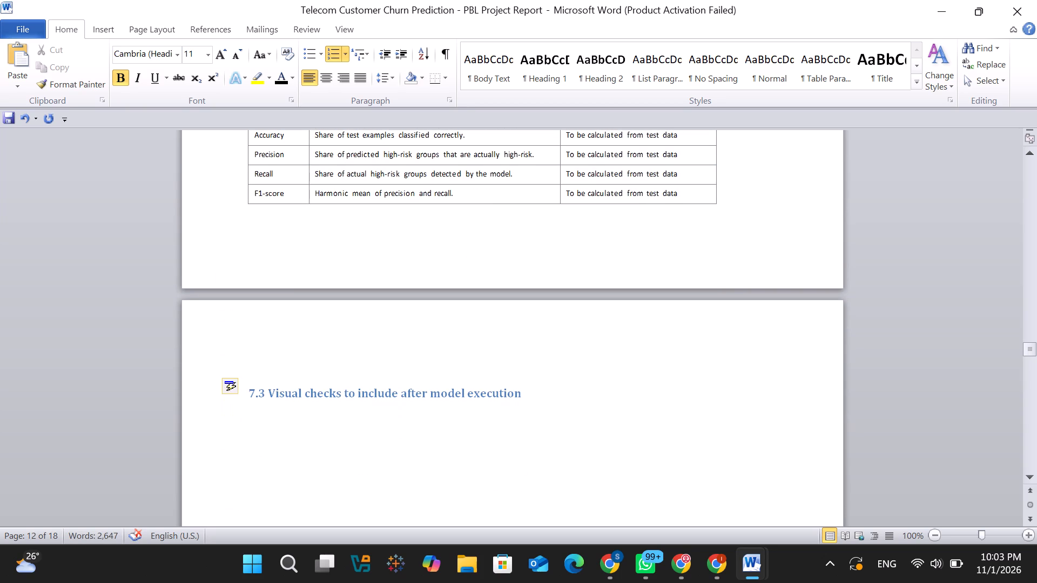
{"action": "left_click", "coordinate": [527, 398]}
{"action": "key", "text": "Return"}
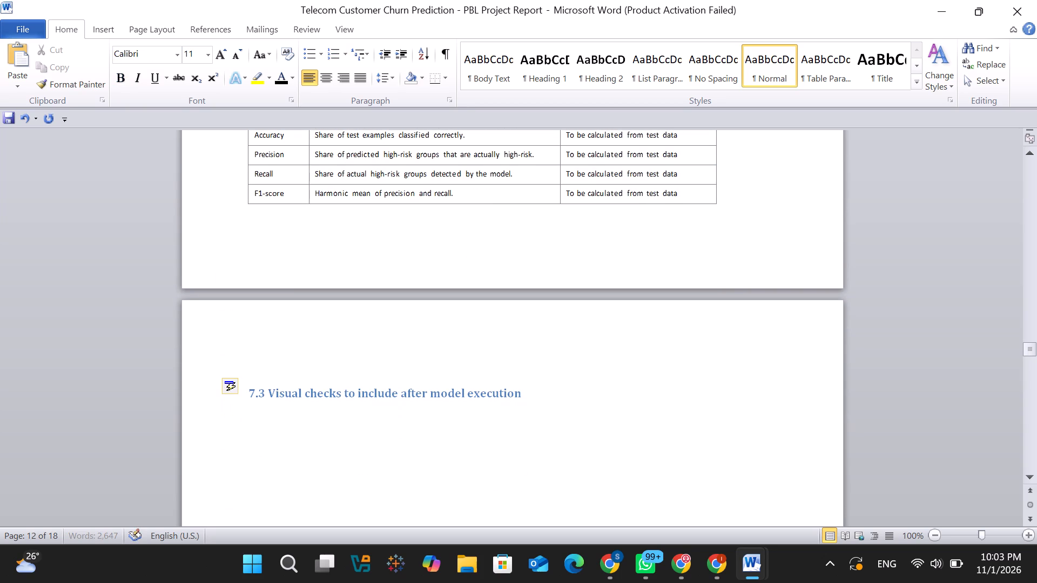
{"action": "key", "text": "Return"}
Copy the four bullets and closing paragraph of section 7.3 from the road accident report below the 7.3 heading, followed by a blank line.
{"action": "left_click", "coordinate": [677, 492]}
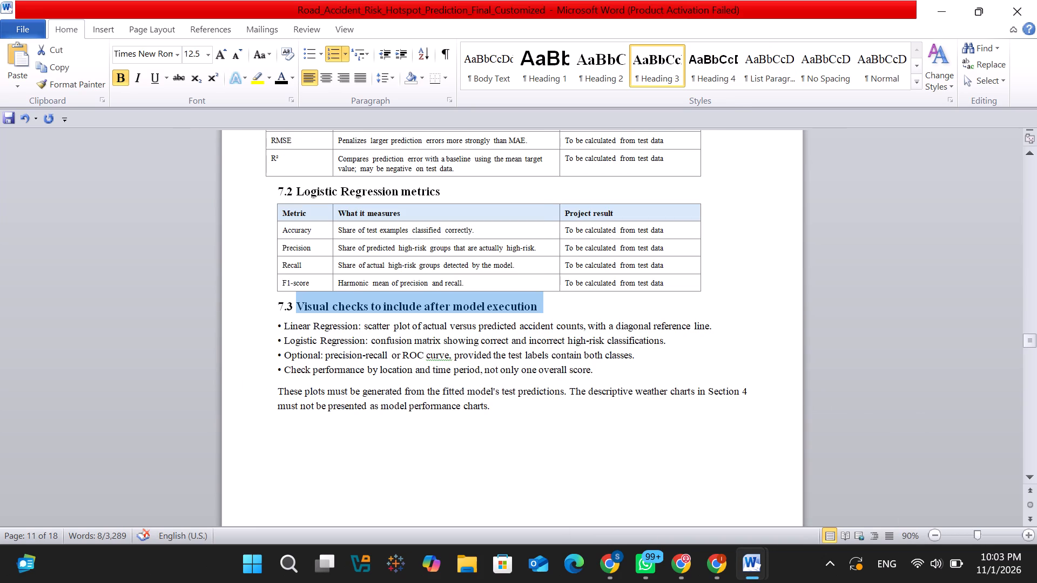
{"action": "left_click", "coordinate": [273, 324]}
{"action": "left_click_drag", "start_coordinate": [273, 324], "coordinate": [463, 421]}
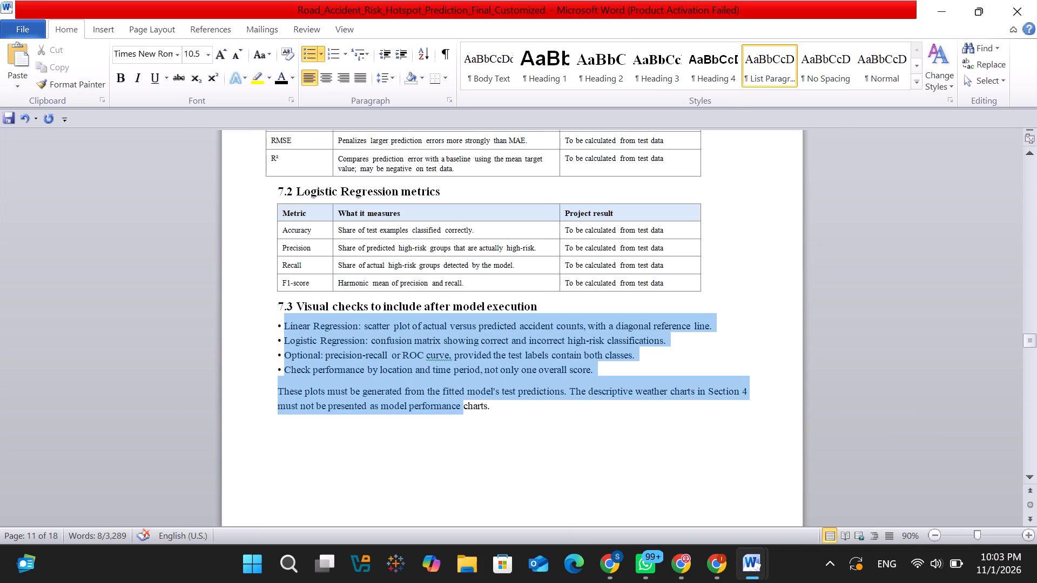
{"action": "left_click_drag", "start_coordinate": [463, 421], "coordinate": [508, 425]}
{"action": "key", "text": "ctrl+c"}
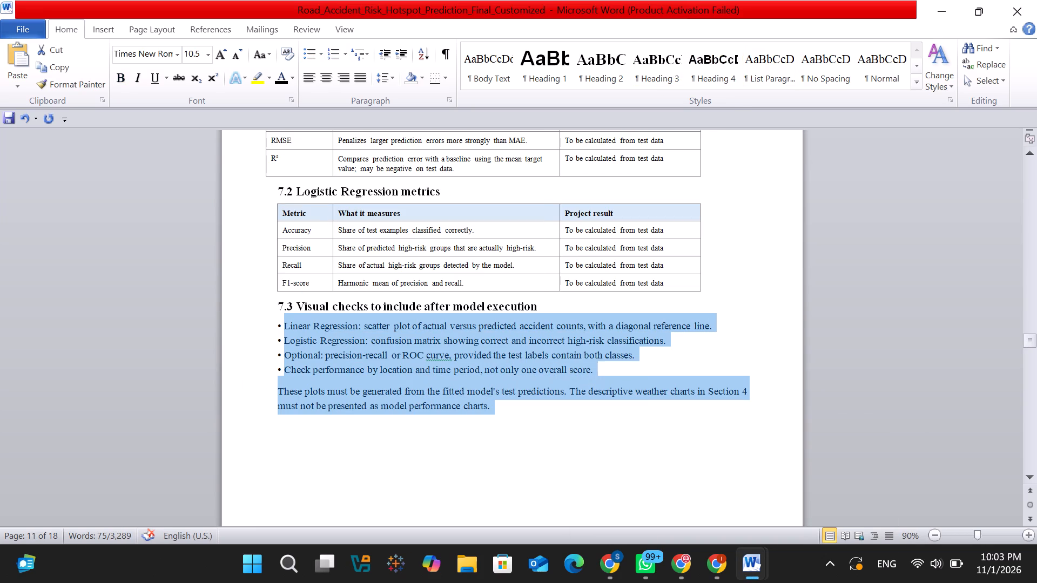
{"action": "left_click", "coordinate": [792, 465]}
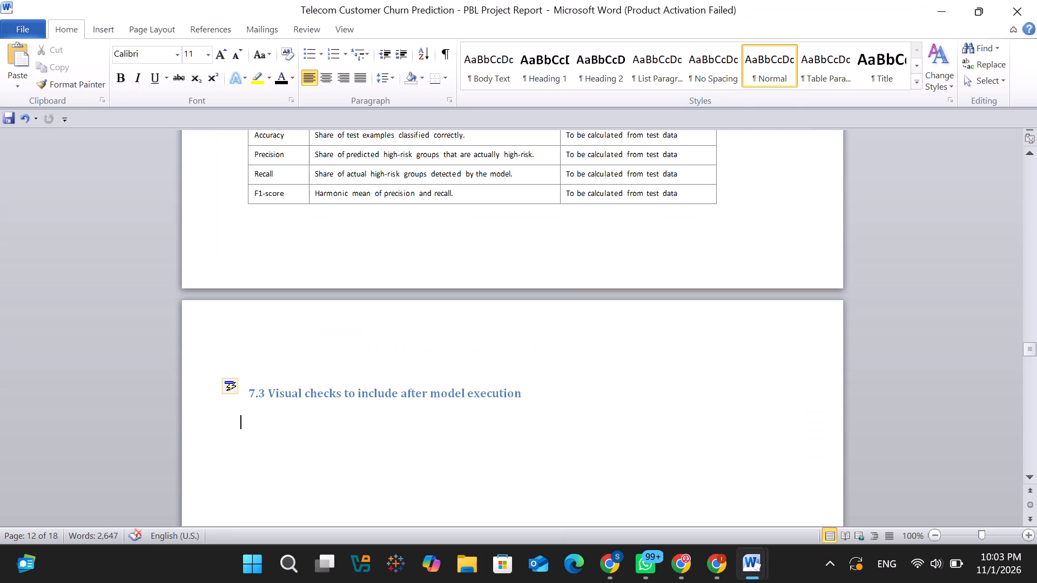
{"action": "key", "text": "ctrl+v"}
{"action": "scroll", "coordinate": [370, 401], "scroll_direction": "down", "scroll_amount": 2}
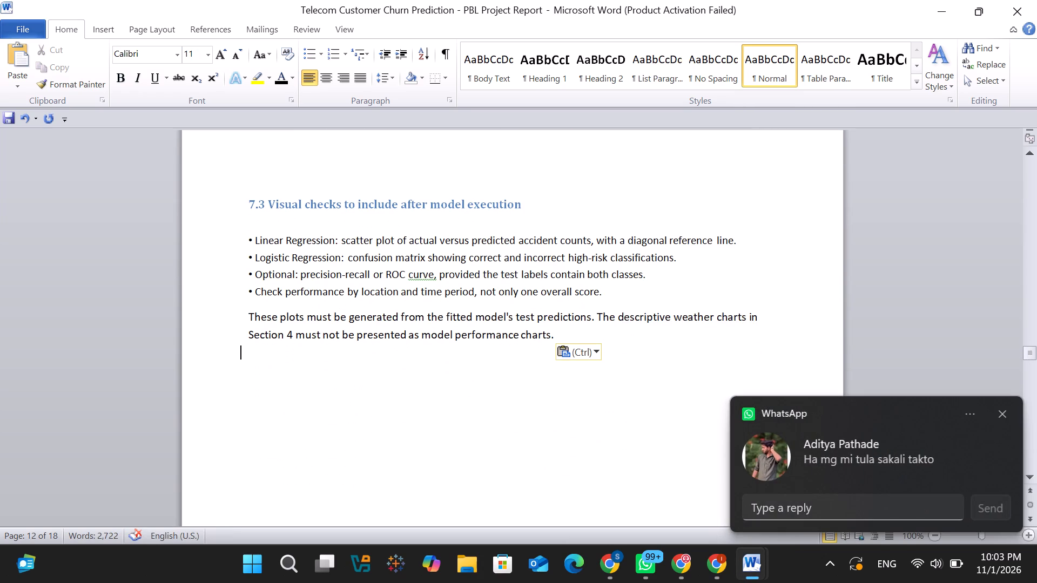
{"action": "key", "text": "Return"}
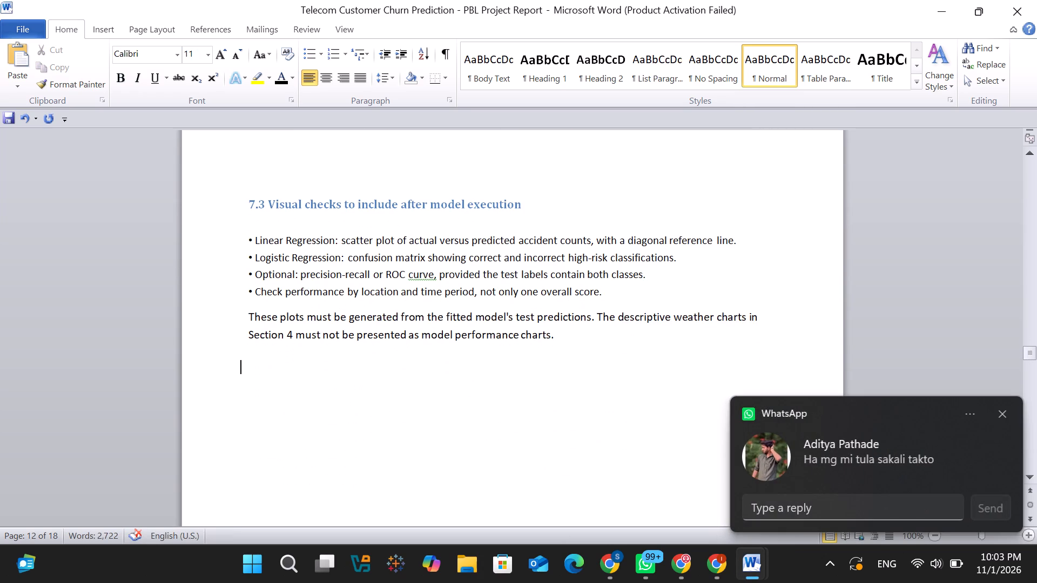
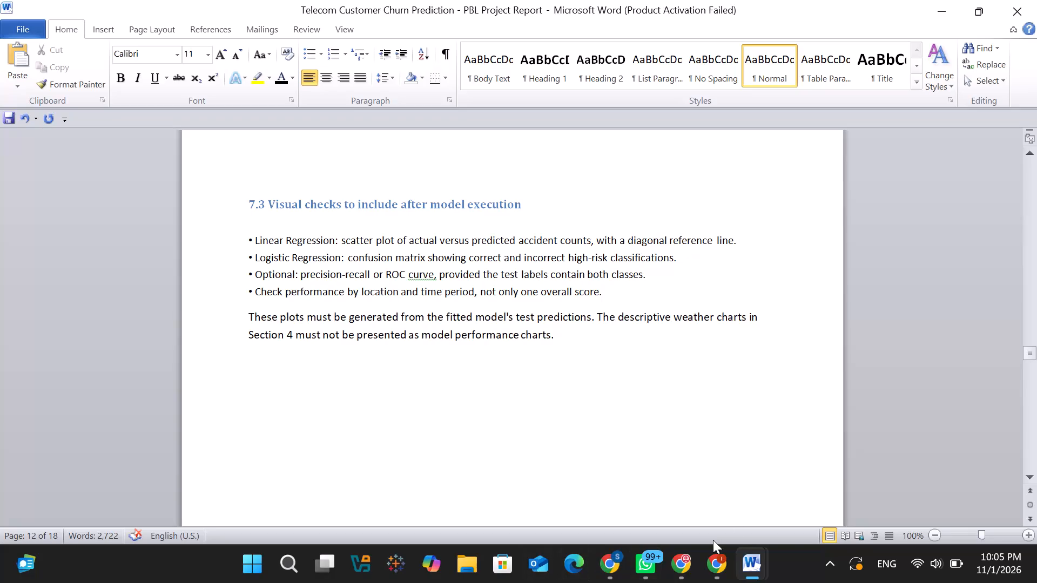
Switch to the road accident report and select the section 8 heading text "Business Insights and Recommendations", without its number.
{"action": "left_click", "coordinate": [712, 498]}
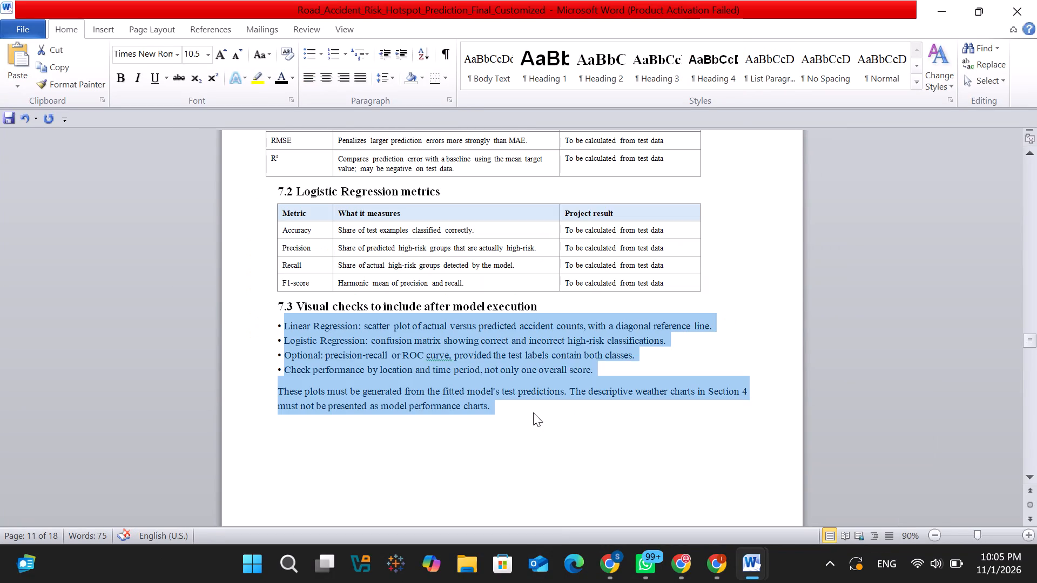
{"action": "scroll", "coordinate": [533, 412], "scroll_direction": "down", "scroll_amount": 6}
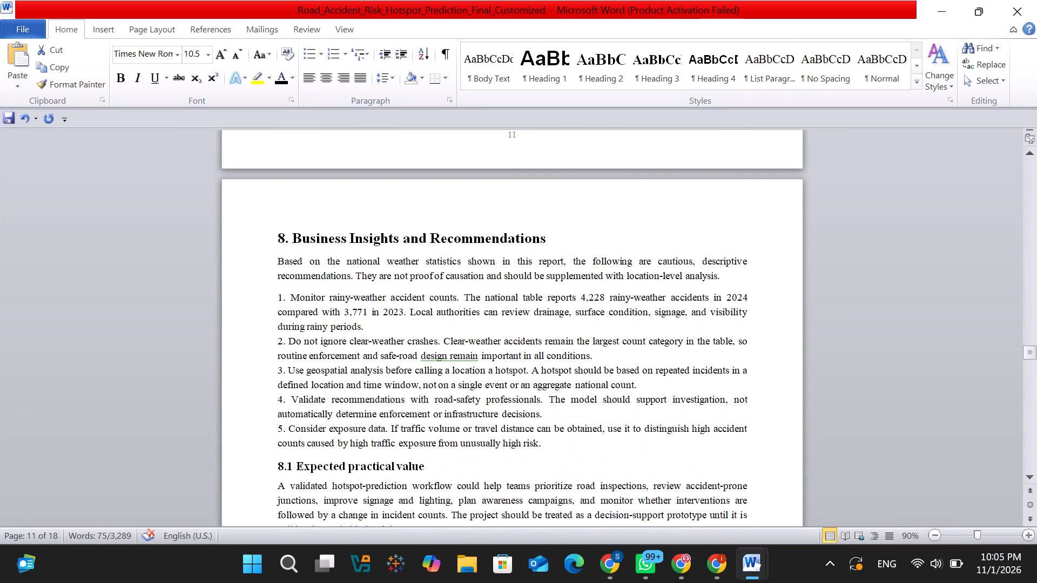
{"action": "left_click_drag", "start_coordinate": [563, 241], "coordinate": [372, 226]}
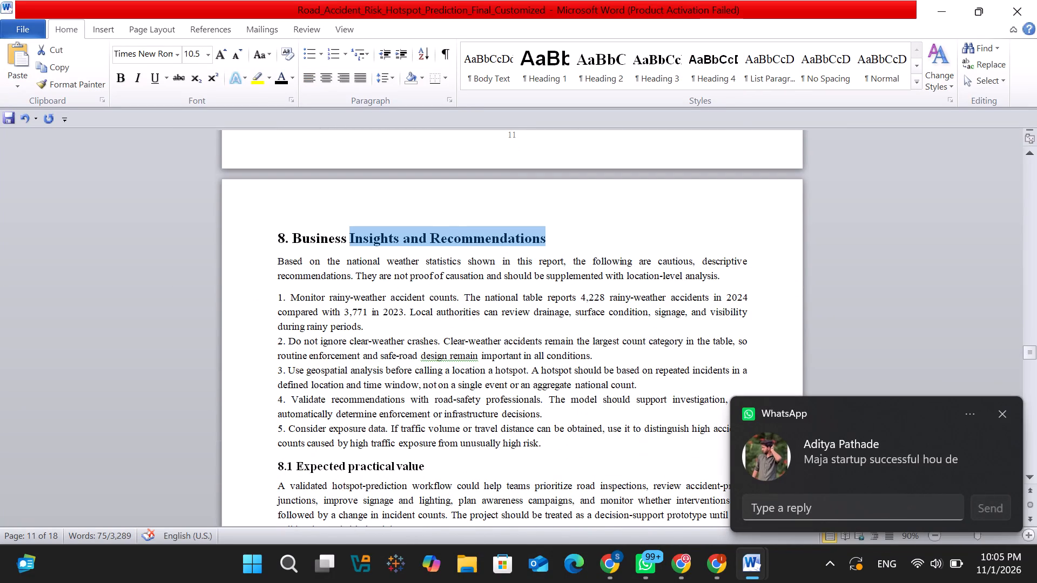
{"action": "left_click_drag", "start_coordinate": [372, 226], "coordinate": [291, 234]}
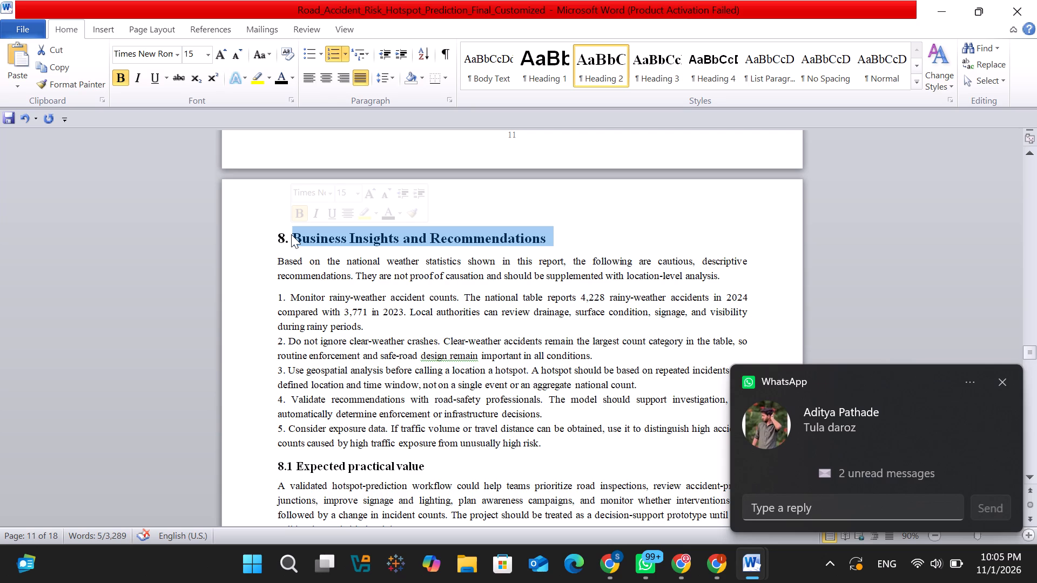
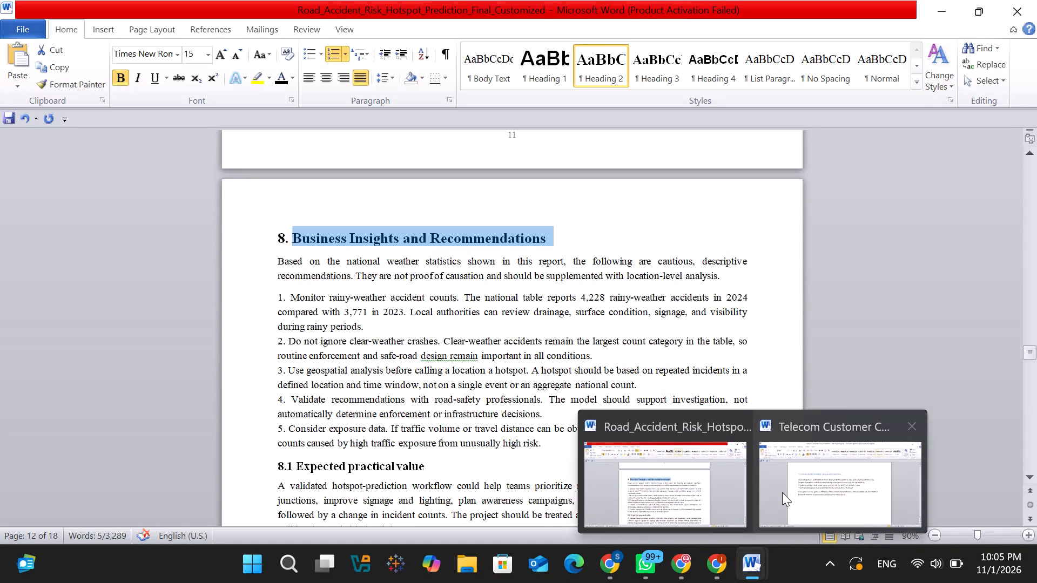
Paste the copied heading "Business Insights and Recommendations" below the section 7.3 text in the telecom churn report.
{"action": "left_click", "coordinate": [782, 492]}
{"action": "key", "text": "ctrl+v"}
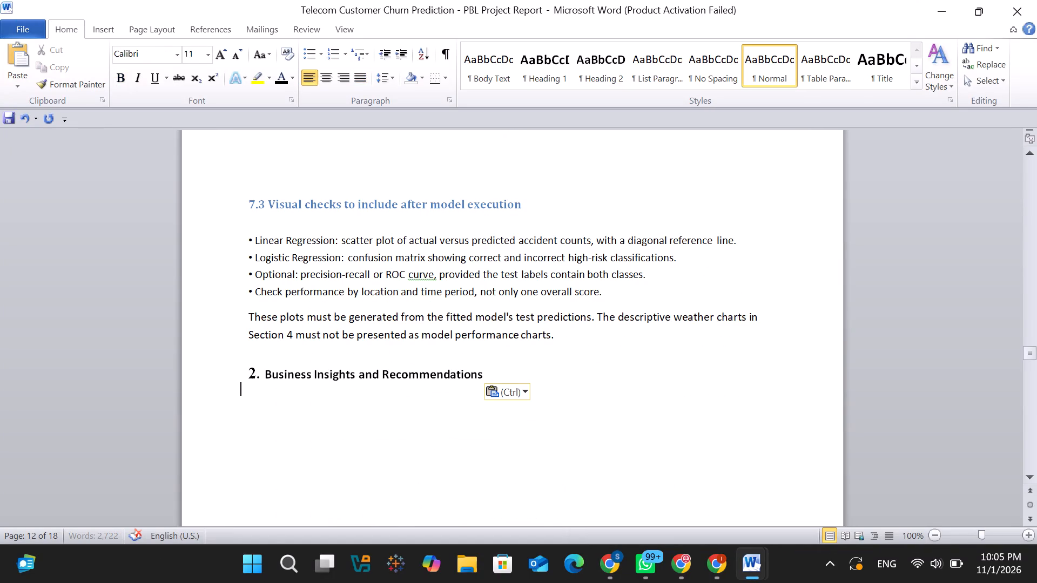
Replace the automatic list number of the "Business Insights and Recommendations" heading with a plain "8." directly before the text.
{"action": "left_click", "coordinate": [250, 368]}
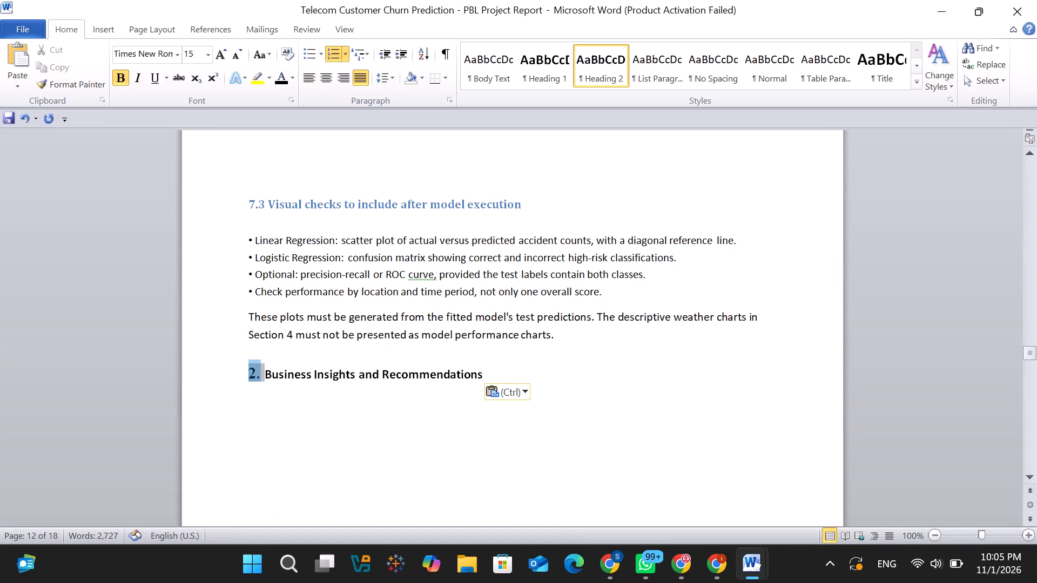
{"action": "key", "text": "8"}
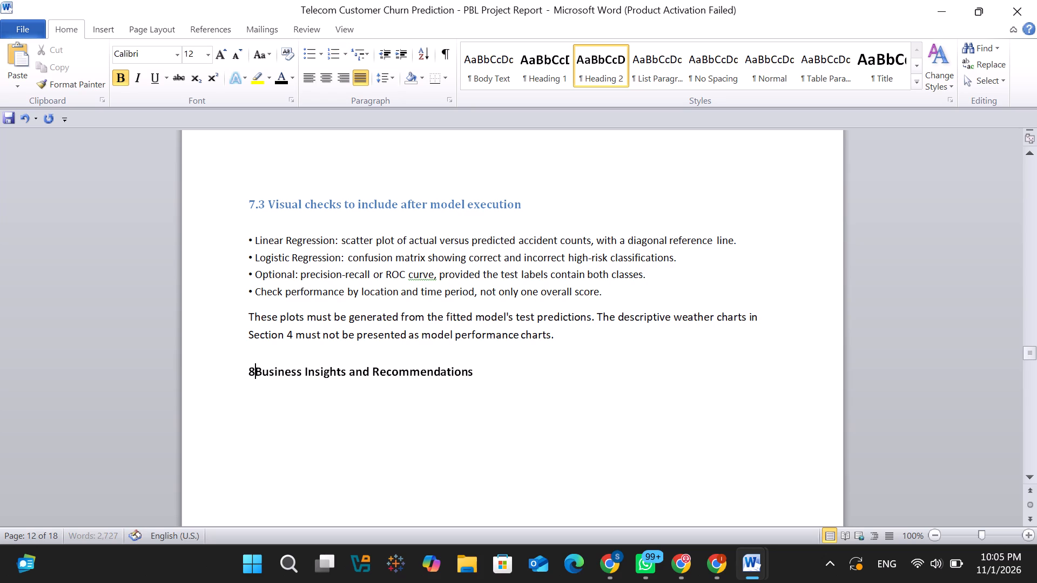
{"action": "type", "text": "."}
{"action": "key", "text": "space"}
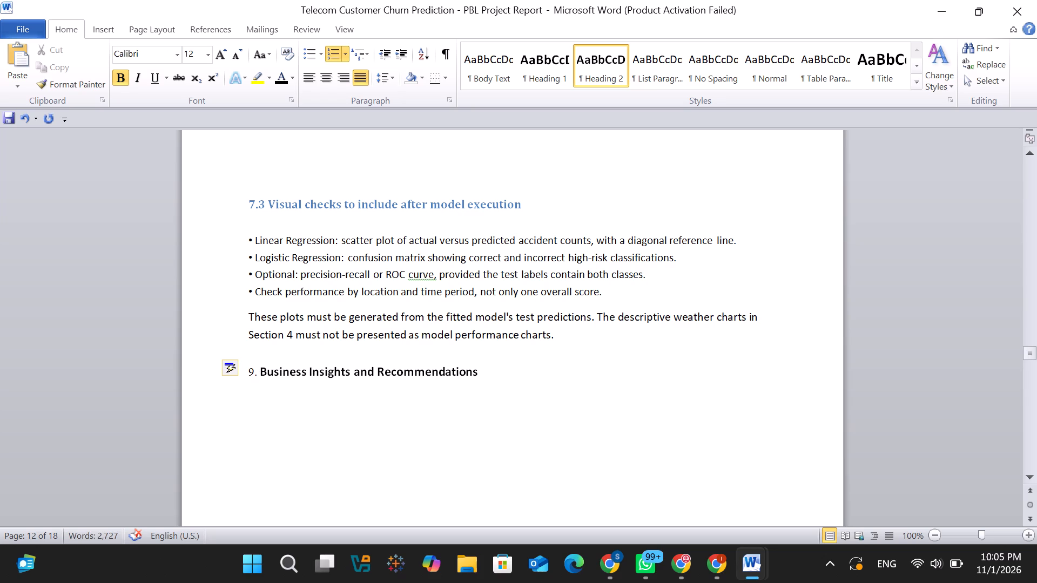
{"action": "key", "text": "BackSpace"}
{"action": "key", "text": "8"}
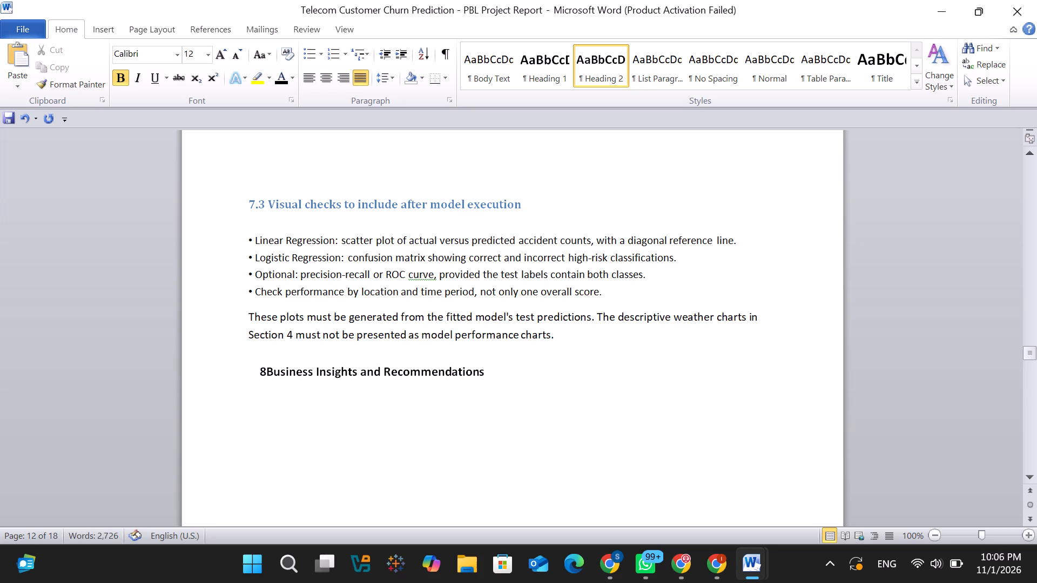
{"action": "key", "text": "BackSpace"}
{"action": "key", "text": "BackSpace"}
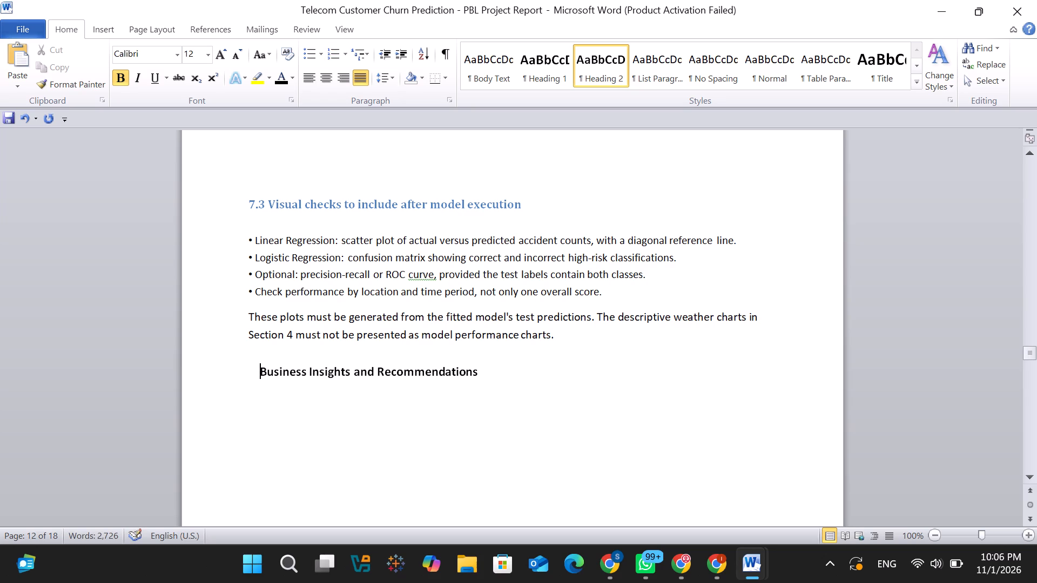
{"action": "key", "text": "8"}
{"action": "key", "text": "comma"}
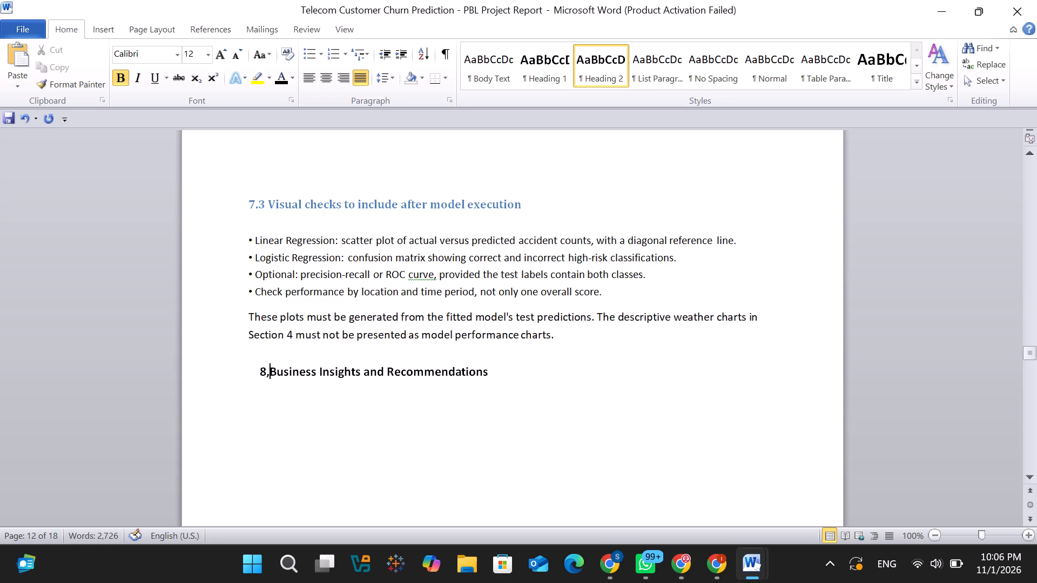
{"action": "key", "text": "BackSpace"}
{"action": "type", "text": "."}
{"action": "key", "text": "space"}
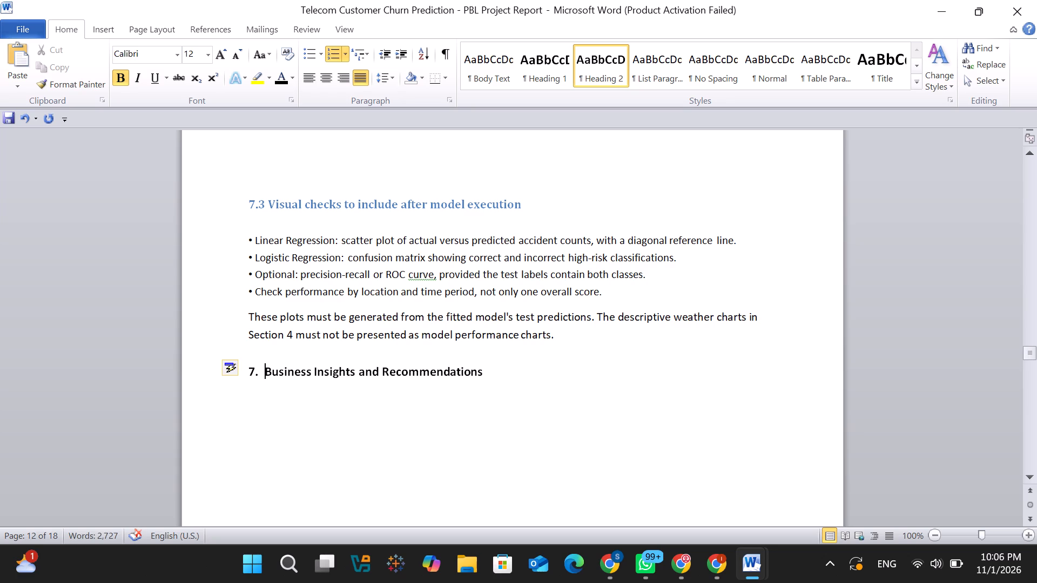
{"action": "key", "text": "BackSpace"}
{"action": "key", "text": "BackSpace"}
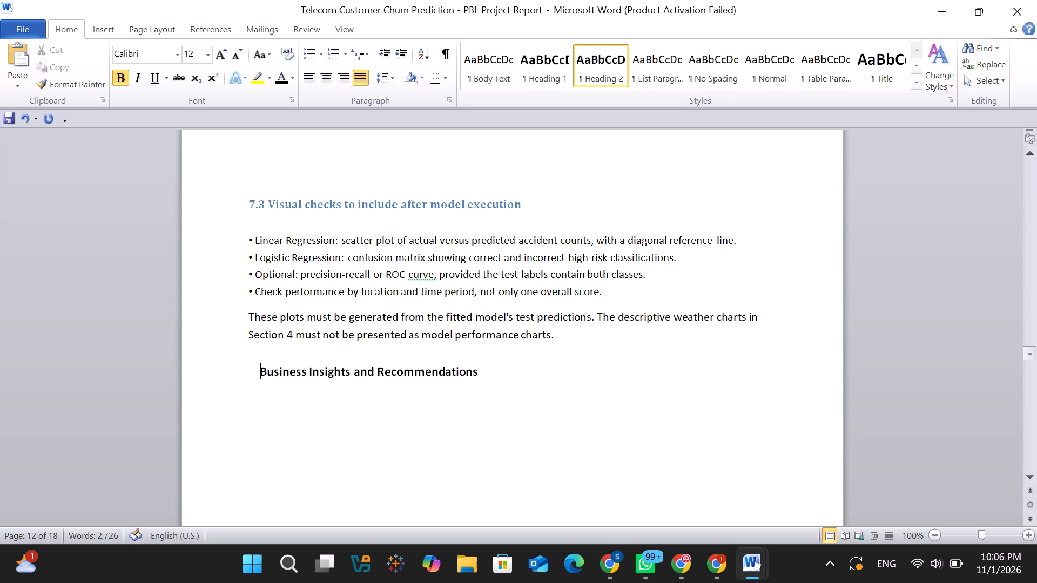
{"action": "key", "text": "8"}
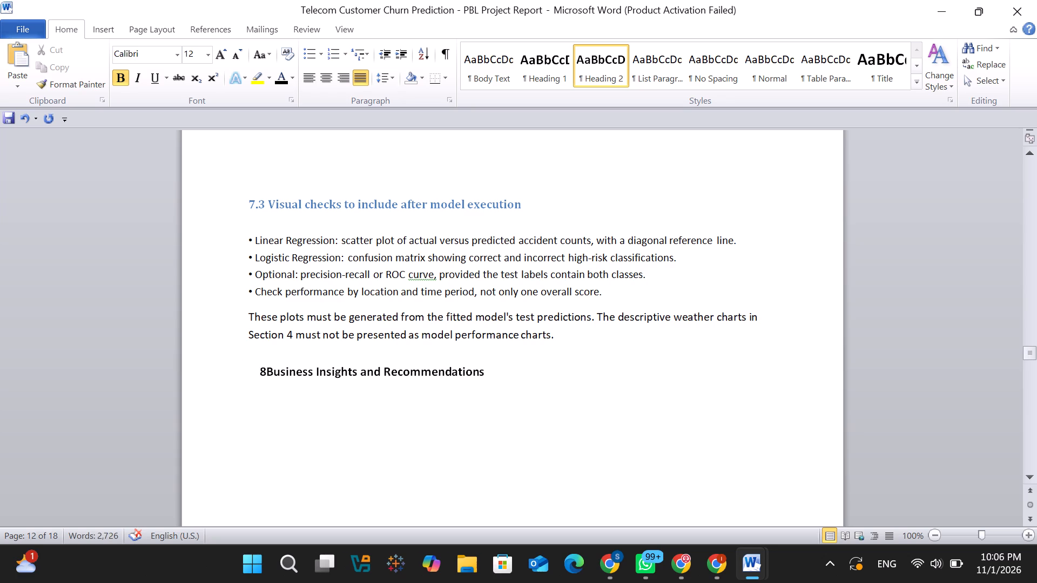
{"action": "key", "text": "BackSpace"}
{"action": "key", "text": "BackSpace"}
{"action": "type", "text": "8."}
{"action": "key", "text": "space"}
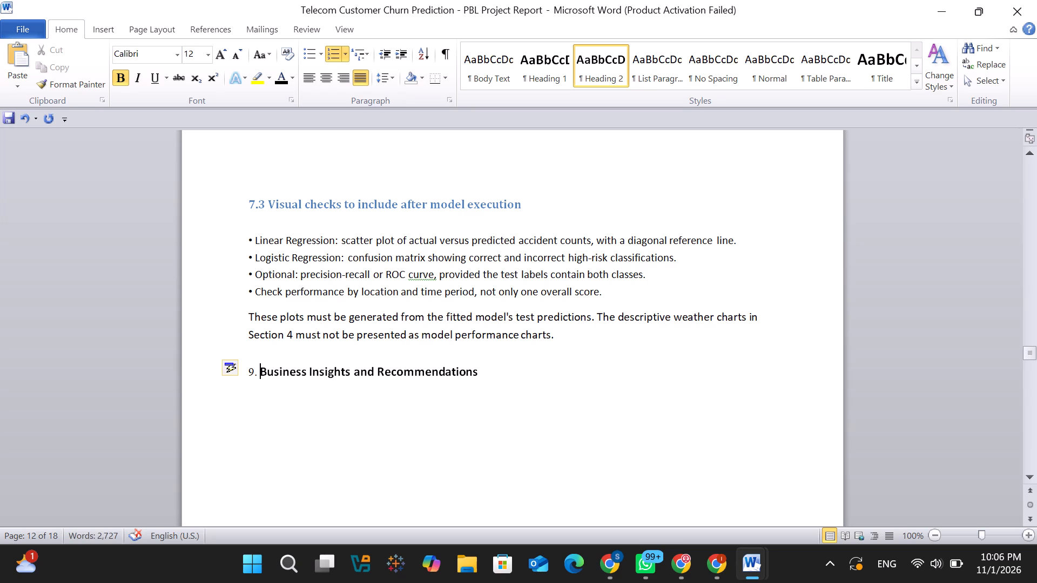
{"action": "key", "text": "BackSpace"}
{"action": "key", "text": "BackSpace"}
{"action": "key", "text": "BackSpace"}
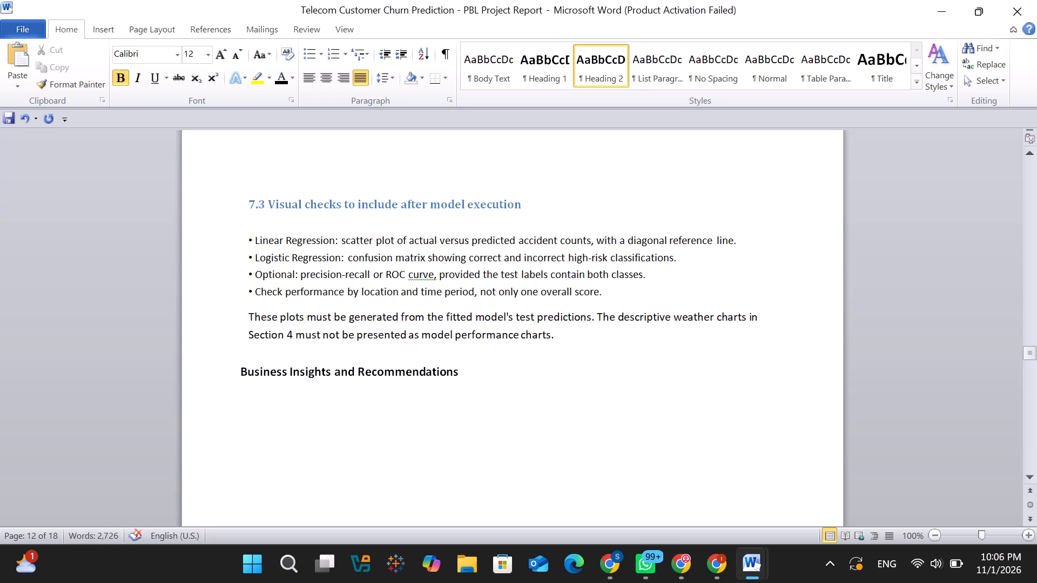
{"action": "key", "text": "8"}
{"action": "key", "text": "period"}
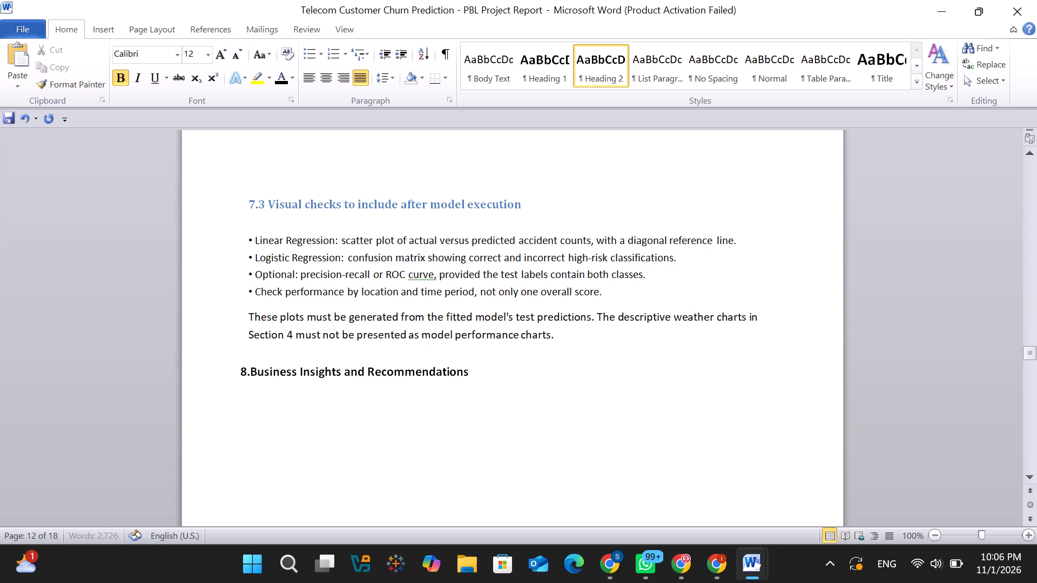
Copy the section 8 introductory paragraph and five numbered recommendations from the road accident report directly under heading 8, without a blank line between.
{"action": "left_click", "coordinate": [491, 372]}
{"action": "key", "text": "Return"}
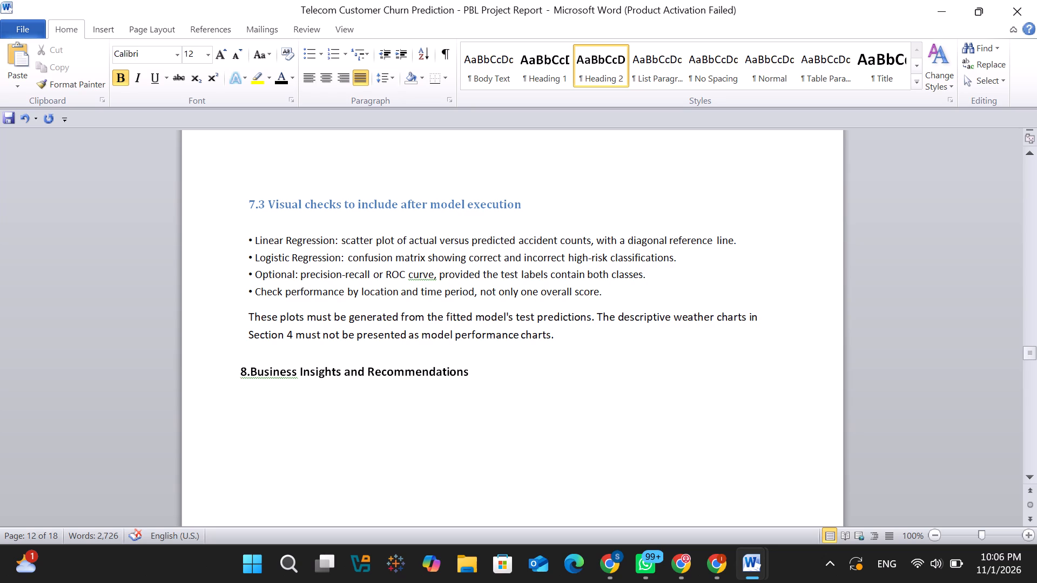
{"action": "key", "text": "Return"}
{"action": "left_click", "coordinate": [628, 459]}
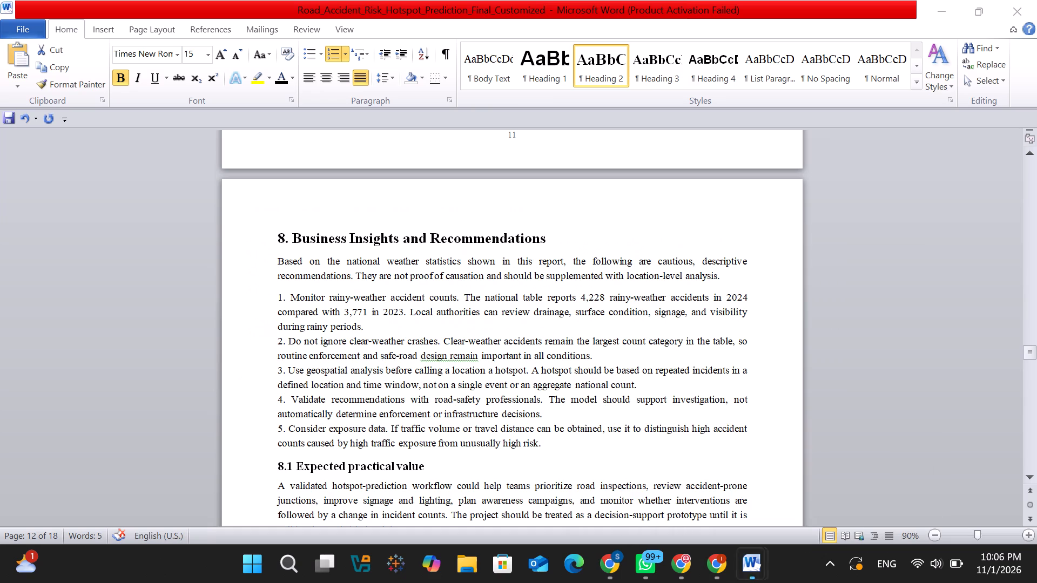
{"action": "left_click_drag", "start_coordinate": [277, 257], "coordinate": [646, 442]}
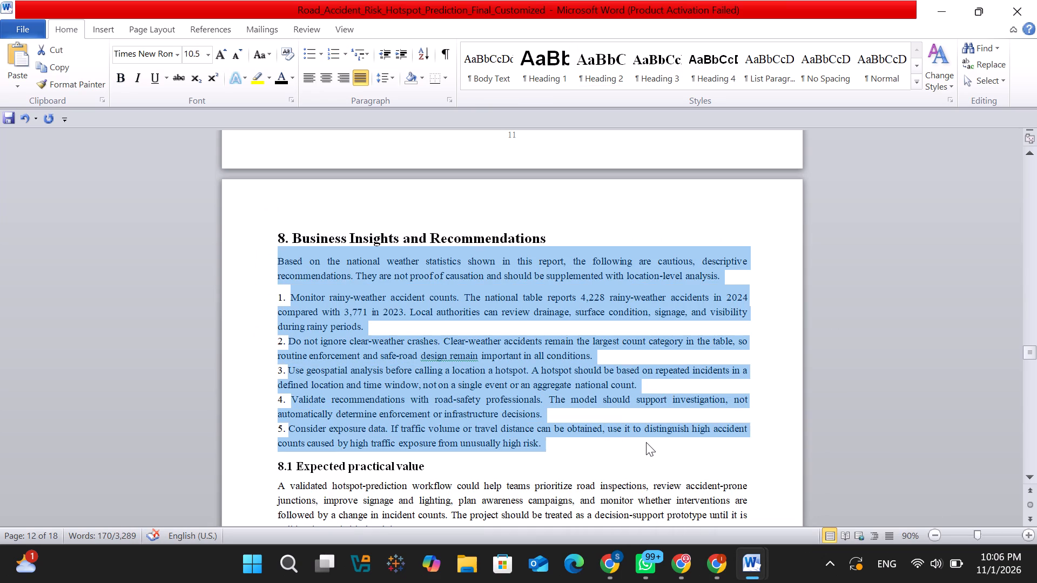
{"action": "key", "text": "ctrl+c"}
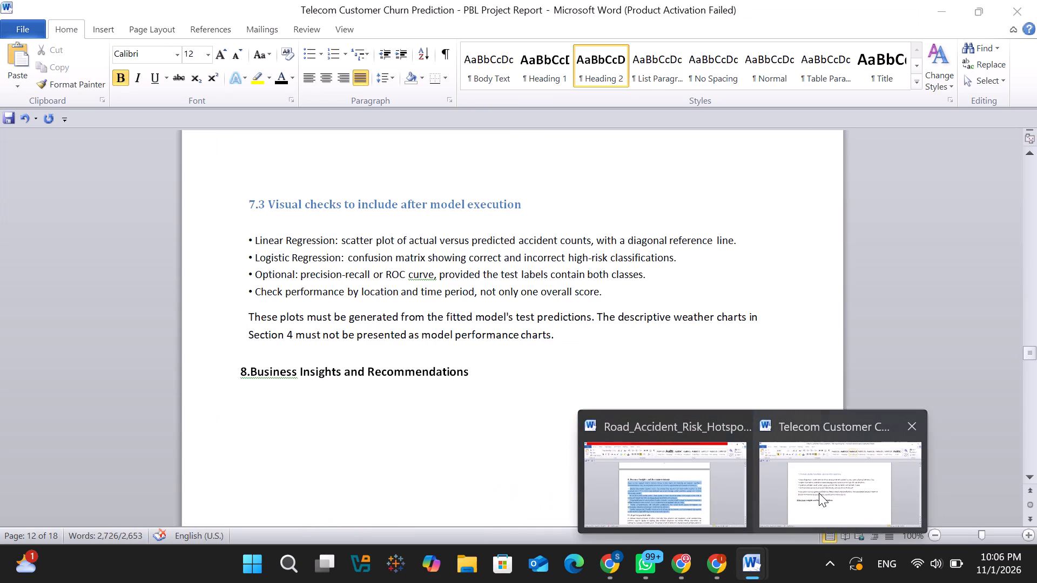
{"action": "left_click", "coordinate": [819, 493]}
{"action": "key", "text": "ctrl+v"}
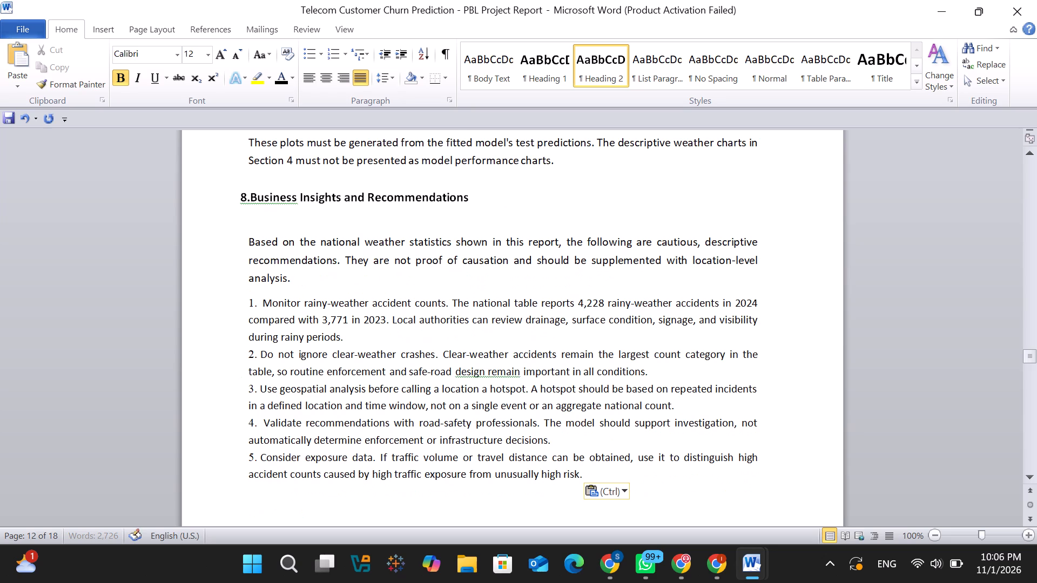
{"action": "left_click", "coordinate": [245, 220]}
{"action": "key", "text": "BackSpace"}
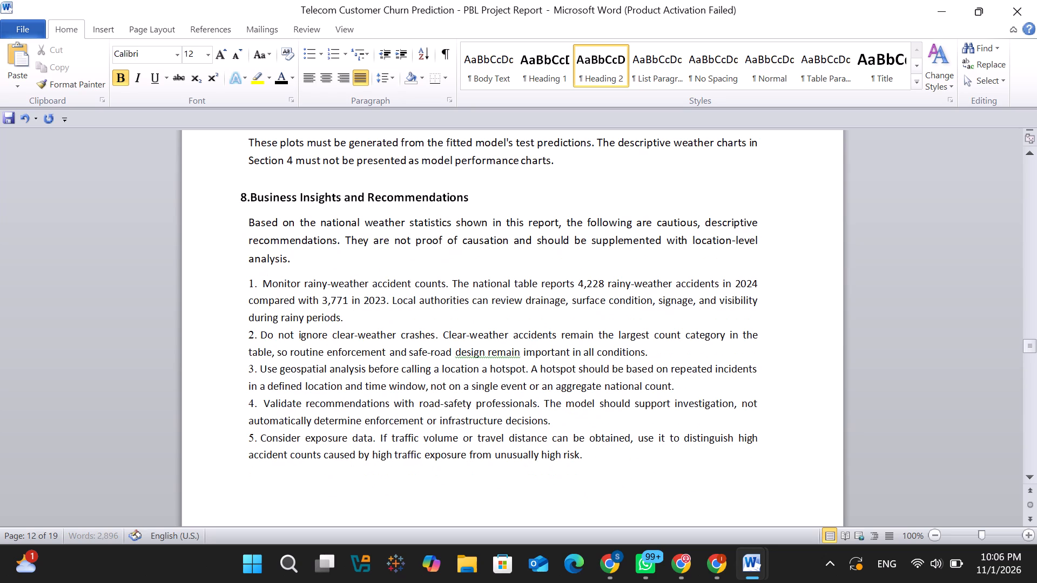
Copy the heading "Documentation and Presentation" and its introductory paragraph from the road accident report below the five recommendations, leaving a blank line.
{"action": "scroll", "coordinate": [442, 319], "scroll_direction": "down", "scroll_amount": 3}
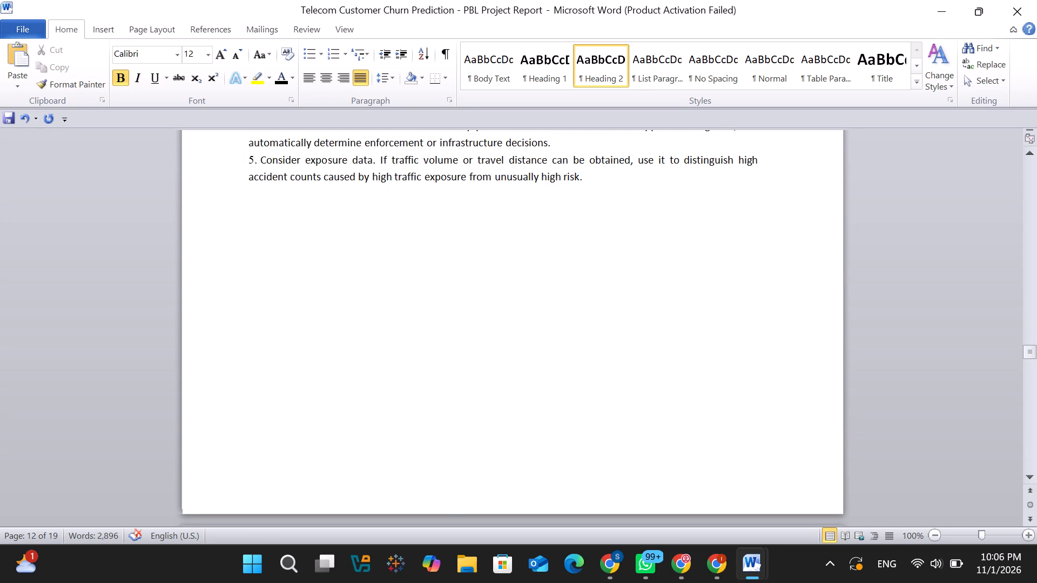
{"action": "left_click", "coordinate": [607, 173]}
{"action": "key", "text": "Return"}
{"action": "key", "text": "Return"}
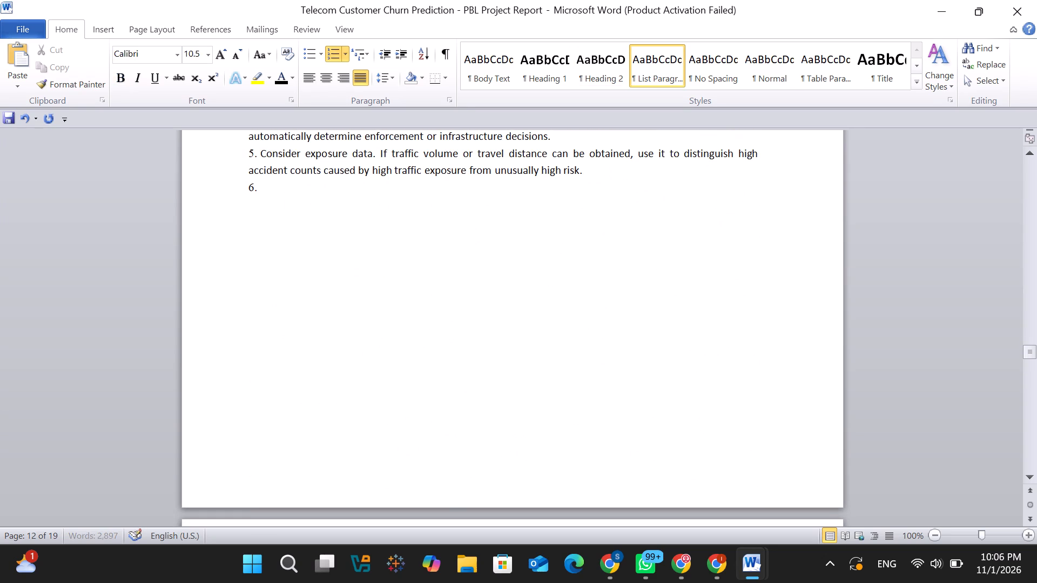
{"action": "key", "text": "Return"}
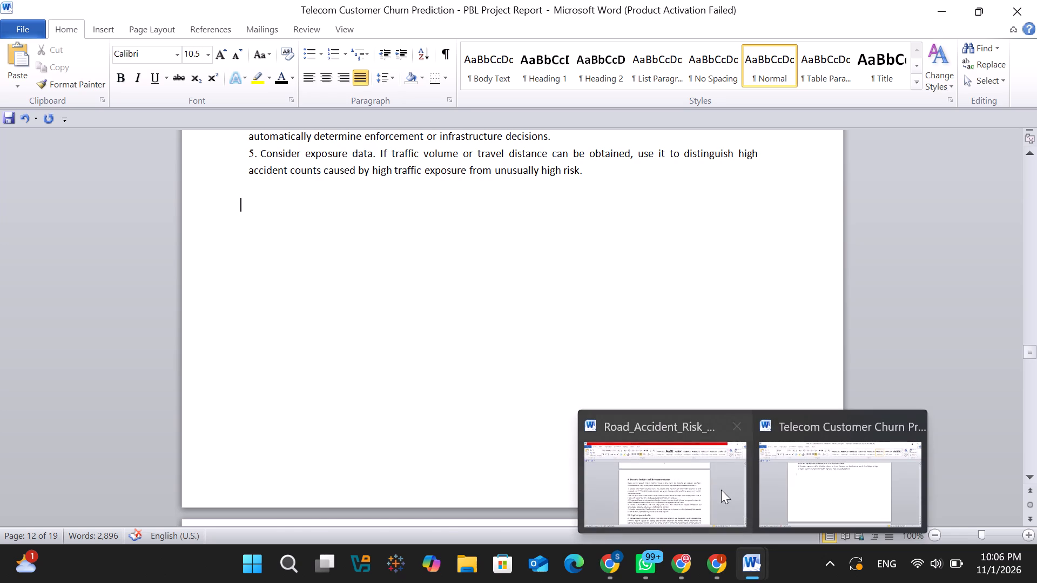
{"action": "left_click", "coordinate": [721, 490]}
{"action": "scroll", "coordinate": [536, 404], "scroll_direction": "down", "scroll_amount": 2}
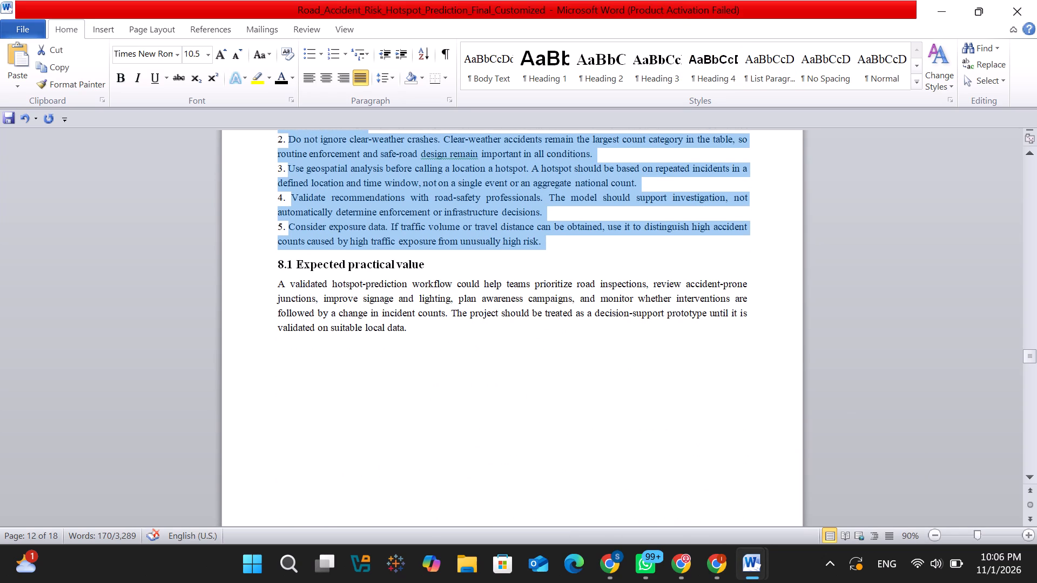
{"action": "scroll", "coordinate": [420, 330], "scroll_direction": "down", "scroll_amount": 2}
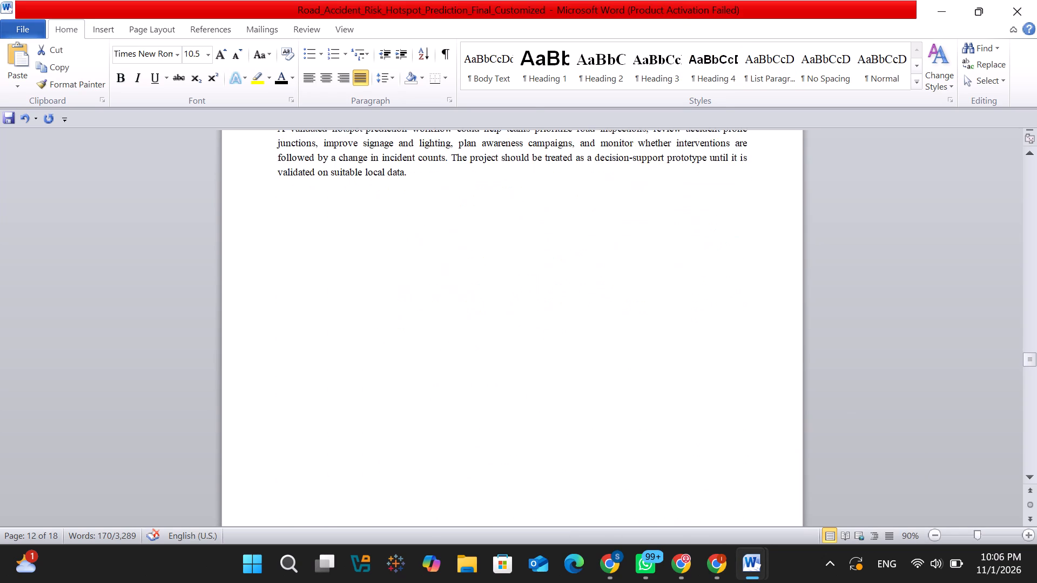
{"action": "scroll", "coordinate": [420, 330], "scroll_direction": "down", "scroll_amount": 5}
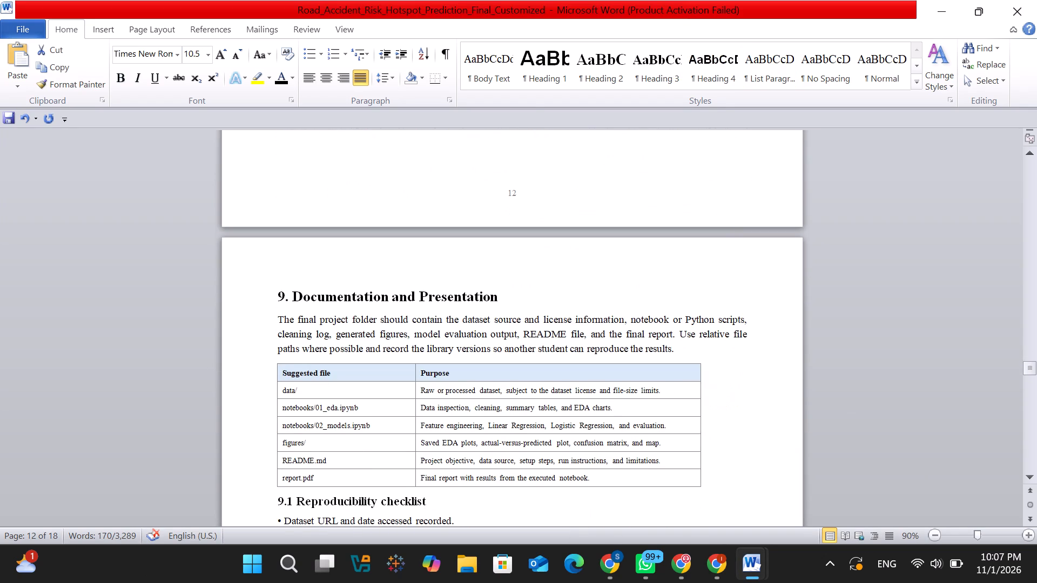
{"action": "left_click_drag", "start_coordinate": [682, 345], "coordinate": [265, 276]}
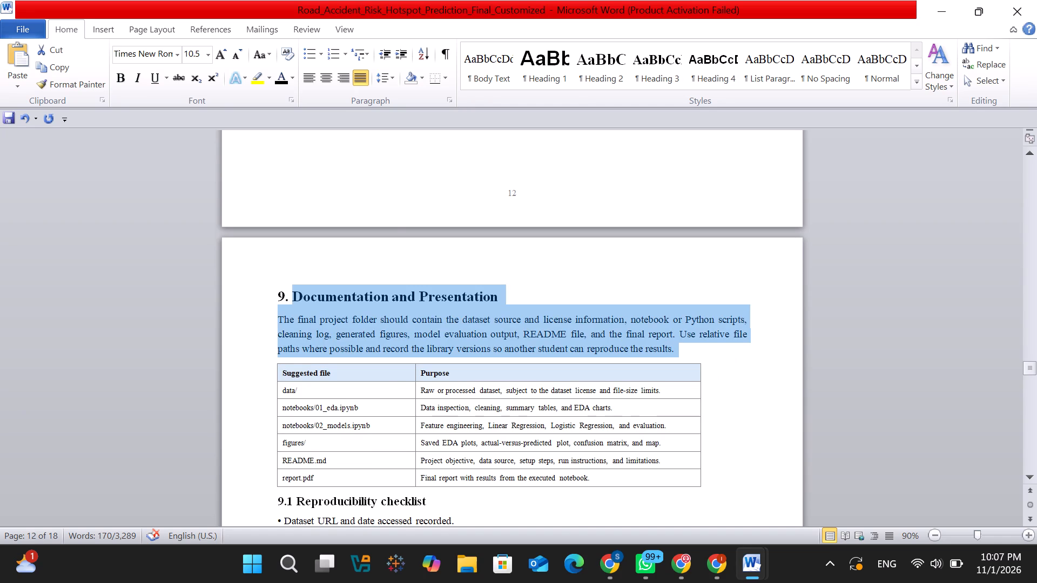
{"action": "left_click_drag", "start_coordinate": [265, 276], "coordinate": [265, 276]}
{"action": "key", "text": "ctrl+c"}
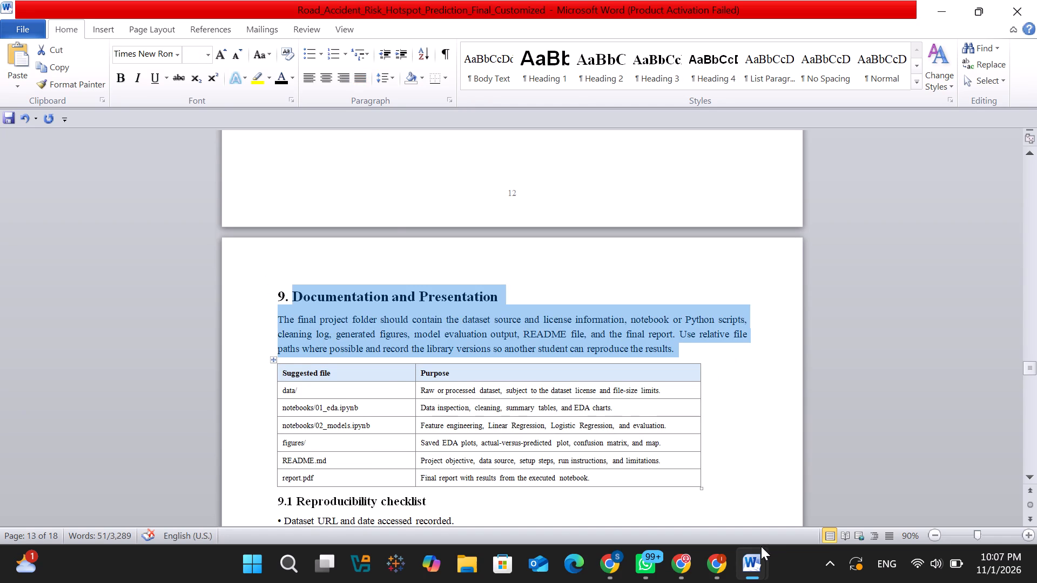
{"action": "left_click", "coordinate": [853, 405]}
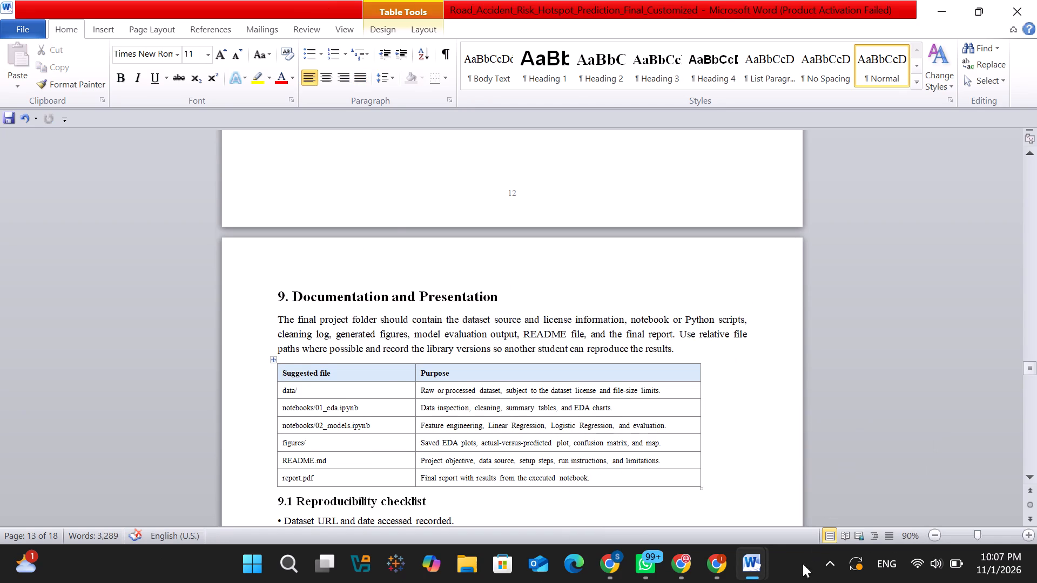
{"action": "left_click", "coordinate": [814, 511]}
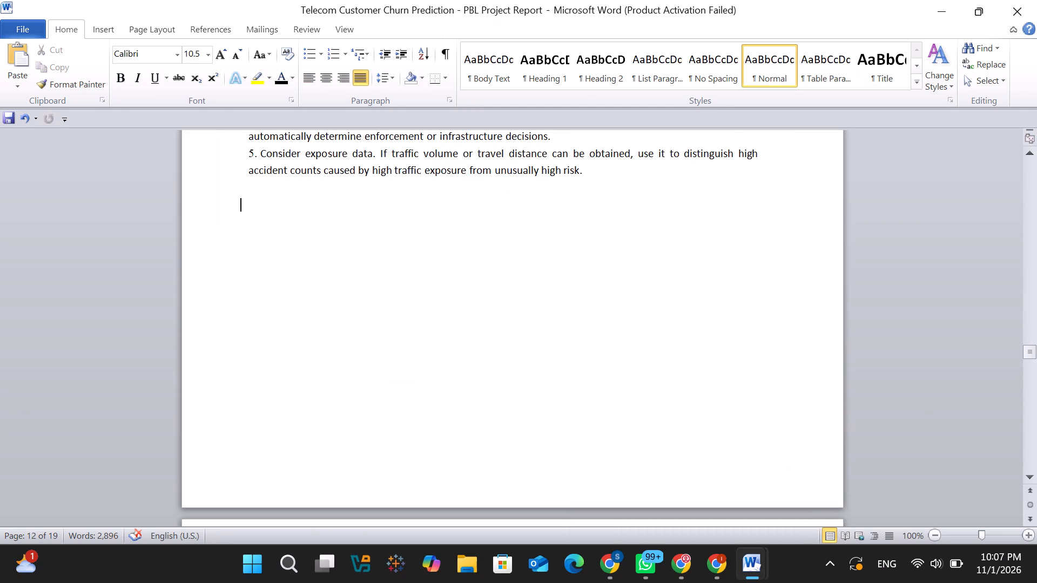
{"action": "key", "text": "ctrl+v"}
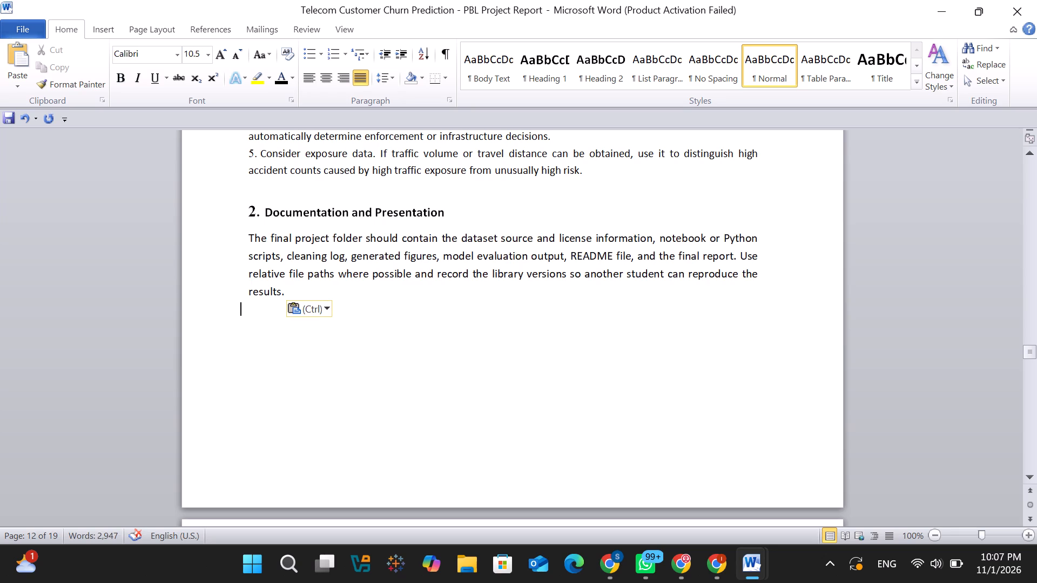
Replace the automatic number of the "Documentation and Presentation" heading with a plain "9.".
{"action": "left_click", "coordinate": [252, 206]}
{"action": "key", "text": "9"}
{"action": "key", "text": "period"}
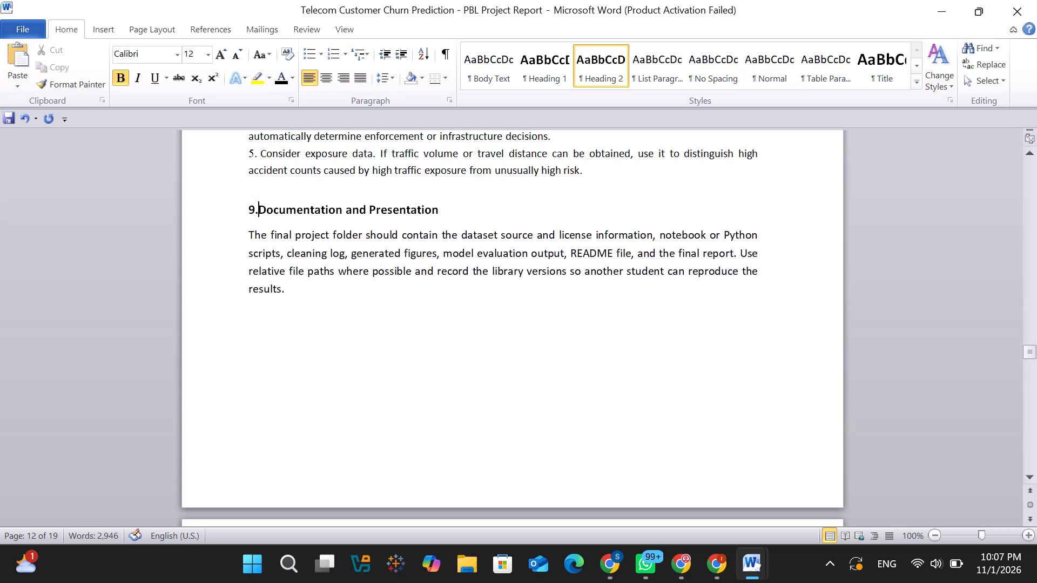
{"action": "left_click", "coordinate": [333, 295]}
{"action": "key", "text": "Return"}
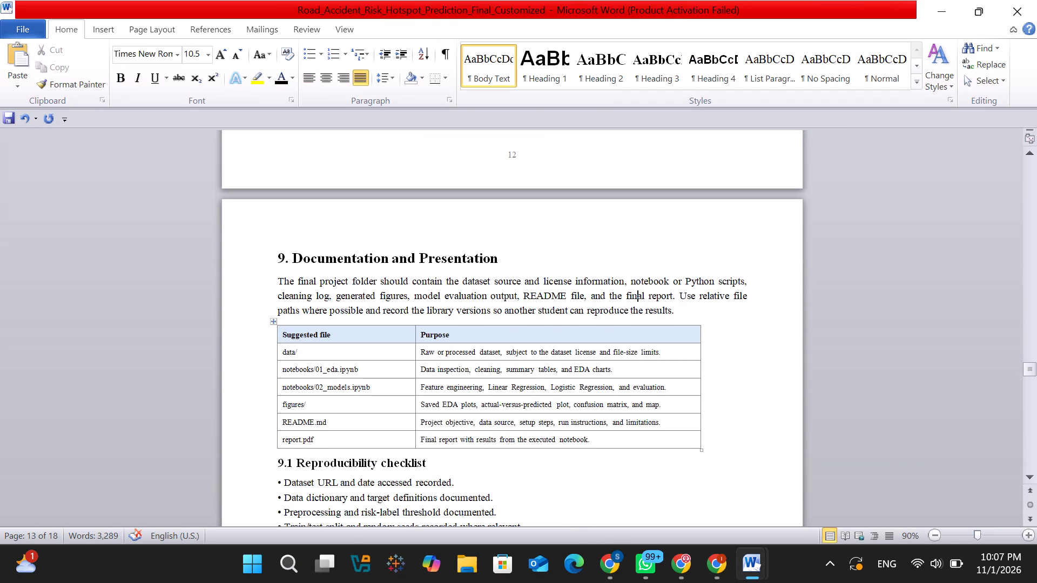
{"action": "left_click", "coordinate": [580, 415]}
{"action": "left_click_drag", "start_coordinate": [610, 440], "coordinate": [280, 329]}
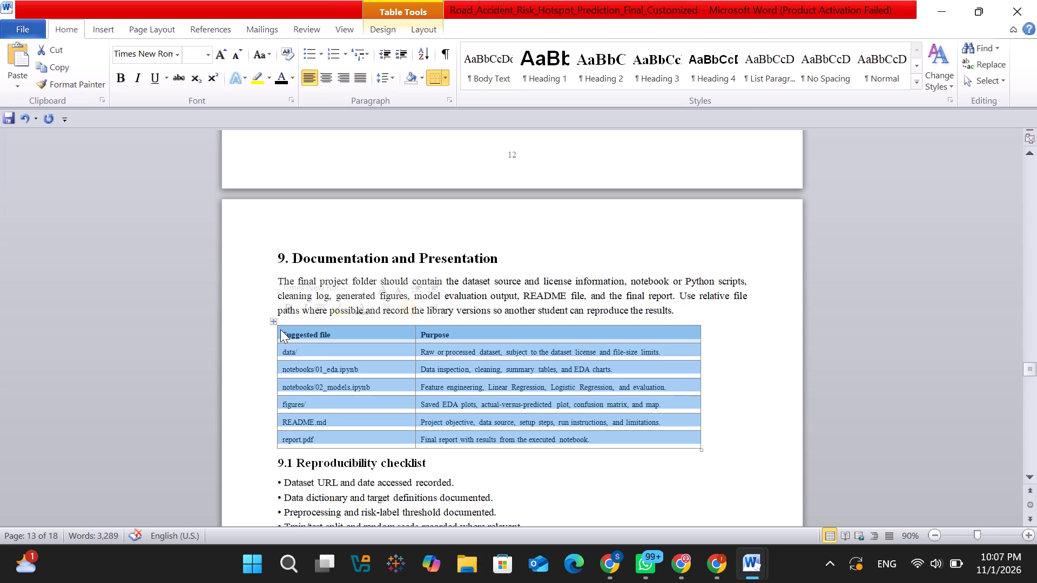
{"action": "key", "text": "ctrl+c"}
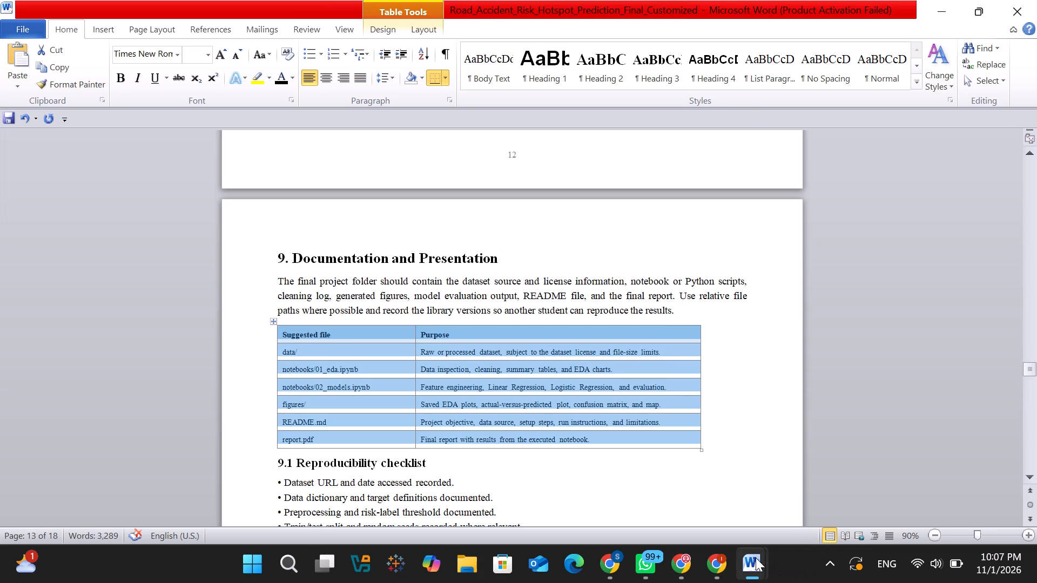
{"action": "left_click", "coordinate": [793, 512]}
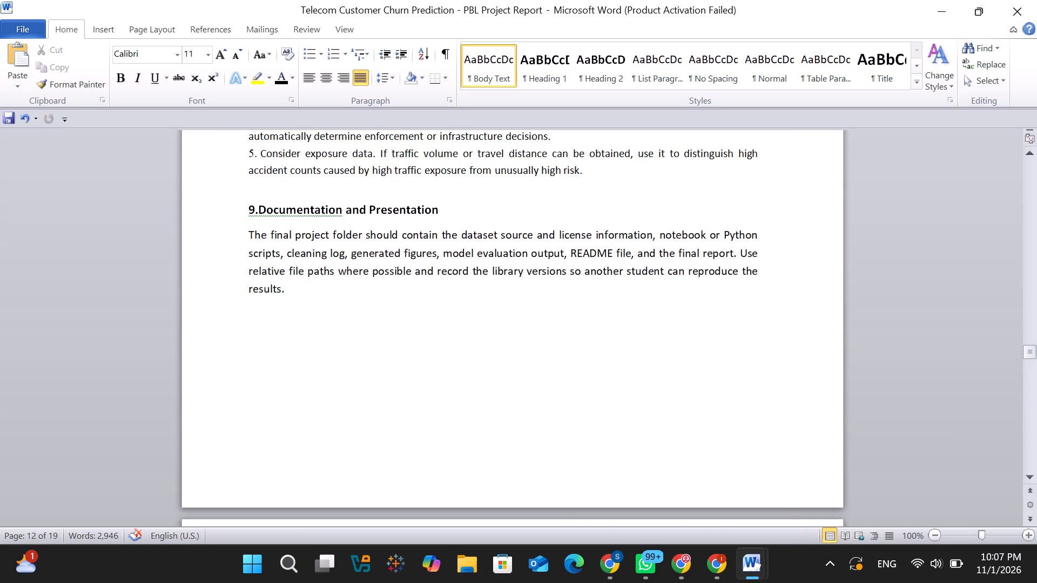
{"action": "key", "text": "ctrl+v"}
{"action": "scroll", "coordinate": [408, 240], "scroll_direction": "down", "scroll_amount": 2}
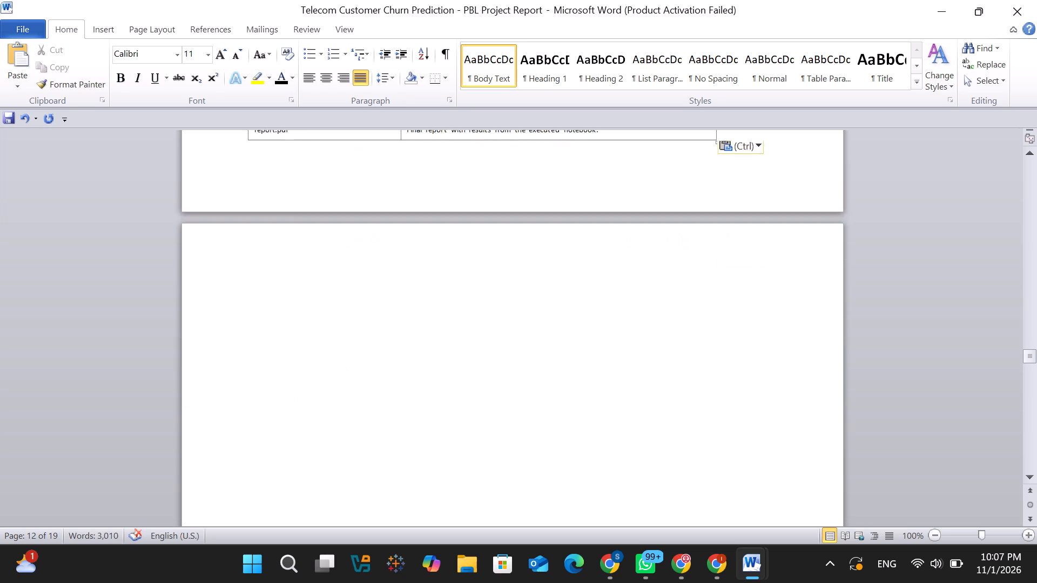
Place the insertion point at the start of the blank page following the suggested-file table, ready for more section 9 content.
{"action": "scroll", "coordinate": [408, 240], "scroll_direction": "down", "scroll_amount": 2}
{"action": "left_click", "coordinate": [333, 238]}
{"action": "scroll", "coordinate": [333, 238], "scroll_direction": "up", "scroll_amount": 2}
{"action": "left_click", "coordinate": [289, 318]}
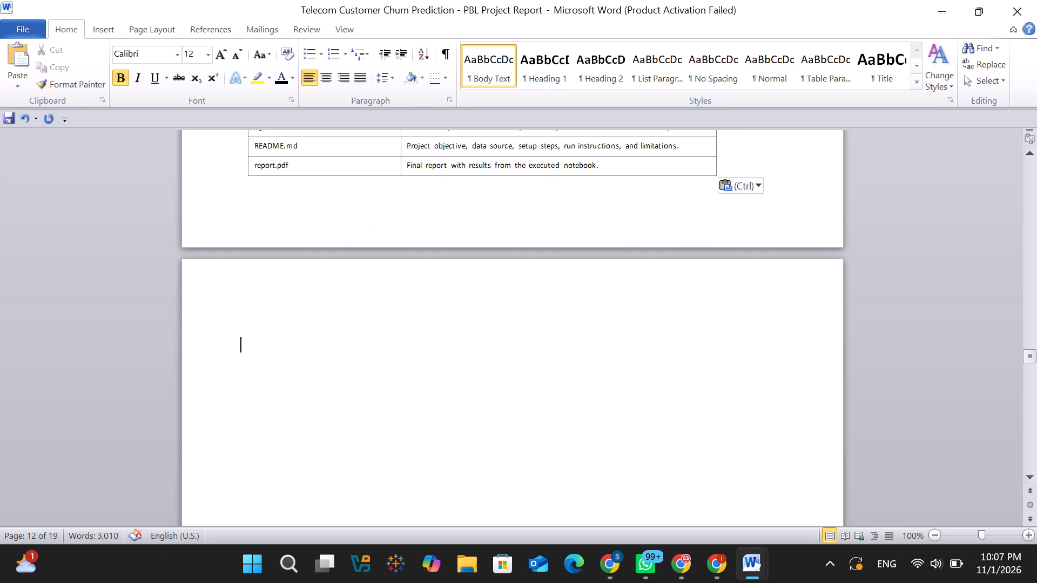
{"action": "left_click", "coordinate": [274, 310]}
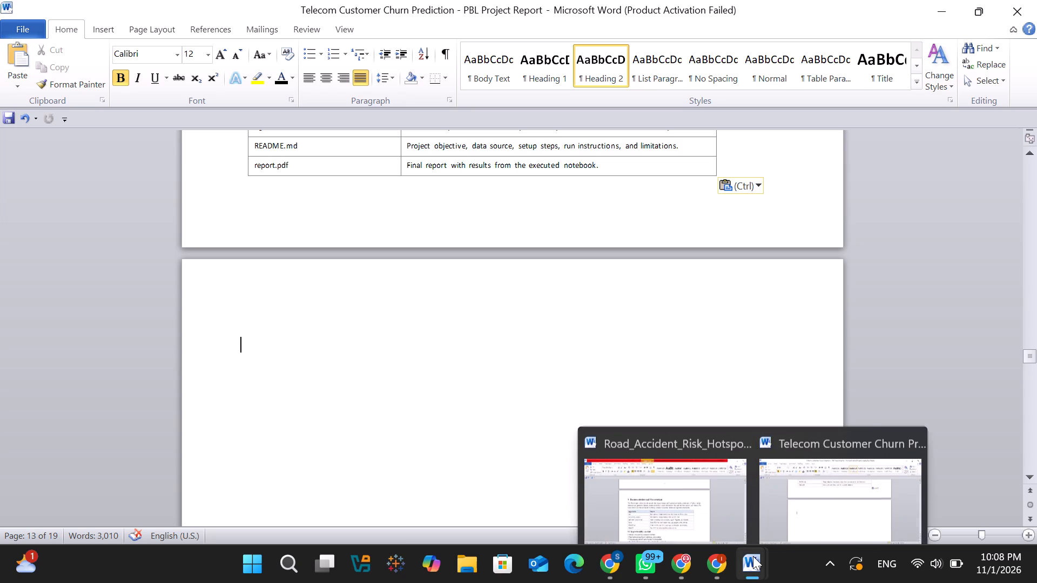
Copy the "Conclusion" heading and its paragraph from the road accident report onto the blank page after the suggested-file table in the Telecom report.
{"action": "left_click", "coordinate": [671, 480]}
{"action": "scroll", "coordinate": [412, 455], "scroll_direction": "down", "scroll_amount": 1}
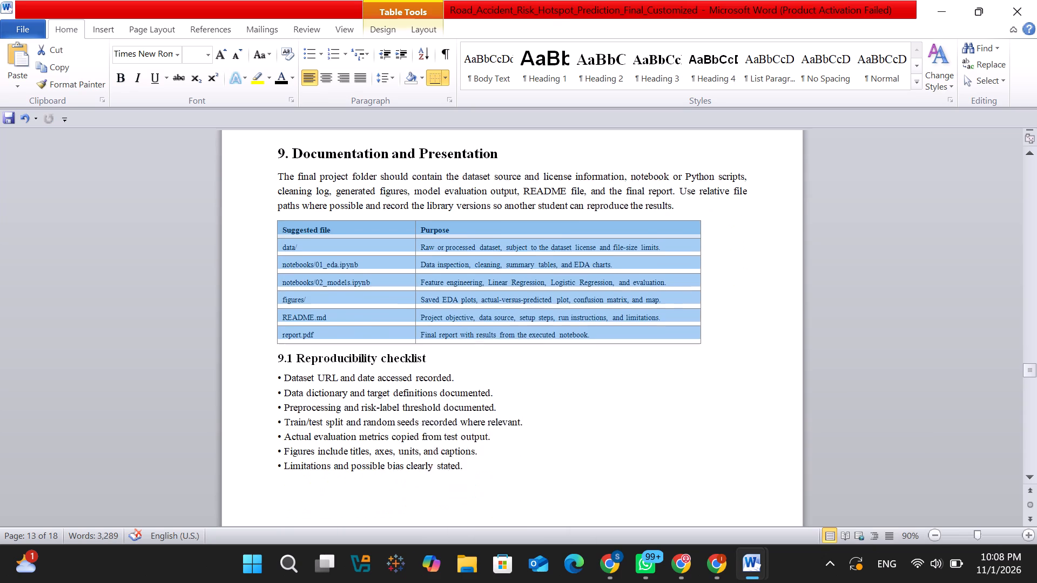
{"action": "scroll", "coordinate": [412, 455], "scroll_direction": "down", "scroll_amount": 1}
{"action": "left_click_drag", "start_coordinate": [461, 430], "coordinate": [307, 341]}
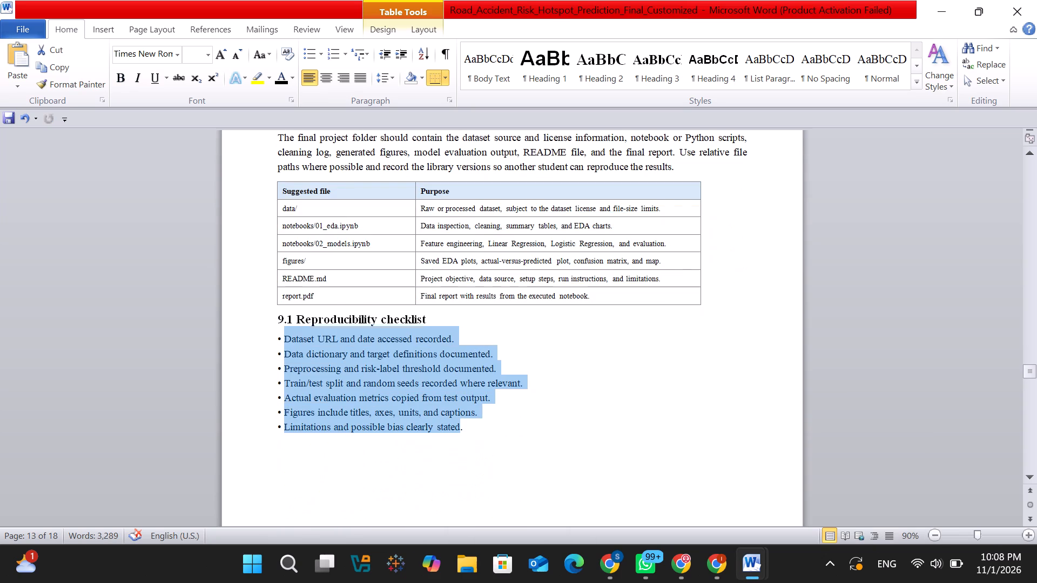
{"action": "left_click_drag", "start_coordinate": [307, 341], "coordinate": [273, 320]}
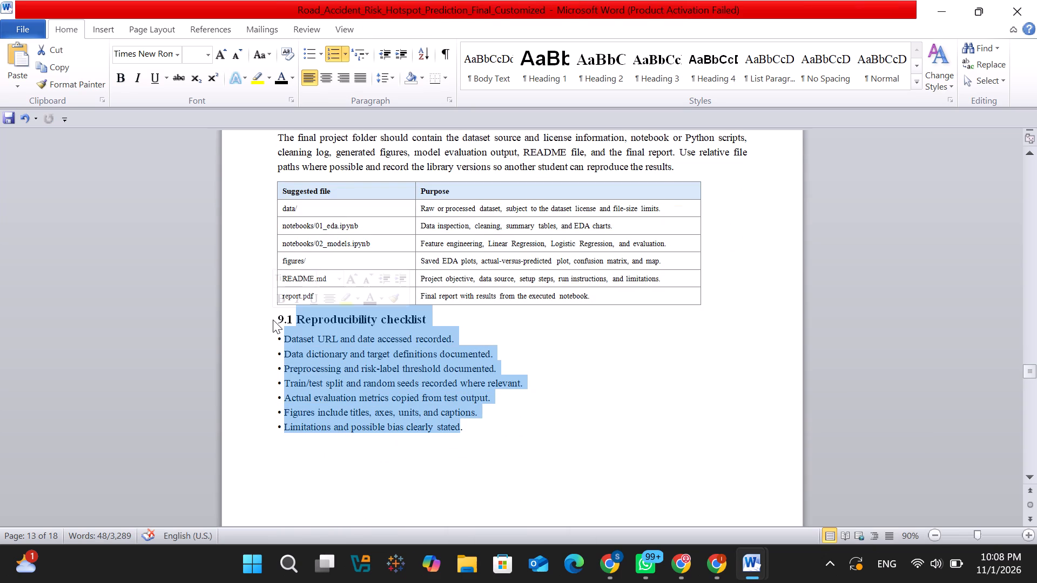
{"action": "left_click", "coordinate": [467, 314]}
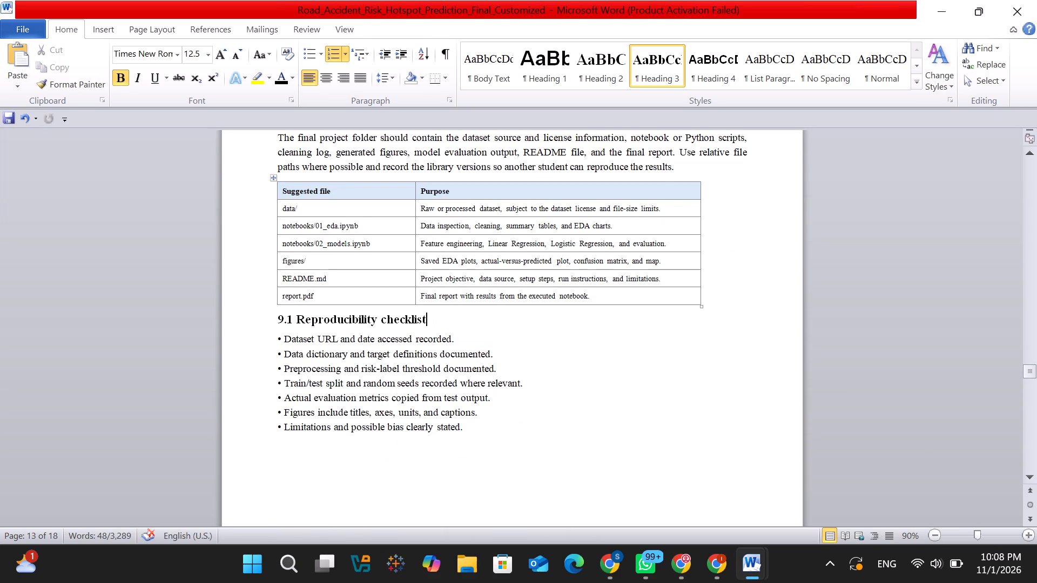
{"action": "scroll", "coordinate": [467, 314], "scroll_direction": "down", "scroll_amount": 7}
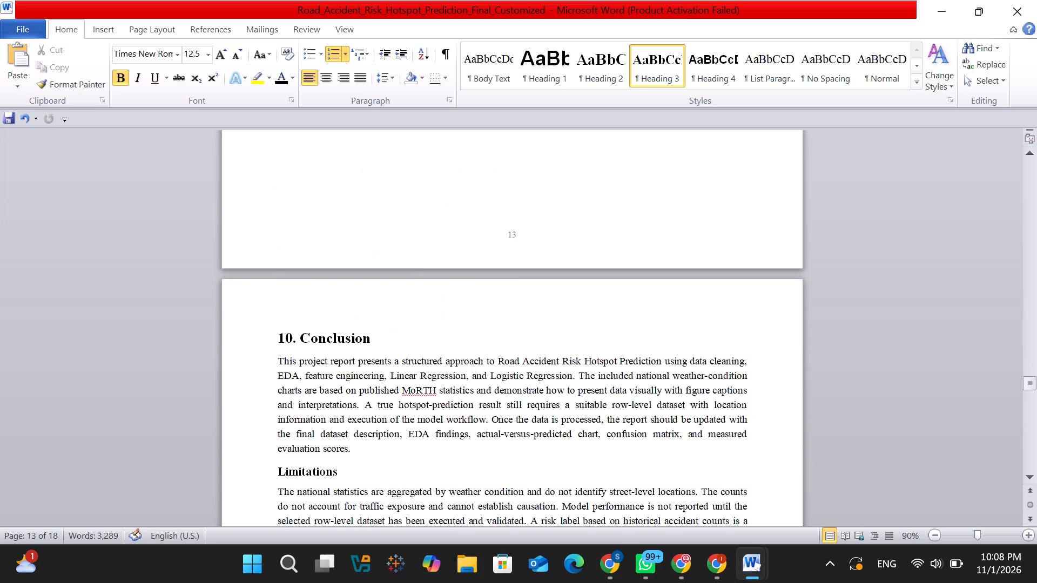
{"action": "scroll", "coordinate": [467, 314], "scroll_direction": "down", "scroll_amount": 3}
{"action": "left_click_drag", "start_coordinate": [354, 310], "coordinate": [271, 189]}
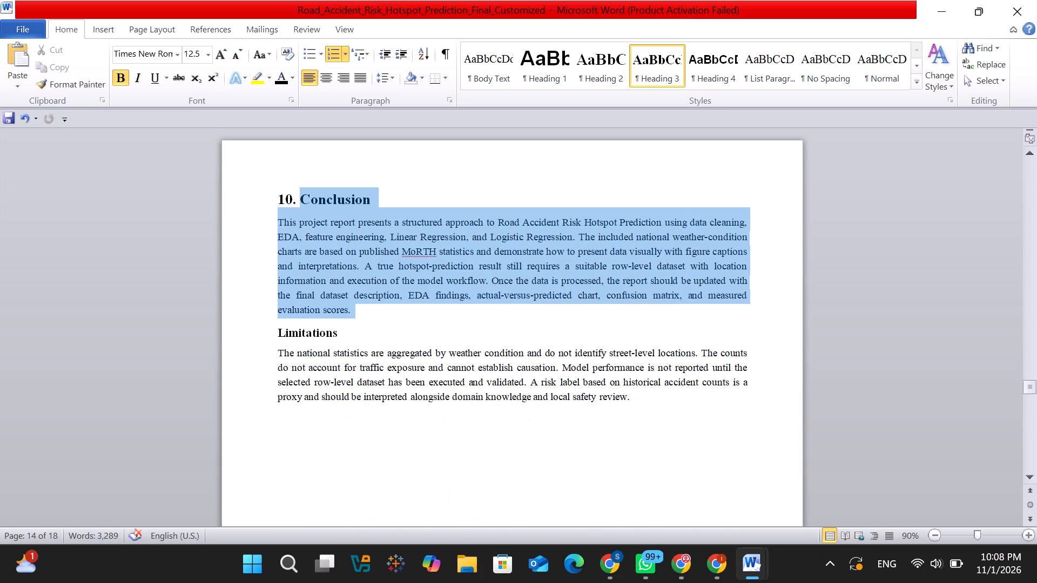
{"action": "left_click_drag", "start_coordinate": [271, 189], "coordinate": [269, 191]}
{"action": "key", "text": "ctrl+c"}
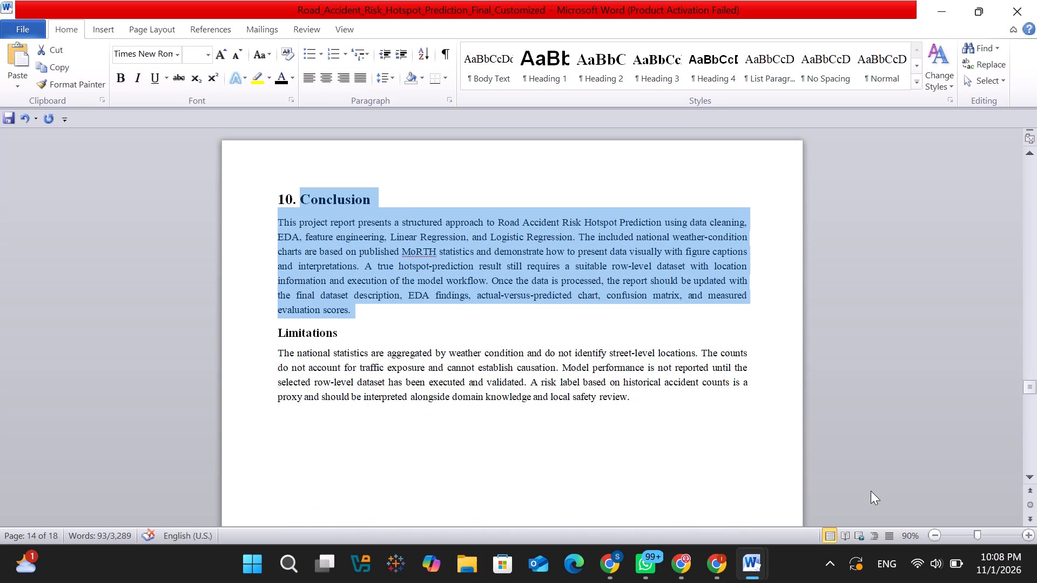
{"action": "left_click", "coordinate": [806, 476]}
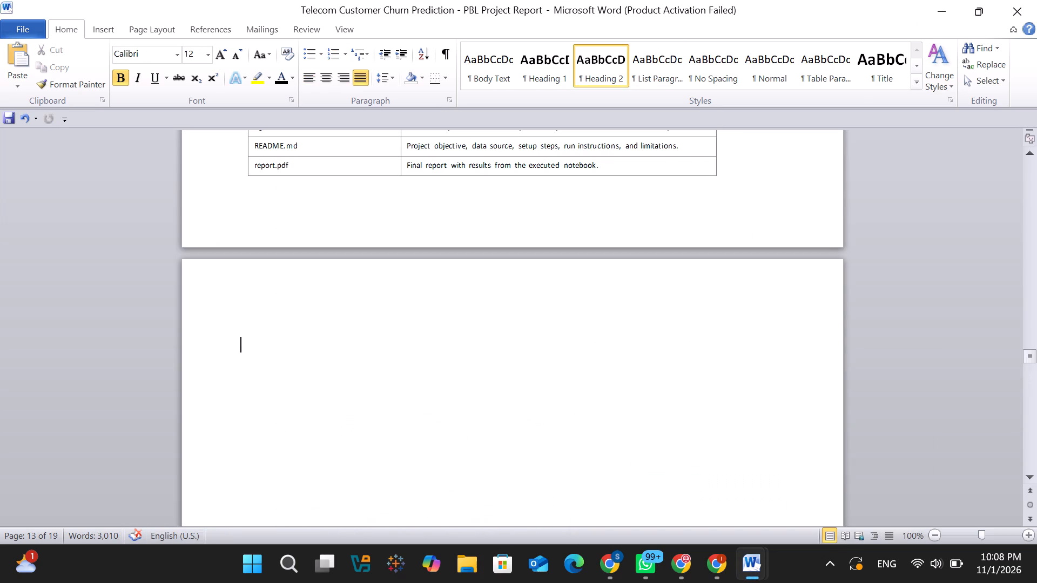
{"action": "key", "text": "ctrl+v"}
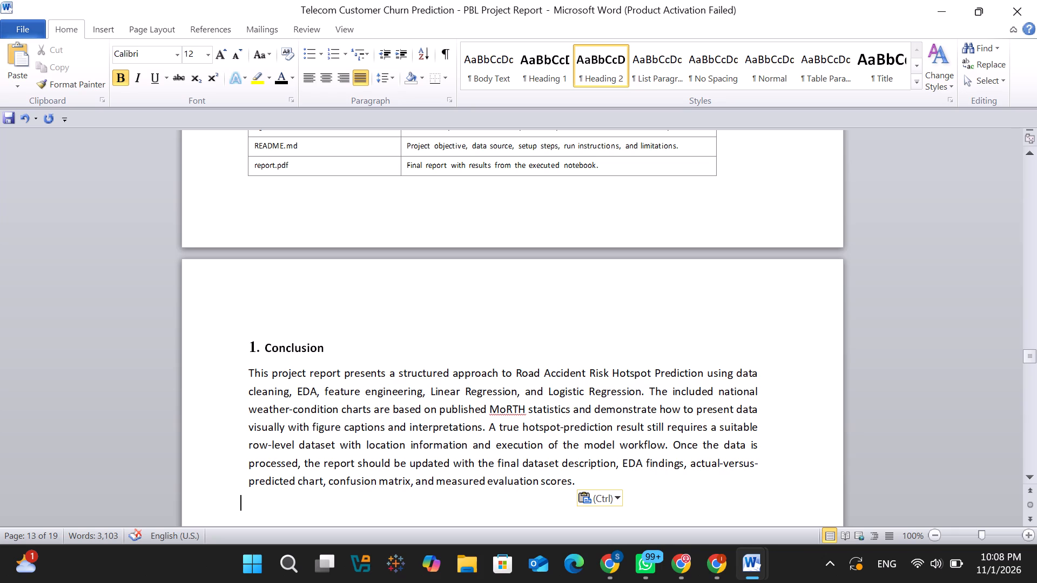
Replace the automatic number of the "Conclusion" heading with a plain "10.".
{"action": "left_click", "coordinate": [255, 344]}
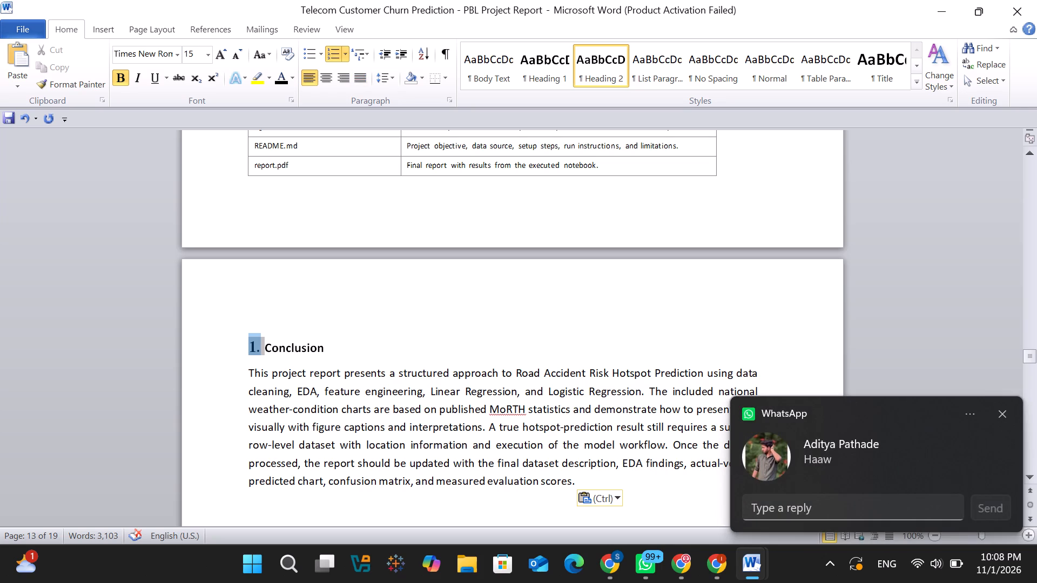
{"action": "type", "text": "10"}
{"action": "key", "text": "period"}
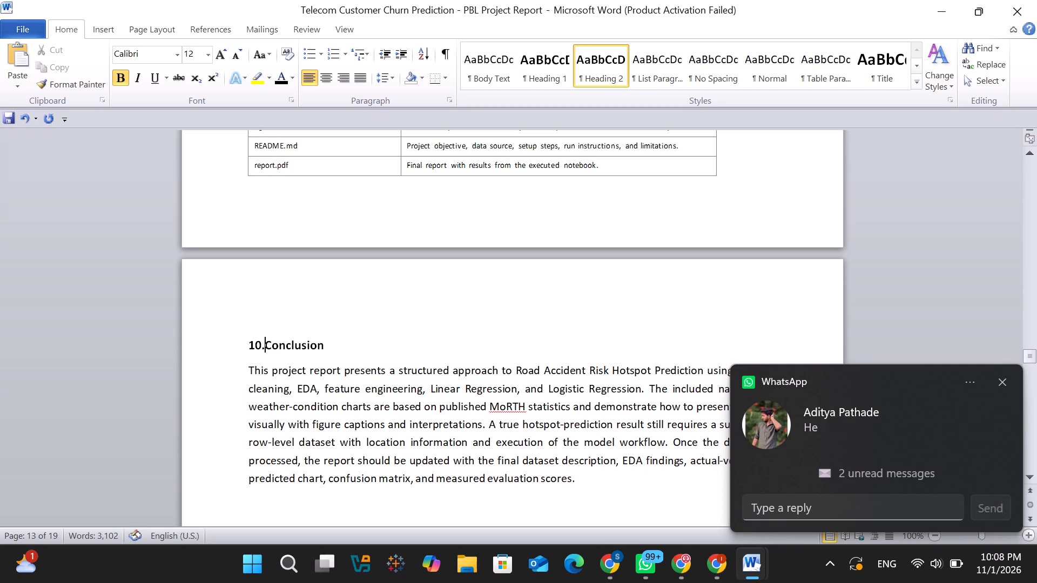
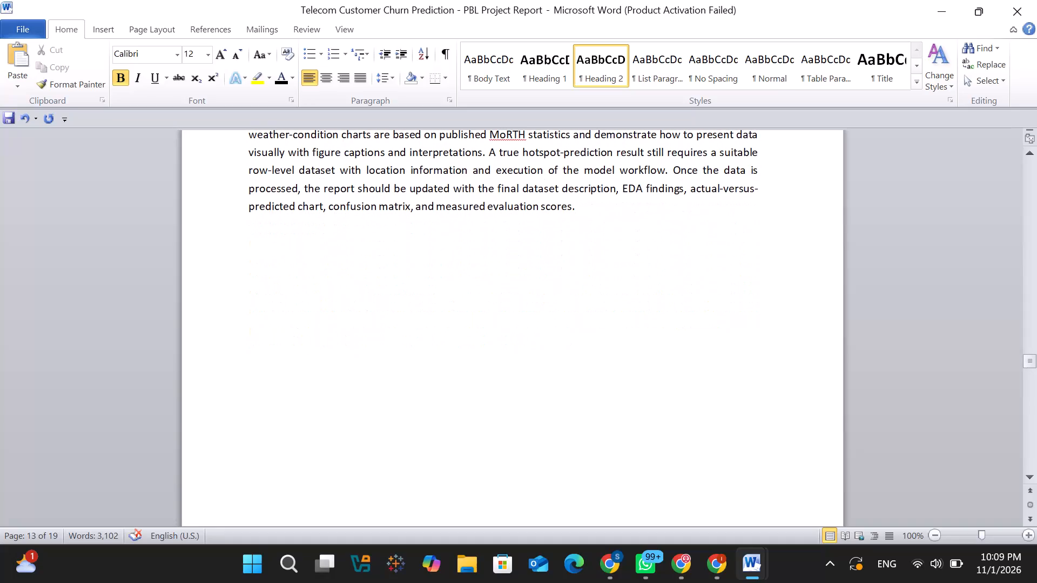
Add a new line below the conclusion paragraph and switch to the road accident report for the content that follows its Conclusion section.
{"action": "left_click", "coordinate": [631, 221]}
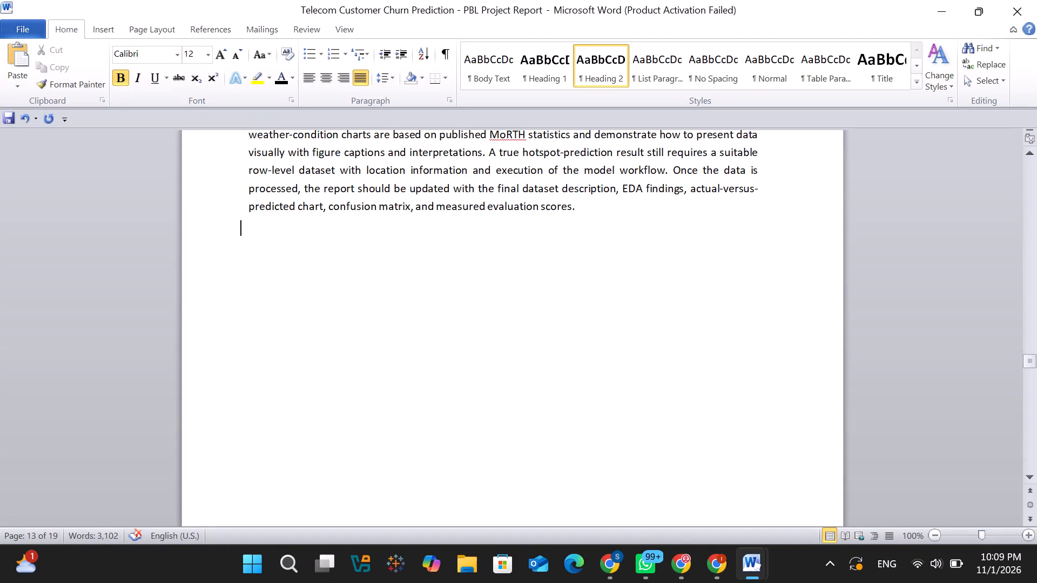
{"action": "key", "text": "Return"}
{"action": "left_click", "coordinate": [693, 500]}
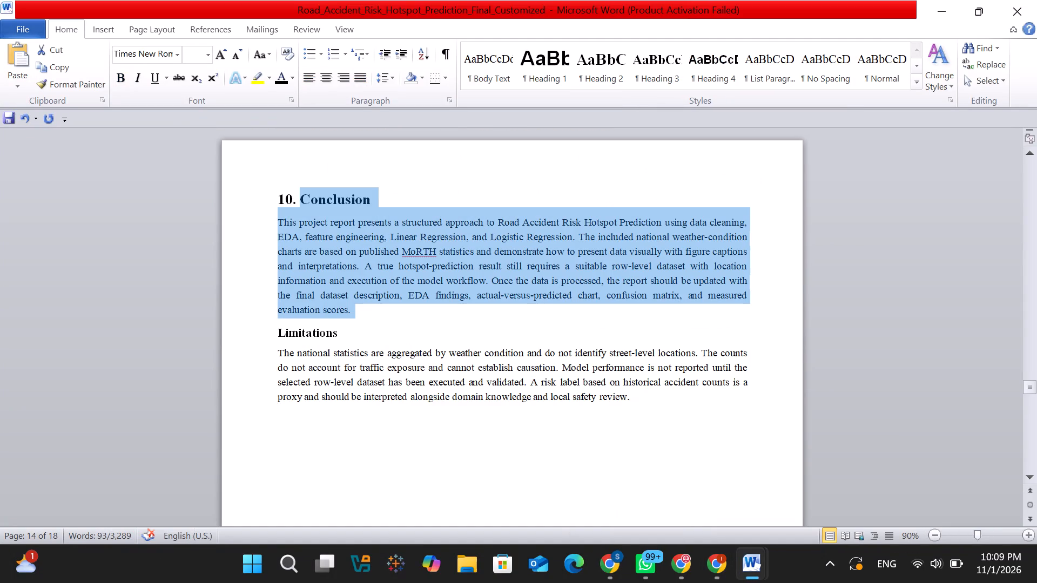
Copy the "Limitations" heading and its paragraph from the road accident report to below the Conclusion paragraph in the telecom churn report.
{"action": "left_click_drag", "start_coordinate": [274, 331], "coordinate": [654, 405]}
{"action": "key", "text": "ctrl+c"}
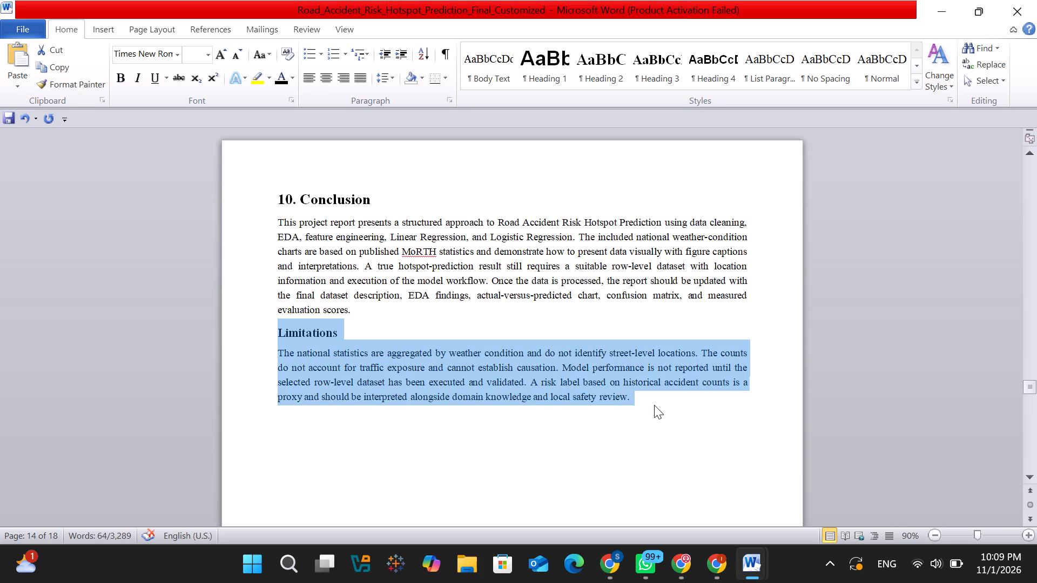
{"action": "left_click", "coordinate": [803, 491]}
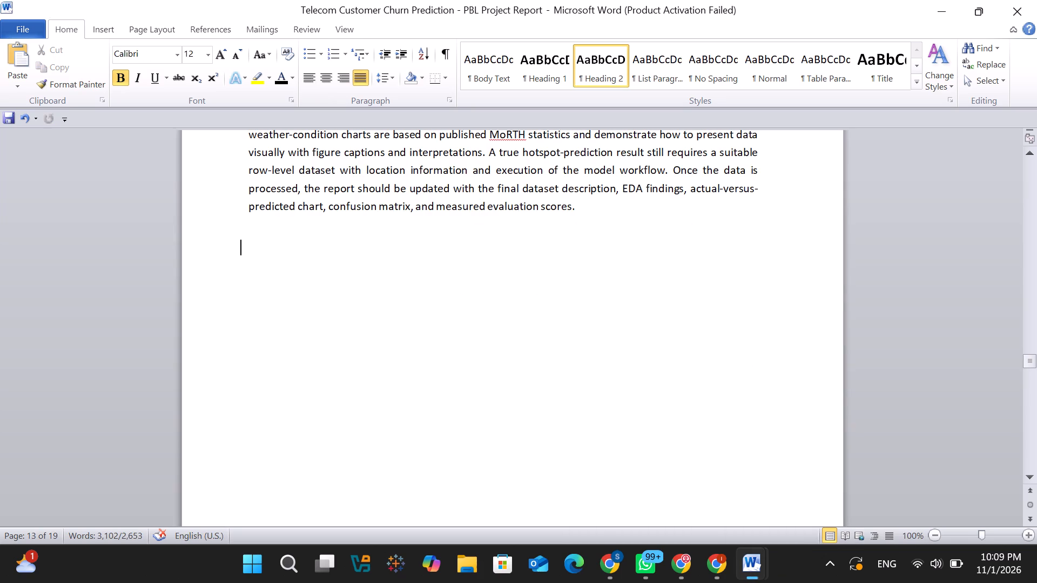
{"action": "key", "text": "ctrl+v"}
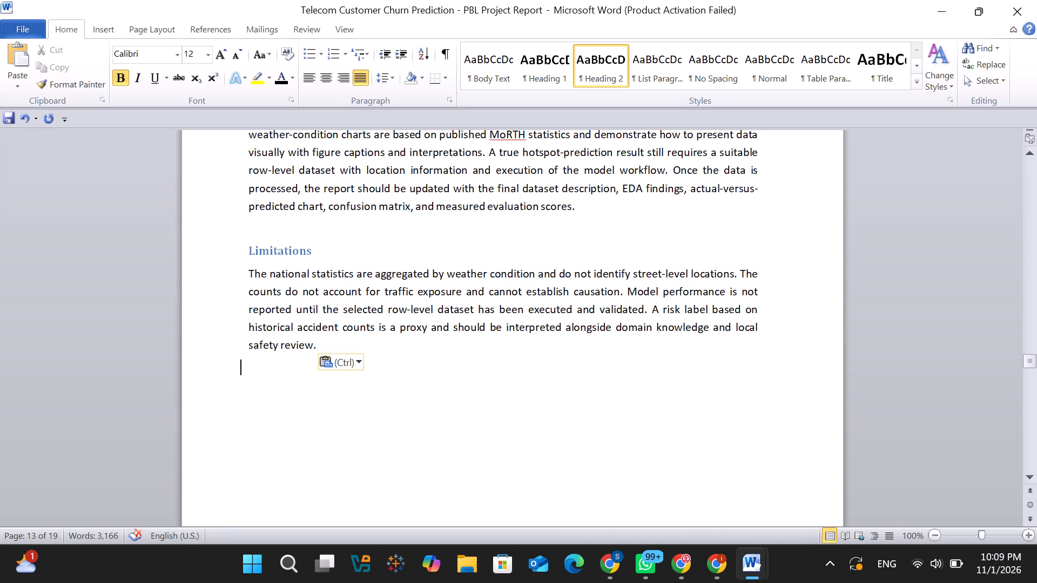
Change the font colour of the copied "Limitations" heading to black.
{"action": "left_click_drag", "start_coordinate": [314, 243], "coordinate": [226, 240]}
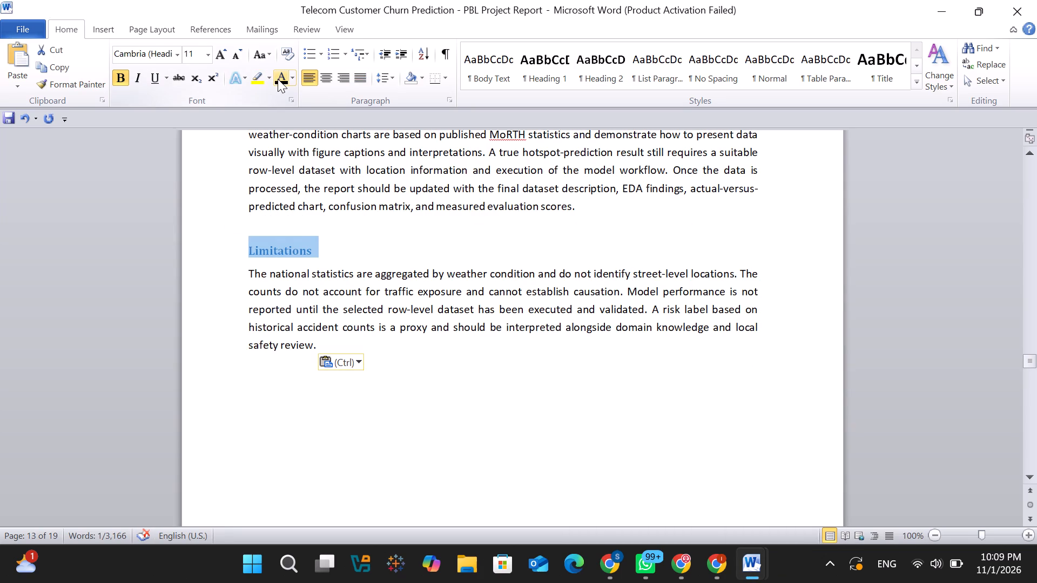
{"action": "left_click", "coordinate": [278, 79]}
{"action": "scroll", "coordinate": [336, 209], "scroll_direction": "up", "scroll_amount": 2}
{"action": "scroll", "coordinate": [336, 209], "scroll_direction": "down", "scroll_amount": 1}
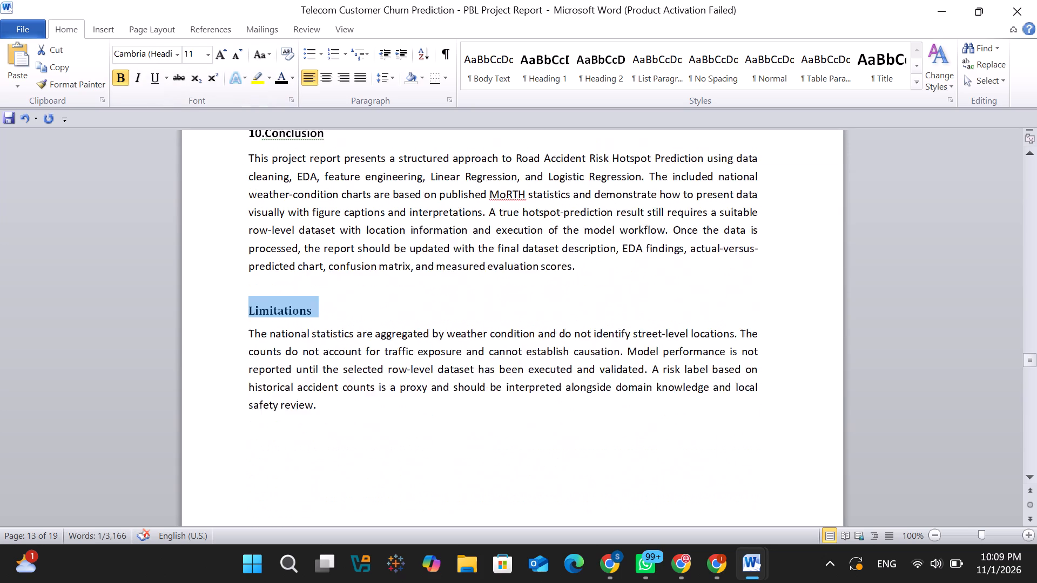
{"action": "scroll", "coordinate": [336, 209], "scroll_direction": "down", "scroll_amount": 1}
{"action": "left_click", "coordinate": [323, 391]}
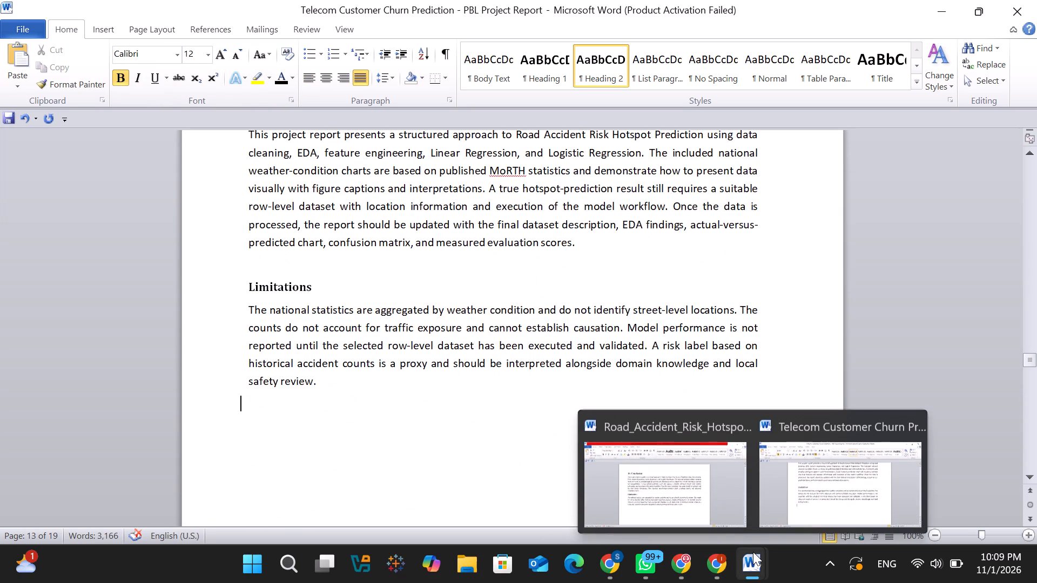
In the road accident report, copy the whole References section: heading, six entries and the closing note about dataset and documentation links.
{"action": "left_click", "coordinate": [687, 468]}
{"action": "scroll", "coordinate": [519, 373], "scroll_direction": "down", "scroll_amount": 4}
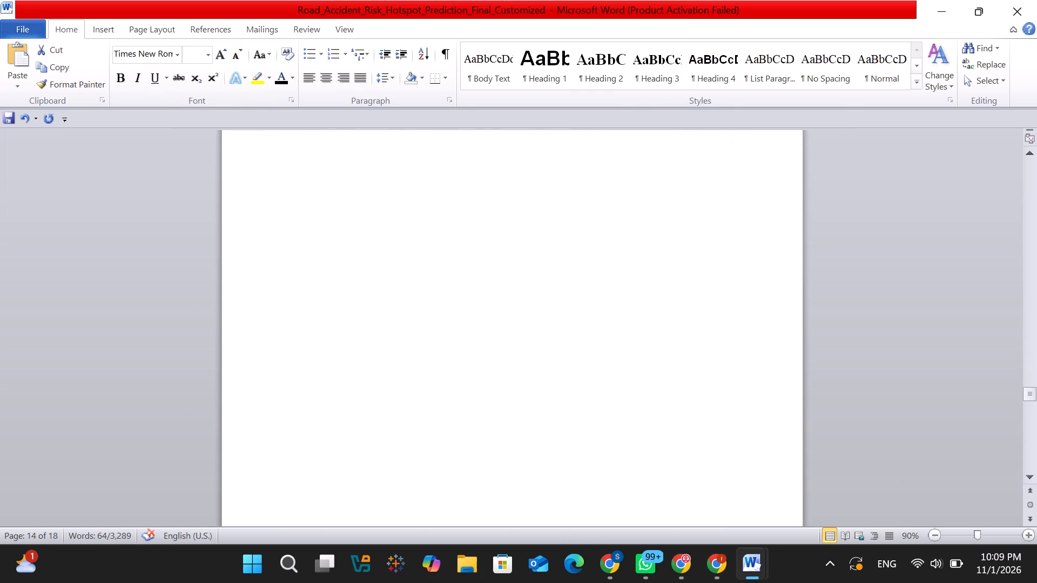
{"action": "scroll", "coordinate": [519, 373], "scroll_direction": "down", "scroll_amount": 6}
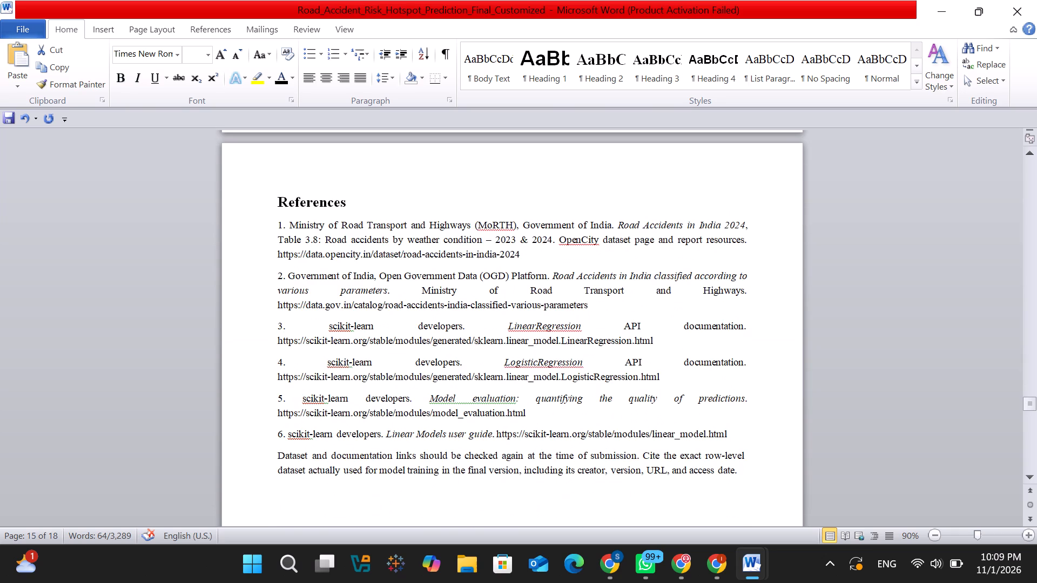
{"action": "left_click_drag", "start_coordinate": [272, 196], "coordinate": [809, 509]}
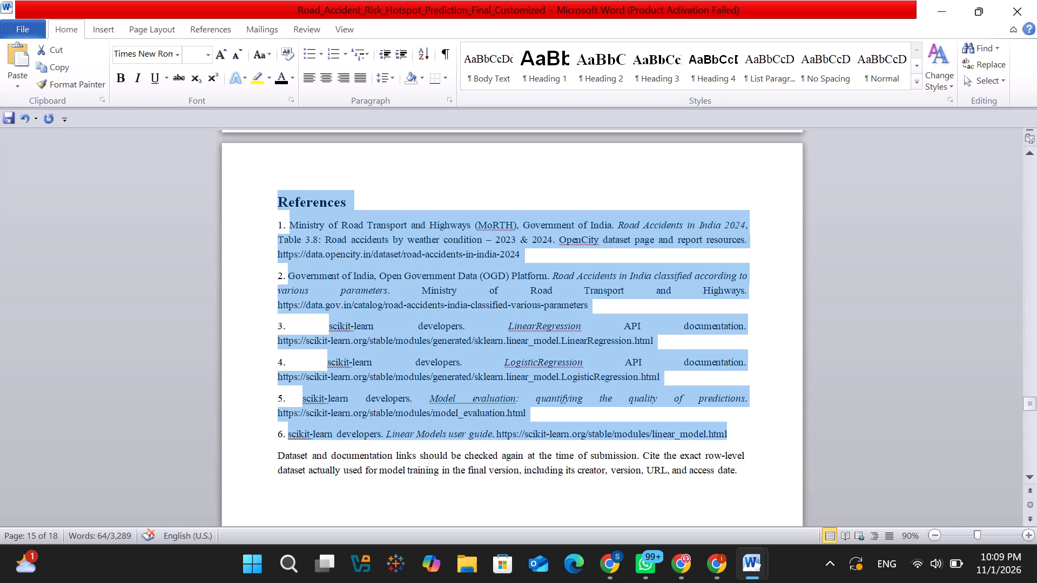
{"action": "left_click_drag", "start_coordinate": [809, 509], "coordinate": [772, 487]}
{"action": "key", "text": "ctrl+c"}
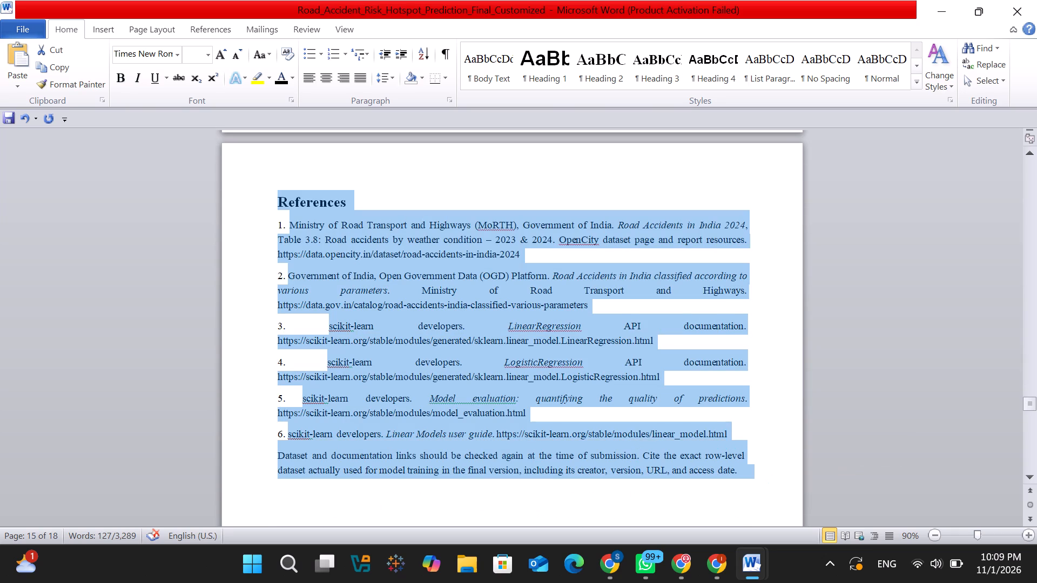
{"action": "scroll", "coordinate": [772, 487], "scroll_direction": "down", "scroll_amount": 12}
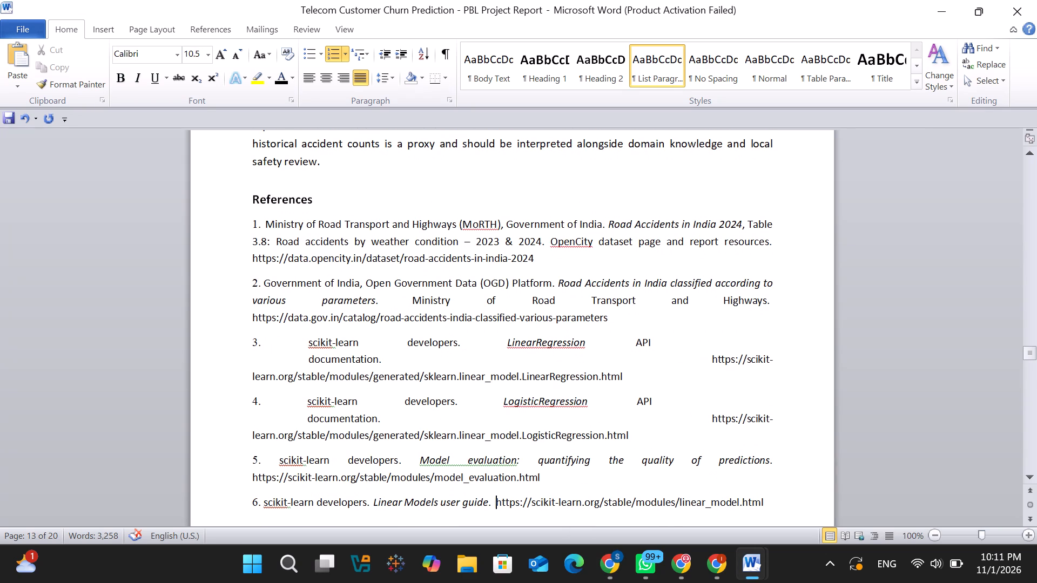
{"action": "left_click_drag", "start_coordinate": [247, 215], "coordinate": [584, 518]}
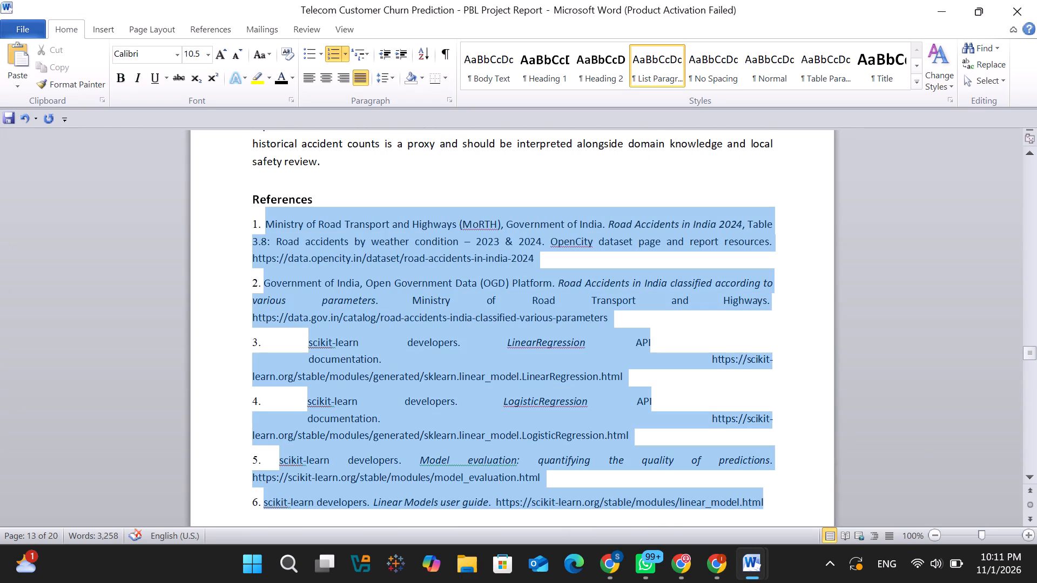
{"action": "left_click_drag", "start_coordinate": [584, 518], "coordinate": [824, 496]}
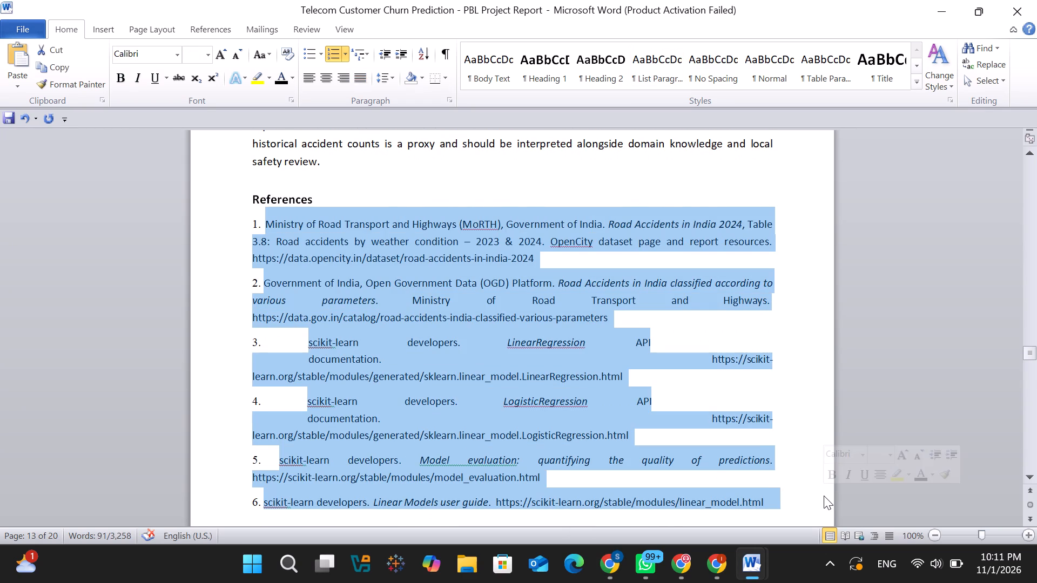
{"action": "key", "text": "BackSpace"}
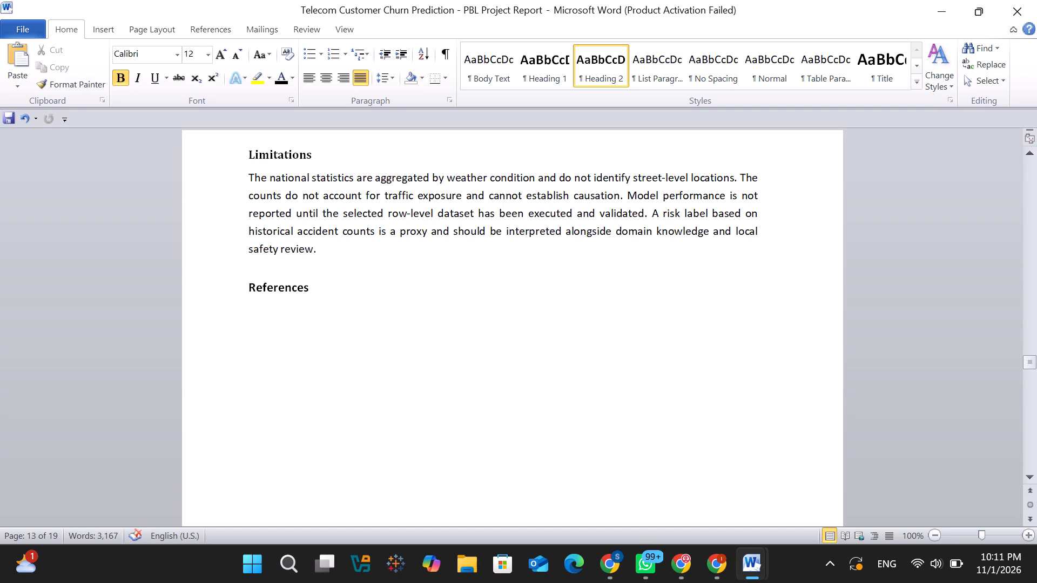
{"action": "key", "text": "Return"}
{"action": "key", "text": "ctrl+v"}
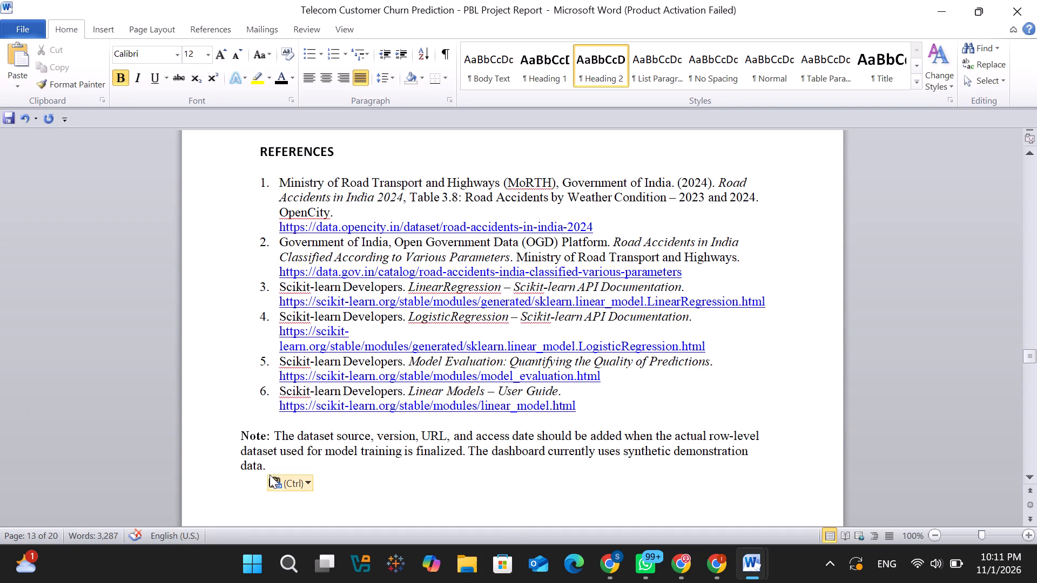
Delete the Note paragraph about dataset source, version, URL and access date below the pasted references.
{"action": "left_click_drag", "start_coordinate": [267, 465], "coordinate": [235, 437]}
{"action": "key", "text": "BackSpace"}
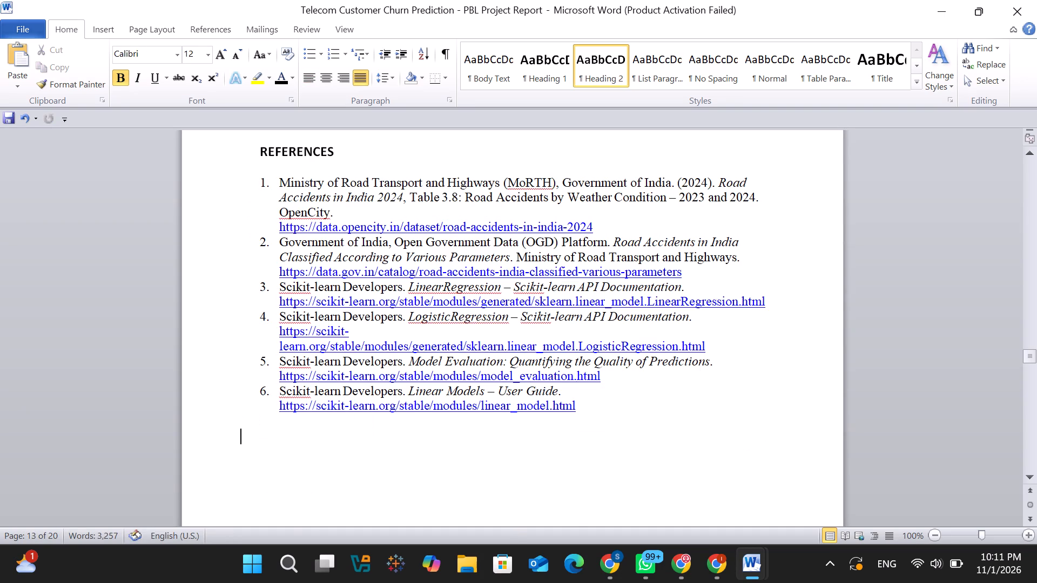
Delete the old "References" heading and its line above the pasted REFERENCES heading.
{"action": "scroll", "coordinate": [522, 276], "scroll_direction": "up", "scroll_amount": 2}
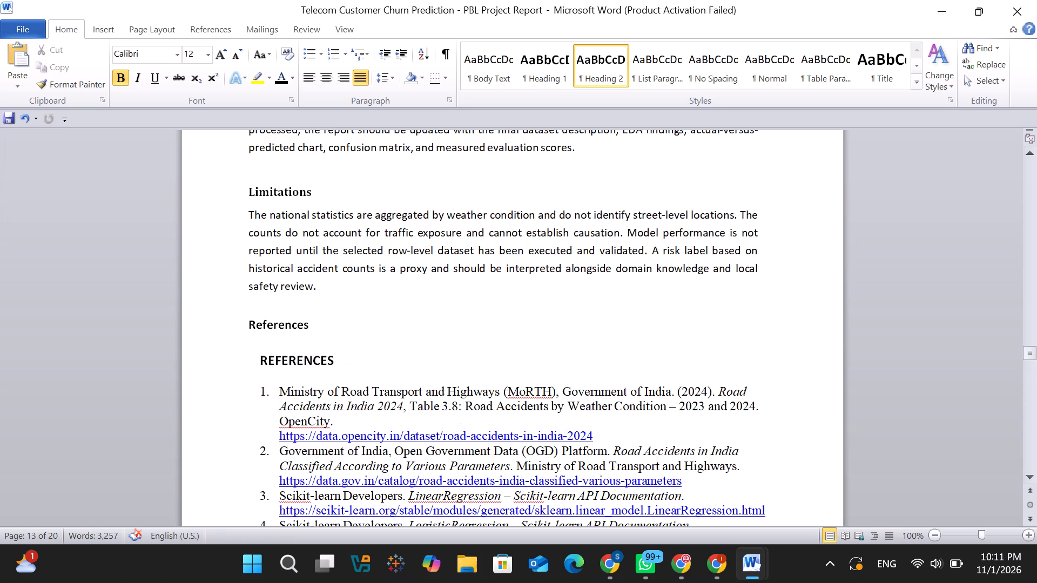
{"action": "left_click_drag", "start_coordinate": [315, 322], "coordinate": [235, 317]}
{"action": "key", "text": "BackSpace"}
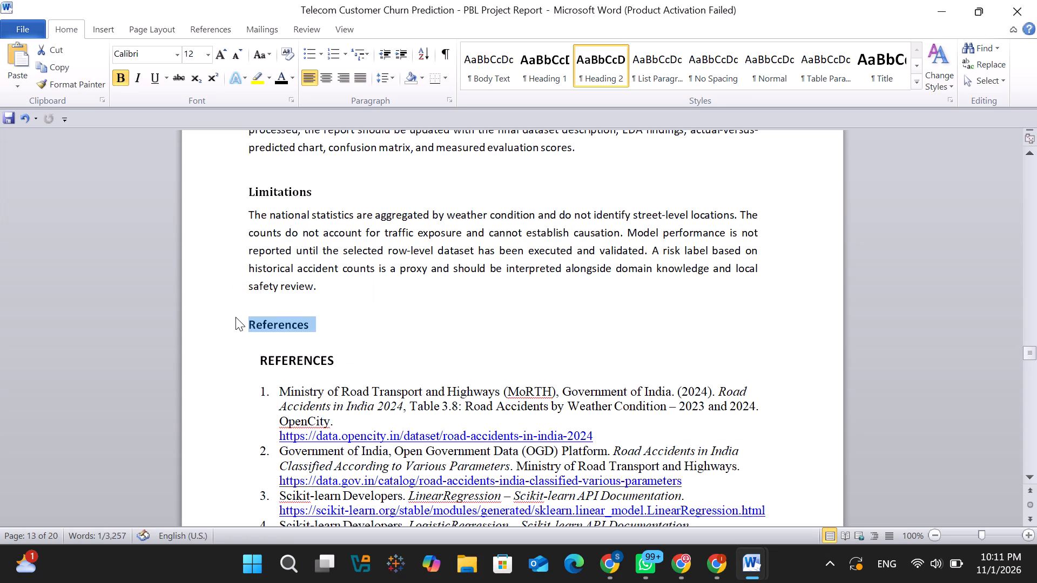
{"action": "key", "text": "BackSpace"}
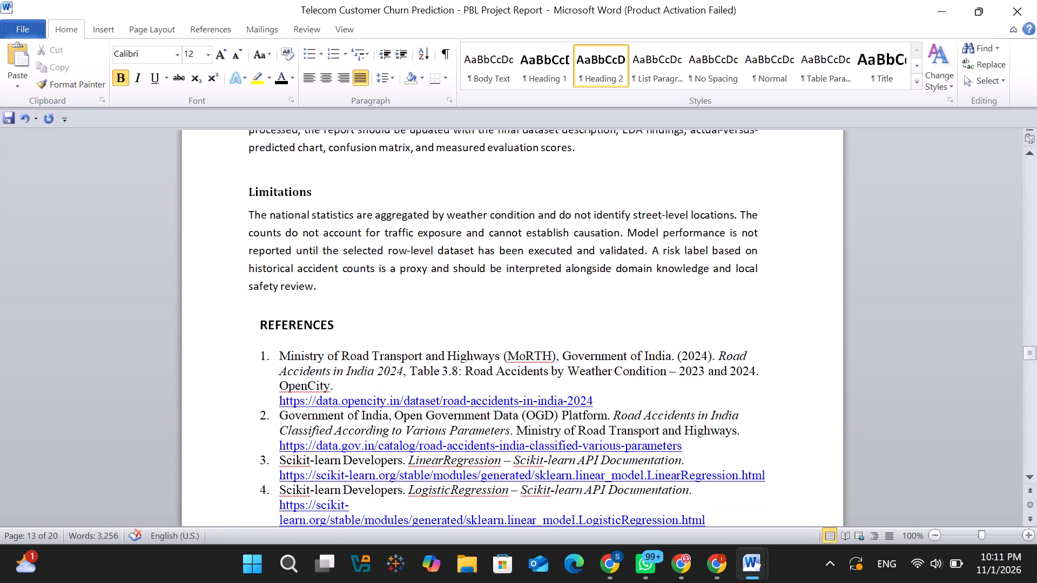
Delete all leftover telecom churn content after the References page, from the correlation heatmap through the old conclusion at the document's end.
{"action": "scroll", "coordinate": [461, 377], "scroll_direction": "down", "scroll_amount": 7}
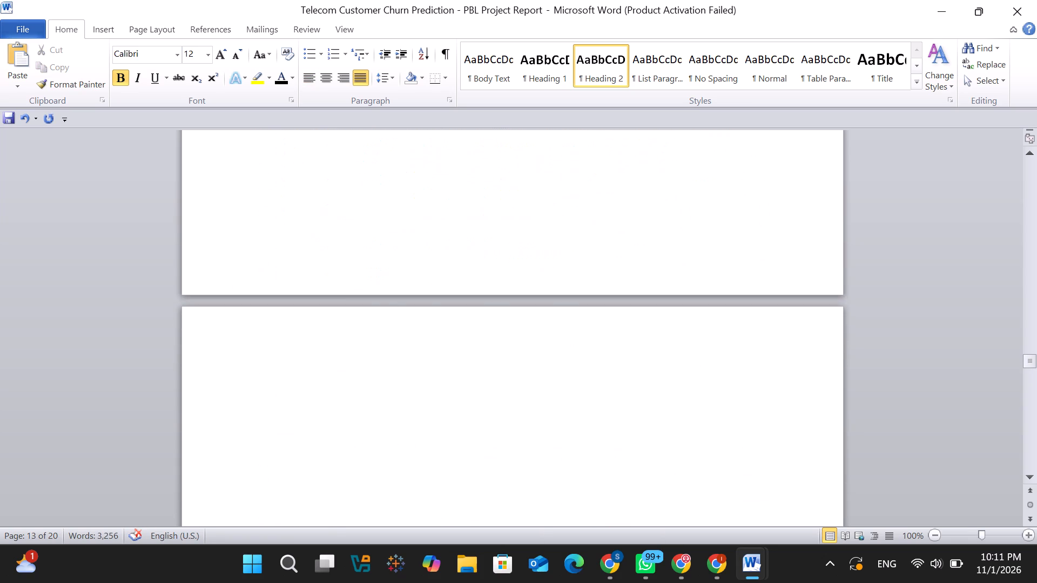
{"action": "scroll", "coordinate": [461, 377], "scroll_direction": "down", "scroll_amount": 6, "text": "ctrl"}
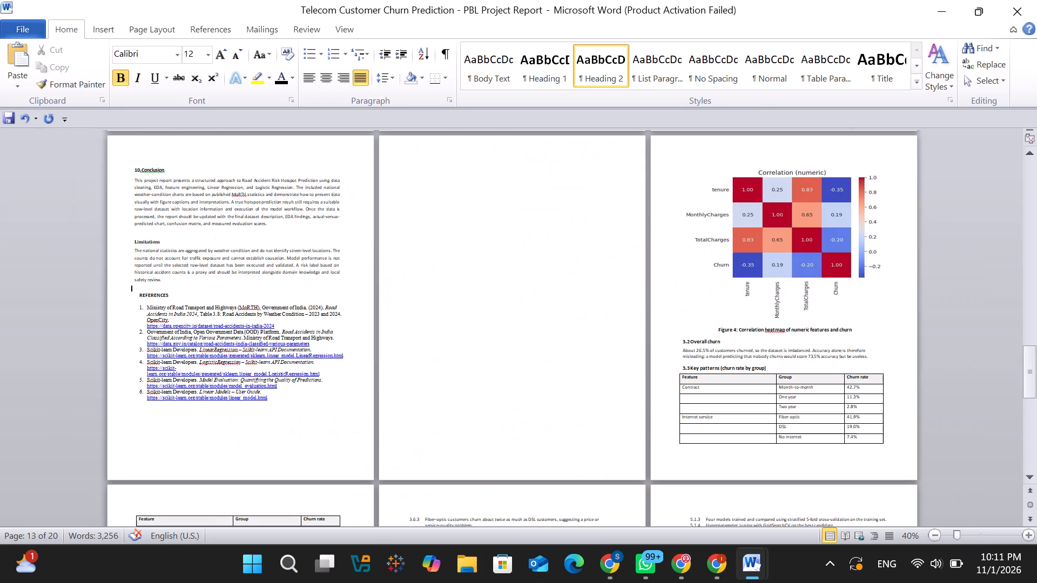
{"action": "scroll", "coordinate": [461, 377], "scroll_direction": "down", "scroll_amount": 2, "text": "ctrl"}
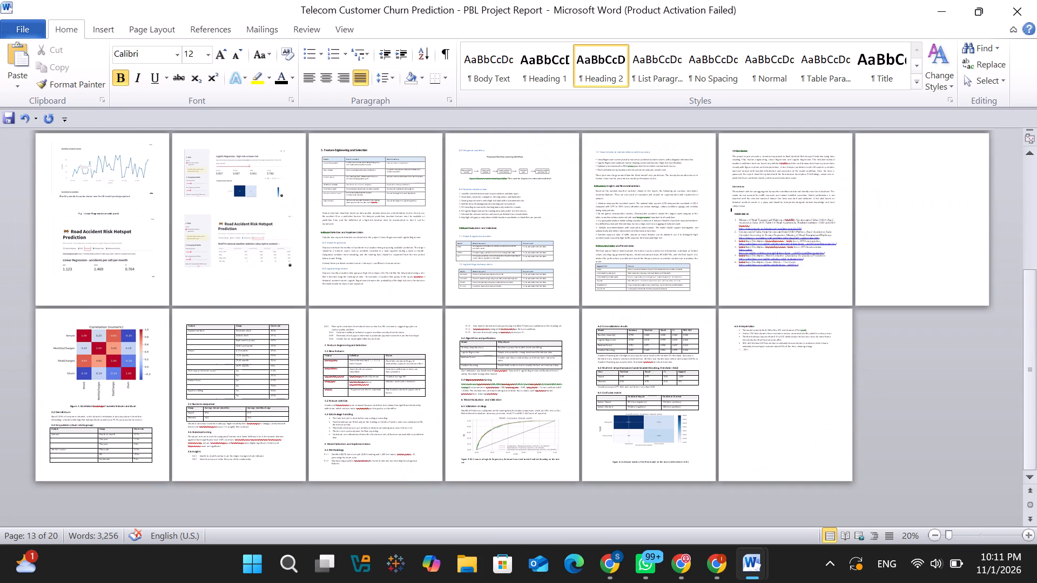
{"action": "scroll", "coordinate": [461, 377], "scroll_direction": "up", "scroll_amount": 11}
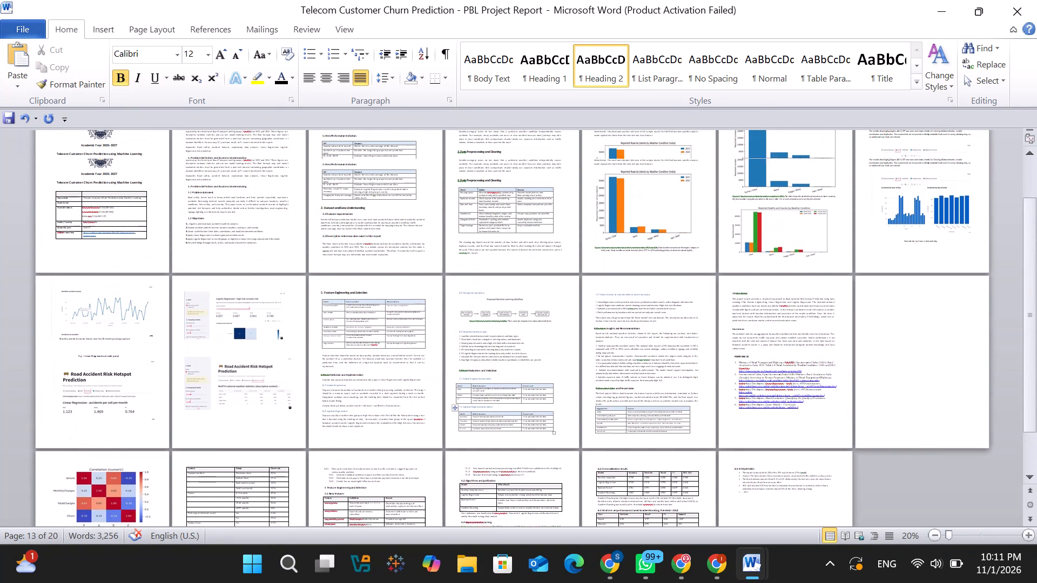
{"action": "scroll", "coordinate": [461, 377], "scroll_direction": "up", "scroll_amount": 7}
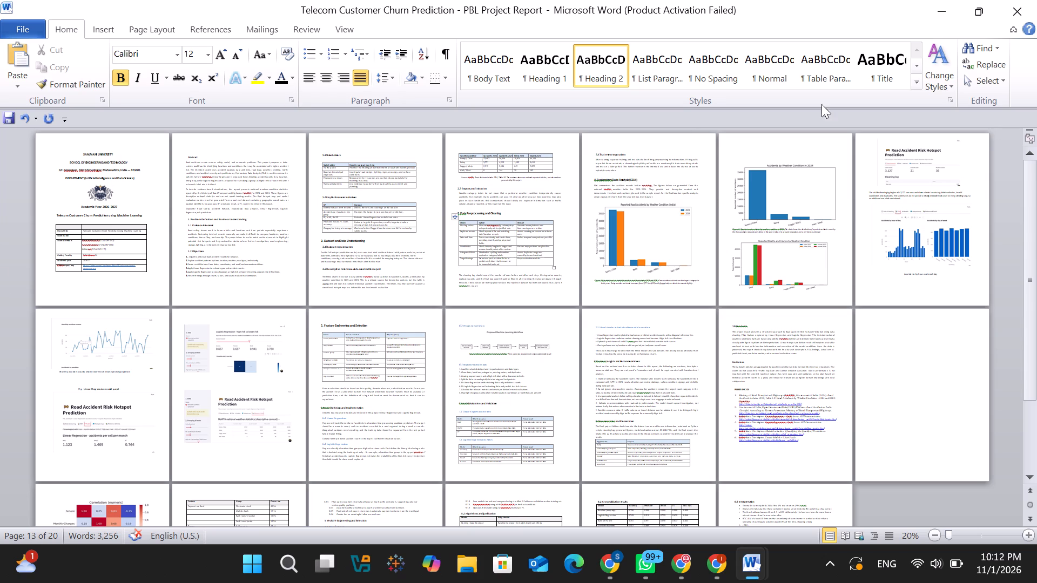
{"action": "scroll", "coordinate": [495, 342], "scroll_direction": "down", "scroll_amount": 6}
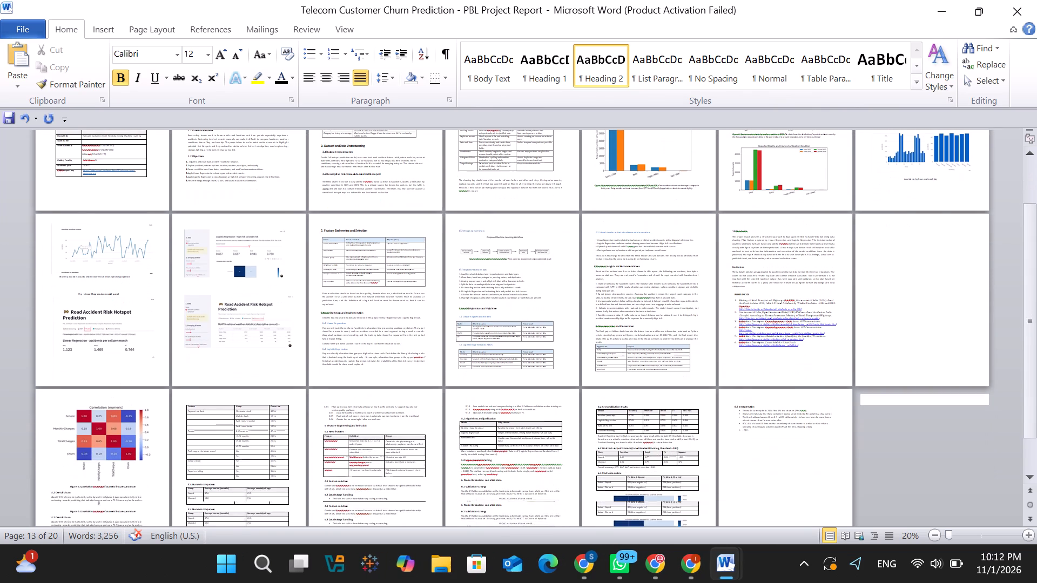
{"action": "scroll", "coordinate": [495, 342], "scroll_direction": "down", "scroll_amount": 4}
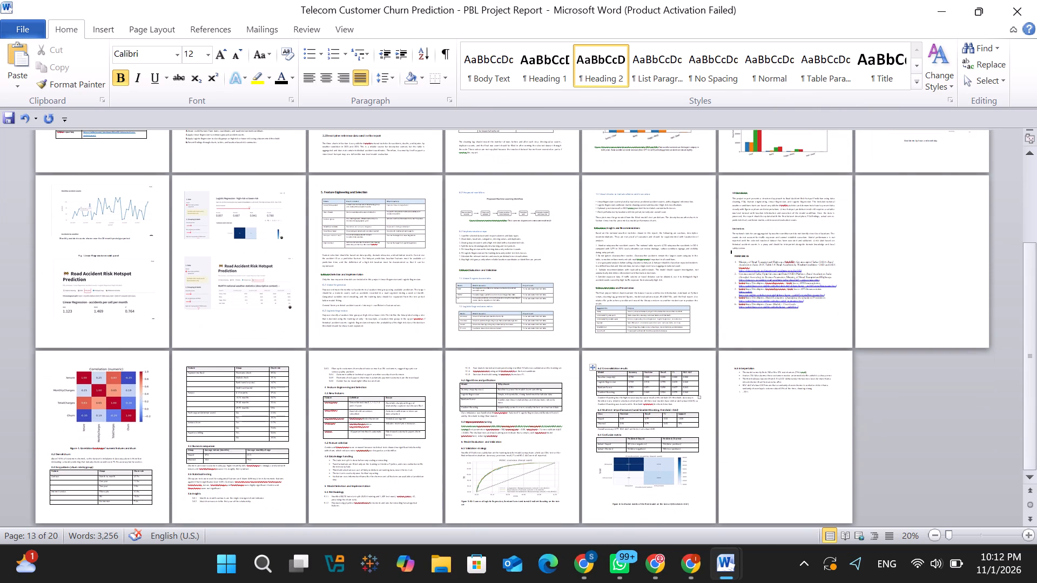
{"action": "left_click_drag", "start_coordinate": [802, 427], "coordinate": [118, 395]}
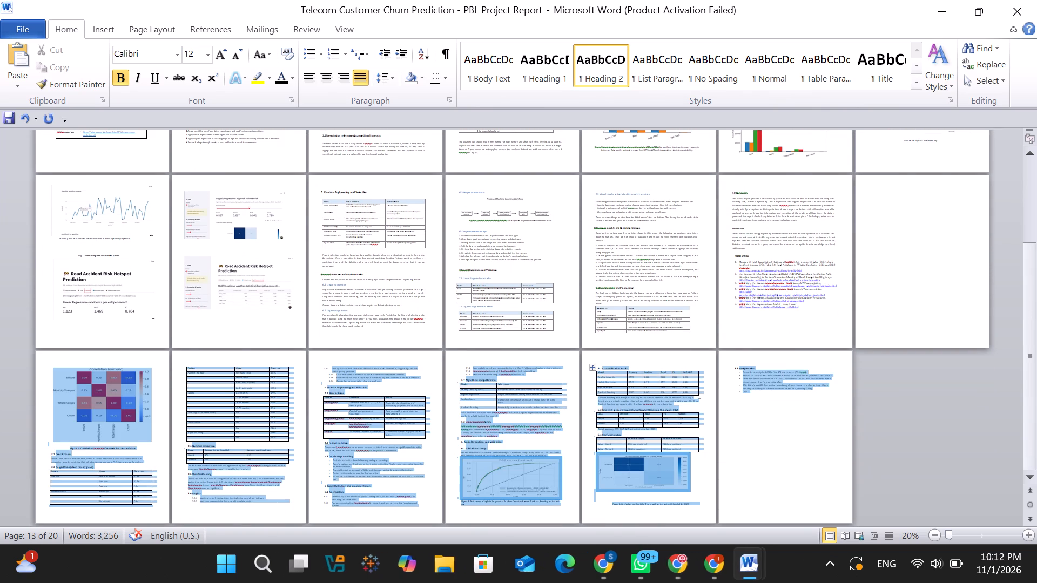
{"action": "left_click_drag", "start_coordinate": [118, 395], "coordinate": [107, 395]}
{"action": "key", "text": "BackSpace"}
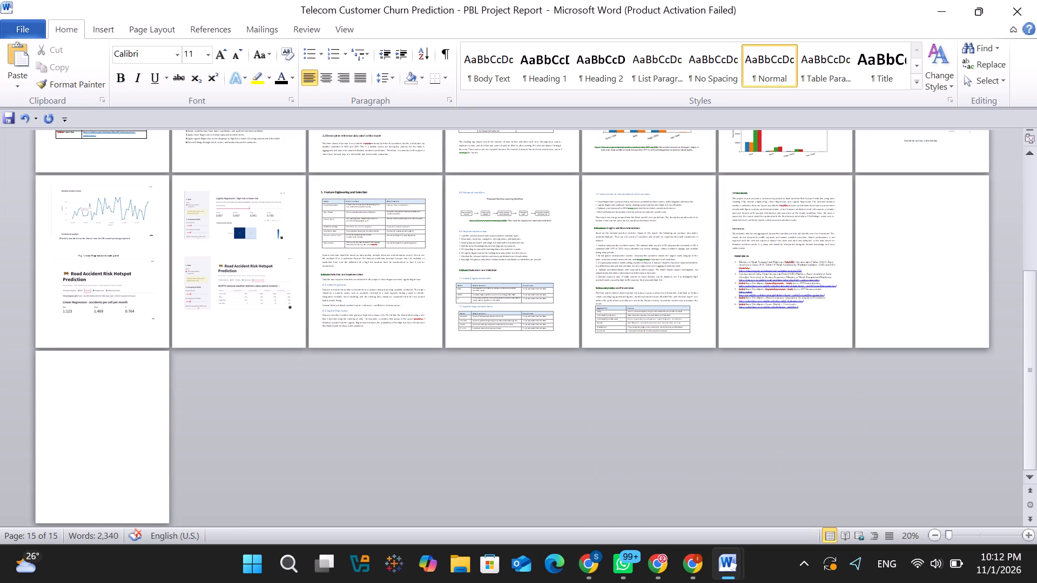
Delete the empty content on the trailing blank pages after the References page.
{"action": "left_click_drag", "start_coordinate": [78, 429], "coordinate": [97, 432]}
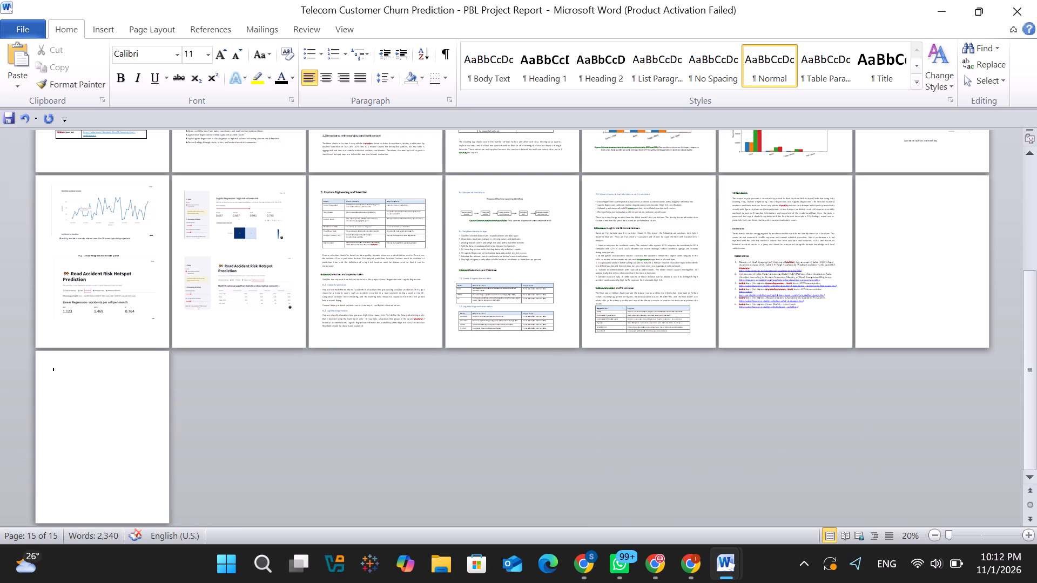
{"action": "left_click_drag", "start_coordinate": [97, 432], "coordinate": [169, 473]}
{"action": "left_click_drag", "start_coordinate": [169, 473], "coordinate": [29, 406]}
{"action": "left_click_drag", "start_coordinate": [29, 406], "coordinate": [157, 448]}
{"action": "left_click_drag", "start_coordinate": [157, 448], "coordinate": [88, 430]}
{"action": "key", "text": "BackSpace"}
{"action": "left_click_drag", "start_coordinate": [1007, 337], "coordinate": [784, 284]}
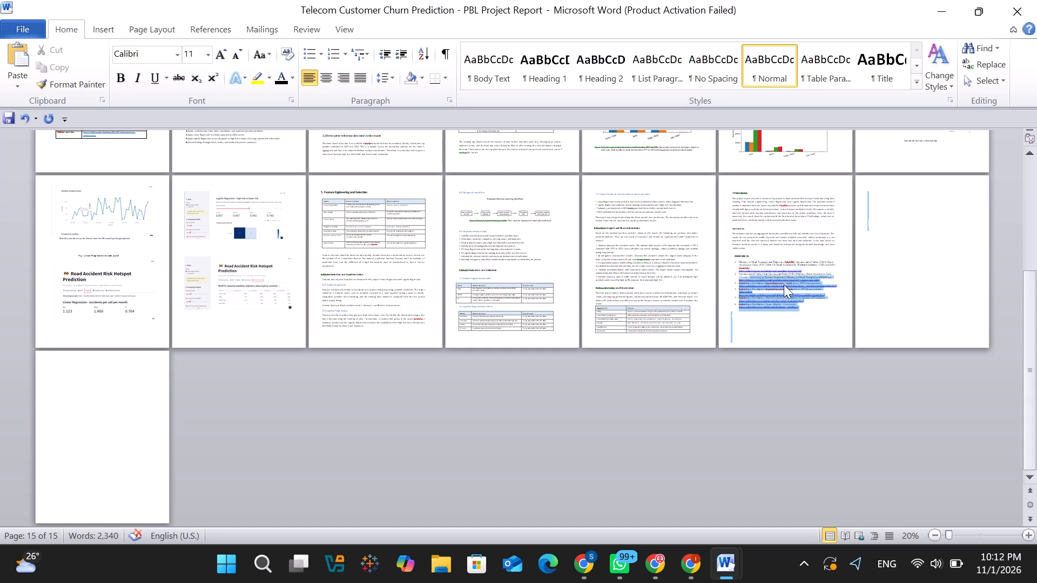
{"action": "left_click_drag", "start_coordinate": [784, 284], "coordinate": [894, 307]}
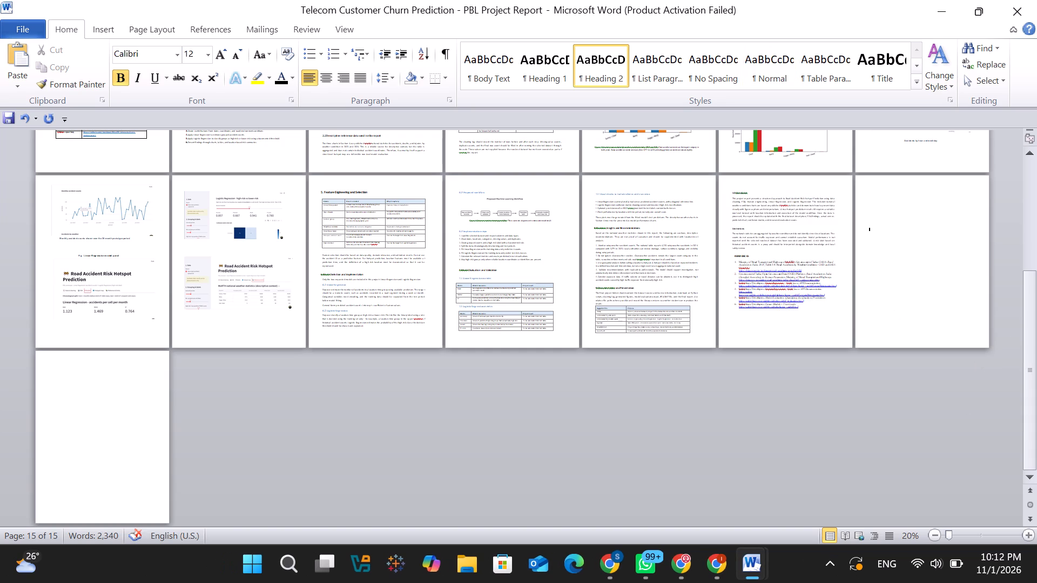
{"action": "left_click", "coordinate": [894, 307]}
{"action": "left_click", "coordinate": [547, 405]}
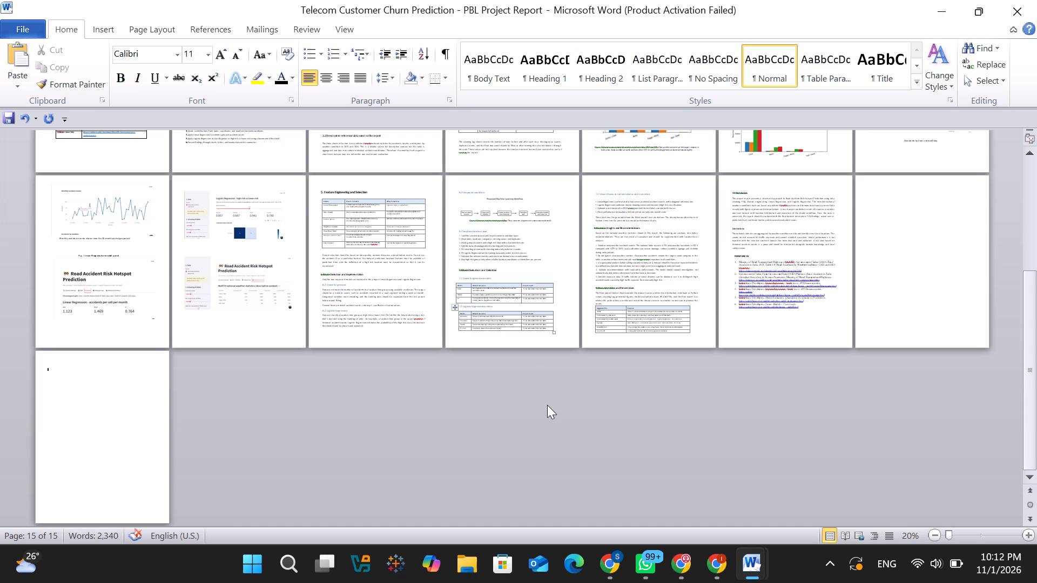
{"action": "left_click", "coordinate": [68, 410]}
{"action": "scroll", "coordinate": [68, 410], "scroll_direction": "up", "scroll_amount": 2, "text": "ctrl"}
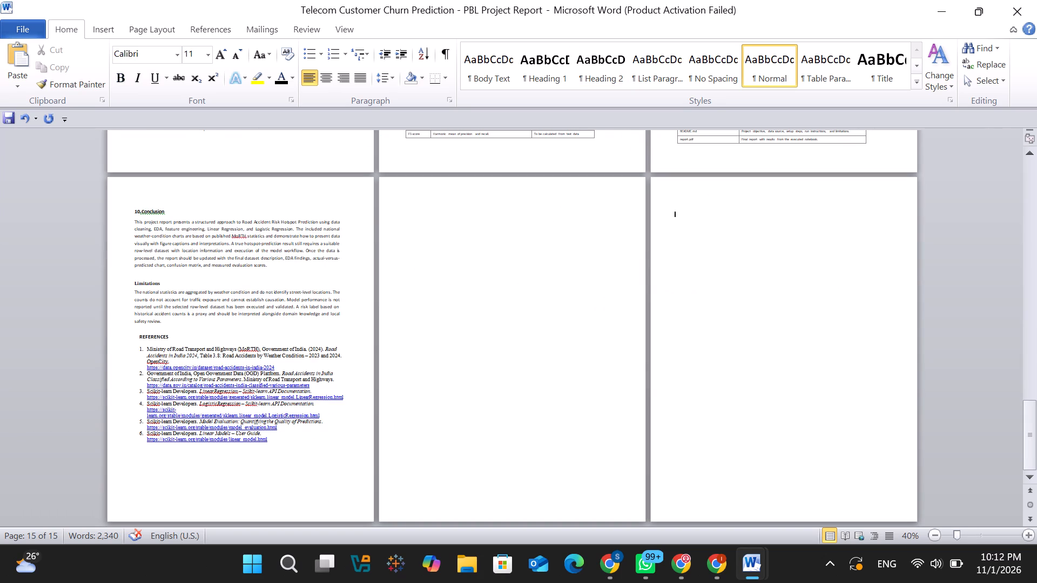
{"action": "left_click_drag", "start_coordinate": [779, 435], "coordinate": [498, 365]}
{"action": "key", "text": "BackSpace"}
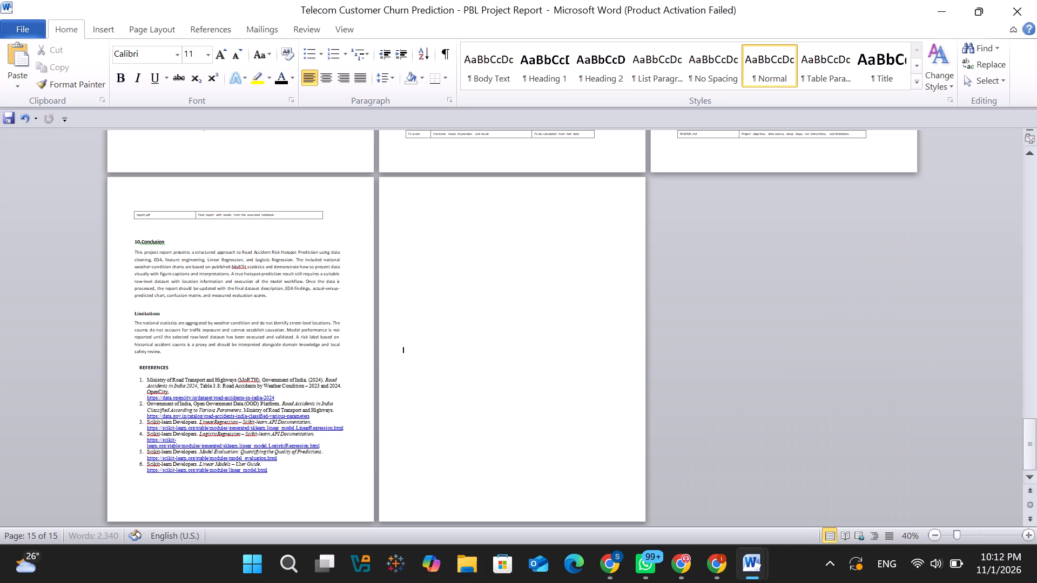
Delete the remaining empty lines on the blank last page after the References page.
{"action": "key", "text": "BackSpace"}
{"action": "key", "text": "BackSpace"}
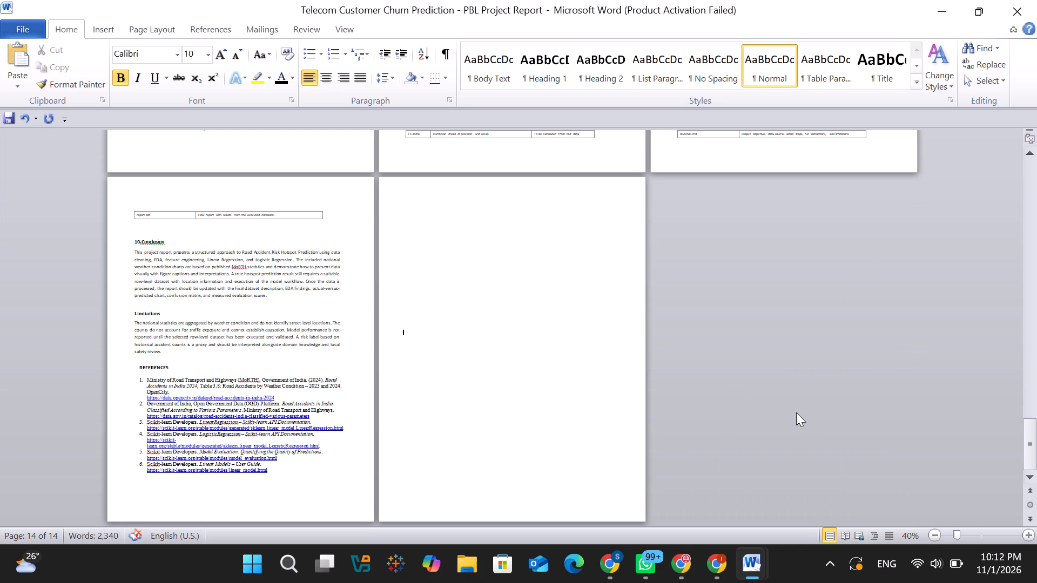
{"action": "left_click_drag", "start_coordinate": [796, 412], "coordinate": [449, 299]}
{"action": "key", "text": "BackSpace"}
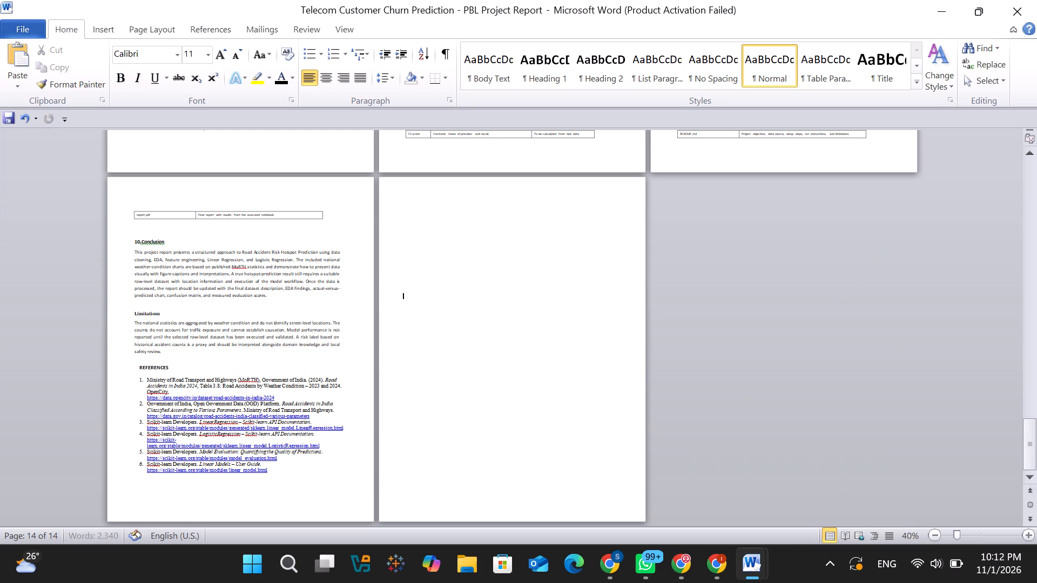
{"action": "key", "text": "BackSpace"}
{"action": "left_click_drag", "start_coordinate": [750, 243], "coordinate": [562, 228]}
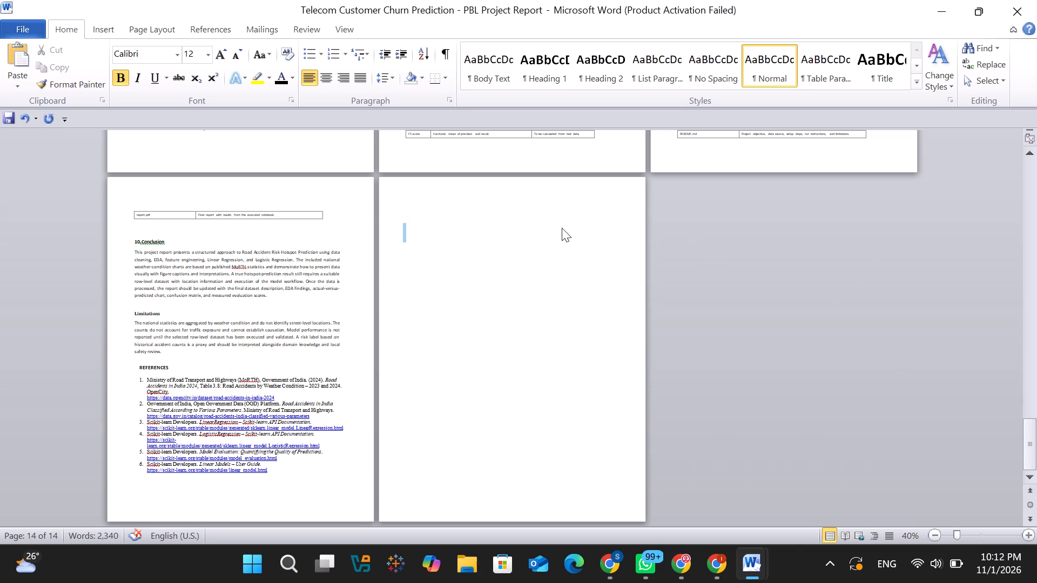
{"action": "left_click_drag", "start_coordinate": [562, 228], "coordinate": [400, 273]}
{"action": "key", "text": "BackSpace"}
{"action": "key", "text": "BackSpace"}
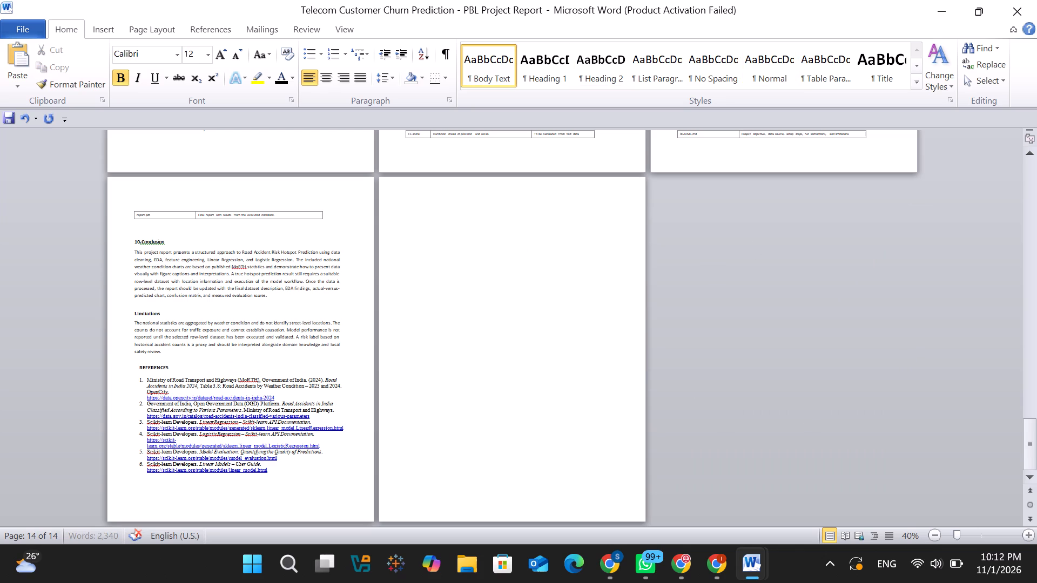
Review the report from the last page back to the cover page's title and project details table.
{"action": "scroll", "coordinate": [400, 273], "scroll_direction": "up", "scroll_amount": 3, "text": "ctrl"}
{"action": "scroll", "coordinate": [400, 273], "scroll_direction": "up", "scroll_amount": 2}
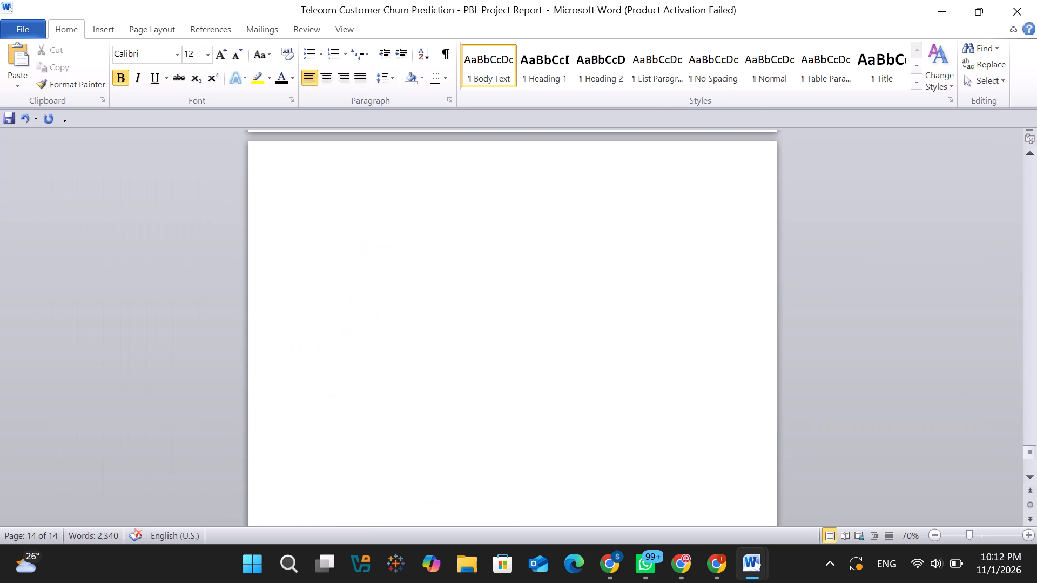
{"action": "scroll", "coordinate": [400, 273], "scroll_direction": "up", "scroll_amount": 5}
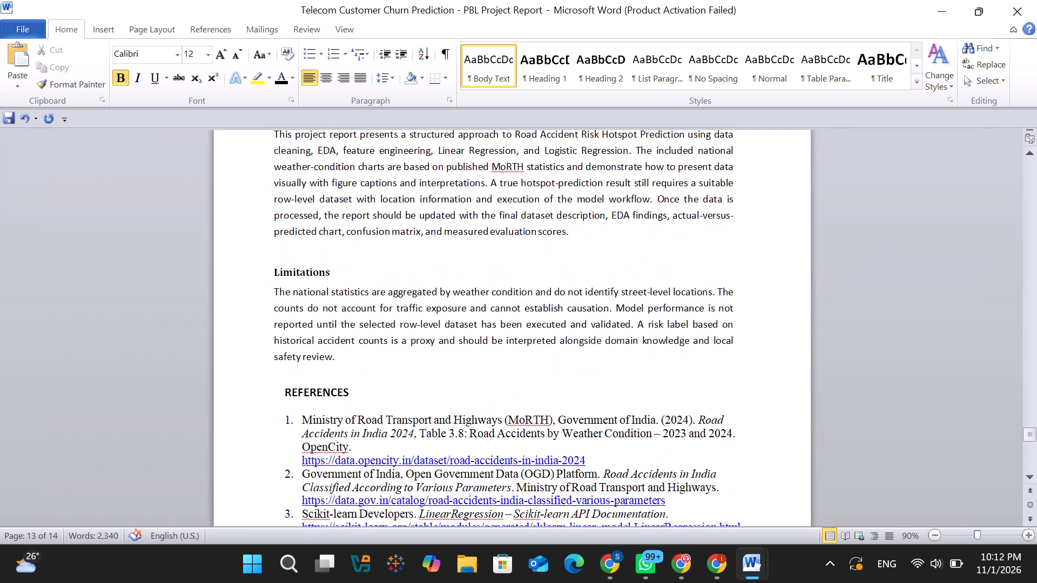
{"action": "scroll", "coordinate": [400, 273], "scroll_direction": "up", "scroll_amount": 20}
{"action": "scroll", "coordinate": [400, 273], "scroll_direction": "up", "scroll_amount": 3}
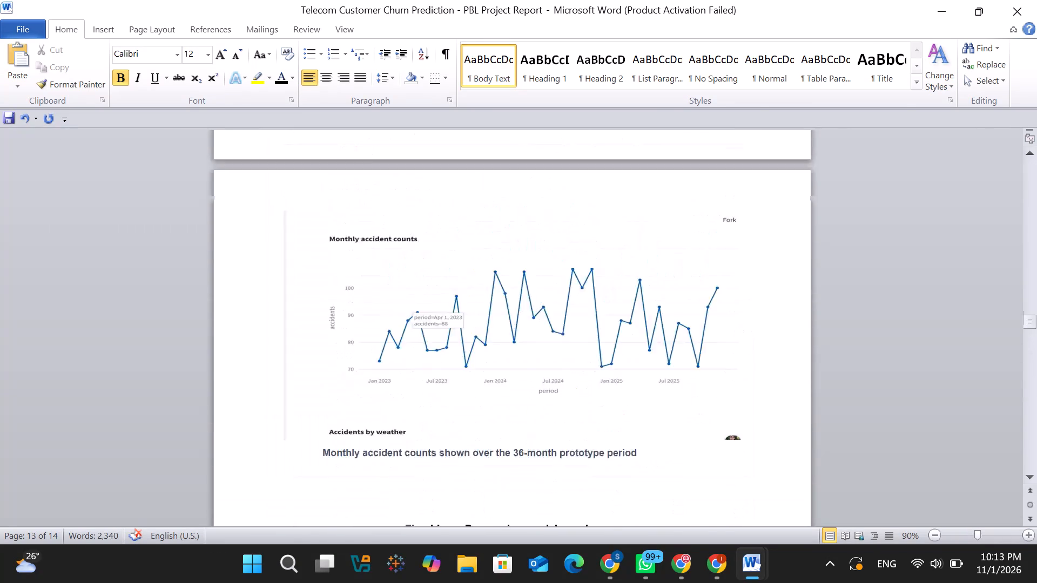
{"action": "scroll", "coordinate": [400, 273], "scroll_direction": "up", "scroll_amount": 15}
{"action": "scroll", "coordinate": [400, 273], "scroll_direction": "up", "scroll_amount": 9}
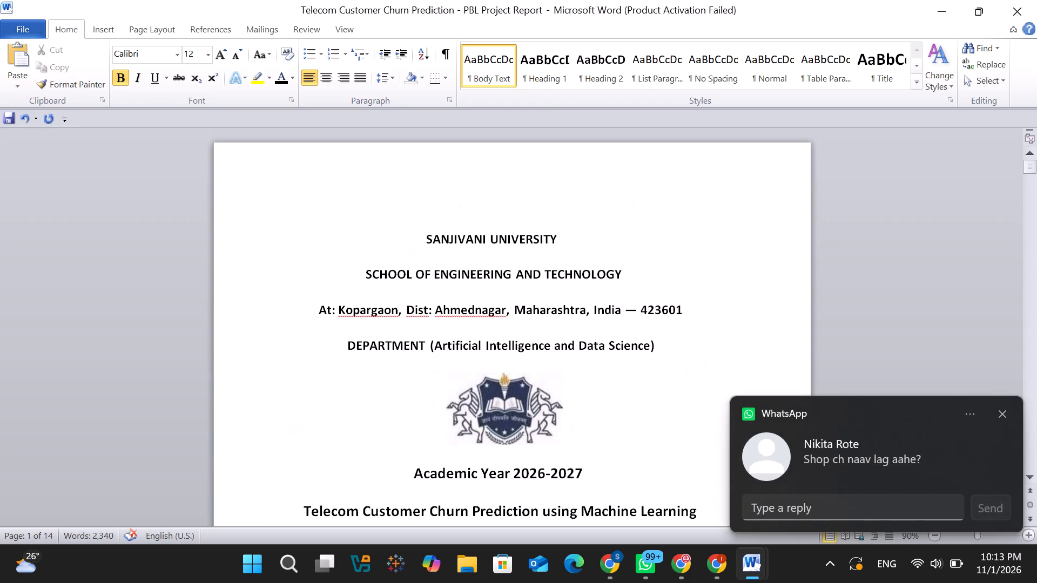
{"action": "scroll", "coordinate": [400, 273], "scroll_direction": "down", "scroll_amount": 2}
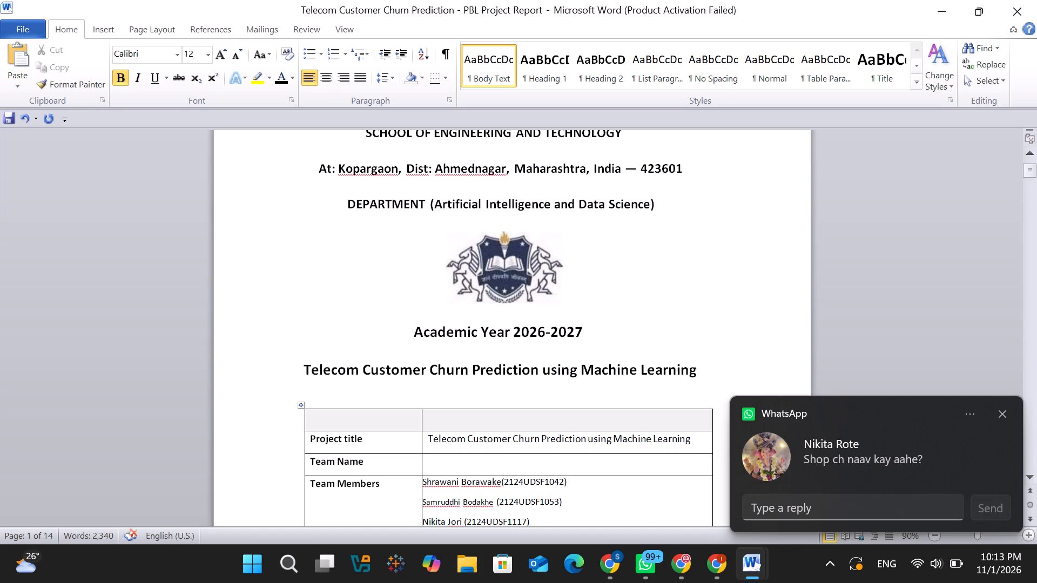
{"action": "left_click", "coordinate": [998, 412]}
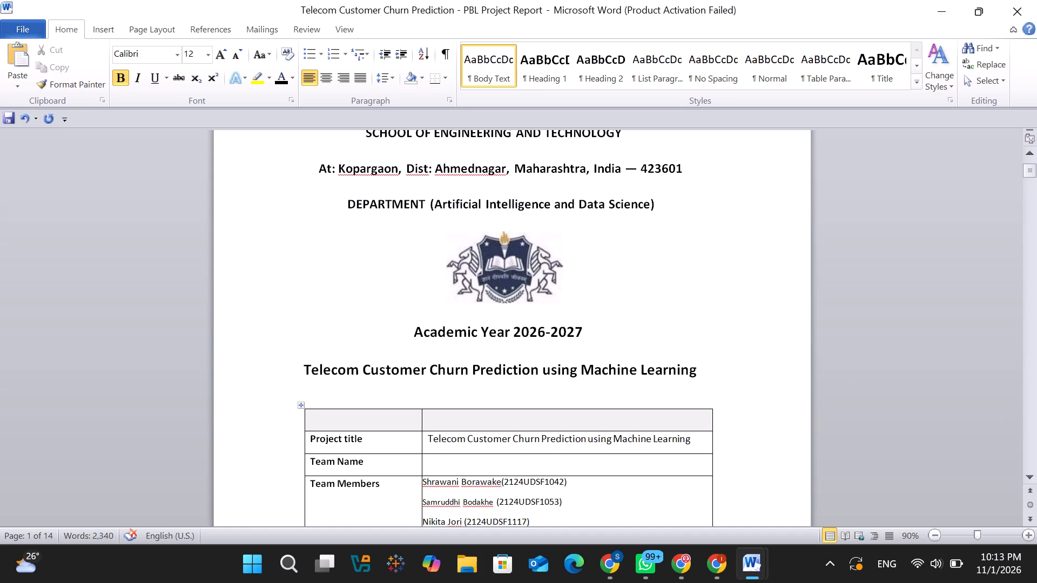
{"action": "left_click_drag", "start_coordinate": [696, 374], "coordinate": [324, 355]}
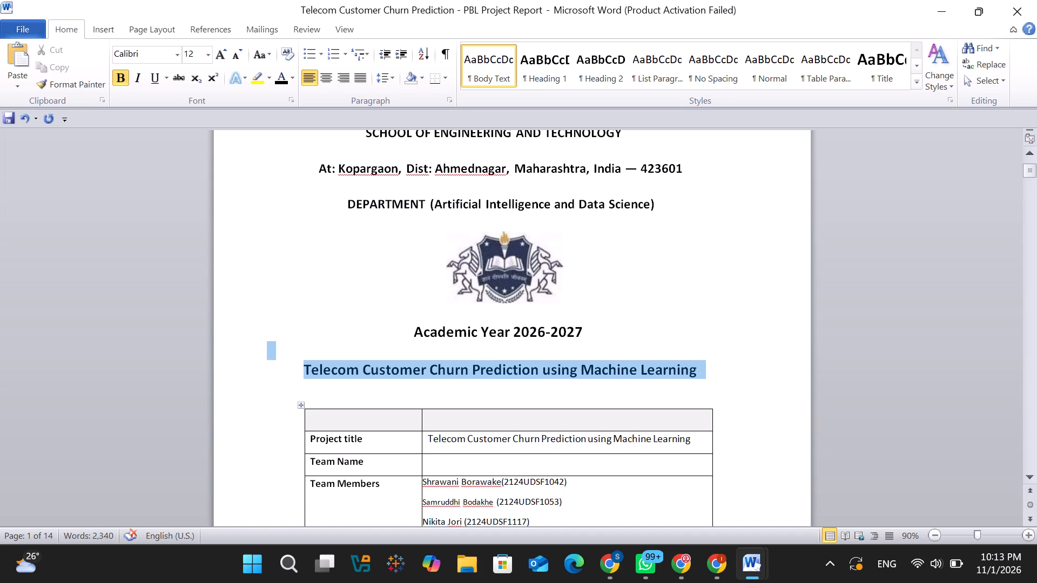
{"action": "left_click_drag", "start_coordinate": [324, 355], "coordinate": [327, 358]}
{"action": "left_click", "coordinate": [327, 358]}
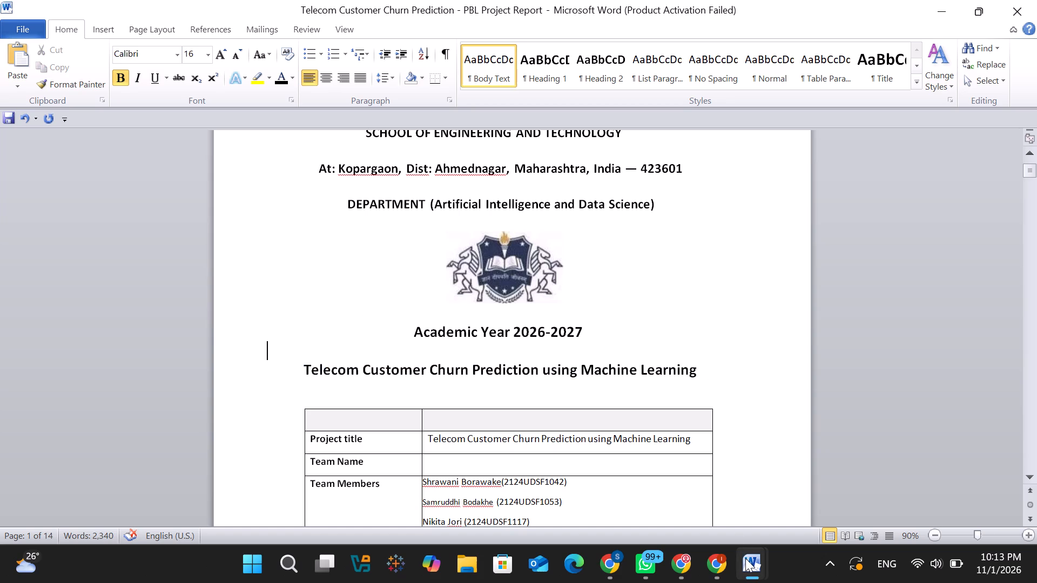
Copy the title "Road Accident Risk Hotspot Prediction" from the cover page of the Road_Accident_Risk_Hotspot_Prediction_Final_Customized document.
{"action": "left_click", "coordinate": [618, 446]}
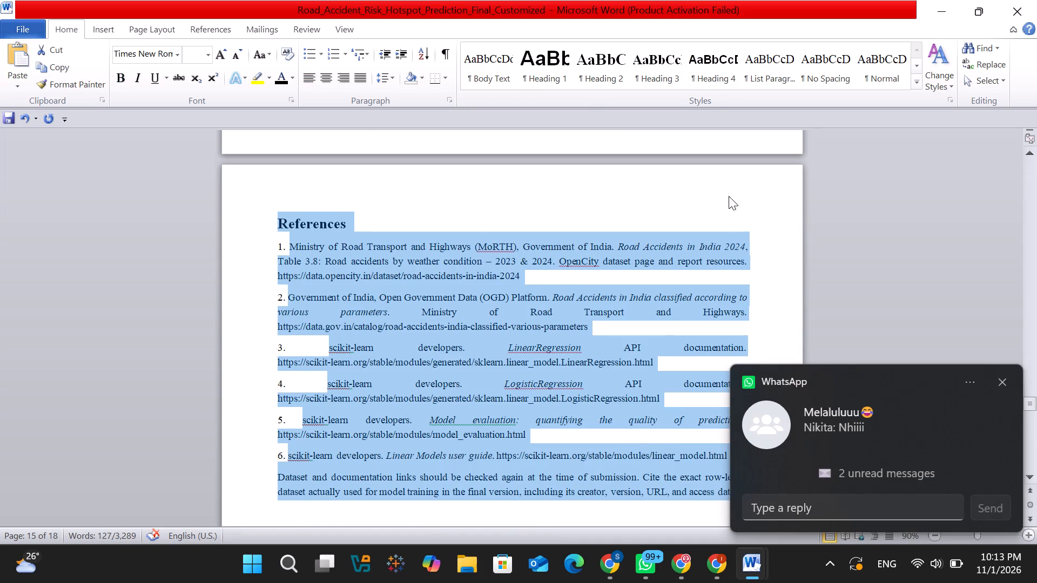
{"action": "left_click", "coordinate": [729, 196]}
{"action": "scroll", "coordinate": [729, 196], "scroll_direction": "up", "scroll_amount": 3}
{"action": "scroll", "coordinate": [729, 196], "scroll_direction": "down", "scroll_amount": 1}
{"action": "scroll", "coordinate": [729, 196], "scroll_direction": "up", "scroll_amount": 18}
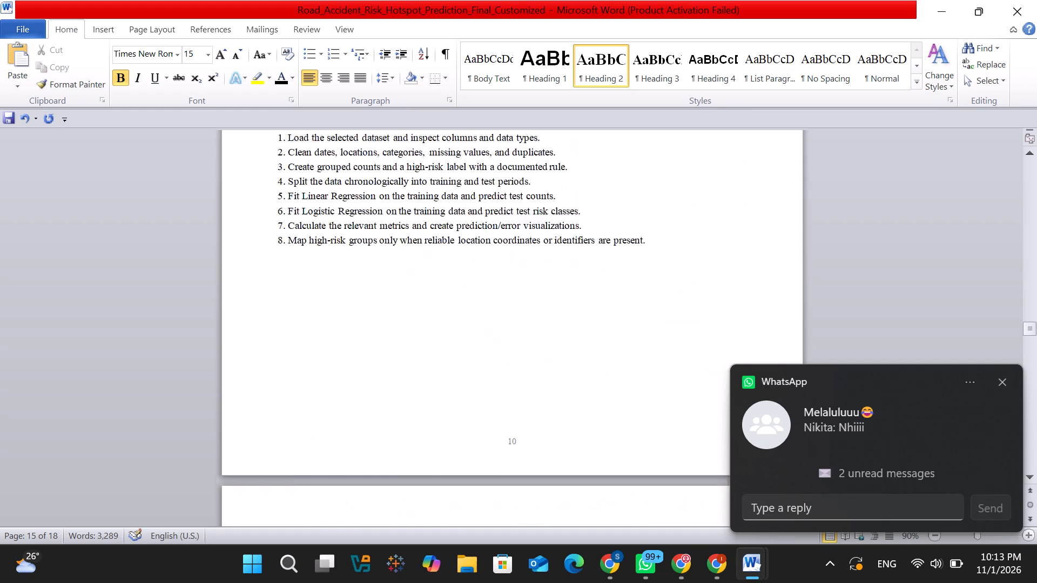
{"action": "scroll", "coordinate": [729, 196], "scroll_direction": "up", "scroll_amount": 17}
{"action": "scroll", "coordinate": [729, 196], "scroll_direction": "up", "scroll_amount": 10}
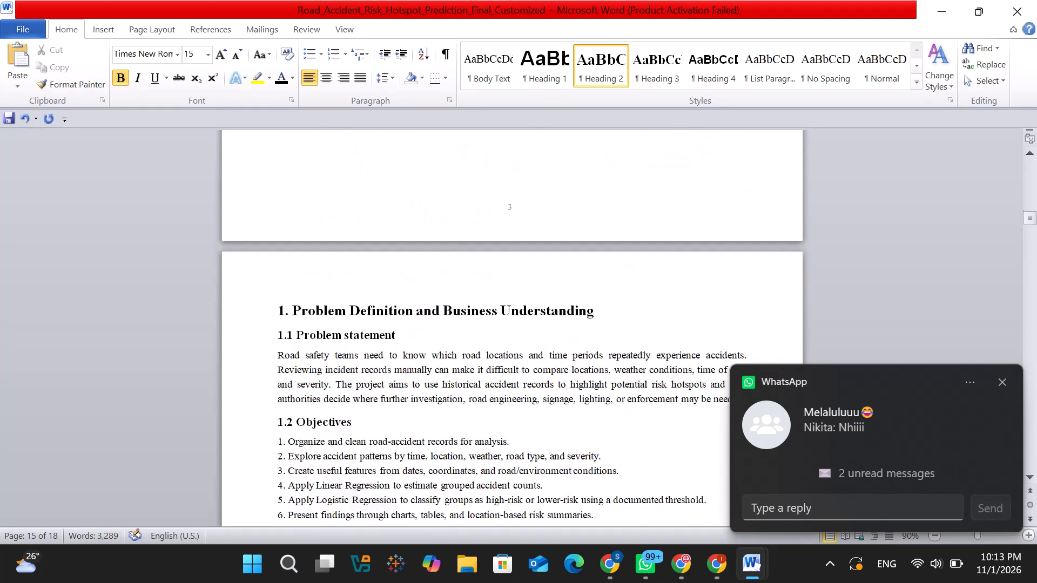
{"action": "scroll", "coordinate": [729, 196], "scroll_direction": "up", "scroll_amount": 20}
{"action": "scroll", "coordinate": [729, 196], "scroll_direction": "up", "scroll_amount": 5}
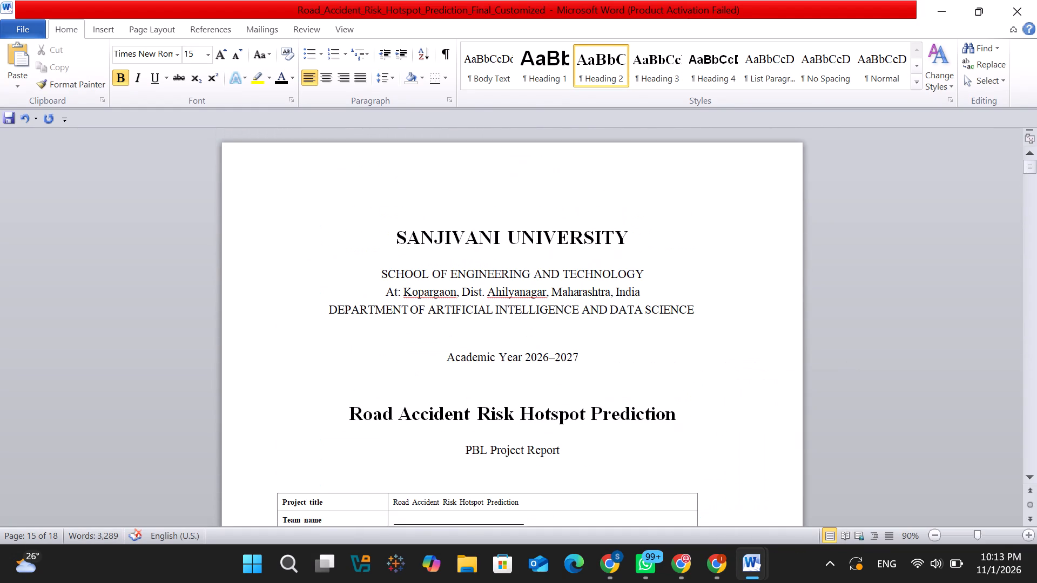
{"action": "left_click_drag", "start_coordinate": [674, 407], "coordinate": [617, 396]}
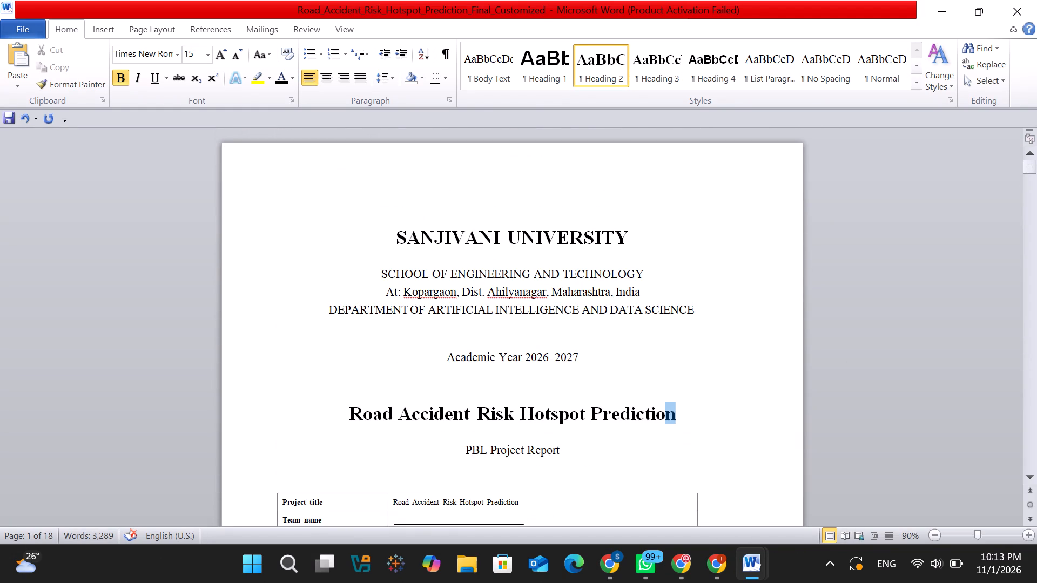
{"action": "left_click_drag", "start_coordinate": [617, 396], "coordinate": [374, 376]}
{"action": "key", "text": "ctrl+c"}
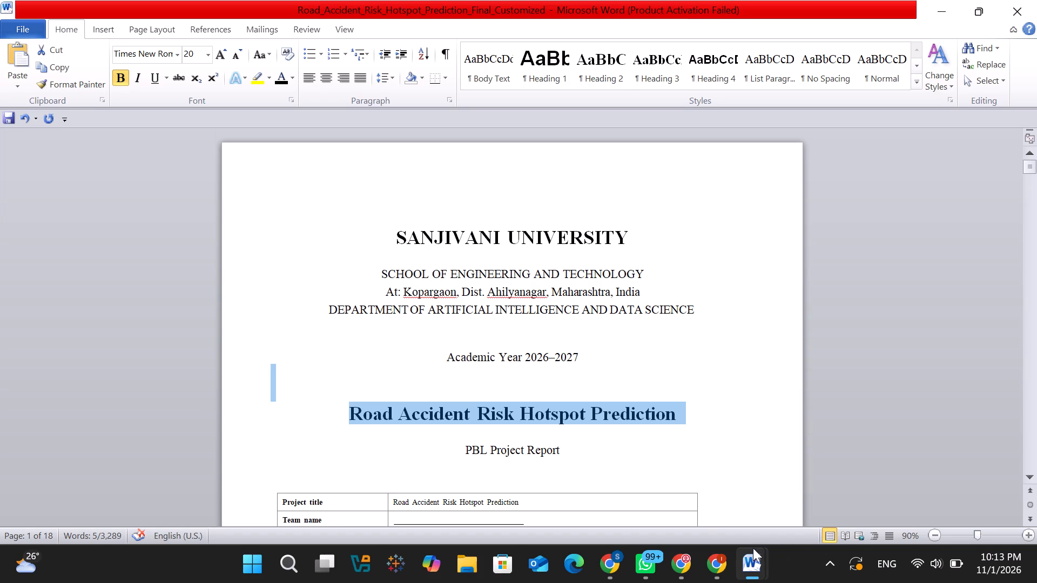
Replace the telecom churn title below "Academic Year 2026-2027" on the report's cover page with the copied "Road Accident Risk Hotspot Prediction" title.
{"action": "left_click", "coordinate": [799, 492]}
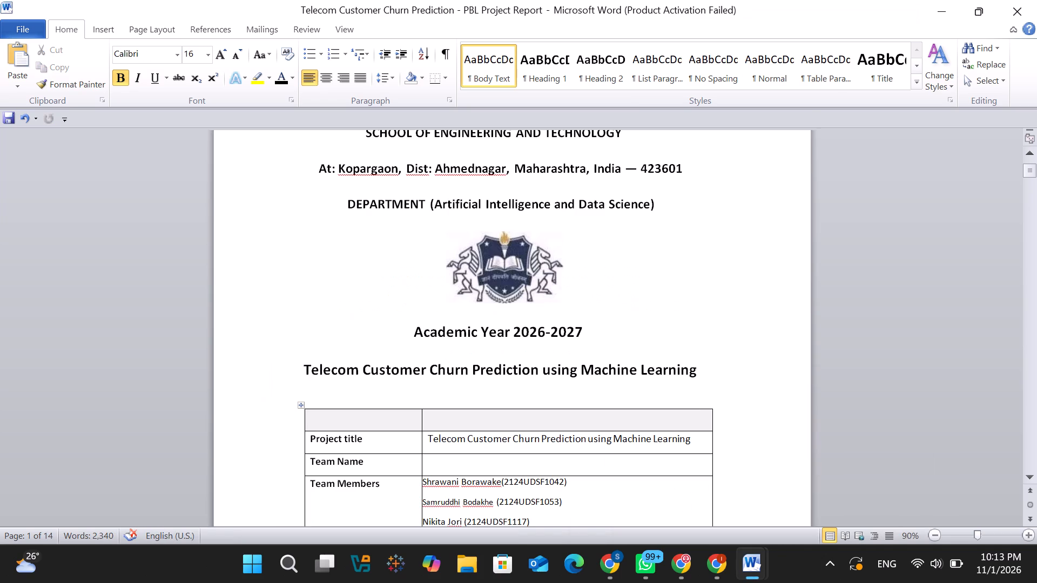
{"action": "left_click_drag", "start_coordinate": [715, 367], "coordinate": [497, 352]}
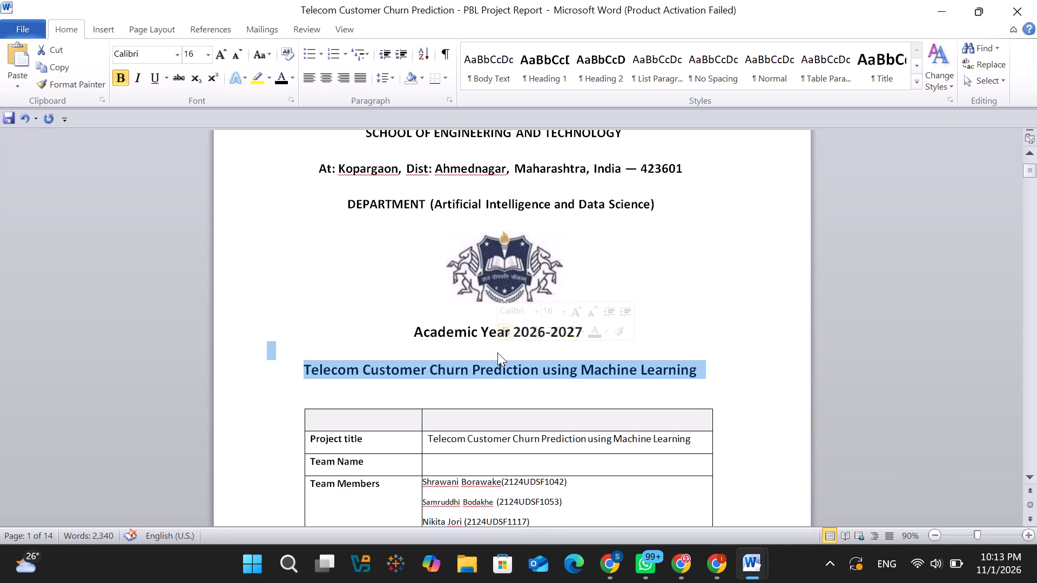
{"action": "key", "text": "BackSpace"}
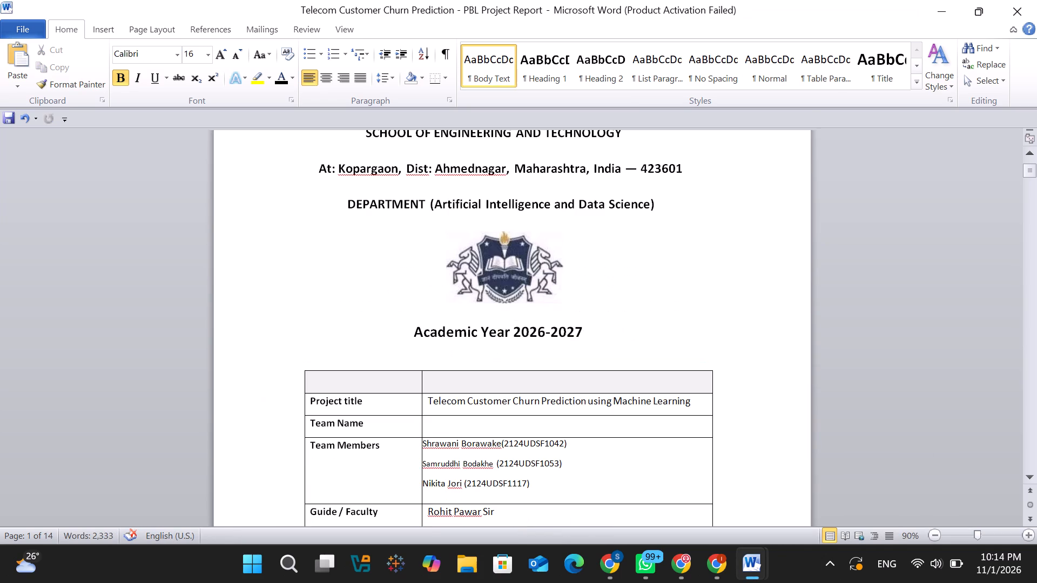
{"action": "left_click", "coordinate": [583, 333]}
{"action": "key", "text": "Return"}
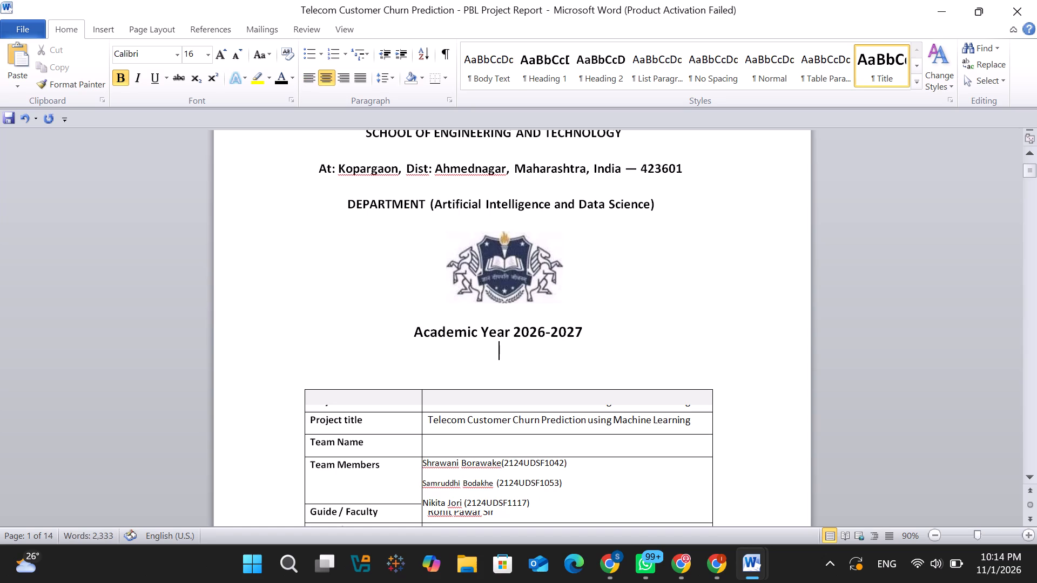
{"action": "key", "text": "Return"}
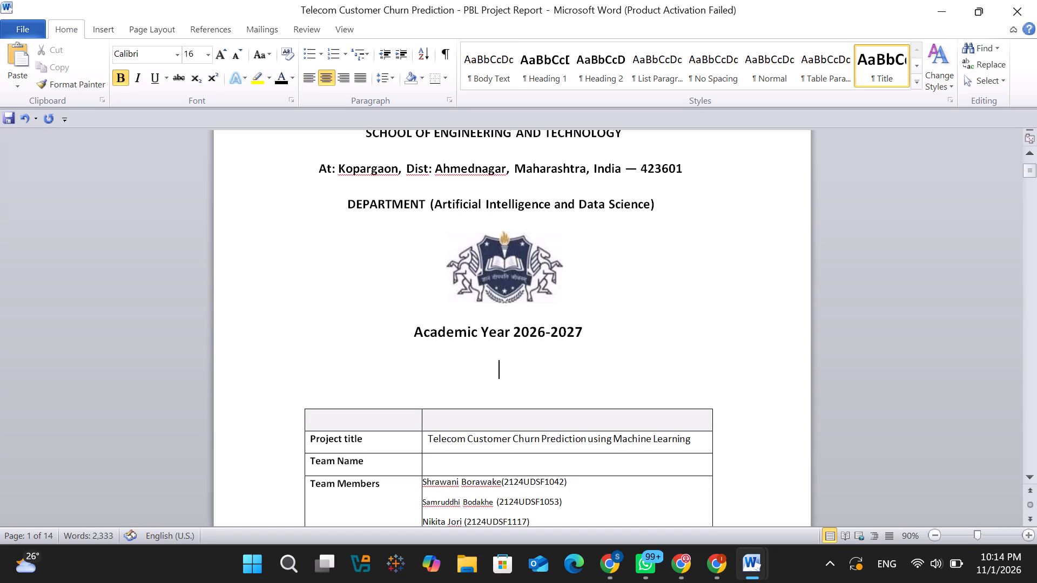
{"action": "key", "text": "ctrl+v"}
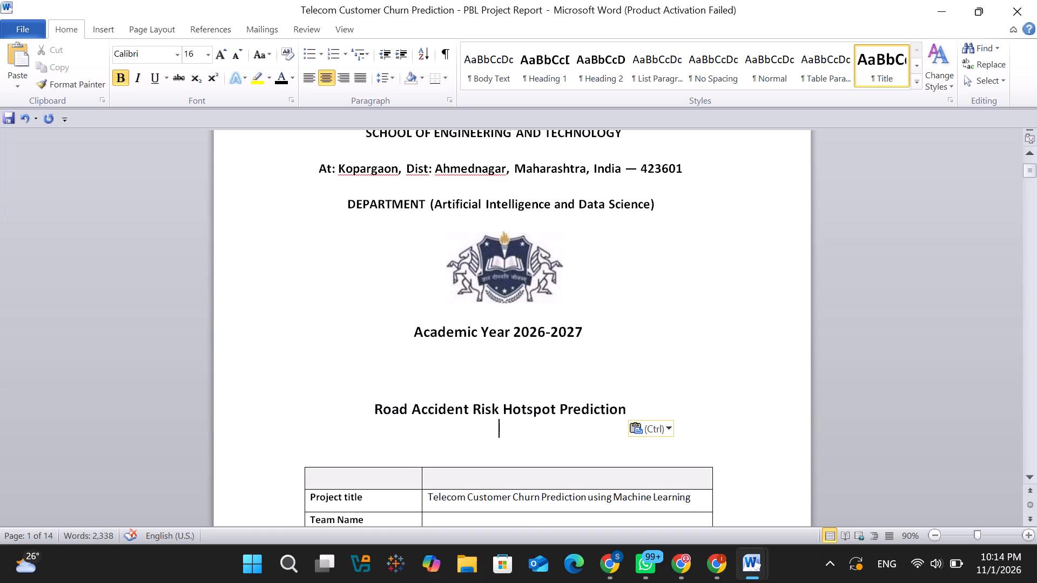
Remove the extra blank lines around the new cover title, keeping one blank line between it and the academic year.
{"action": "left_click", "coordinate": [407, 360]}
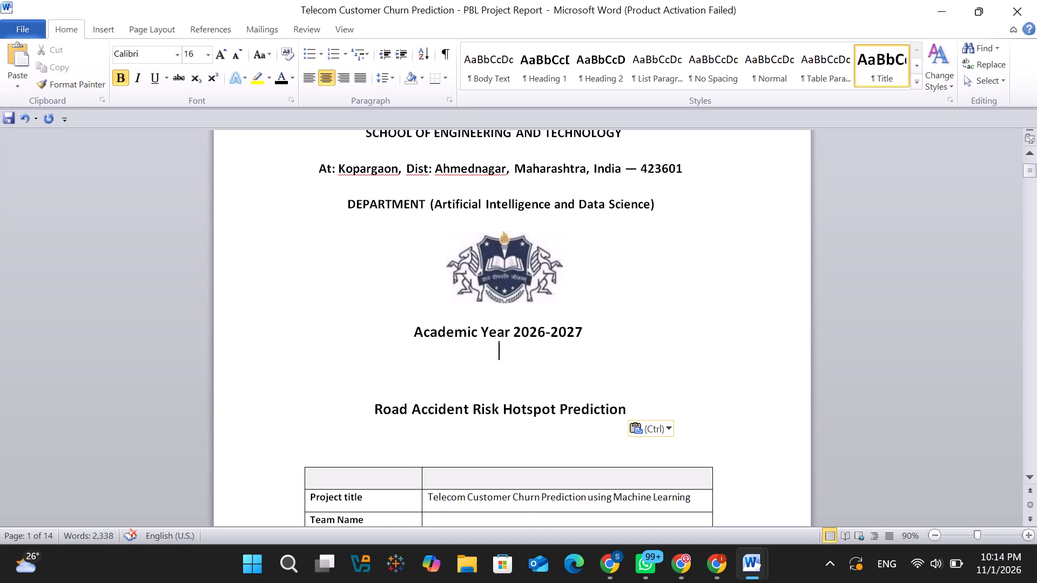
{"action": "left_click", "coordinate": [403, 376]}
{"action": "key", "text": "BackSpace"}
{"action": "key", "text": "BackSpace"}
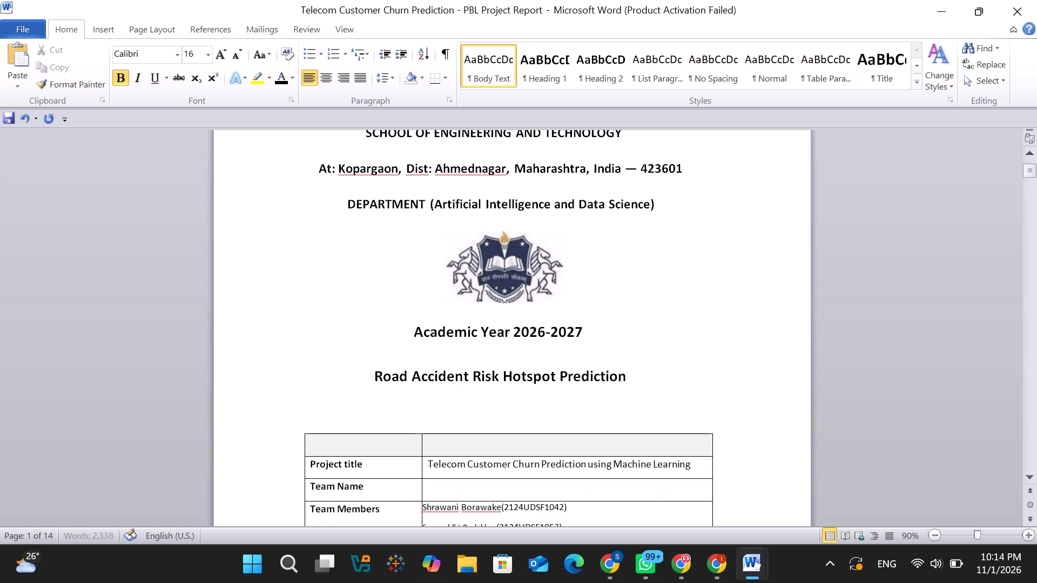
{"action": "key", "text": "BackSpace"}
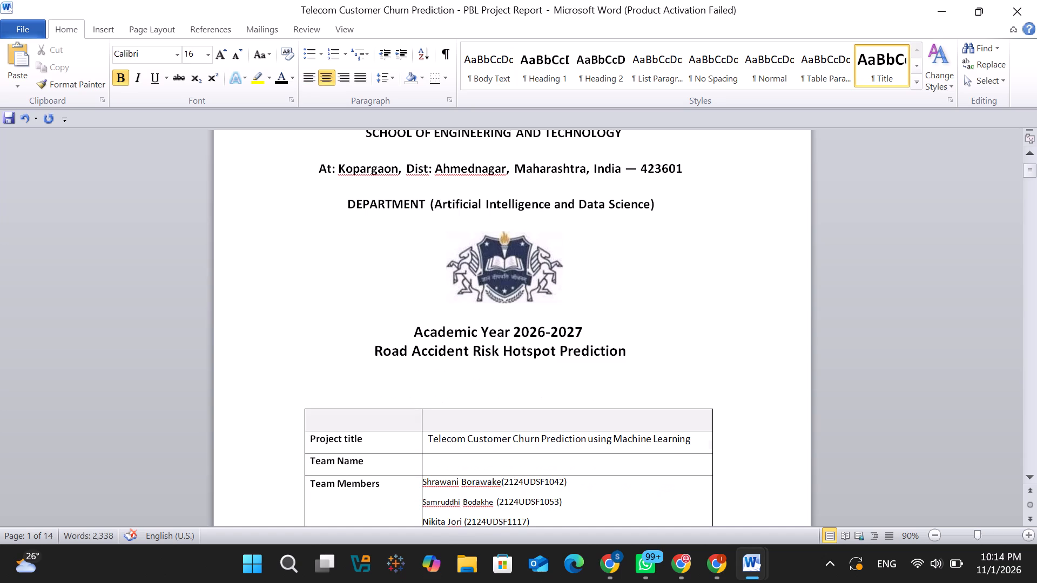
{"action": "key", "text": "Return"}
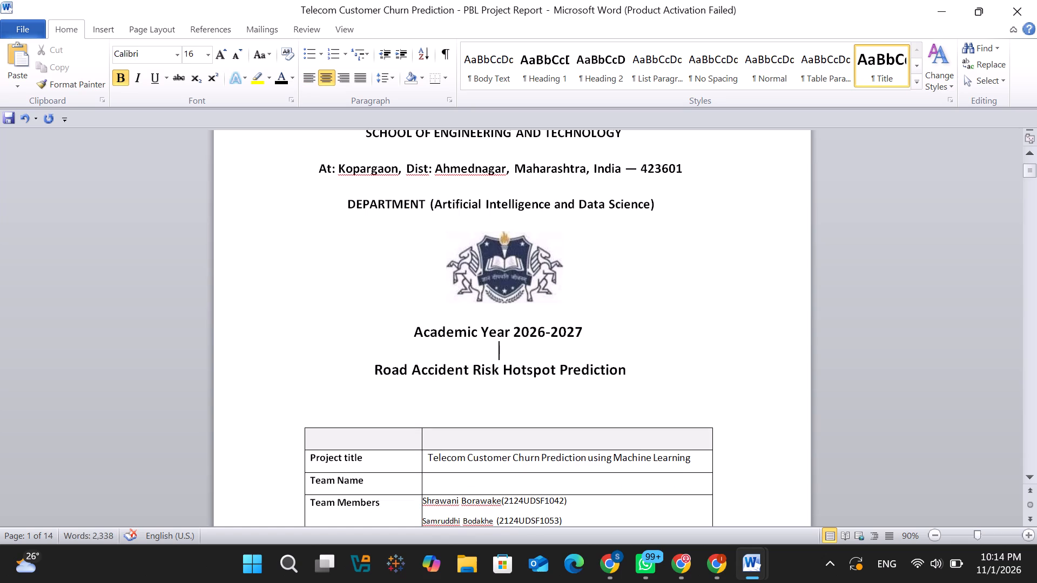
{"action": "left_click", "coordinate": [319, 411]}
{"action": "key", "text": "BackSpace"}
{"action": "key", "text": "BackSpace"}
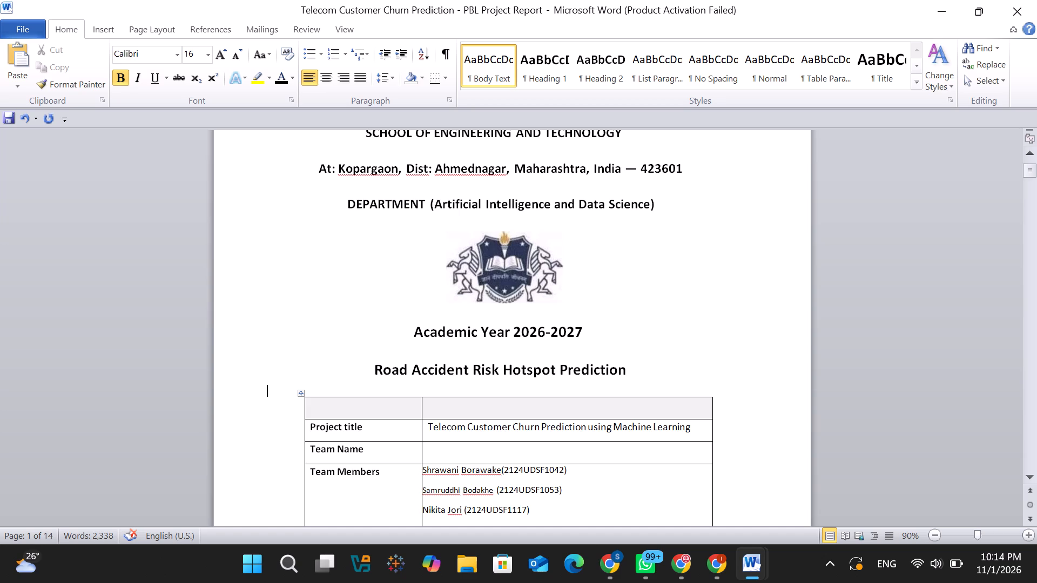
Replace the telecom churn text in the table's Project title cell with "Road Accident Risk Hotspot Prediction".
{"action": "left_click_drag", "start_coordinate": [694, 428], "coordinate": [449, 431]}
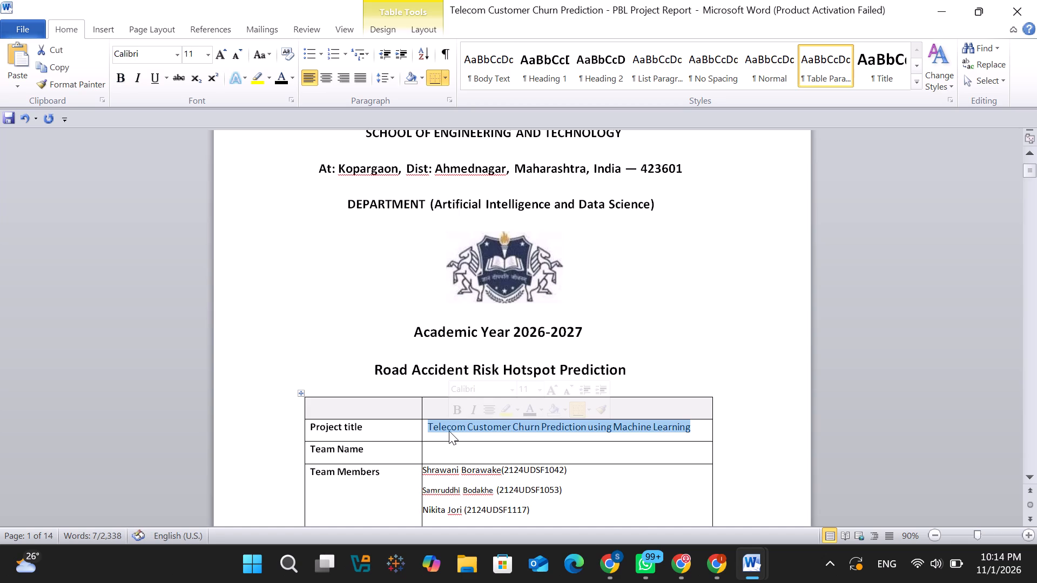
{"action": "key", "text": "BackSpace"}
{"action": "key", "text": "ctrl+v"}
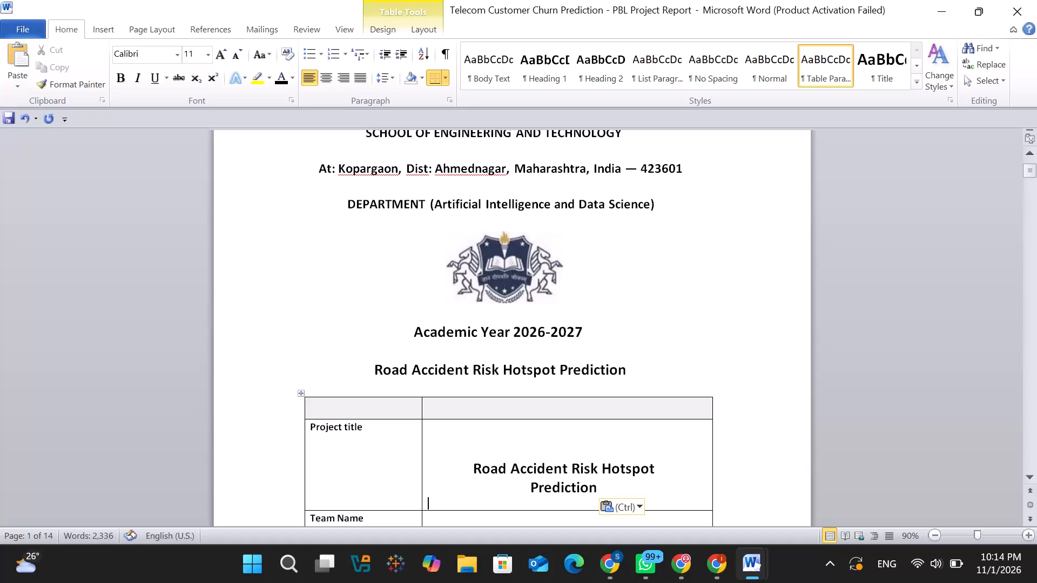
Set the font size of the pasted title in the Project title cell to 14.
{"action": "left_click_drag", "start_coordinate": [598, 482], "coordinate": [478, 466]}
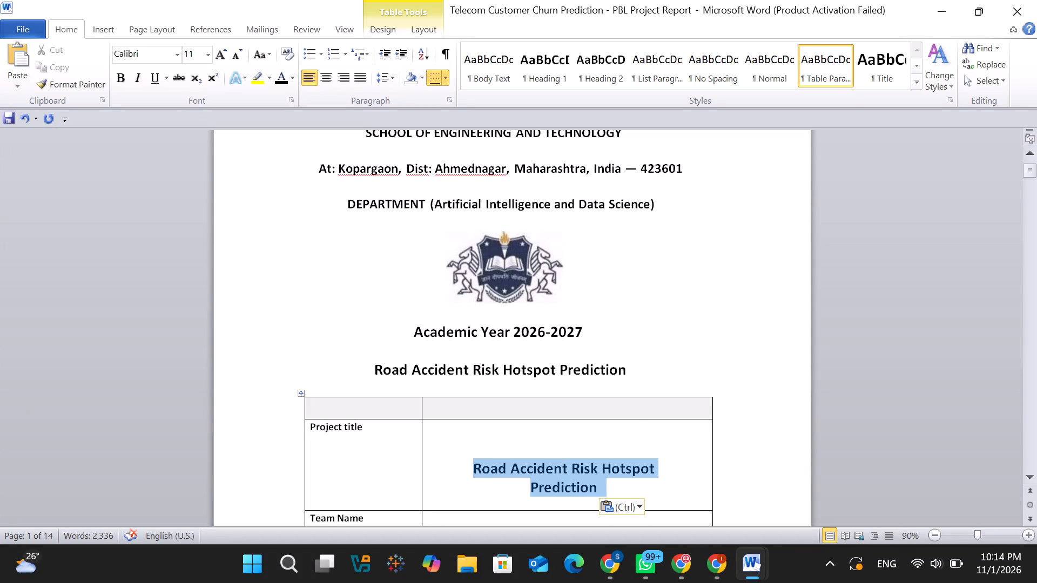
{"action": "left_click_drag", "start_coordinate": [478, 466], "coordinate": [476, 466]}
{"action": "left_click", "coordinate": [580, 421]}
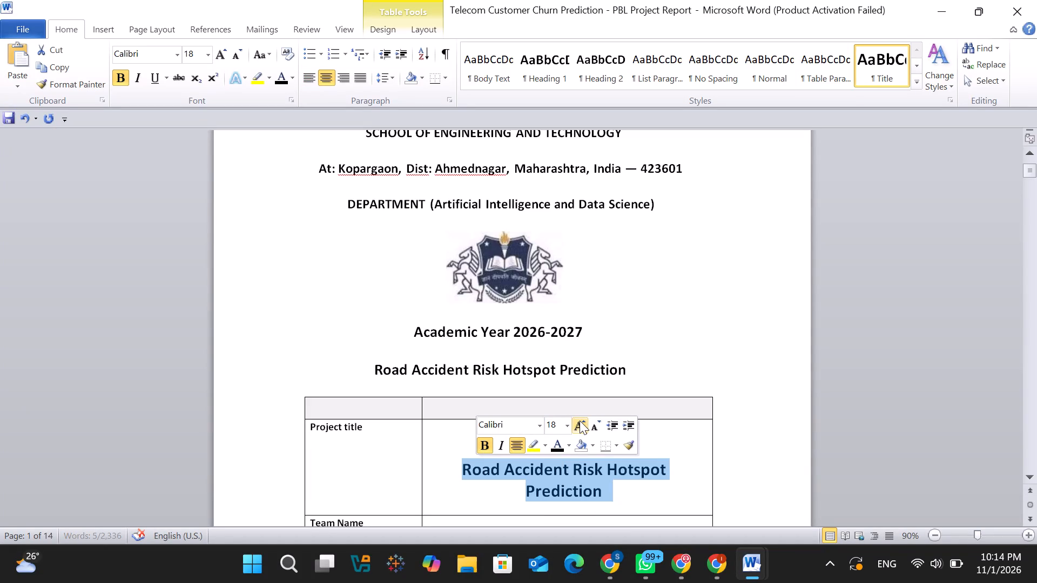
{"action": "left_click", "coordinate": [580, 421]}
{"action": "left_click", "coordinate": [603, 423]}
{"action": "left_click", "coordinate": [603, 423]}
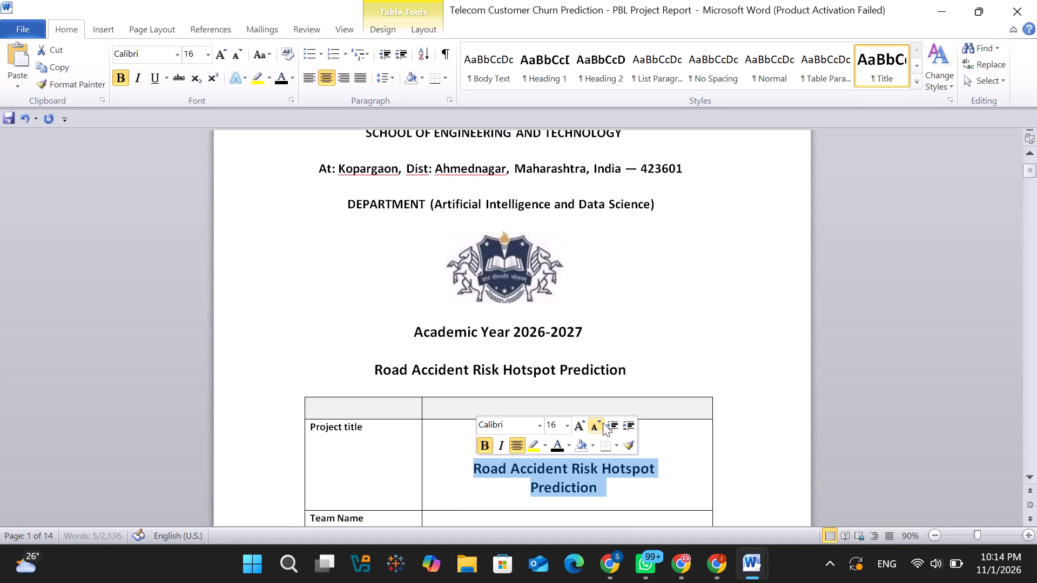
{"action": "left_click", "coordinate": [603, 423]}
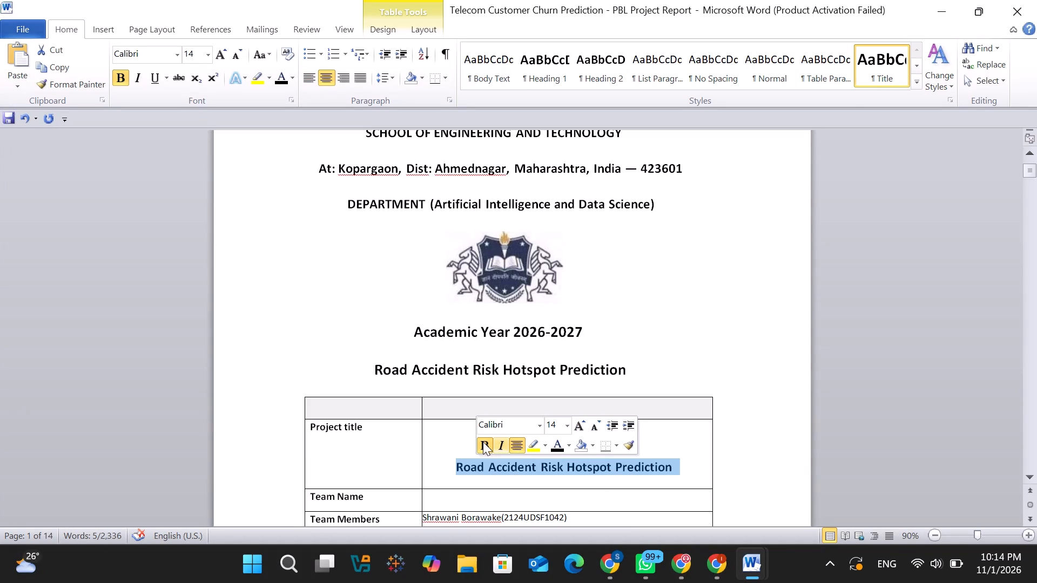
Remove the bold formatting from "Road Accident Risk Hotspot Prediction" in the Project title cell.
{"action": "left_click", "coordinate": [483, 442]}
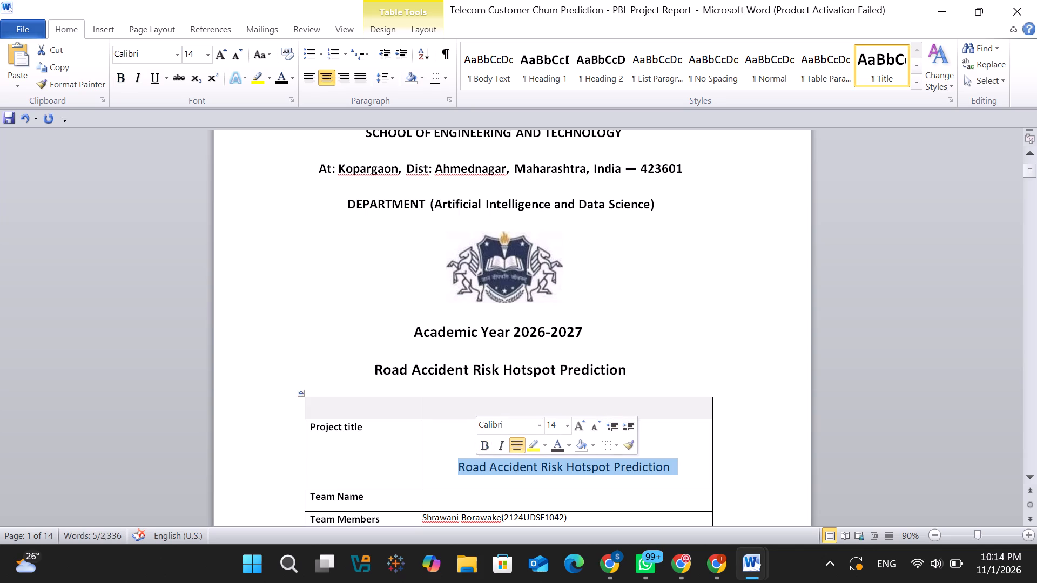
{"action": "left_click", "coordinate": [387, 359]}
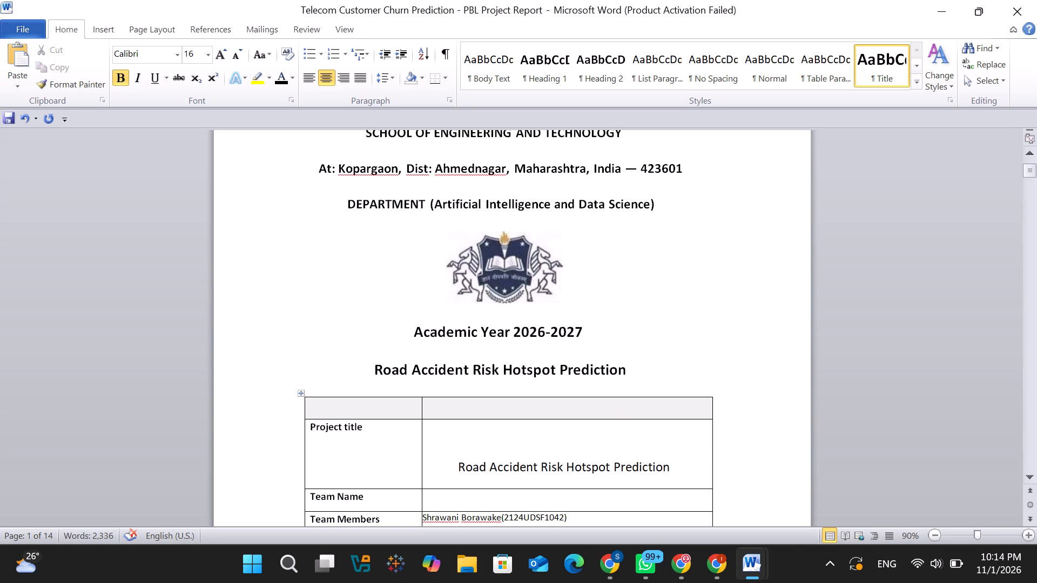
Left-align the title in the Project title cell, remove the blank lines above it, and add one space before it.
{"action": "left_click", "coordinate": [455, 462]}
{"action": "key", "text": "BackSpace"}
{"action": "key", "text": "BackSpace"}
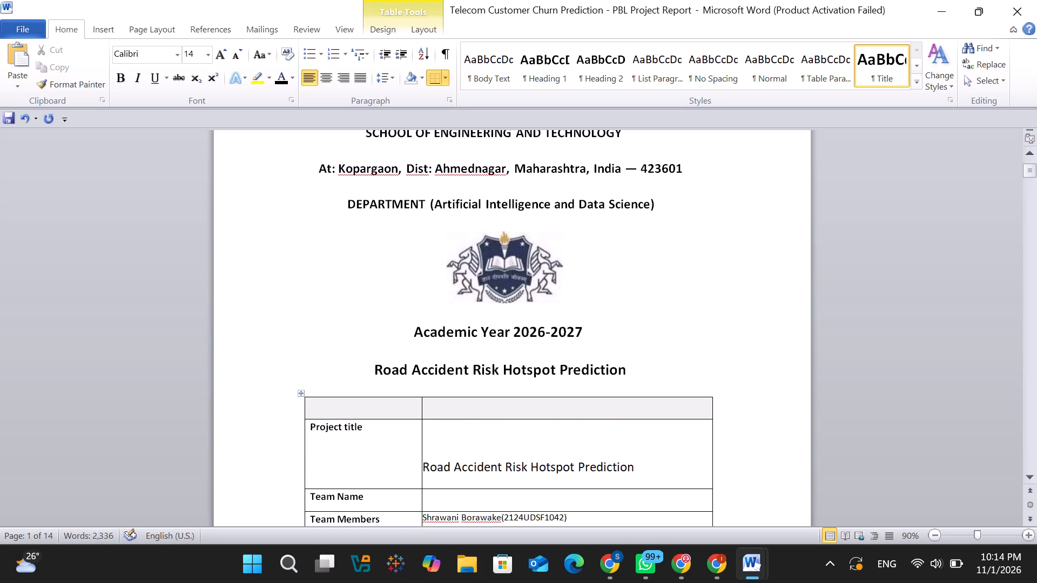
{"action": "key", "text": "BackSpace"}
{"action": "key", "text": "BackSpace"}
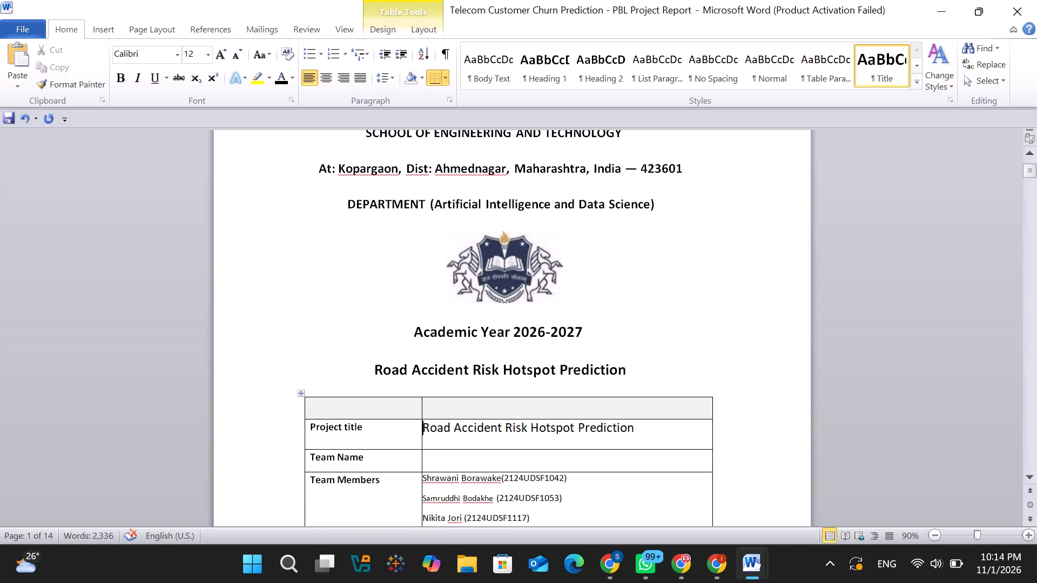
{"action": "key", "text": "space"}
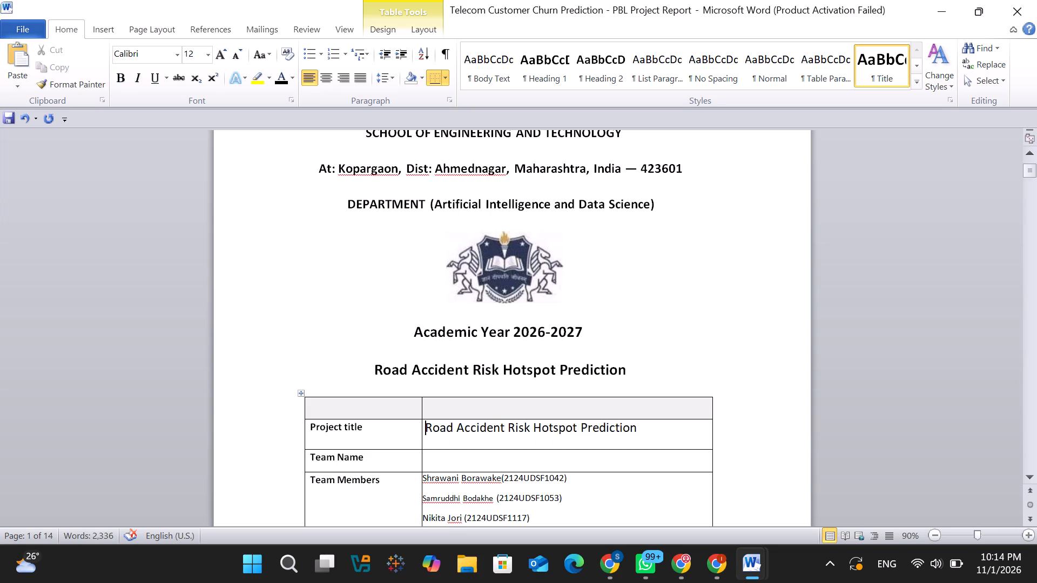
Select the full "Road Accident Risk Hotspot Prediction" text in the Project title cell for formatting.
{"action": "left_click_drag", "start_coordinate": [648, 424], "coordinate": [431, 423]}
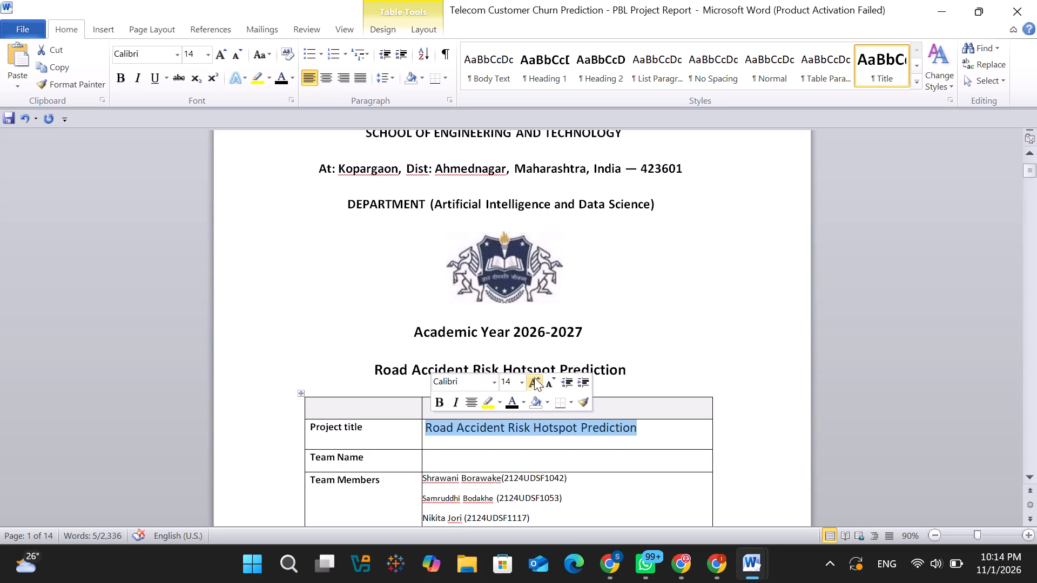
Reduce the project title text in the cover page's details table to 12 pt.
{"action": "left_click", "coordinate": [549, 379]}
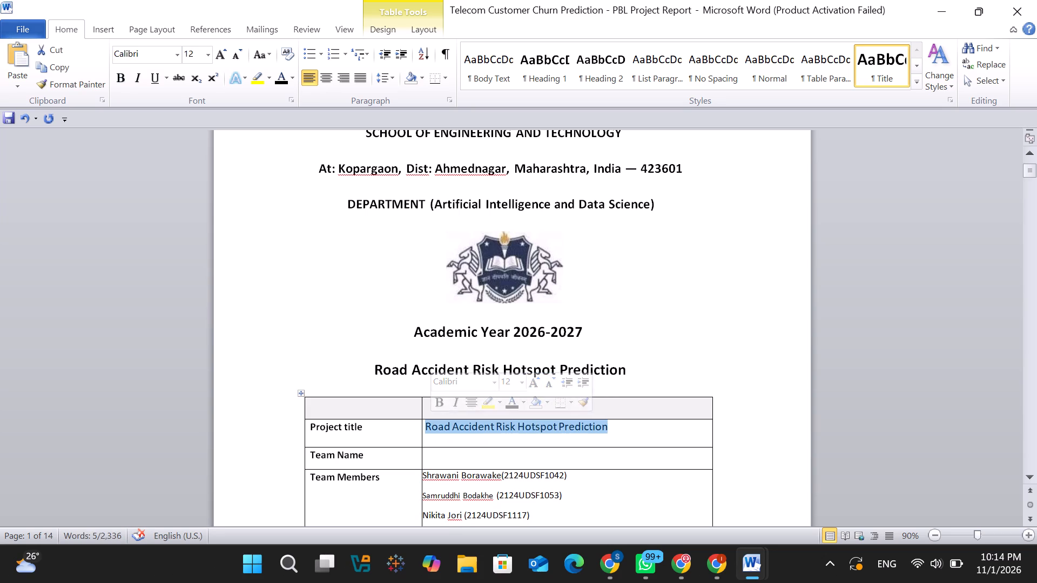
{"action": "left_click", "coordinate": [637, 439]}
{"action": "left_click", "coordinate": [446, 452]}
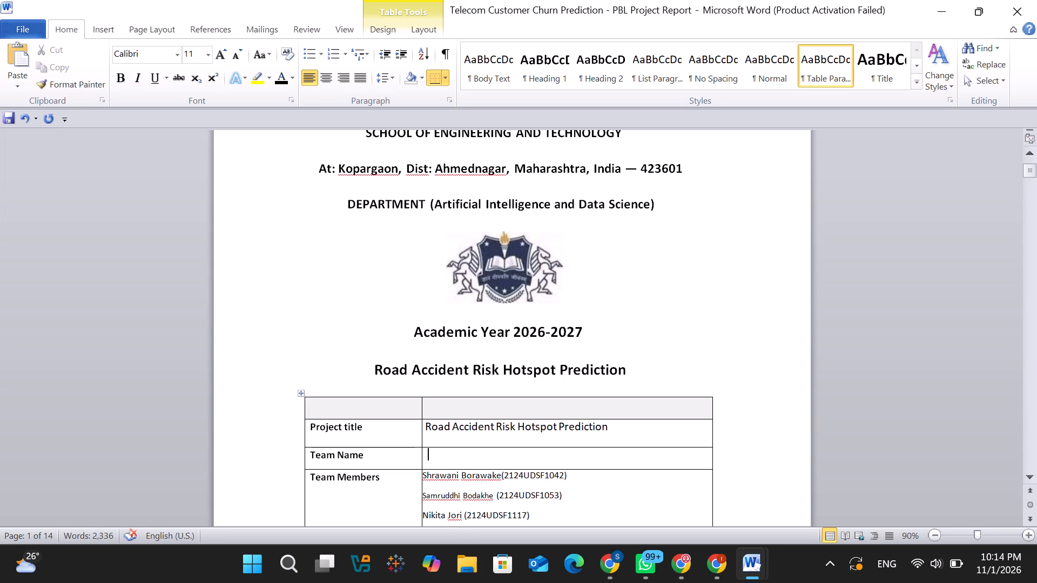
Delete the old telecom churn link from the GitHub repository row of the cover page table.
{"action": "scroll", "coordinate": [446, 452], "scroll_direction": "down", "scroll_amount": 2}
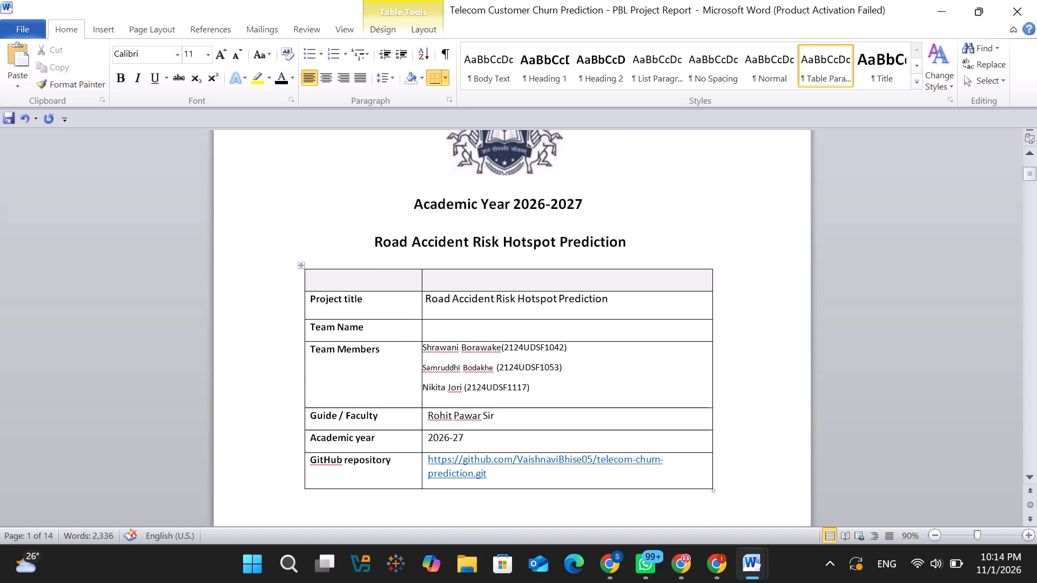
{"action": "left_click_drag", "start_coordinate": [504, 478], "coordinate": [426, 464]}
{"action": "key", "text": "BackSpace"}
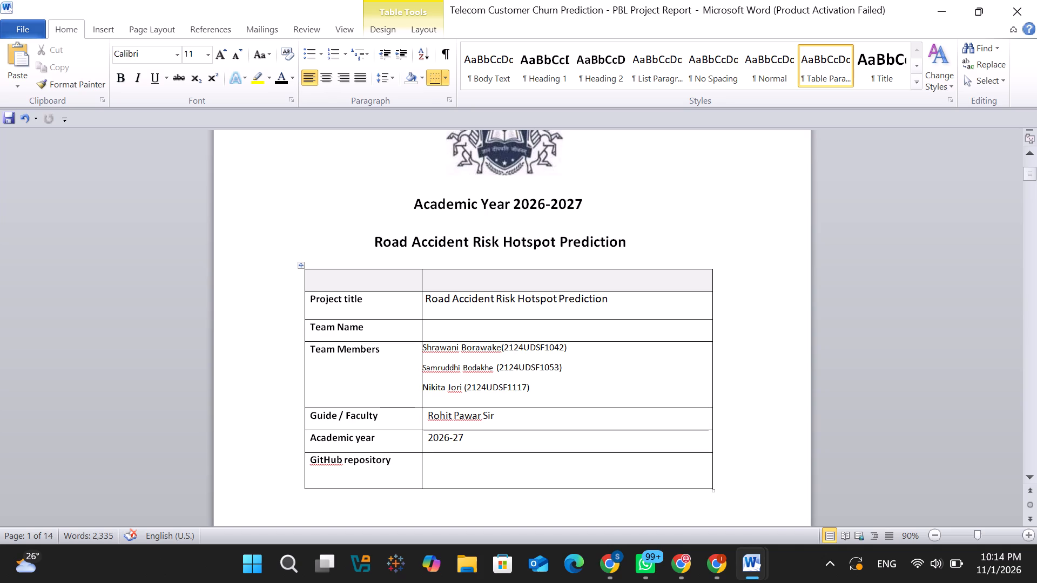
Enlarge the second team member's name in the cover page table to 11 pt.
{"action": "left_click_drag", "start_coordinate": [494, 366], "coordinate": [479, 362]}
{"action": "left_click_drag", "start_coordinate": [479, 362], "coordinate": [428, 366]}
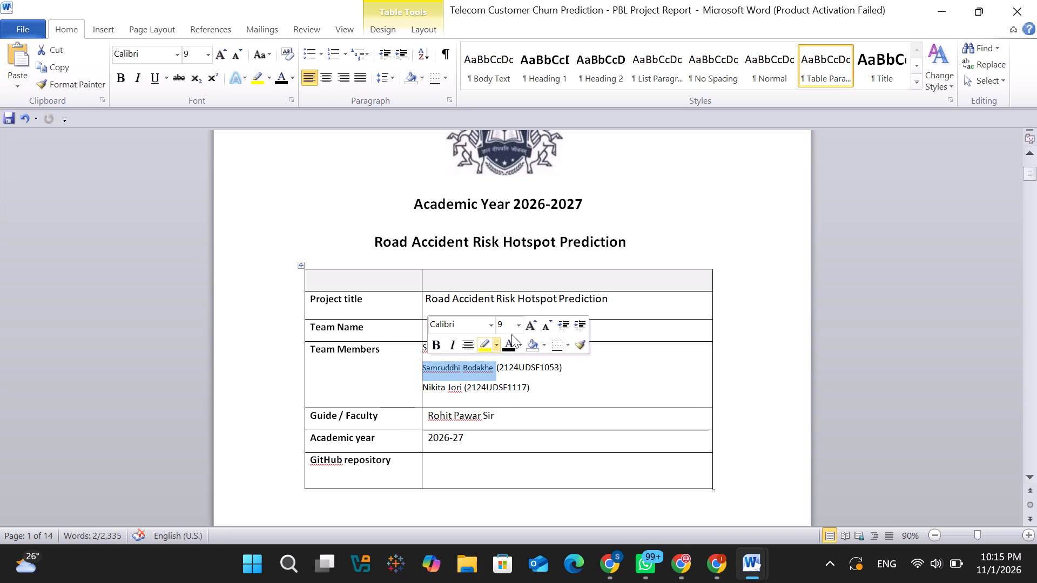
{"action": "left_click", "coordinate": [532, 317]}
{"action": "left_click", "coordinate": [532, 317]}
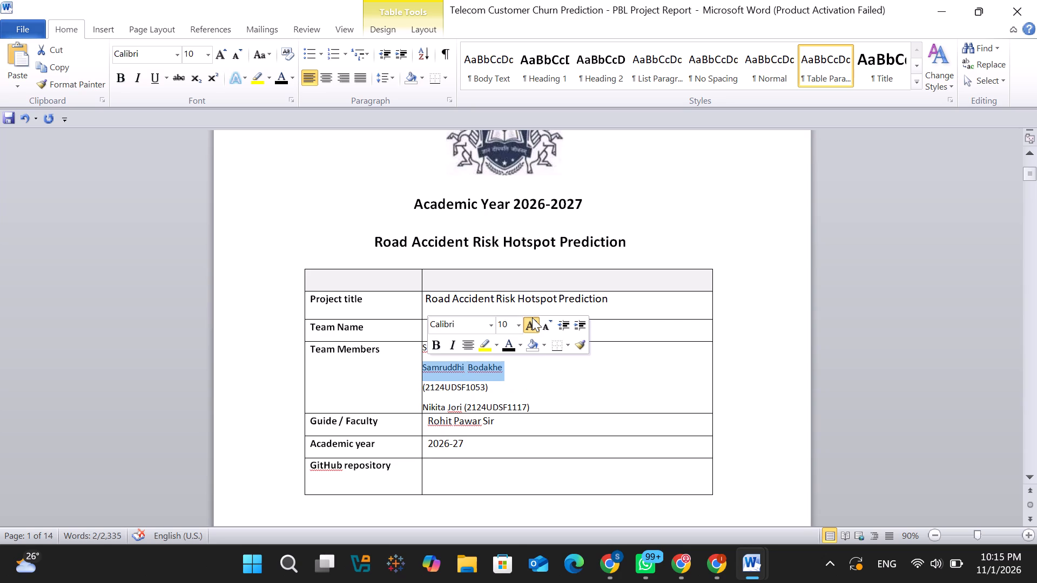
{"action": "left_click", "coordinate": [550, 377]}
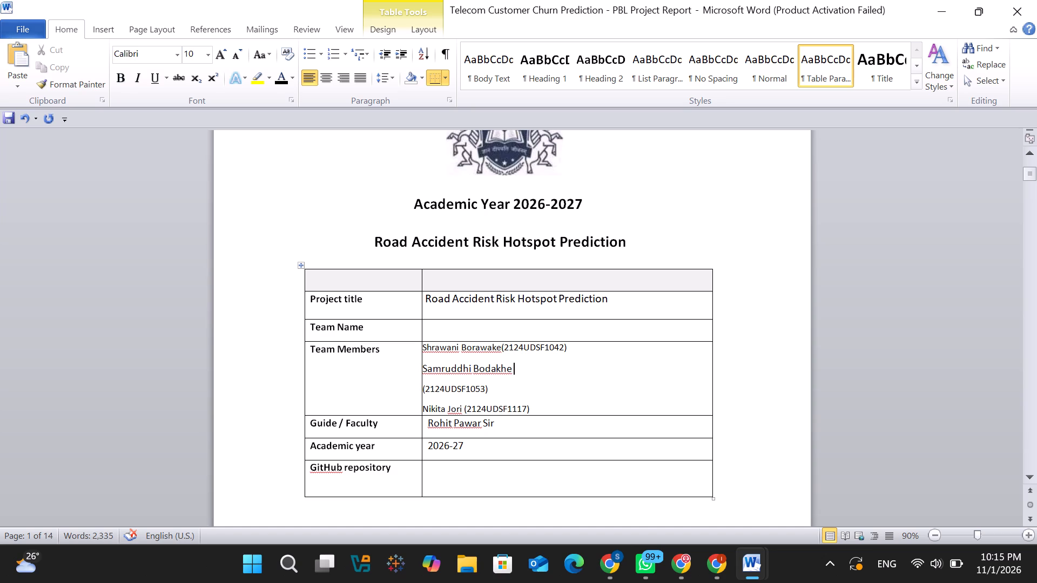
{"action": "left_click", "coordinate": [713, 268]}
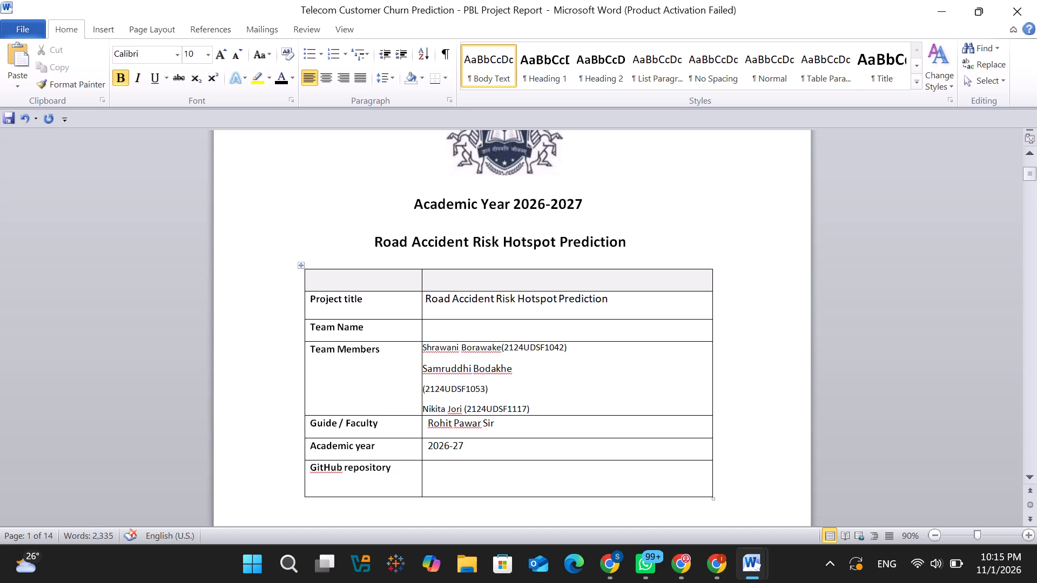
Move the cover page details table toward the page's left margin and enlarge it toward the lower right.
{"action": "scroll", "coordinate": [305, 274], "scroll_direction": "down", "scroll_amount": 1}
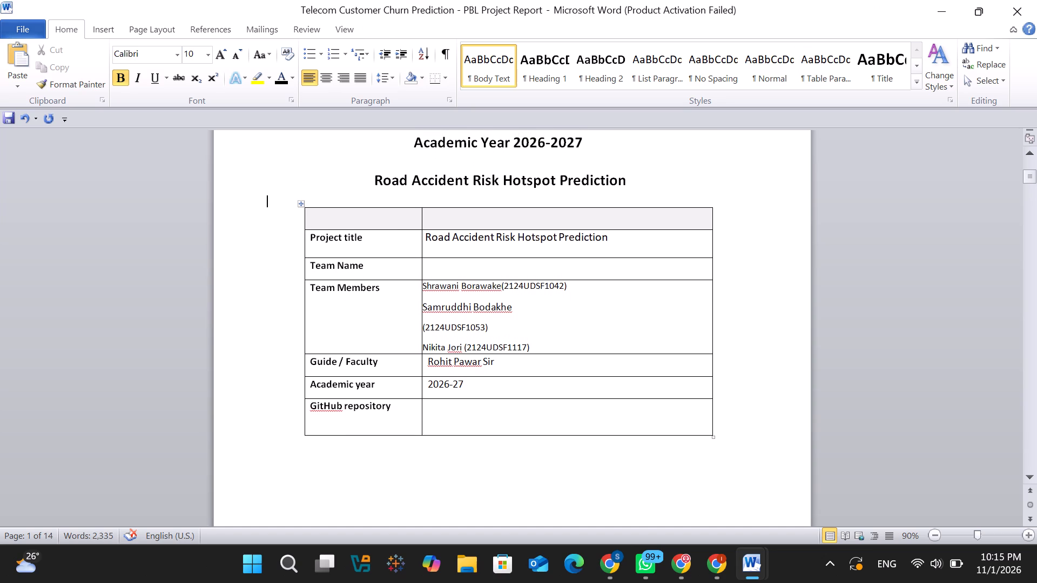
{"action": "left_click_drag", "start_coordinate": [301, 207], "coordinate": [268, 207]}
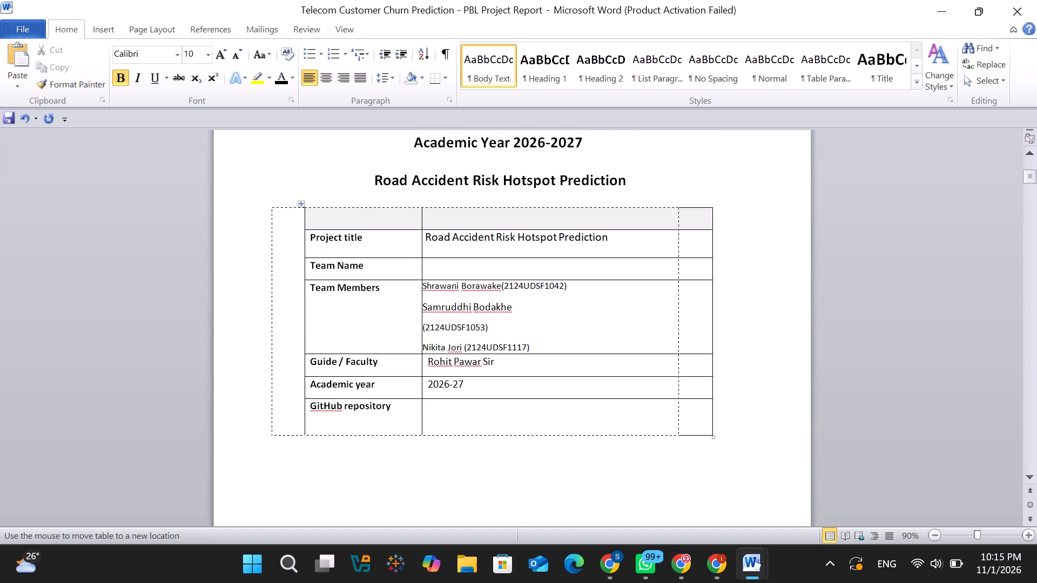
{"action": "left_click_drag", "start_coordinate": [268, 207], "coordinate": [270, 207]}
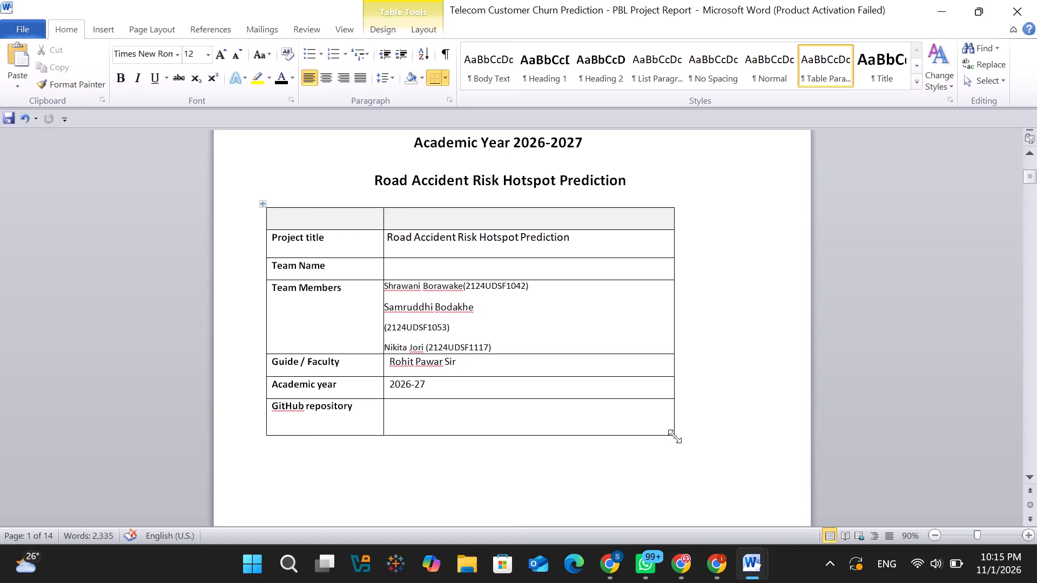
{"action": "left_click_drag", "start_coordinate": [675, 436], "coordinate": [731, 467]}
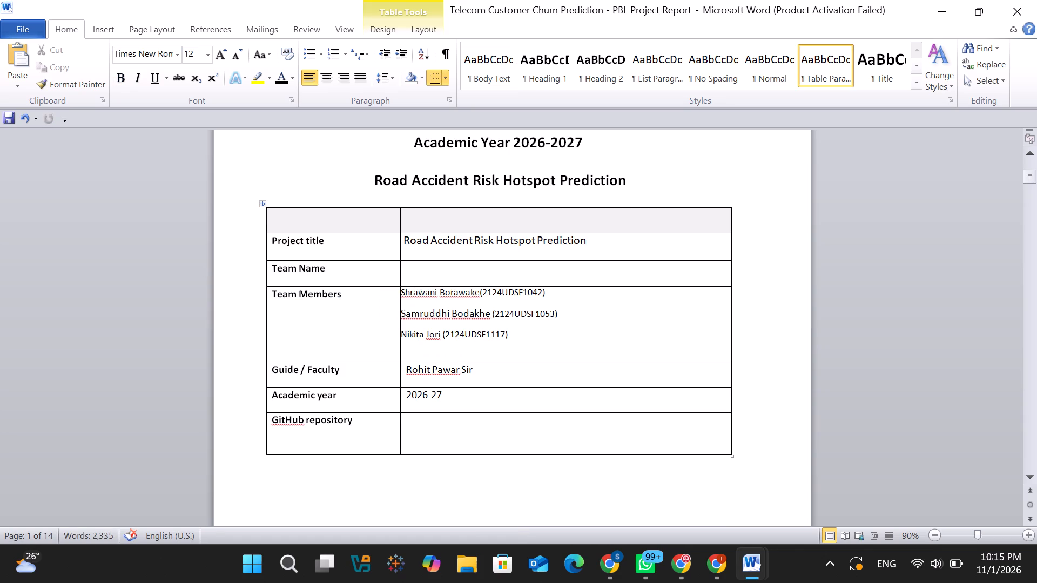
Add extra spaces between the name and bracketed ID of the first and third team members.
{"action": "left_click", "coordinate": [479, 294]}
{"action": "key", "text": "space"}
{"action": "key", "text": "space"}
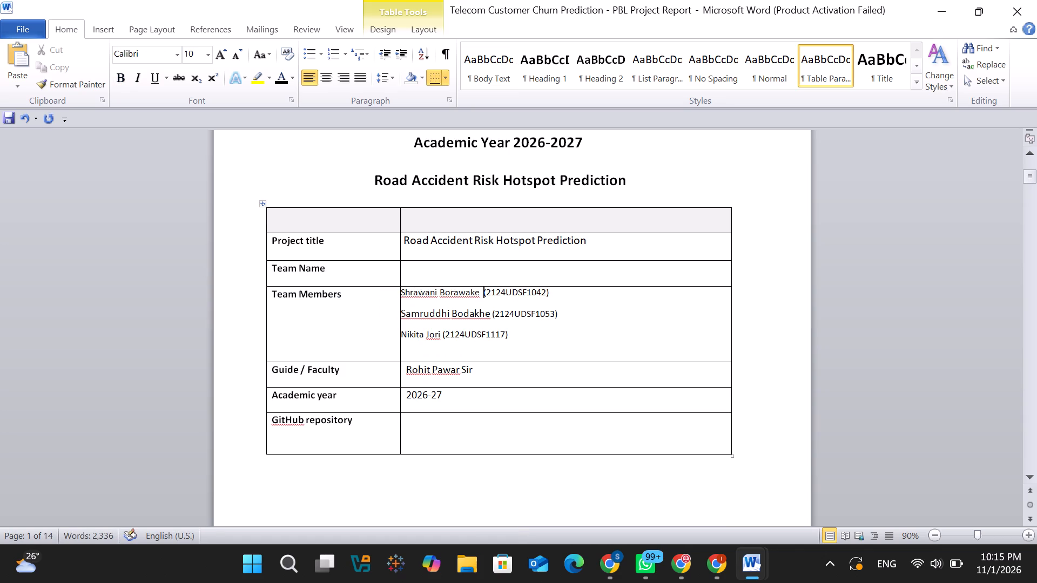
{"action": "left_click", "coordinate": [442, 335]}
{"action": "key", "text": "space"}
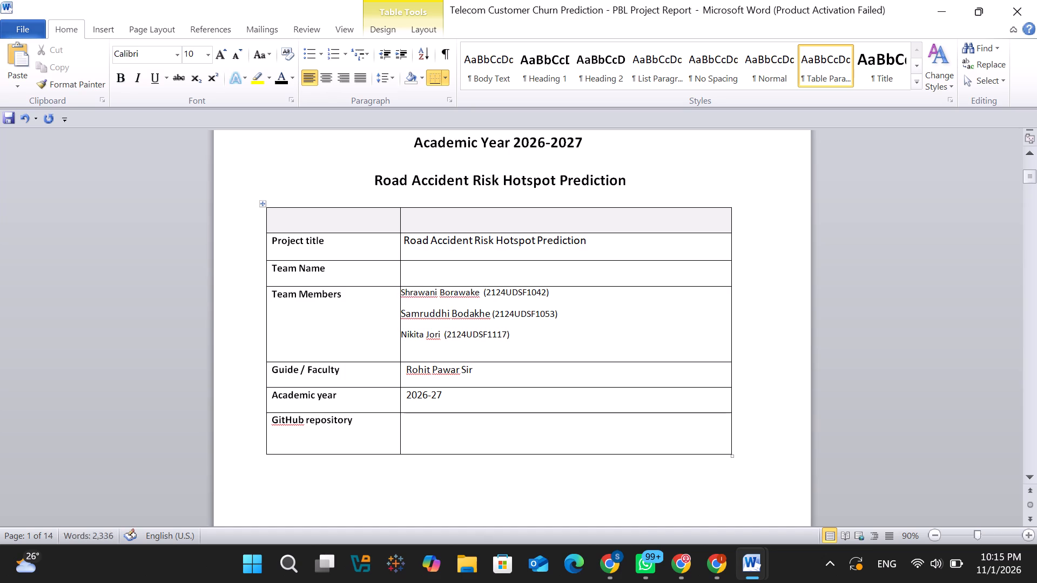
{"action": "key", "text": "space"}
{"action": "key", "text": "space"}
{"action": "key", "text": "space"}
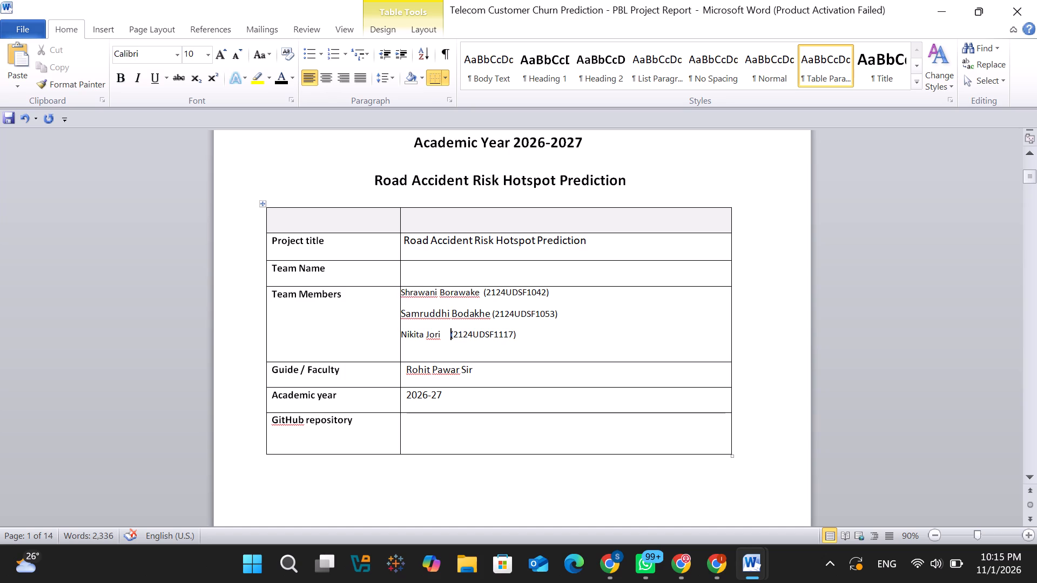
Enlarge the third team member's name in the cover page table to 12 pt.
{"action": "left_click_drag", "start_coordinate": [443, 336], "coordinate": [408, 336]}
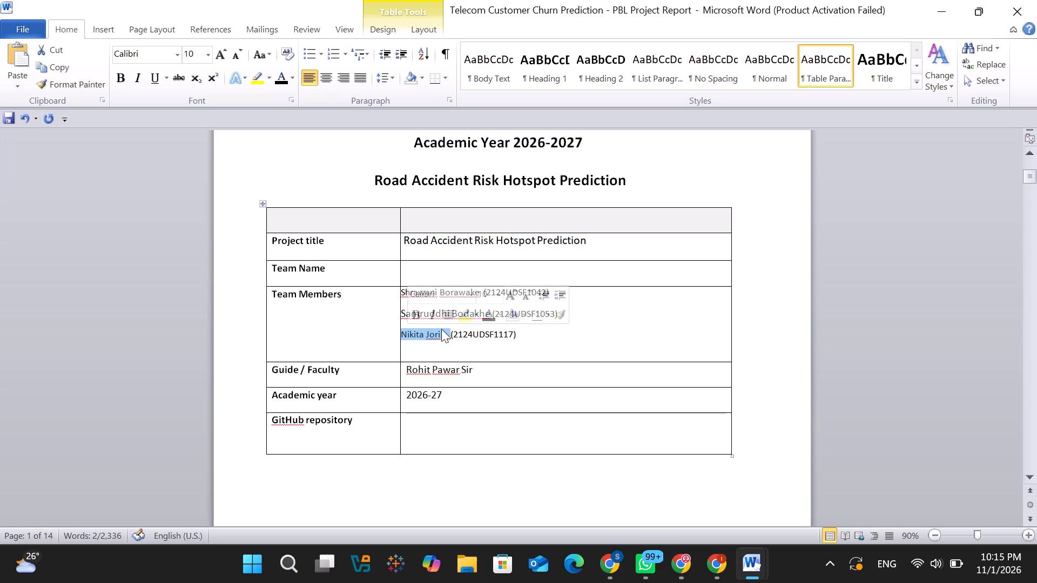
{"action": "left_click", "coordinate": [511, 296]}
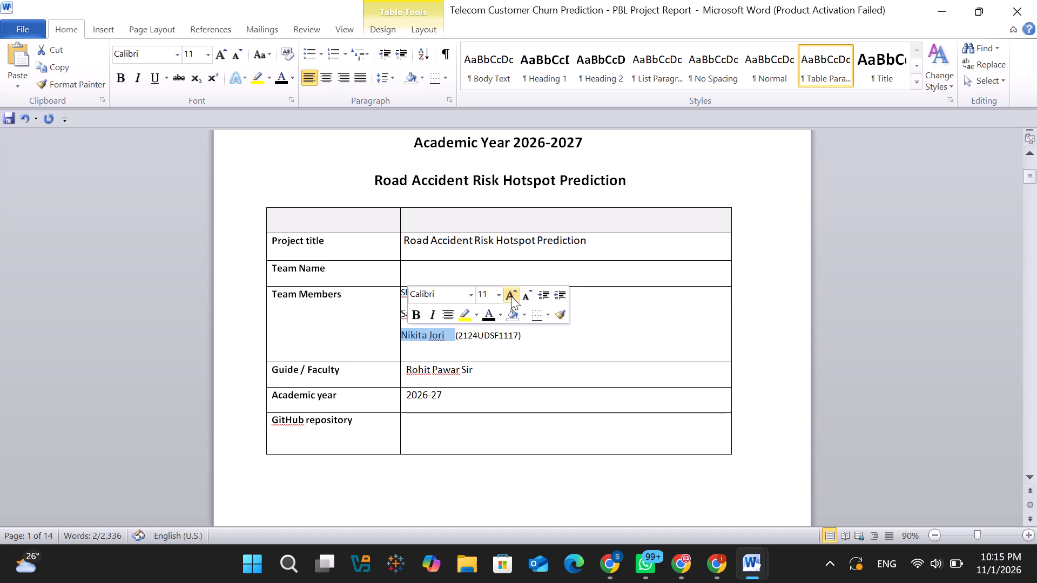
{"action": "left_click", "coordinate": [511, 296]}
{"action": "left_click", "coordinate": [550, 336]}
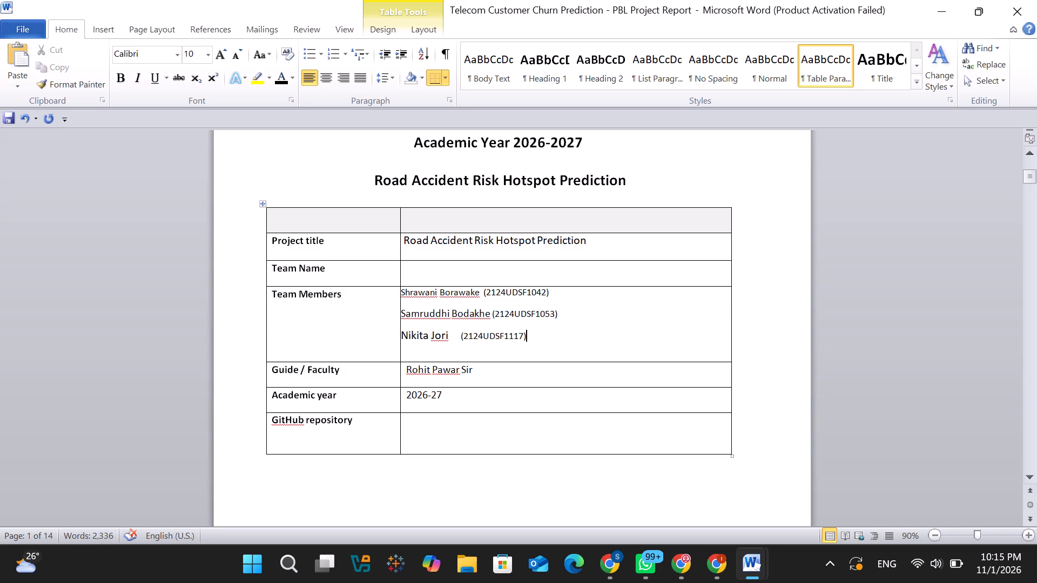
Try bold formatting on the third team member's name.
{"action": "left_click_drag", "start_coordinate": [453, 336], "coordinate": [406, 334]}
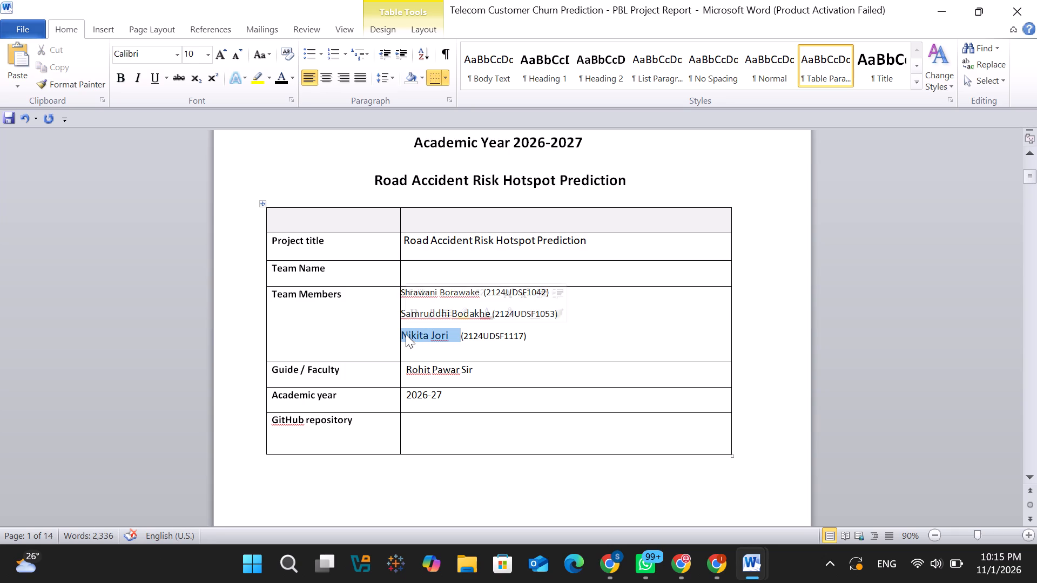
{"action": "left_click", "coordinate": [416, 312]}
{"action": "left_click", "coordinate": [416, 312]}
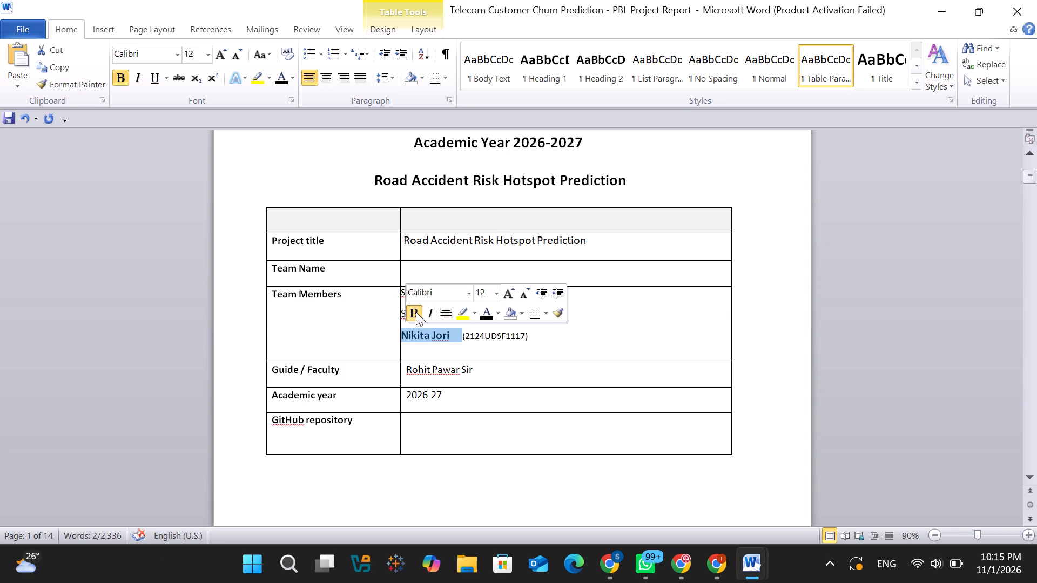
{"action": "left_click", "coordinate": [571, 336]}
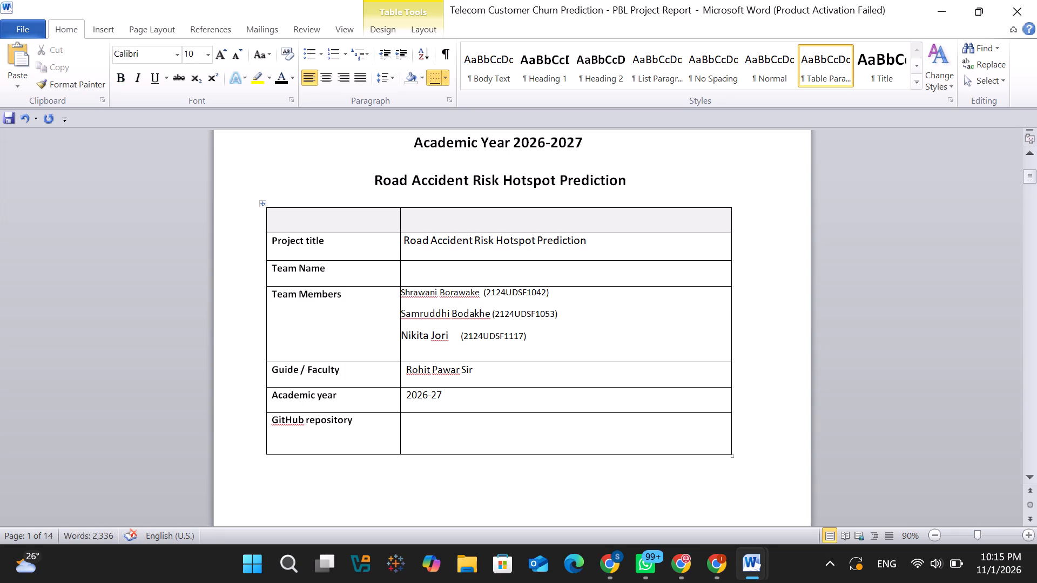
Enlarge the second team member's name in the cover page table to 12 pt.
{"action": "left_click_drag", "start_coordinate": [489, 315], "coordinate": [416, 314]}
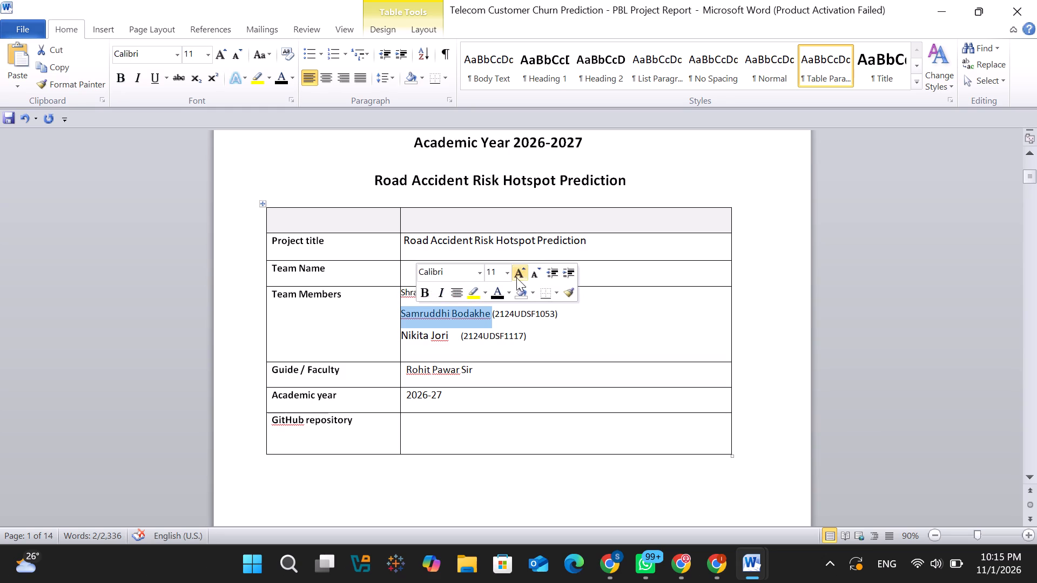
{"action": "left_click", "coordinate": [521, 271]}
{"action": "left_click", "coordinate": [589, 310]}
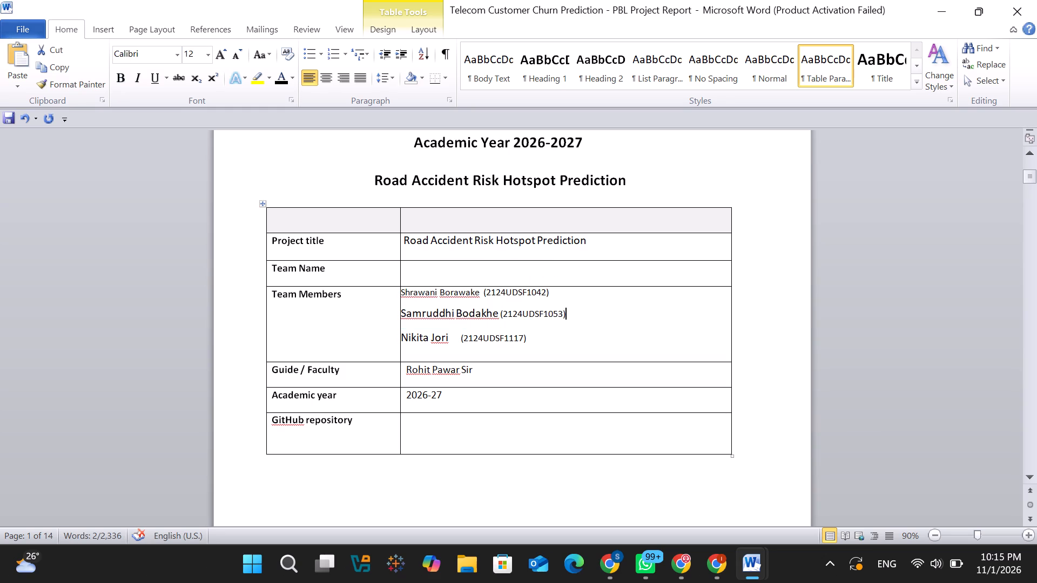
Enlarge the first team member's name in the cover page table to 12 pt.
{"action": "left_click_drag", "start_coordinate": [480, 295], "coordinate": [413, 294]}
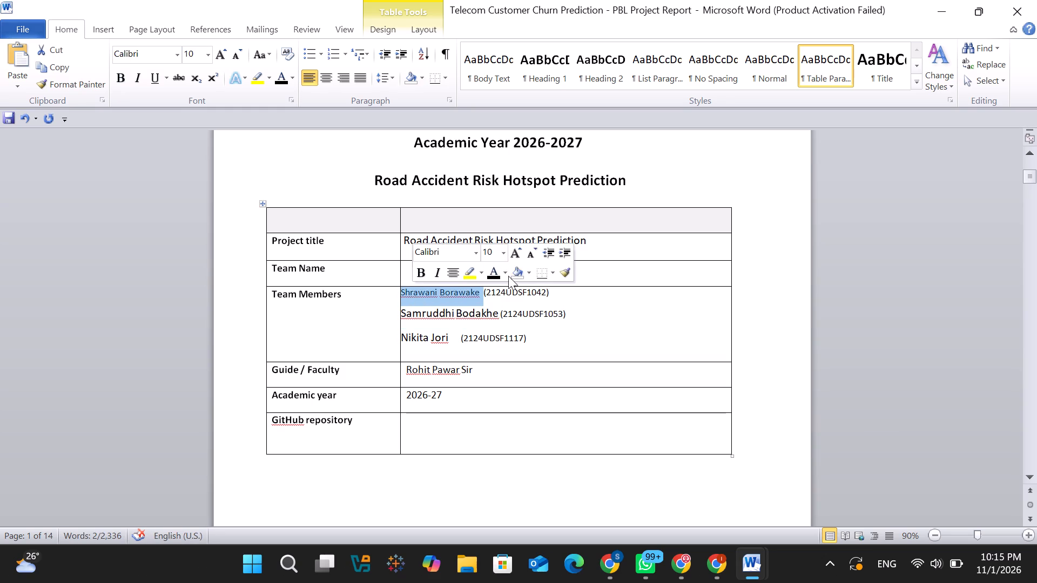
{"action": "left_click", "coordinate": [518, 255]}
{"action": "left_click", "coordinate": [518, 255]}
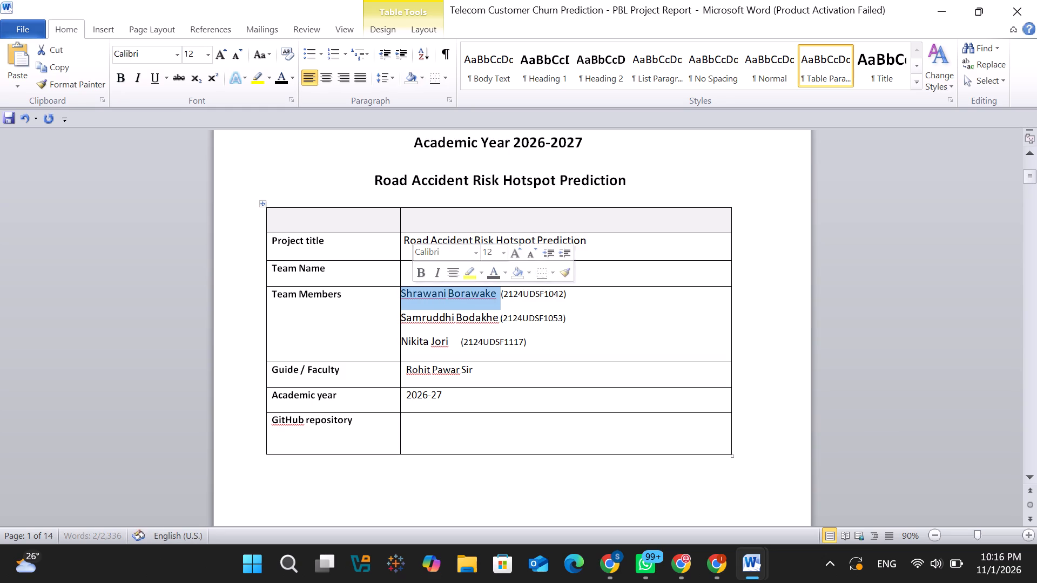
{"action": "left_click", "coordinate": [601, 313]}
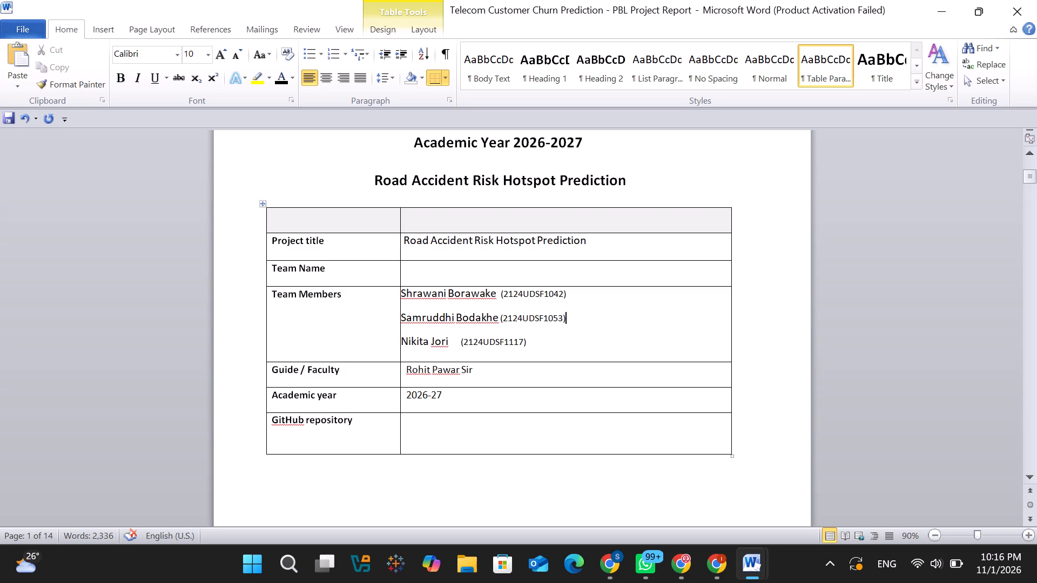
Enlarge the first team member's bracketed ID in the cover page table to 12 pt.
{"action": "left_click_drag", "start_coordinate": [497, 294], "coordinate": [557, 297]}
{"action": "left_click_drag", "start_coordinate": [557, 297], "coordinate": [568, 288]}
{"action": "left_click", "coordinate": [568, 288]}
{"action": "left_click_drag", "start_coordinate": [568, 288], "coordinate": [514, 286]}
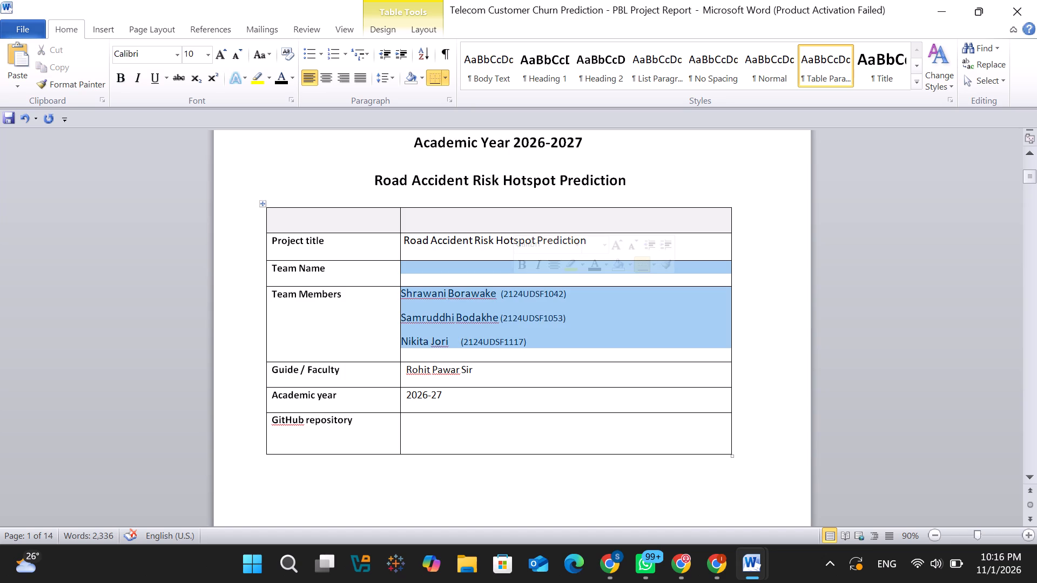
{"action": "left_click", "coordinate": [583, 330]}
{"action": "left_click_drag", "start_coordinate": [567, 294], "coordinate": [518, 294]}
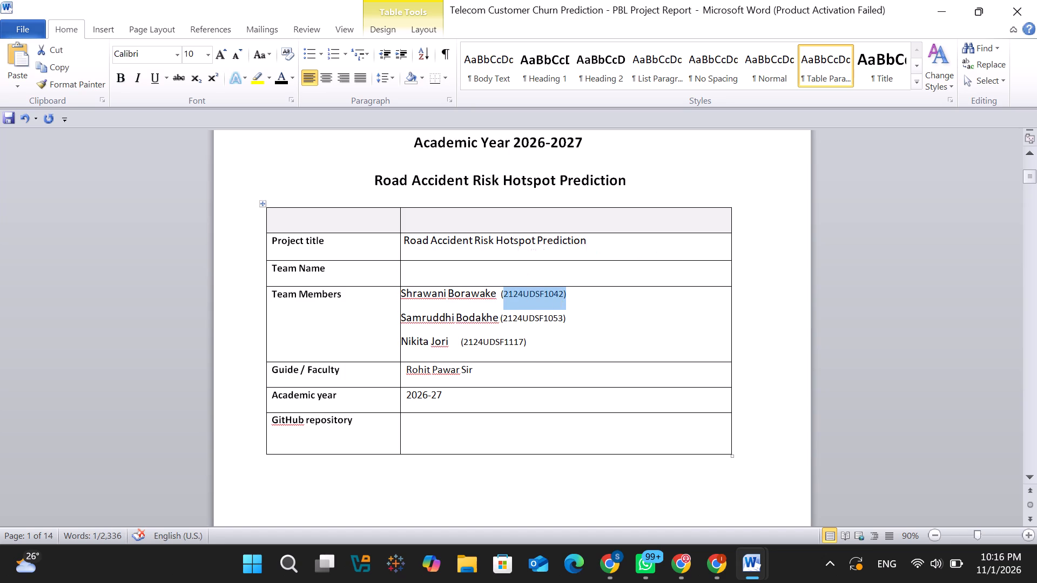
{"action": "left_click", "coordinate": [571, 293]}
{"action": "left_click_drag", "start_coordinate": [571, 293], "coordinate": [503, 293]}
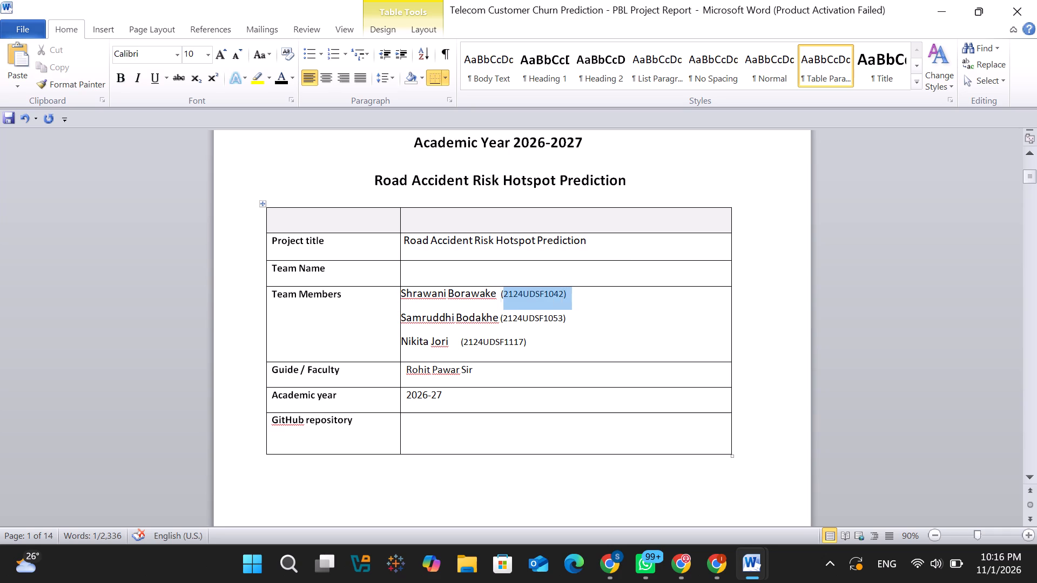
{"action": "left_click_drag", "start_coordinate": [503, 293], "coordinate": [501, 293]}
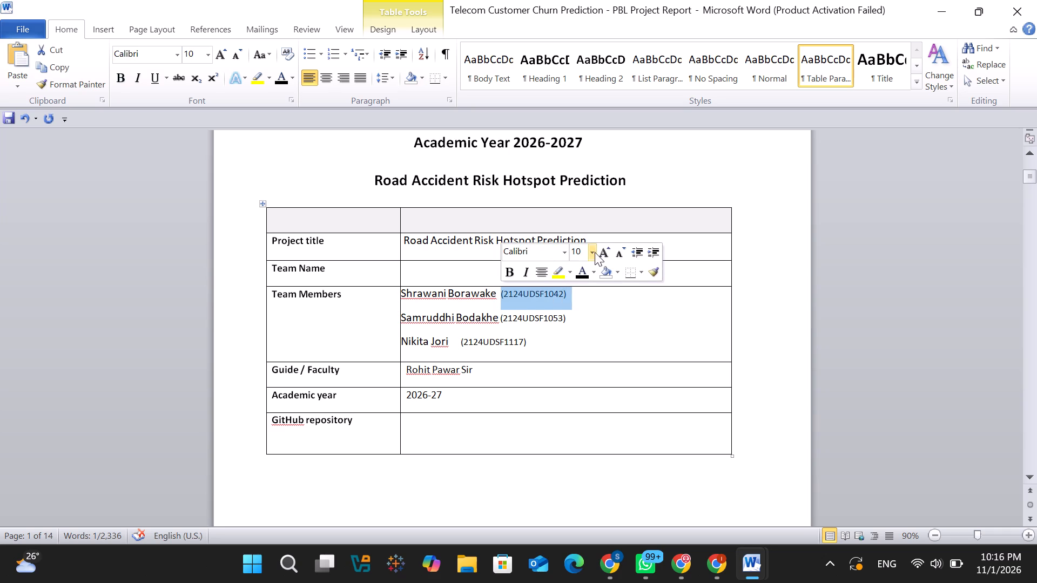
{"action": "left_click", "coordinate": [604, 250]}
{"action": "left_click", "coordinate": [604, 250]}
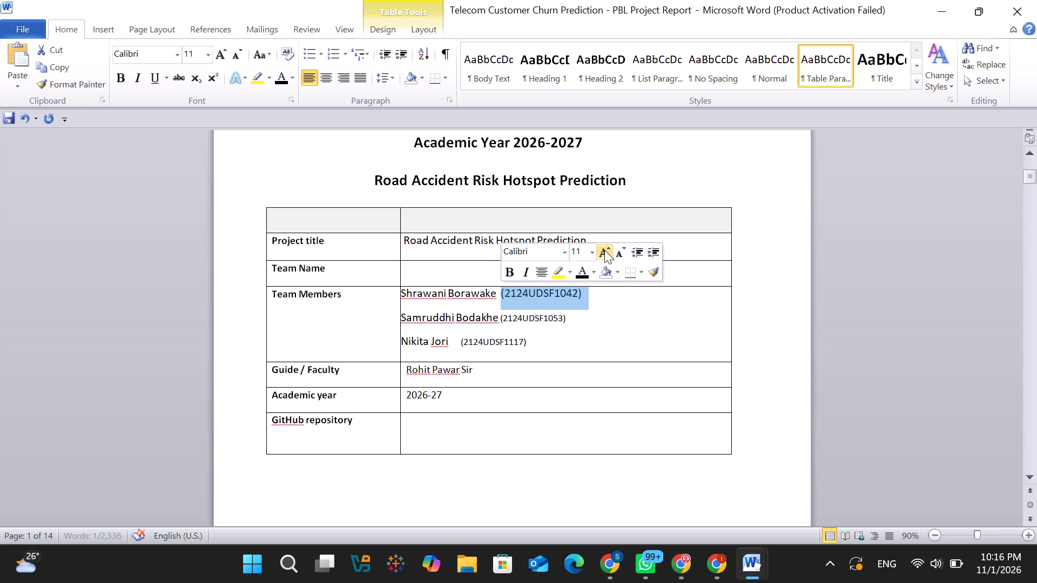
{"action": "left_click", "coordinate": [575, 350]}
Enlarge the second team member's bracketed ID in the cover page table to 12 pt.
{"action": "left_click_drag", "start_coordinate": [574, 320], "coordinate": [501, 318]}
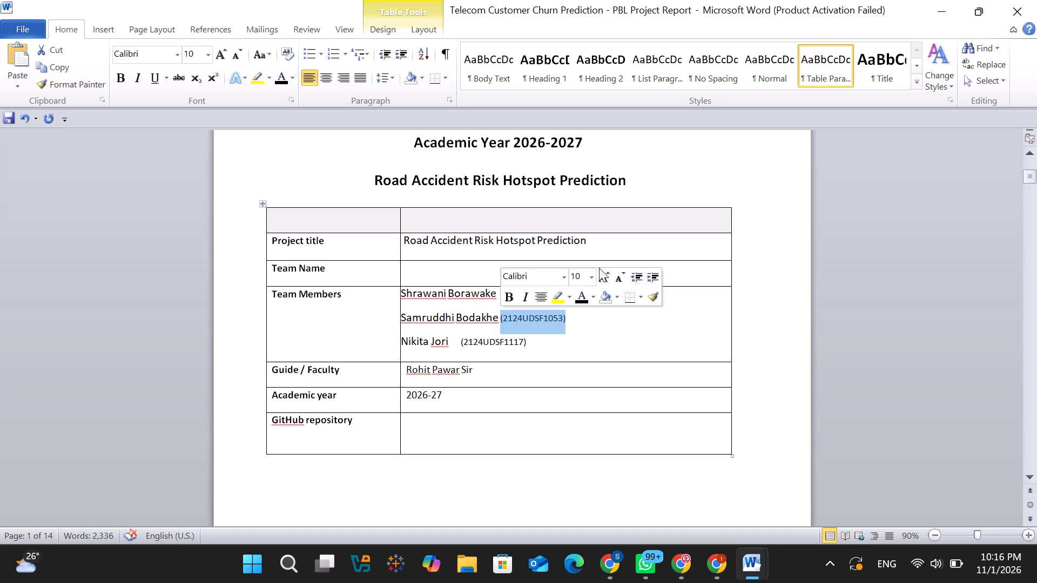
{"action": "left_click", "coordinate": [604, 273]}
{"action": "left_click", "coordinate": [604, 273]}
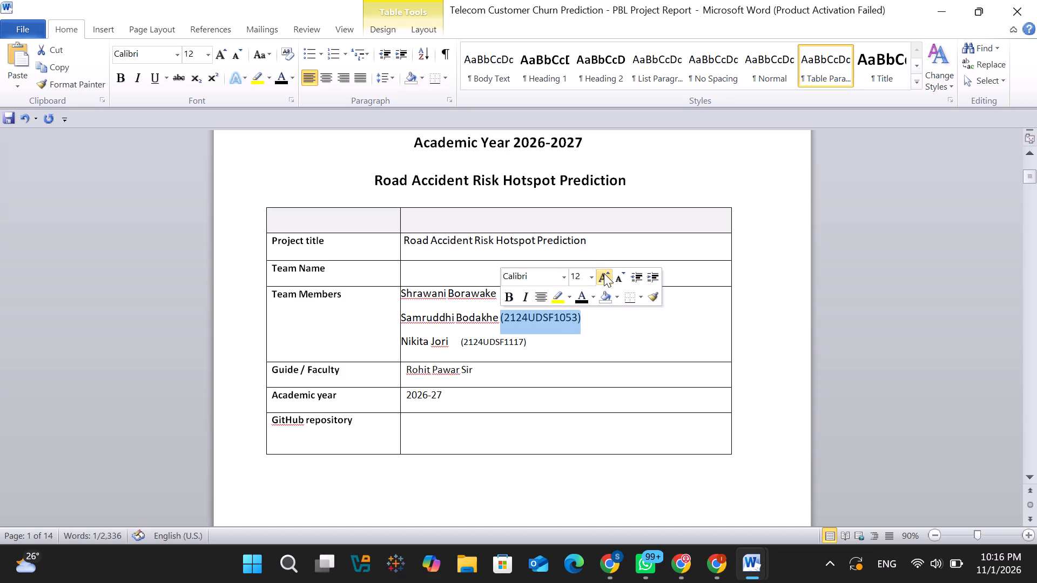
{"action": "left_click", "coordinate": [595, 318]}
Enlarge the third team member's bracketed ID in the cover page table to 12 pt.
{"action": "left_click_drag", "start_coordinate": [529, 342], "coordinate": [460, 345]}
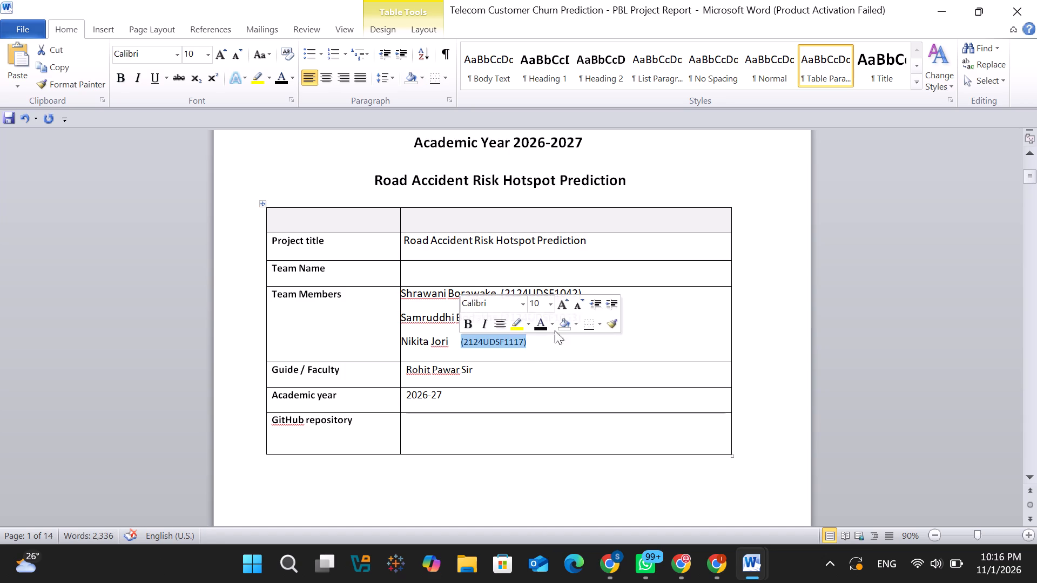
{"action": "left_click", "coordinate": [567, 297]}
{"action": "left_click", "coordinate": [567, 297]}
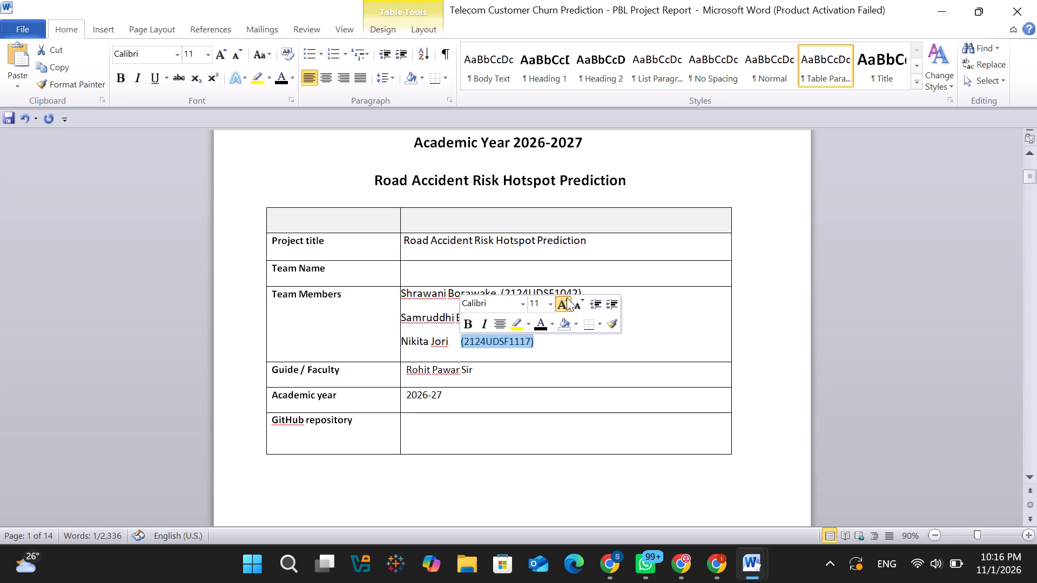
{"action": "left_click", "coordinate": [555, 340]}
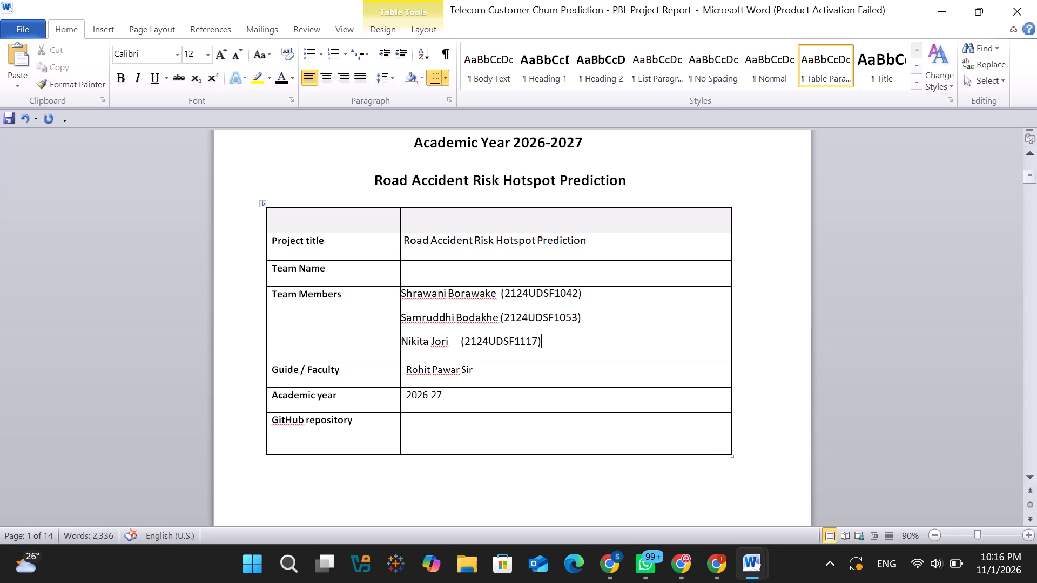
Review the report's content and formatting from the cover page table through the Data Preprocessing and Cleaning section.
{"action": "scroll", "coordinate": [555, 340], "scroll_direction": "down", "scroll_amount": 1}
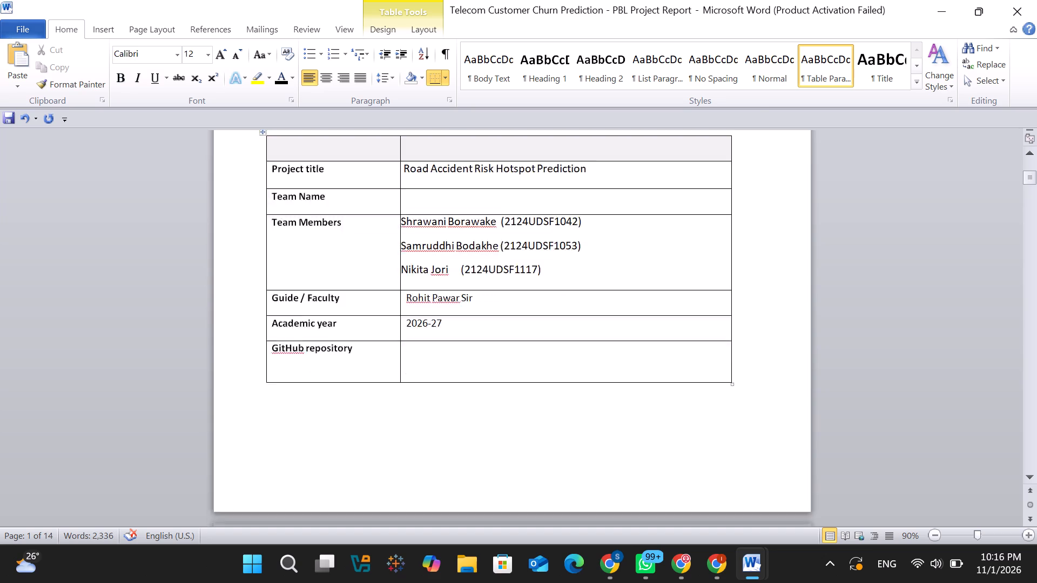
{"action": "scroll", "coordinate": [555, 340], "scroll_direction": "down", "scroll_amount": 9}
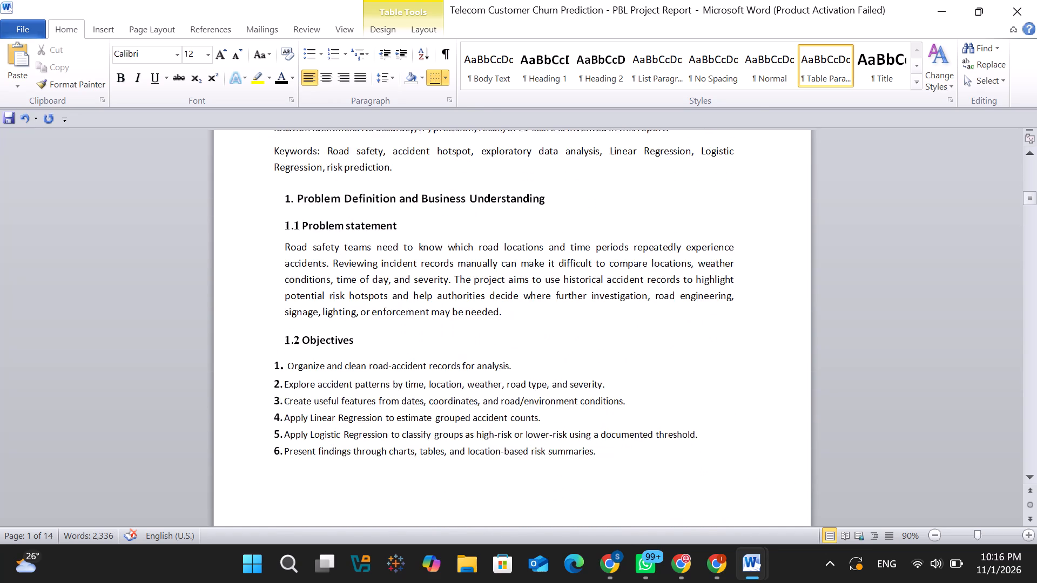
{"action": "scroll", "coordinate": [555, 340], "scroll_direction": "down", "scroll_amount": 8}
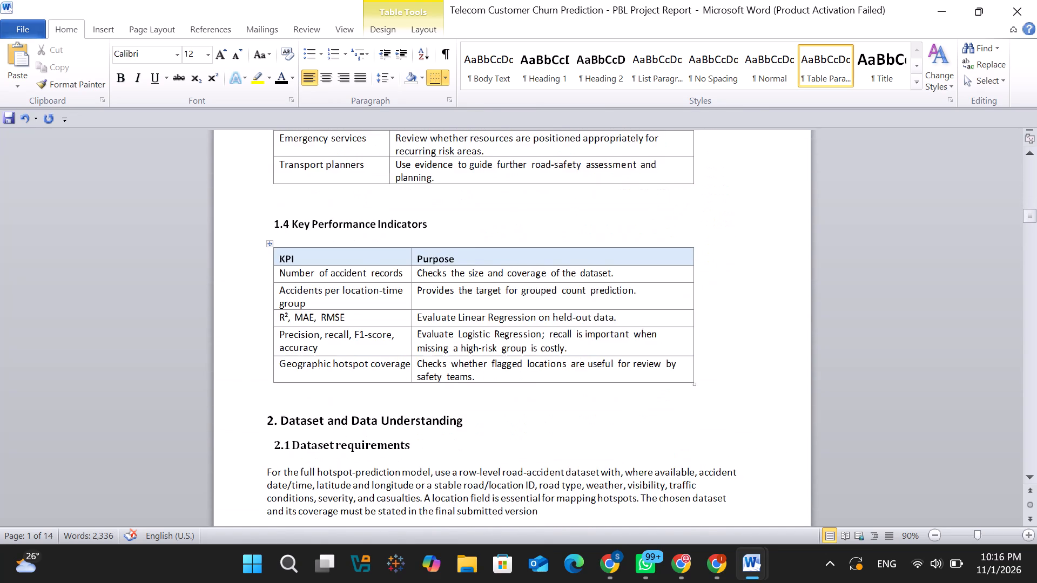
{"action": "scroll", "coordinate": [555, 340], "scroll_direction": "down", "scroll_amount": 8}
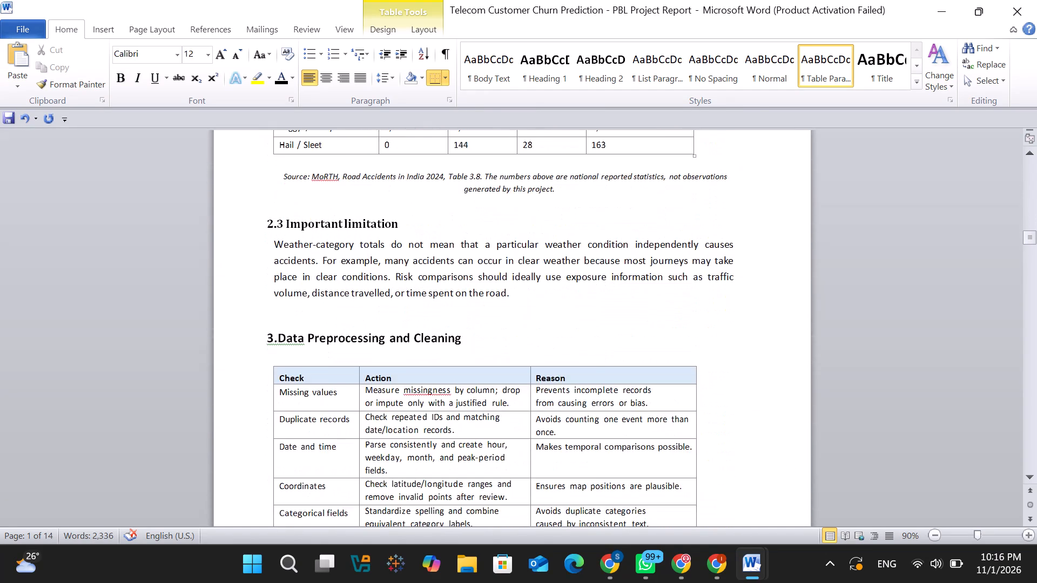
Insert the missing space between "Important" and "limitation" in the 2.3 heading.
{"action": "scroll", "coordinate": [555, 340], "scroll_direction": "down", "scroll_amount": 2}
{"action": "scroll", "coordinate": [555, 340], "scroll_direction": "up", "scroll_amount": 1}
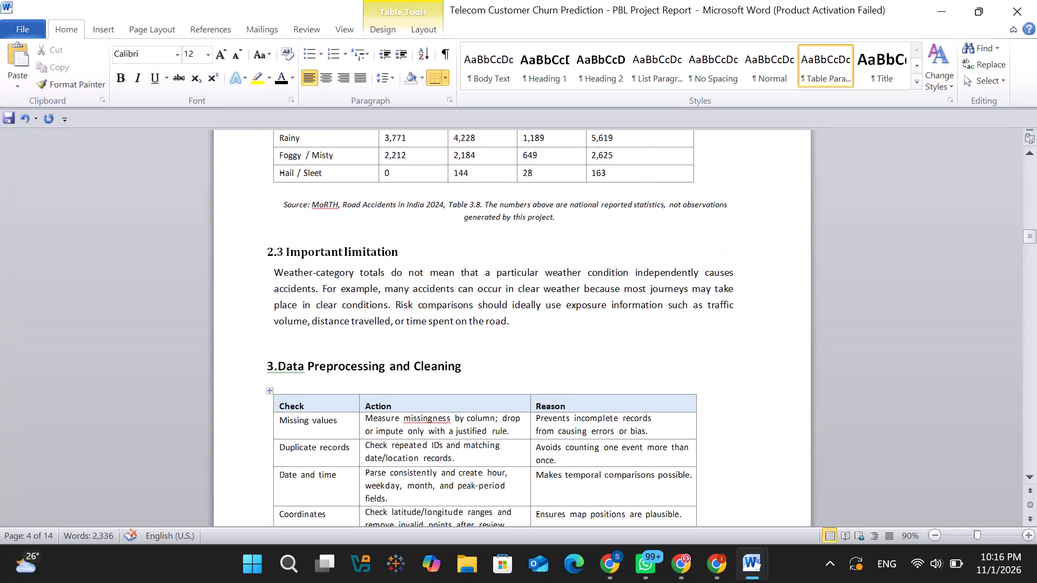
{"action": "left_click", "coordinate": [345, 251]}
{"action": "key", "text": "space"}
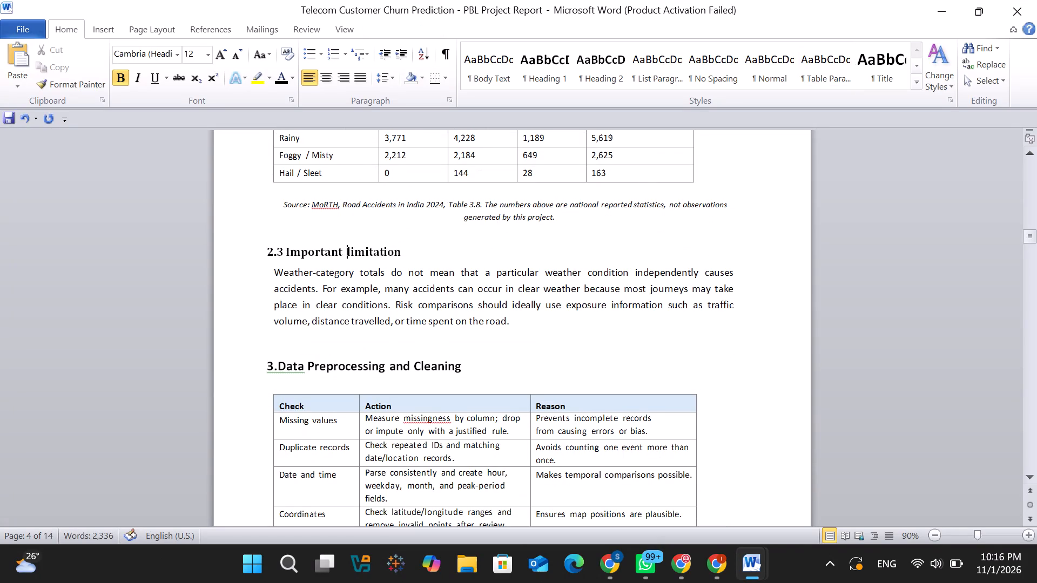
{"action": "scroll", "coordinate": [465, 294], "scroll_direction": "down", "scroll_amount": 3}
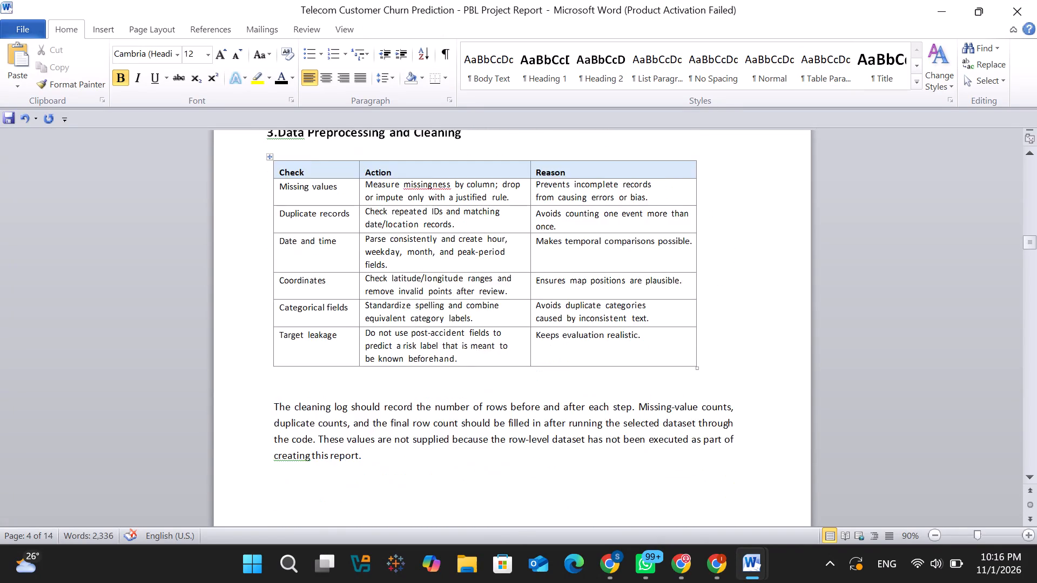
{"action": "scroll", "coordinate": [465, 294], "scroll_direction": "down", "scroll_amount": 12}
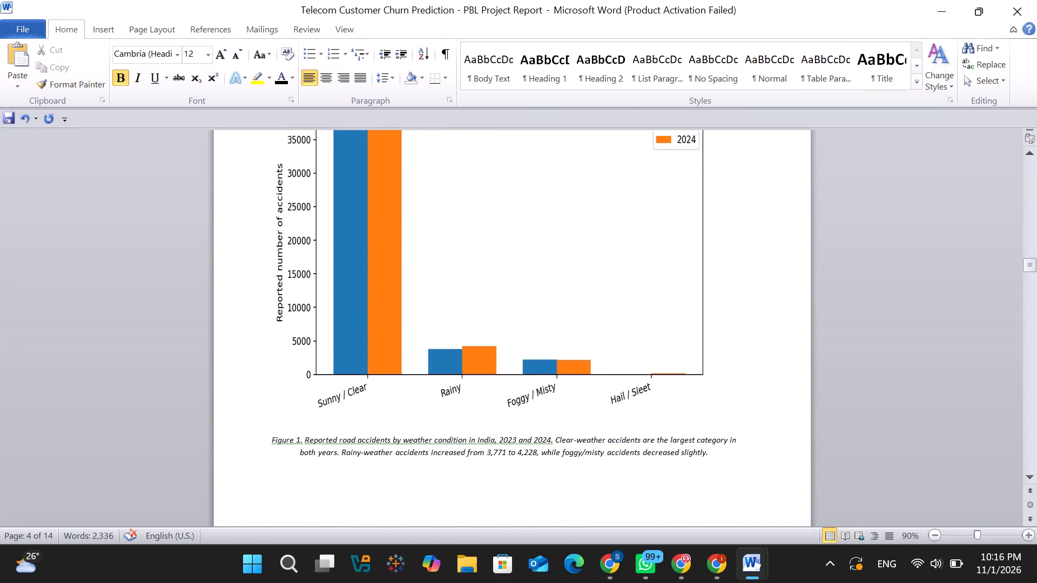
{"action": "scroll", "coordinate": [465, 294], "scroll_direction": "down", "scroll_amount": 16}
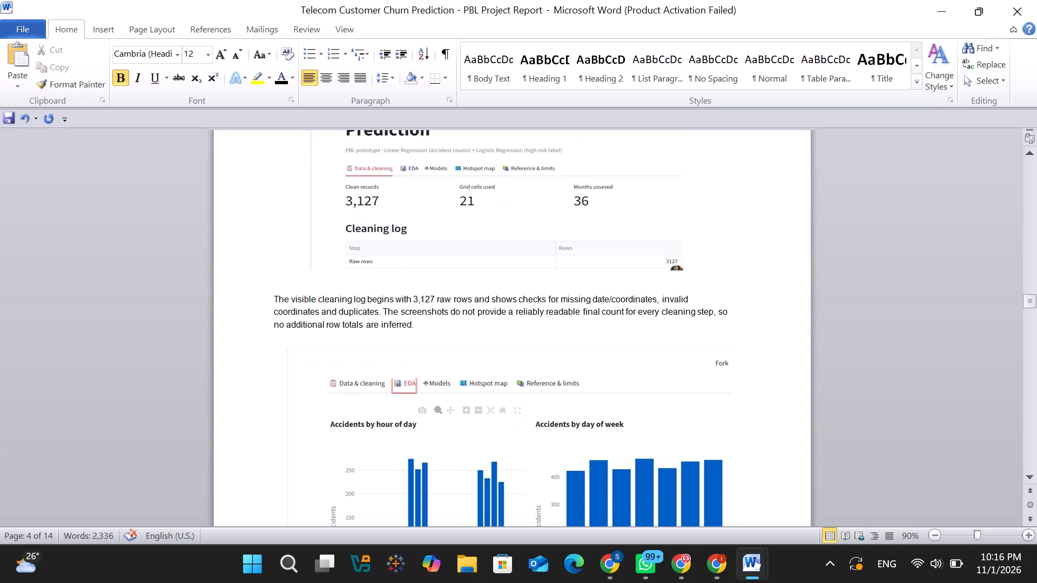
{"action": "scroll", "coordinate": [465, 294], "scroll_direction": "down", "scroll_amount": 11}
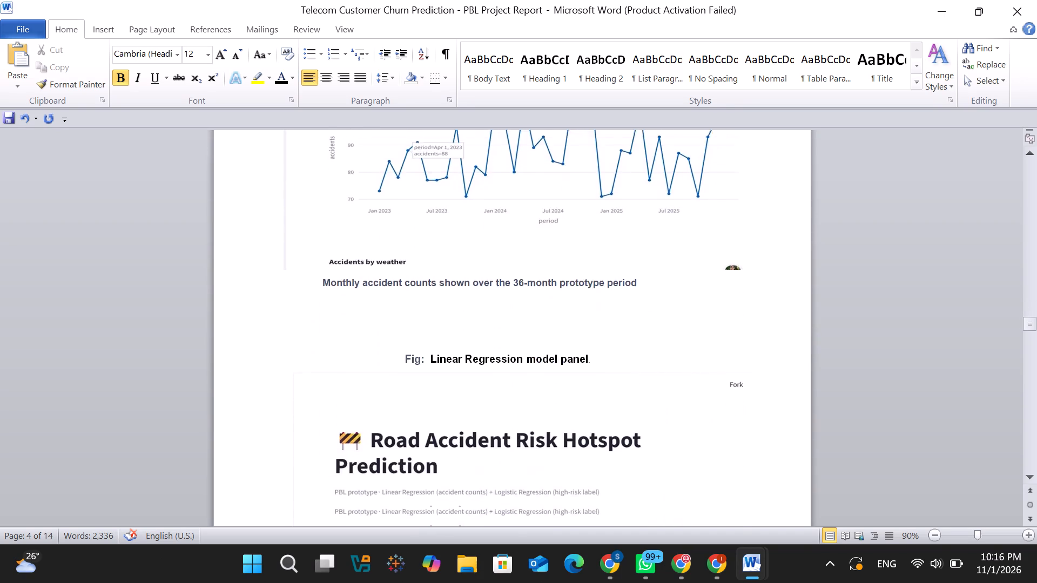
{"action": "scroll", "coordinate": [465, 294], "scroll_direction": "down", "scroll_amount": 14}
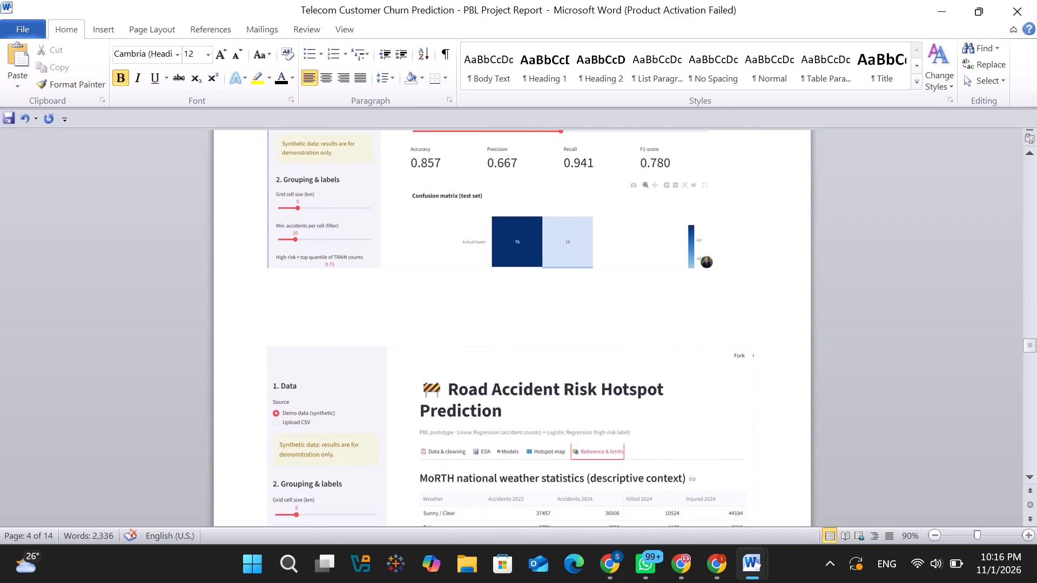
{"action": "scroll", "coordinate": [465, 294], "scroll_direction": "down", "scroll_amount": 12}
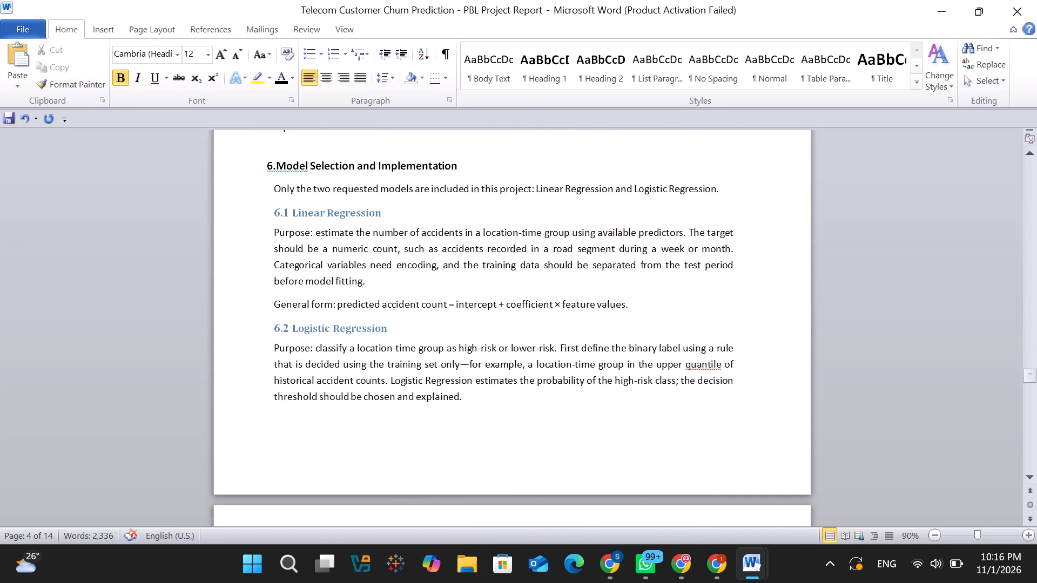
{"action": "scroll", "coordinate": [465, 294], "scroll_direction": "down", "scroll_amount": 12}
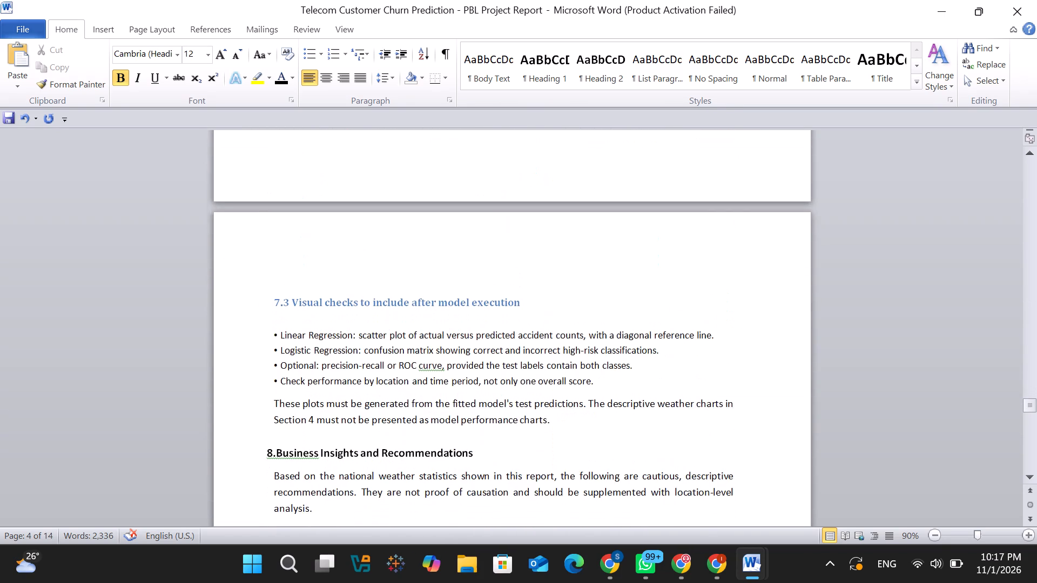
{"action": "scroll", "coordinate": [465, 294], "scroll_direction": "down", "scroll_amount": 11}
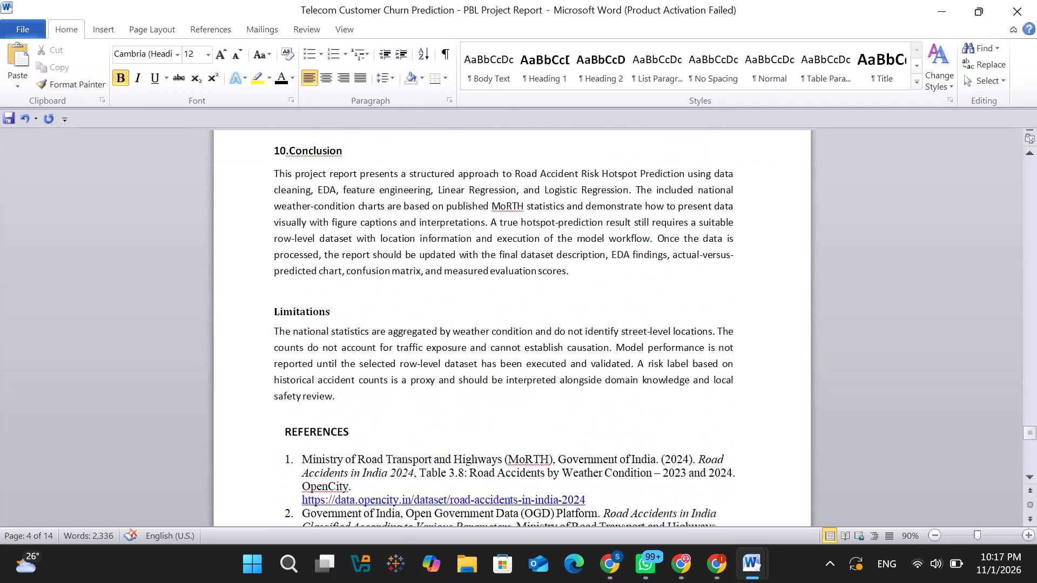
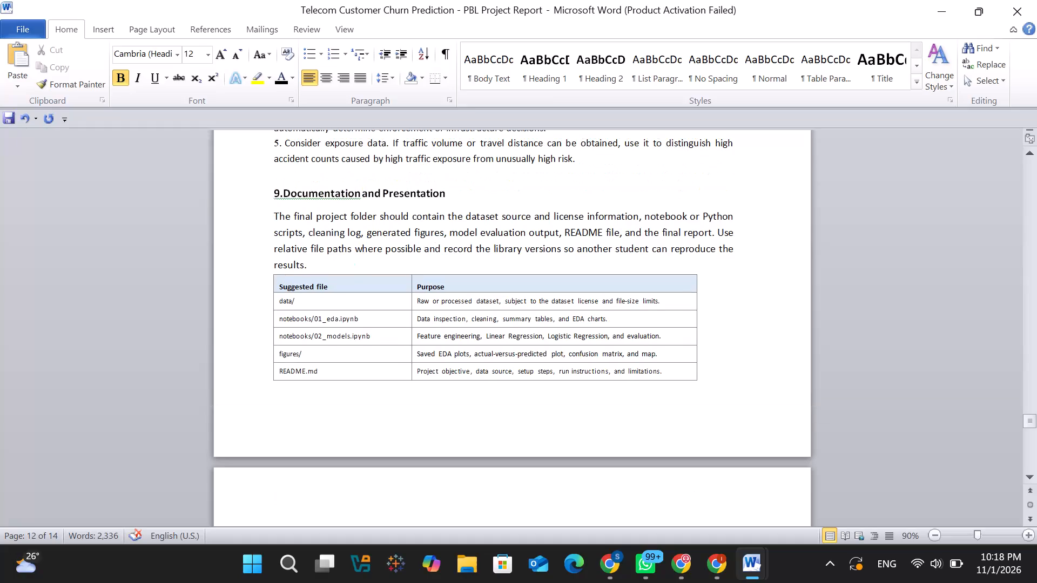
Review the report's content and formatting from the 6.4 Implementation steps section to the start of the Conclusion.
{"action": "scroll", "coordinate": [523, 393], "scroll_direction": "up", "scroll_amount": 2}
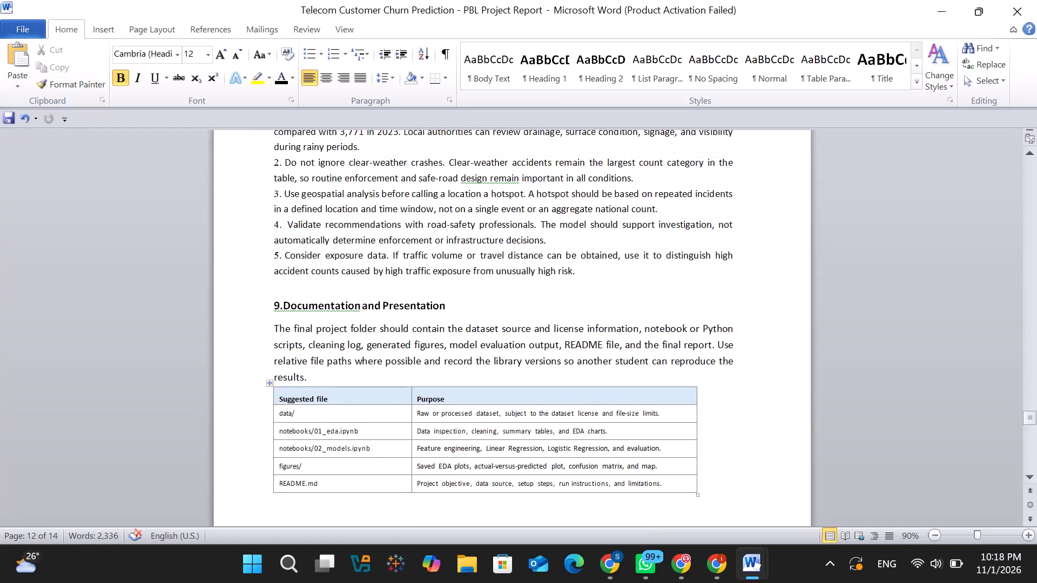
{"action": "scroll", "coordinate": [523, 393], "scroll_direction": "up", "scroll_amount": 4}
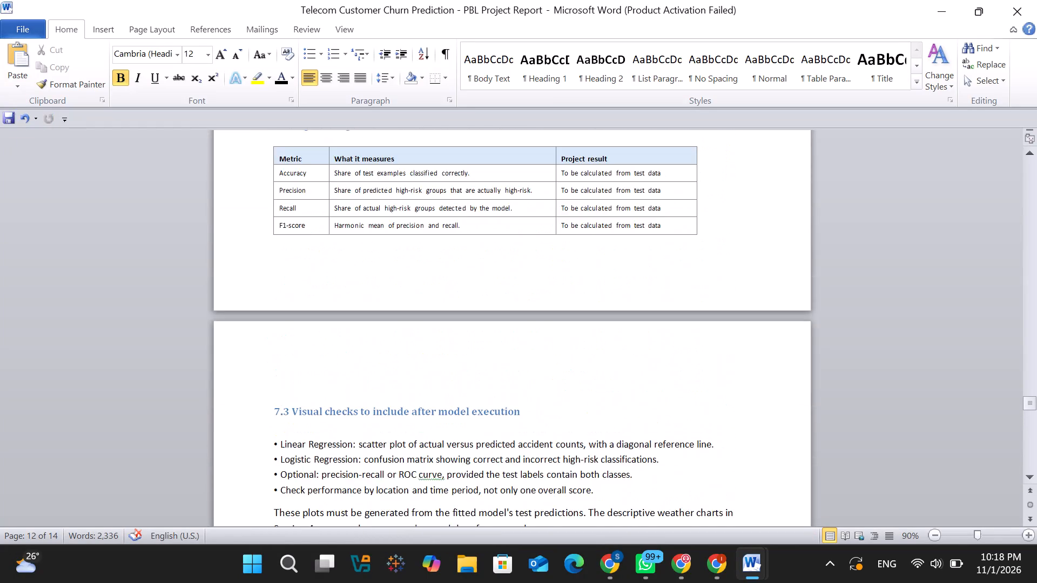
{"action": "scroll", "coordinate": [523, 393], "scroll_direction": "up", "scroll_amount": 3}
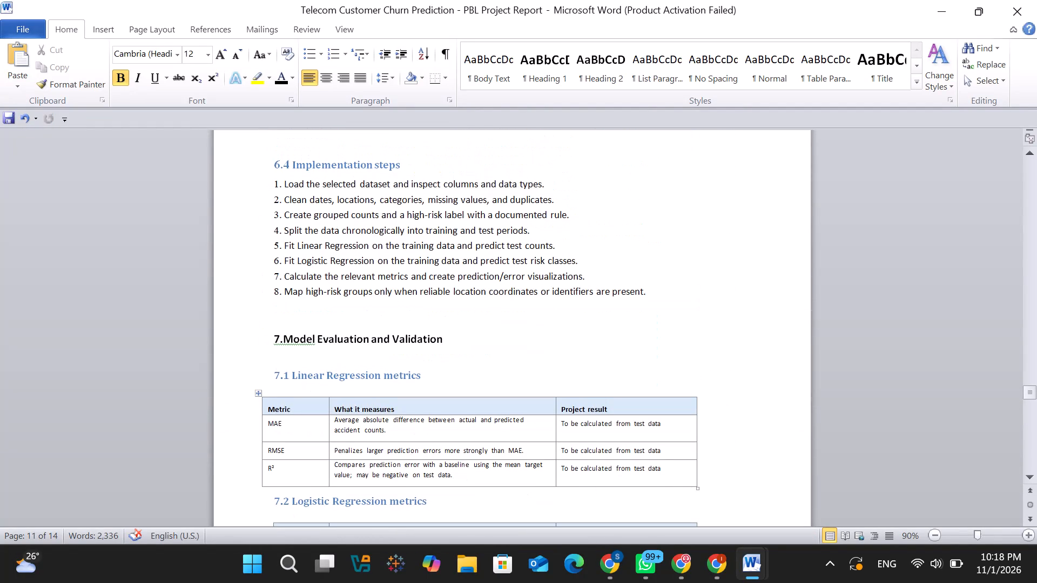
{"action": "scroll", "coordinate": [523, 393], "scroll_direction": "down", "scroll_amount": 11}
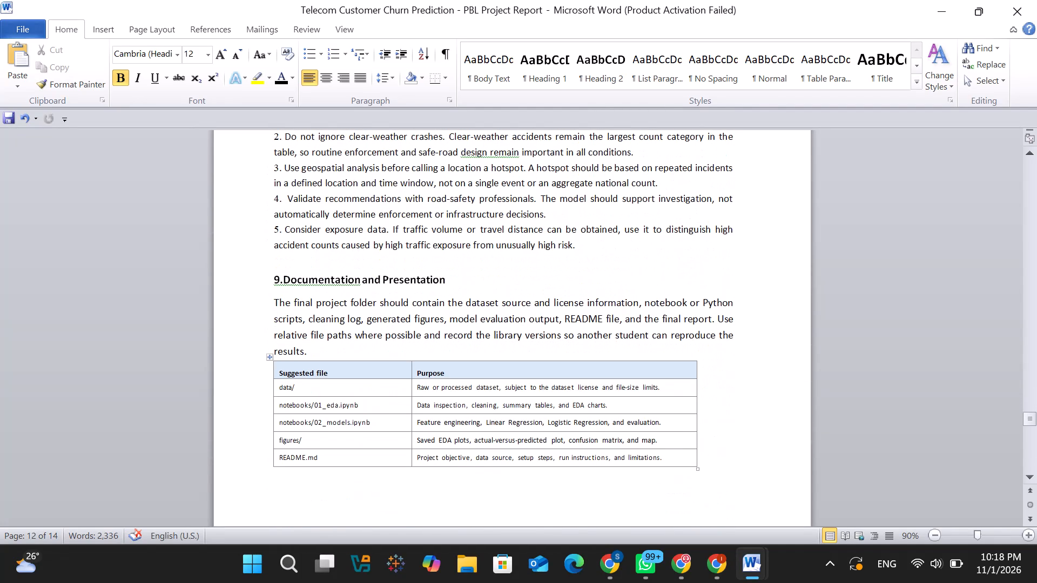
{"action": "scroll", "coordinate": [351, 353], "scroll_direction": "down", "scroll_amount": 1}
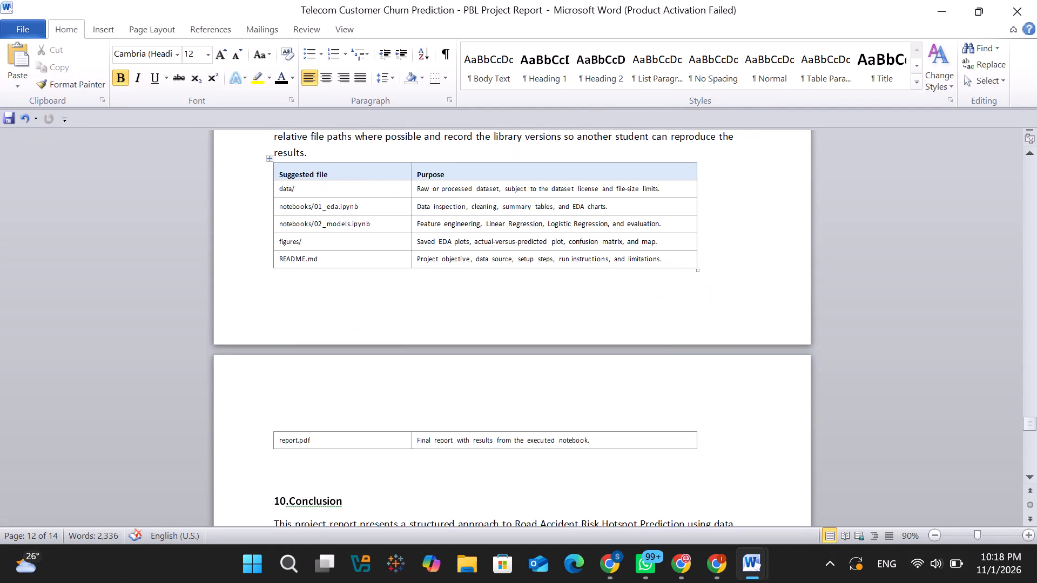
{"action": "scroll", "coordinate": [351, 353], "scroll_direction": "down", "scroll_amount": 2}
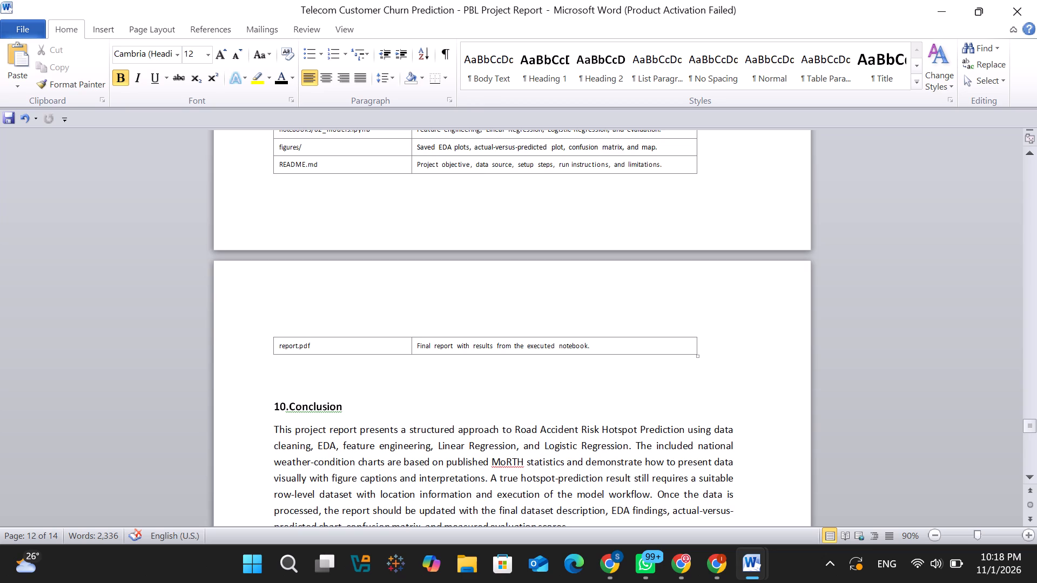
{"action": "scroll", "coordinate": [631, 277], "scroll_direction": "up", "scroll_amount": 3}
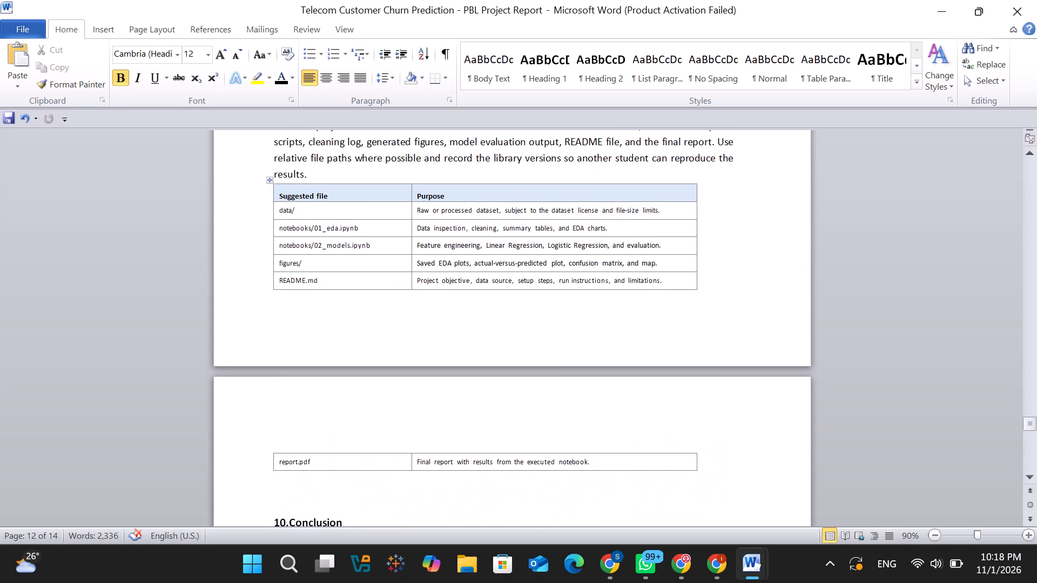
{"action": "scroll", "coordinate": [631, 277], "scroll_direction": "up", "scroll_amount": 1}
Paste the copied "Individual contributions" heading between the suggested files table and the Conclusion heading, and renumber it 9.1.
{"action": "scroll", "coordinate": [631, 277], "scroll_direction": "down", "scroll_amount": 2}
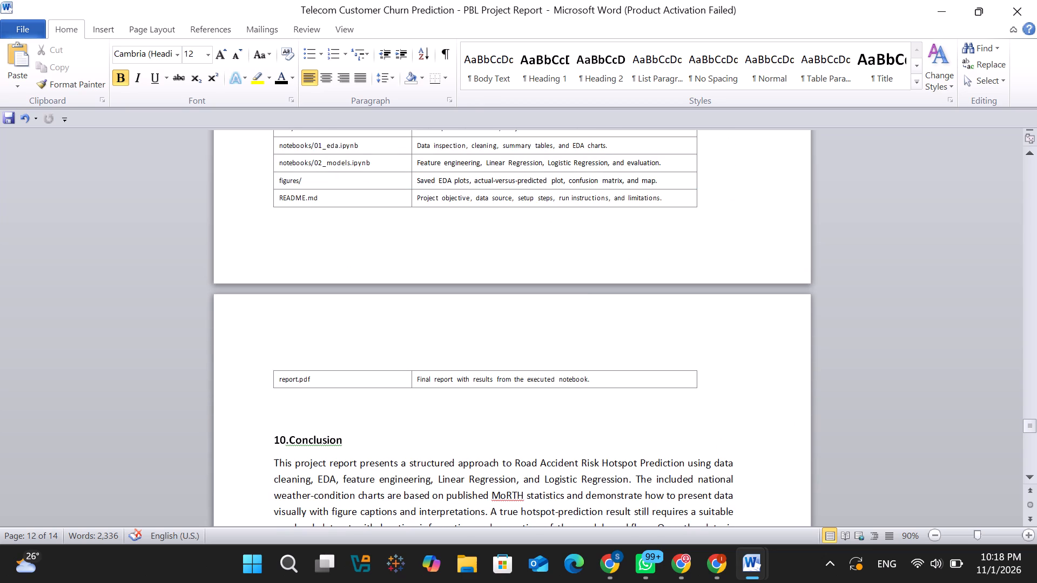
{"action": "left_click", "coordinate": [725, 390]}
{"action": "key", "text": "Return"}
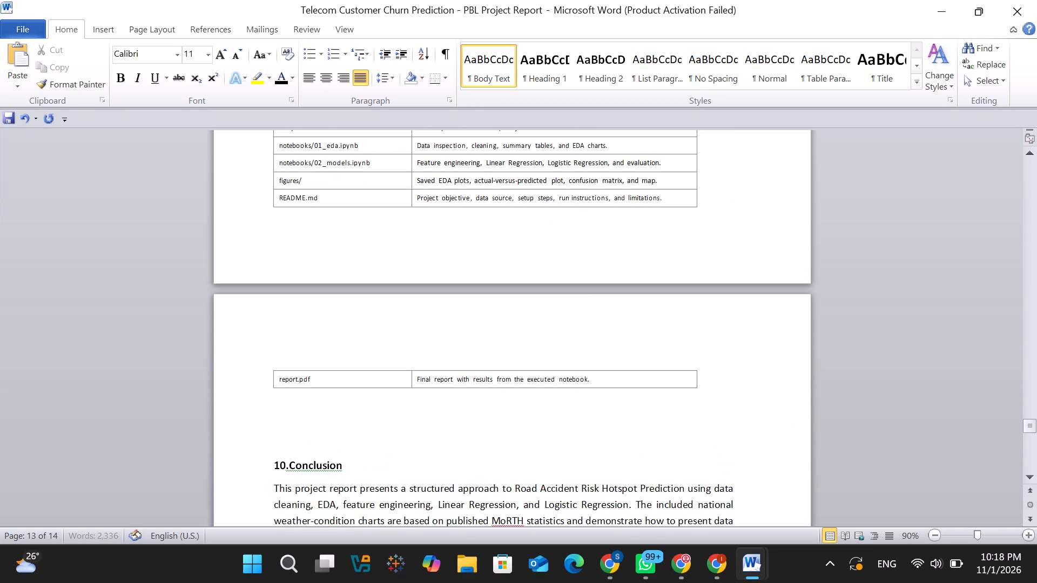
{"action": "key", "text": "BackSpace"}
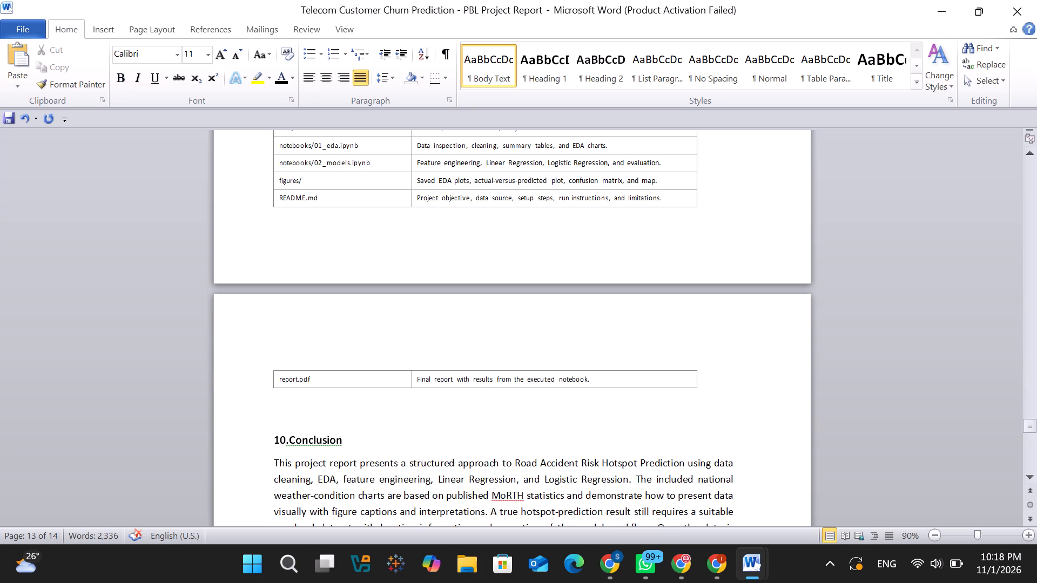
{"action": "key", "text": "Return"}
{"action": "key", "text": "ctrl+v"}
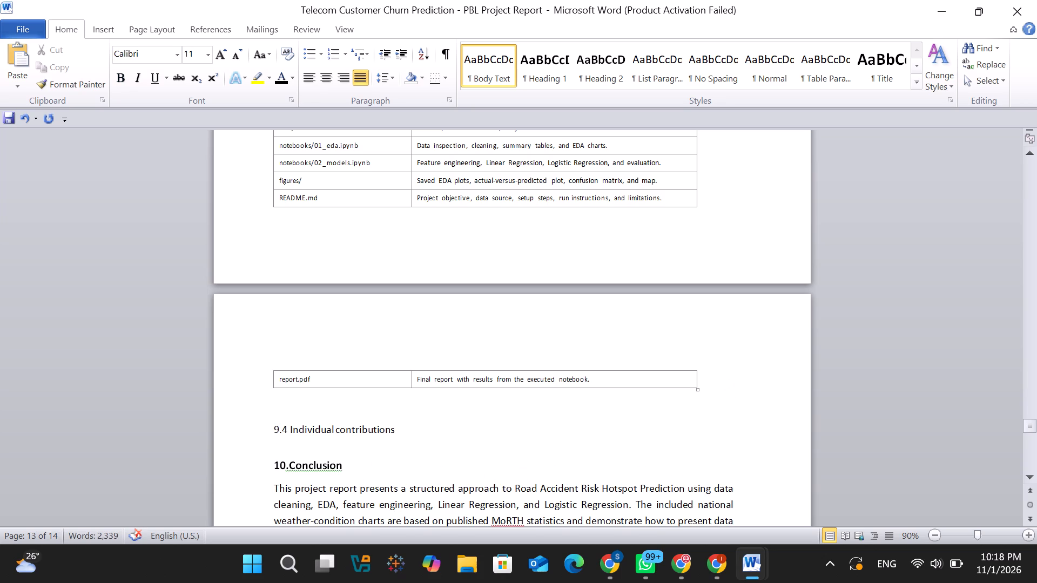
{"action": "double_click", "coordinate": [282, 426]}
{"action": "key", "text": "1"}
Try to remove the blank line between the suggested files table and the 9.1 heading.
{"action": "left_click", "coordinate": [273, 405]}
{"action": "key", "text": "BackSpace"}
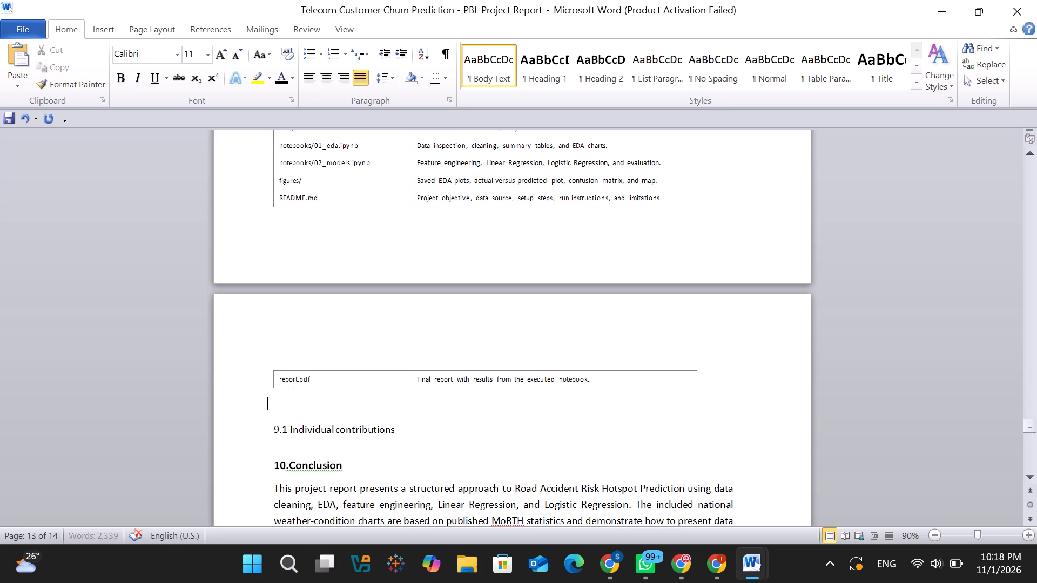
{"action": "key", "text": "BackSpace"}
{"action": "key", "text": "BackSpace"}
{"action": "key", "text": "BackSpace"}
Format the "9.1 Individual contributions" heading as bold at 12 pt.
{"action": "left_click_drag", "start_coordinate": [407, 427], "coordinate": [238, 418]}
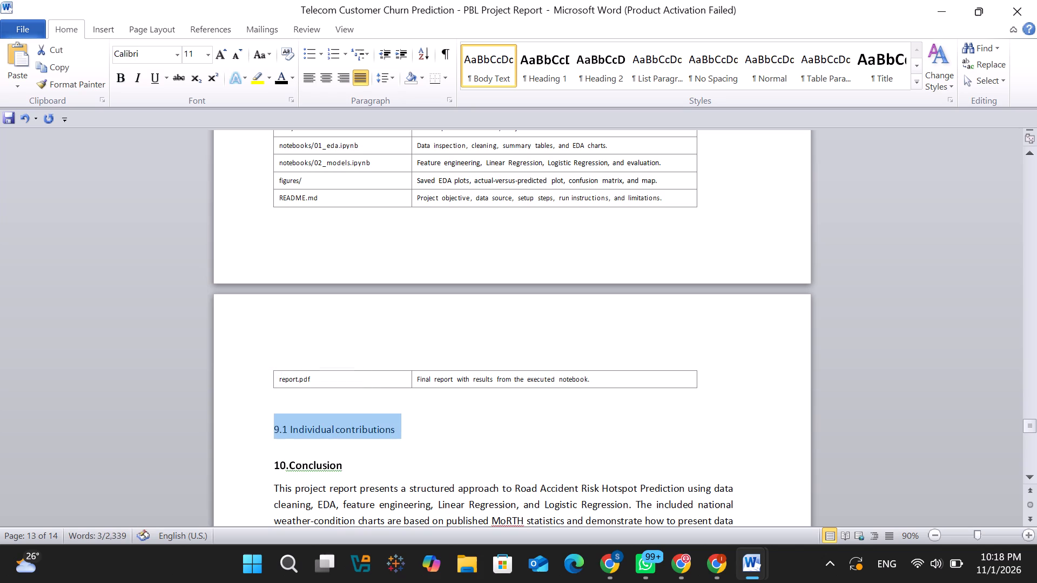
{"action": "left_click", "coordinate": [245, 402]}
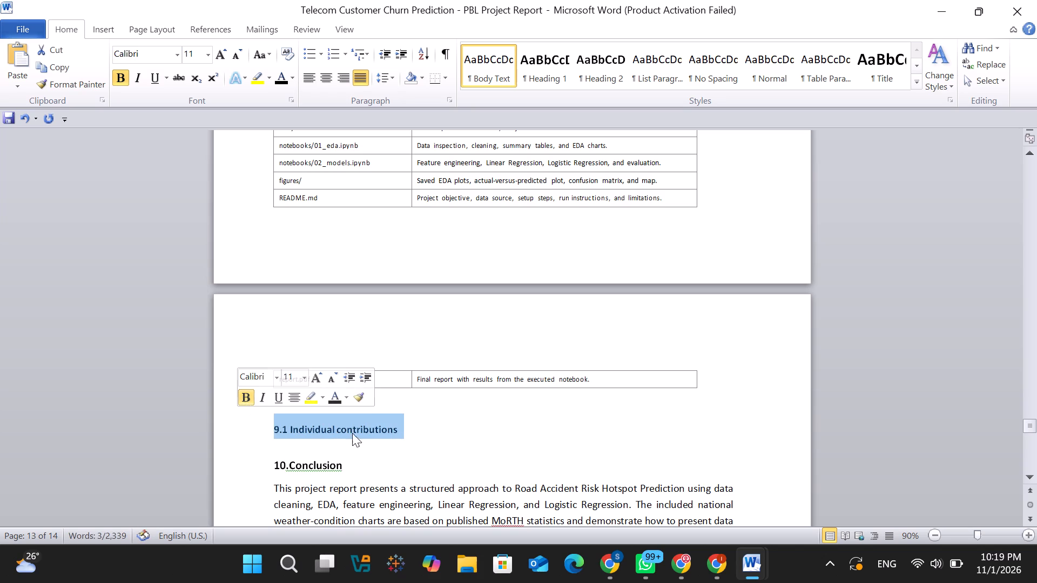
{"action": "left_click", "coordinate": [317, 377]}
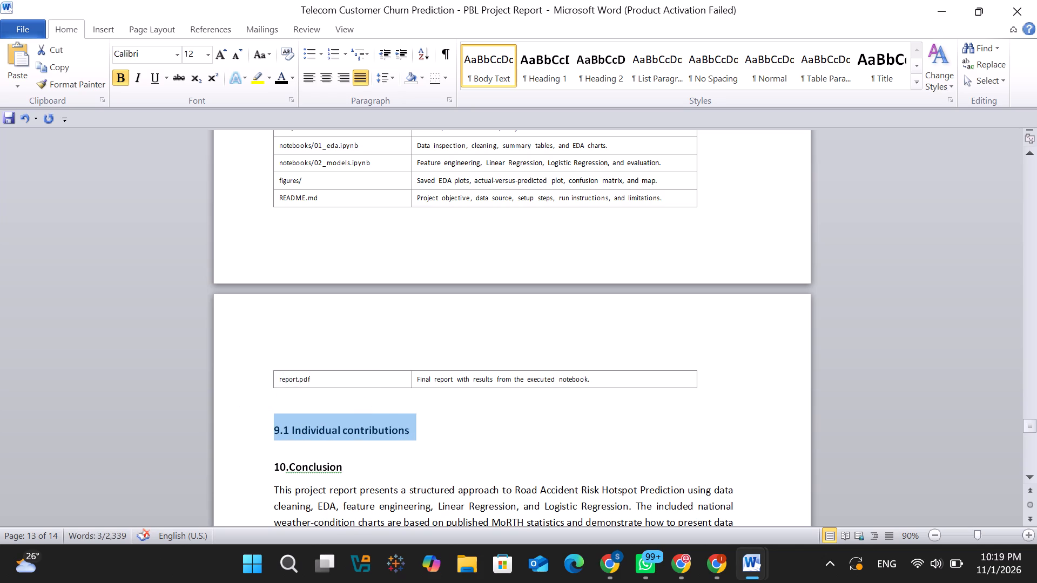
Add an empty paragraph between the 9.1 Individual contributions heading and the Conclusion heading.
{"action": "left_click", "coordinate": [455, 453]}
{"action": "key", "text": "Return"}
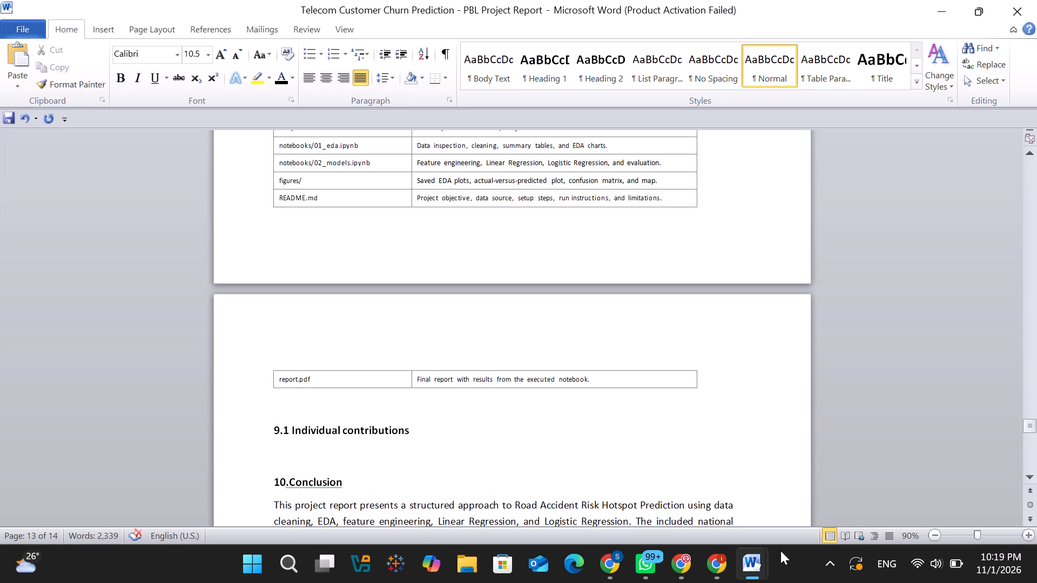
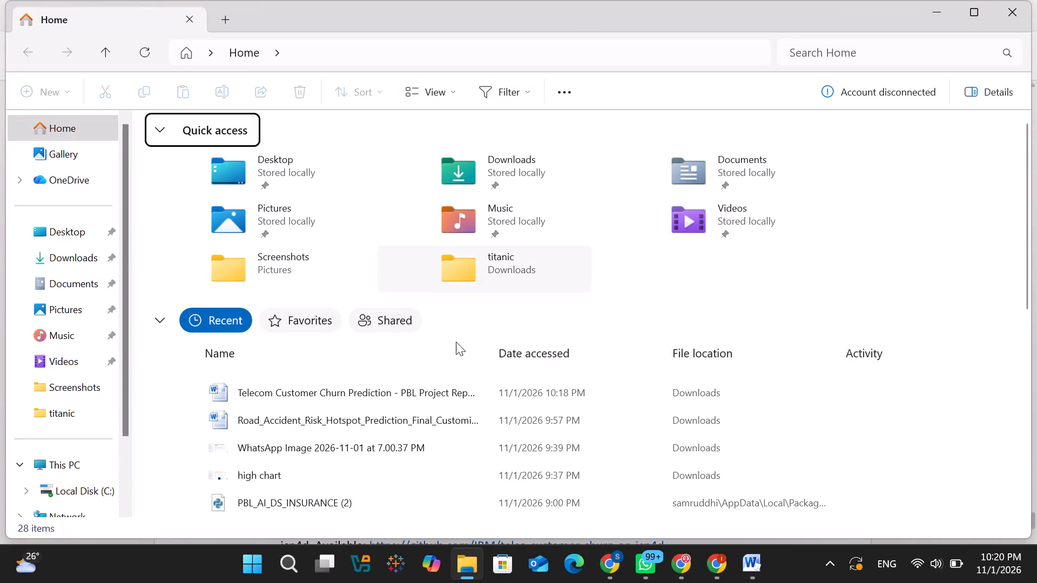
Open the Telecom Customer Churn Prediction report from the recent files and glance at the open Road_Accident_Risk_Hotspot_Prediction_Final_Customized document before returning to it.
{"action": "double_click", "coordinate": [459, 387]}
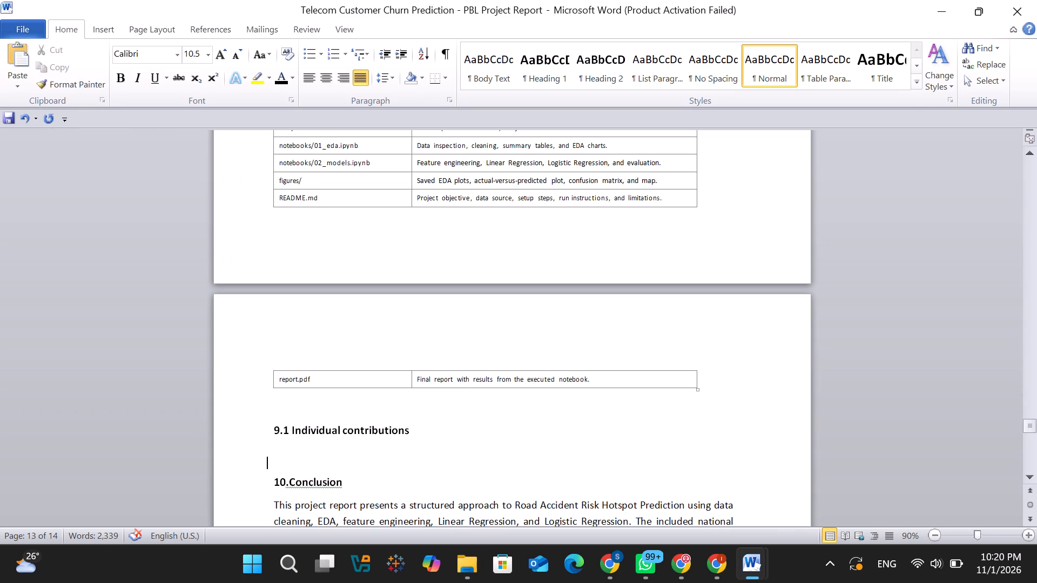
{"action": "left_click", "coordinate": [678, 466]}
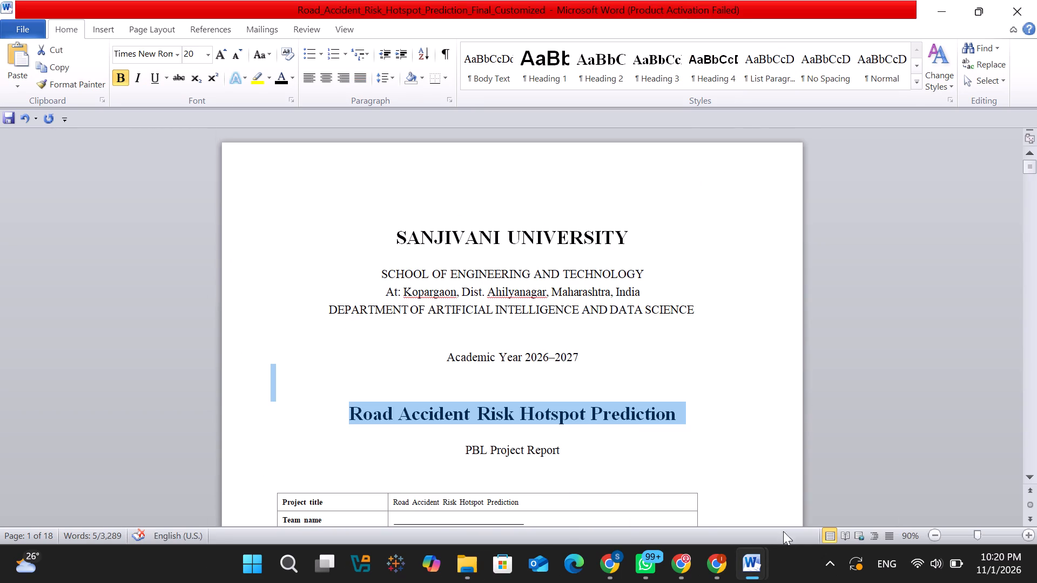
{"action": "left_click", "coordinate": [808, 487]}
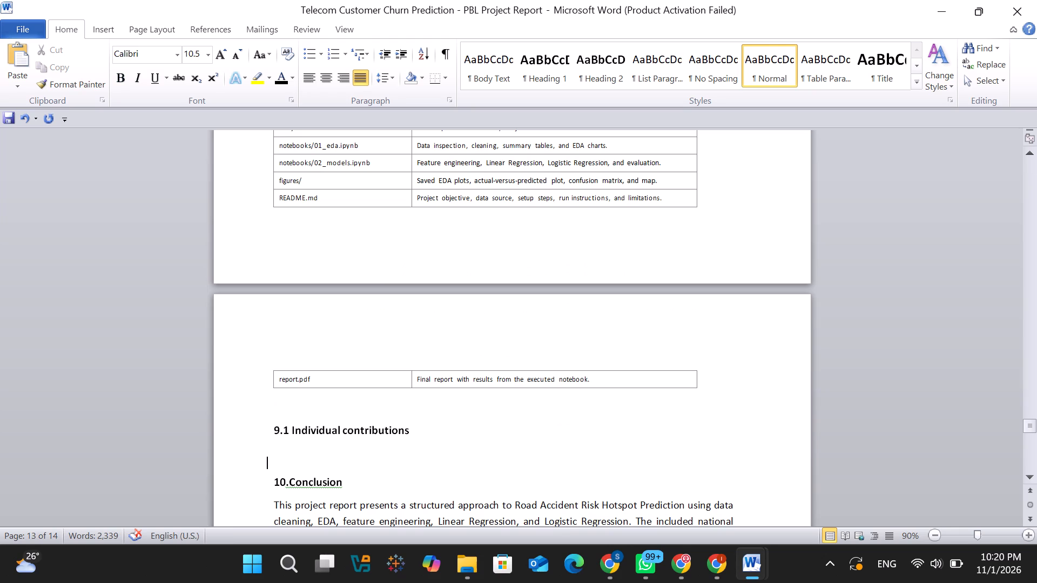
Switch back to File Explorer's recent files.
{"action": "left_click", "coordinate": [476, 552]}
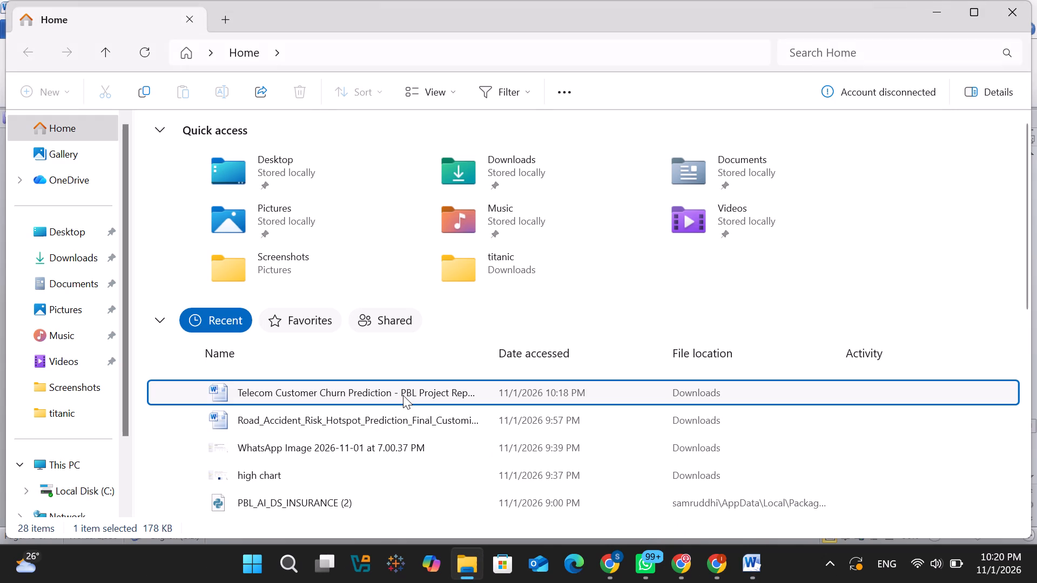
Switch to the Telecom Customer Churn Prediction - PBL Project Report in Word by opening it from File Explorer's recent files.
{"action": "double_click", "coordinate": [403, 395]}
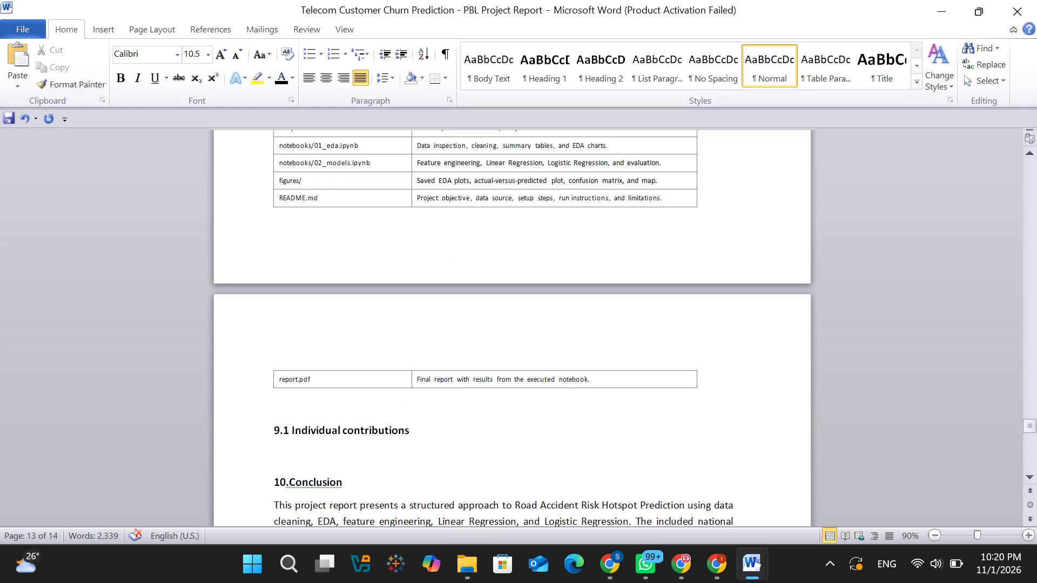
{"action": "left_click", "coordinate": [954, 0]}
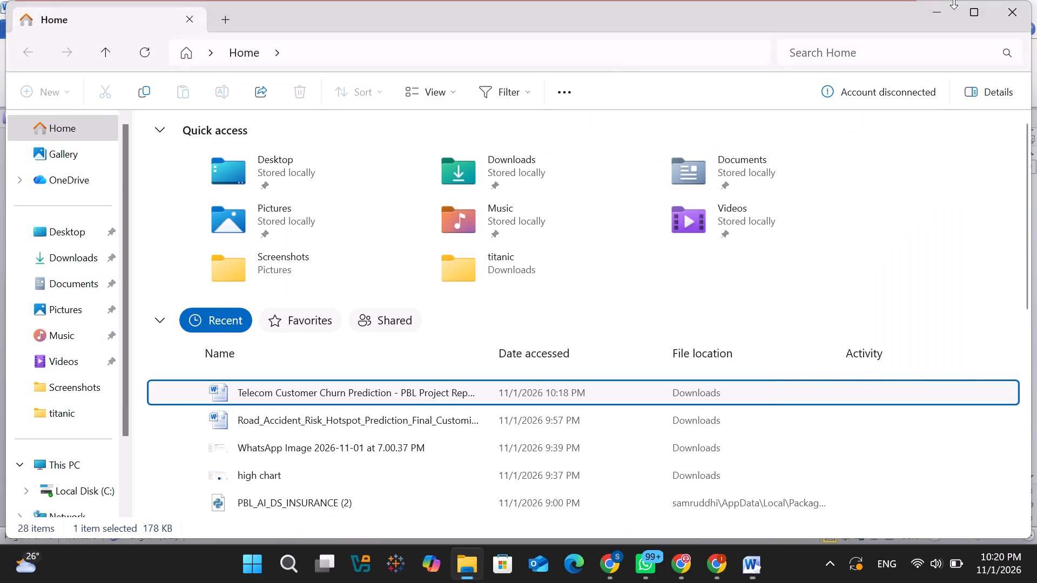
{"action": "double_click", "coordinate": [543, 393]}
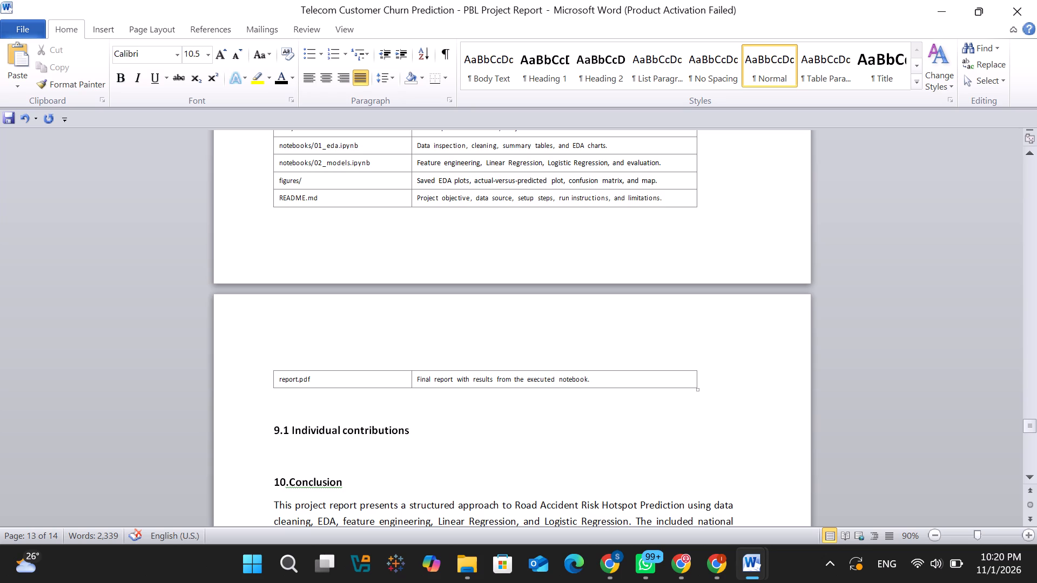
Start the Save As operation for the edited project report.
{"action": "left_click", "coordinate": [29, 28]}
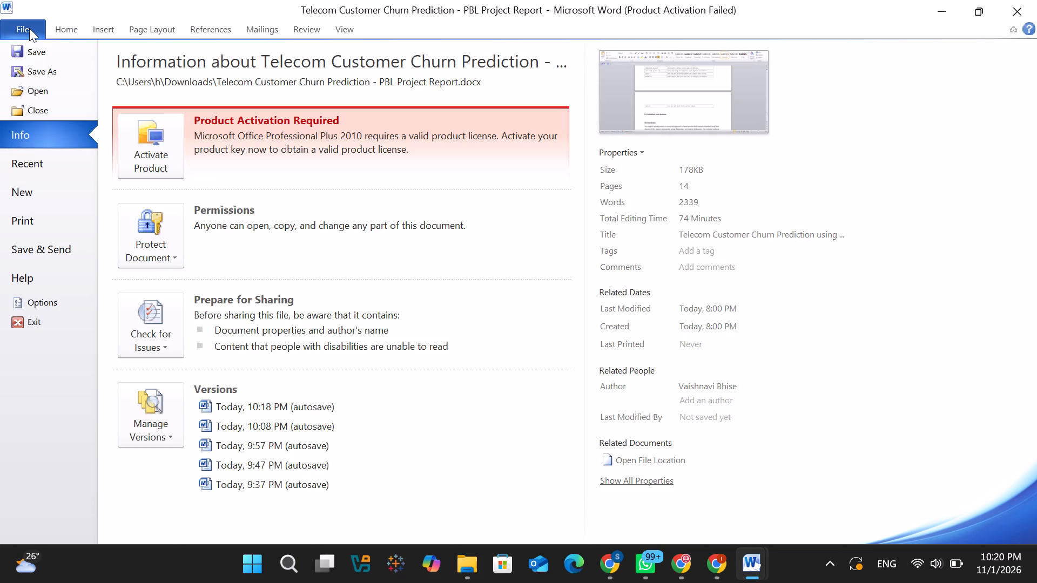
{"action": "left_click", "coordinate": [49, 70]}
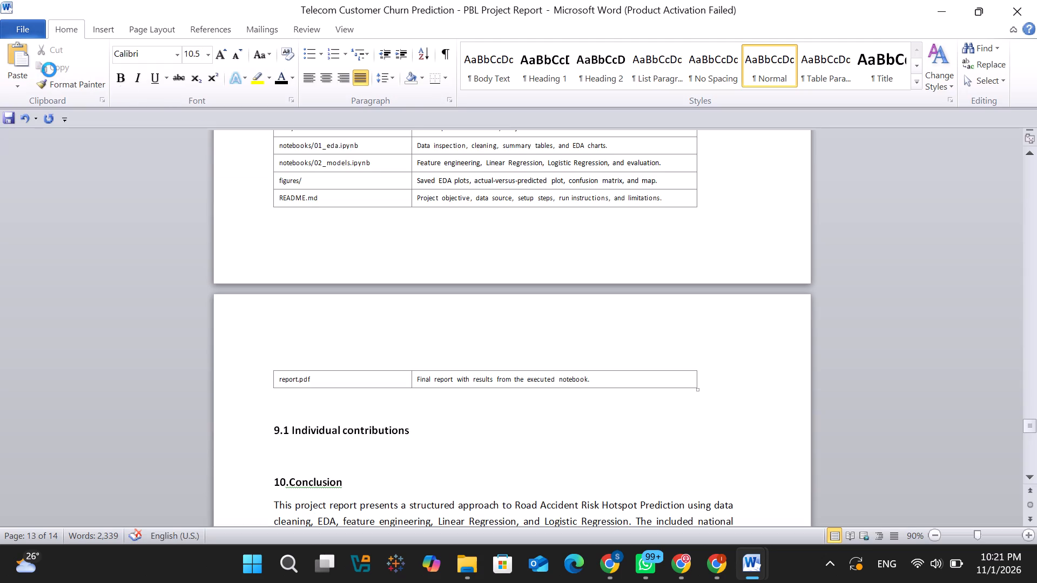
Save the report in the Downloads folder as a Word document named "Road Accident risk hotspot - PBL Project Report".
{"action": "scroll", "coordinate": [63, 152], "scroll_direction": "up", "scroll_amount": 2}
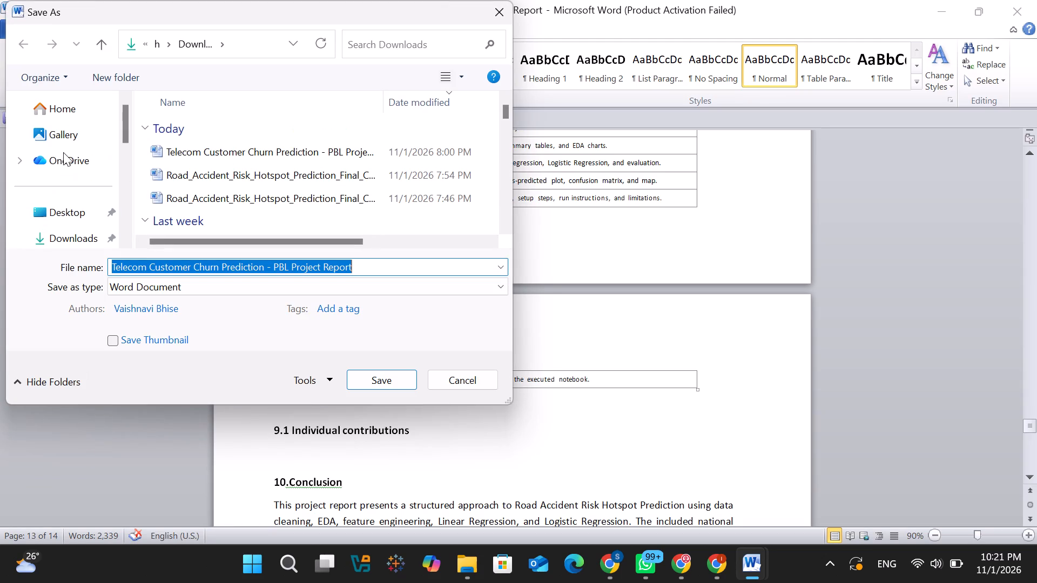
{"action": "left_click", "coordinate": [70, 236]}
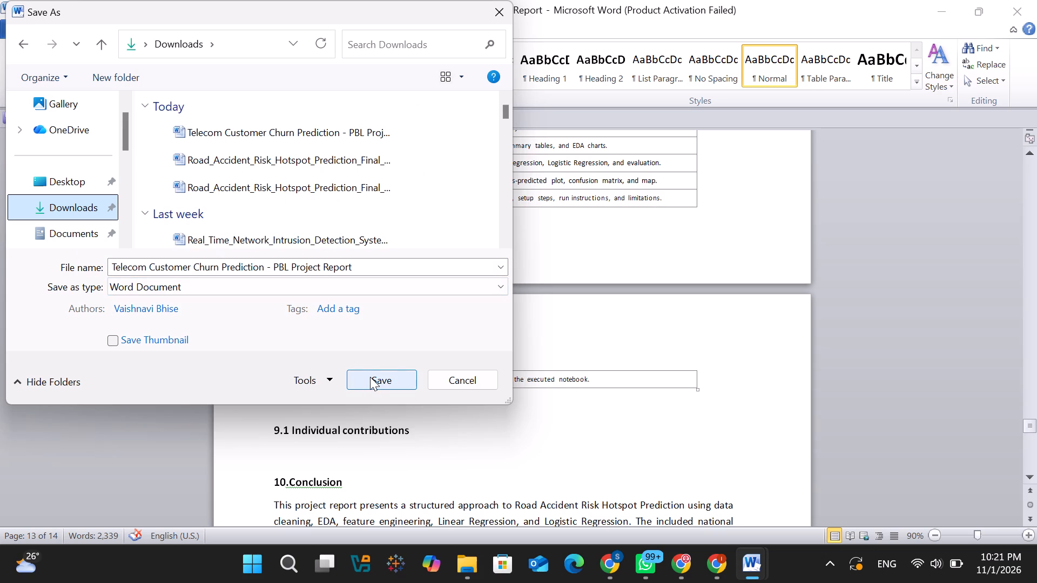
{"action": "left_click_drag", "start_coordinate": [264, 267], "coordinate": [153, 260]}
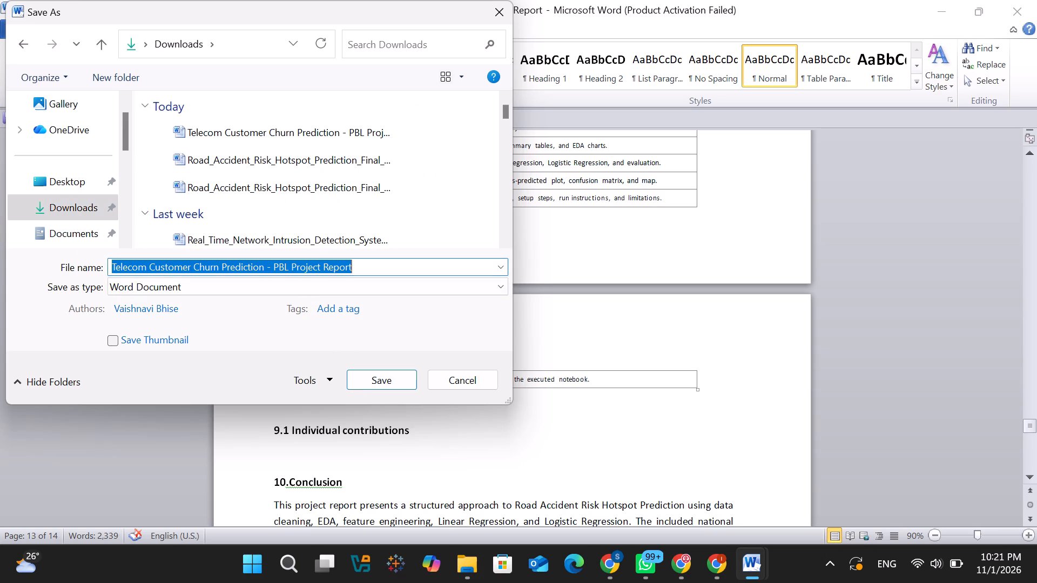
{"action": "left_click_drag", "start_coordinate": [153, 260], "coordinate": [149, 260]}
{"action": "left_click", "coordinate": [149, 260]}
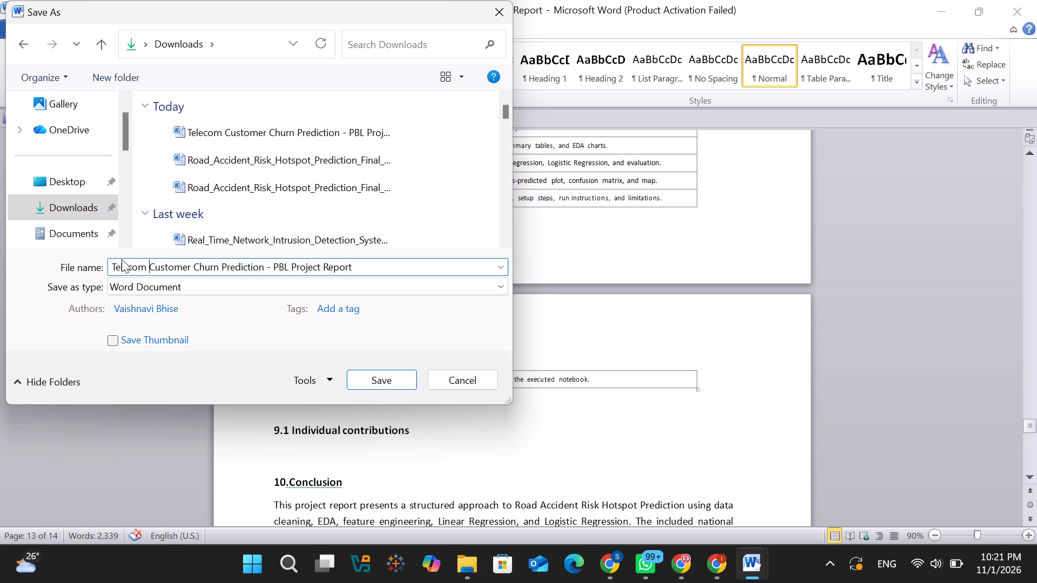
{"action": "left_click_drag", "start_coordinate": [112, 265], "coordinate": [277, 263]}
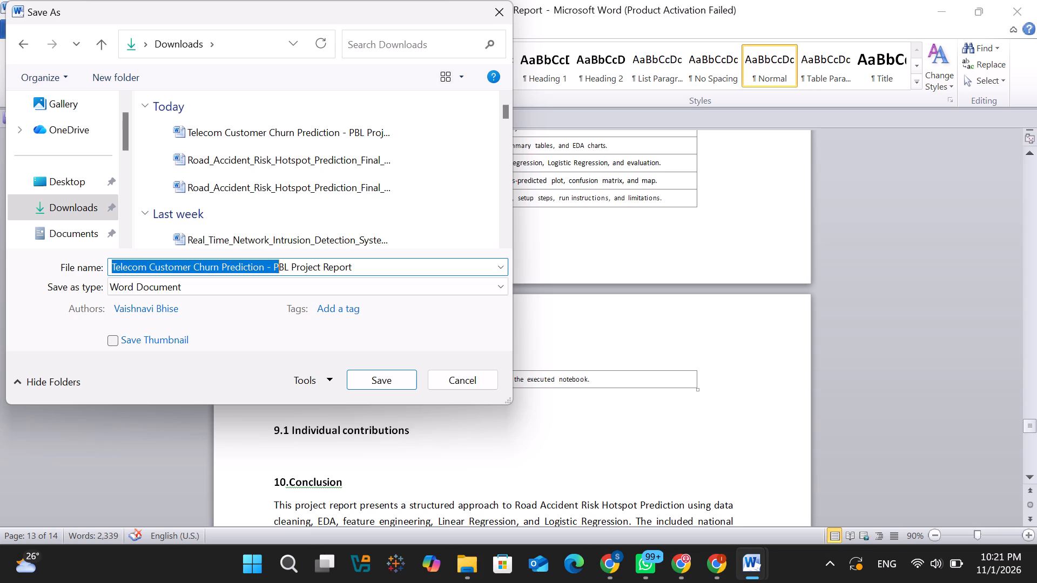
{"action": "left_click_drag", "start_coordinate": [277, 263], "coordinate": [264, 266]}
{"action": "key", "text": "BackSpace"}
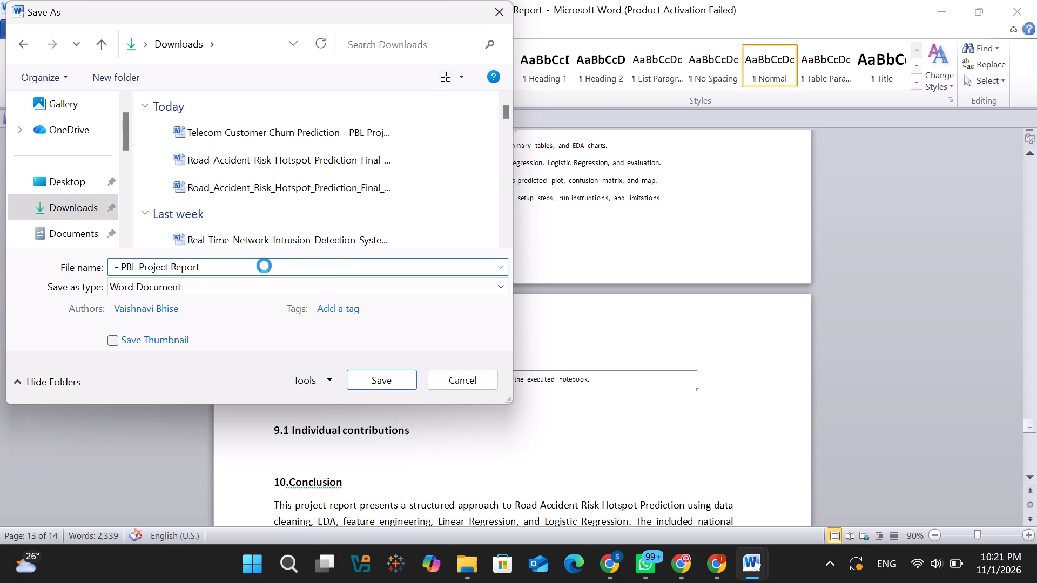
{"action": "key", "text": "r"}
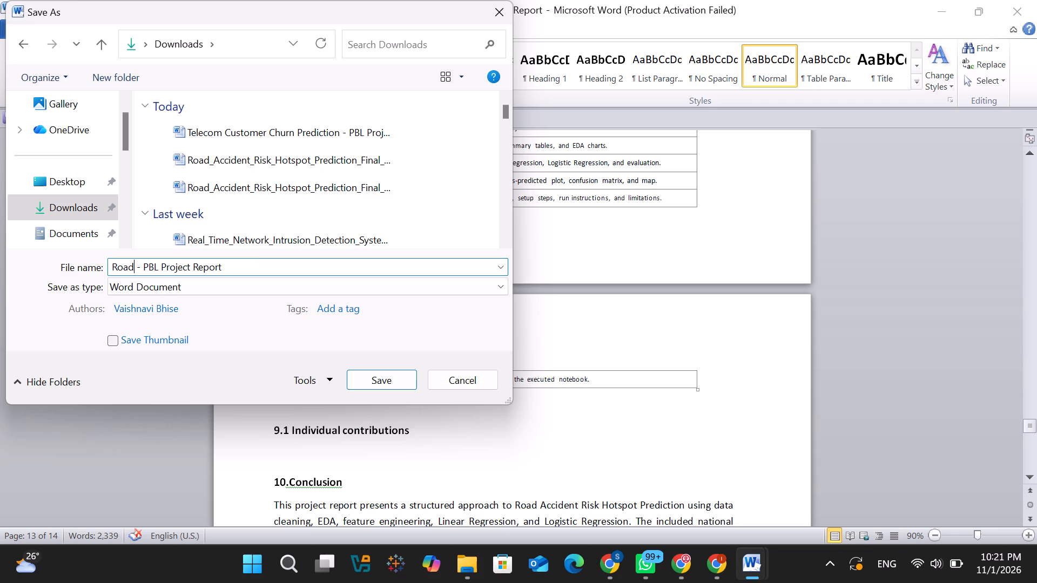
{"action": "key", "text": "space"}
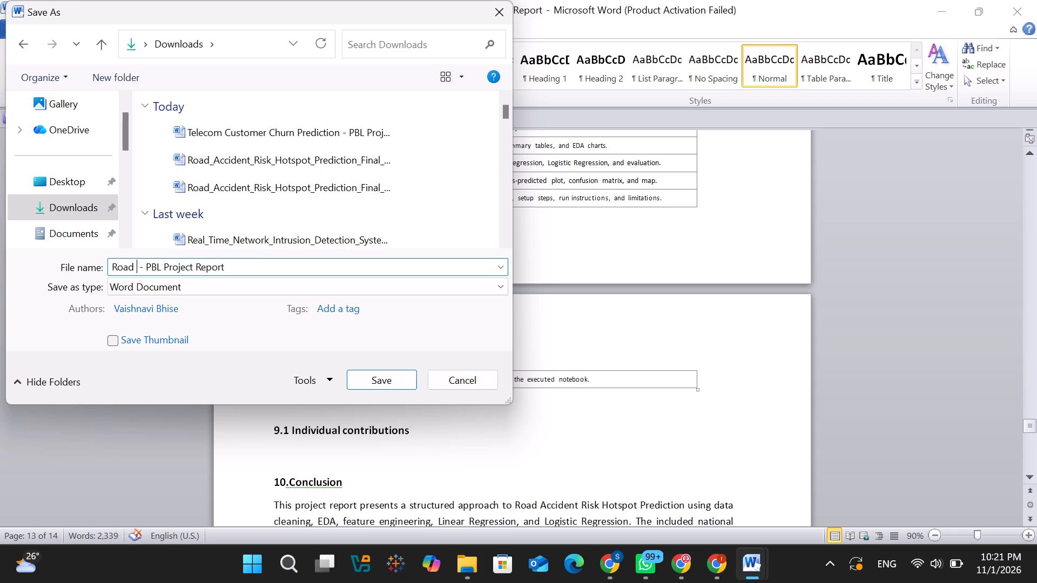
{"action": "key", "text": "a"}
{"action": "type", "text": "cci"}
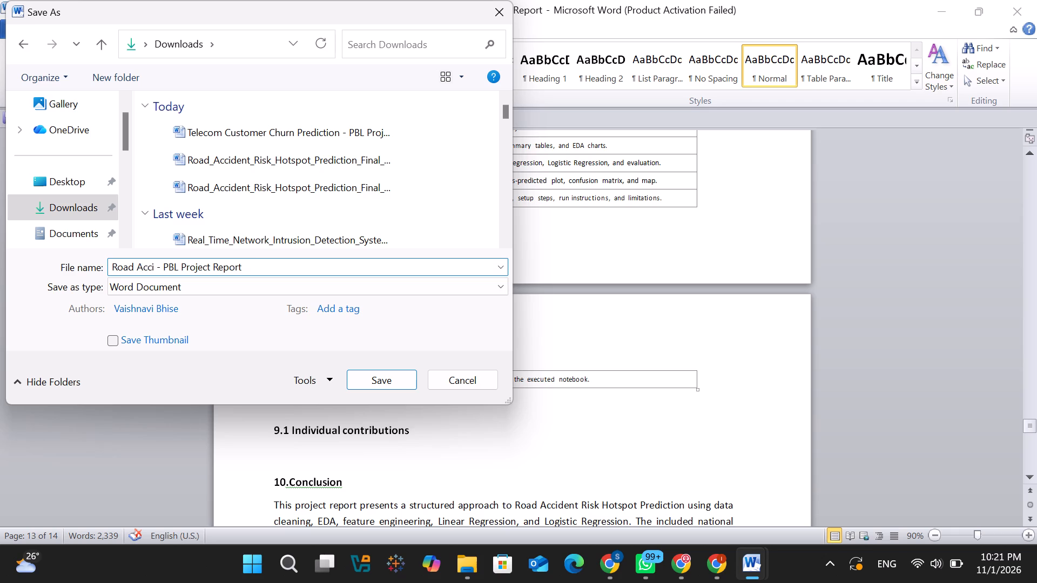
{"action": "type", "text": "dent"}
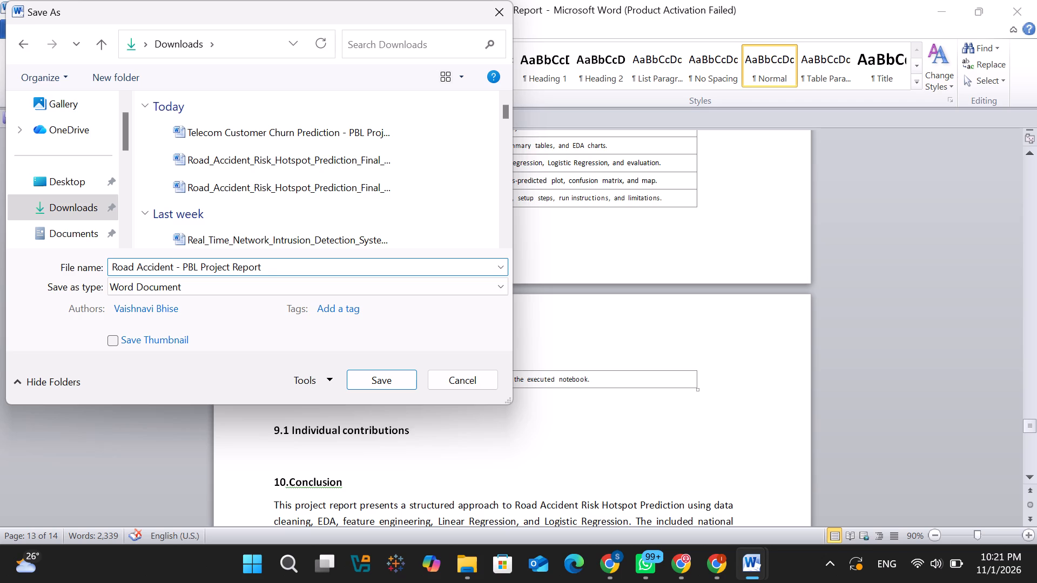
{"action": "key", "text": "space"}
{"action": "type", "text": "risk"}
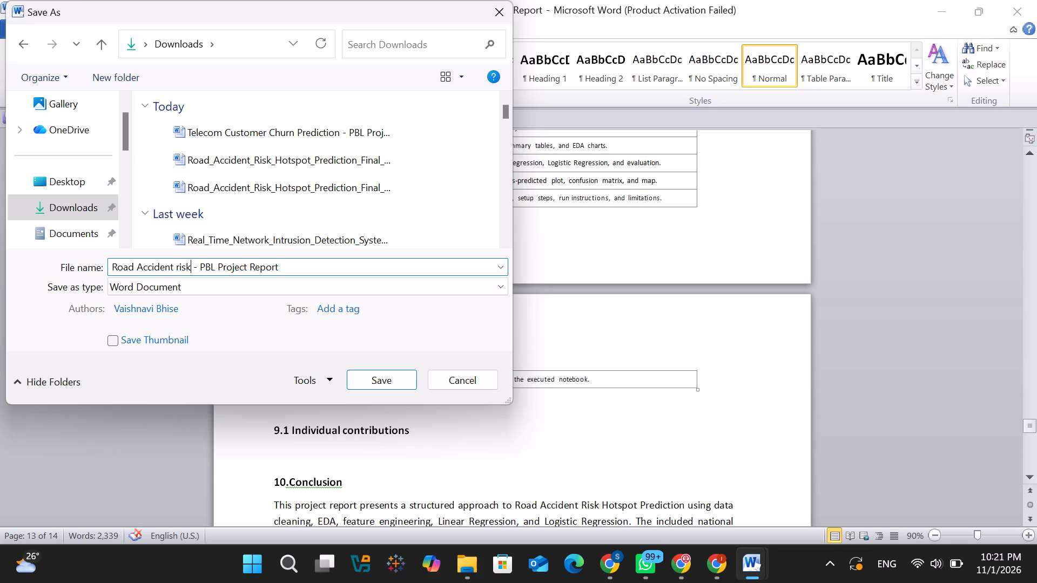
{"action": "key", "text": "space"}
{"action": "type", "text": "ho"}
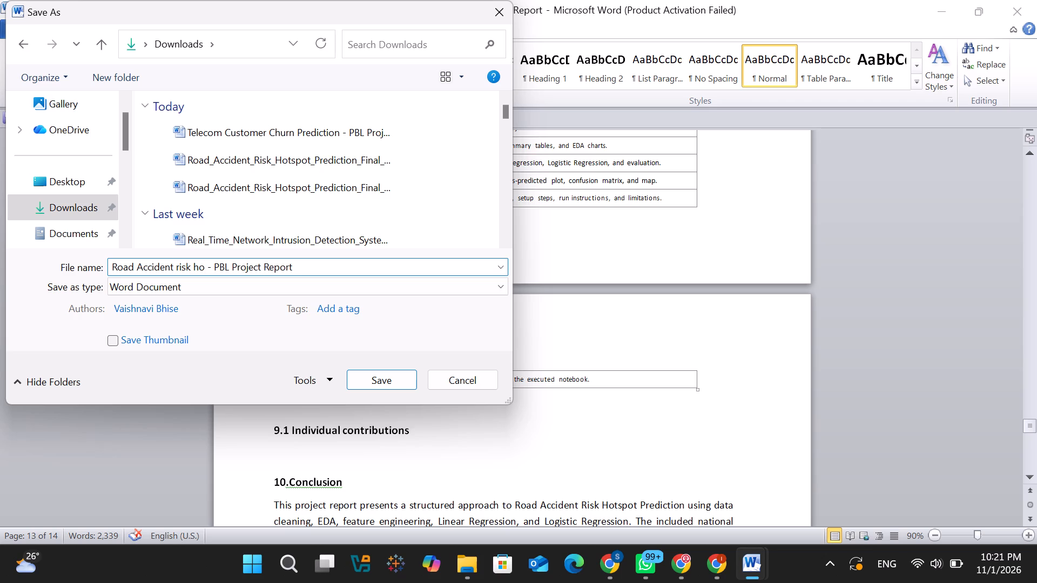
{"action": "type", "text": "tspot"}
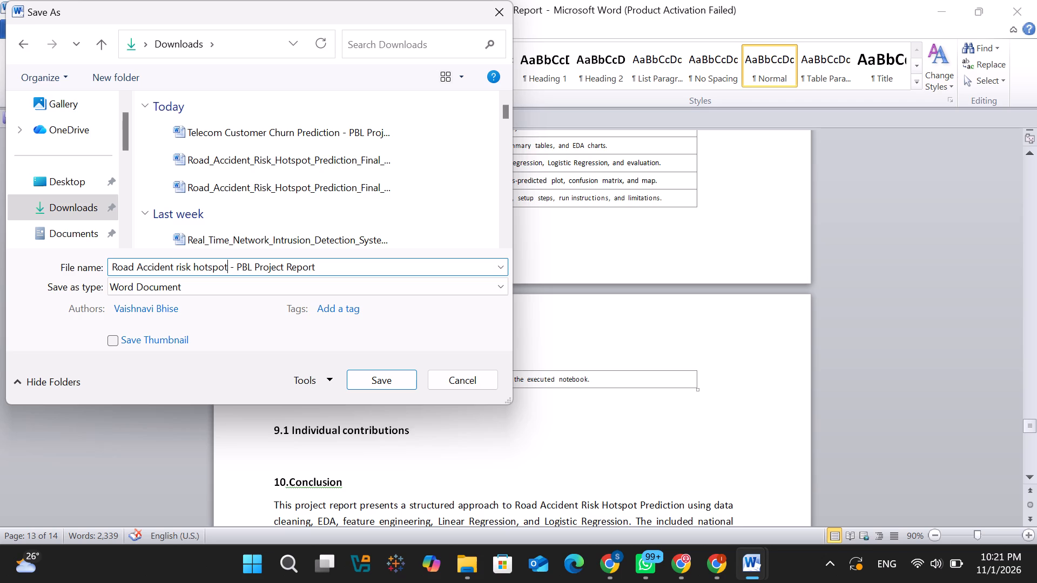
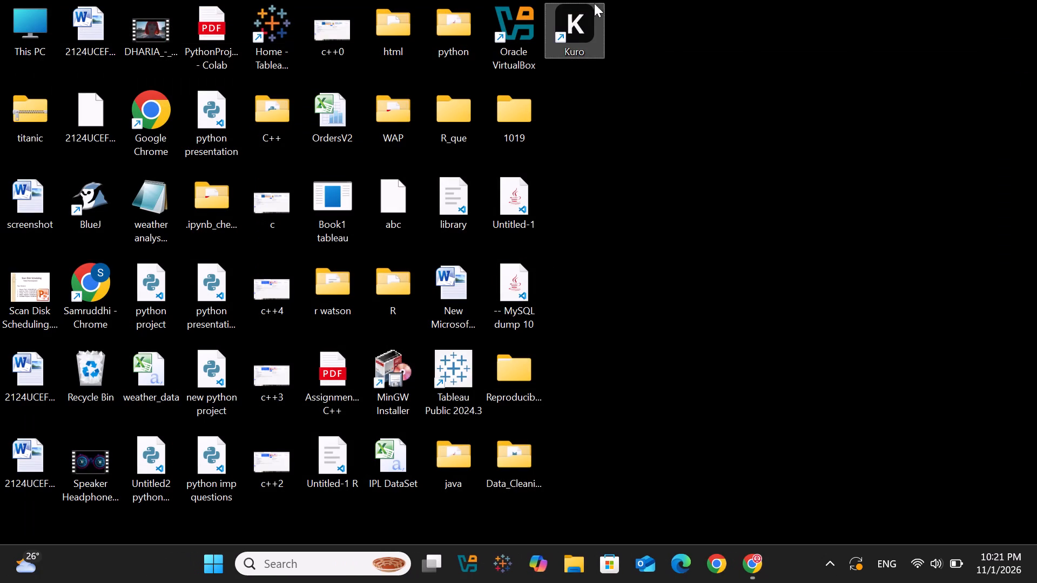
Launch the Kuro application from its desktop shortcut.
{"action": "double_click", "coordinate": [569, 14]}
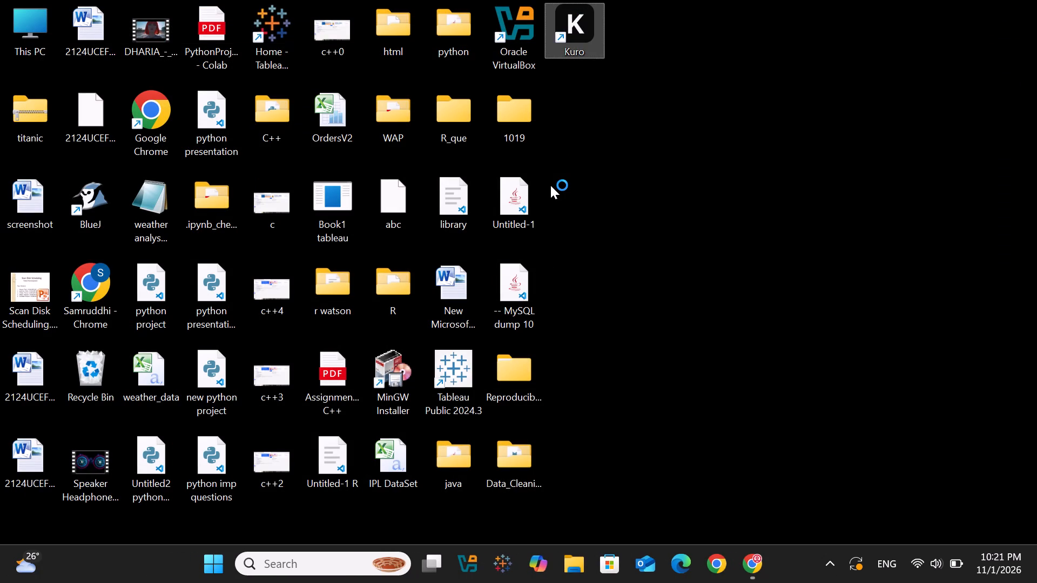
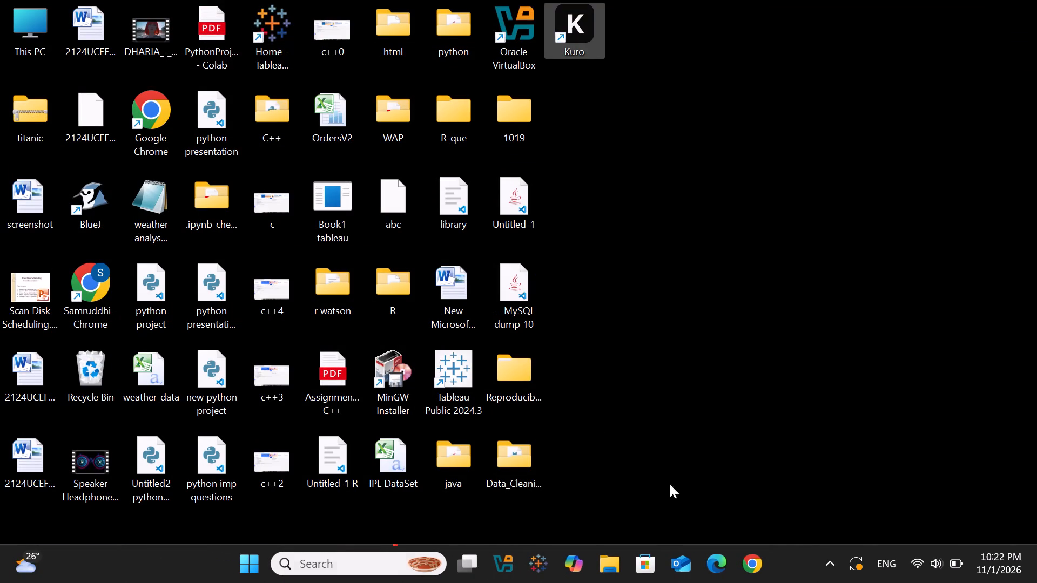
Open a File Explorer window.
{"action": "left_click", "coordinate": [611, 559]}
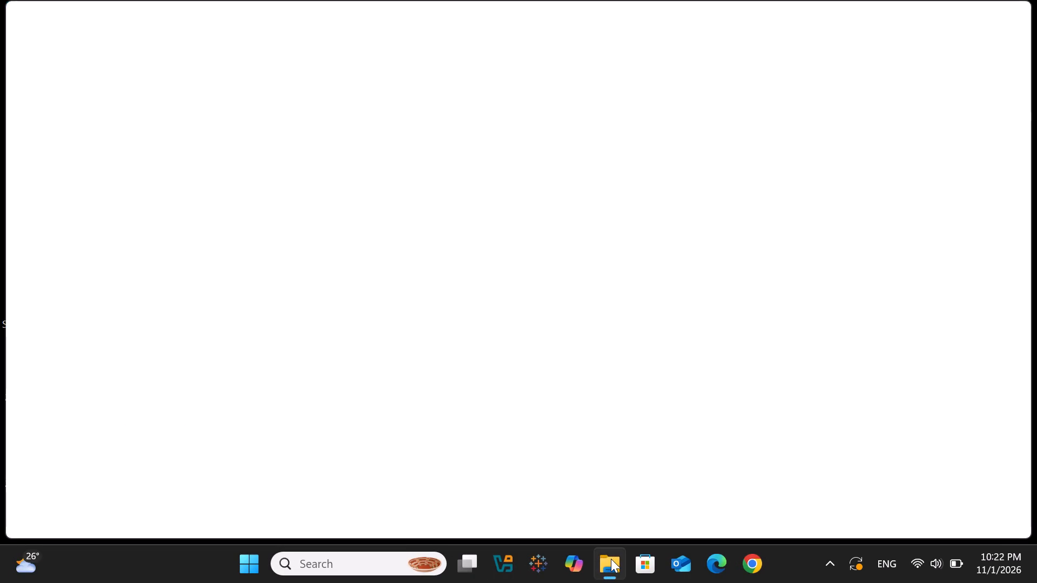
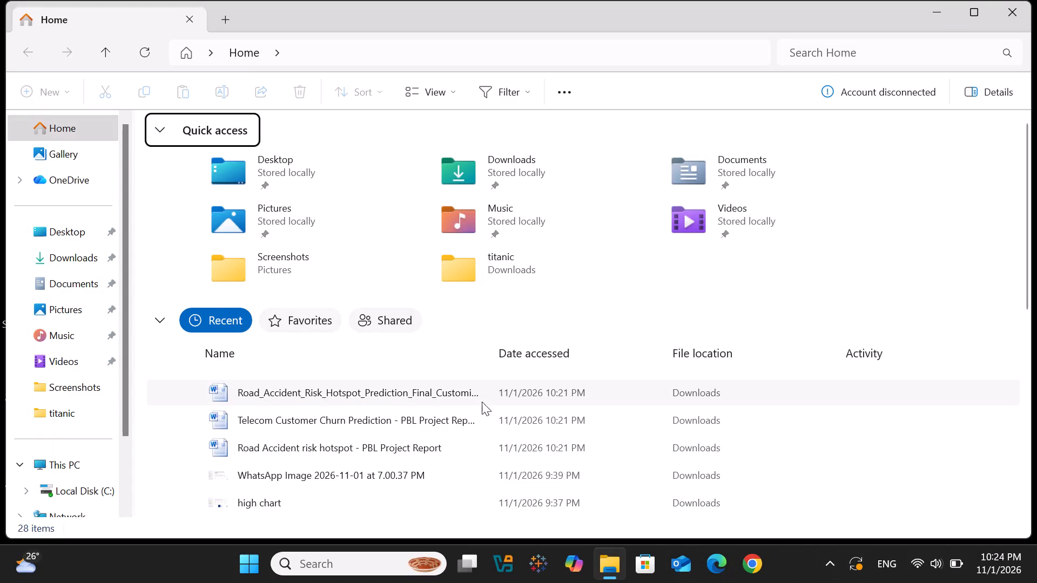
Open the recent Telecom Customer Churn Prediction - PBL Project Report in Word and dismiss the activation wizard.
{"action": "double_click", "coordinate": [486, 418]}
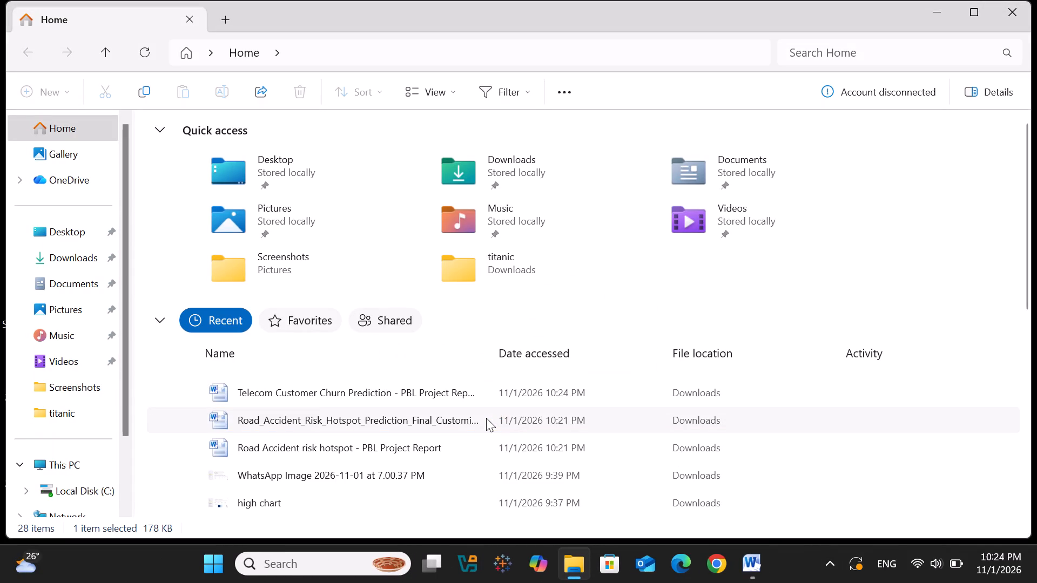
{"action": "left_click", "coordinate": [755, 565]}
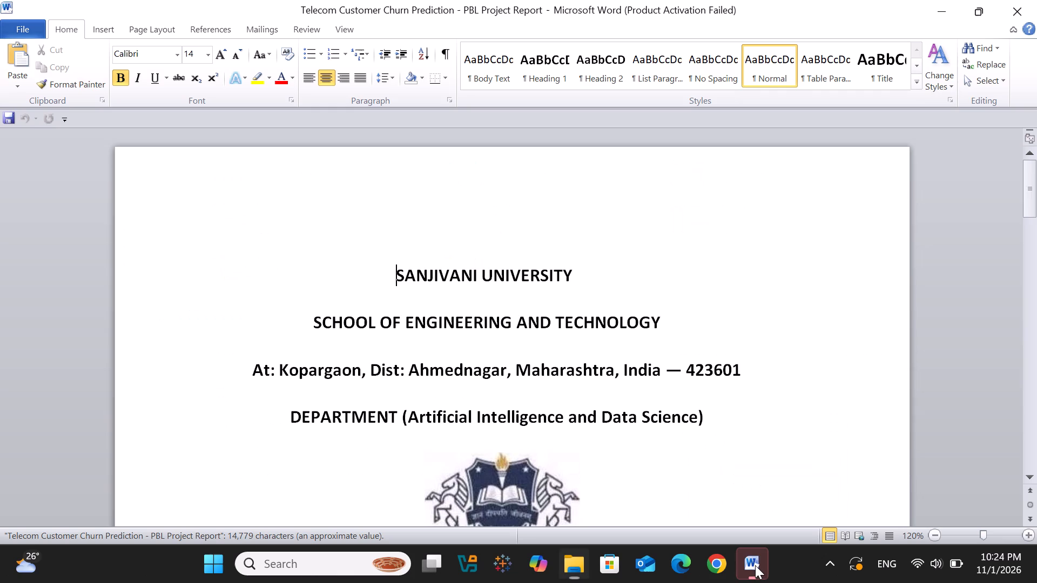
{"action": "scroll", "coordinate": [516, 415], "scroll_direction": "down", "scroll_amount": 4}
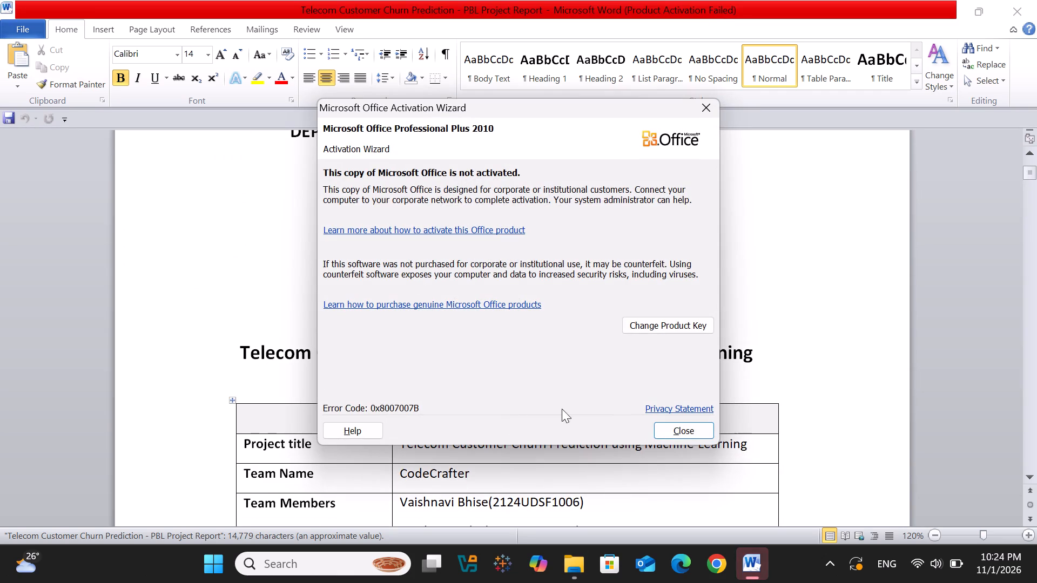
{"action": "left_click", "coordinate": [702, 110]}
{"action": "scroll", "coordinate": [551, 320], "scroll_direction": "down", "scroll_amount": 1}
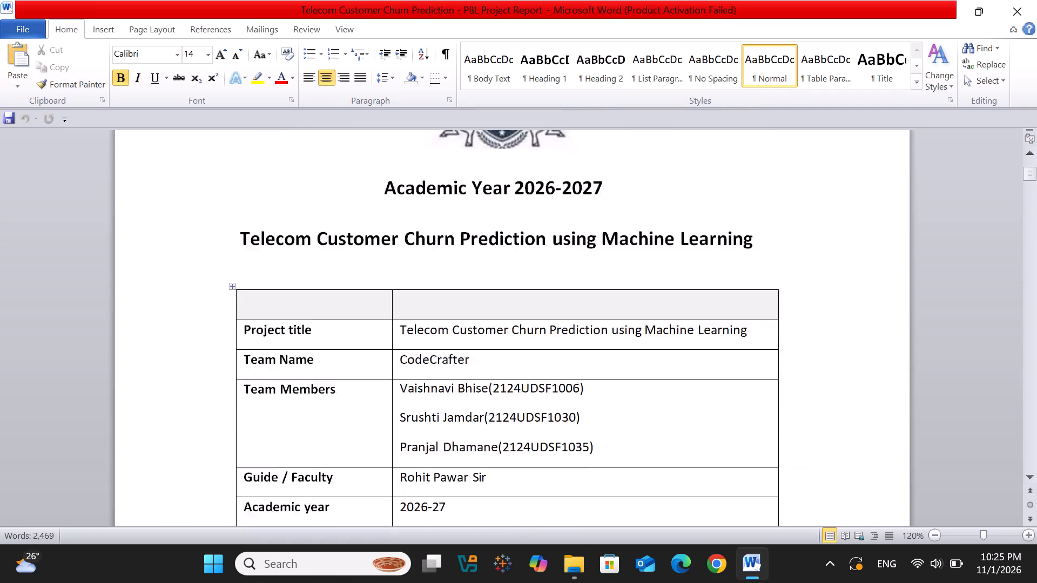
Copy the whole Team member and Contribution table under 9.4 Individual contributions in the Telecom Customer Churn report.
{"action": "scroll", "coordinate": [551, 320], "scroll_direction": "down", "scroll_amount": 2}
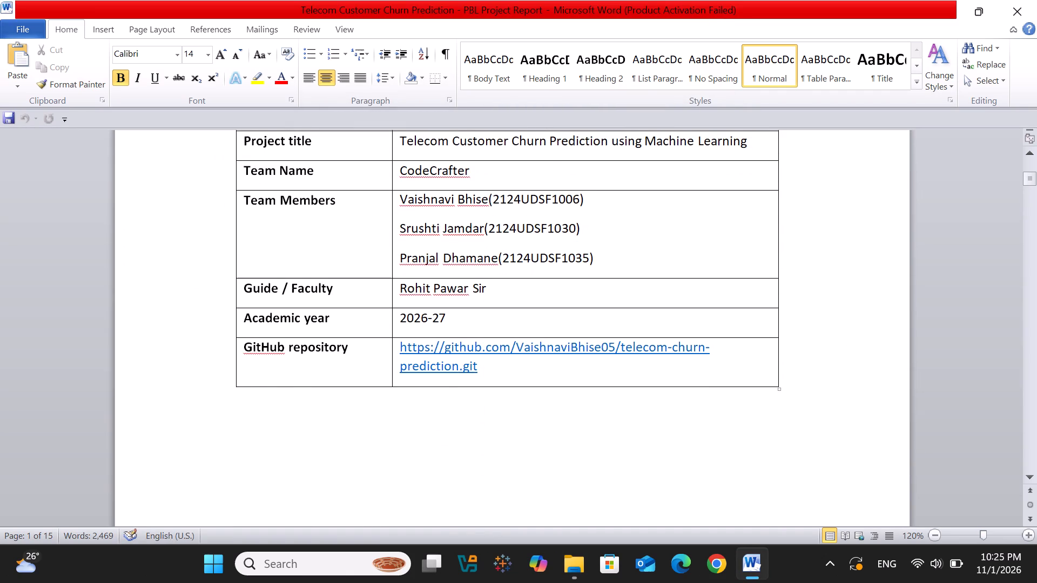
{"action": "scroll", "coordinate": [551, 320], "scroll_direction": "down", "scroll_amount": 2}
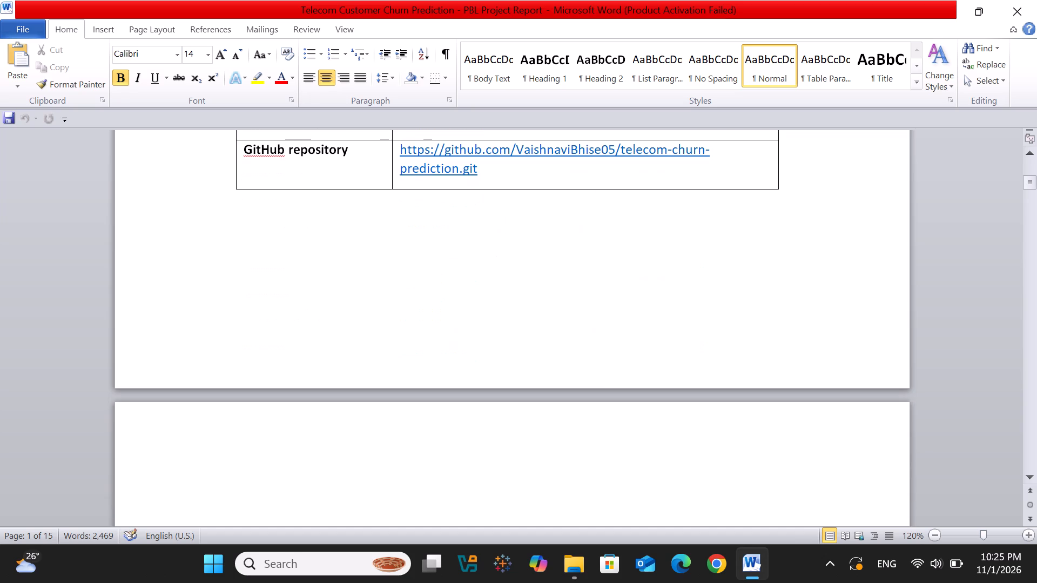
{"action": "scroll", "coordinate": [551, 320], "scroll_direction": "down", "scroll_amount": 1}
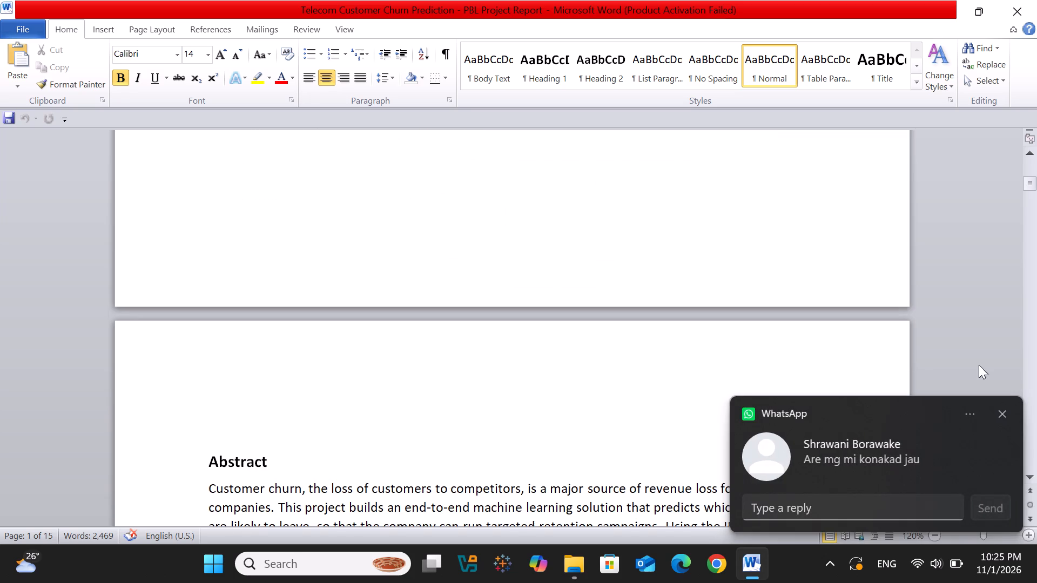
{"action": "scroll", "coordinate": [689, 419], "scroll_direction": "down", "scroll_amount": 4}
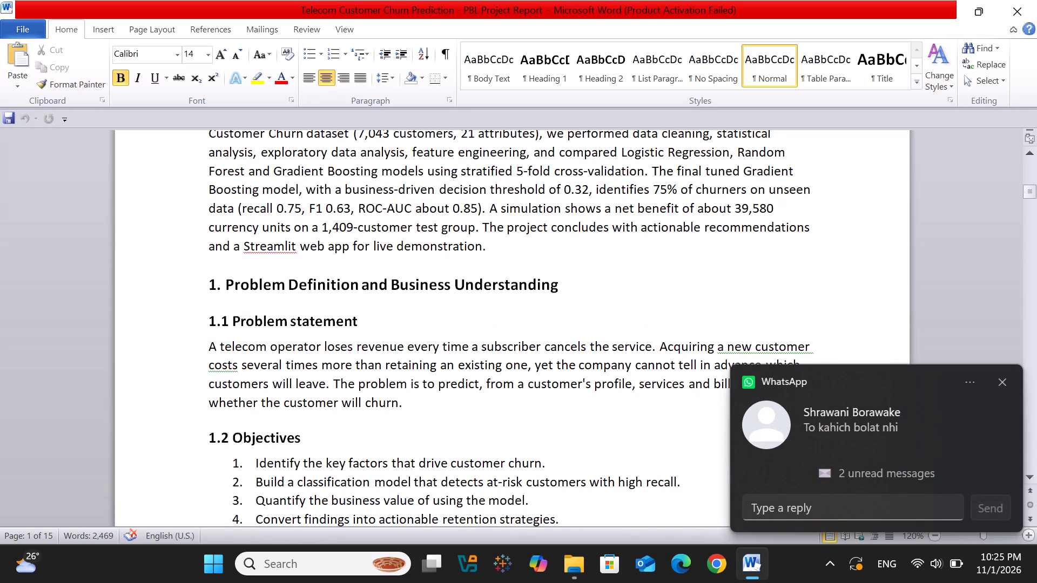
{"action": "scroll", "coordinate": [689, 419], "scroll_direction": "down", "scroll_amount": 15}
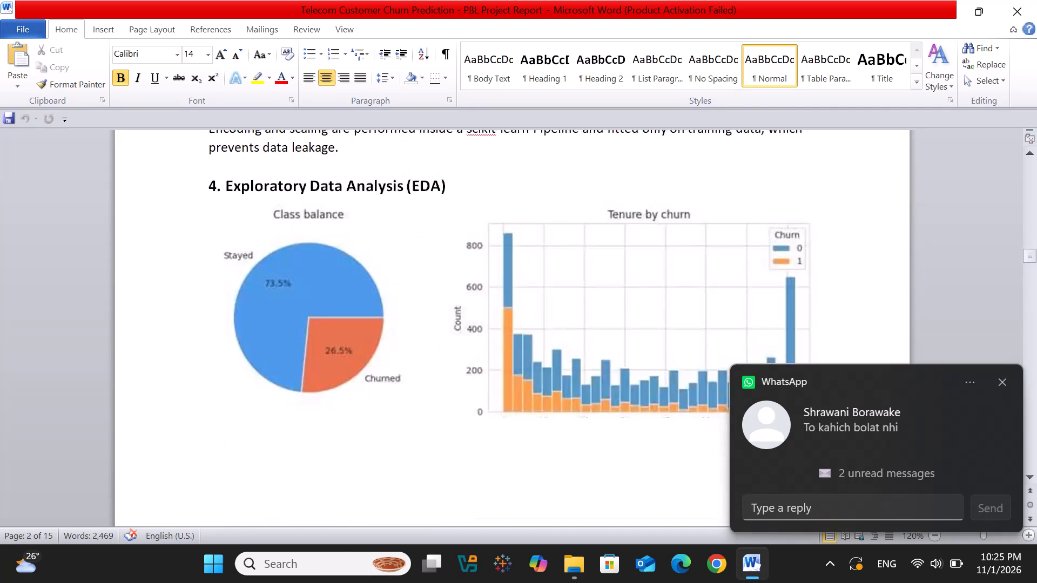
{"action": "scroll", "coordinate": [689, 419], "scroll_direction": "down", "scroll_amount": 19}
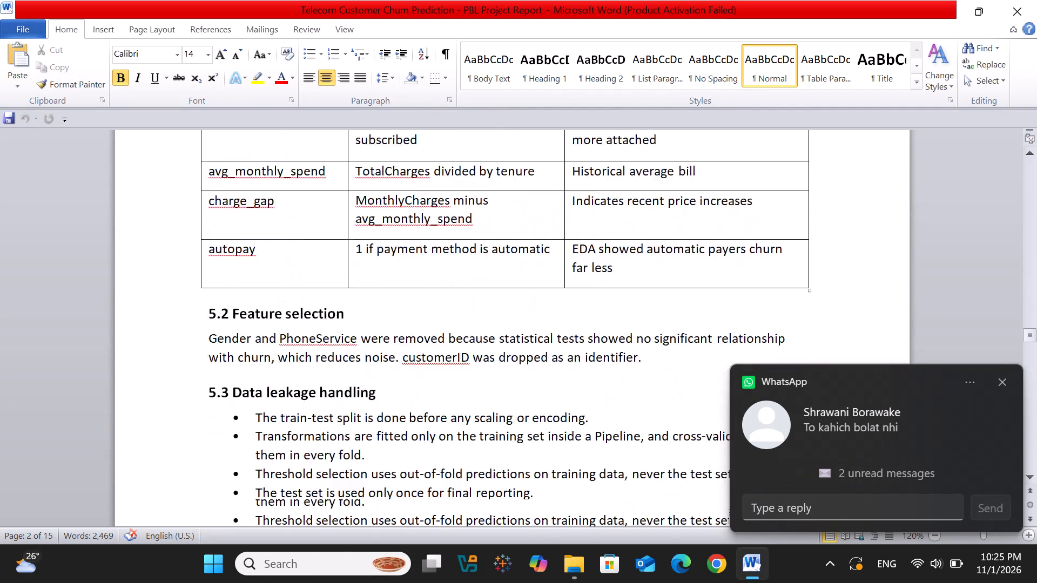
{"action": "scroll", "coordinate": [548, 361], "scroll_direction": "down", "scroll_amount": 3}
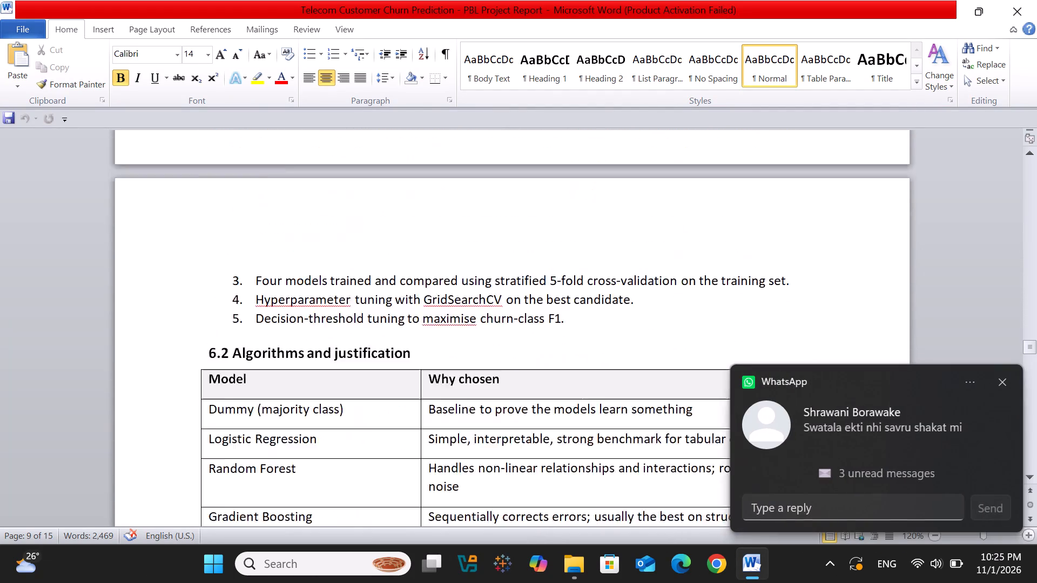
{"action": "scroll", "coordinate": [548, 361], "scroll_direction": "down", "scroll_amount": 12}
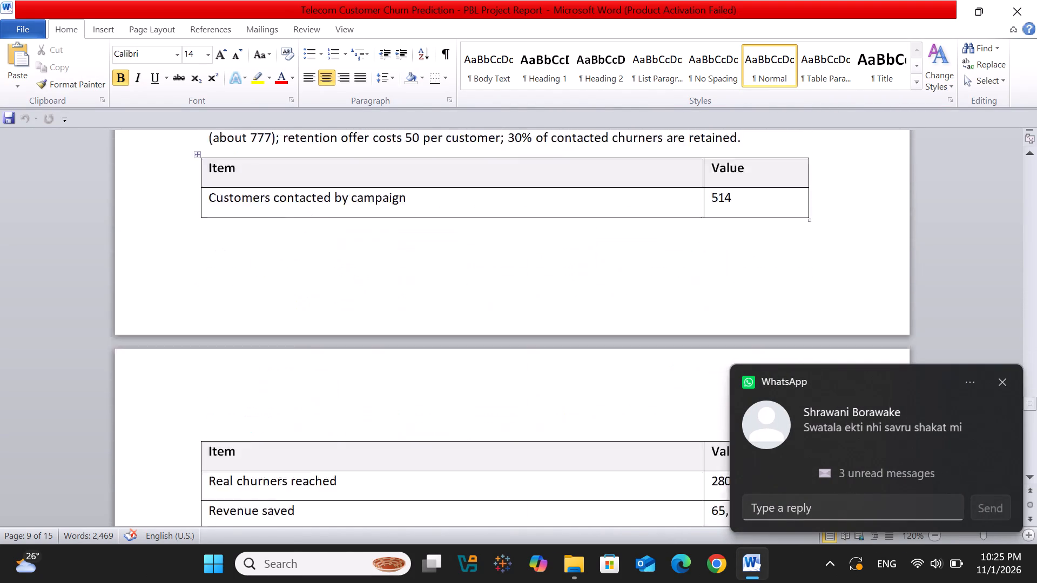
{"action": "scroll", "coordinate": [548, 361], "scroll_direction": "down", "scroll_amount": 5}
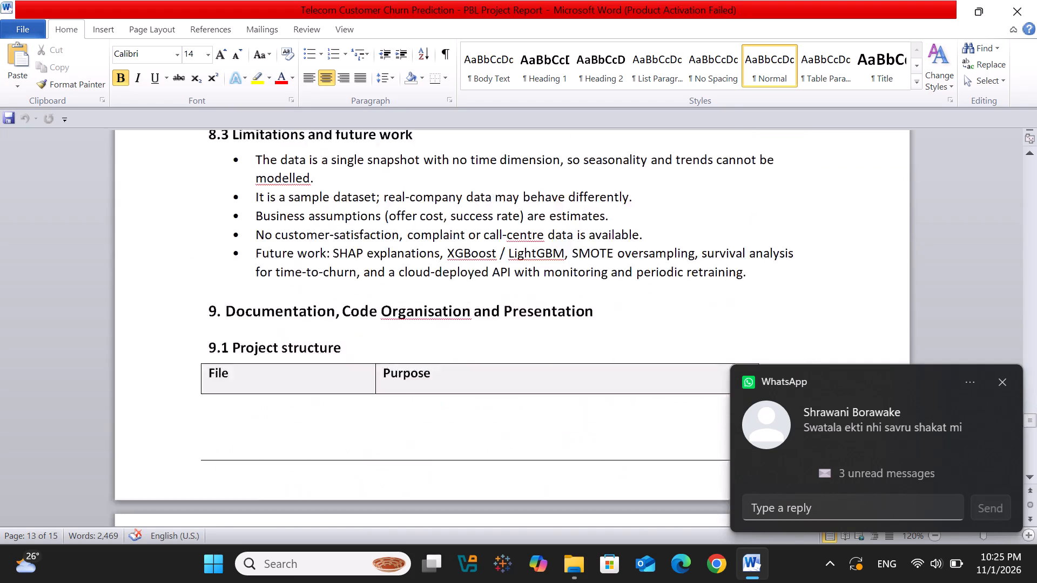
{"action": "scroll", "coordinate": [548, 361], "scroll_direction": "down", "scroll_amount": 6}
{"action": "scroll", "coordinate": [548, 361], "scroll_direction": "up", "scroll_amount": 4}
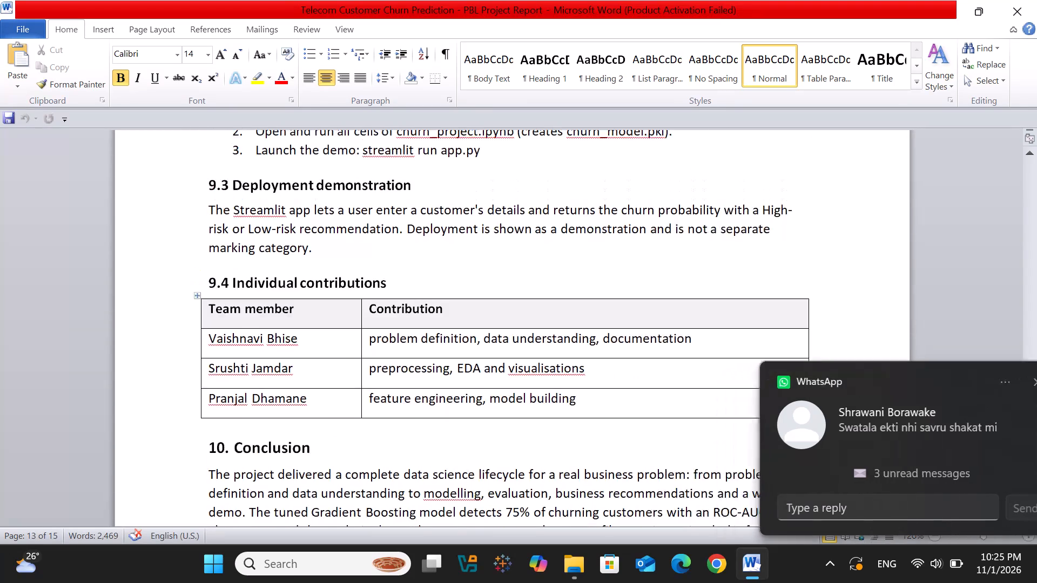
{"action": "scroll", "coordinate": [548, 361], "scroll_direction": "up", "scroll_amount": 2}
{"action": "scroll", "coordinate": [548, 361], "scroll_direction": "down", "scroll_amount": 2}
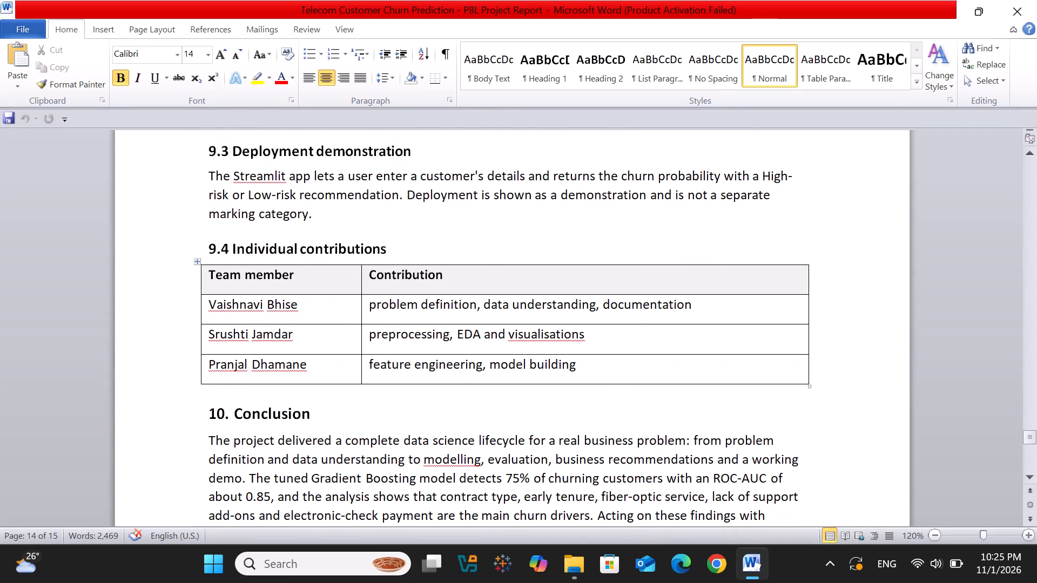
{"action": "left_click_drag", "start_coordinate": [211, 272], "coordinate": [690, 373]}
{"action": "key", "text": "ctrl+c"}
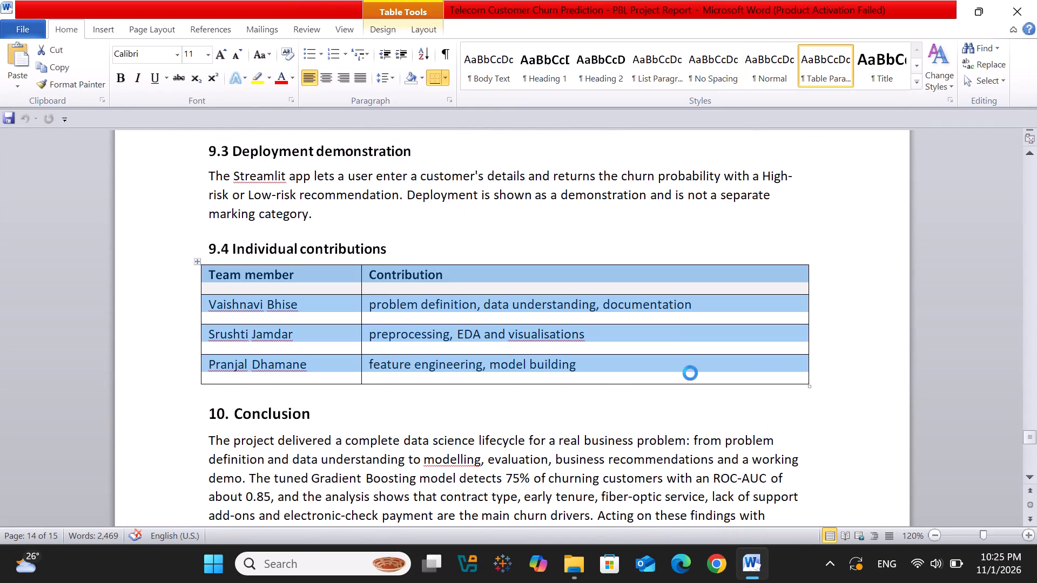
Open the recent Road_Accident_Risk_Hotspot_Prediction_Final_Customized report from File Explorer in Word and maximize its window.
{"action": "left_click", "coordinate": [937, 2]}
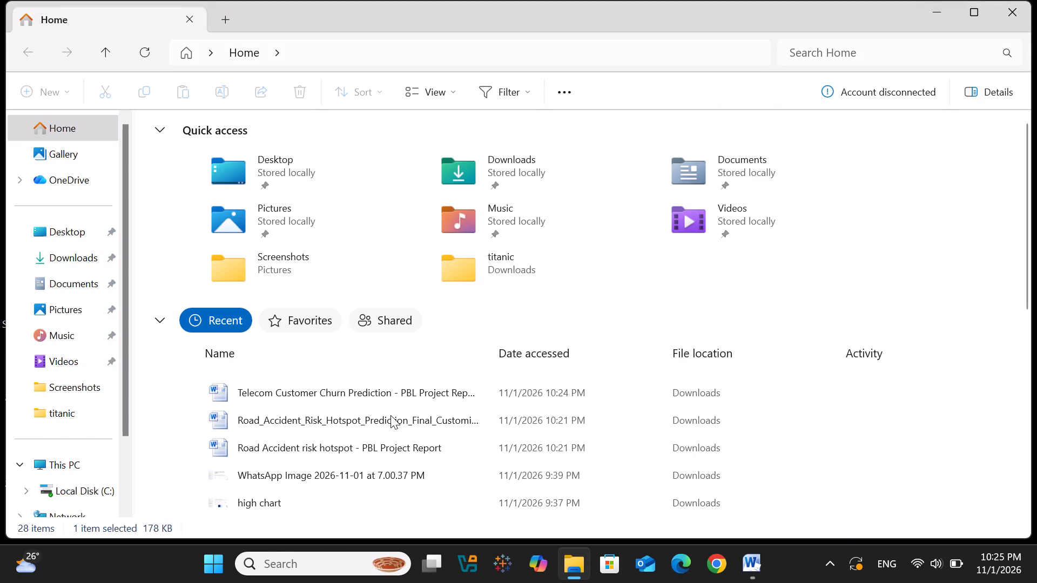
{"action": "double_click", "coordinate": [390, 415]}
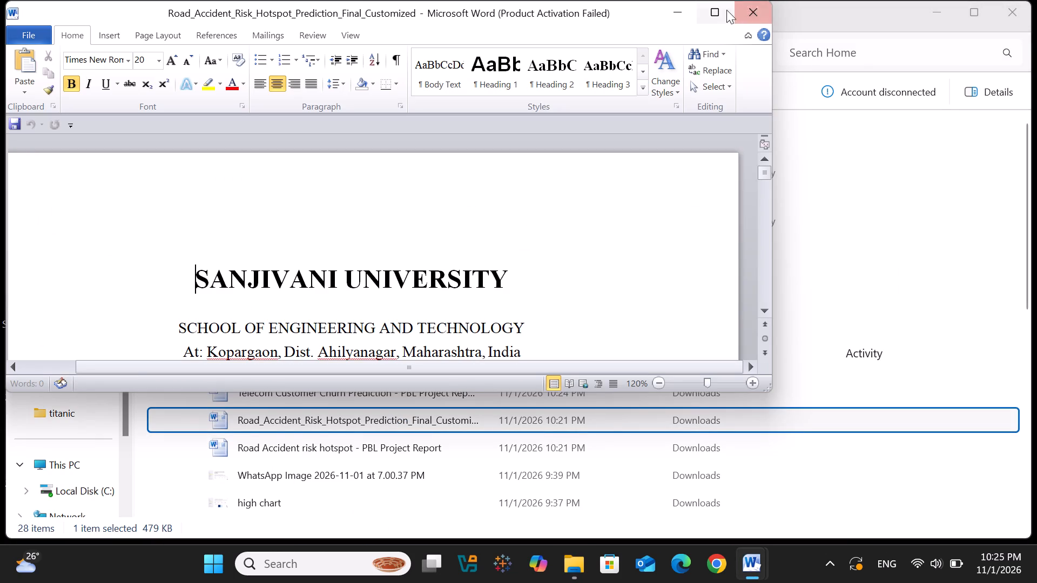
{"action": "left_click", "coordinate": [715, 9]}
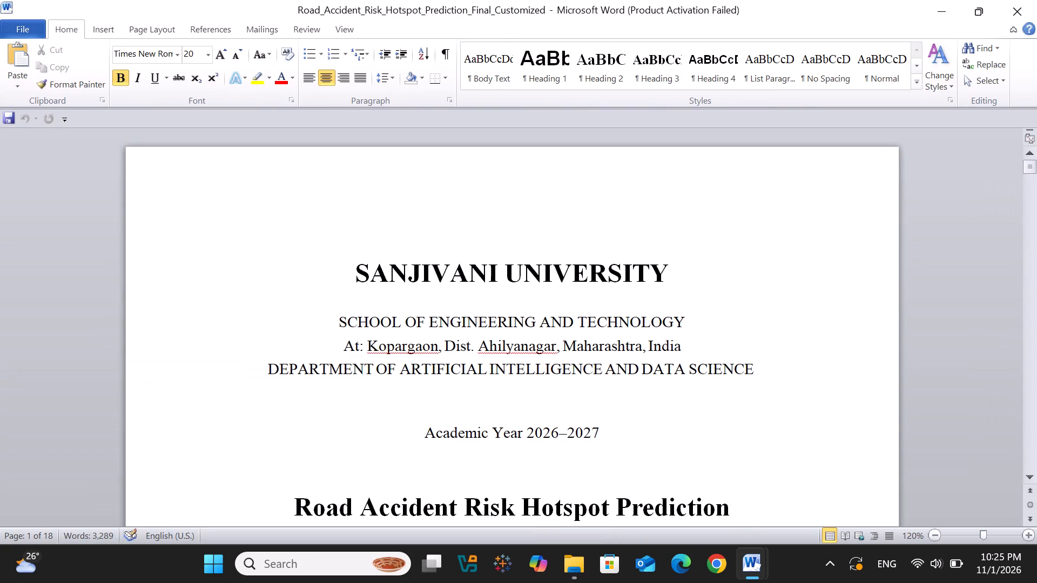
Look through the road accident report from the cover page to the References for a place to add the individual contributions.
{"action": "scroll", "coordinate": [666, 293], "scroll_direction": "down", "scroll_amount": 12}
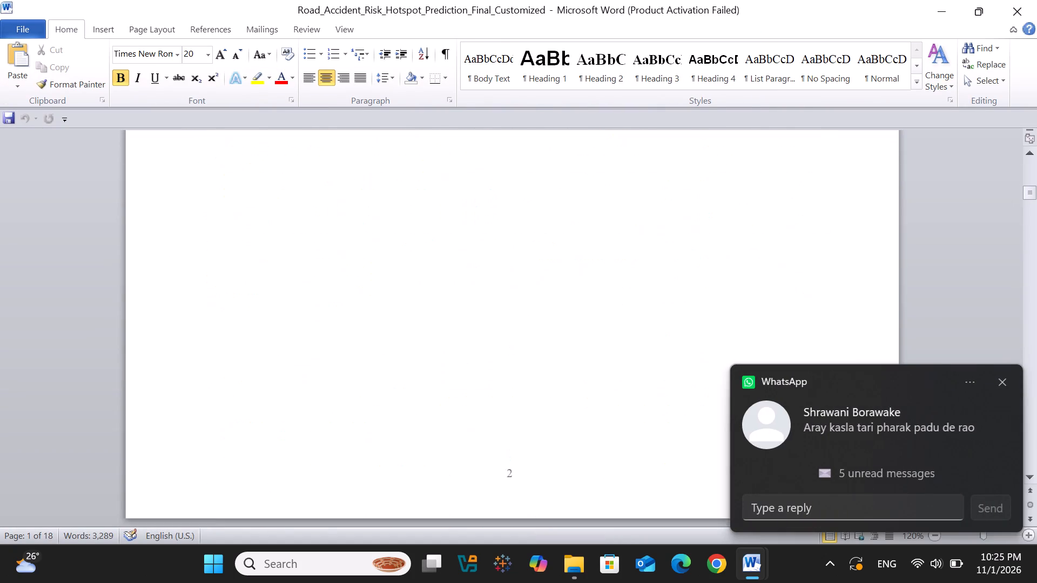
{"action": "scroll", "coordinate": [666, 293], "scroll_direction": "down", "scroll_amount": 10}
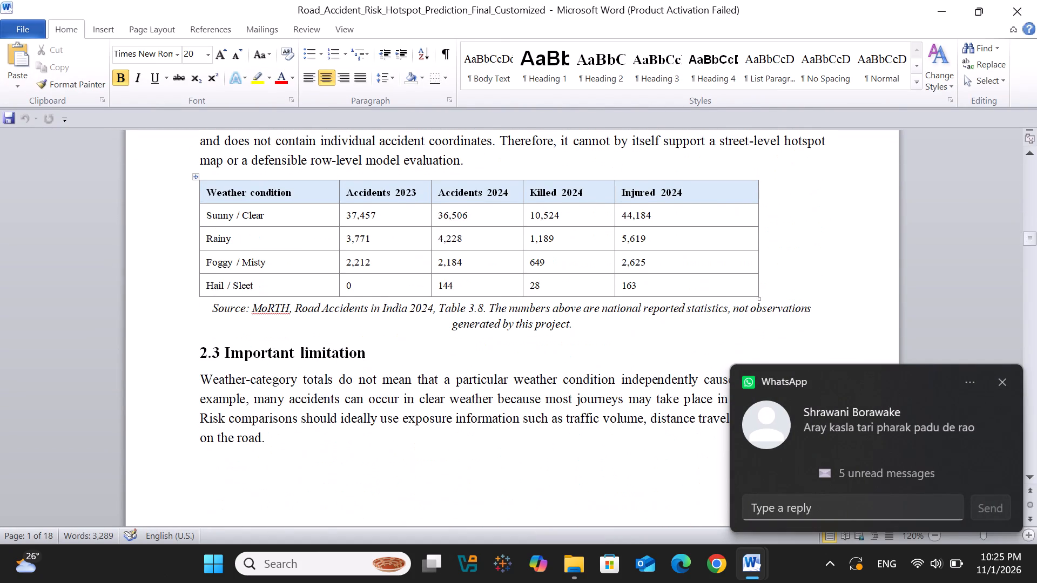
{"action": "scroll", "coordinate": [666, 293], "scroll_direction": "down", "scroll_amount": 4}
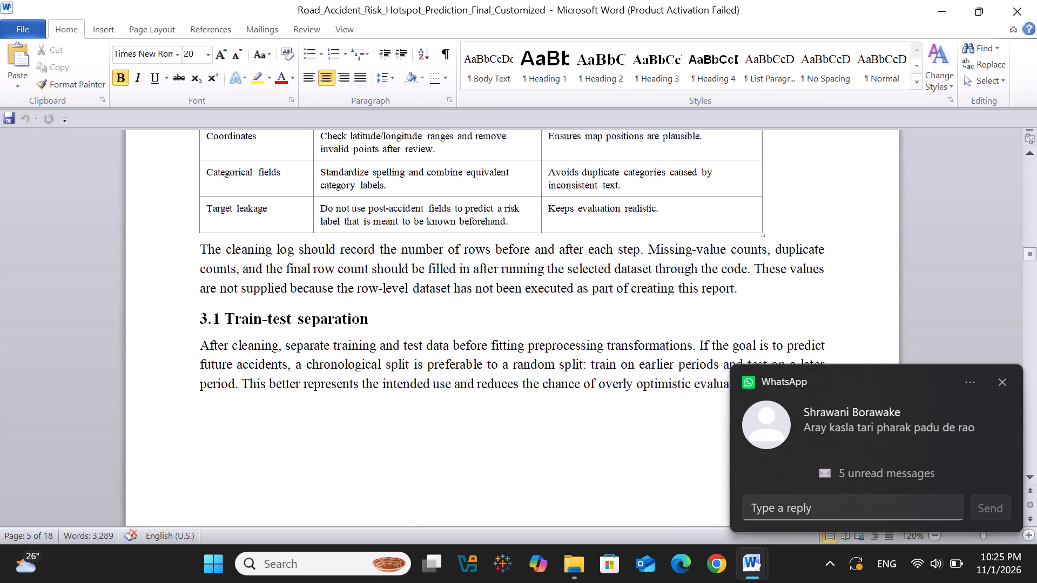
{"action": "scroll", "coordinate": [666, 293], "scroll_direction": "down", "scroll_amount": 18}
{"action": "scroll", "coordinate": [666, 293], "scroll_direction": "down", "scroll_amount": 4}
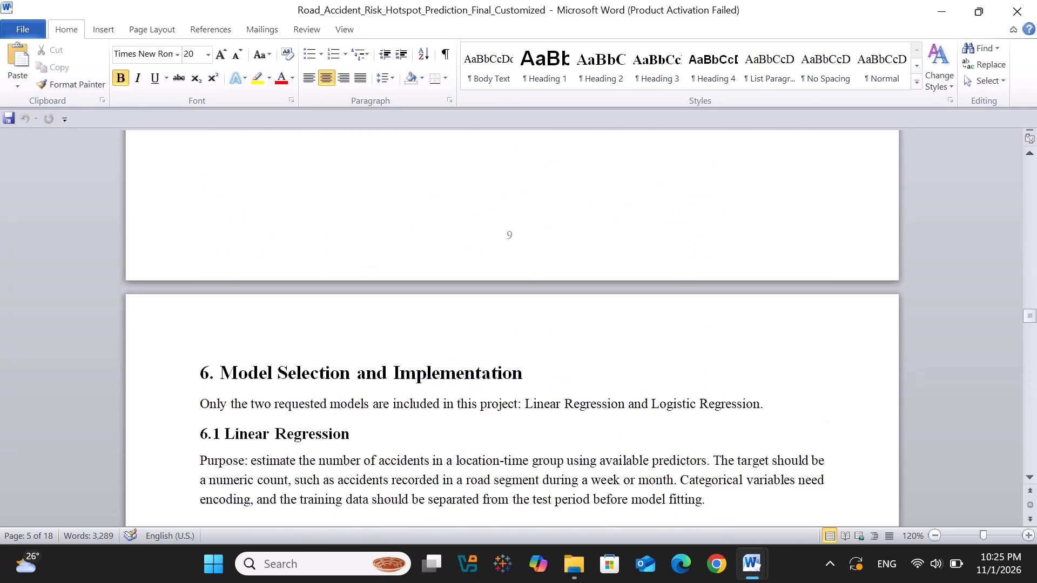
{"action": "scroll", "coordinate": [666, 293], "scroll_direction": "down", "scroll_amount": 9}
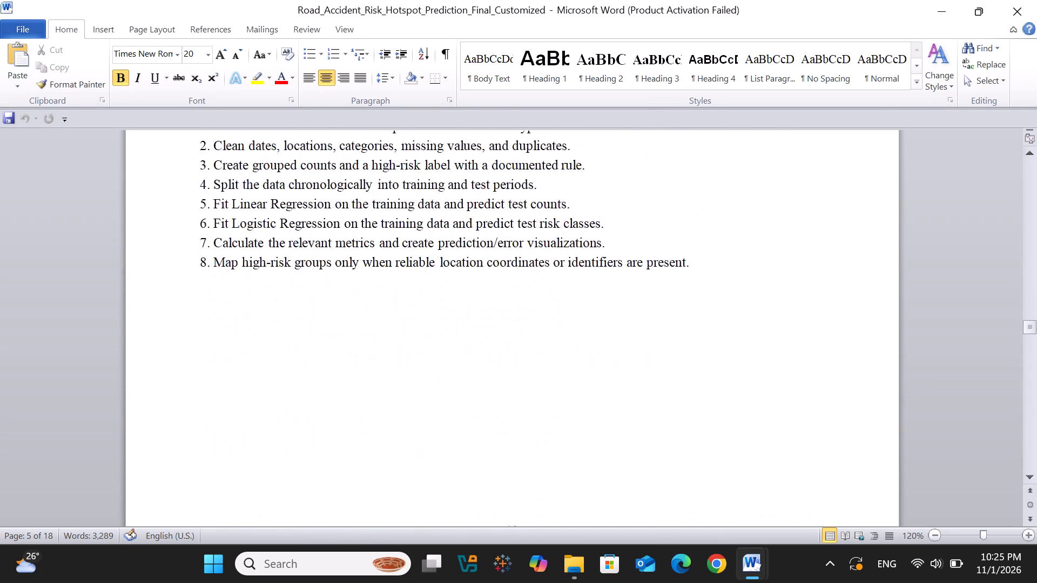
{"action": "scroll", "coordinate": [666, 293], "scroll_direction": "down", "scroll_amount": 8}
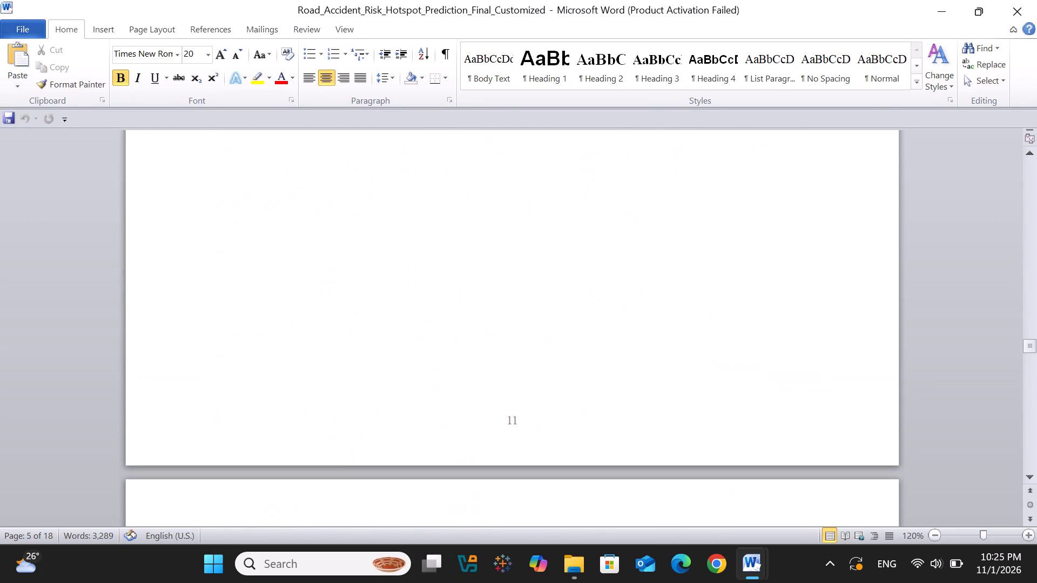
{"action": "scroll", "coordinate": [666, 293], "scroll_direction": "down", "scroll_amount": 6}
{"action": "scroll", "coordinate": [666, 293], "scroll_direction": "up", "scroll_amount": 1}
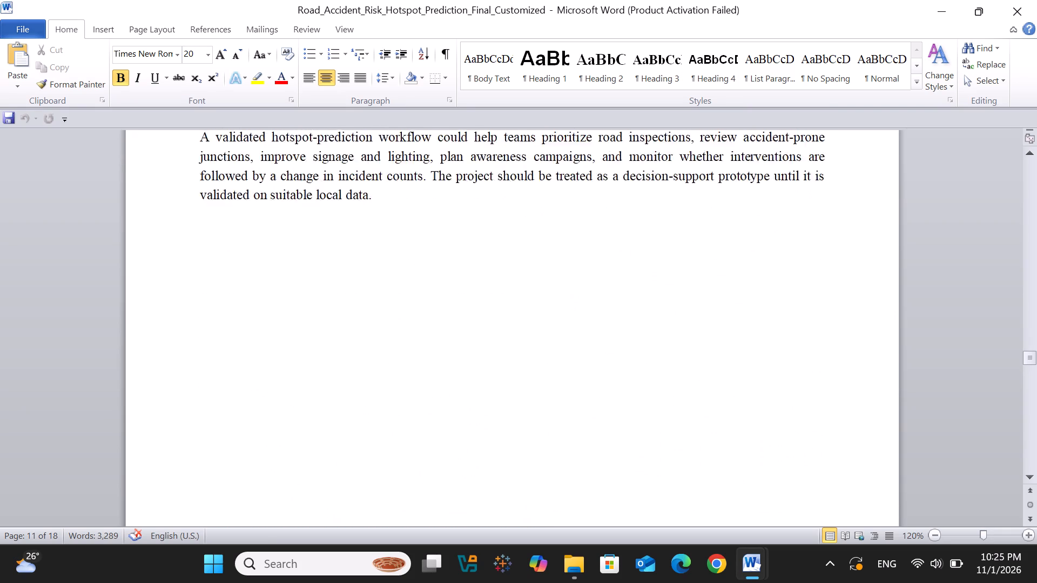
{"action": "scroll", "coordinate": [666, 293], "scroll_direction": "up", "scroll_amount": 1}
{"action": "scroll", "coordinate": [695, 380], "scroll_direction": "up", "scroll_amount": 2}
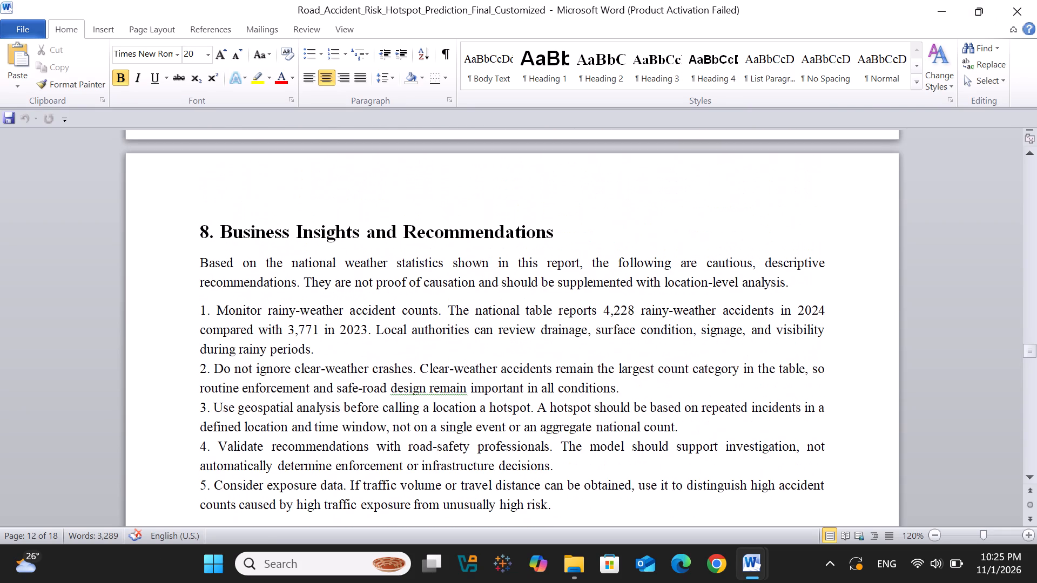
{"action": "scroll", "coordinate": [695, 380], "scroll_direction": "down", "scroll_amount": 7}
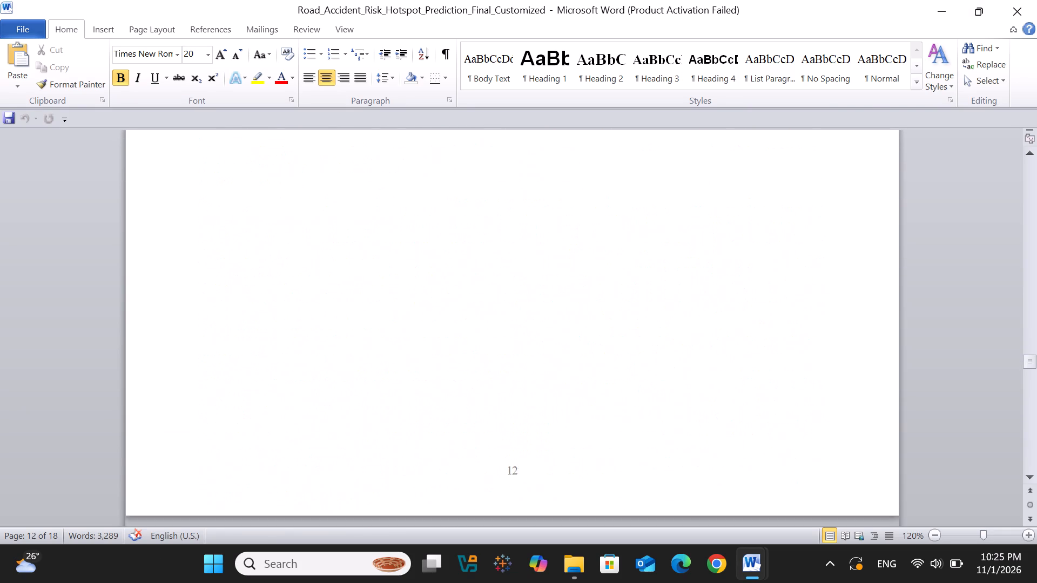
{"action": "scroll", "coordinate": [695, 380], "scroll_direction": "down", "scroll_amount": 6}
{"action": "scroll", "coordinate": [695, 380], "scroll_direction": "up", "scroll_amount": 5}
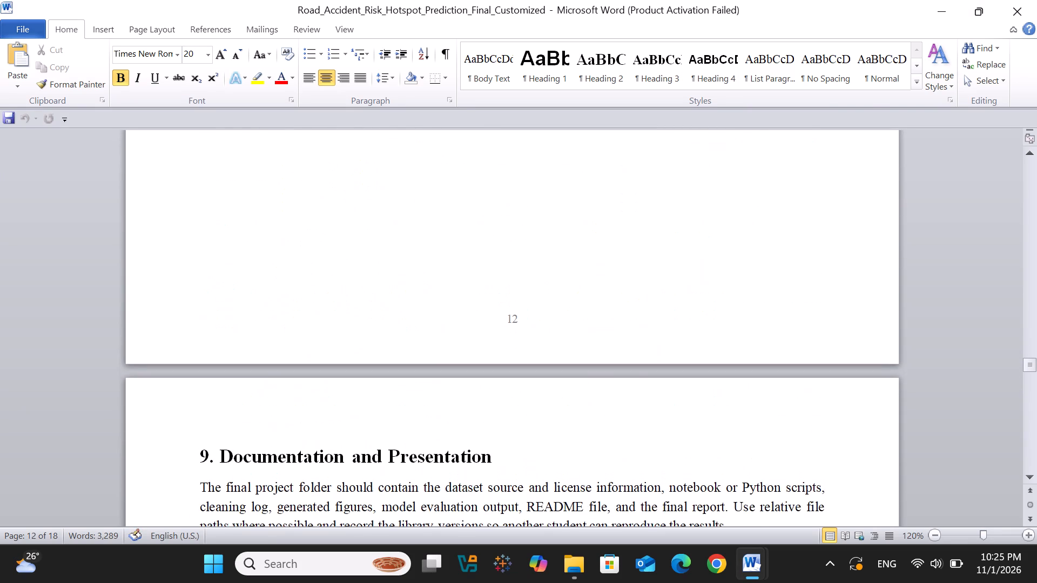
{"action": "scroll", "coordinate": [695, 380], "scroll_direction": "down", "scroll_amount": 3, "text": "ctrl"}
{"action": "left_click", "coordinate": [695, 380]}
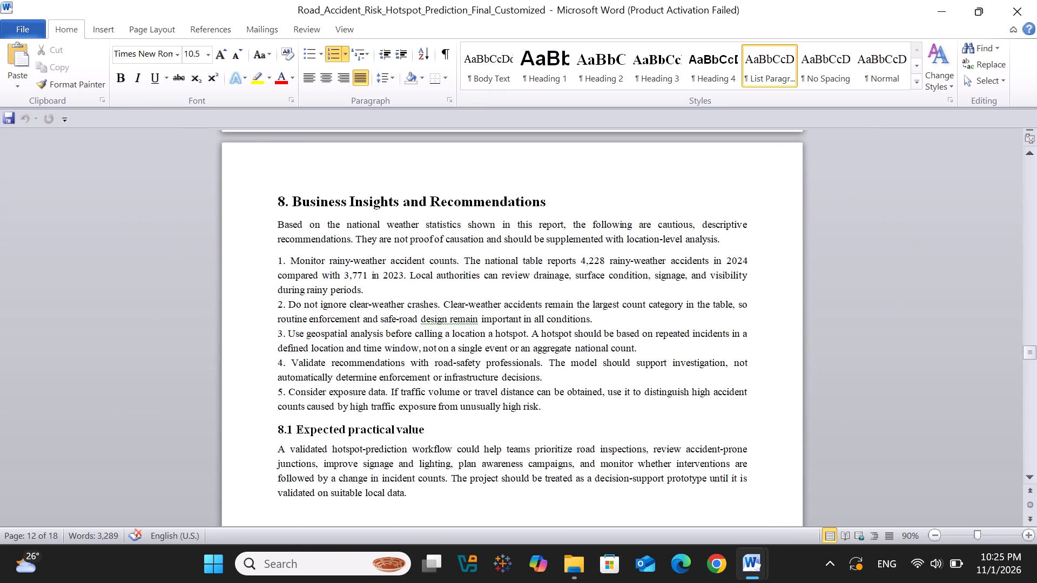
{"action": "scroll", "coordinate": [695, 380], "scroll_direction": "down", "scroll_amount": 10}
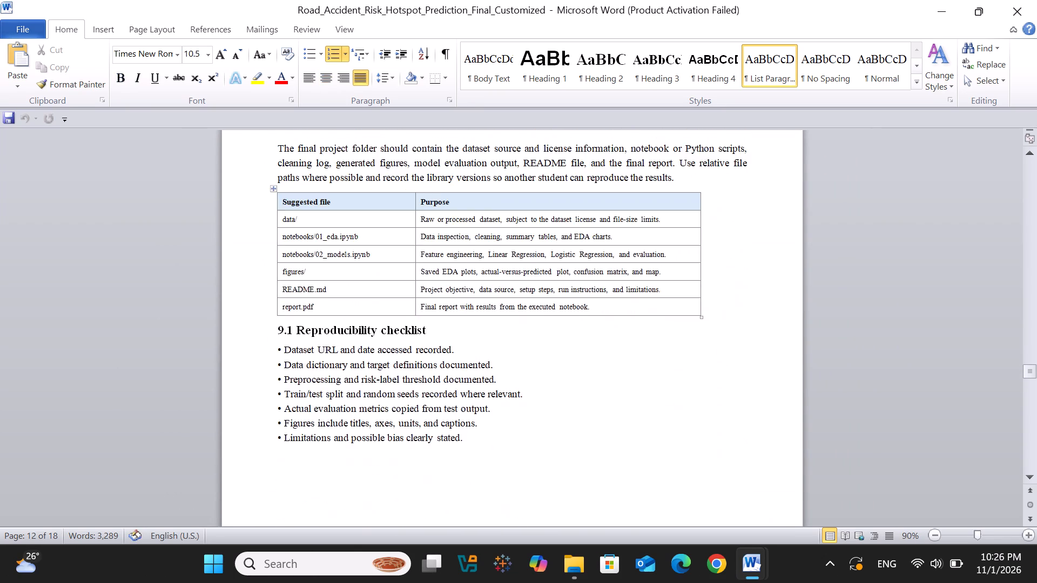
{"action": "scroll", "coordinate": [695, 380], "scroll_direction": "down", "scroll_amount": 20}
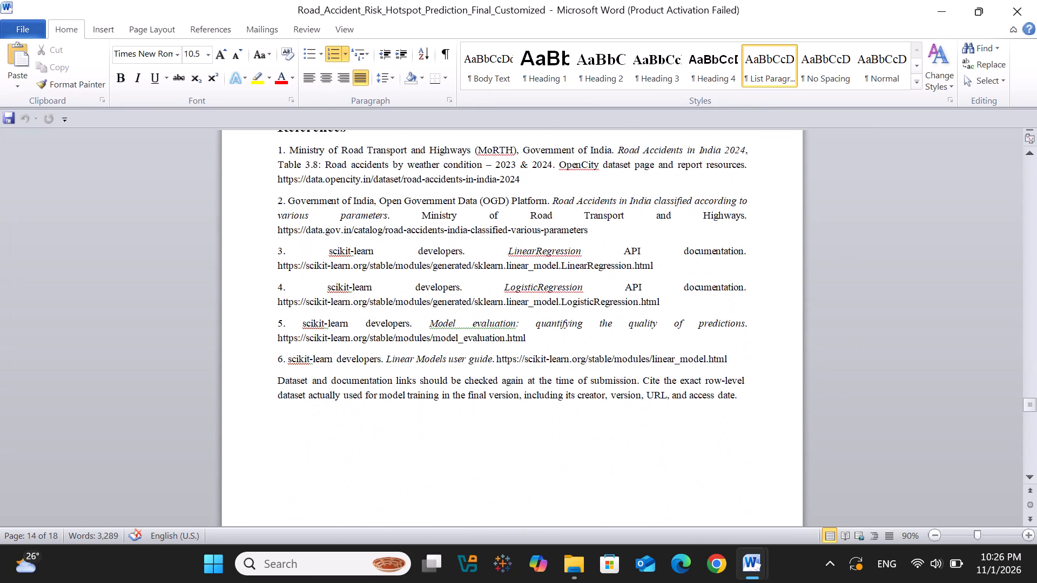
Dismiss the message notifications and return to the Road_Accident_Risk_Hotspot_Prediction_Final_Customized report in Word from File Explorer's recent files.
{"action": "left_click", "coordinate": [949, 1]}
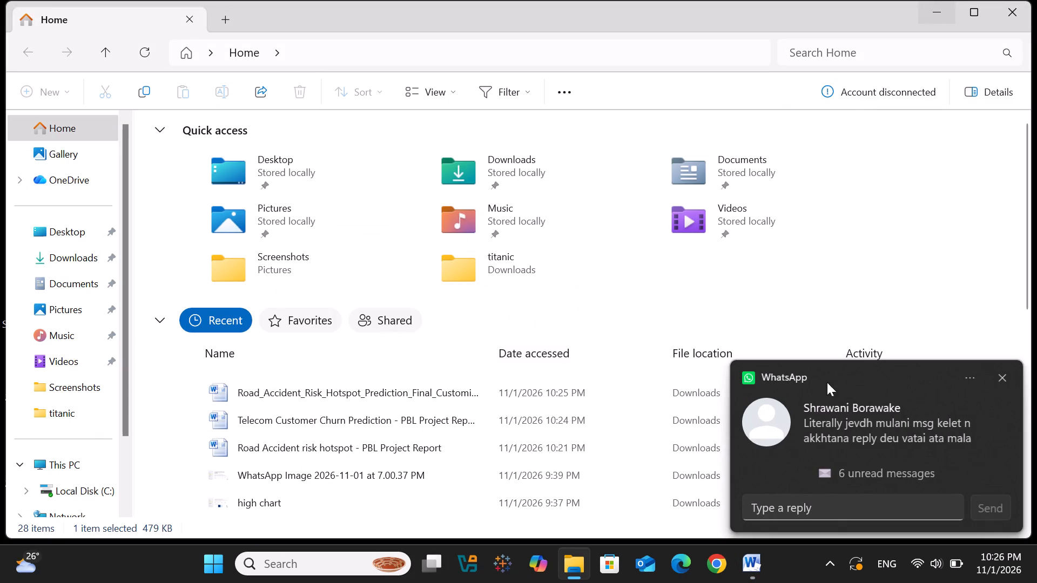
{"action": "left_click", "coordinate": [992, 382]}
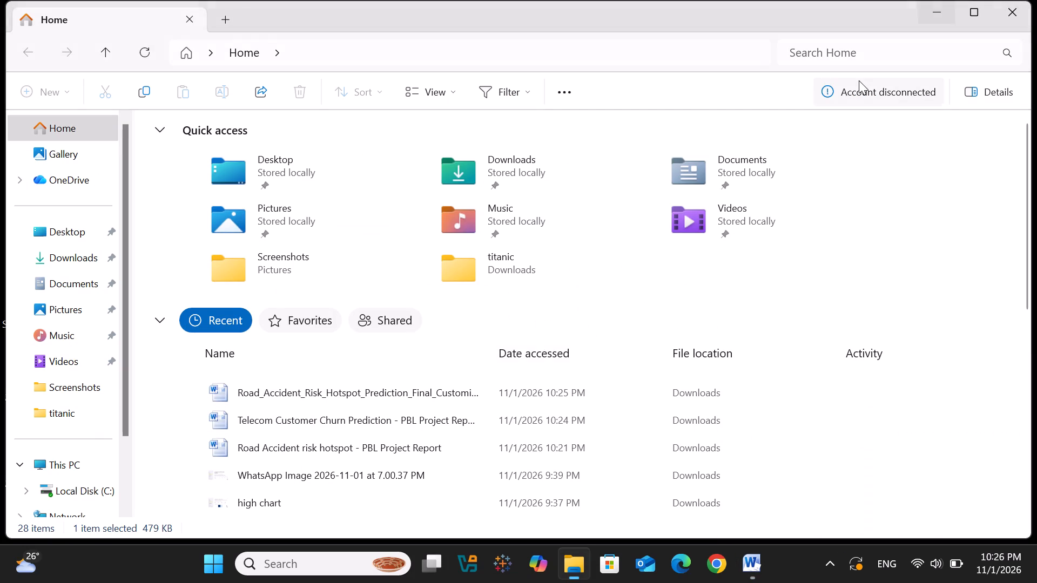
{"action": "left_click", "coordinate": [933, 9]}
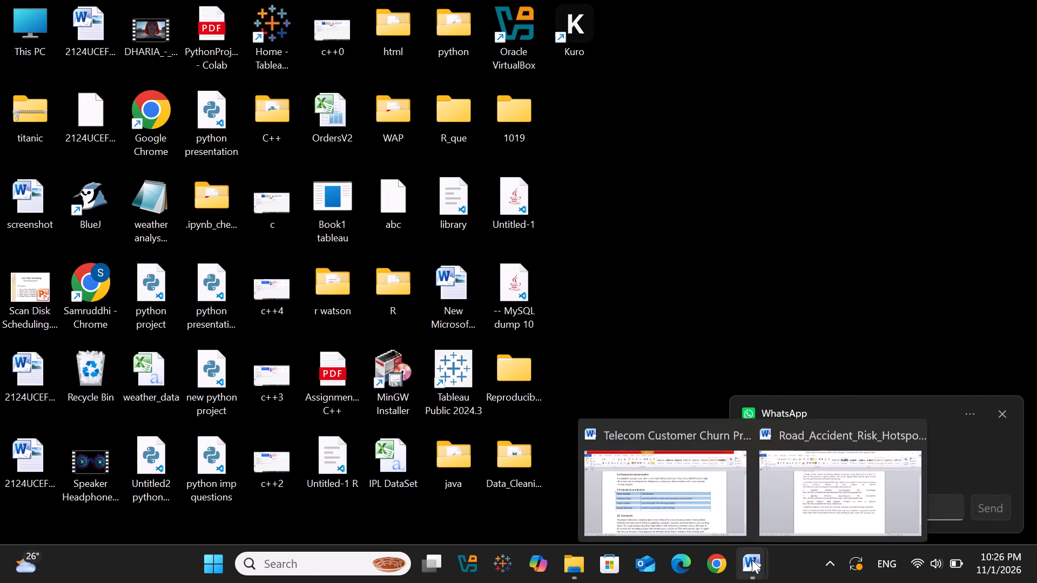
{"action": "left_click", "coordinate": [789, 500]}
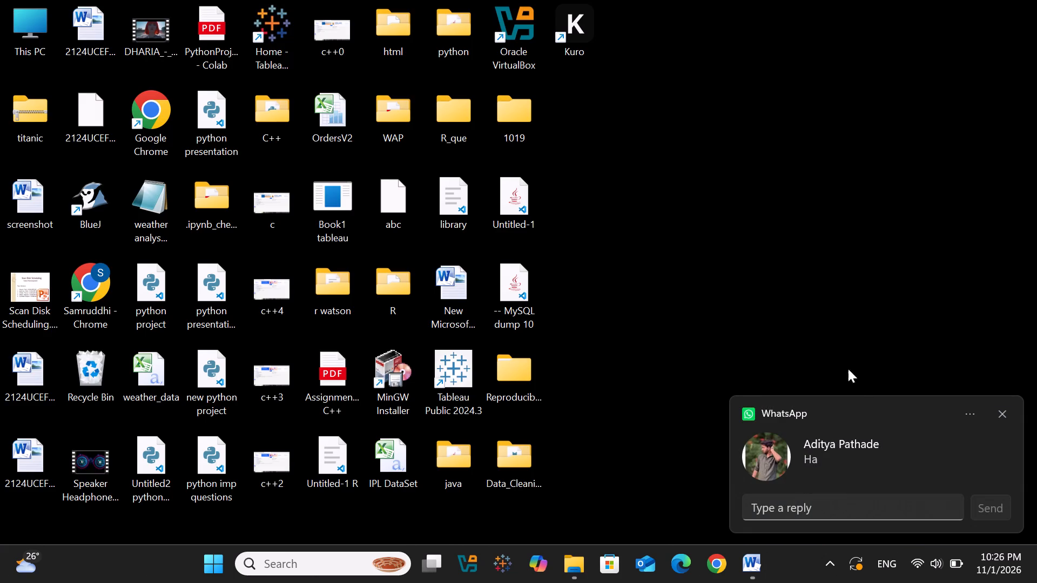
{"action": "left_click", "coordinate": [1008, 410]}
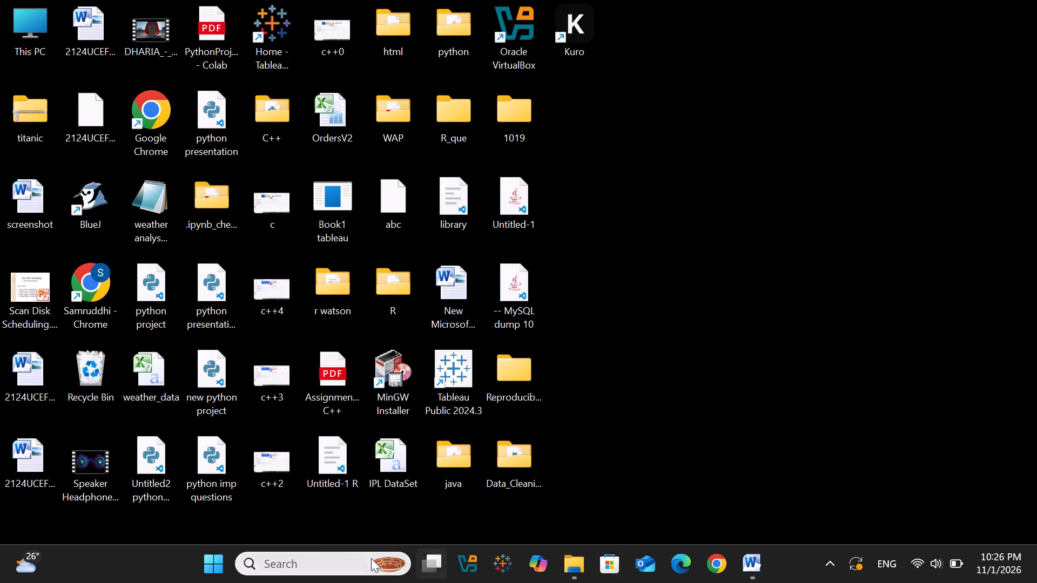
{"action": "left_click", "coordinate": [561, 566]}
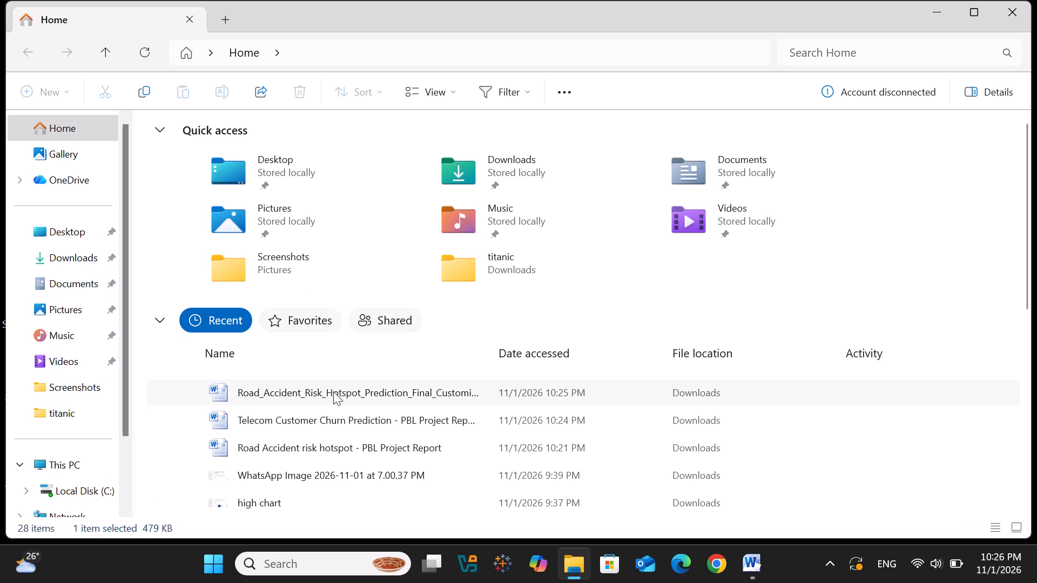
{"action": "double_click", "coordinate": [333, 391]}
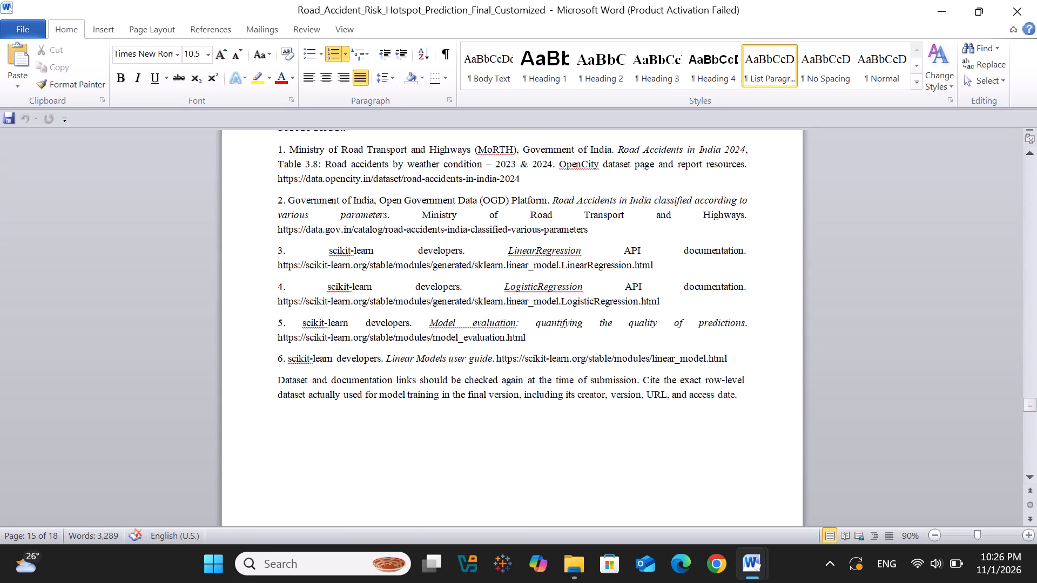
Close the Road_Accident_Risk_Hotspot_Prediction_Final_Customized report.
{"action": "scroll", "coordinate": [494, 336], "scroll_direction": "up", "scroll_amount": 19}
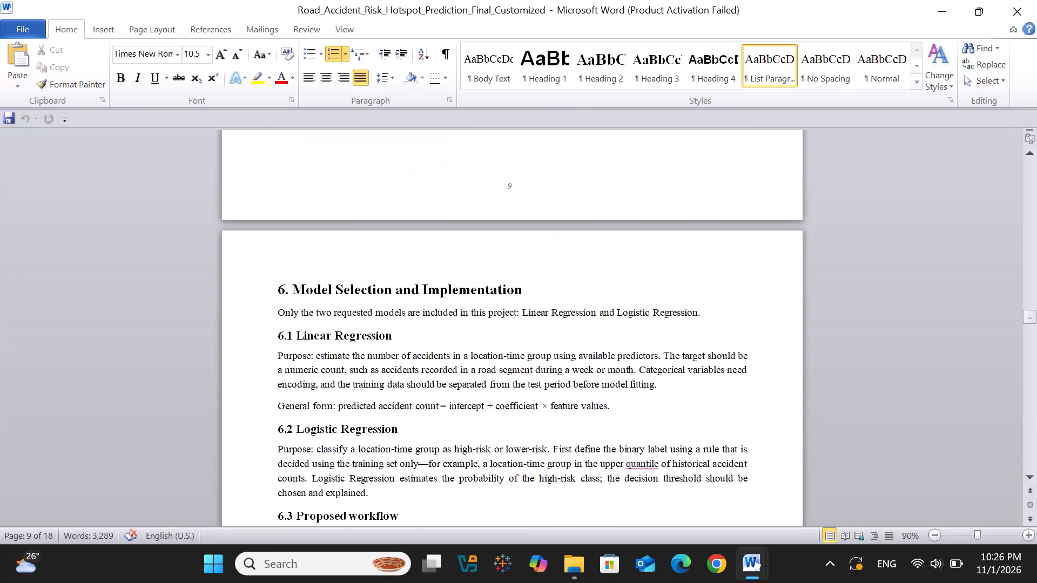
{"action": "key", "text": "ctrl+z"}
{"action": "left_click", "coordinate": [1019, 0]}
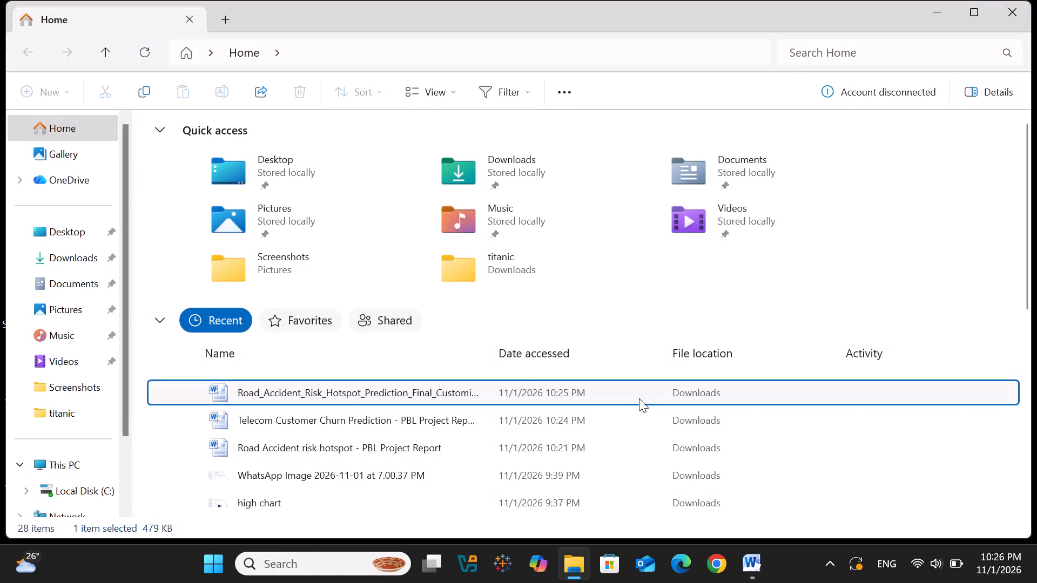
Open the recent Road Accident risk hotspot - PBL Project Report from File Explorer in Word and maximize its window.
{"action": "double_click", "coordinate": [429, 459]}
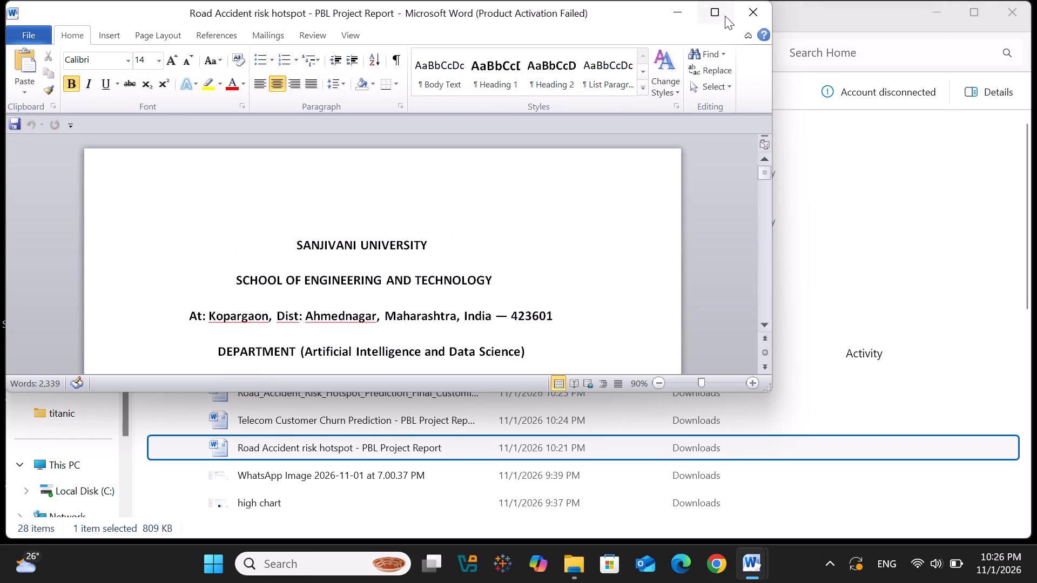
{"action": "left_click", "coordinate": [725, 16]}
Insert an empty line directly below the 9.1 Individual contributions heading, before the Conclusion section.
{"action": "scroll", "coordinate": [669, 313], "scroll_direction": "down", "scroll_amount": 4}
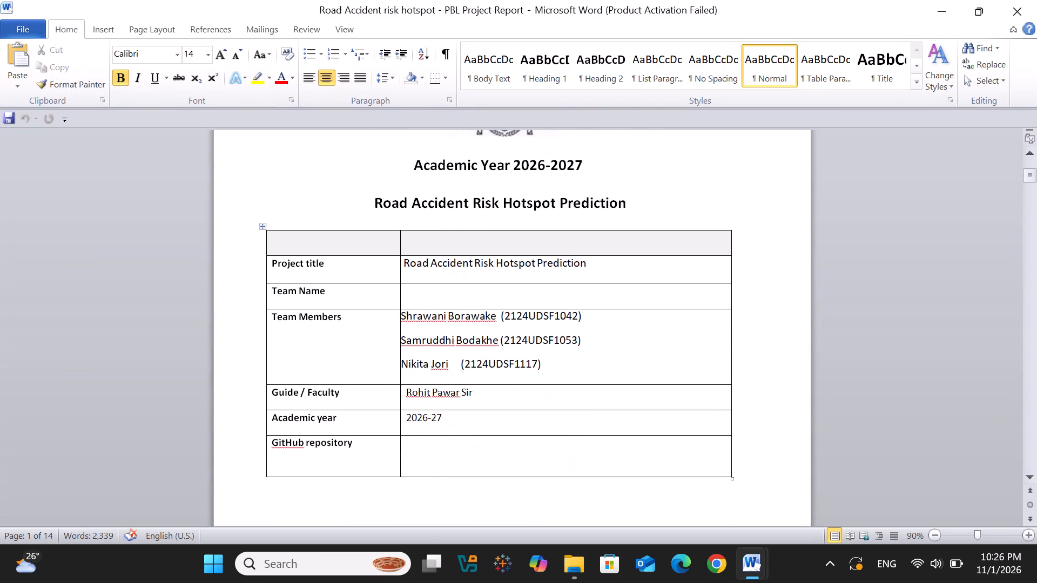
{"action": "scroll", "coordinate": [669, 313], "scroll_direction": "down", "scroll_amount": 16}
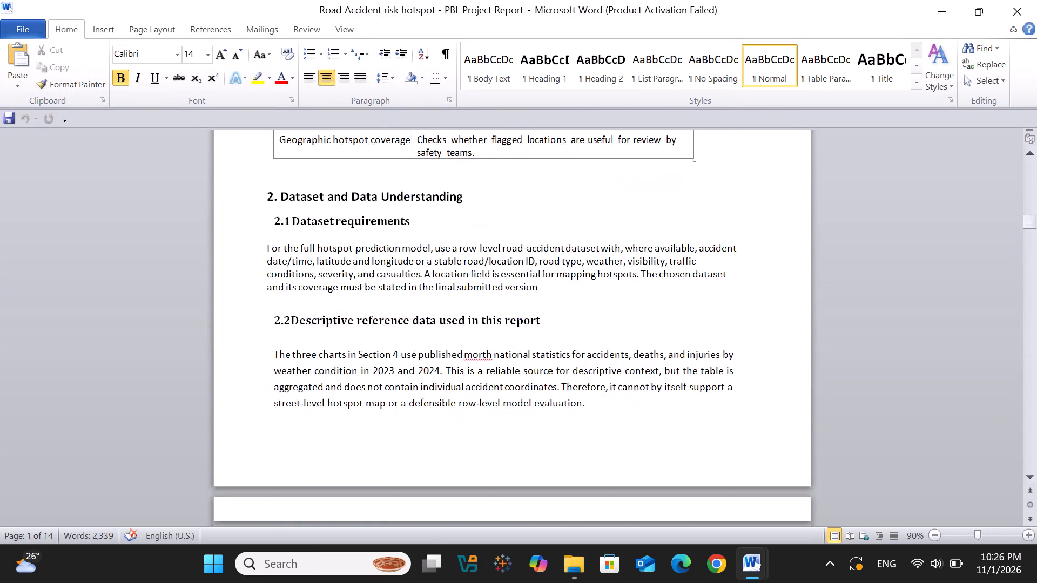
{"action": "scroll", "coordinate": [669, 313], "scroll_direction": "down", "scroll_amount": 18}
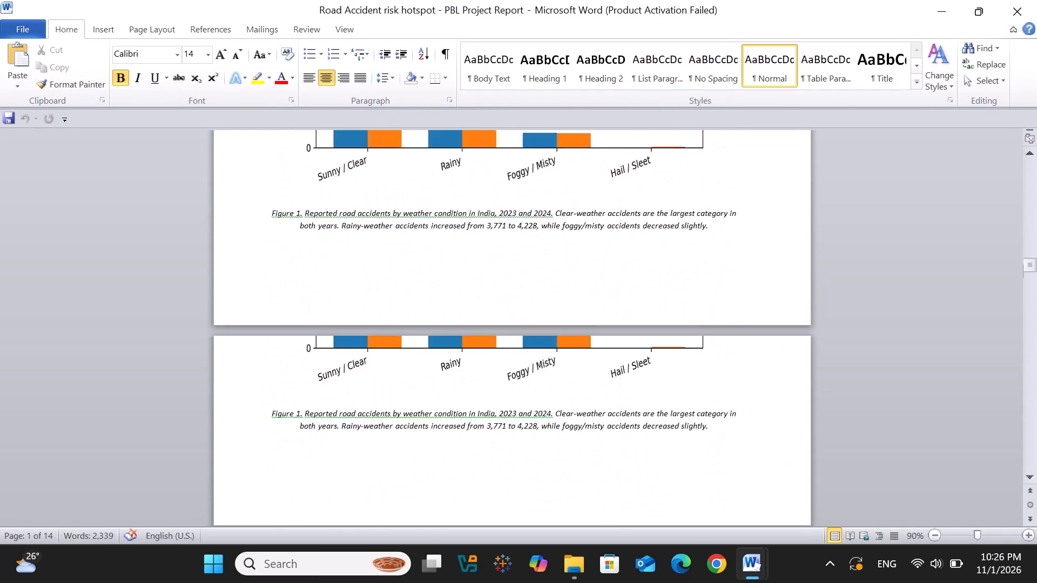
{"action": "scroll", "coordinate": [669, 313], "scroll_direction": "down", "scroll_amount": 17}
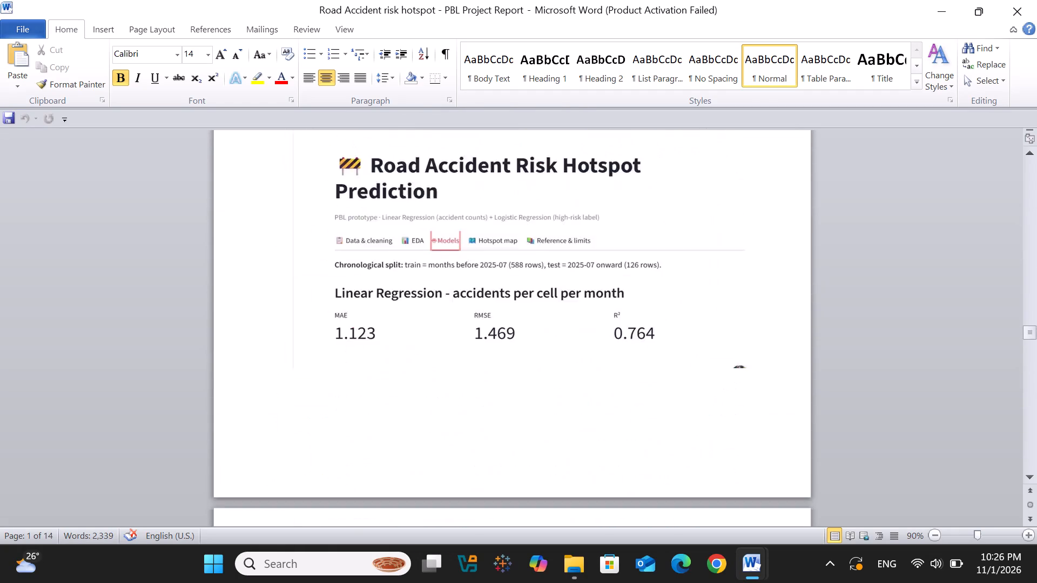
{"action": "scroll", "coordinate": [669, 313], "scroll_direction": "down", "scroll_amount": 19}
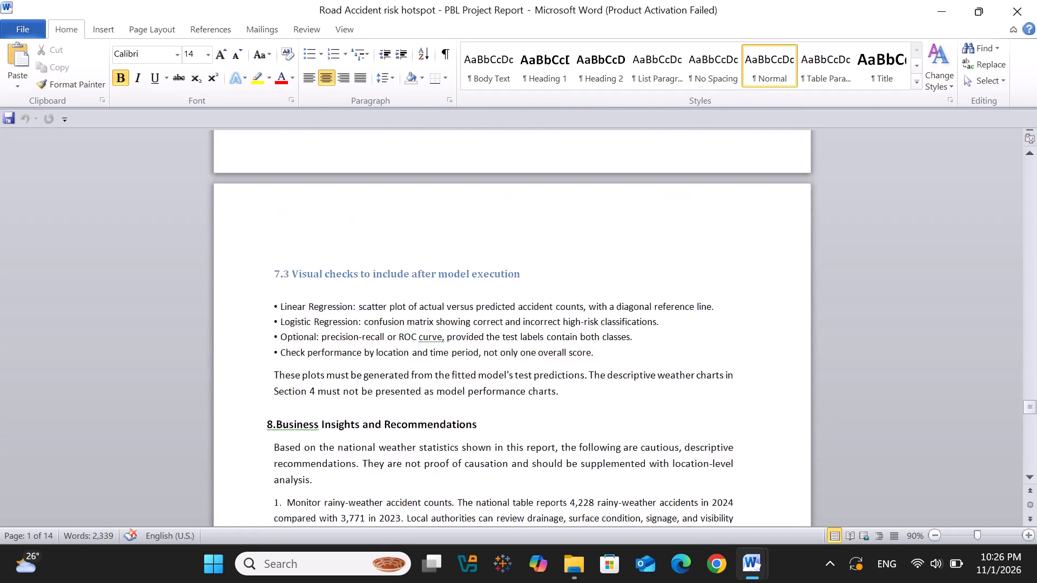
{"action": "scroll", "coordinate": [669, 313], "scroll_direction": "down", "scroll_amount": 8}
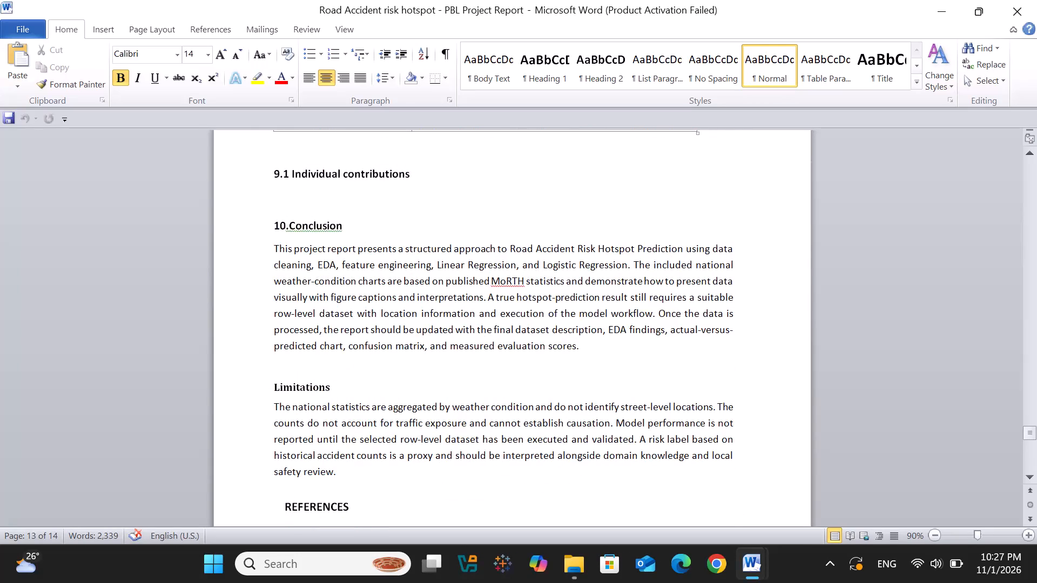
{"action": "left_click", "coordinate": [448, 166]}
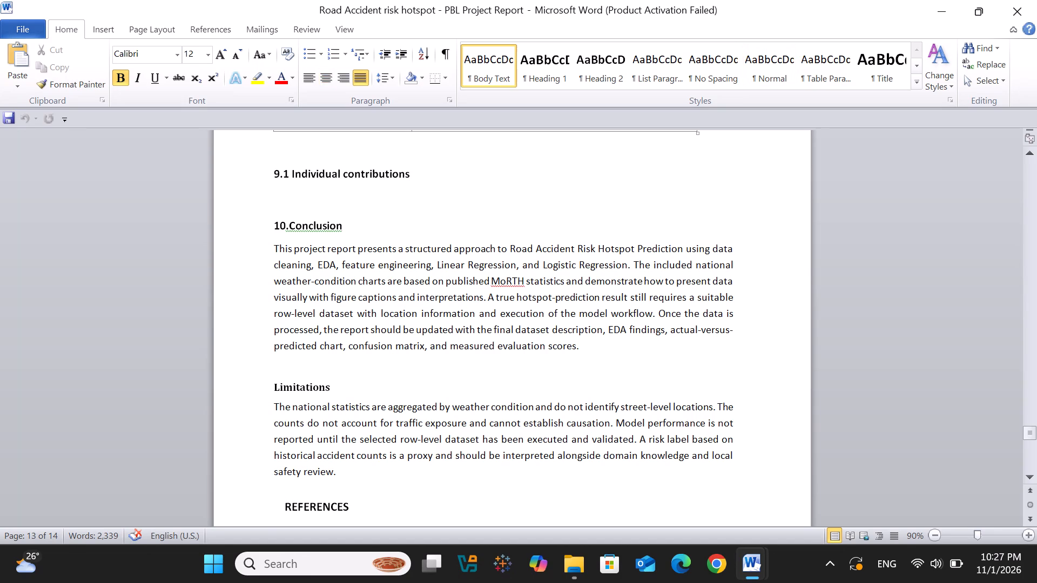
{"action": "key", "text": "Return"}
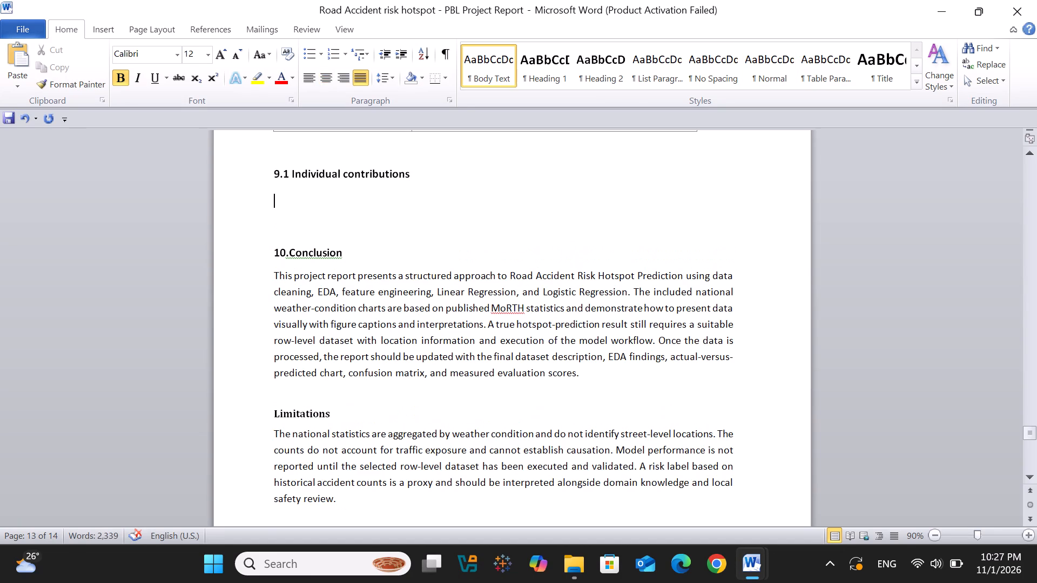
Paste the copied team member and contribution table under 9.1 Individual contributions, with a blank line between heading and table.
{"action": "key", "text": "Return"}
{"action": "key", "text": "Return"}
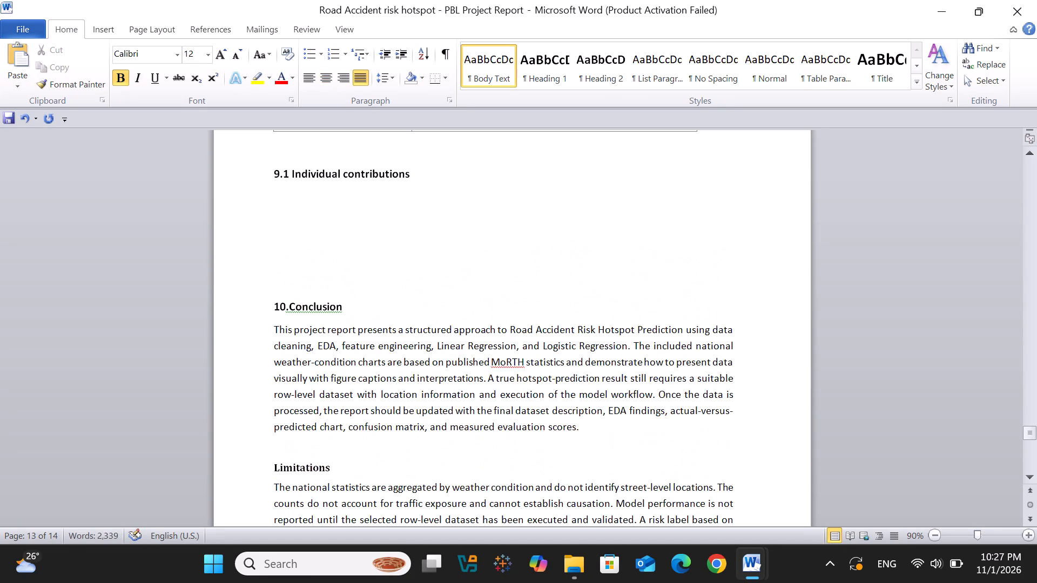
{"action": "key", "text": "Return"}
{"action": "left_click", "coordinate": [291, 218]}
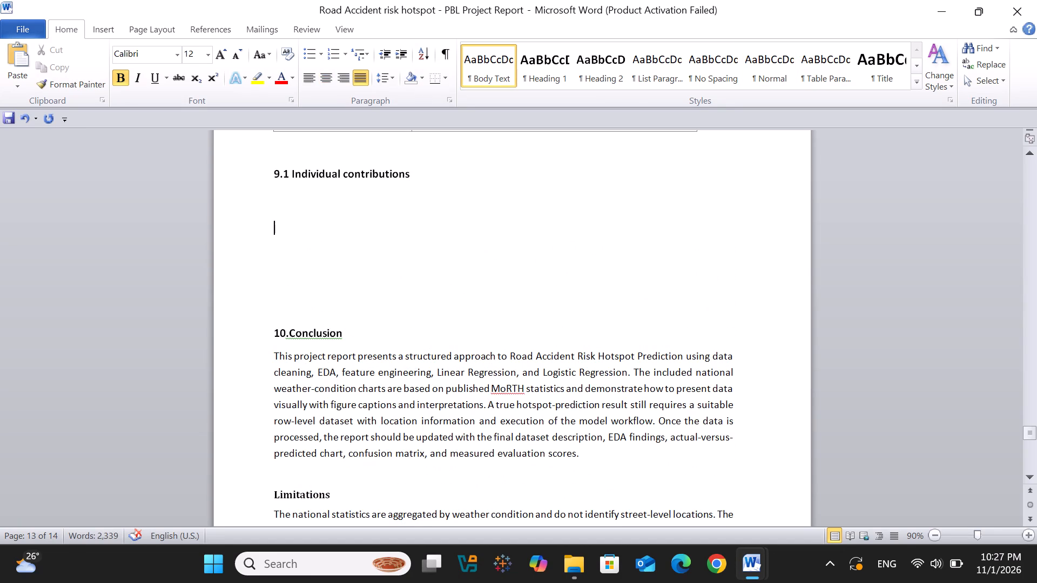
{"action": "key", "text": "BackSpace"}
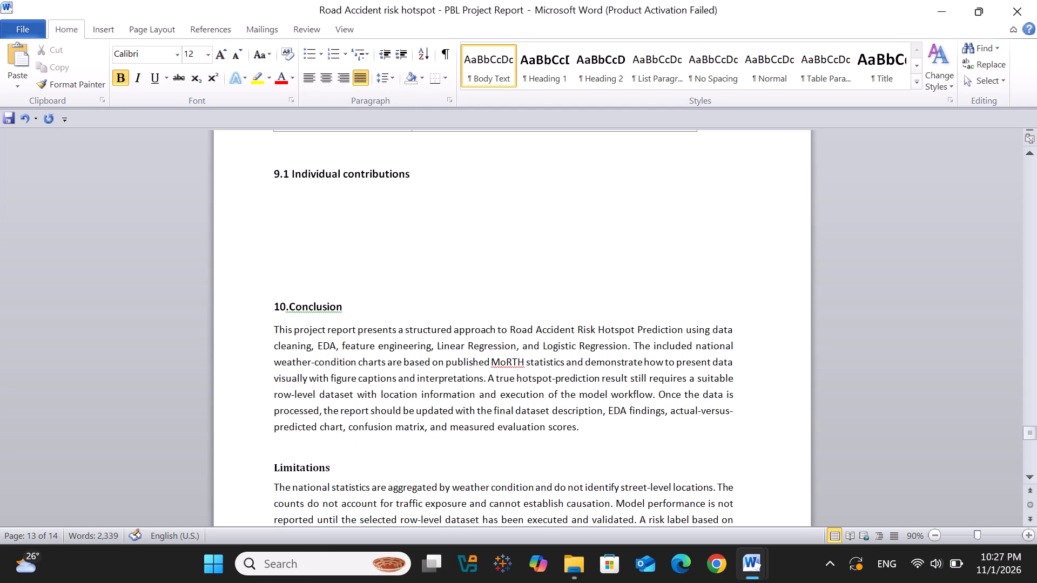
{"action": "key", "text": "ctrl+v"}
{"action": "left_click", "coordinate": [422, 173]}
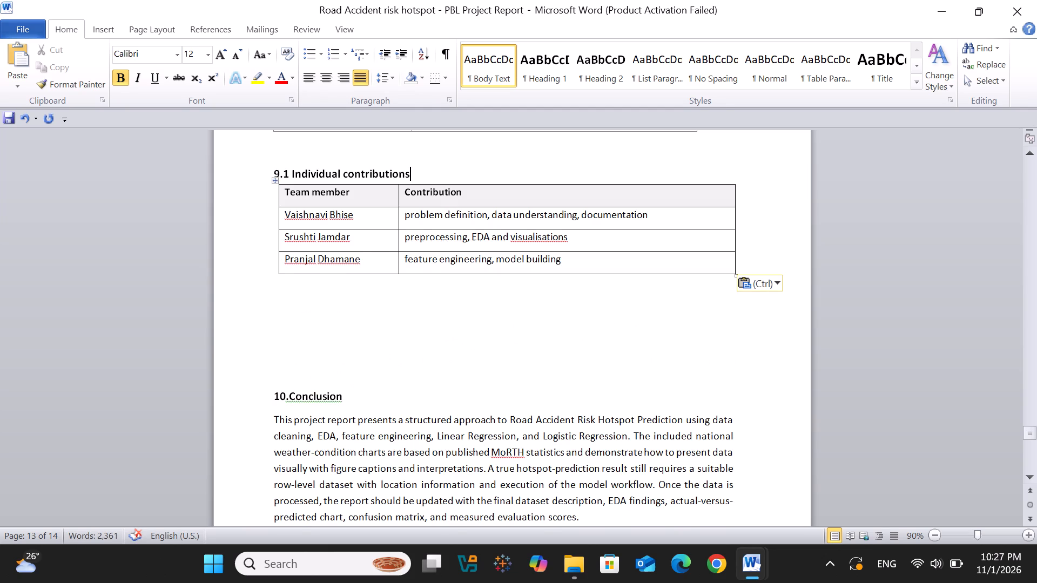
{"action": "key", "text": "Return"}
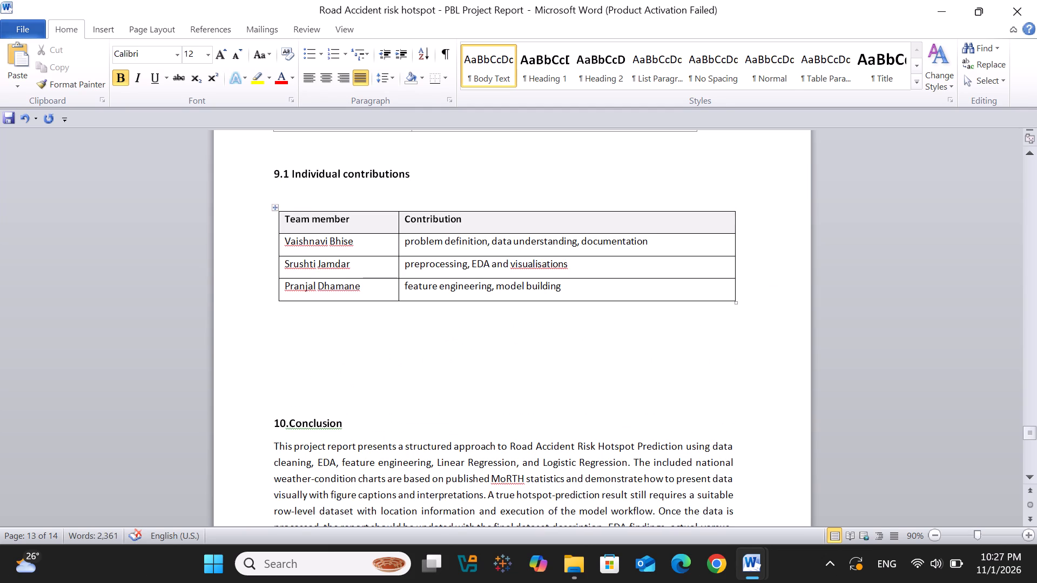
Remove the surplus blank lines between the contributions table and the 10.Conclusion heading.
{"action": "left_click", "coordinate": [254, 390]}
{"action": "left_click", "coordinate": [285, 386]}
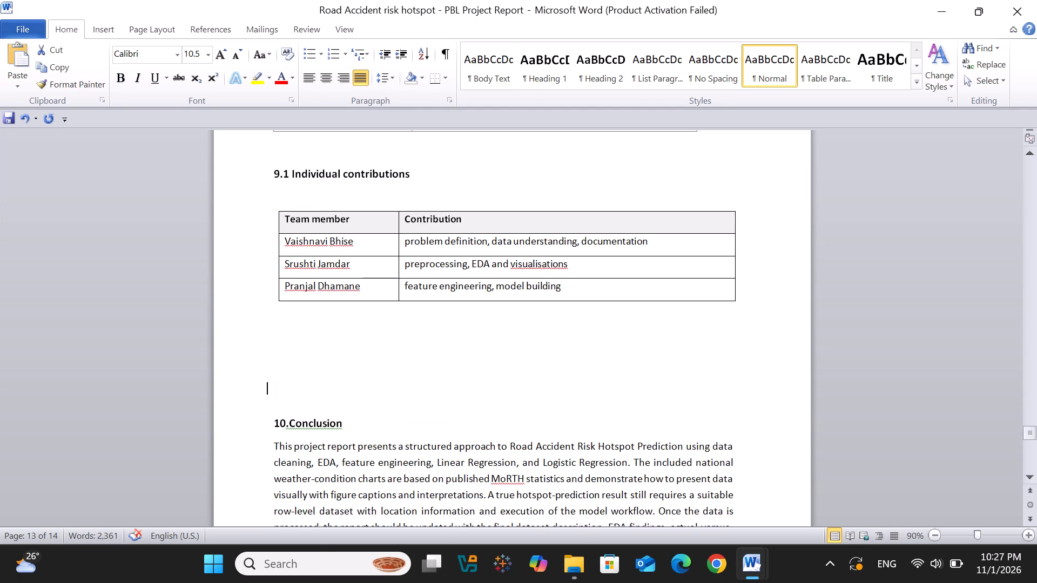
{"action": "key", "text": "BackSpace"}
{"action": "key", "text": "BackSpace"}
{"action": "key", "text": "BackSpace"}
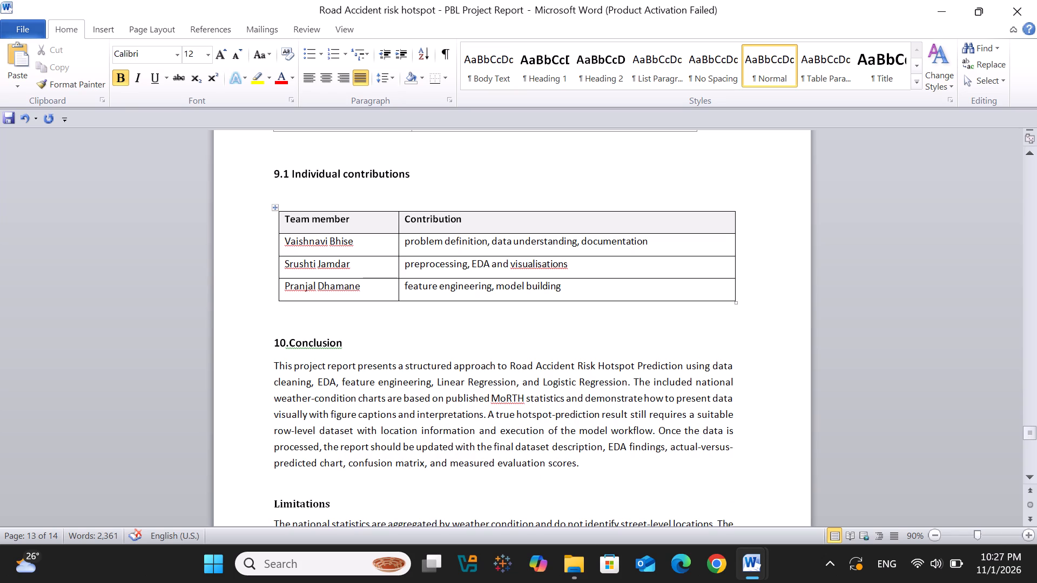
Replace the name in the first team member row of the contributions table with the new first member's full name.
{"action": "left_click_drag", "start_coordinate": [359, 243], "coordinate": [296, 242]}
{"action": "key", "text": "BackSpace"}
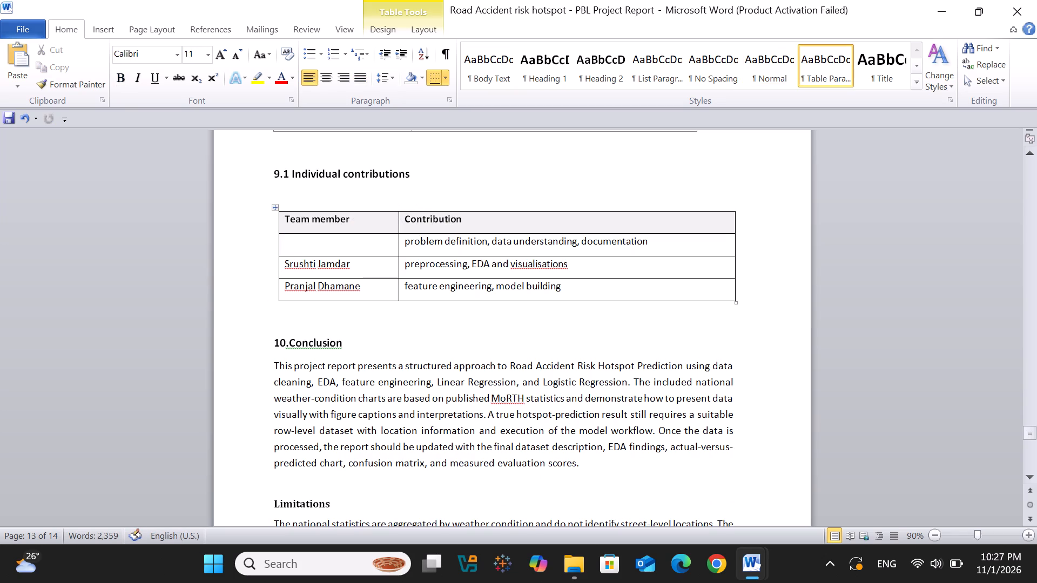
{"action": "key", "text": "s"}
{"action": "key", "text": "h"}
{"action": "key", "text": "BackSpace"}
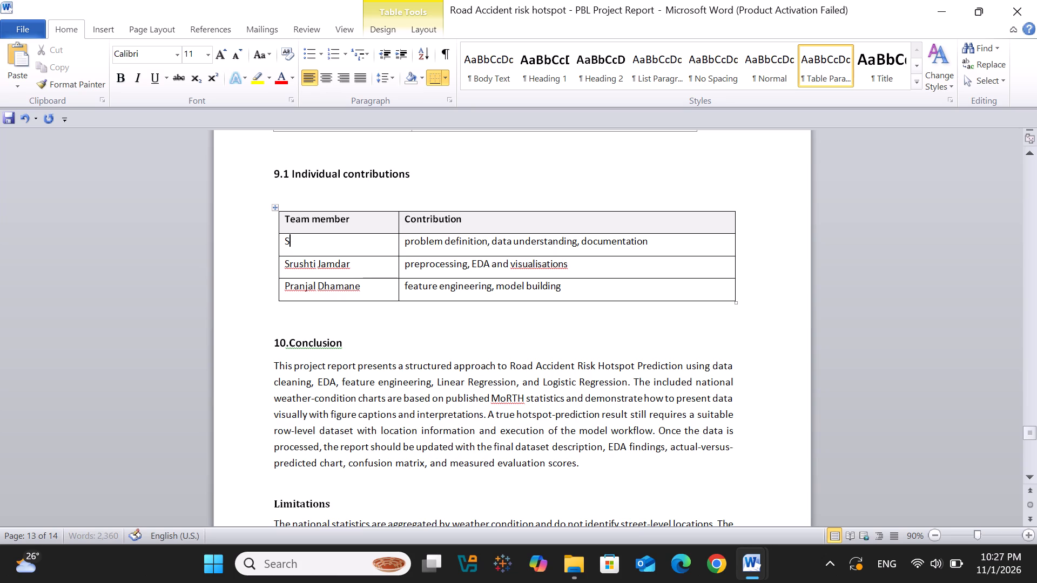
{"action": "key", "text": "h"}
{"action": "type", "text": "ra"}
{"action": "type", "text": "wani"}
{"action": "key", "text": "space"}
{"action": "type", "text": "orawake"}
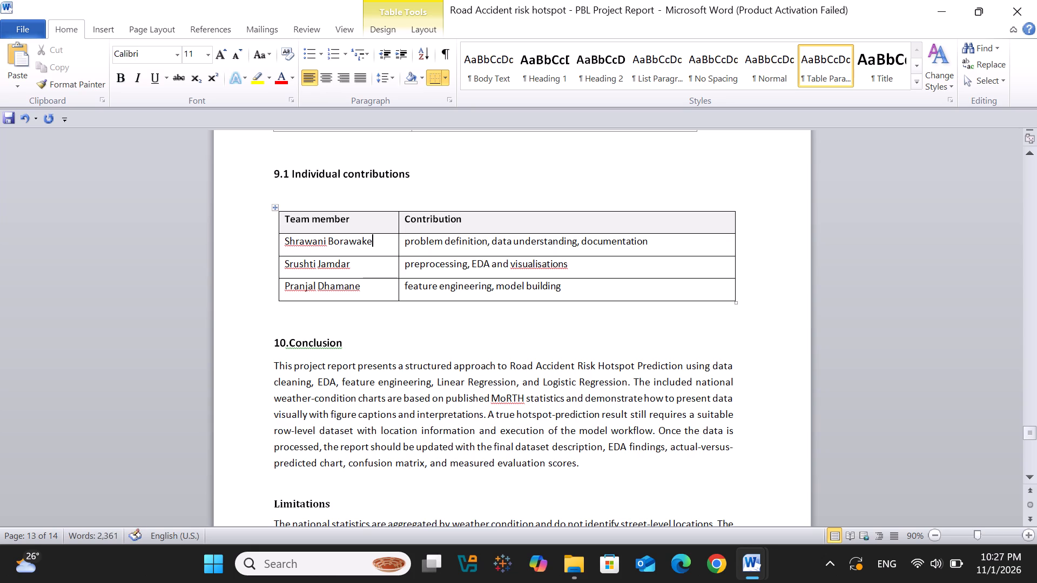
Replace the name in the second team member row of the contributions table with the new second member's full name.
{"action": "left_click_drag", "start_coordinate": [356, 263], "coordinate": [289, 263]}
{"action": "key", "text": "BackSpace"}
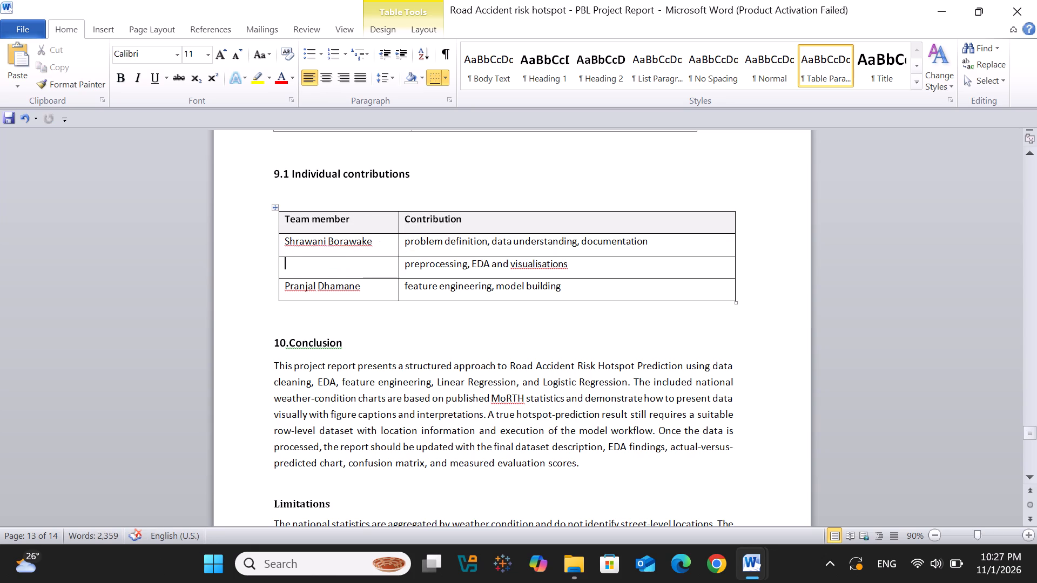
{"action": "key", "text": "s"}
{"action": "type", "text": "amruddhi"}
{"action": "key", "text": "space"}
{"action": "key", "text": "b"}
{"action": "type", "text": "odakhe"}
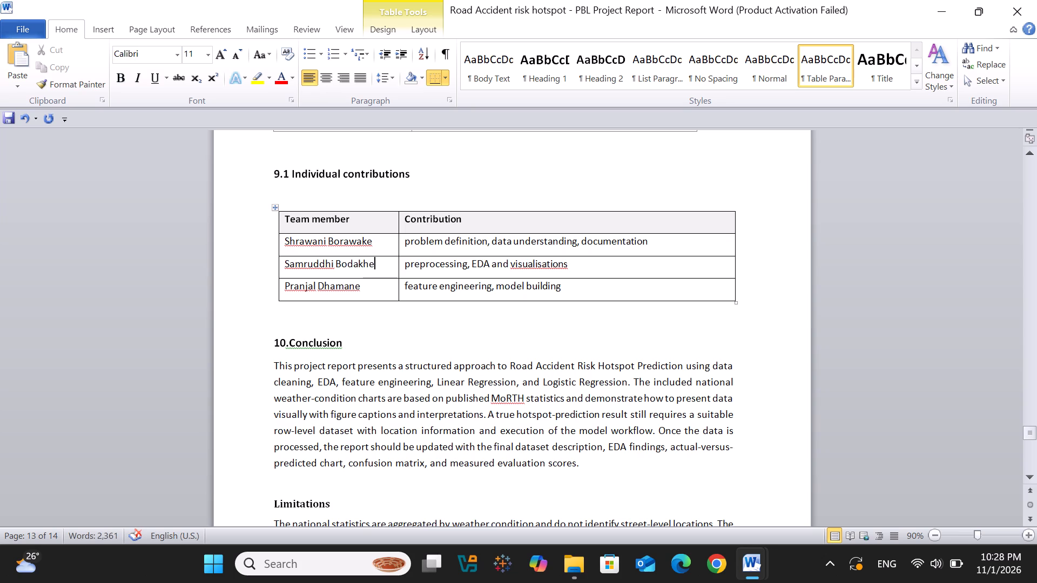
Replace the name in the third team member row of the contributions table with the new third member's full name.
{"action": "left_click_drag", "start_coordinate": [367, 288], "coordinate": [299, 286]}
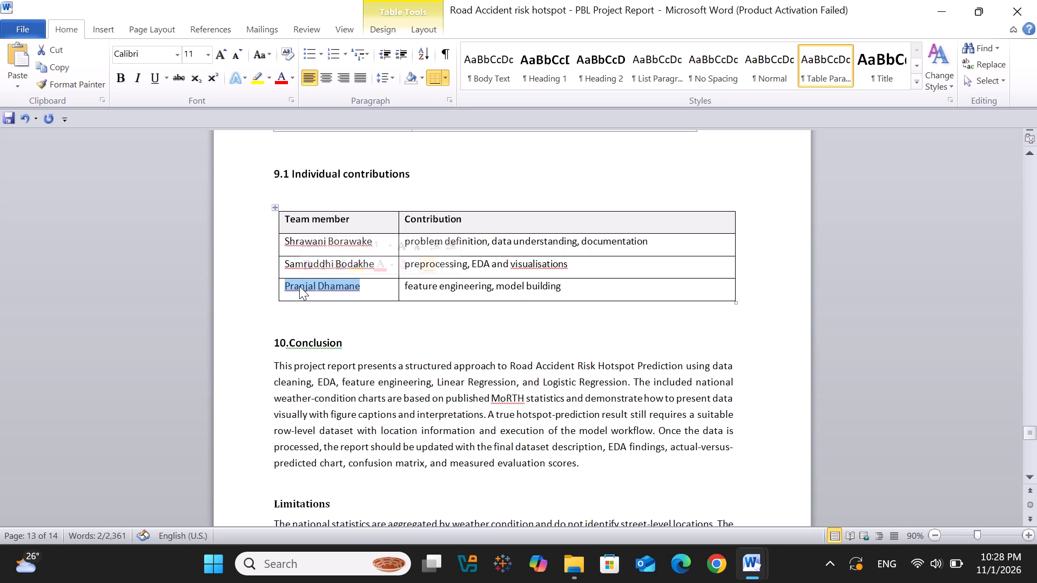
{"action": "key", "text": "BackSpace"}
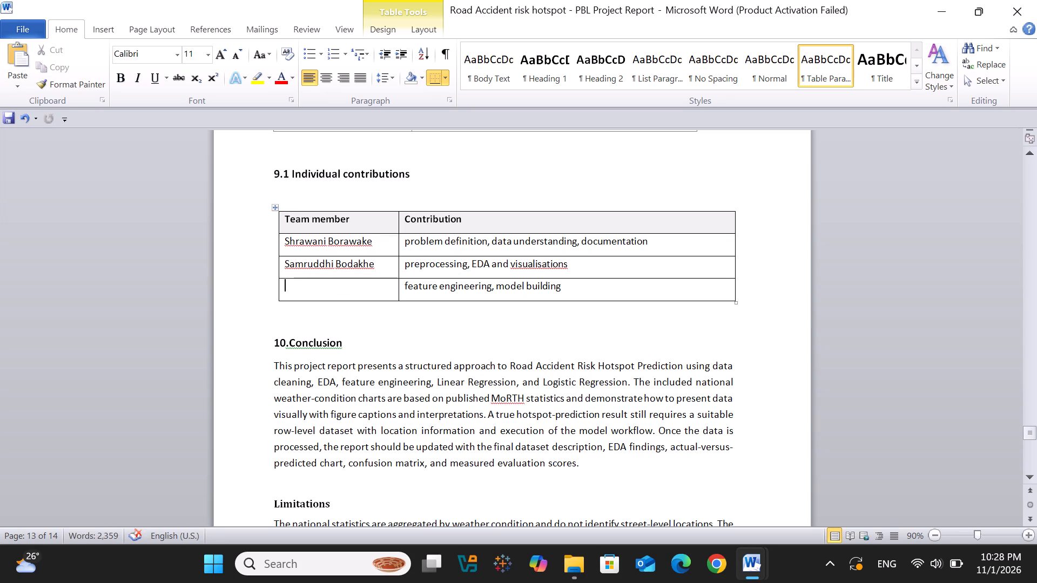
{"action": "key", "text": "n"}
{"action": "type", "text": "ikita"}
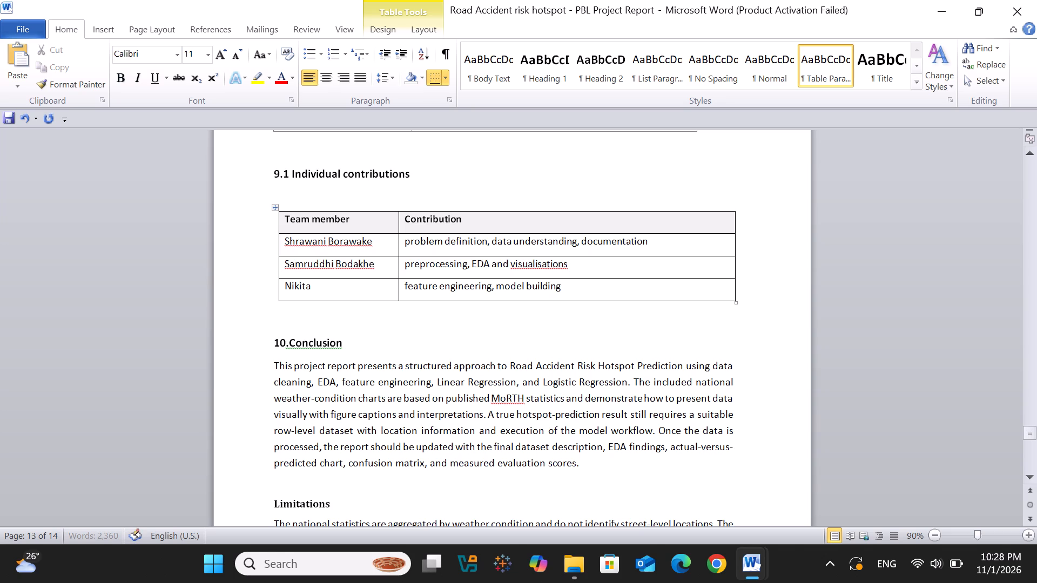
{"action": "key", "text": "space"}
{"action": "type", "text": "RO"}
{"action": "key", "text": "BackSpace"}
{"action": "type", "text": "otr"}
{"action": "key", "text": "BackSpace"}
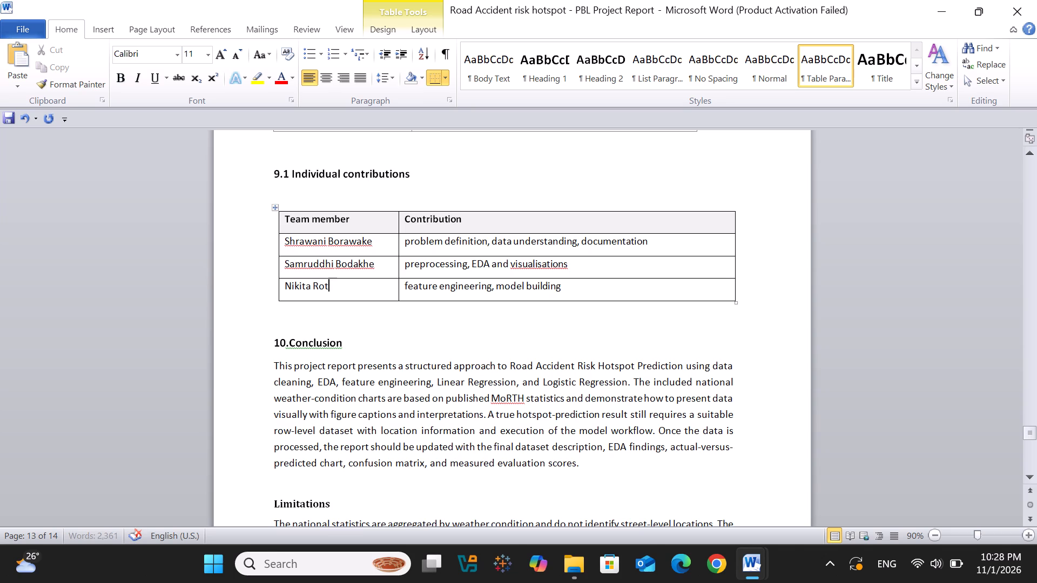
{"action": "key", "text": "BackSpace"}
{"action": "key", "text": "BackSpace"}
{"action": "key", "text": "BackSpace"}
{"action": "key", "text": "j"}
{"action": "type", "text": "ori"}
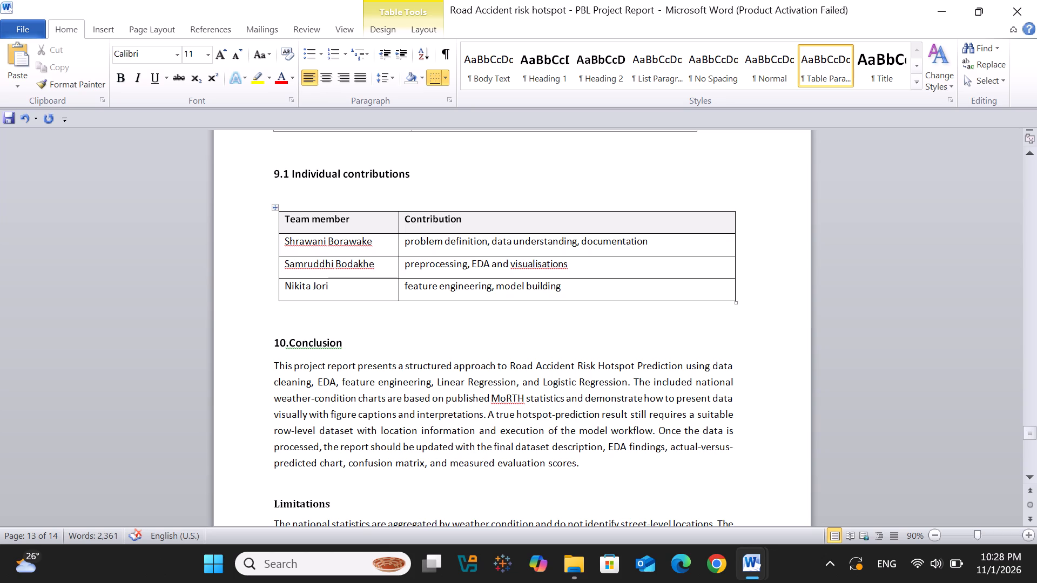
Clear the contribution text for all three team members in the 9.1 table, keeping their names and the header row.
{"action": "left_click_drag", "start_coordinate": [648, 242], "coordinate": [560, 251]}
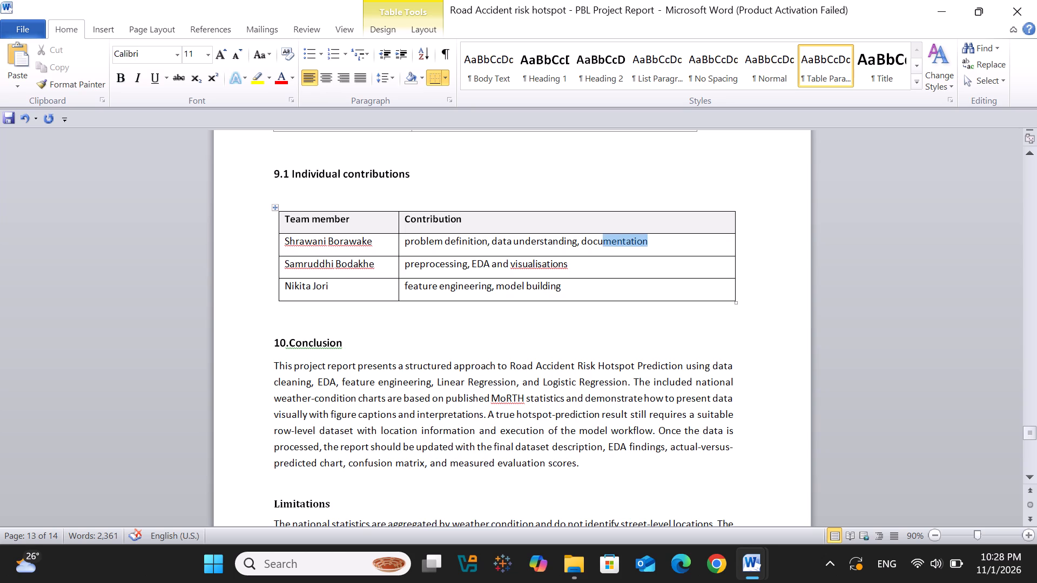
{"action": "left_click_drag", "start_coordinate": [560, 251], "coordinate": [421, 246]}
{"action": "key", "text": "BackSpace"}
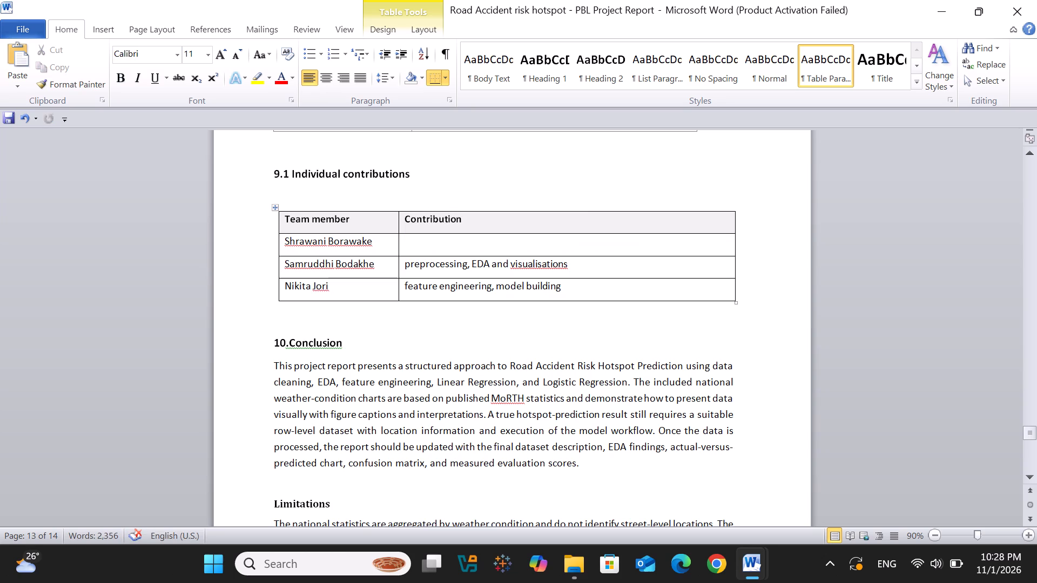
{"action": "left_click_drag", "start_coordinate": [580, 265], "coordinate": [395, 269]}
{"action": "left_click", "coordinate": [395, 269]}
{"action": "left_click_drag", "start_coordinate": [570, 261], "coordinate": [426, 260]}
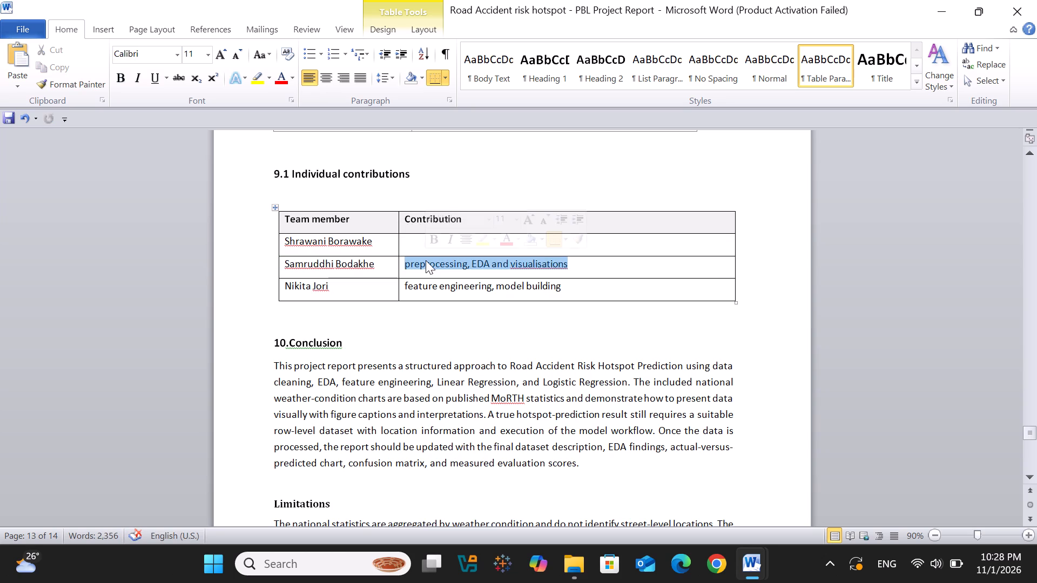
{"action": "key", "text": "BackSpace"}
{"action": "left_click_drag", "start_coordinate": [571, 290], "coordinate": [542, 281]}
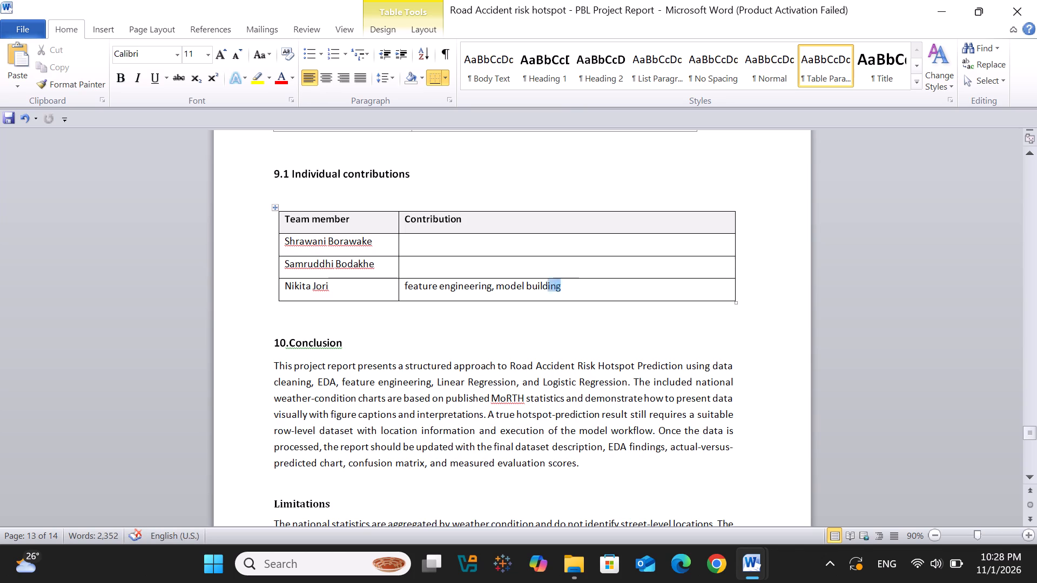
{"action": "left_click_drag", "start_coordinate": [542, 281], "coordinate": [418, 283]}
{"action": "key", "text": "BackSpace"}
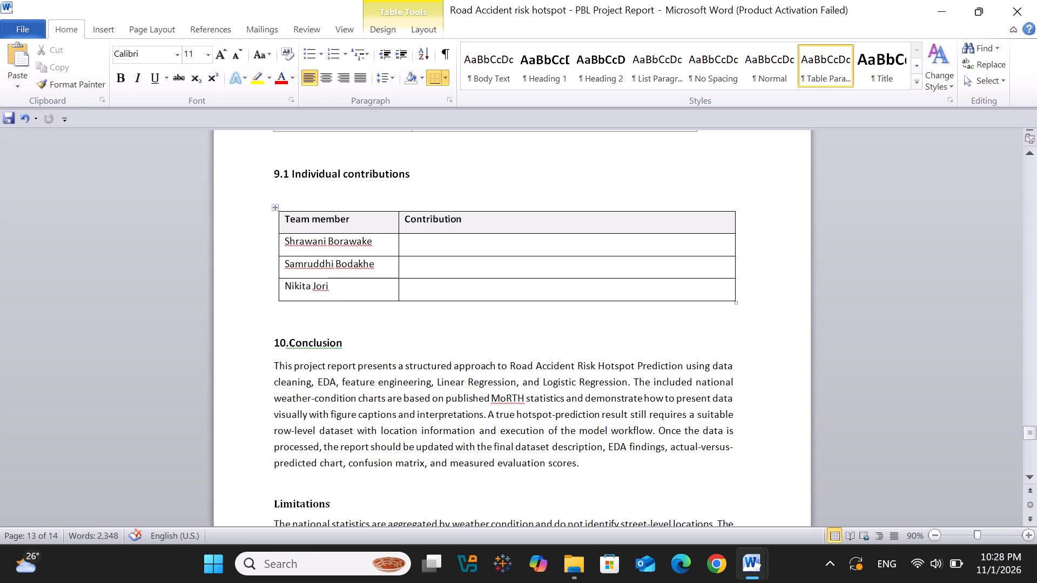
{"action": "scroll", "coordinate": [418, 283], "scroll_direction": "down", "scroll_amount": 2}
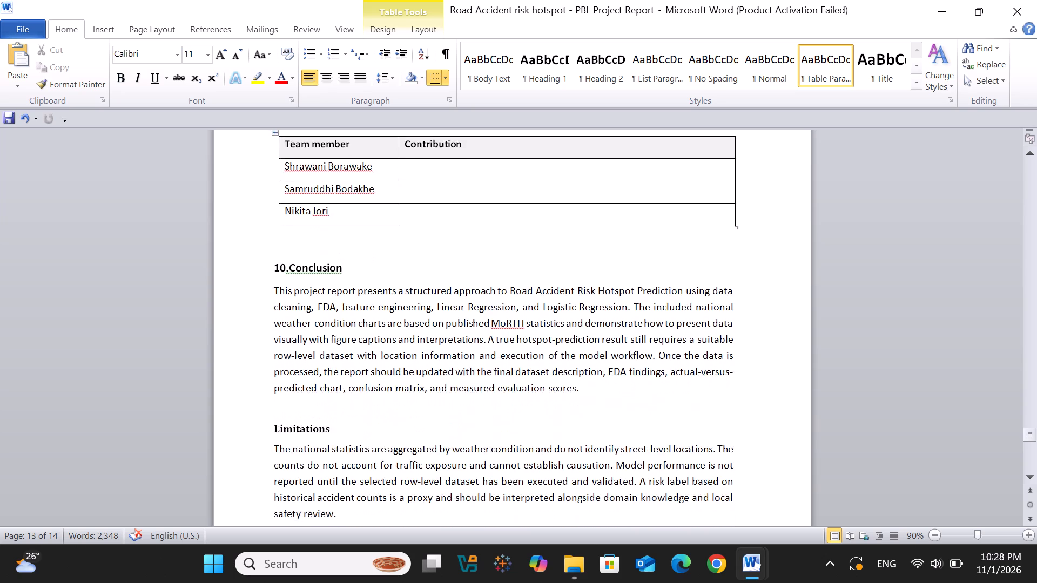
Review the whole road accident report, from the references at the end back up through all sections to the project details table.
{"action": "scroll", "coordinate": [418, 283], "scroll_direction": "down", "scroll_amount": 5}
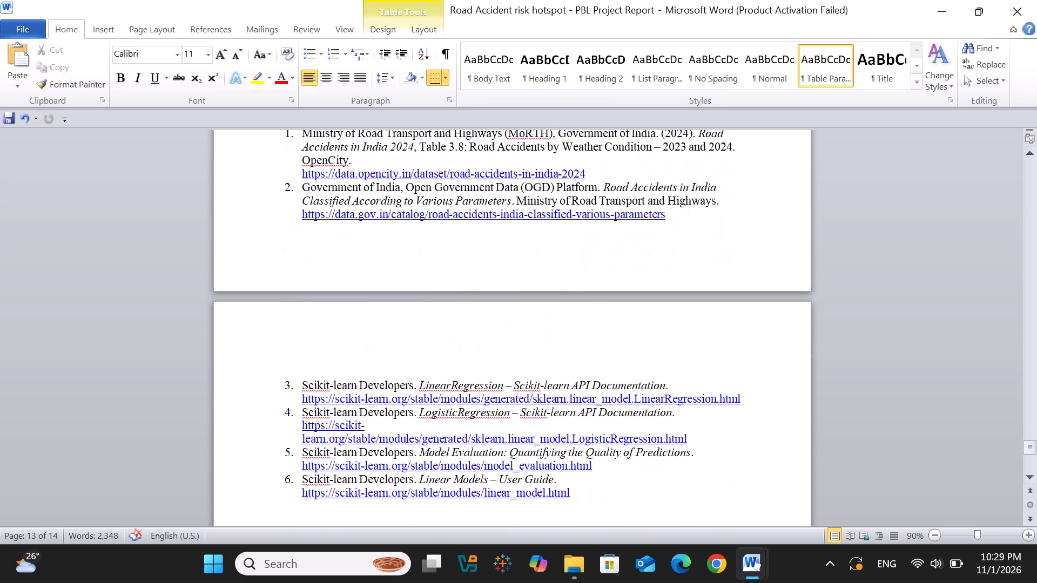
{"action": "scroll", "coordinate": [418, 283], "scroll_direction": "down", "scroll_amount": 2}
{"action": "scroll", "coordinate": [418, 283], "scroll_direction": "up", "scroll_amount": 5}
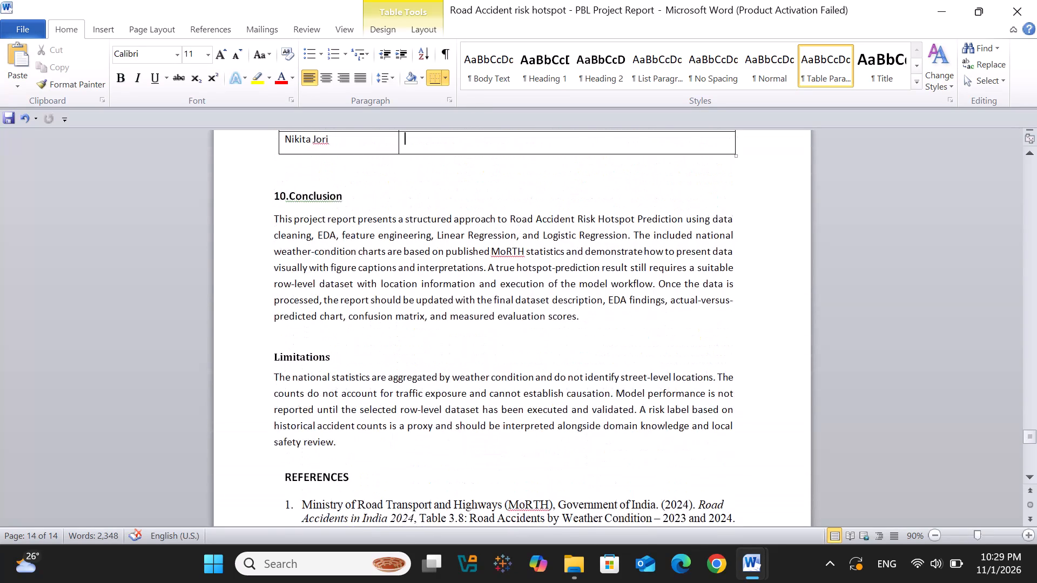
{"action": "scroll", "coordinate": [418, 283], "scroll_direction": "up", "scroll_amount": 6}
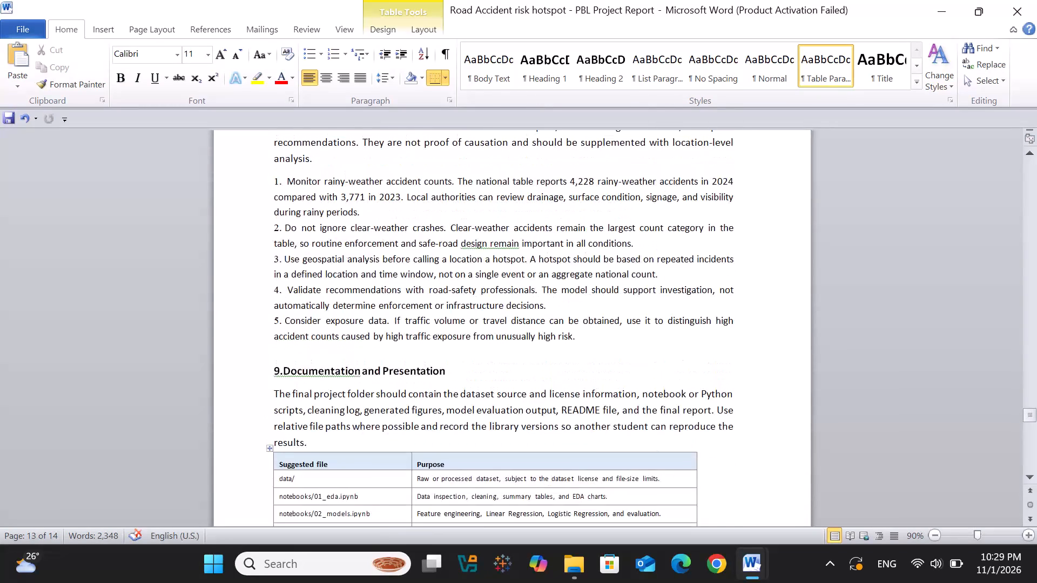
{"action": "scroll", "coordinate": [418, 283], "scroll_direction": "up", "scroll_amount": 5}
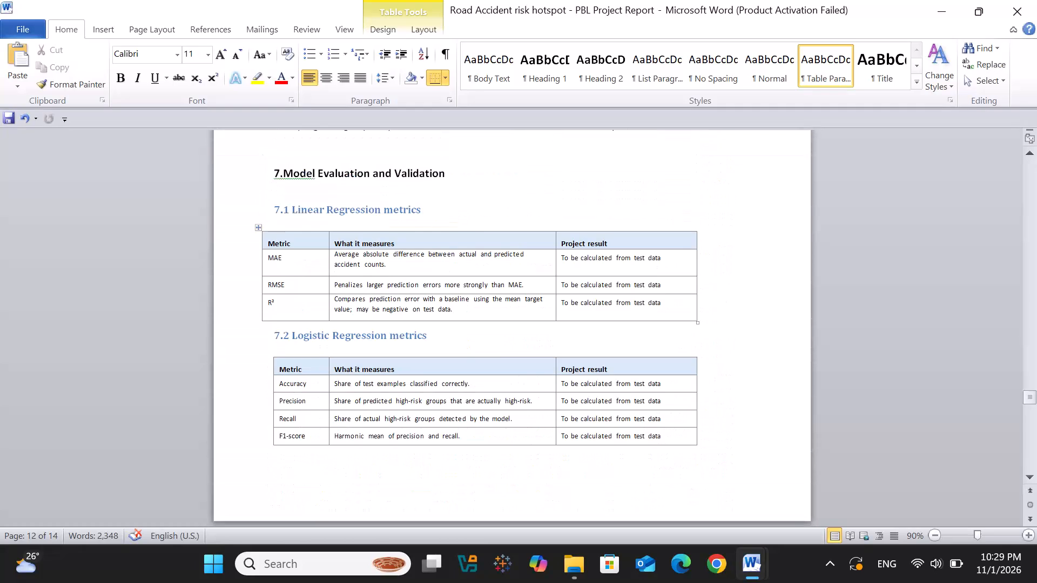
{"action": "scroll", "coordinate": [418, 283], "scroll_direction": "up", "scroll_amount": 10}
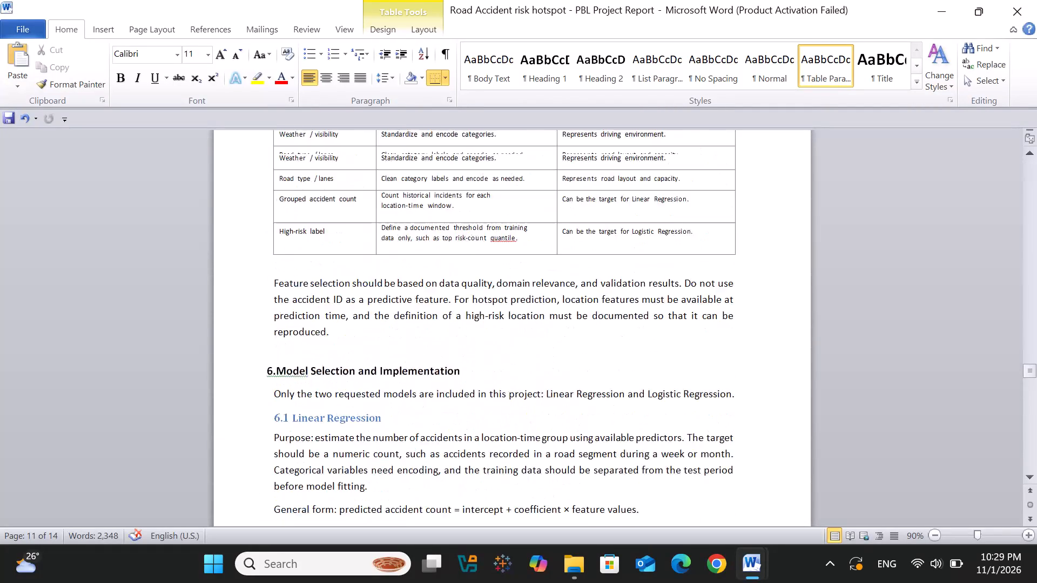
{"action": "scroll", "coordinate": [418, 283], "scroll_direction": "up", "scroll_amount": 9}
{"action": "scroll", "coordinate": [418, 283], "scroll_direction": "up", "scroll_amount": 16}
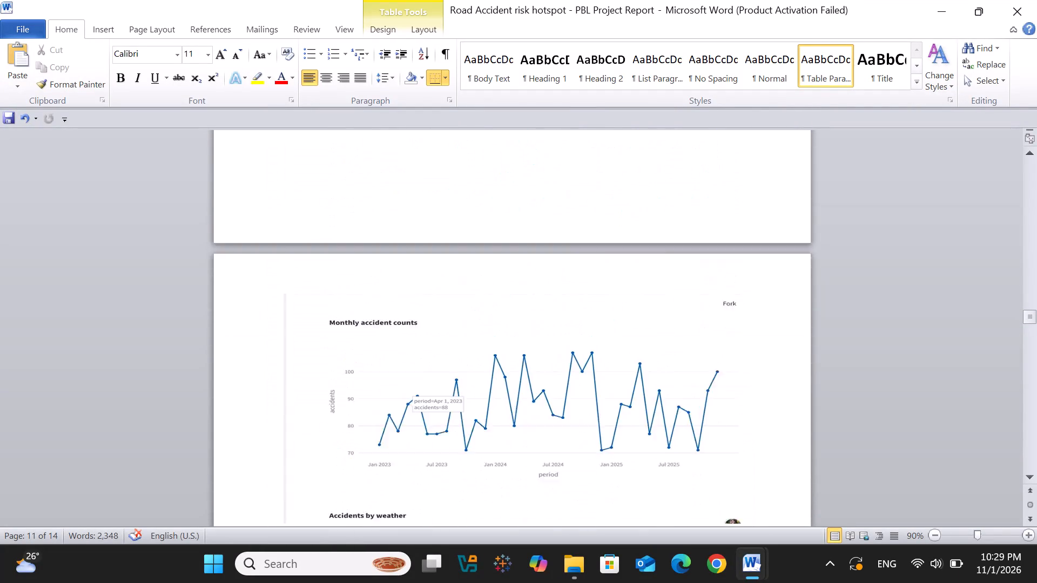
{"action": "scroll", "coordinate": [418, 283], "scroll_direction": "up", "scroll_amount": 3}
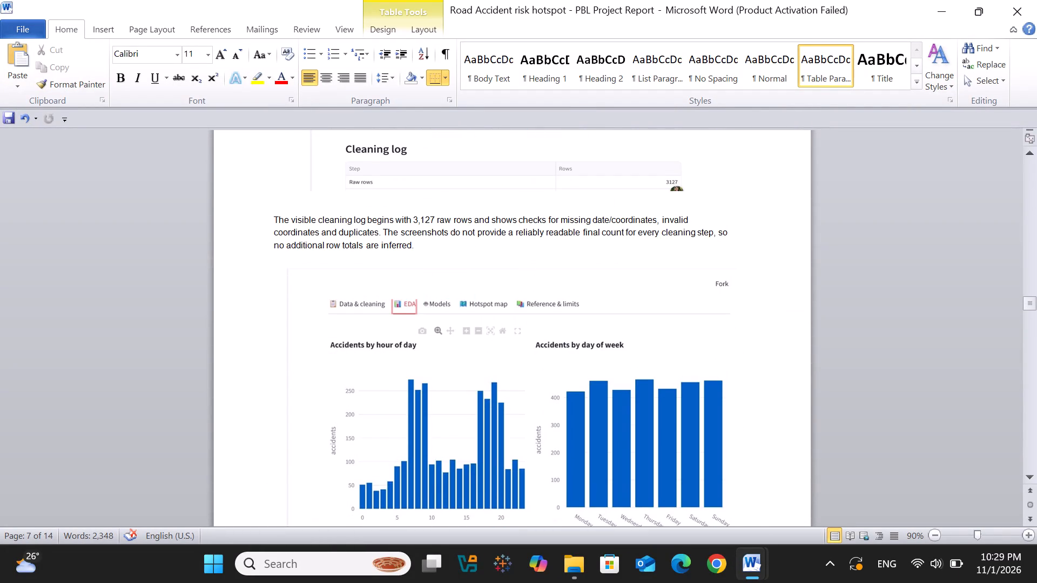
{"action": "scroll", "coordinate": [418, 283], "scroll_direction": "up", "scroll_amount": 1}
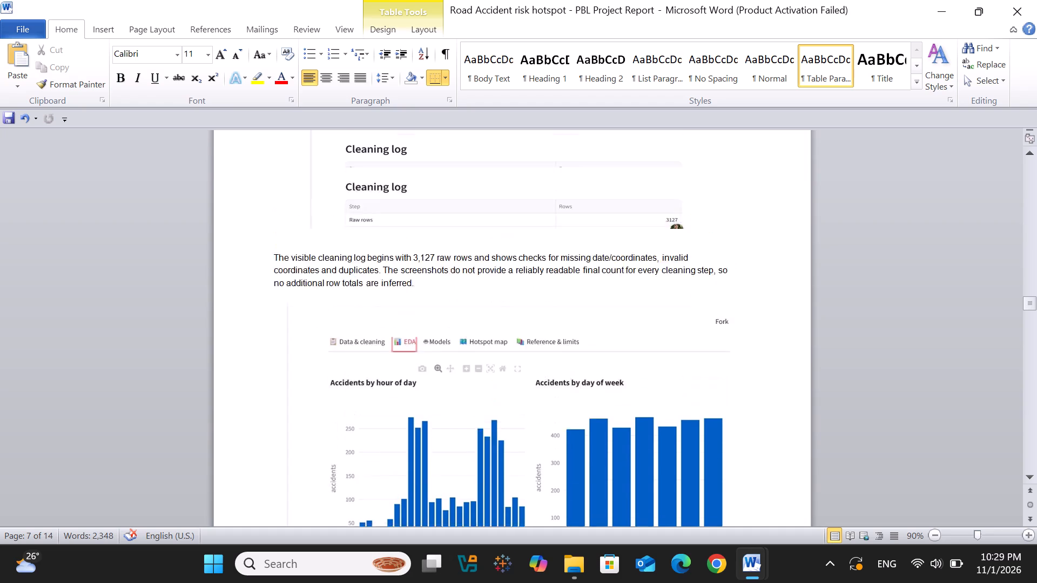
{"action": "scroll", "coordinate": [418, 283], "scroll_direction": "up", "scroll_amount": 13}
{"action": "scroll", "coordinate": [418, 283], "scroll_direction": "down", "scroll_amount": 1}
{"action": "scroll", "coordinate": [418, 283], "scroll_direction": "up", "scroll_amount": 1}
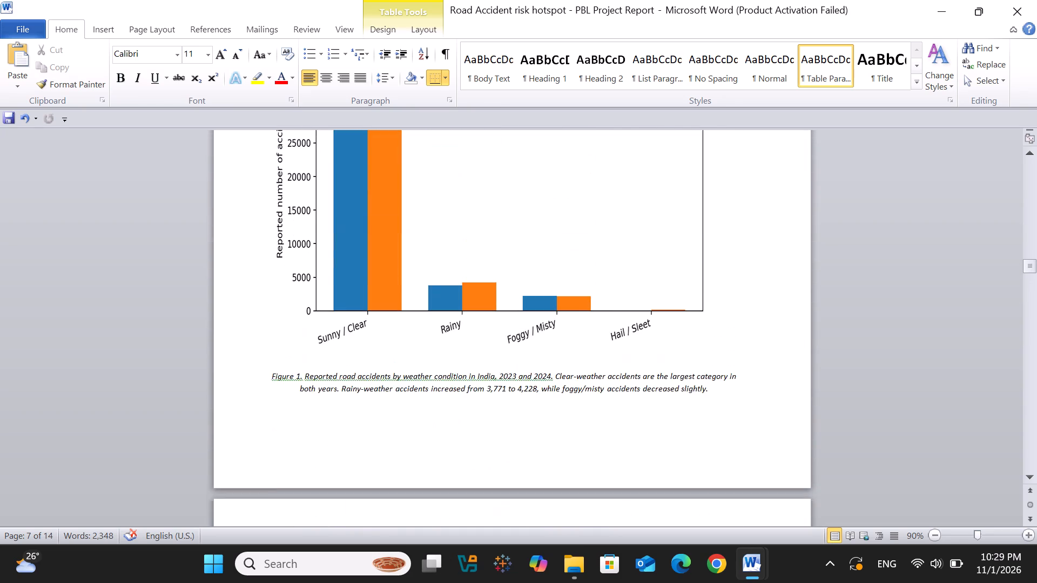
{"action": "scroll", "coordinate": [418, 283], "scroll_direction": "up", "scroll_amount": 11}
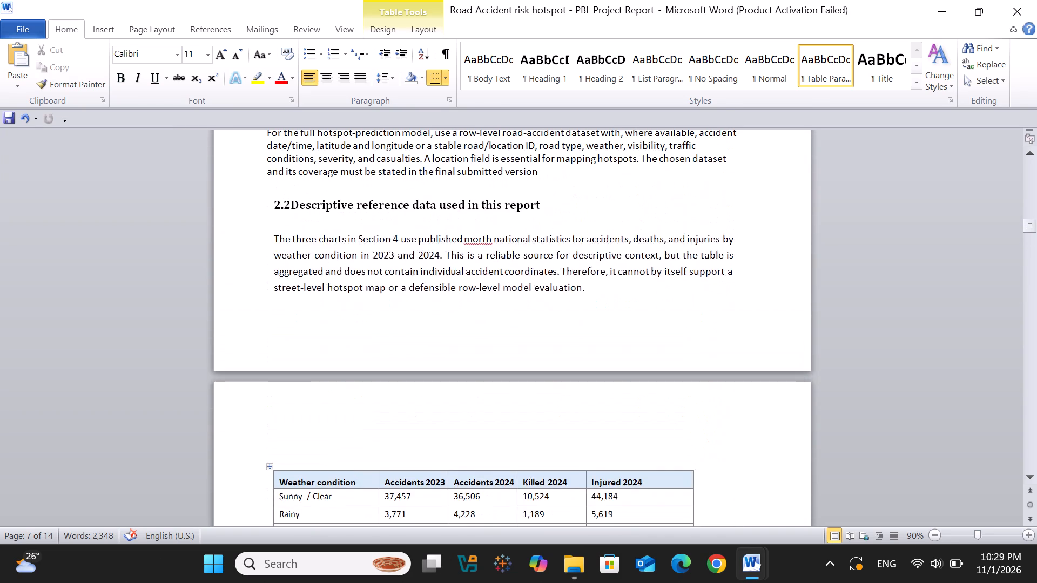
{"action": "scroll", "coordinate": [418, 283], "scroll_direction": "up", "scroll_amount": 8}
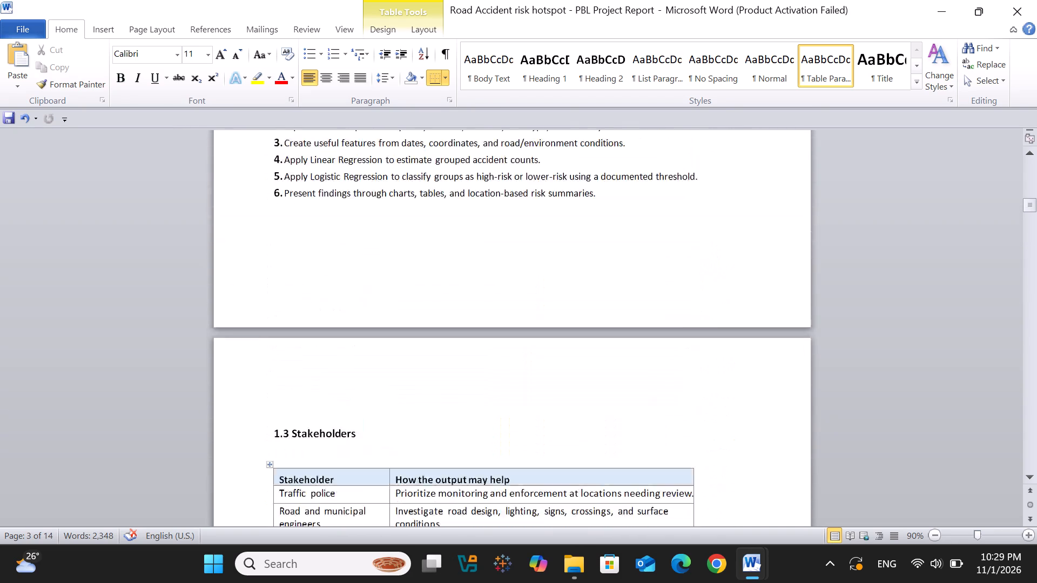
{"action": "scroll", "coordinate": [418, 283], "scroll_direction": "up", "scroll_amount": 11}
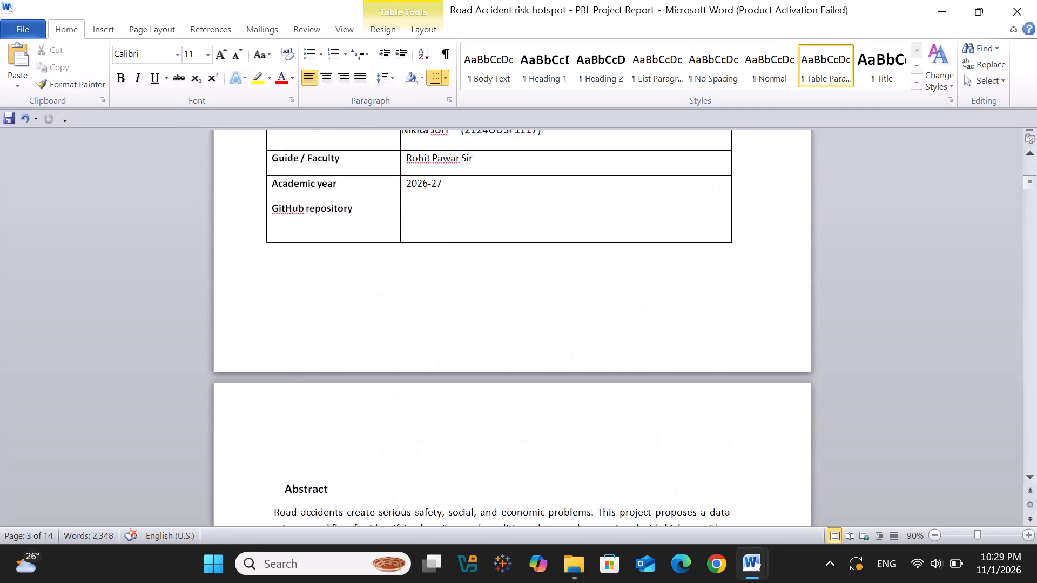
Check the report's cover page and its project details table.
{"action": "scroll", "coordinate": [418, 283], "scroll_direction": "up", "scroll_amount": 6}
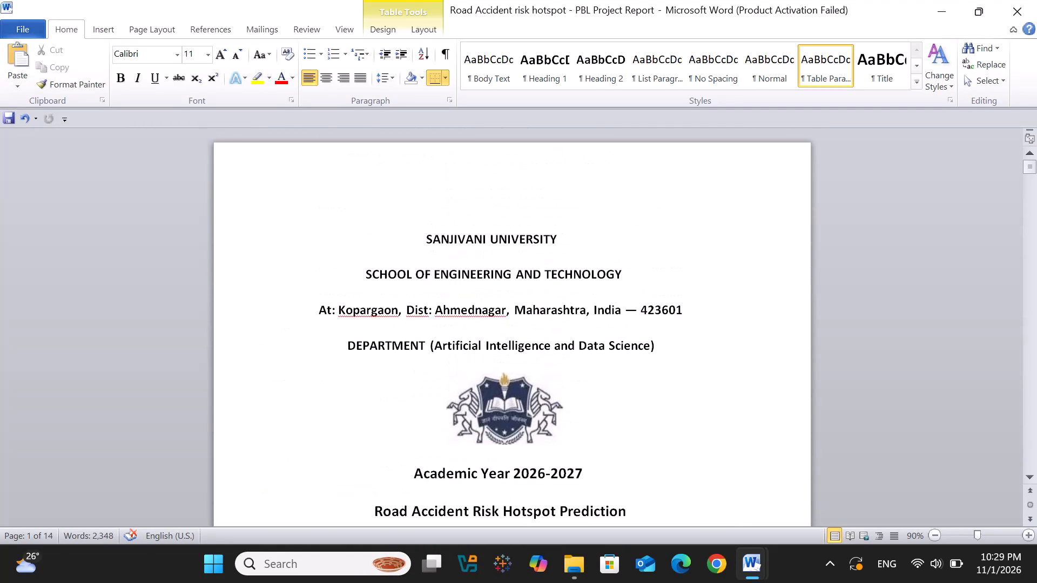
{"action": "scroll", "coordinate": [418, 283], "scroll_direction": "down", "scroll_amount": 2}
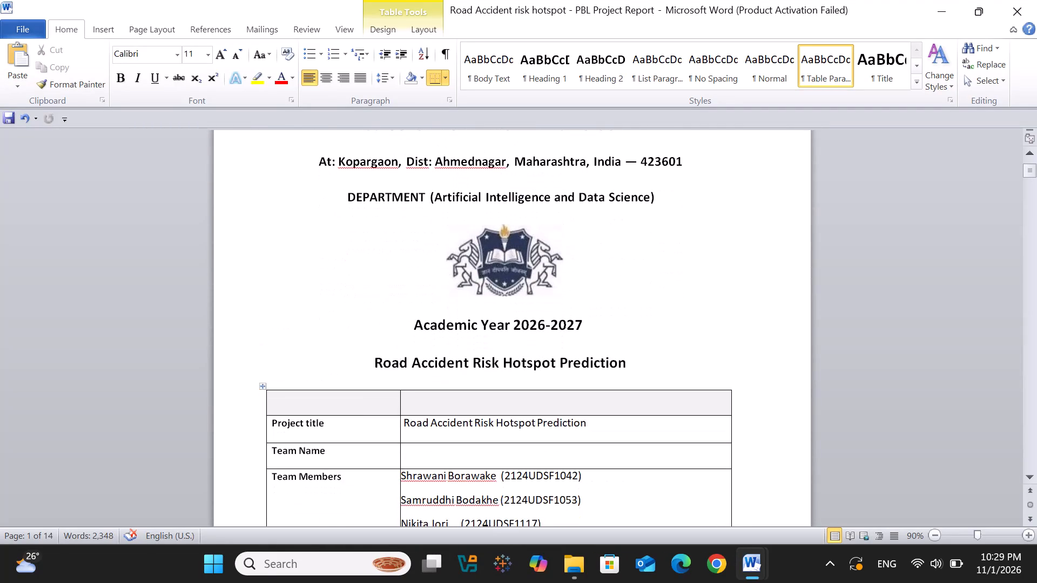
{"action": "scroll", "coordinate": [418, 283], "scroll_direction": "down", "scroll_amount": 2}
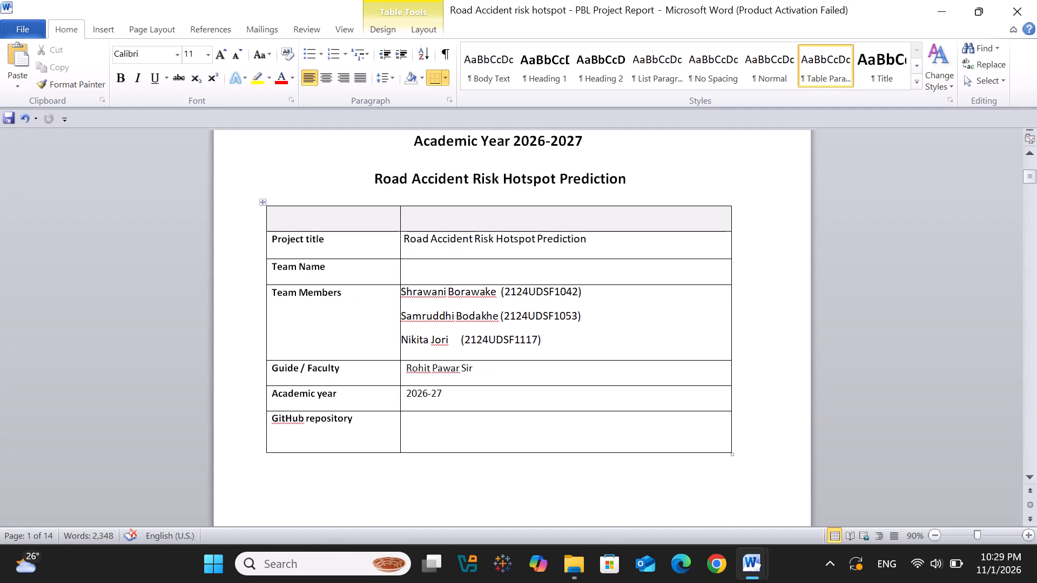
{"action": "scroll", "coordinate": [469, 272], "scroll_direction": "down", "scroll_amount": 1}
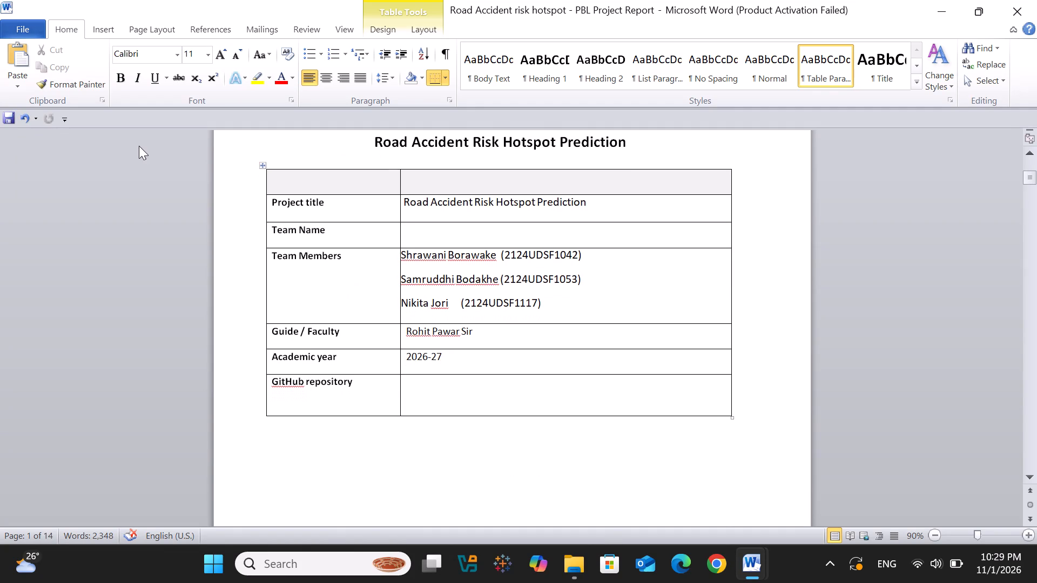
Save the report as a Word document named "Road Accident risk hotspot - PBL Project Report(1)" in the Downloads folder.
{"action": "left_click", "coordinate": [31, 19]}
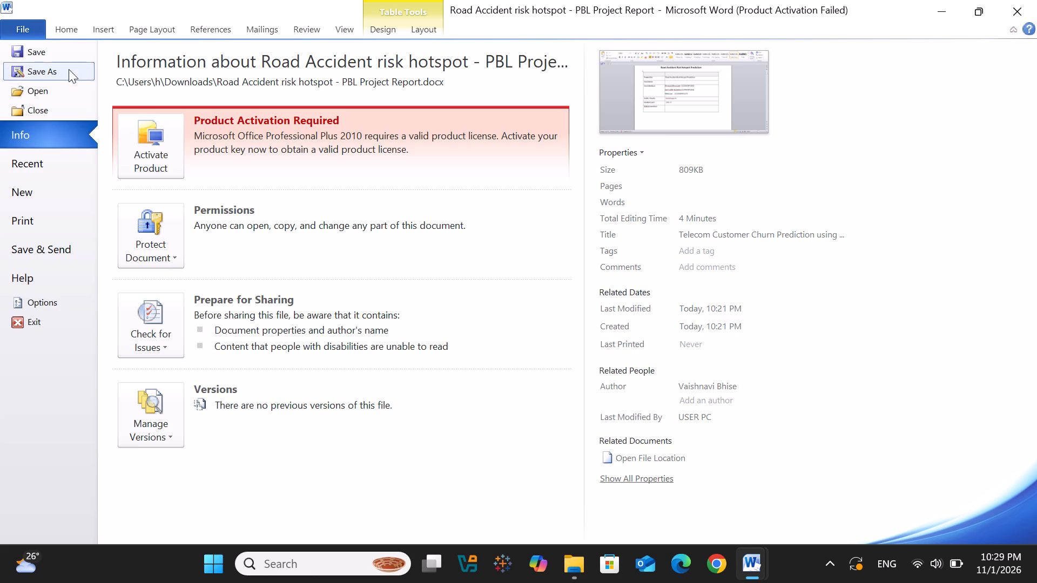
{"action": "left_click", "coordinate": [63, 65]}
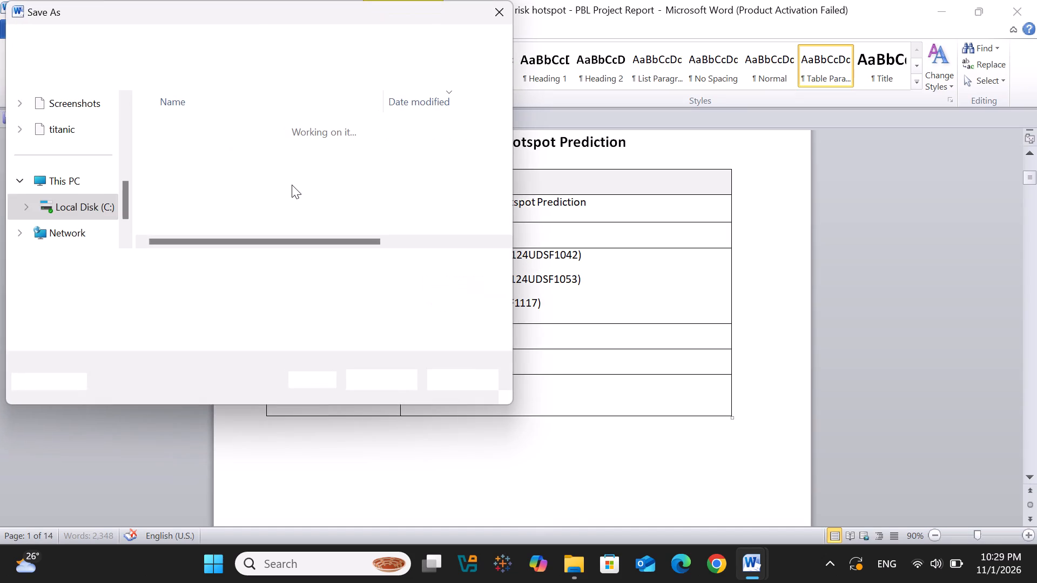
{"action": "scroll", "coordinate": [65, 149], "scroll_direction": "up", "scroll_amount": 2}
{"action": "left_click", "coordinate": [72, 226]}
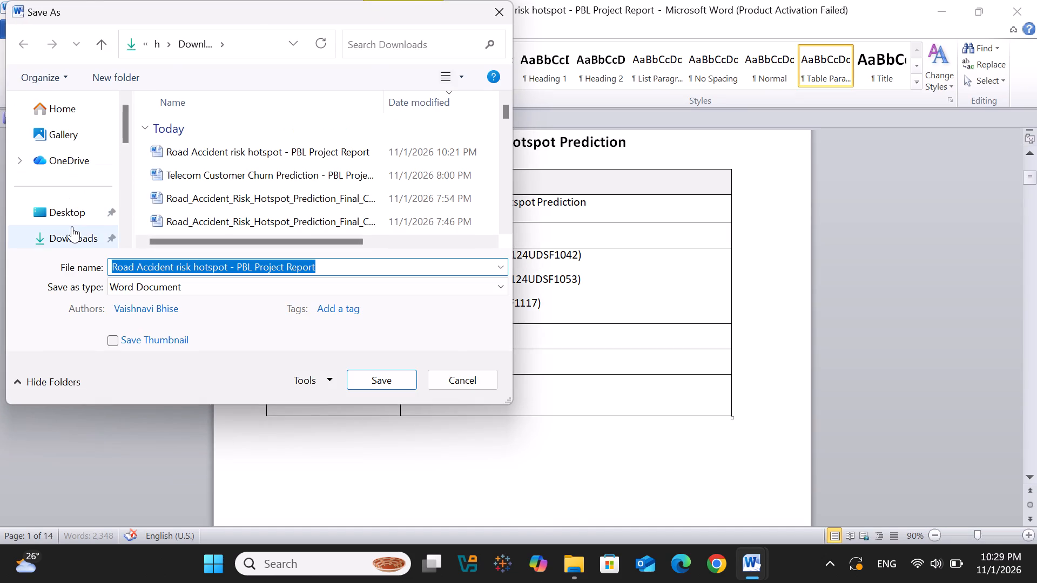
{"action": "left_click", "coordinate": [318, 267]}
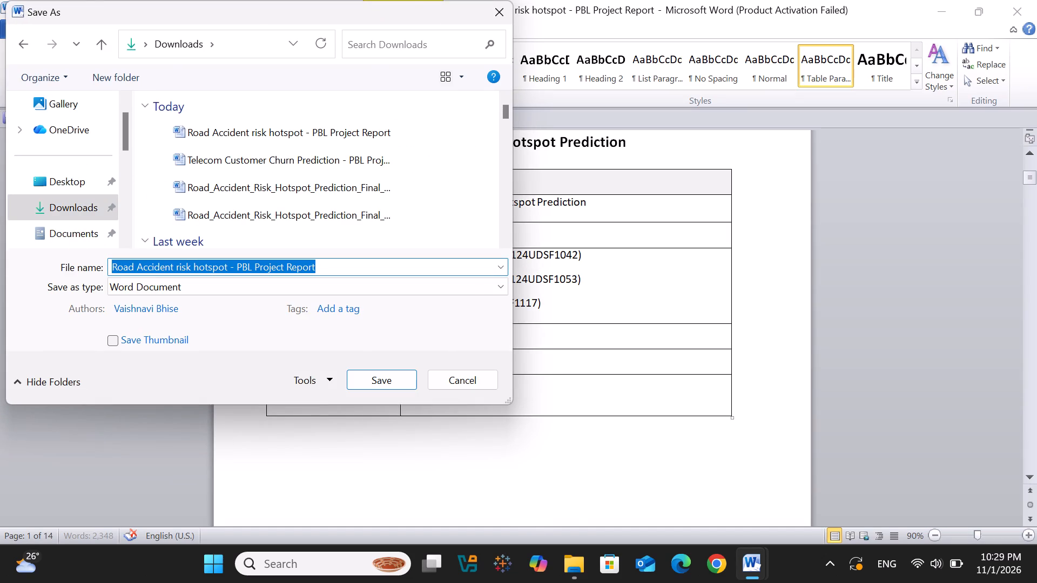
{"action": "left_click", "coordinate": [318, 267]}
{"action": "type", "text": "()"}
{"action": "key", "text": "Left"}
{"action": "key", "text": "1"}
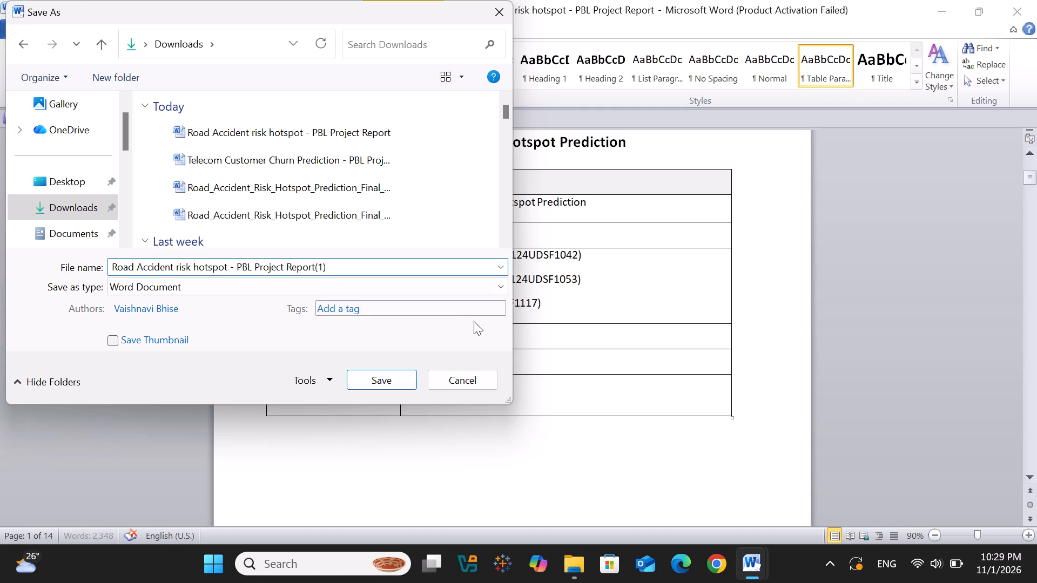
{"action": "left_click", "coordinate": [371, 374]}
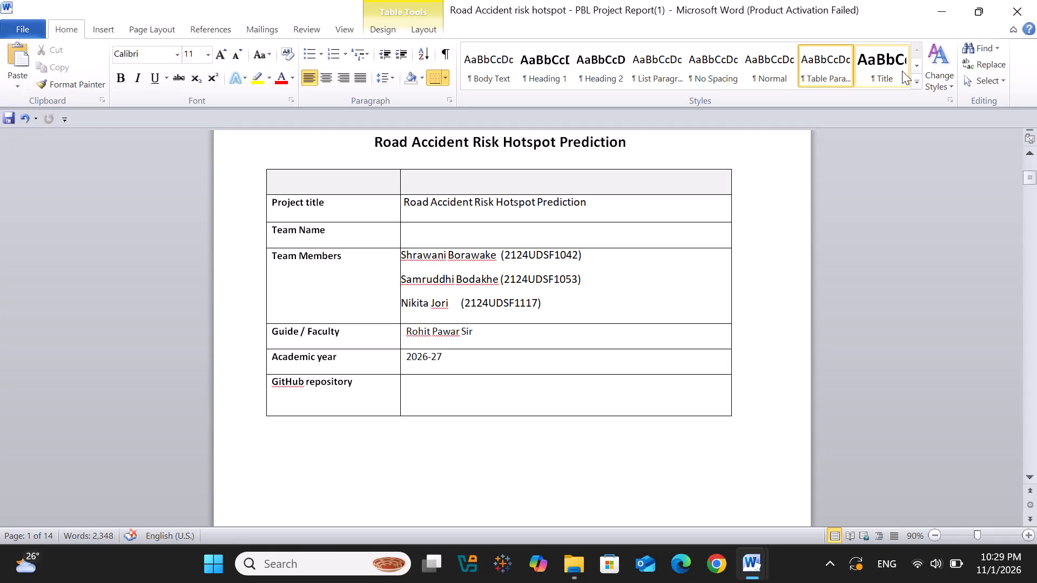
Minimise the open windows and launch WhatsApp from the Windows search.
{"action": "left_click", "coordinate": [943, 5]}
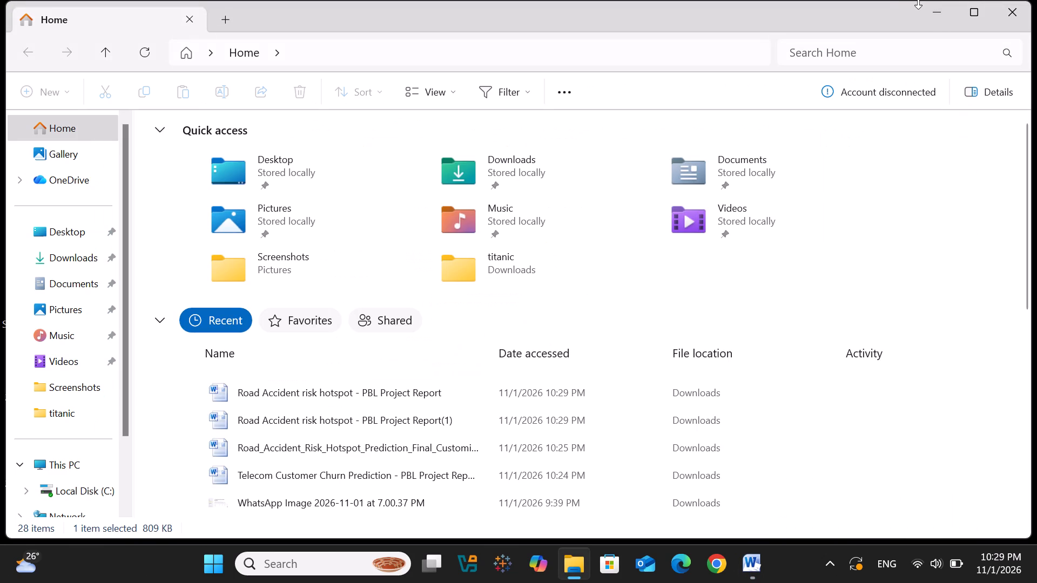
{"action": "left_click", "coordinate": [954, 11]}
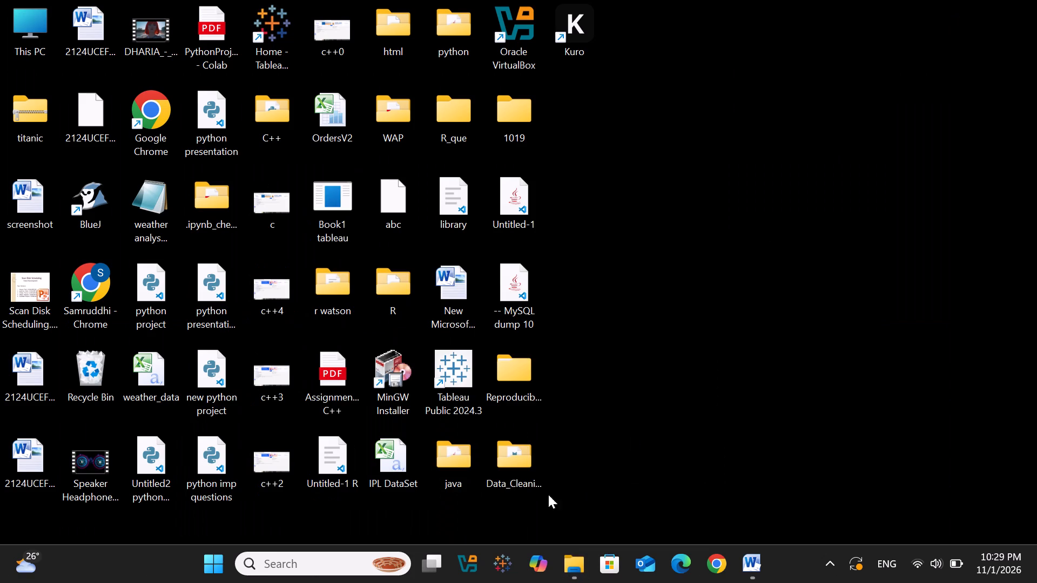
{"action": "left_click", "coordinate": [305, 553]}
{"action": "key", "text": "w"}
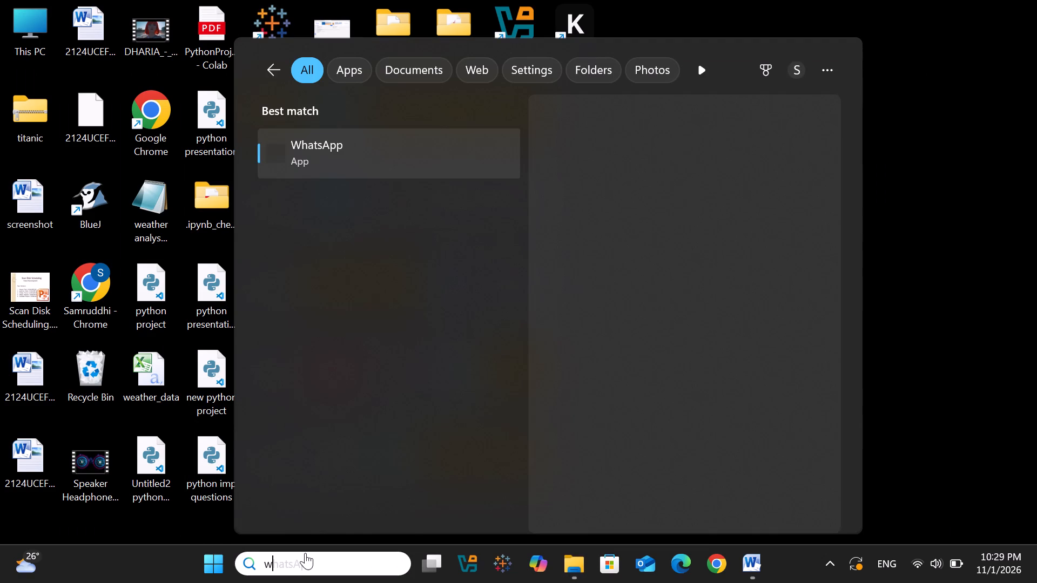
{"action": "key", "text": "Return"}
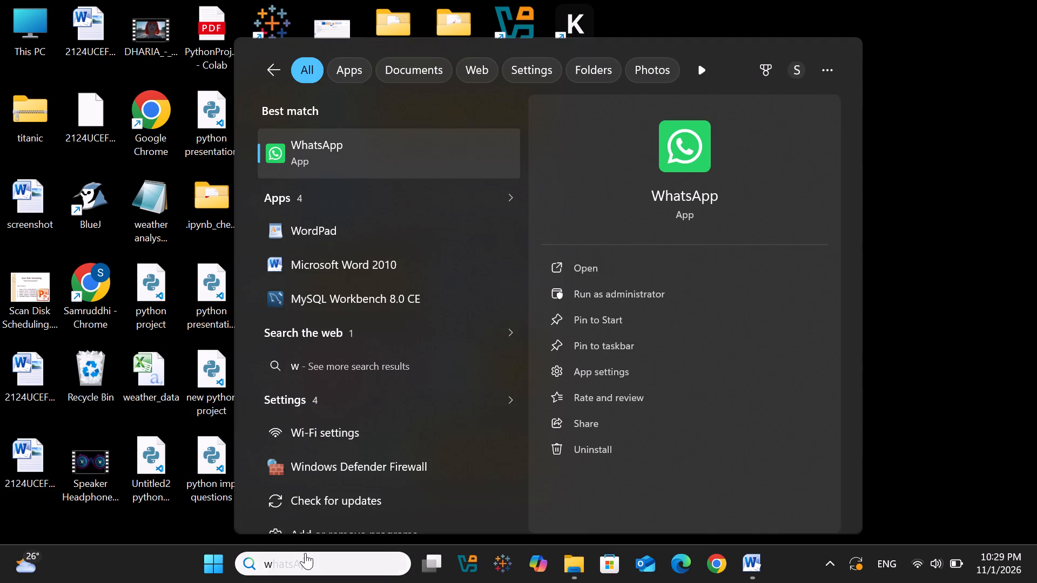
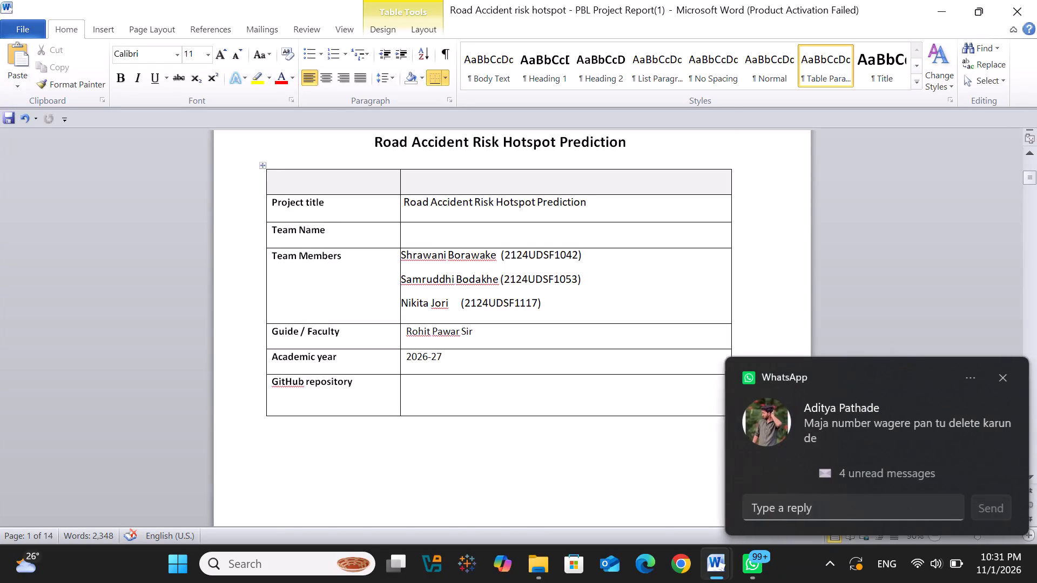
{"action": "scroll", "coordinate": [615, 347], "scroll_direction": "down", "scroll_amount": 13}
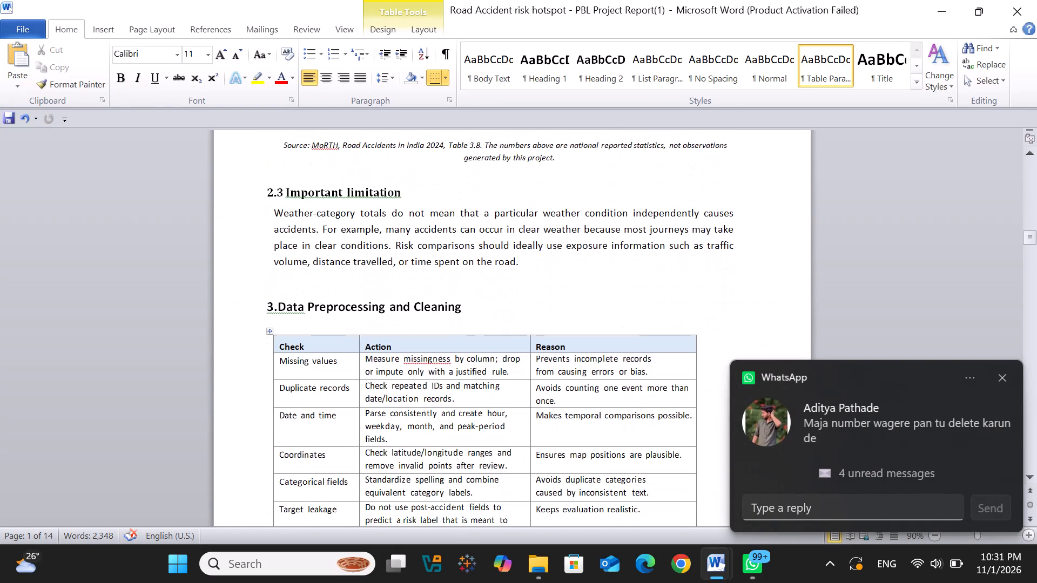
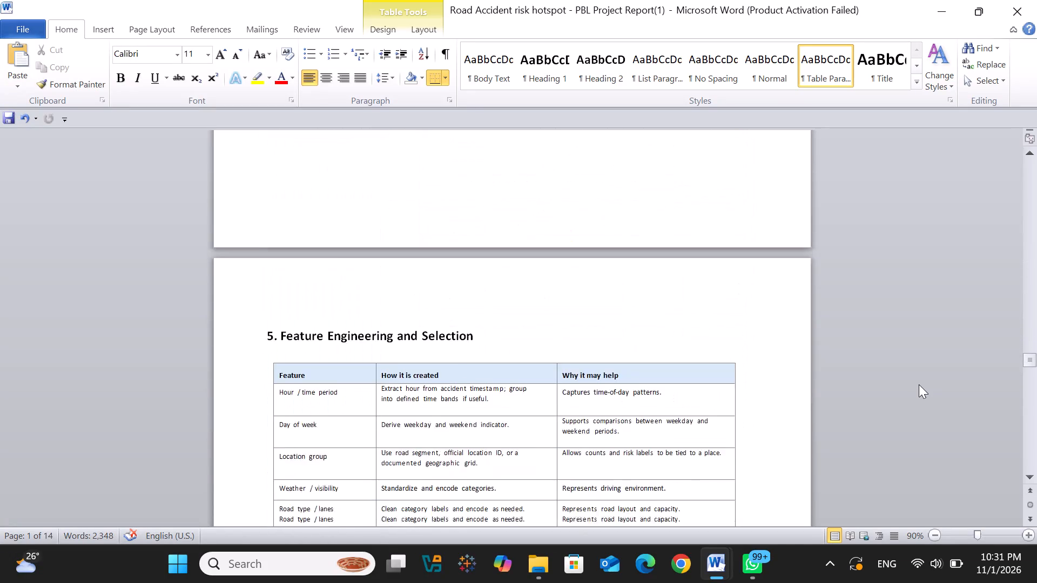
Copy the words "Individual contributions" from the 9.1 heading above the team member contributions table.
{"action": "scroll", "coordinate": [919, 384], "scroll_direction": "down", "scroll_amount": 10}
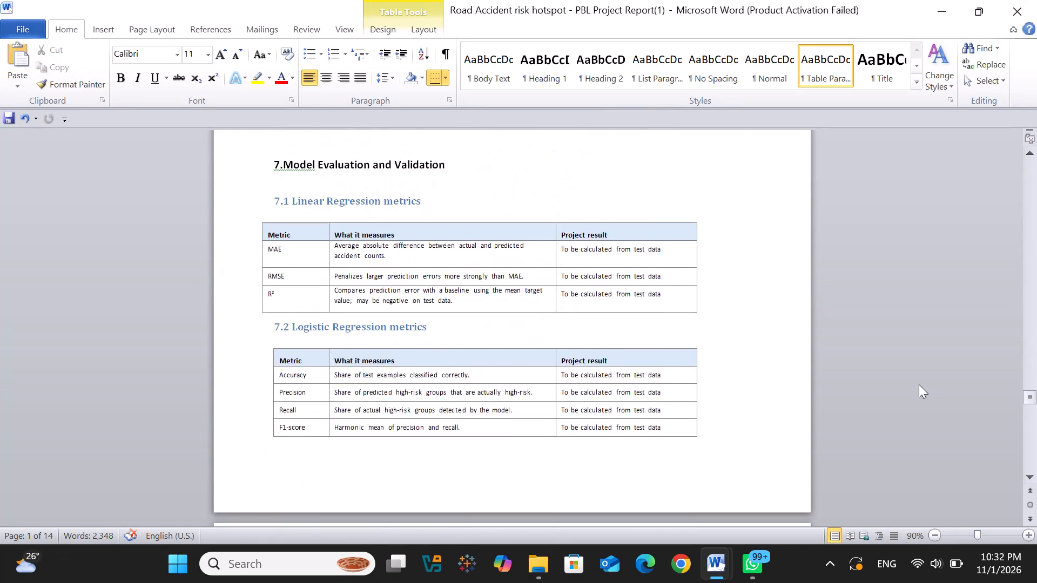
{"action": "scroll", "coordinate": [919, 384], "scroll_direction": "down", "scroll_amount": 13}
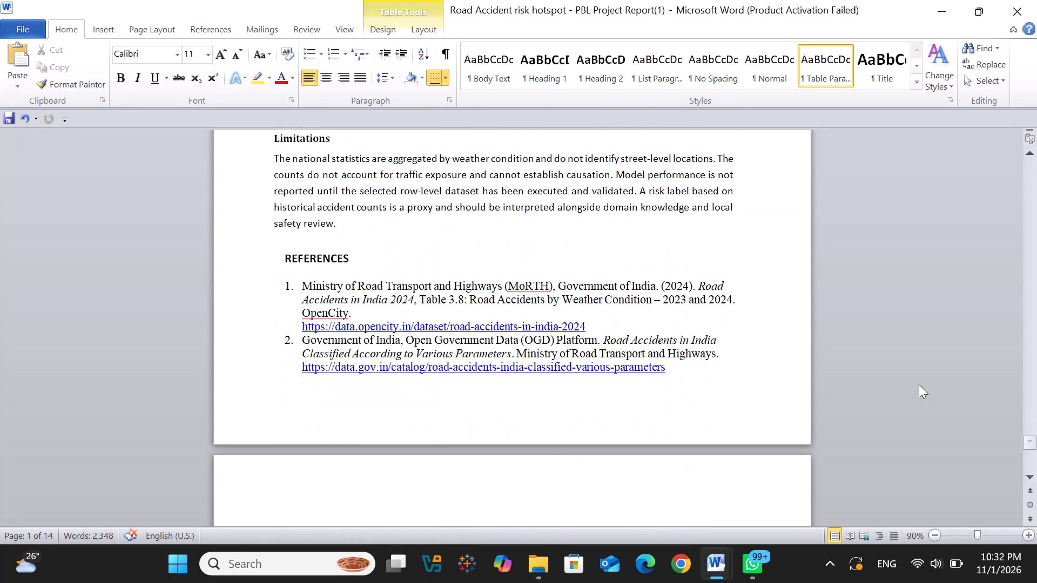
{"action": "scroll", "coordinate": [919, 384], "scroll_direction": "up", "scroll_amount": 2}
{"action": "scroll", "coordinate": [919, 384], "scroll_direction": "down", "scroll_amount": 2}
{"action": "scroll", "coordinate": [919, 384], "scroll_direction": "up", "scroll_amount": 2}
{"action": "scroll", "coordinate": [919, 384], "scroll_direction": "down", "scroll_amount": 1}
{"action": "scroll", "coordinate": [516, 402], "scroll_direction": "down", "scroll_amount": 1}
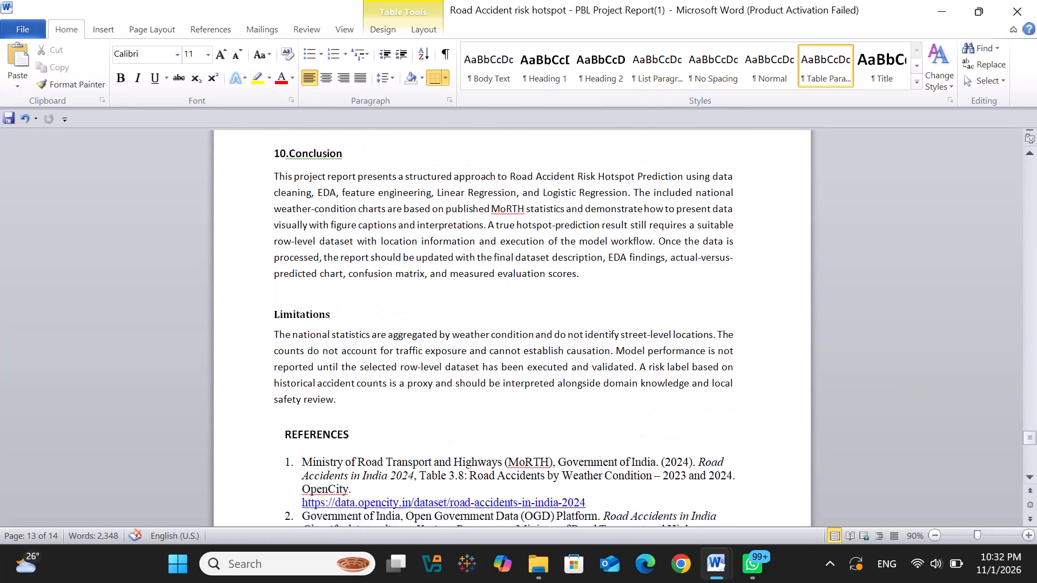
{"action": "scroll", "coordinate": [516, 402], "scroll_direction": "down", "scroll_amount": 1}
{"action": "scroll", "coordinate": [516, 402], "scroll_direction": "up", "scroll_amount": 4}
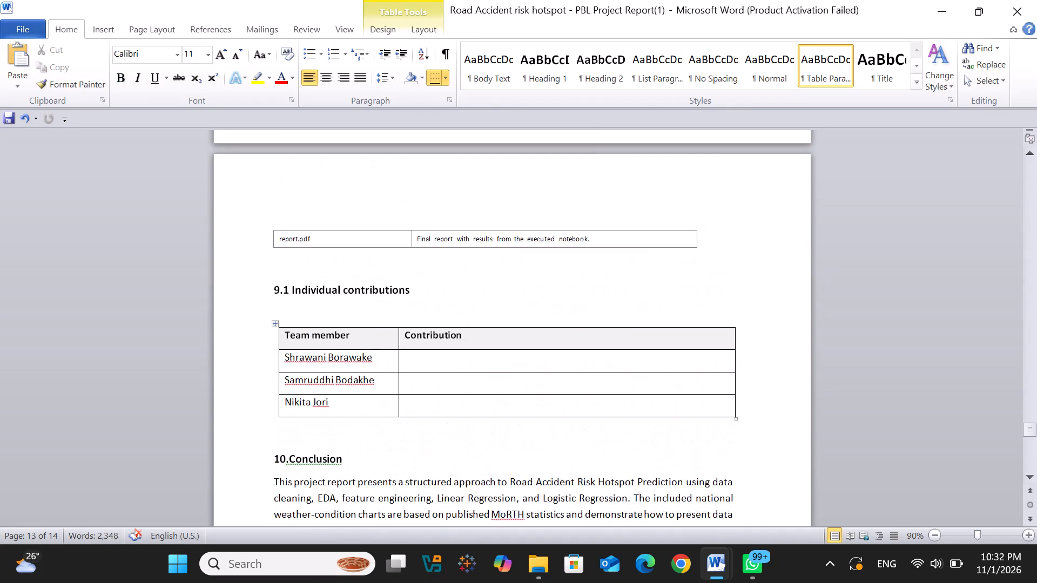
{"action": "left_click_drag", "start_coordinate": [419, 284], "coordinate": [305, 294]}
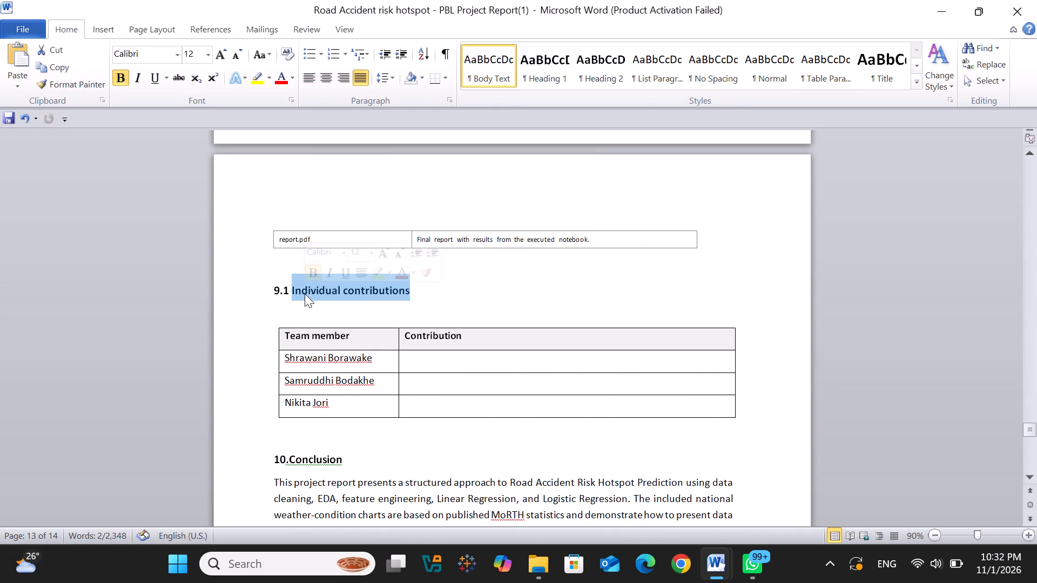
{"action": "key", "text": "ctrl+c"}
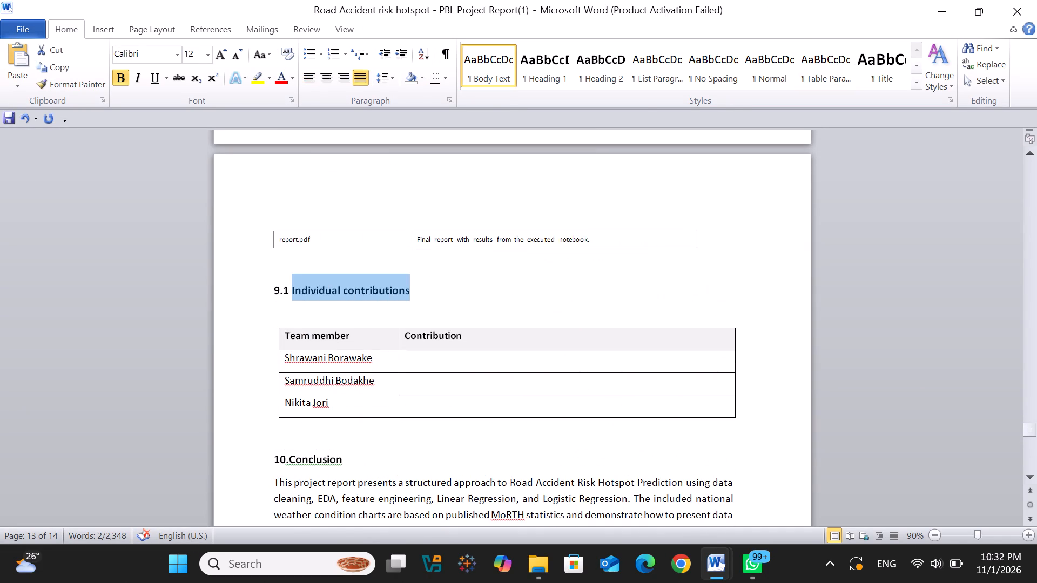
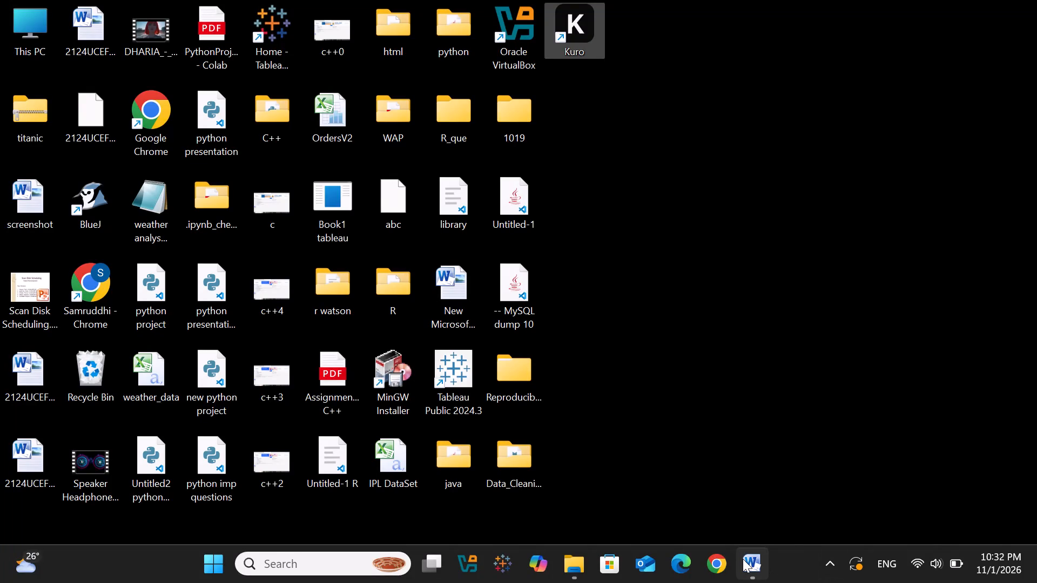
Return to the Telecom Customer Churn Prediction report, clear the contributions table selection, and close the document.
{"action": "left_click", "coordinate": [743, 559]}
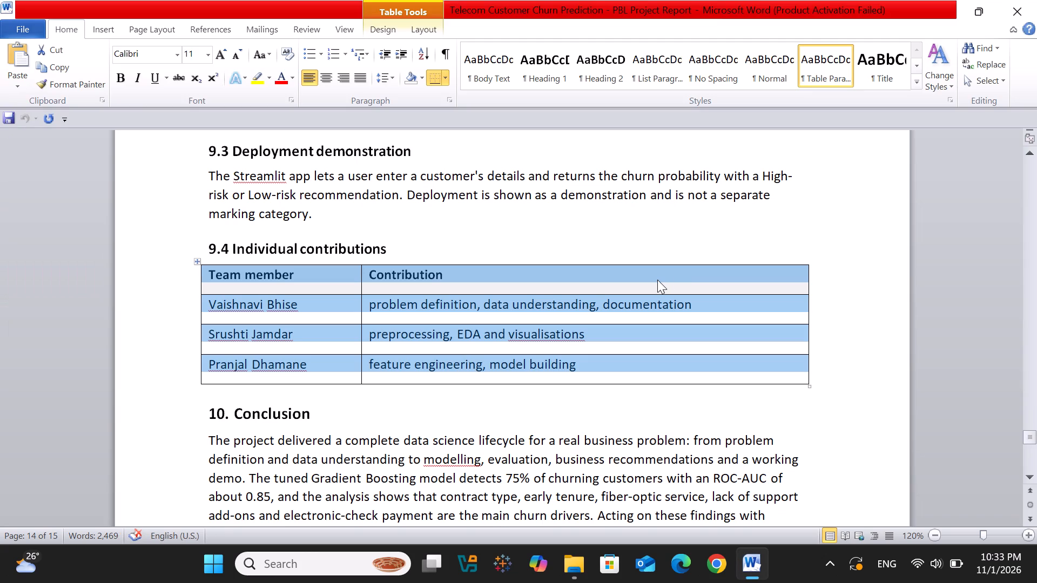
{"action": "left_click", "coordinate": [743, 251]}
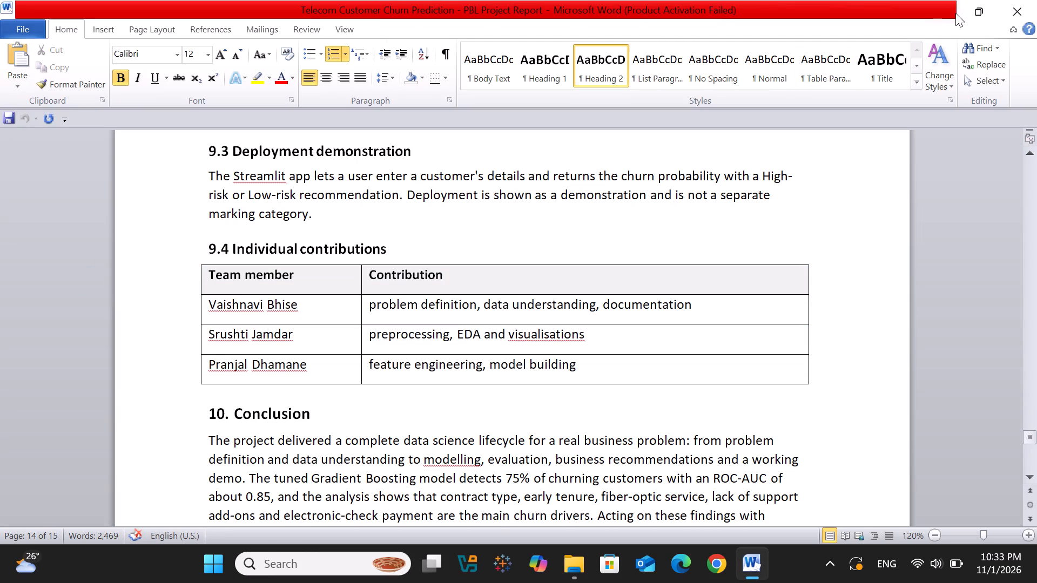
{"action": "left_click", "coordinate": [1033, 2]}
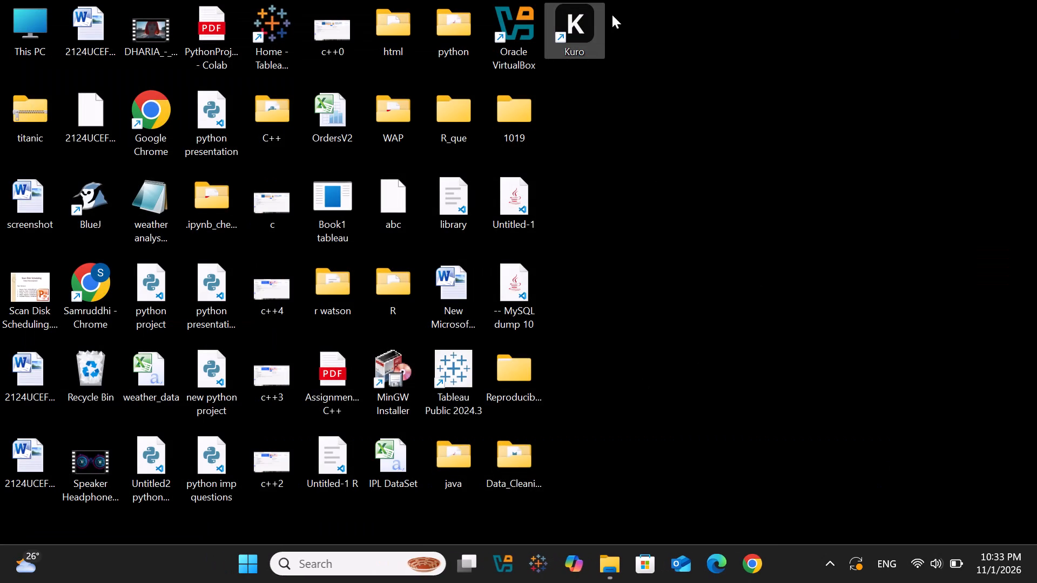
Bring up the open File Explorer window and close it.
{"action": "left_click", "coordinate": [602, 552]}
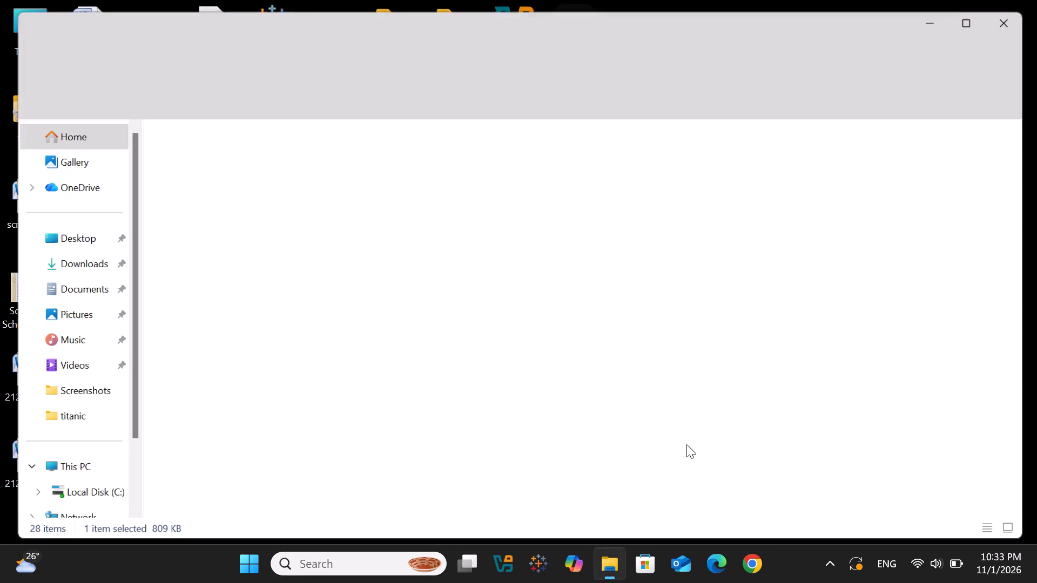
{"action": "left_click", "coordinate": [1016, 6]}
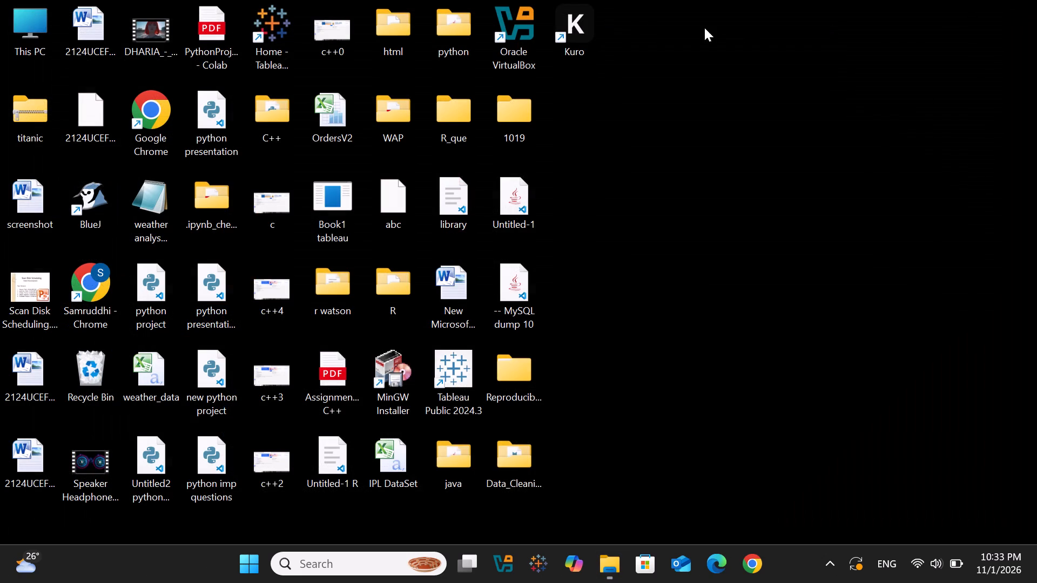
Launch Kuro from the desktop.
{"action": "double_click", "coordinate": [568, 18]}
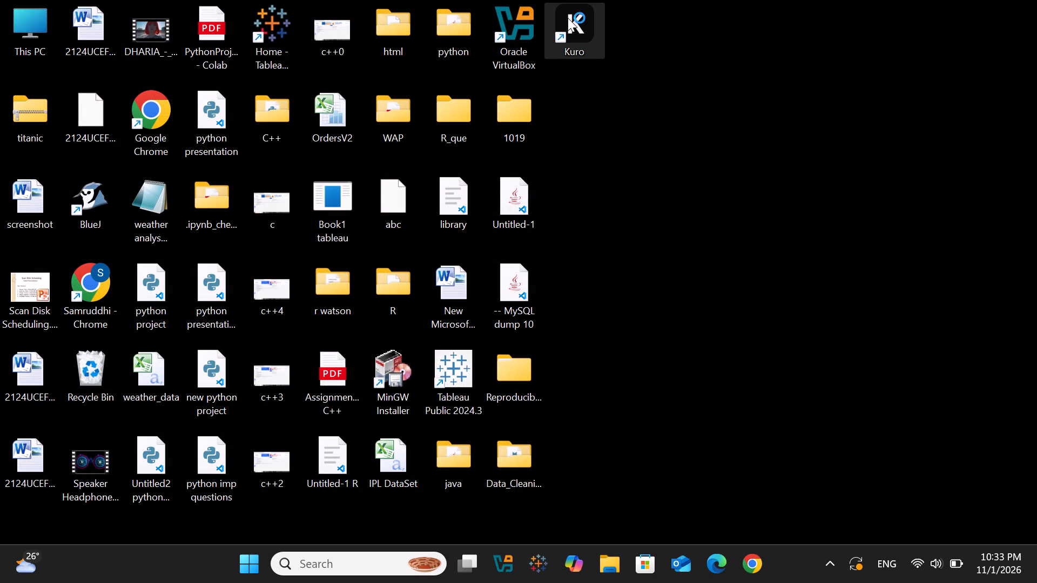
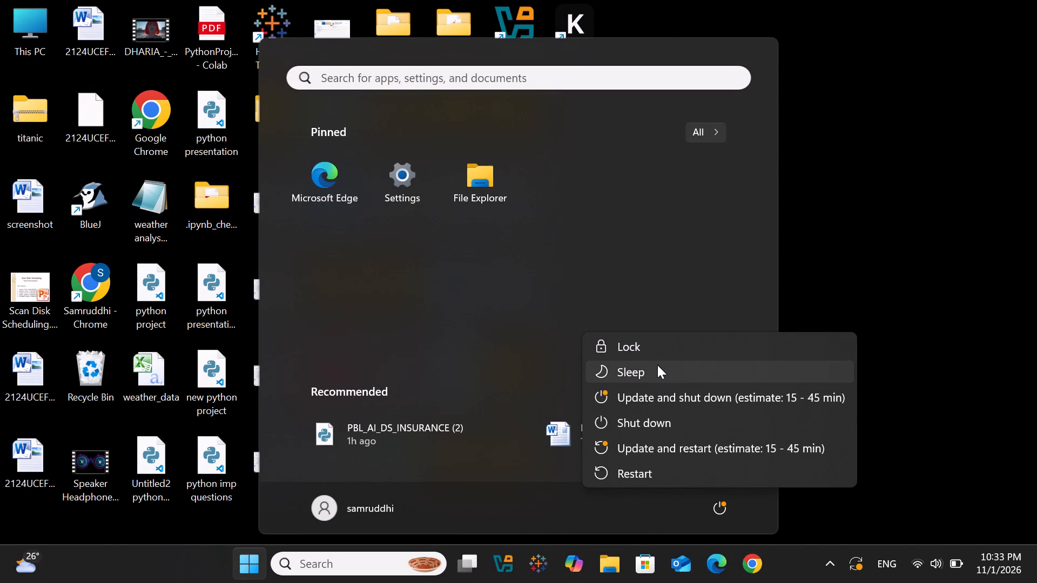
Put the computer to sleep.
{"action": "left_click", "coordinate": [657, 365]}
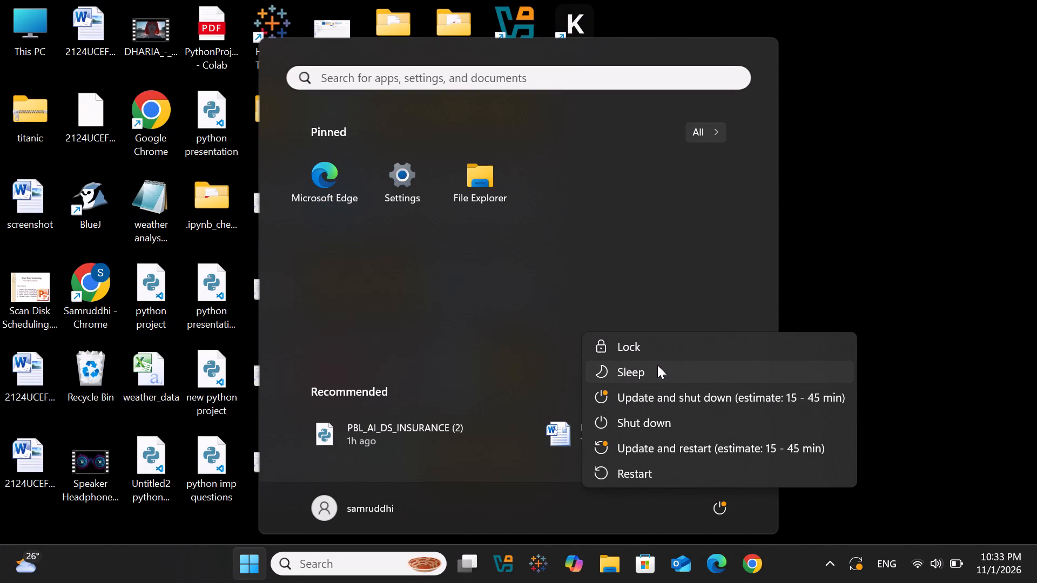